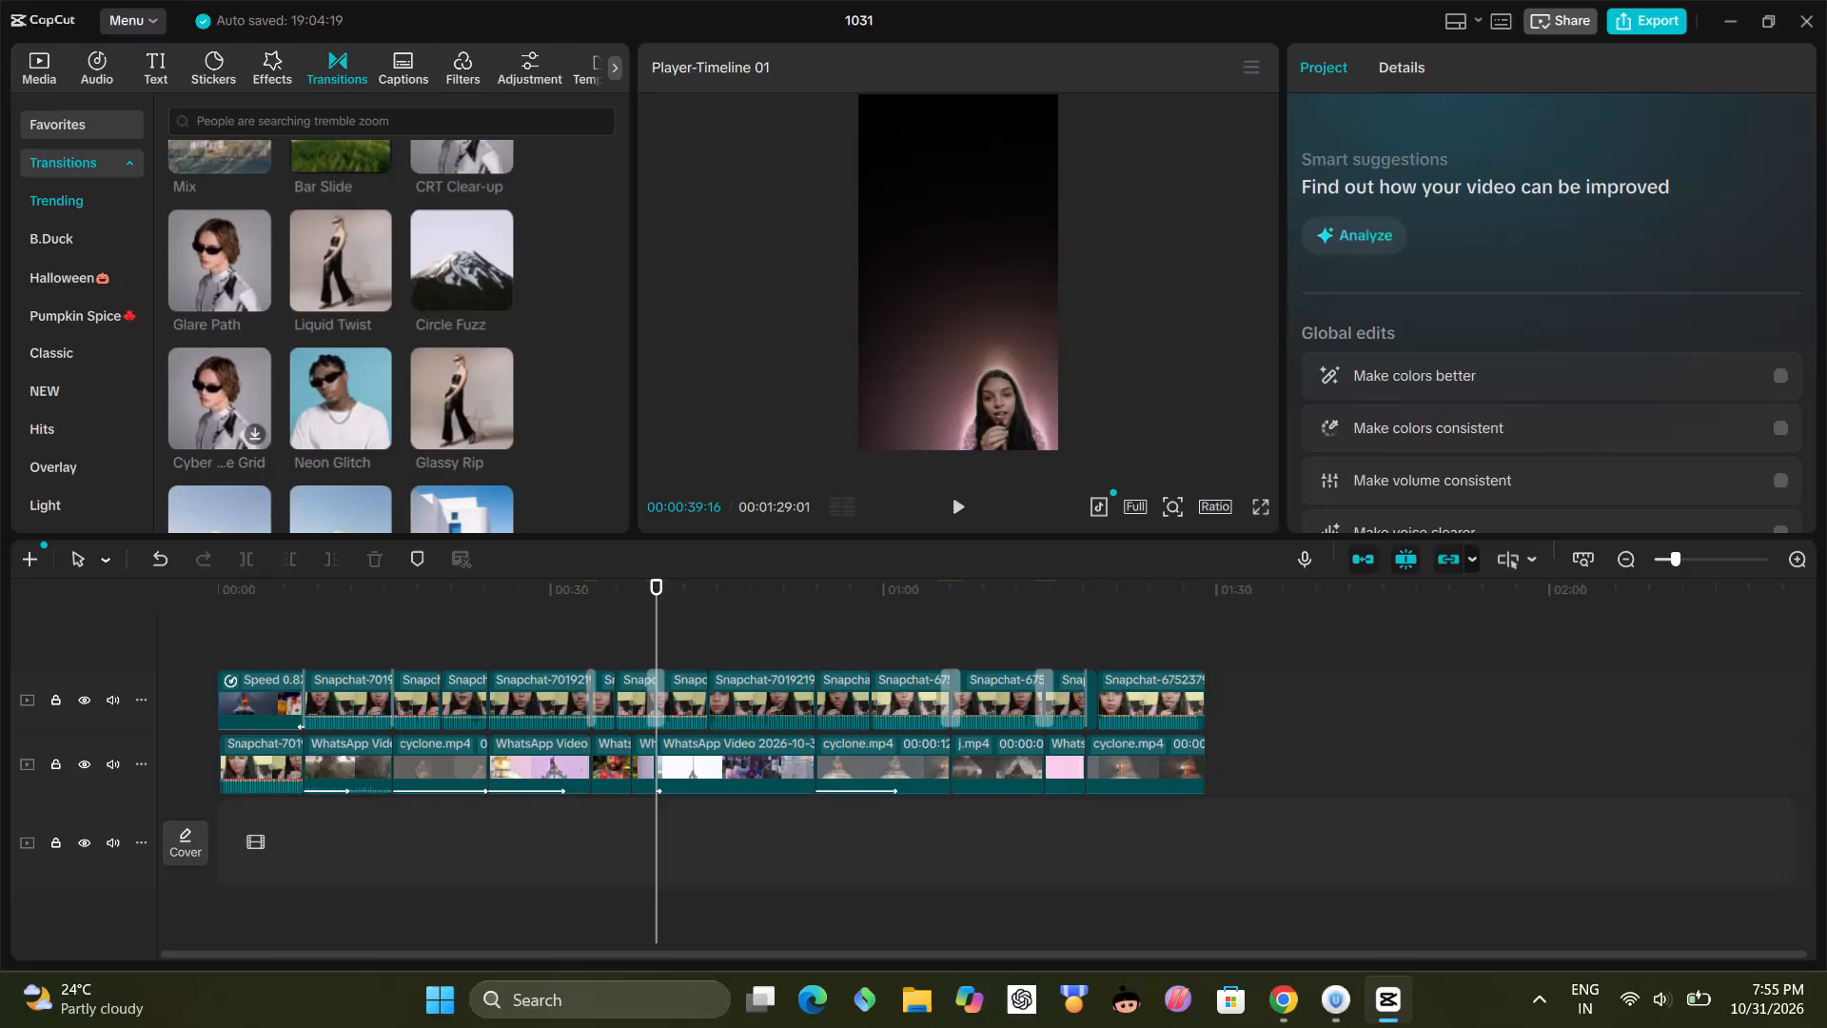
Play the timeline preview from 00:00:39:16 to review the edit around the transition between clips.
click(969, 502)
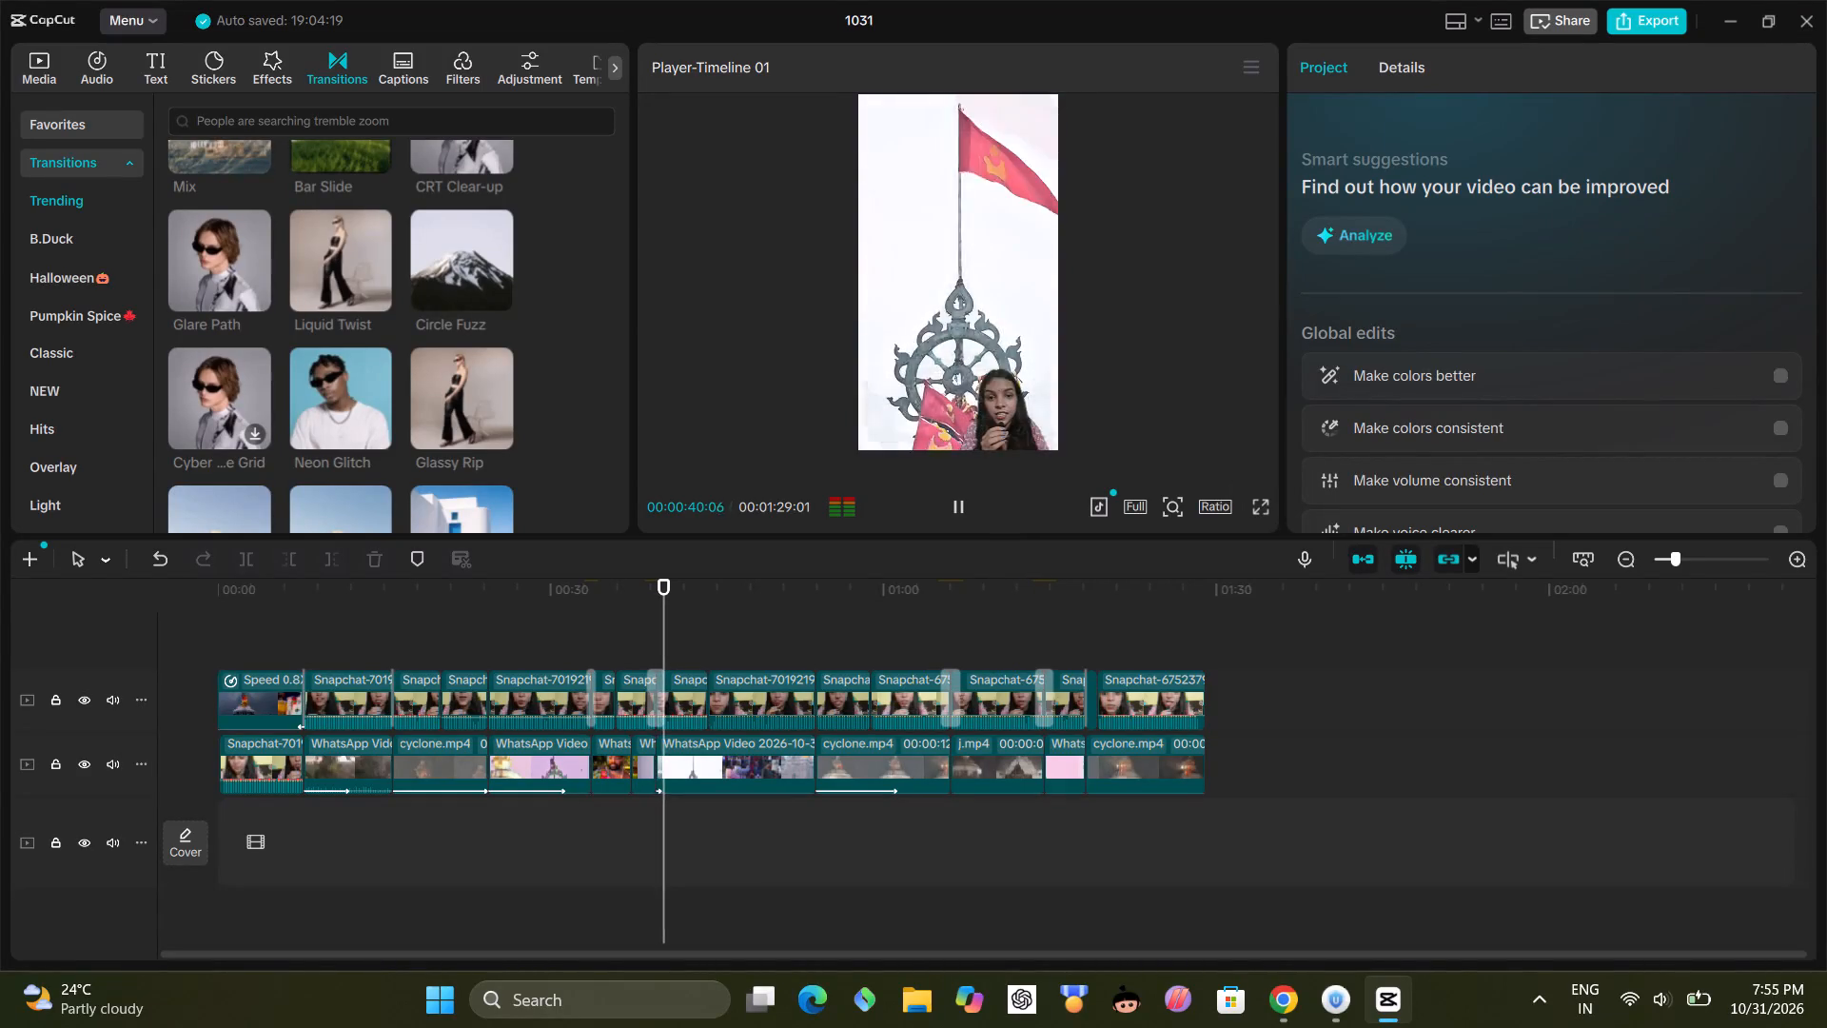
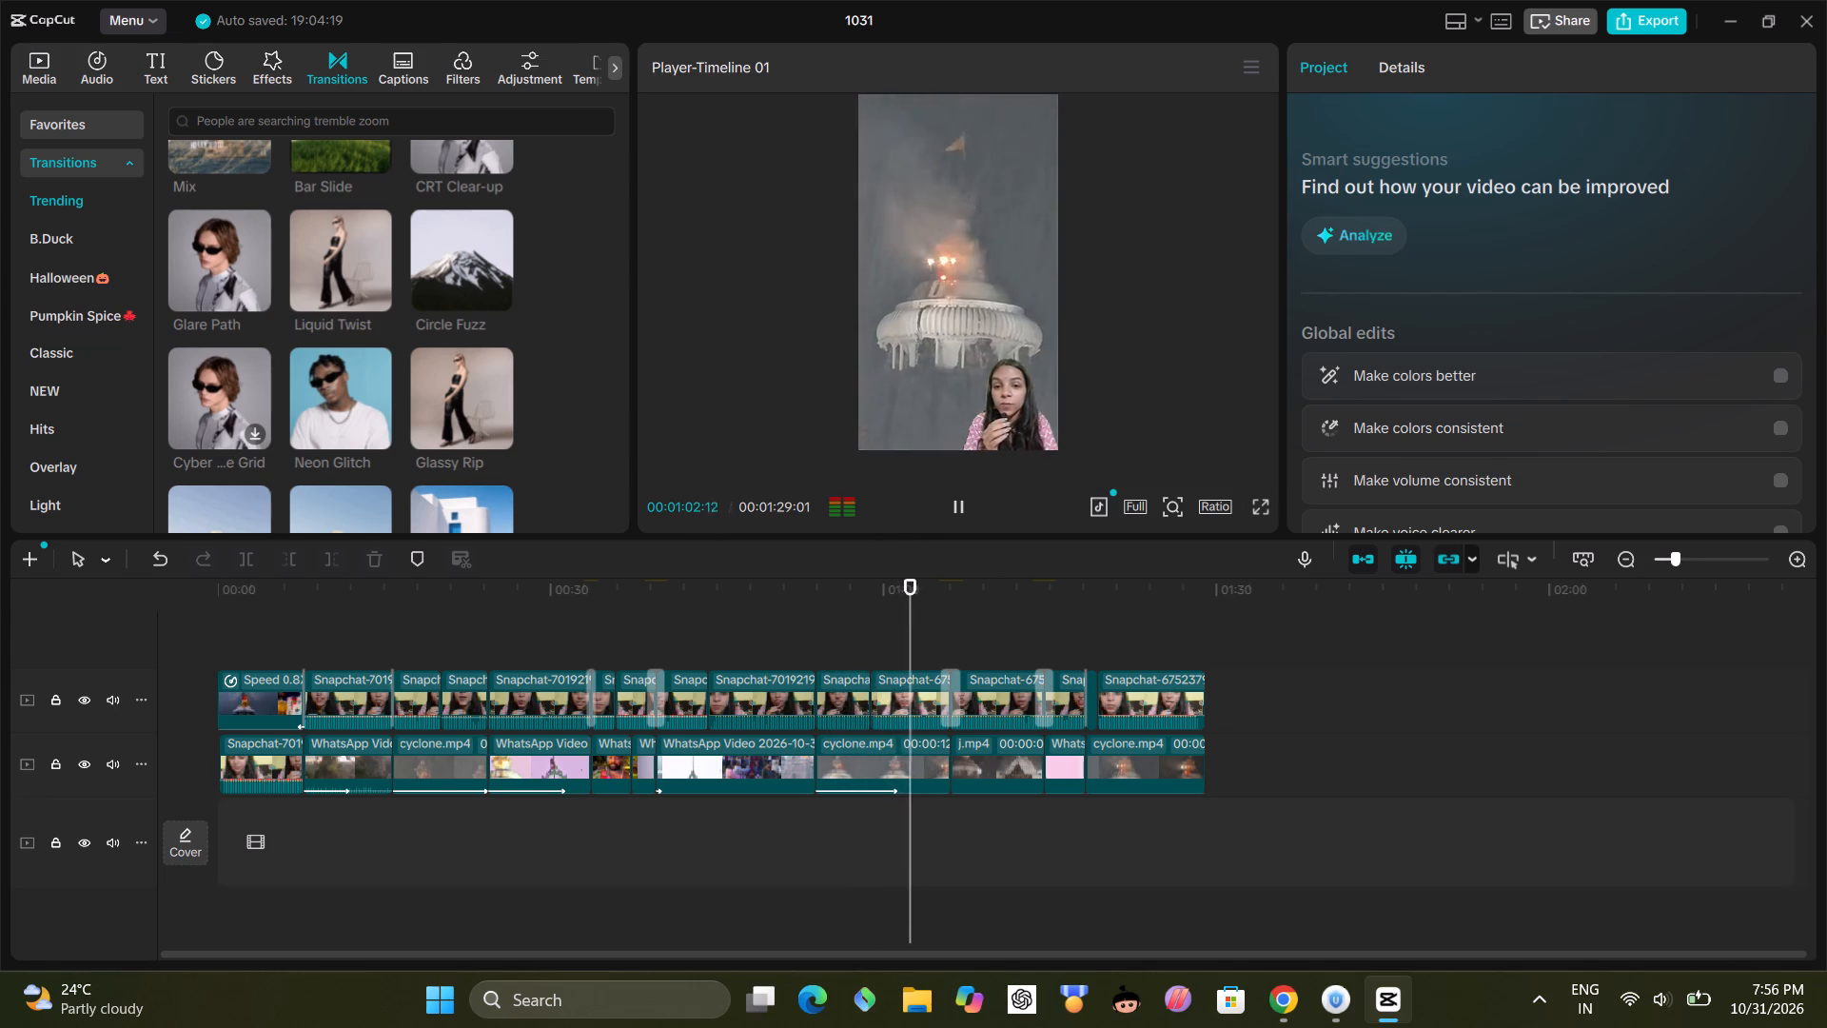
Apply the Zoom 1 In animation to the j.mp4 clip on the lower track with a 3.4 s duration, and preview it.
click(987, 754)
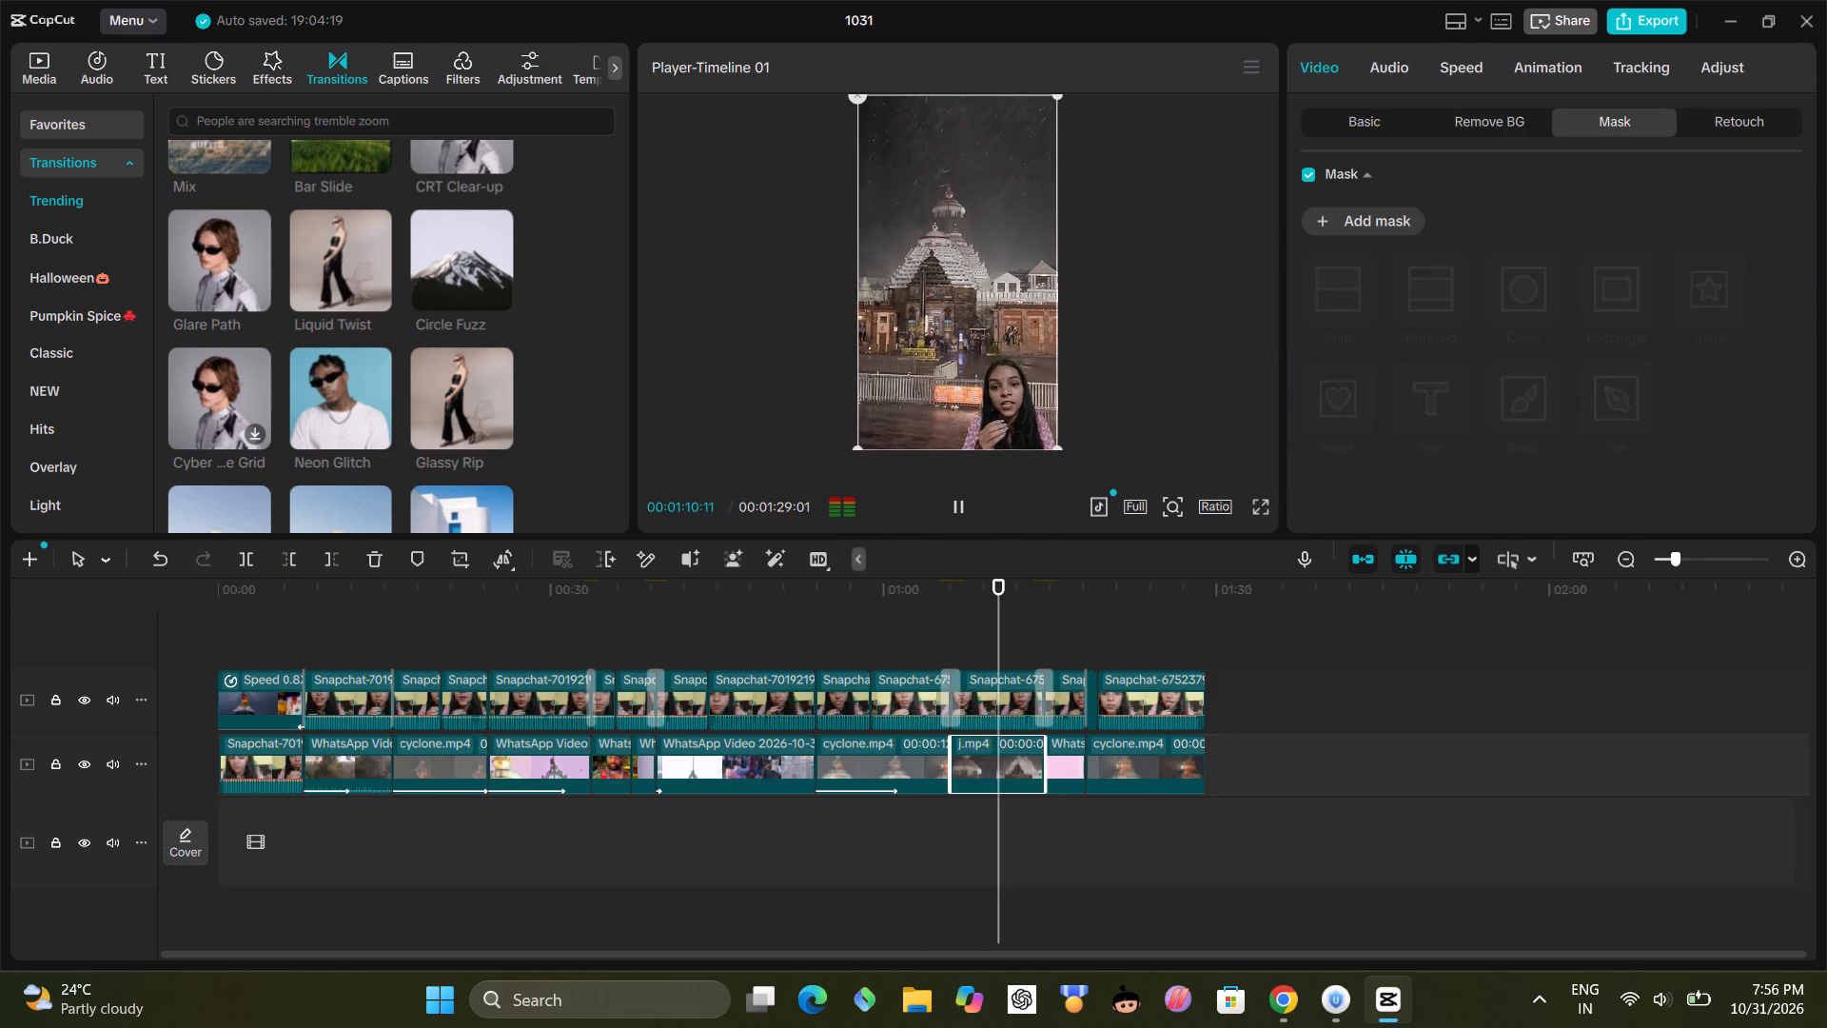
click(1558, 69)
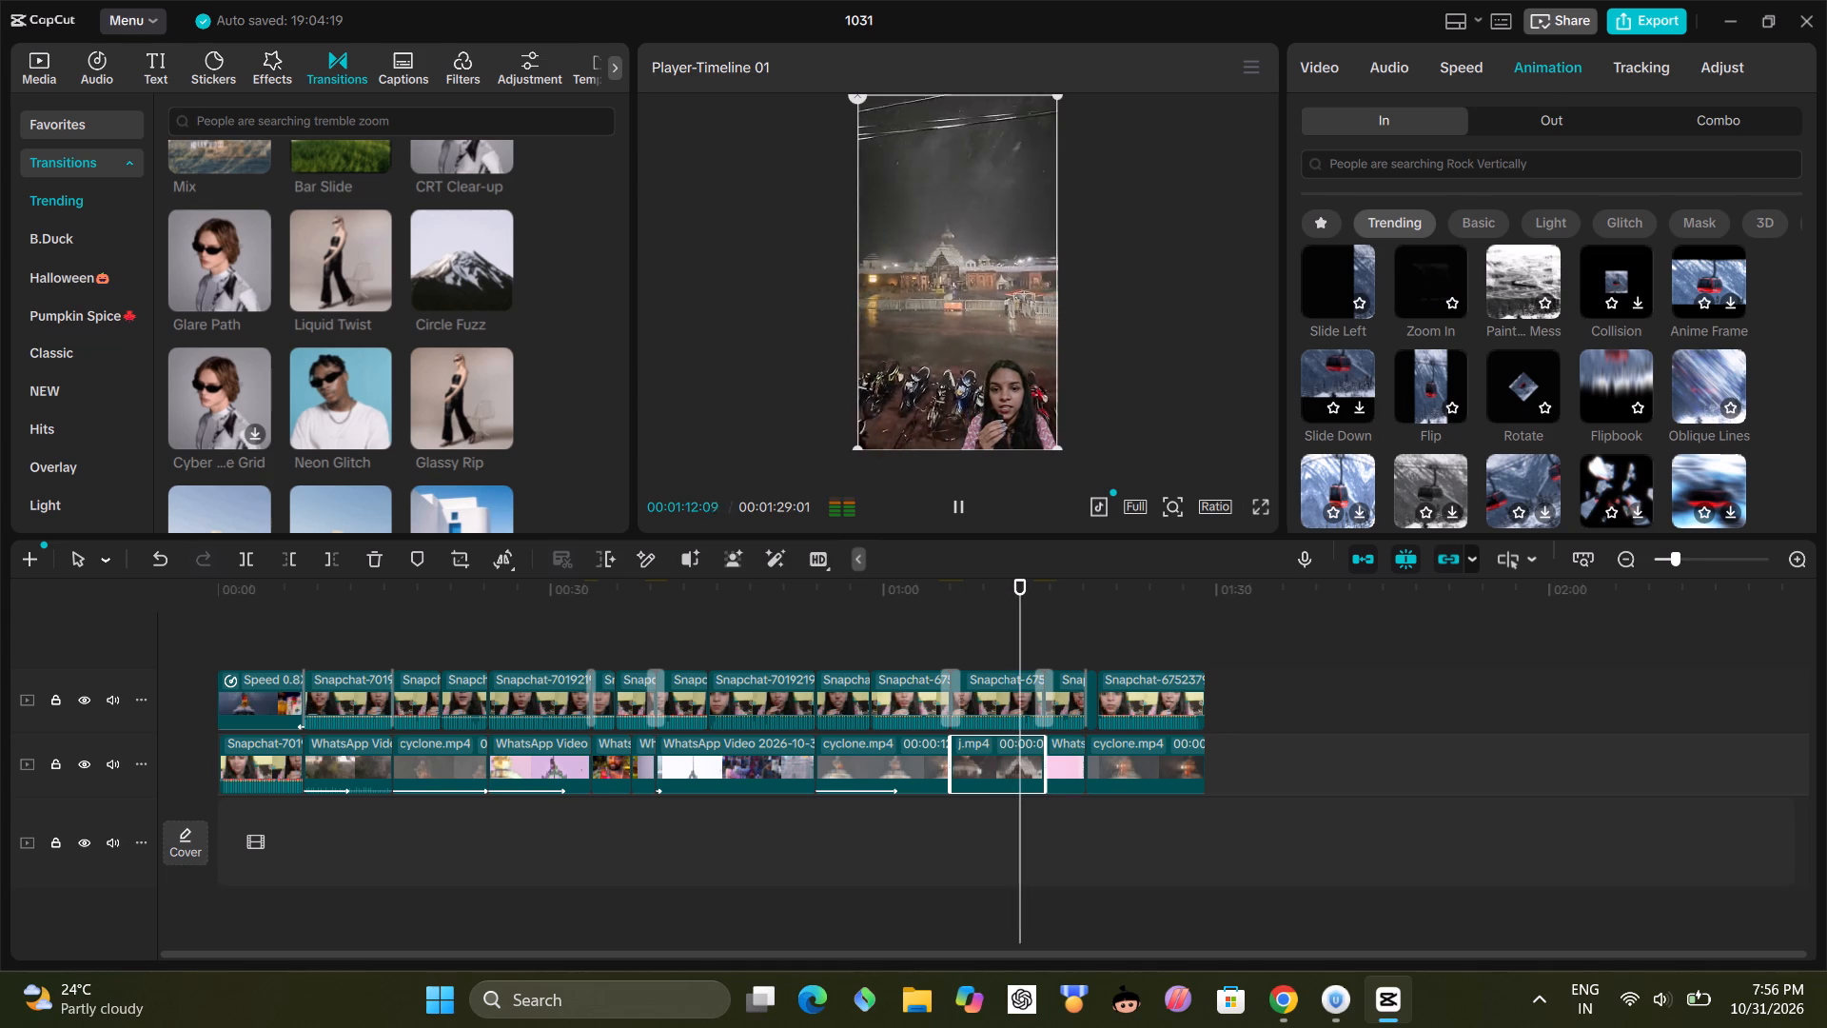
scroll(1430, 305, up, 3)
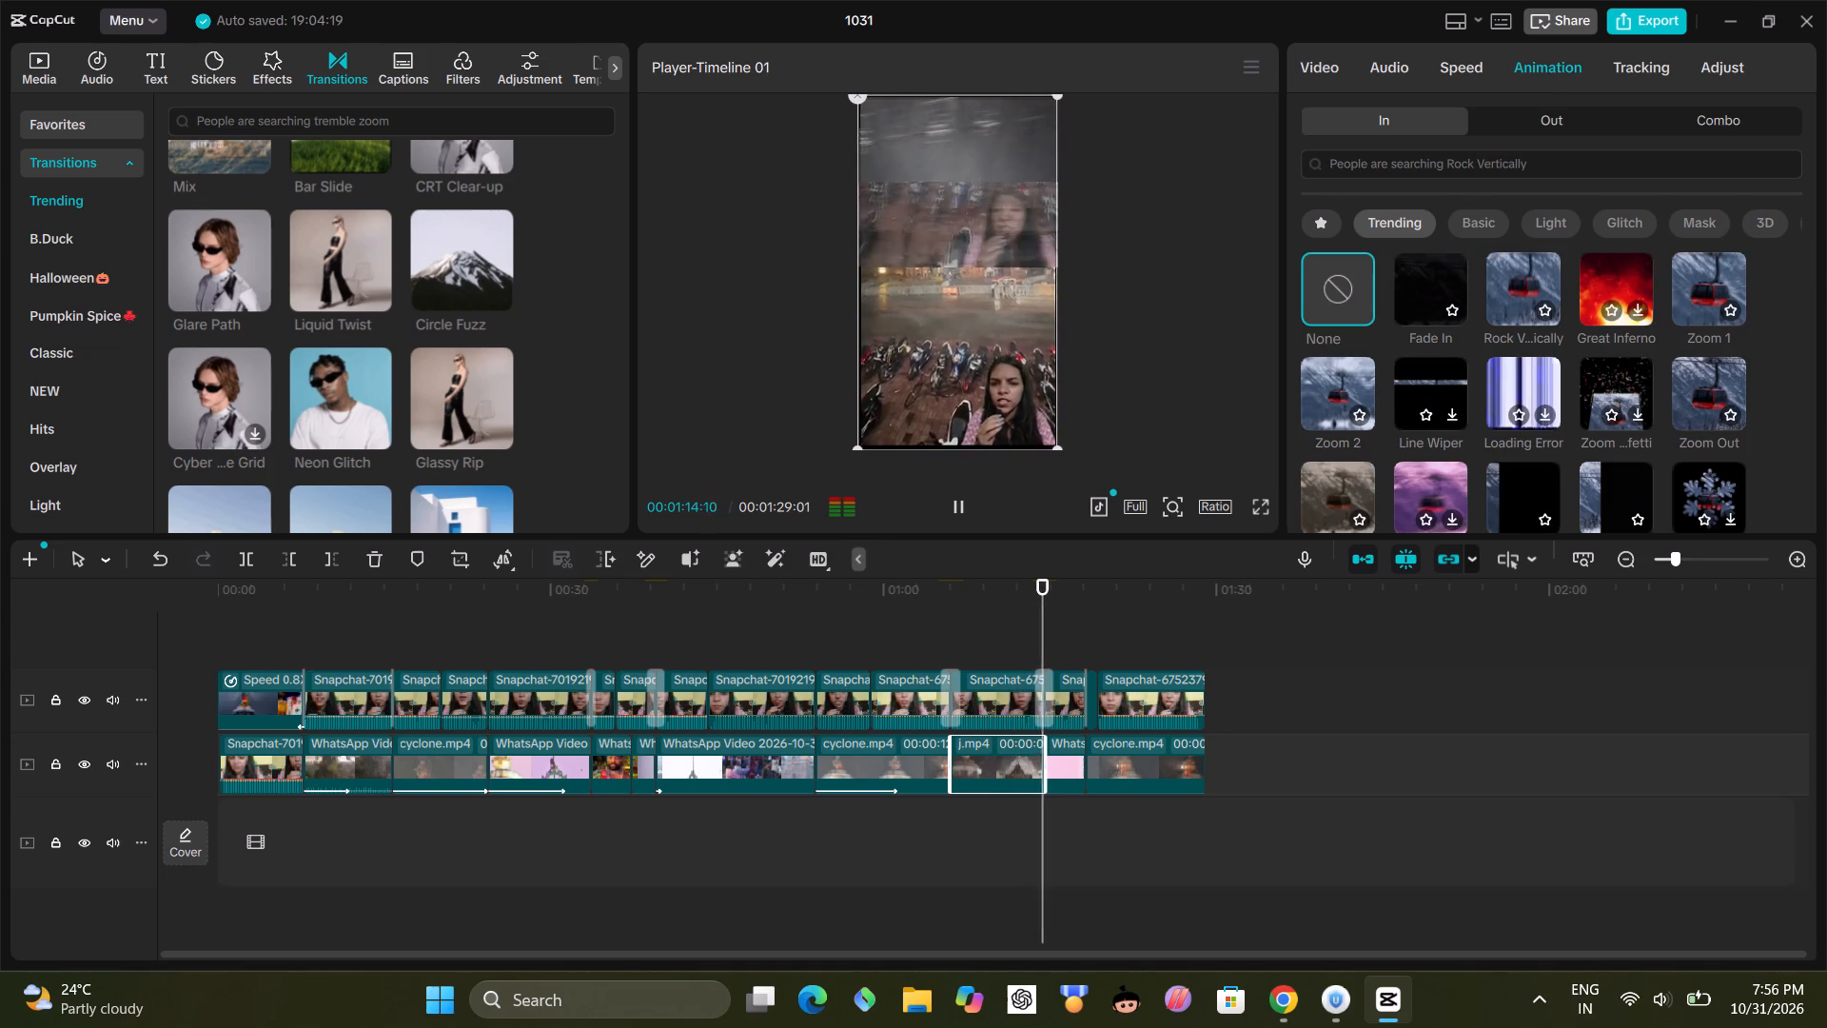
click(1735, 277)
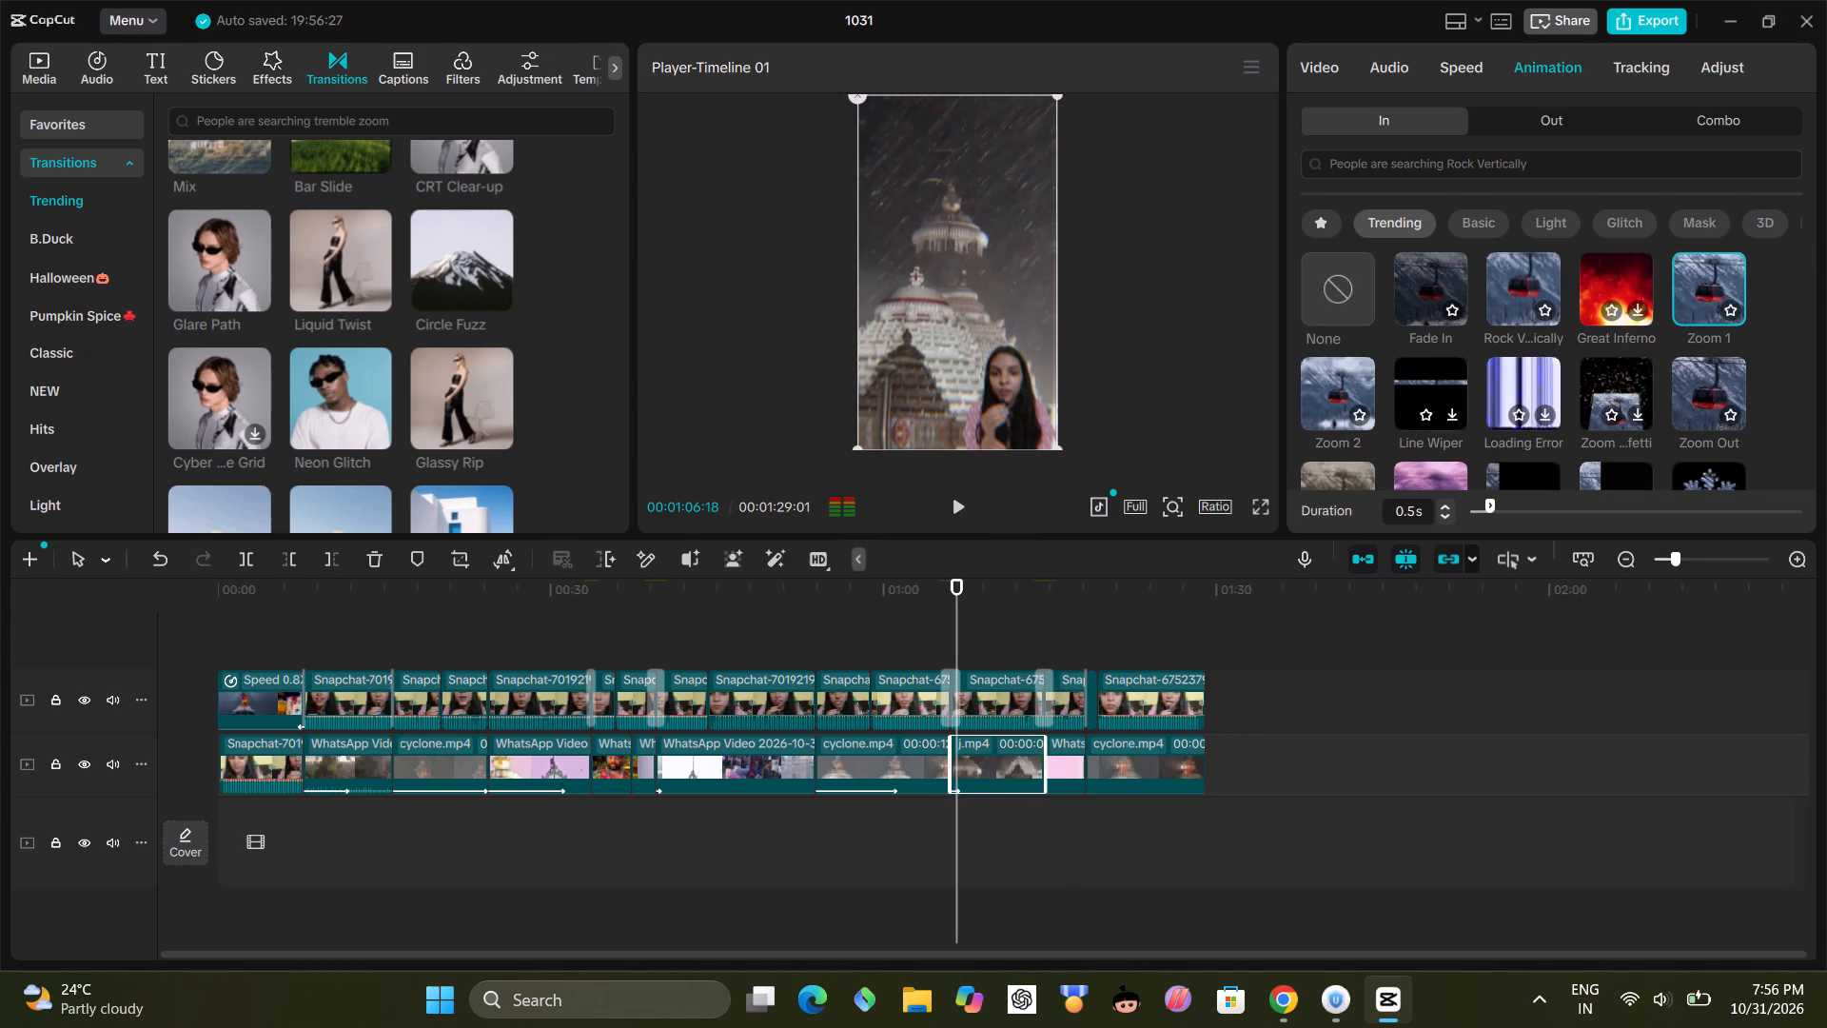
click(1605, 512)
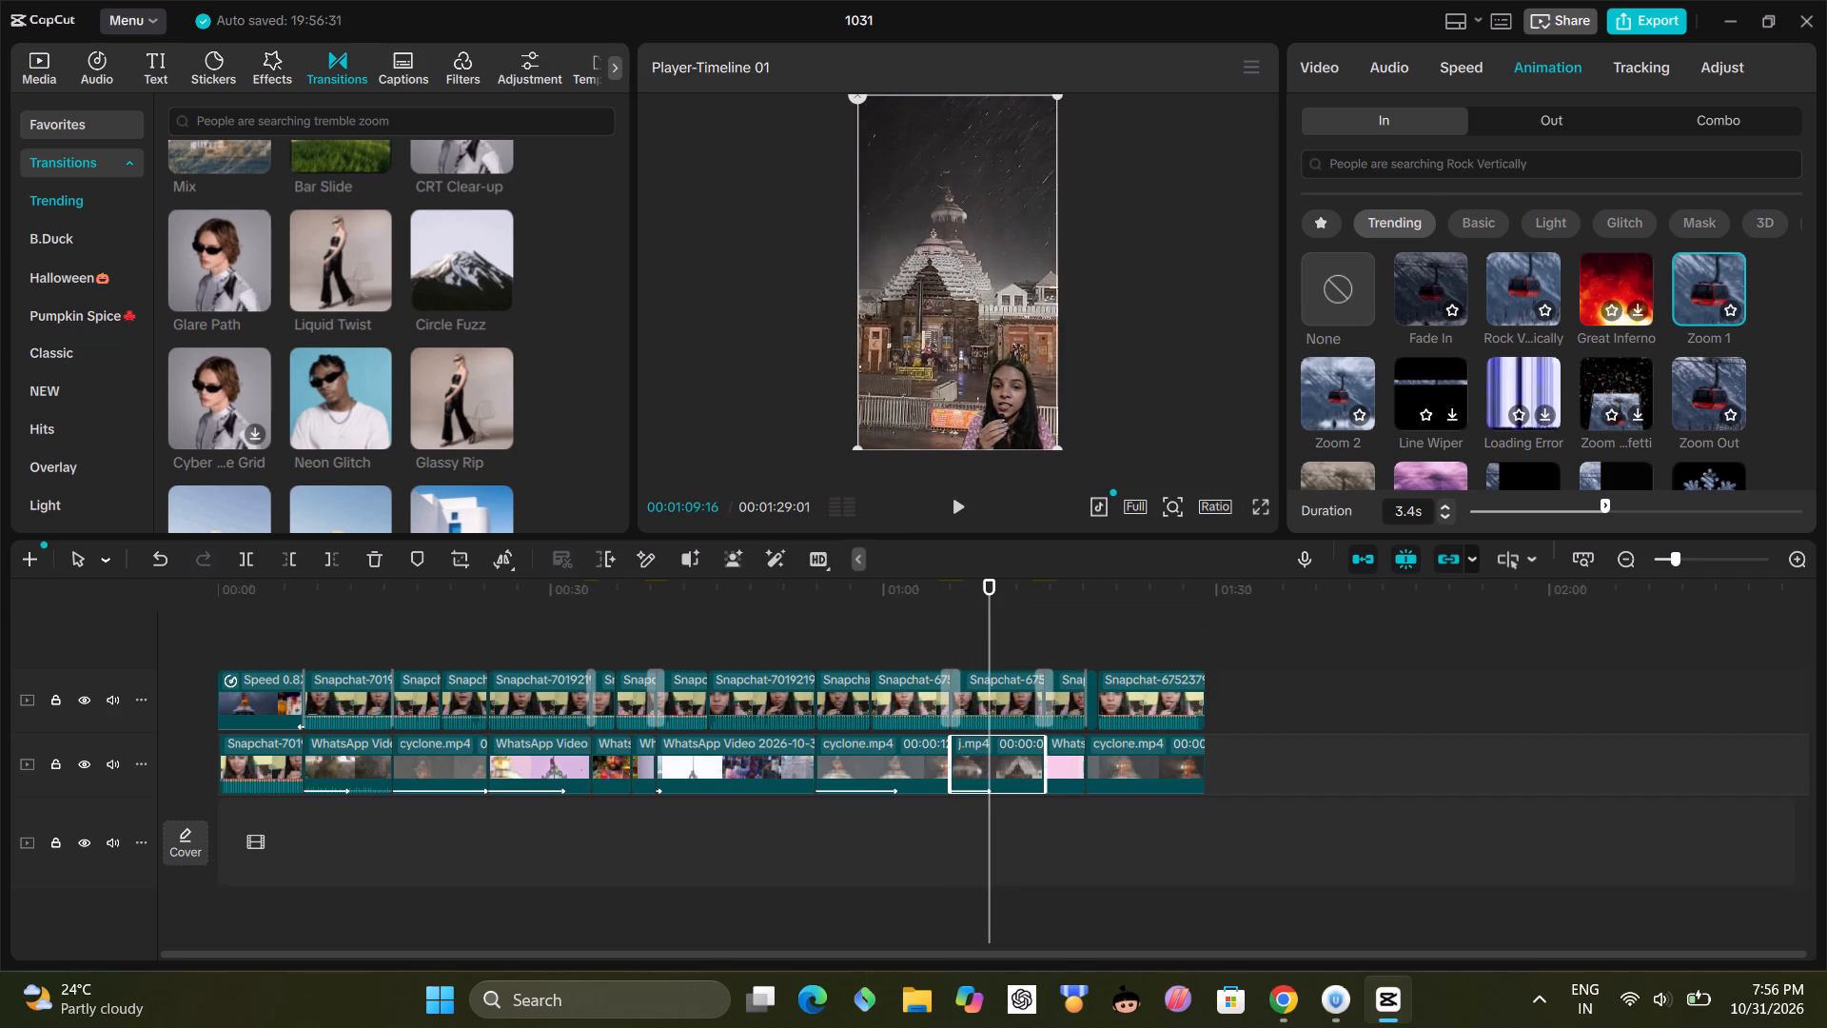
click(958, 508)
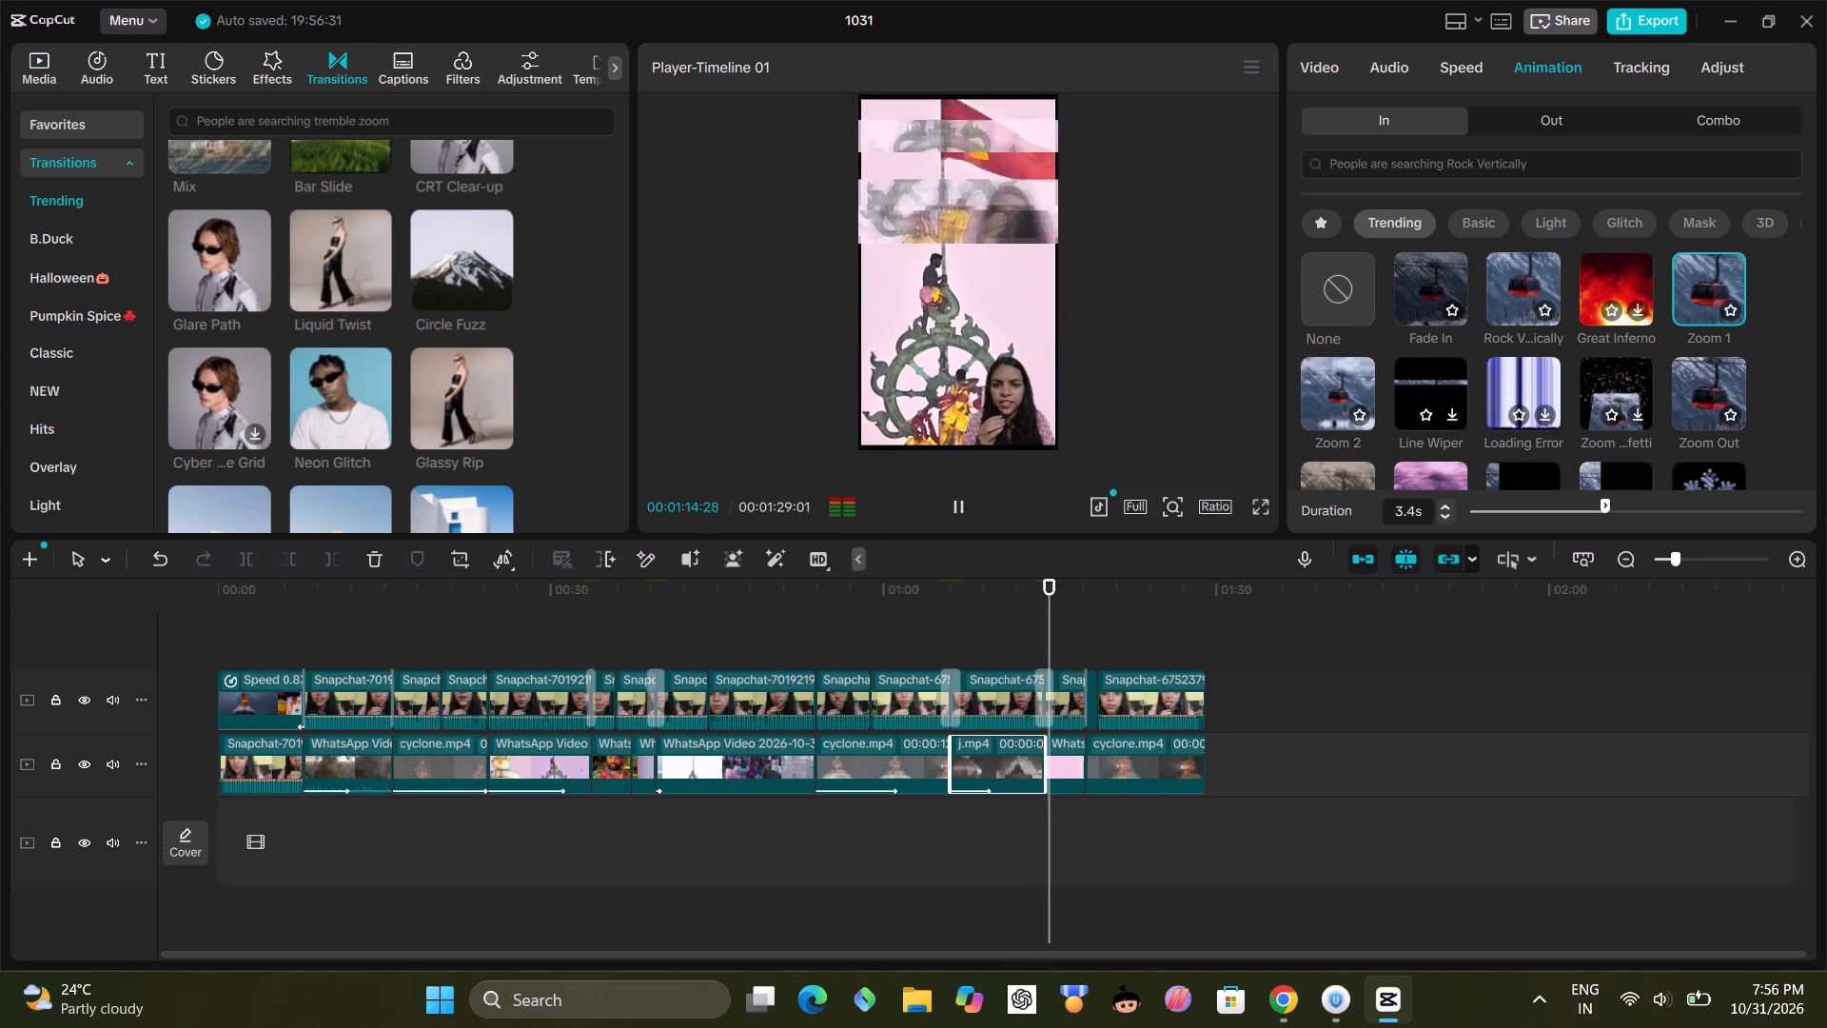
Apply the Zoom 1 In animation to the pink WhatsApp clip following j.mp4 with a 2.1 s duration, and preview it.
click(1060, 756)
click(1713, 273)
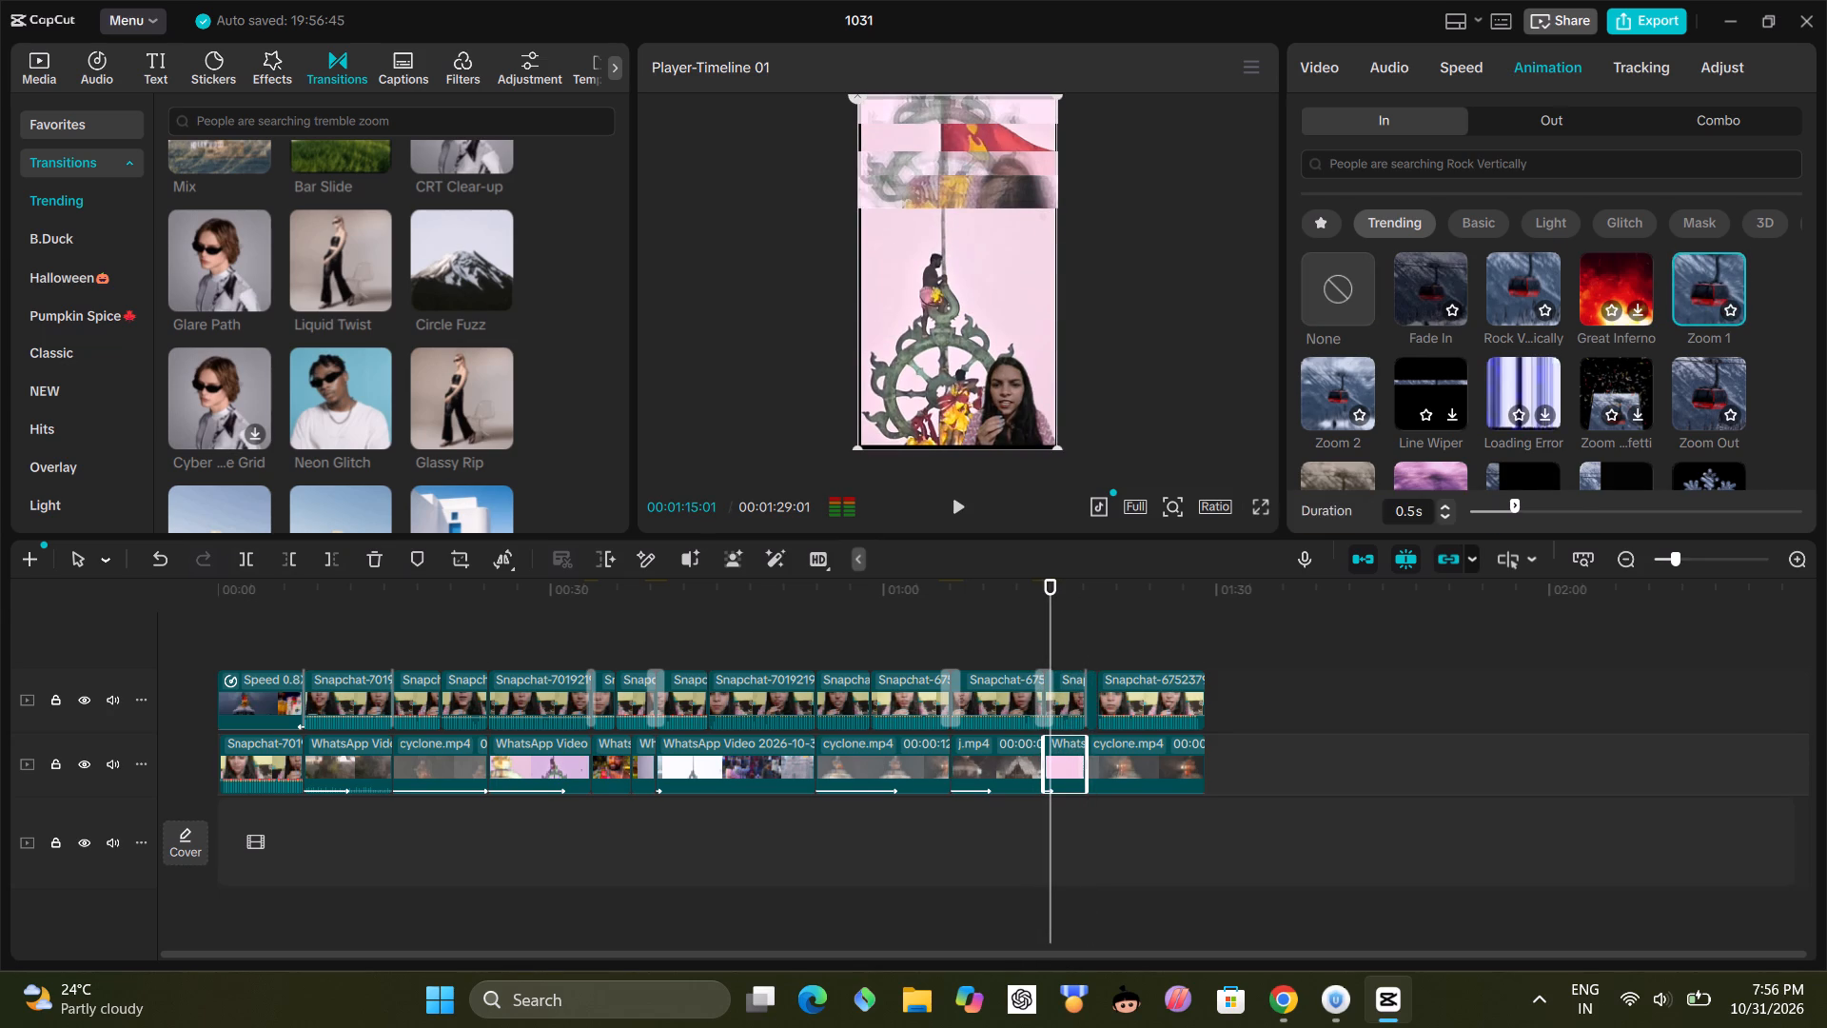
click(1580, 503)
click(1651, 504)
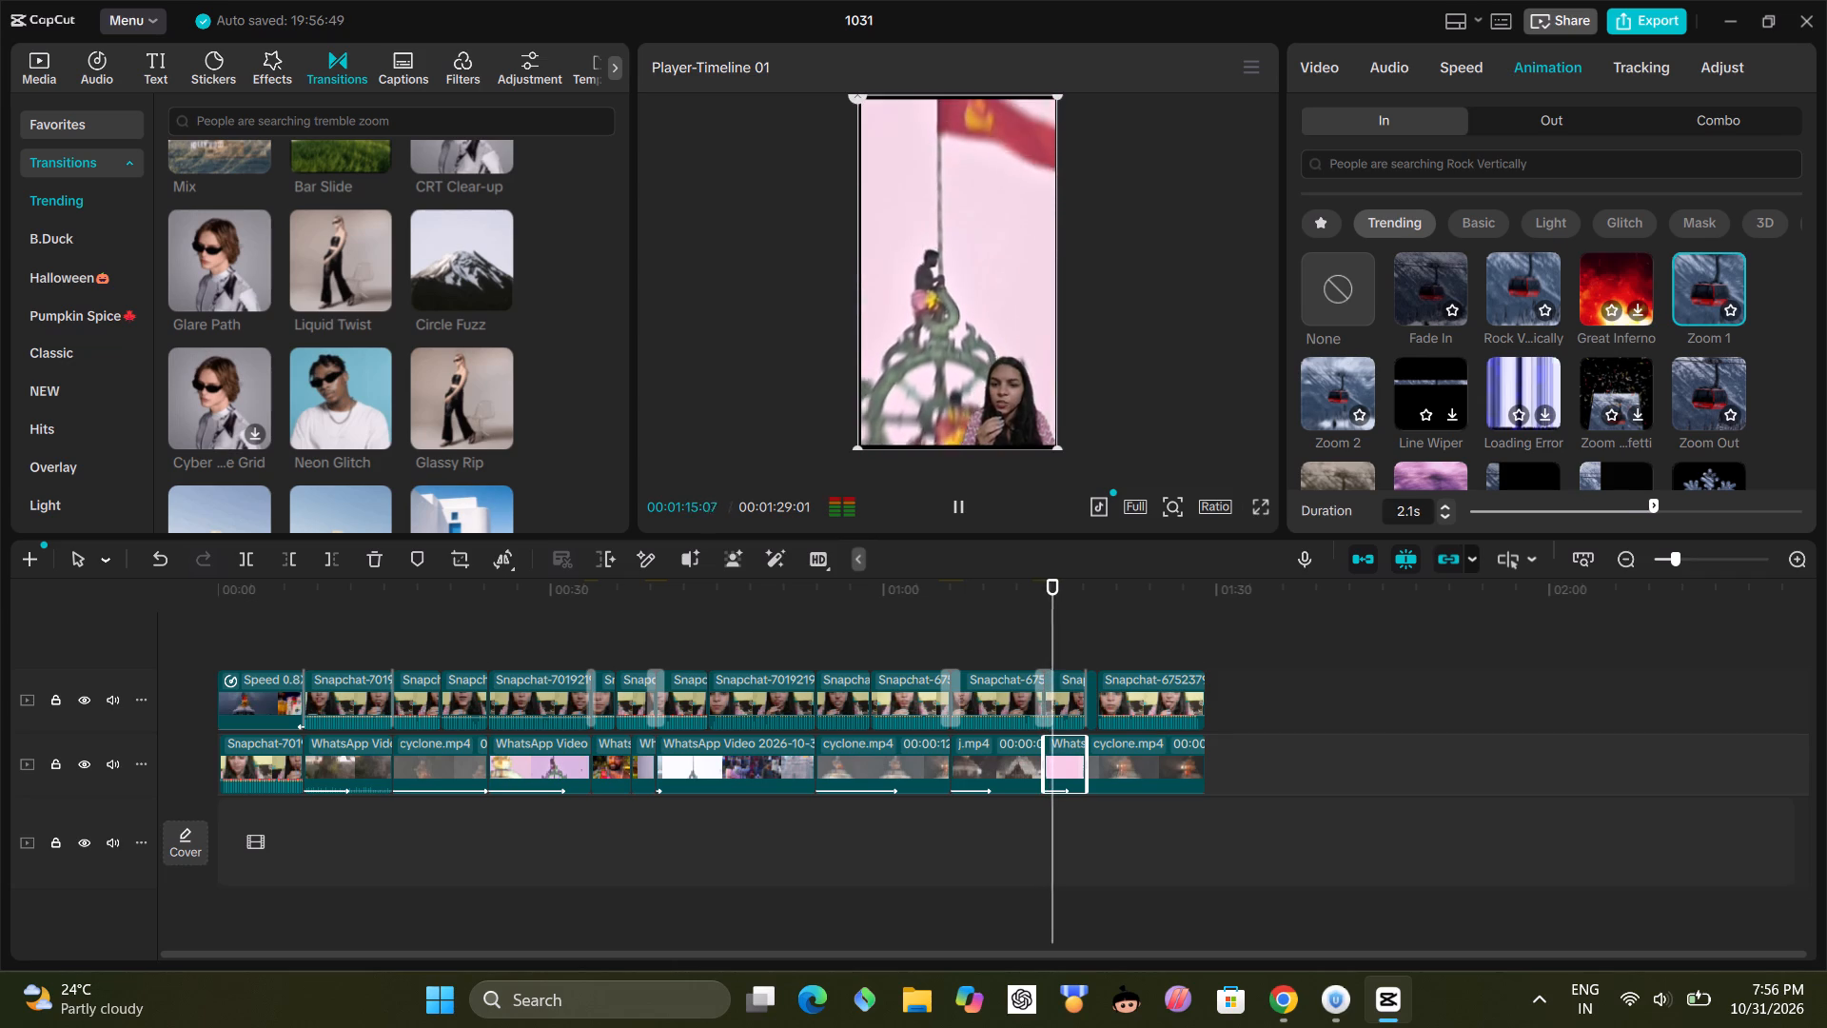
click(962, 504)
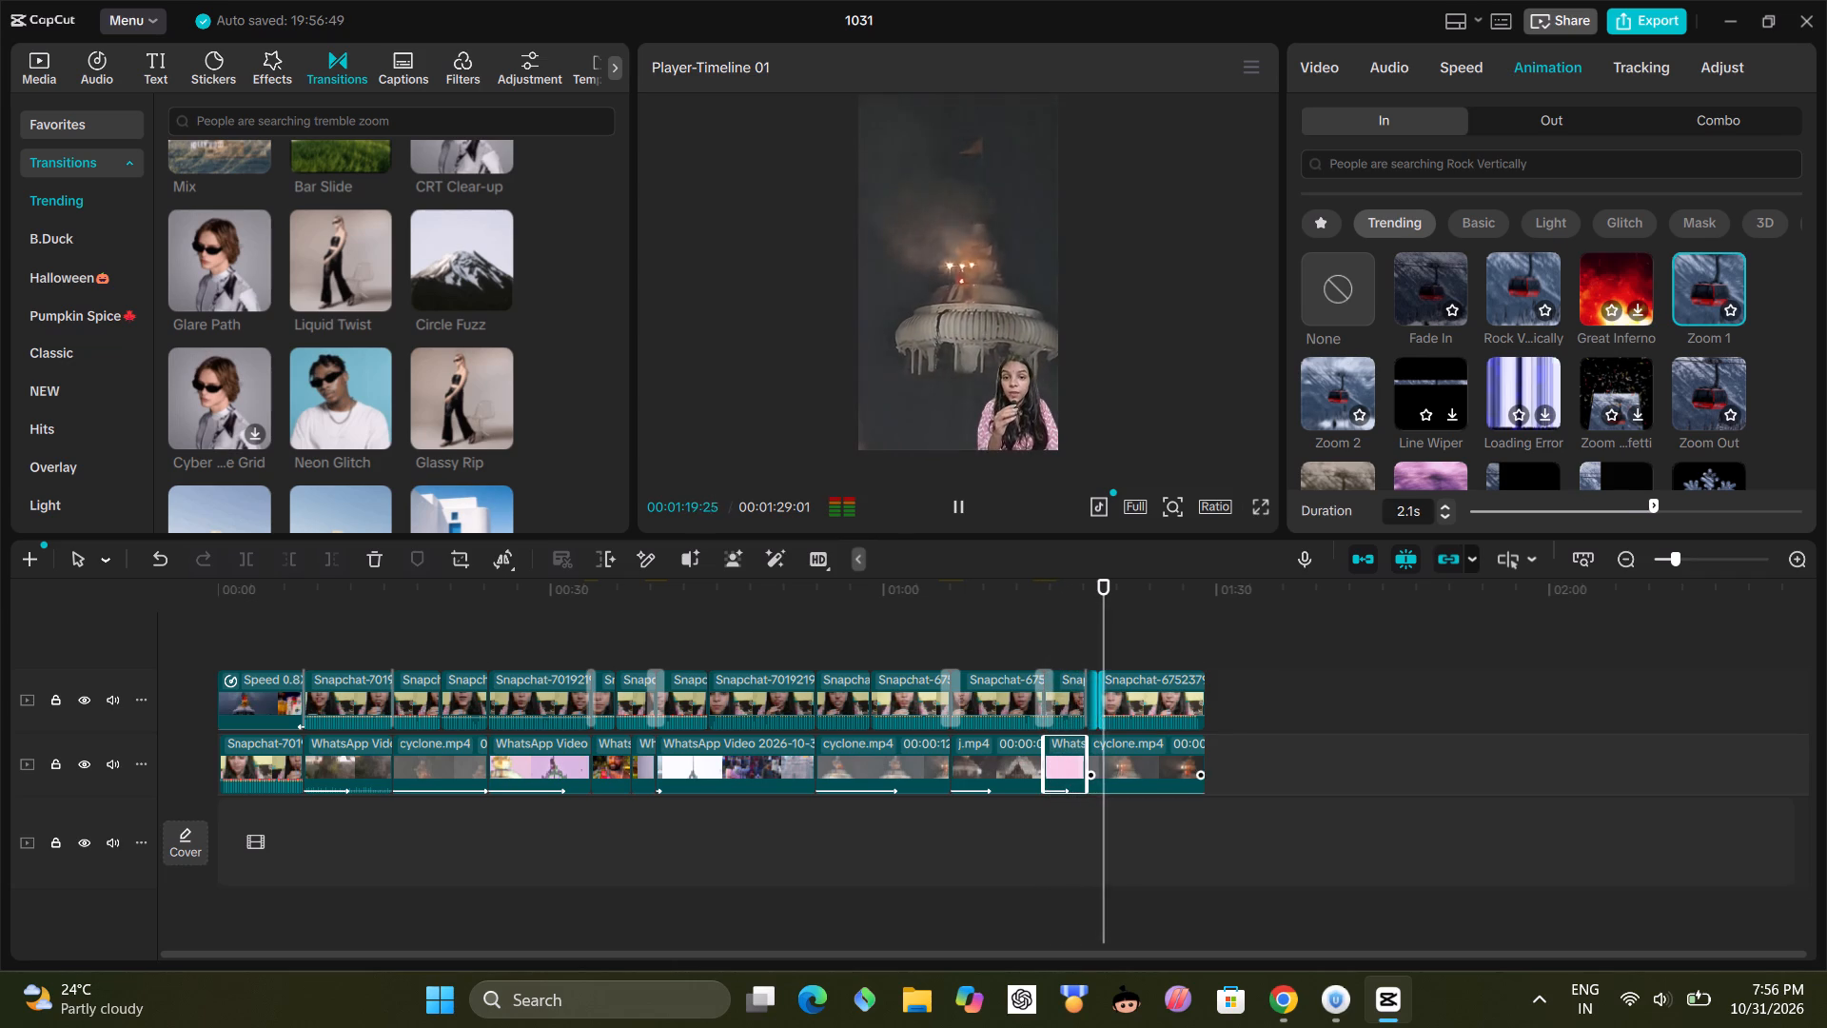
Apply the Zoom 2 In animation to the last cyclone.mp4 clip with a 4.3 s duration.
click(1103, 742)
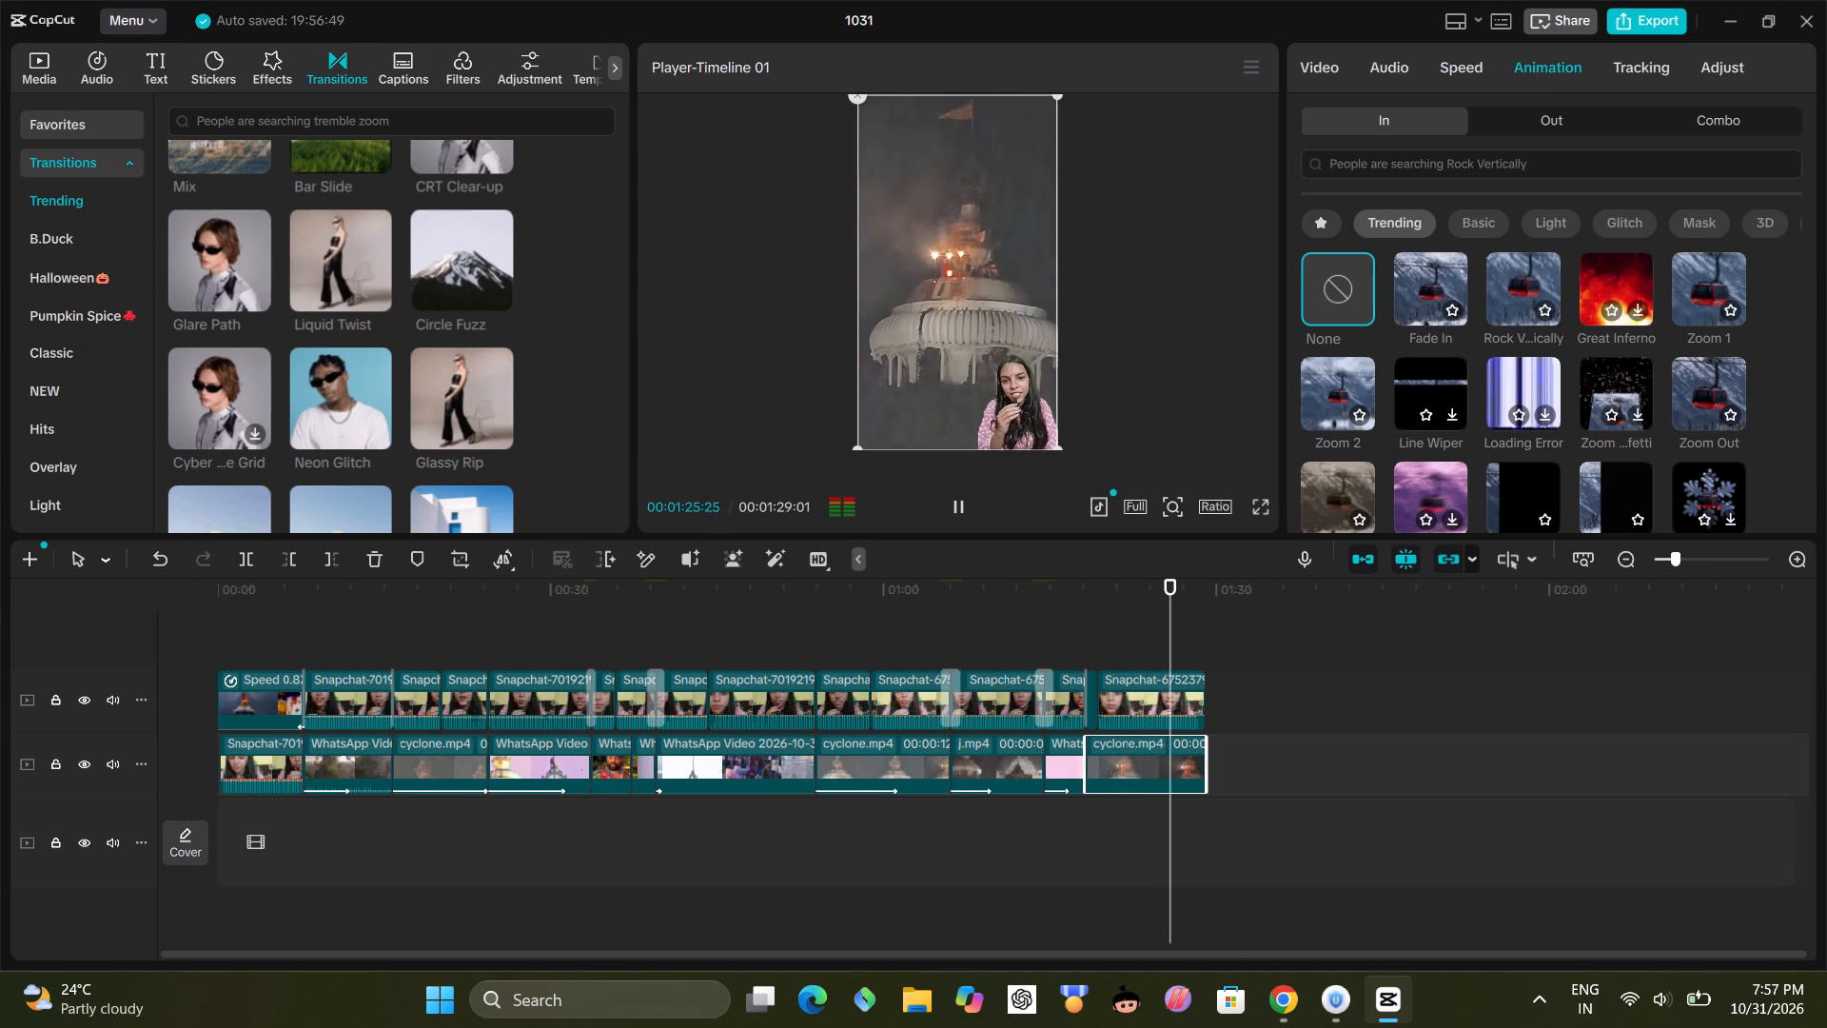
click(1343, 378)
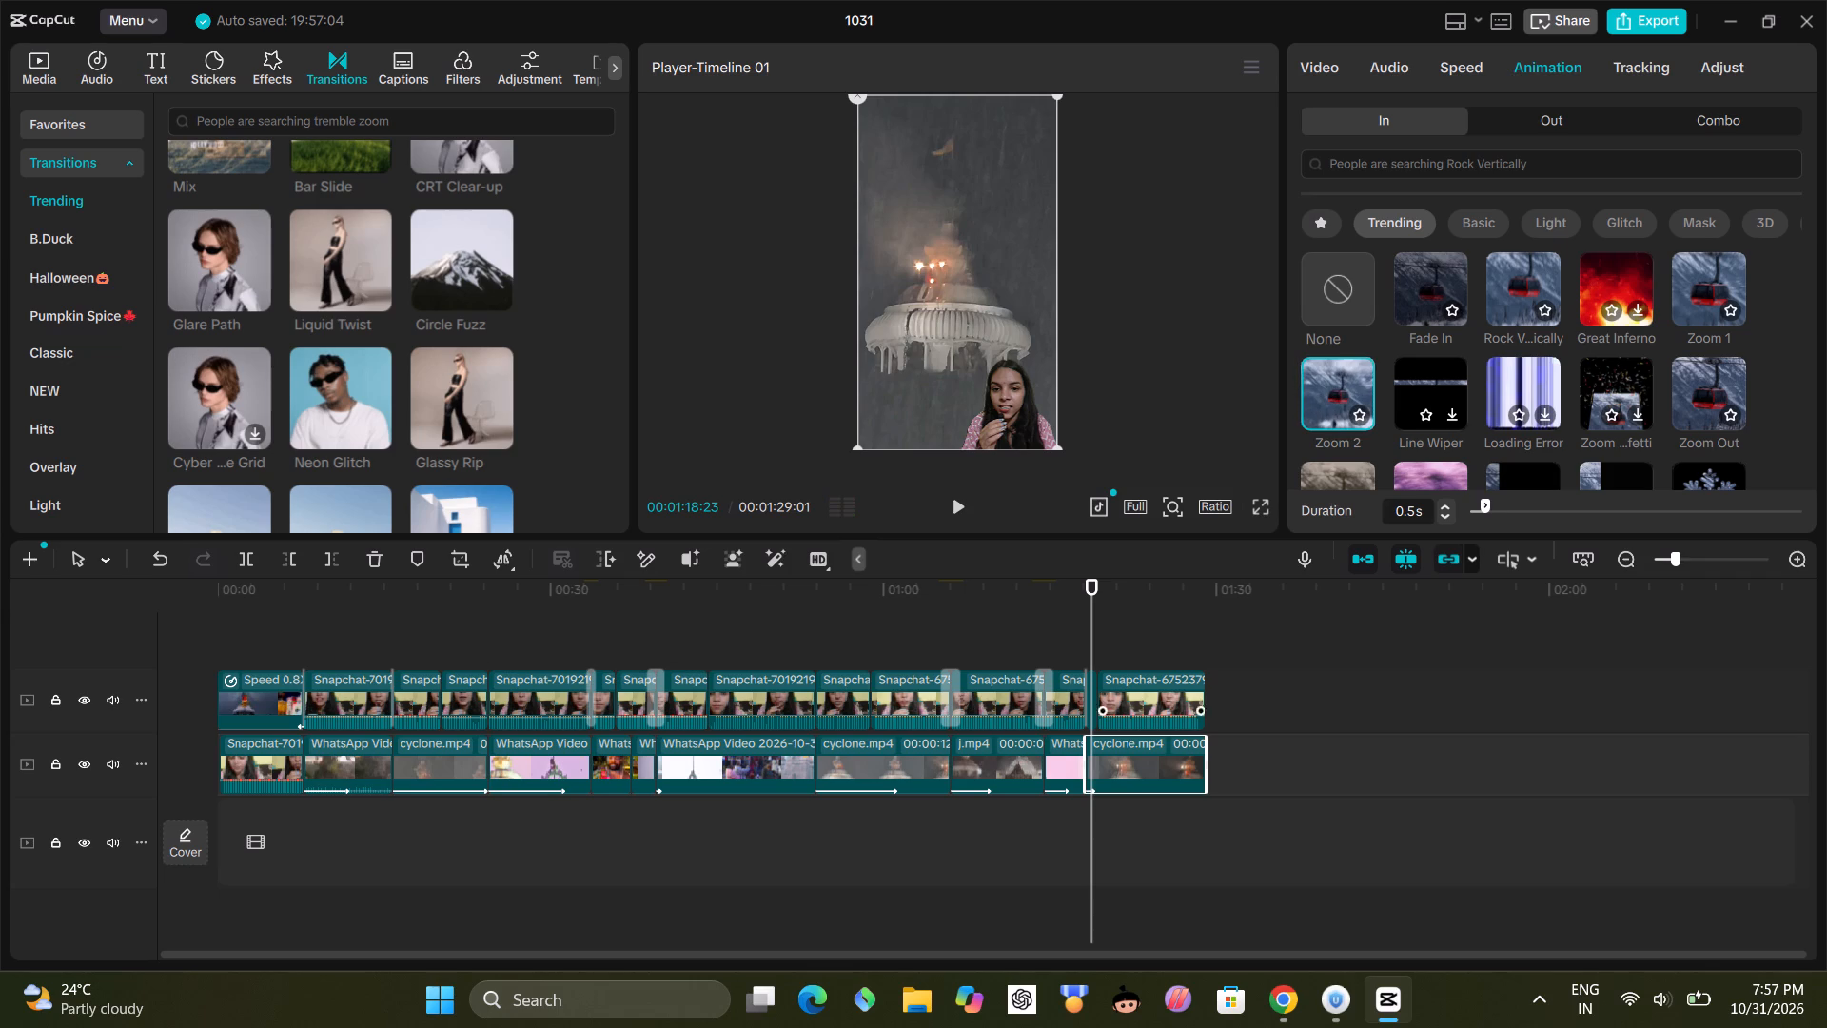
click(1601, 499)
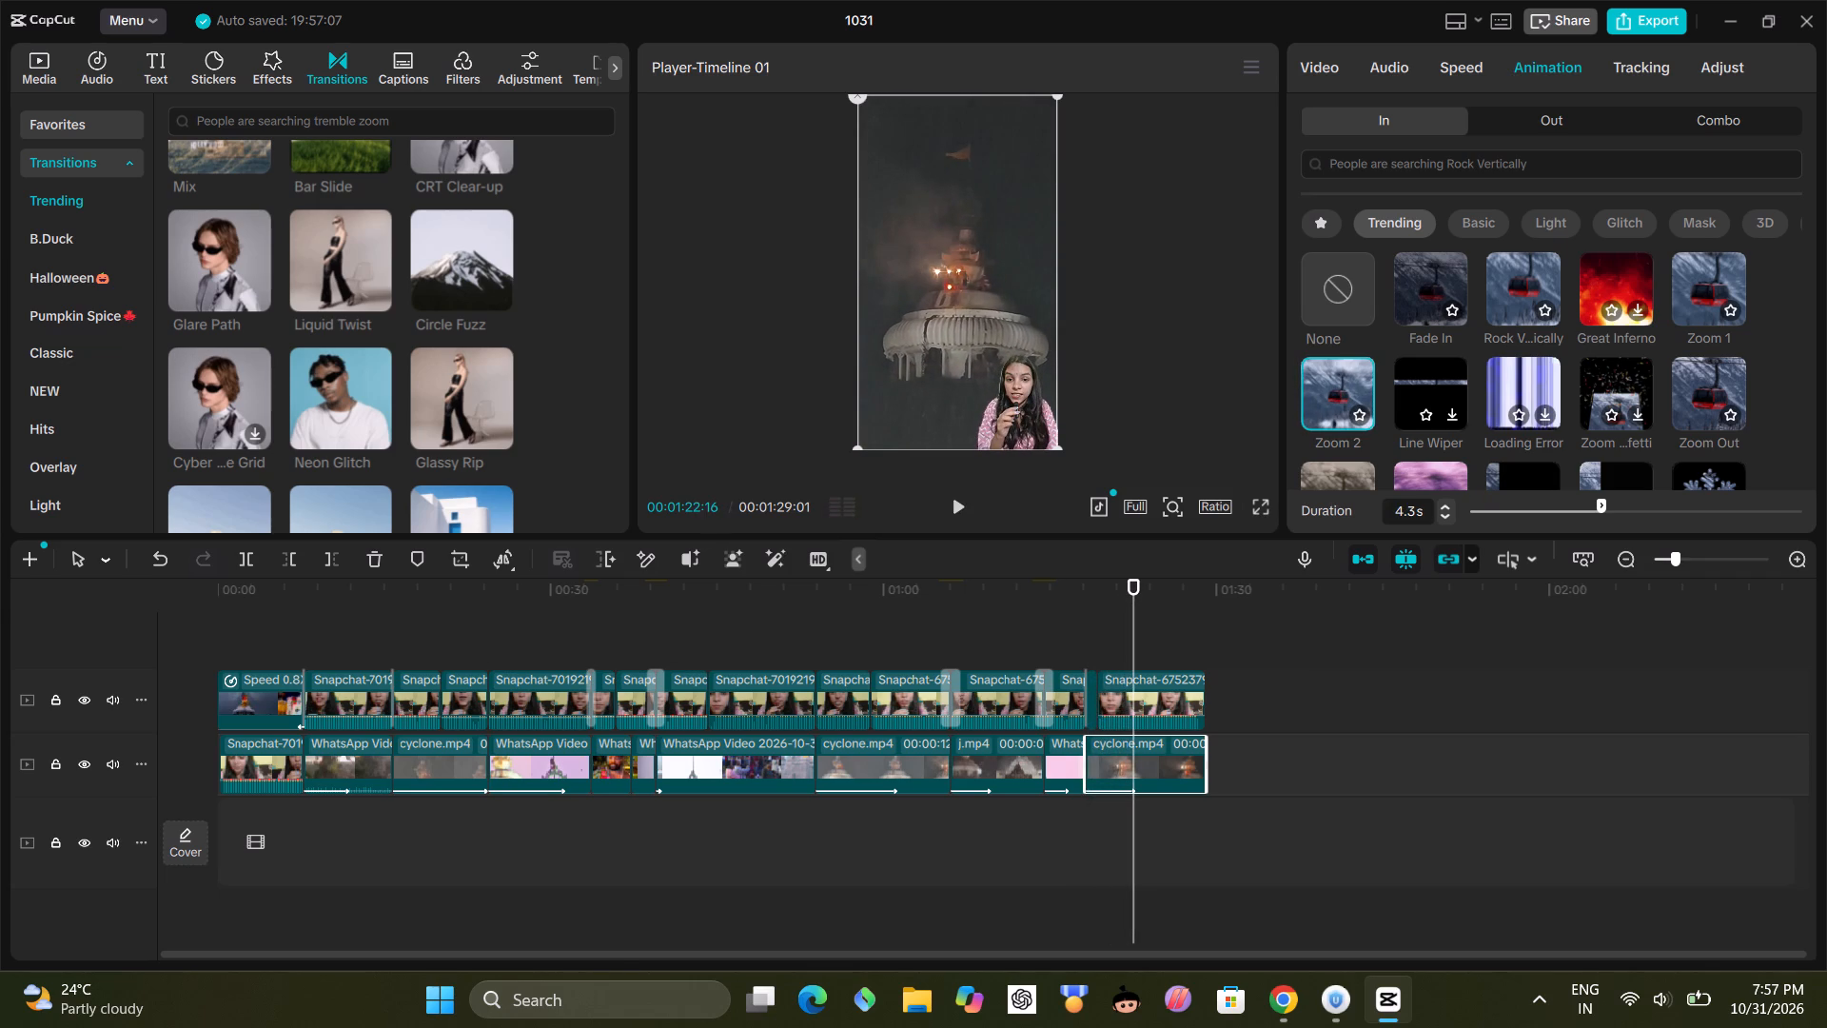
Play back the ending from several points to review the last cyclone.mp4 clip and the Snapchat clip above it.
click(958, 508)
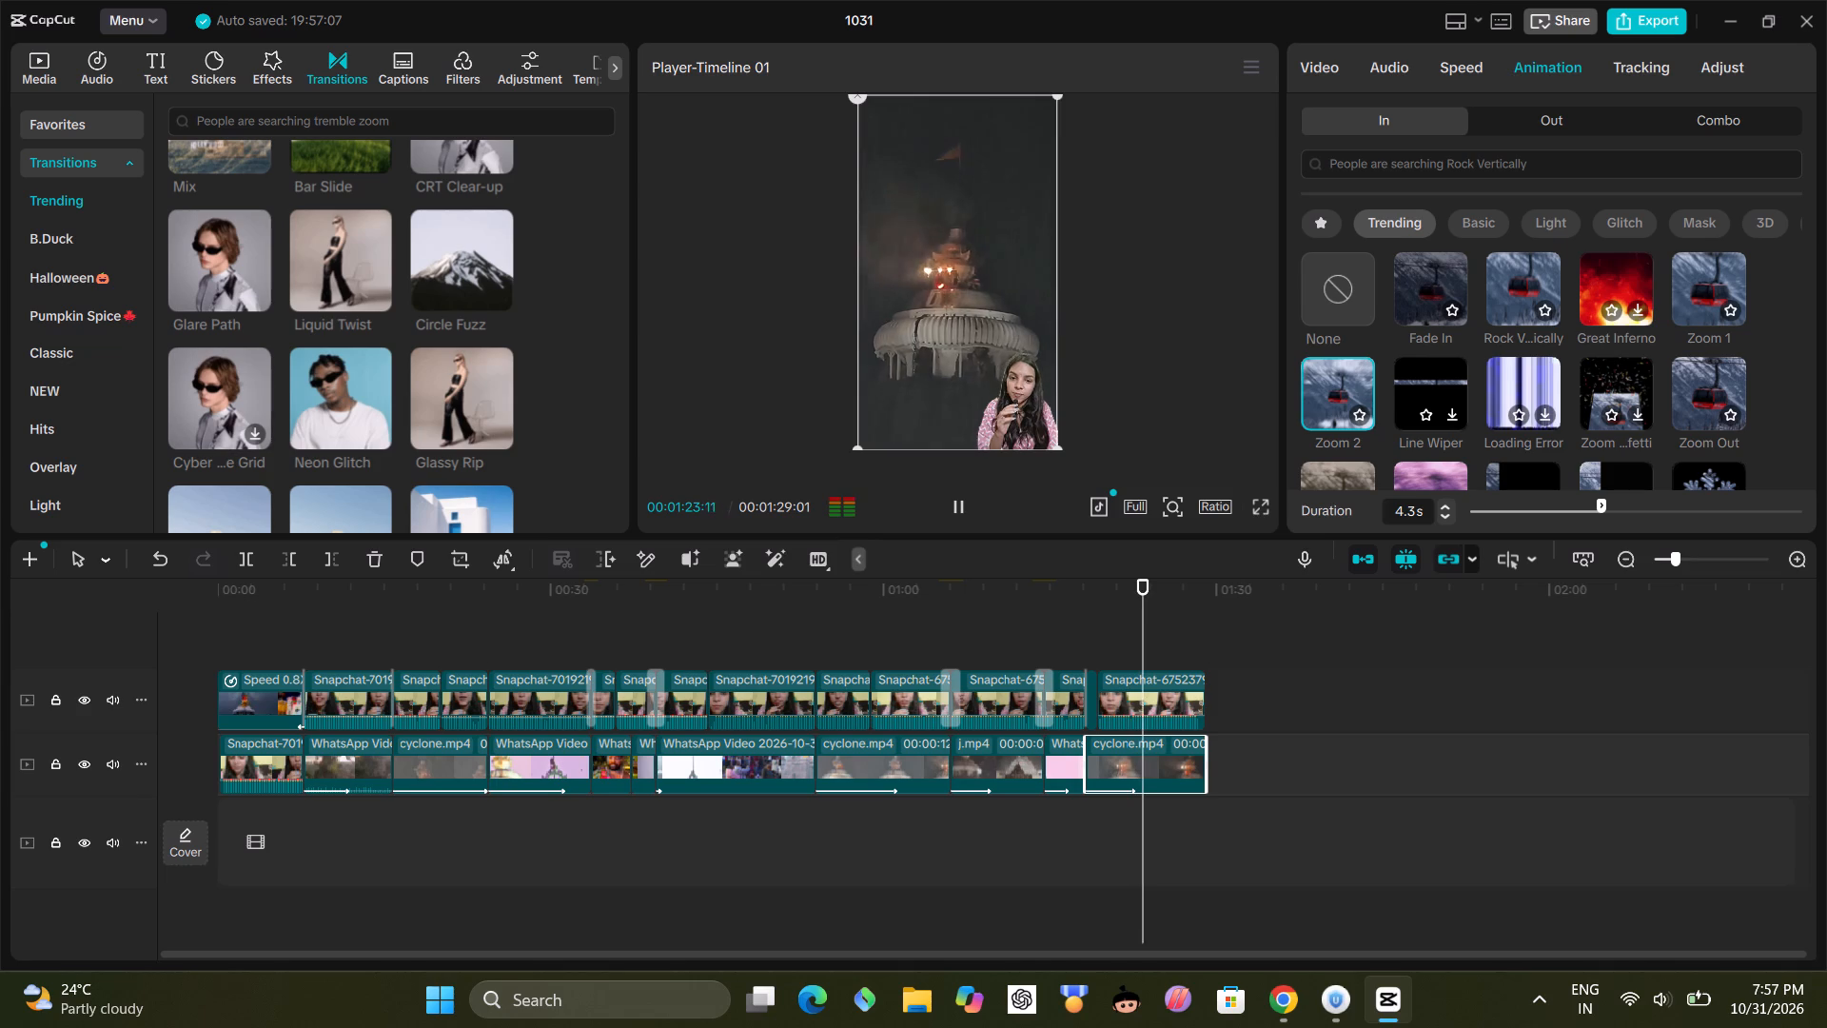
click(1117, 645)
click(1138, 645)
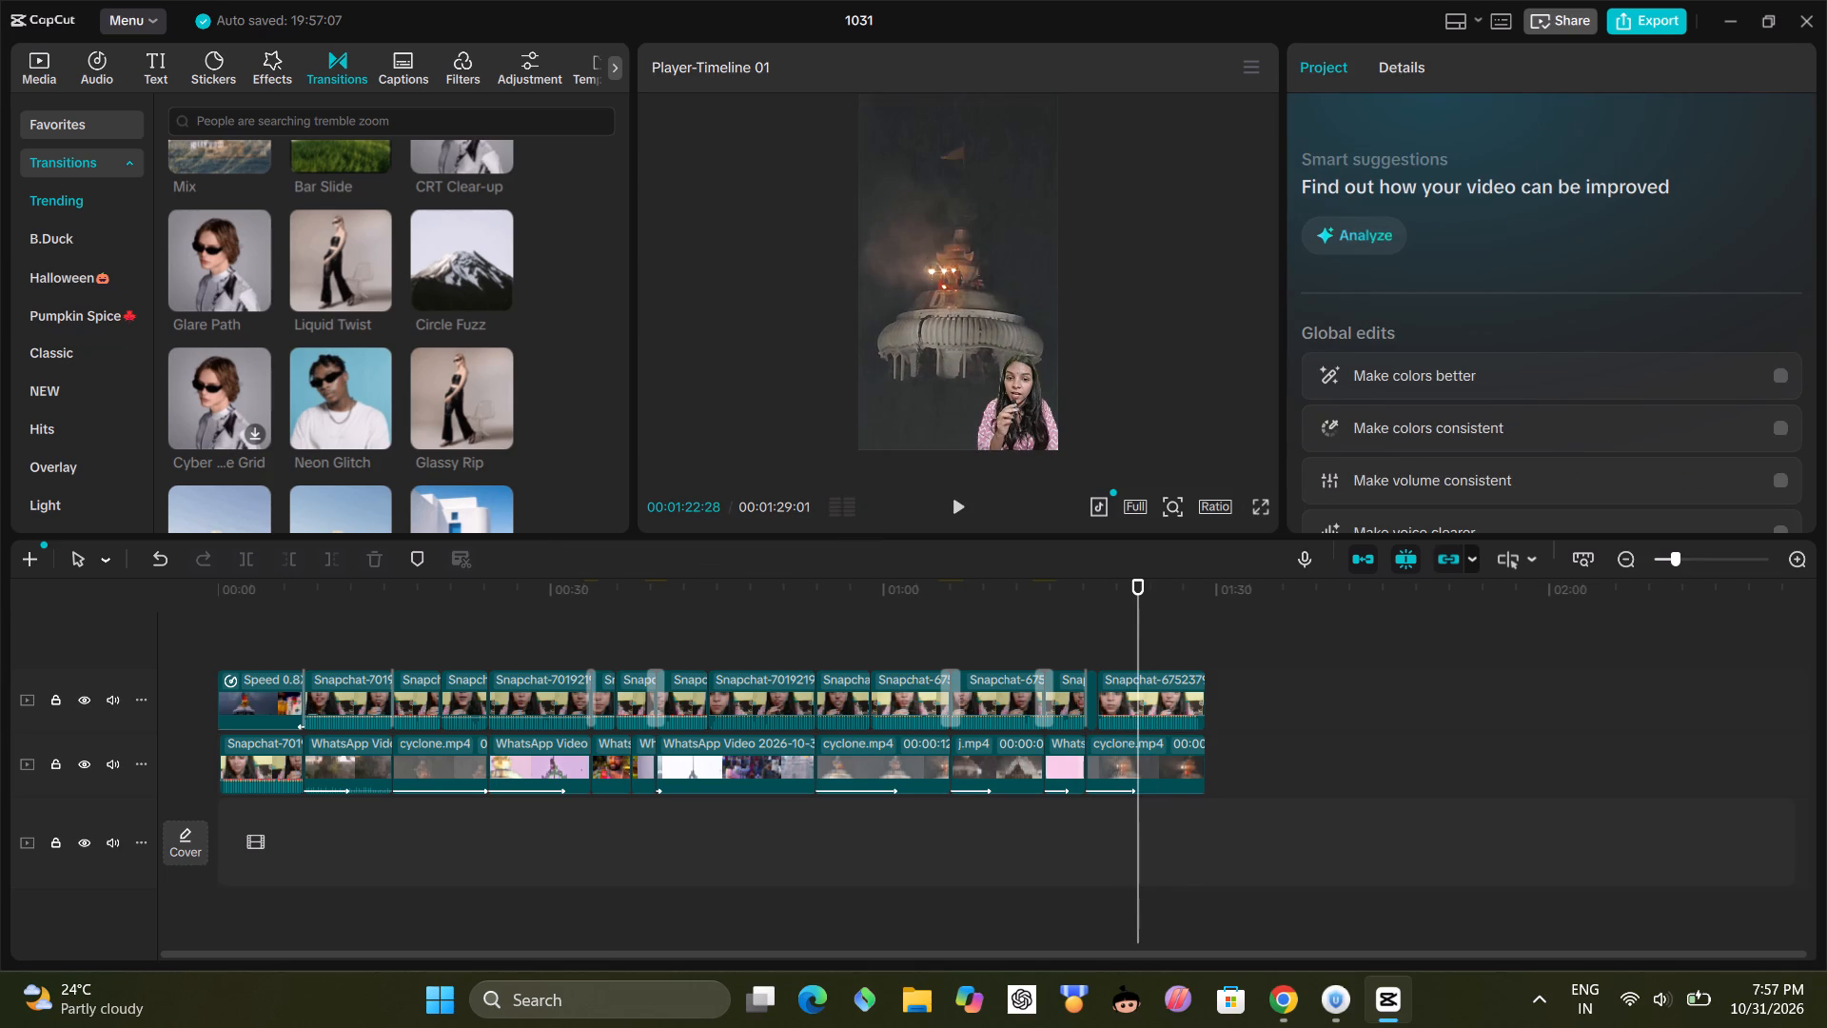
click(1116, 679)
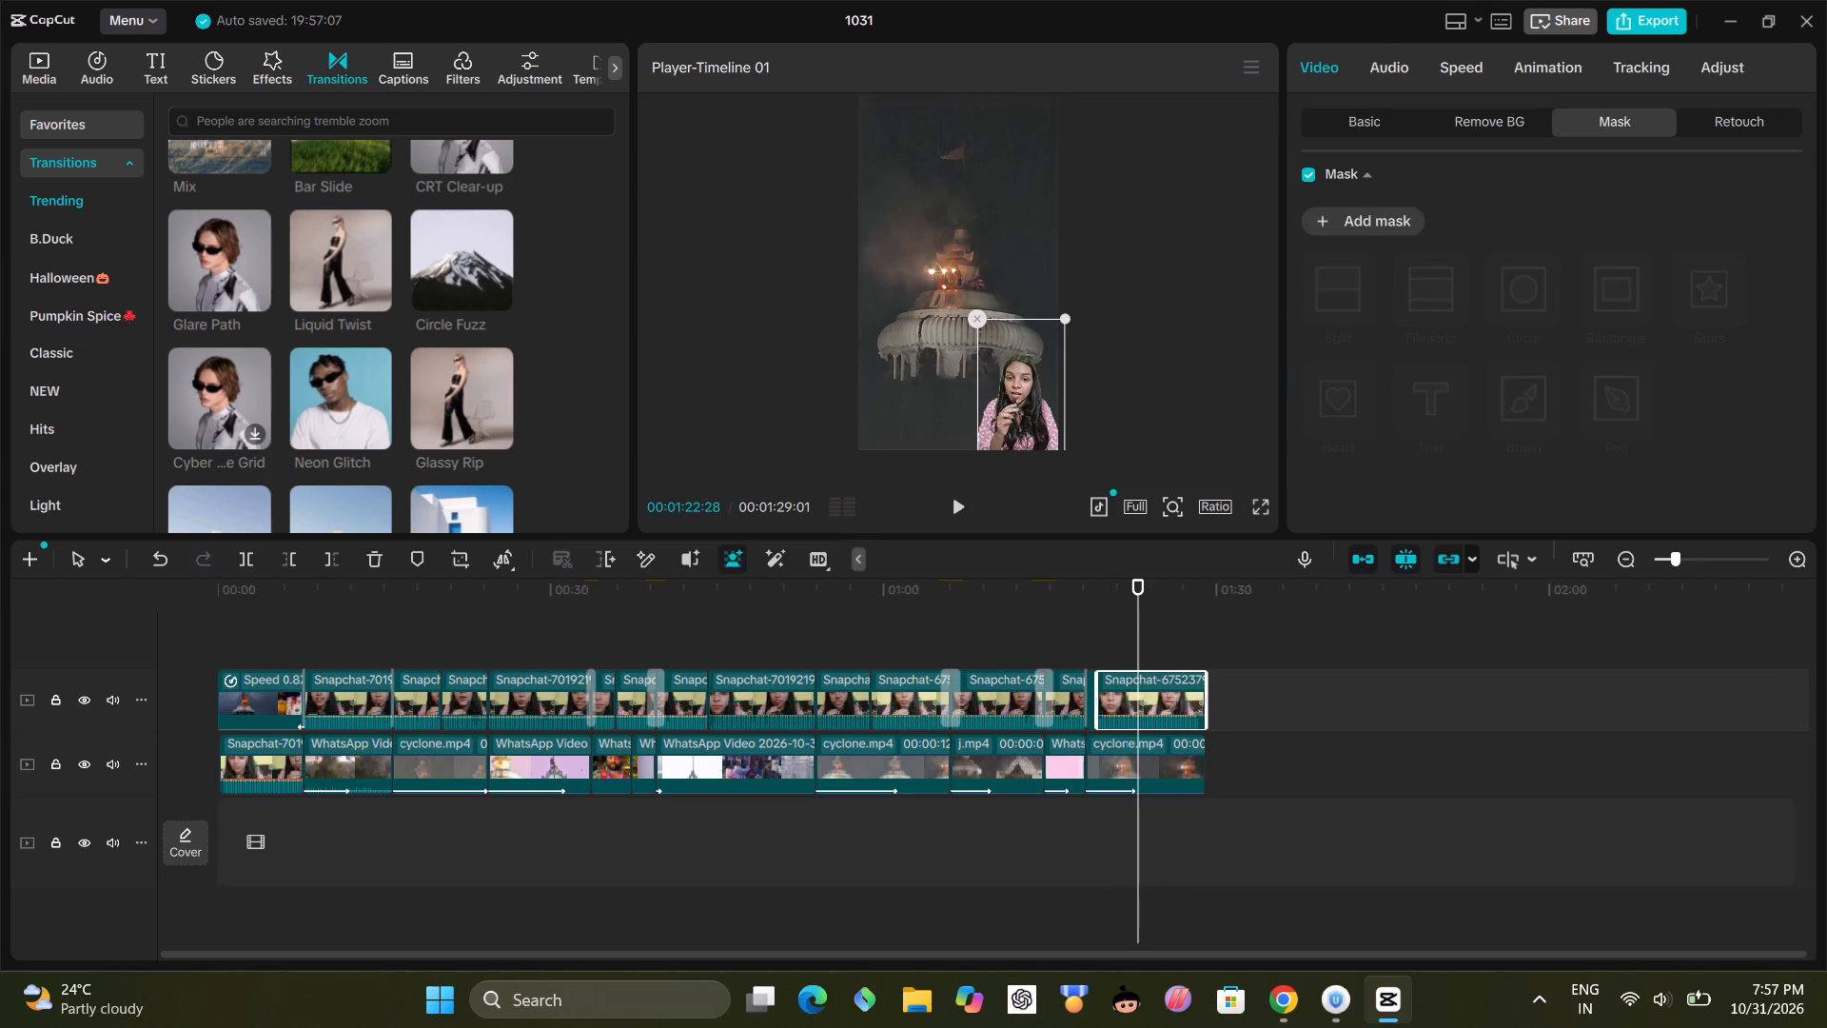
click(966, 501)
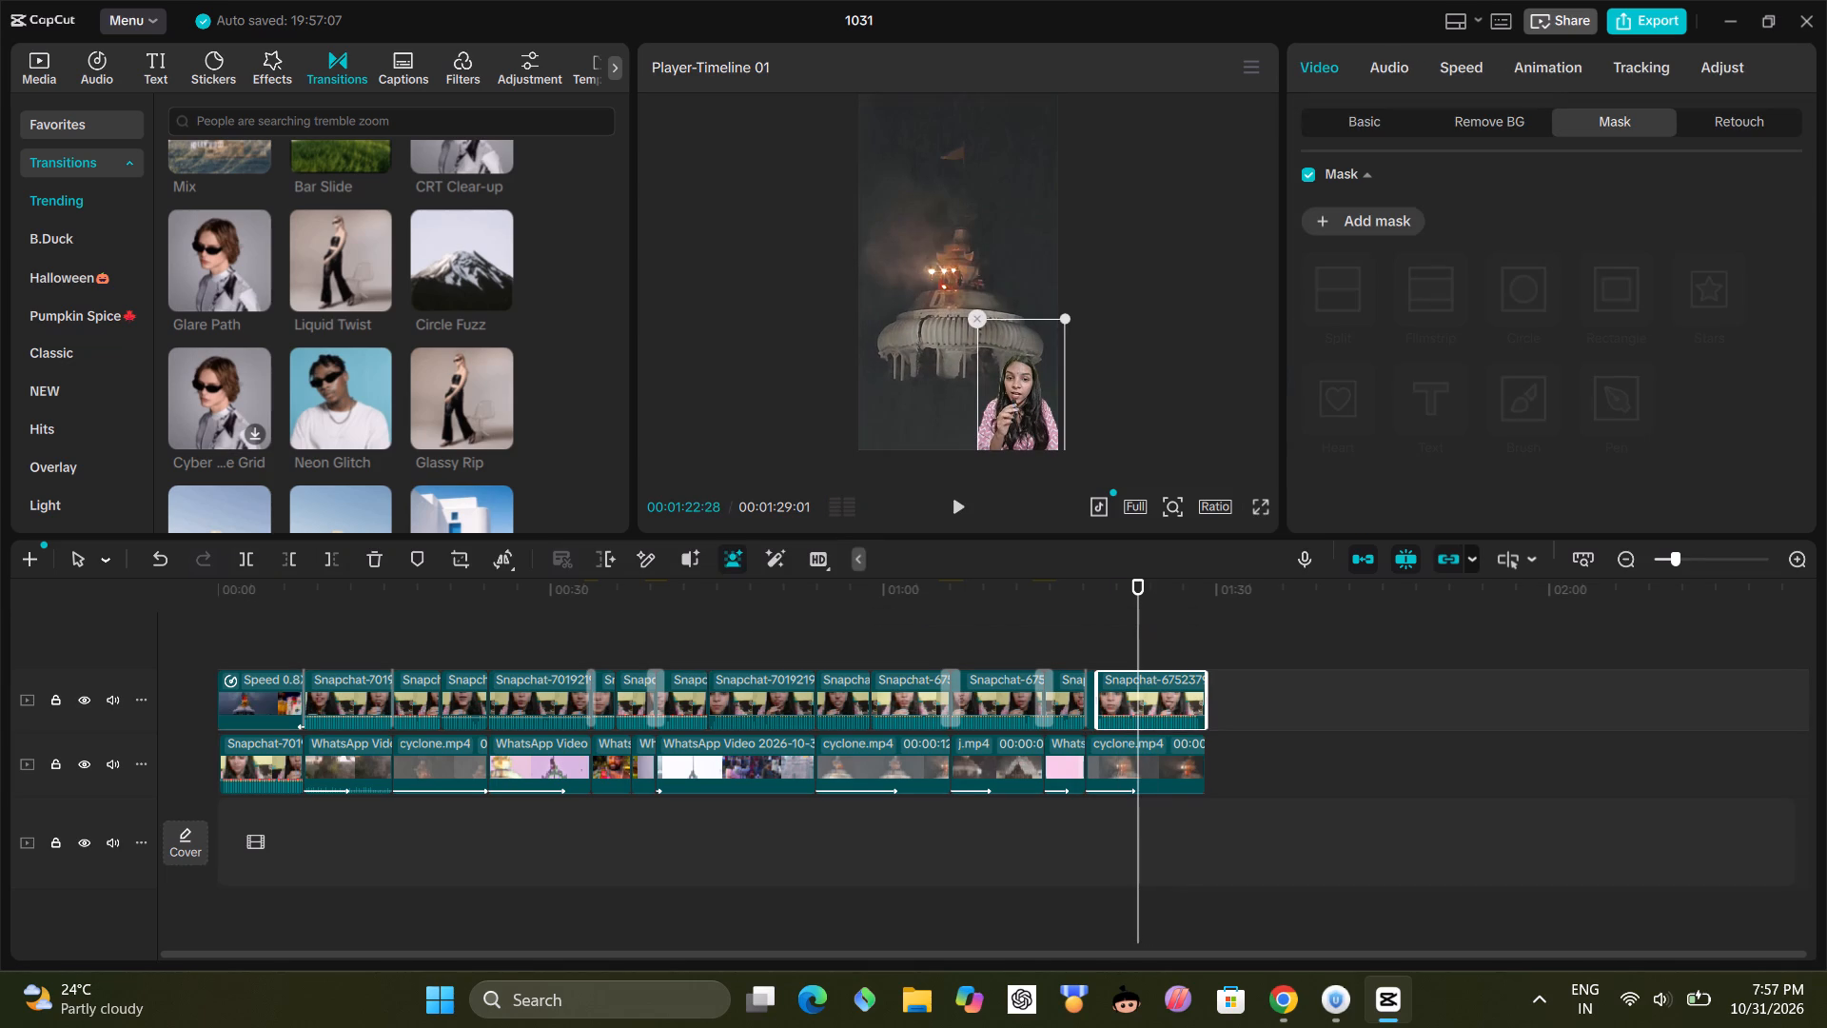
click(961, 504)
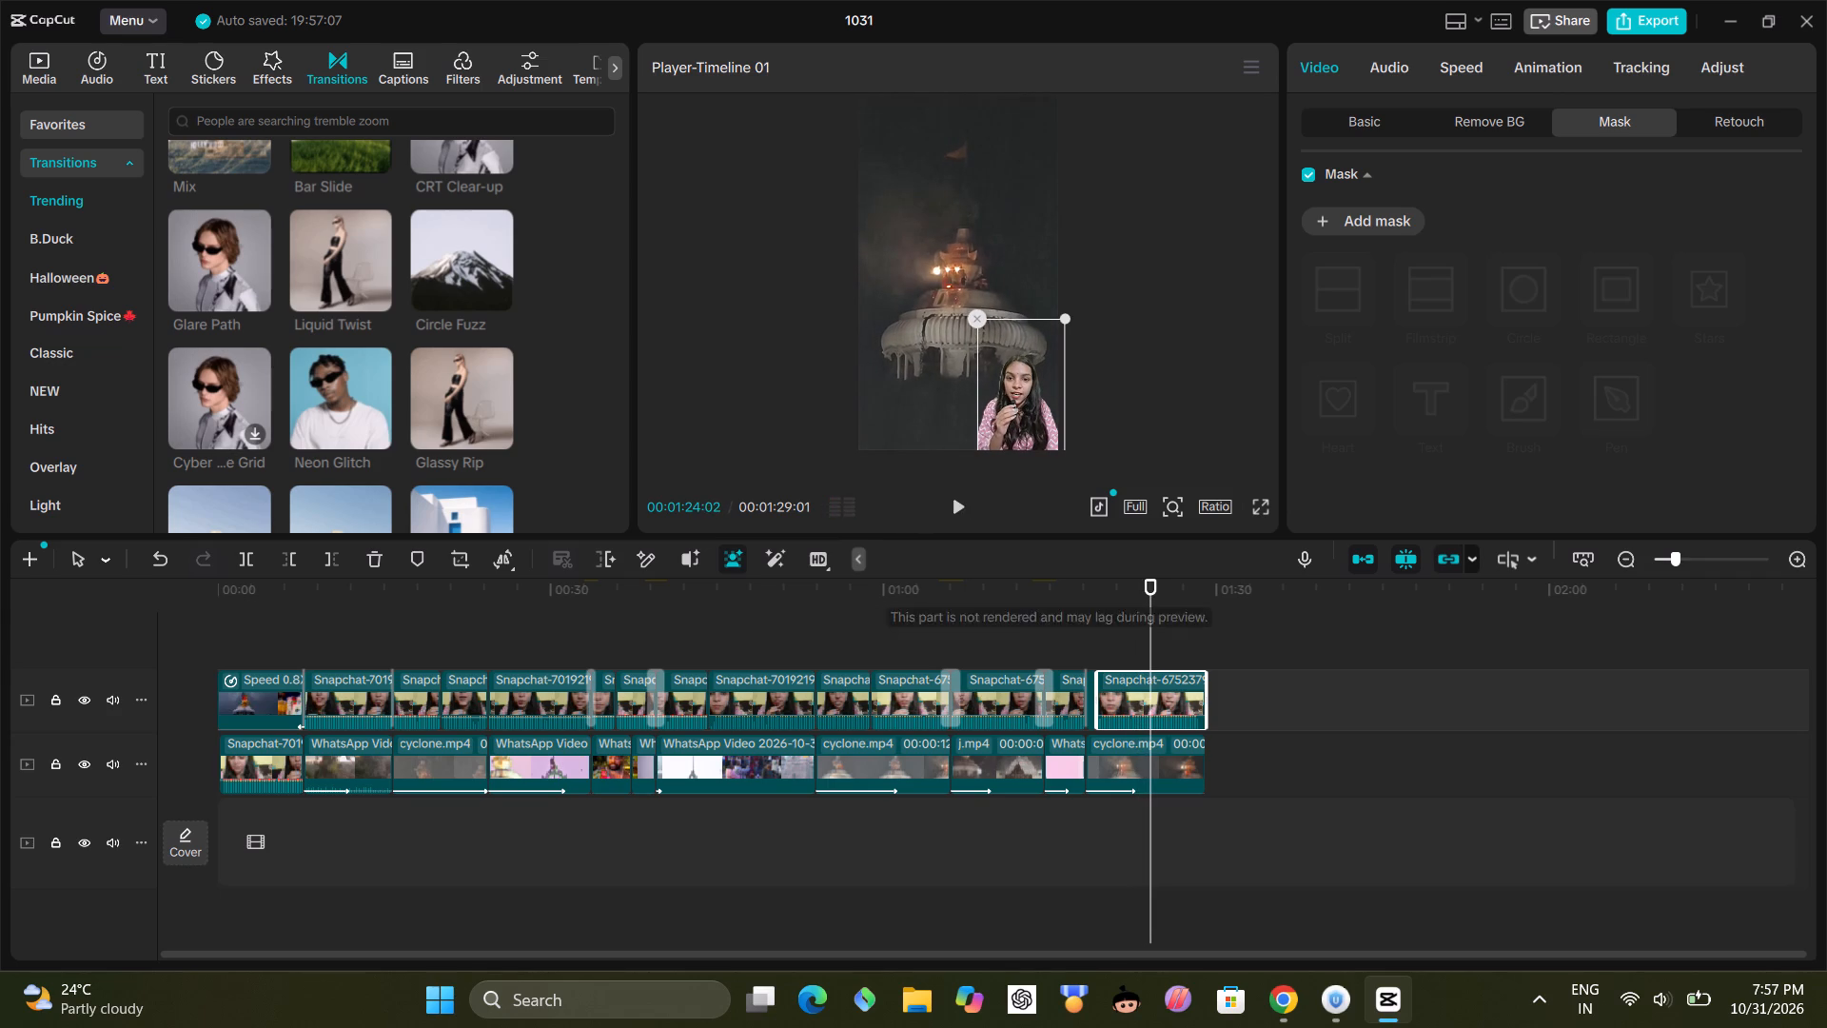
click(1065, 652)
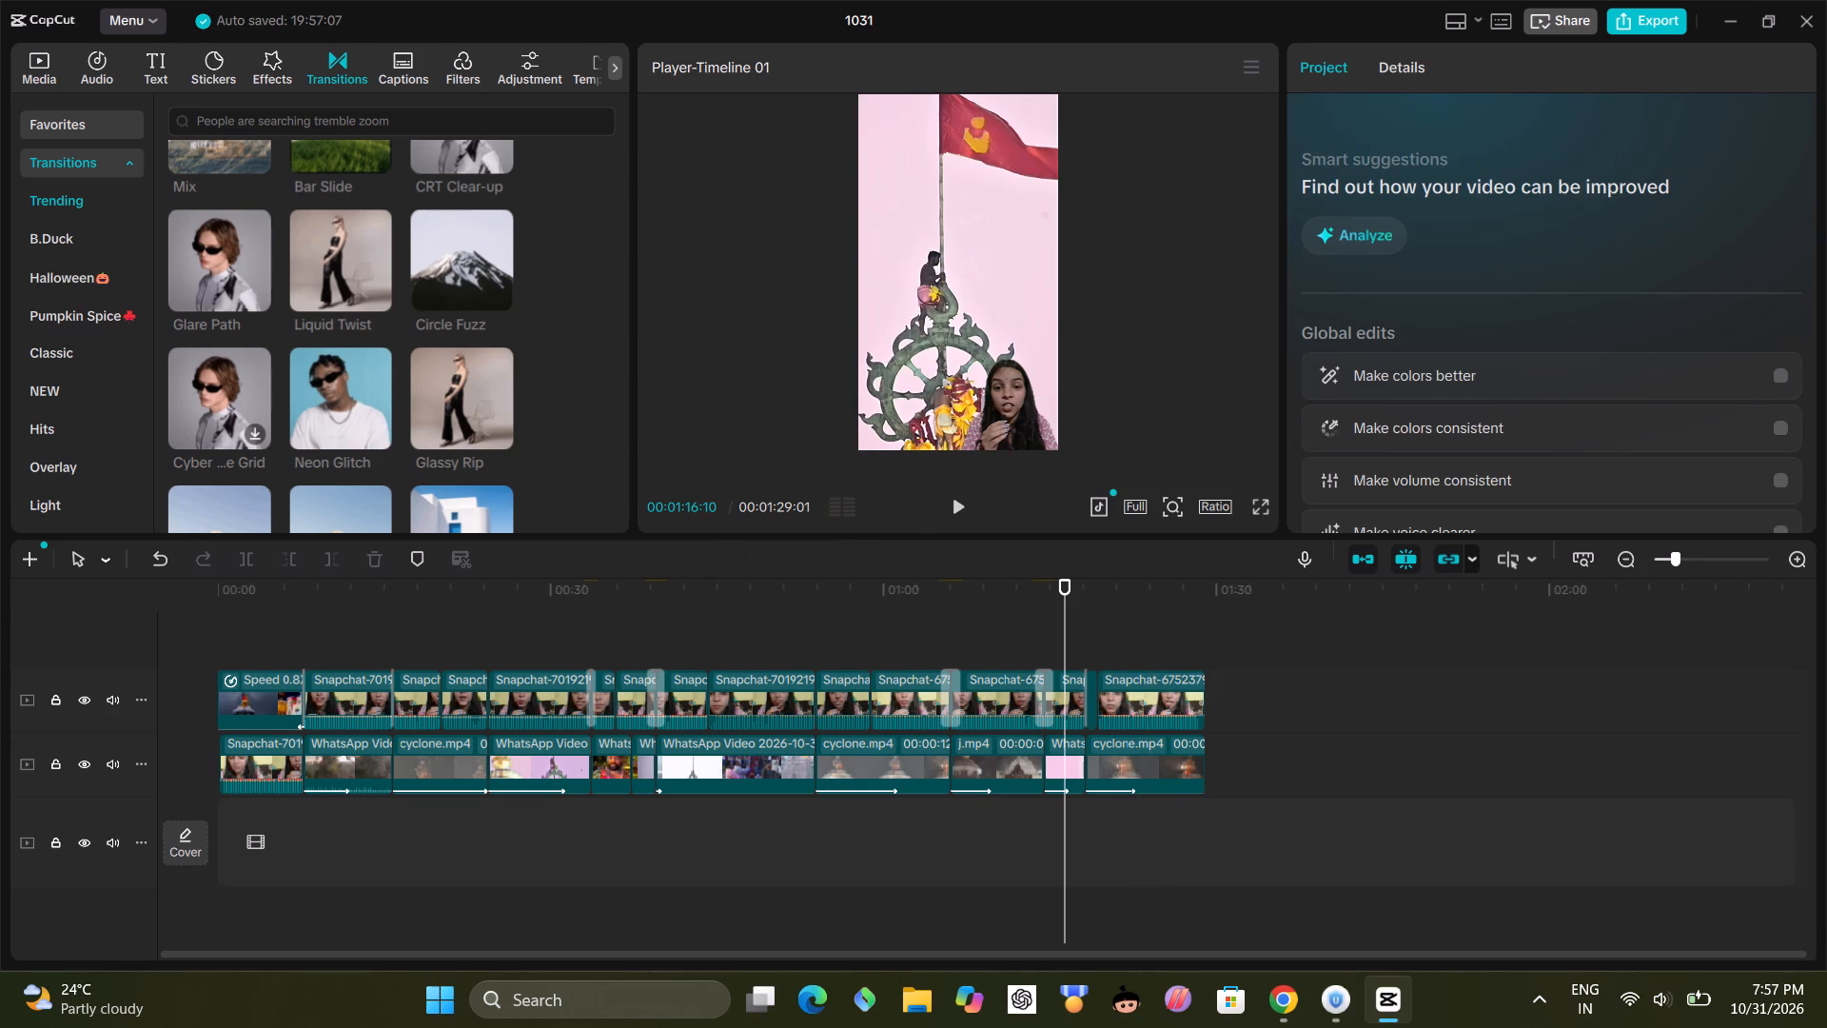
click(963, 506)
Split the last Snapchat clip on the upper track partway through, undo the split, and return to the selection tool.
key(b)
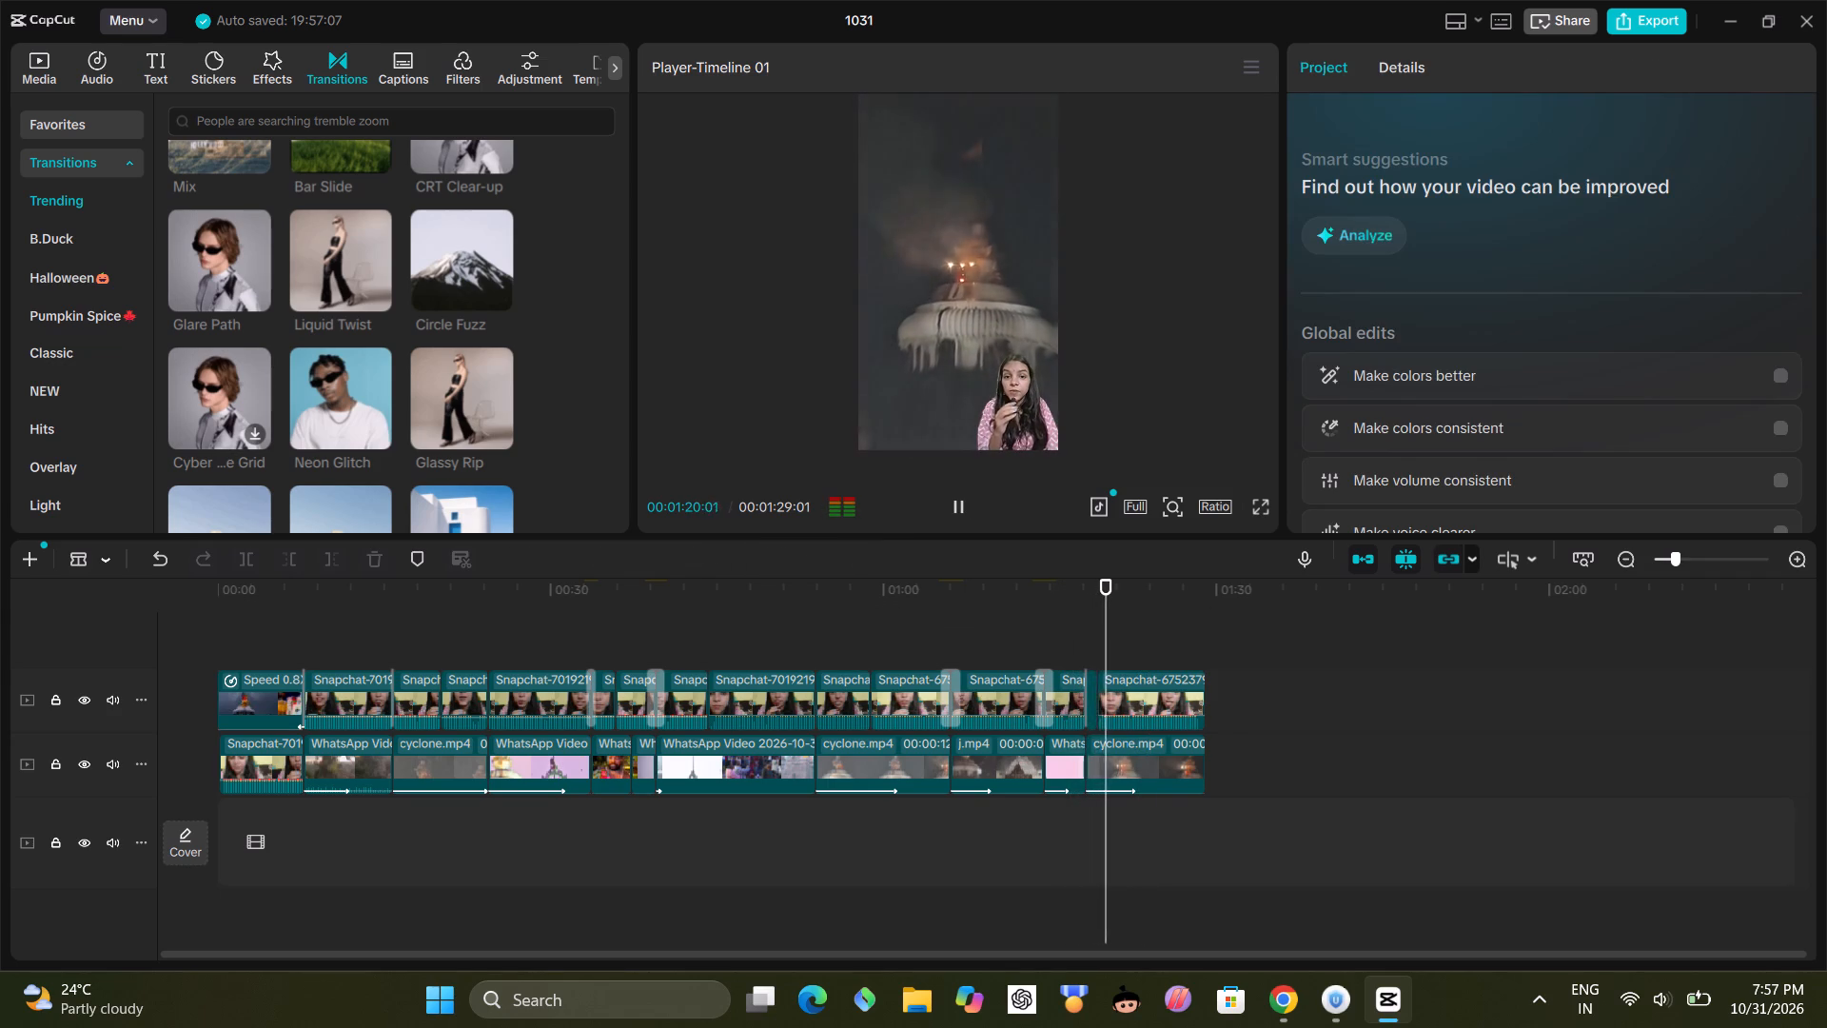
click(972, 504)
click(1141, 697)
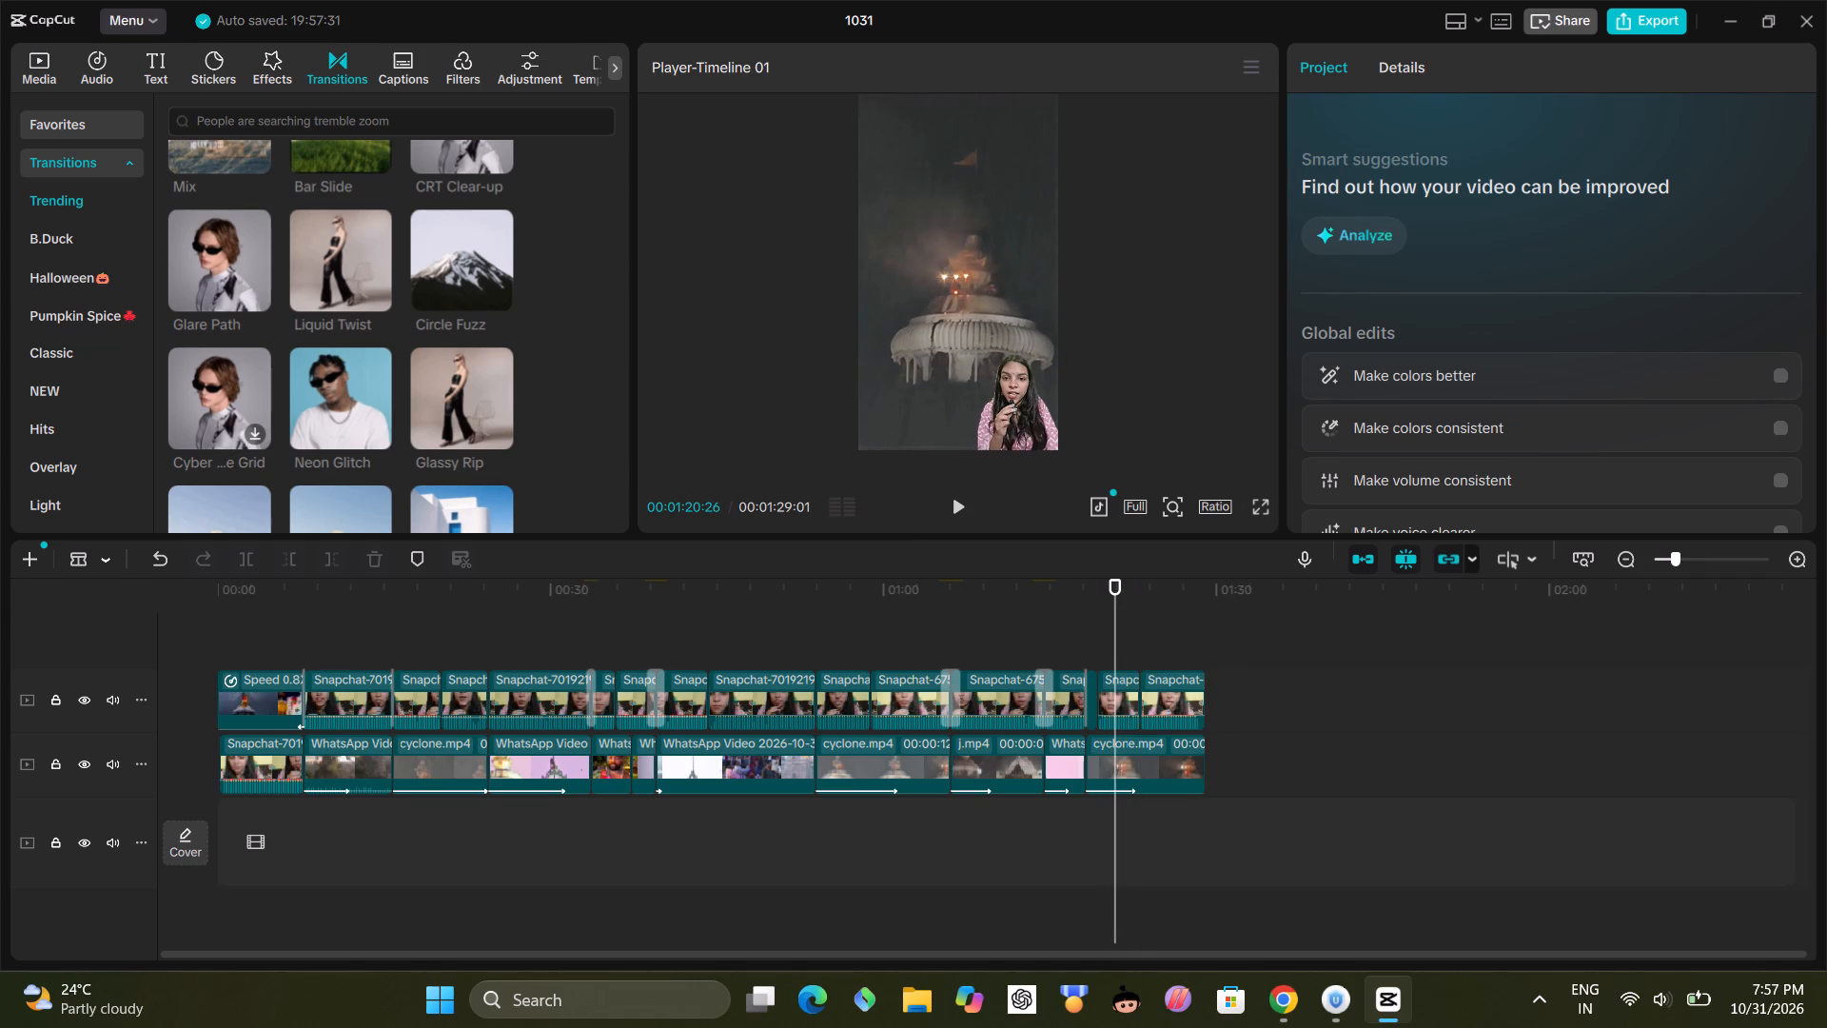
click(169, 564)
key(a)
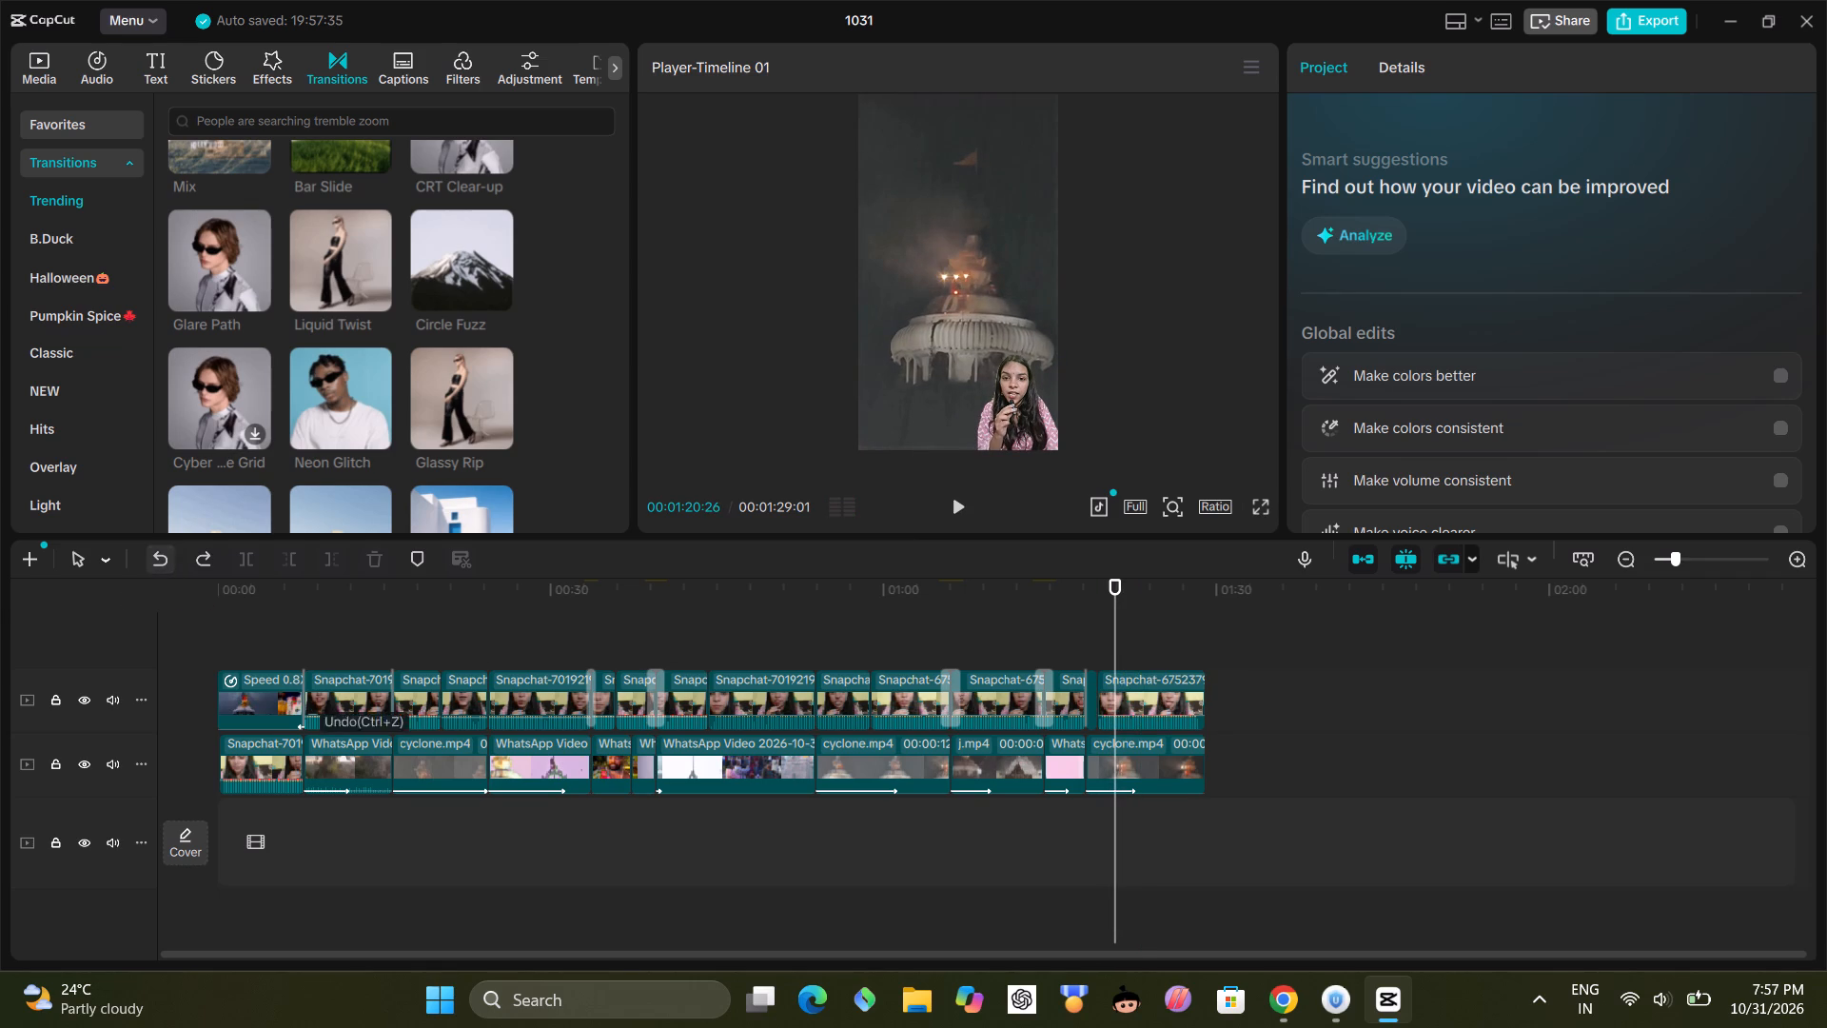
Move the last Snapchat clip from the upper track to the lower track, directly after the last cyclone.mp4 clip.
click(1118, 686)
drag(1132, 684, 1185, 706)
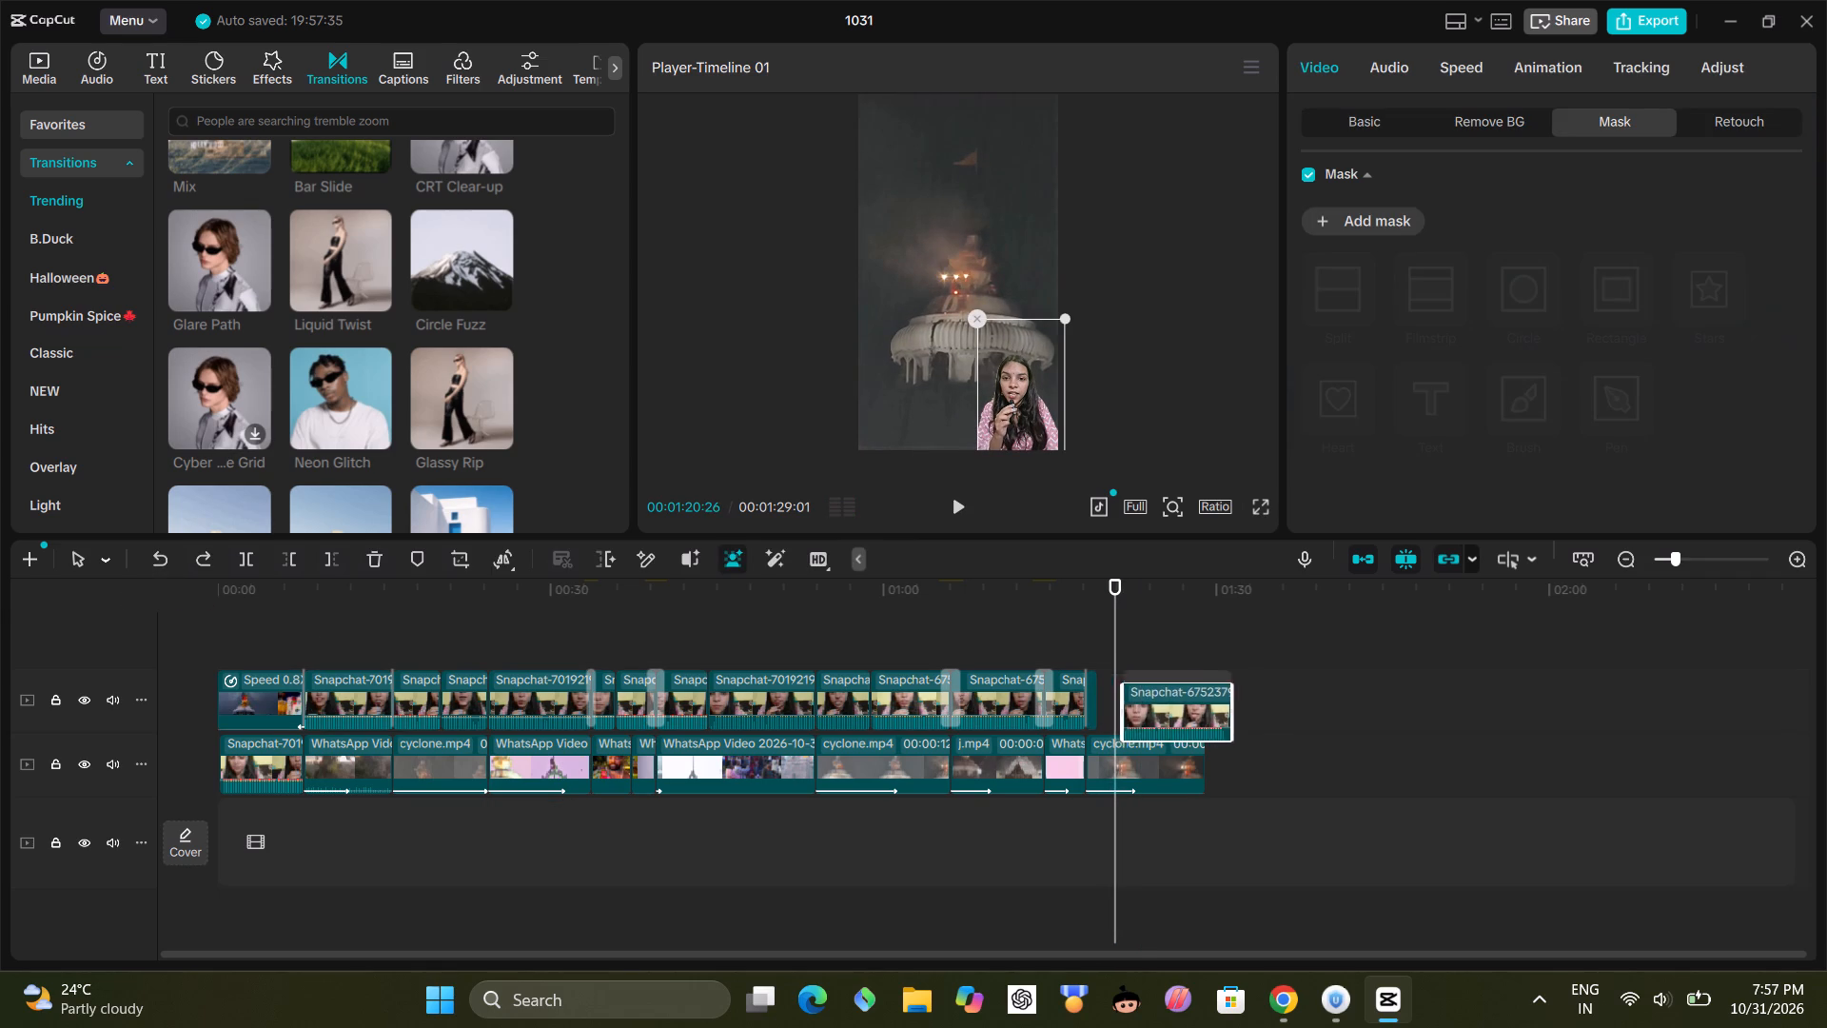
drag(1185, 706, 1245, 754)
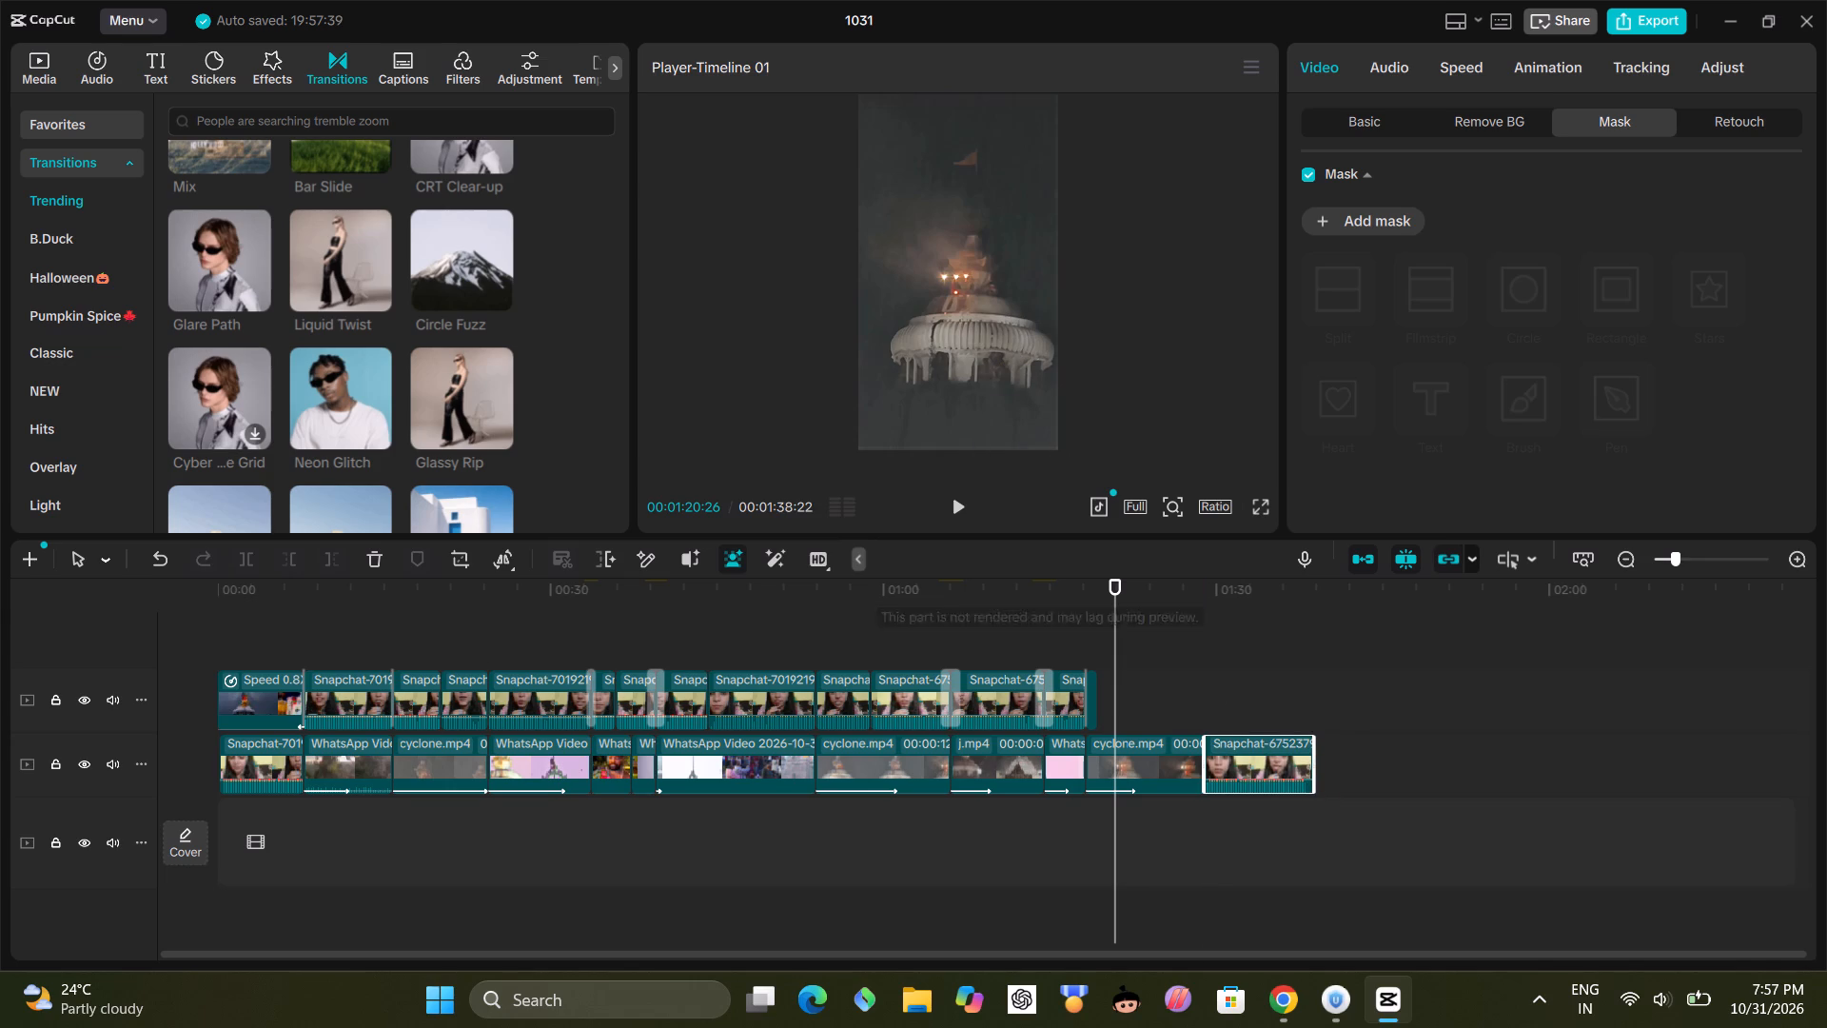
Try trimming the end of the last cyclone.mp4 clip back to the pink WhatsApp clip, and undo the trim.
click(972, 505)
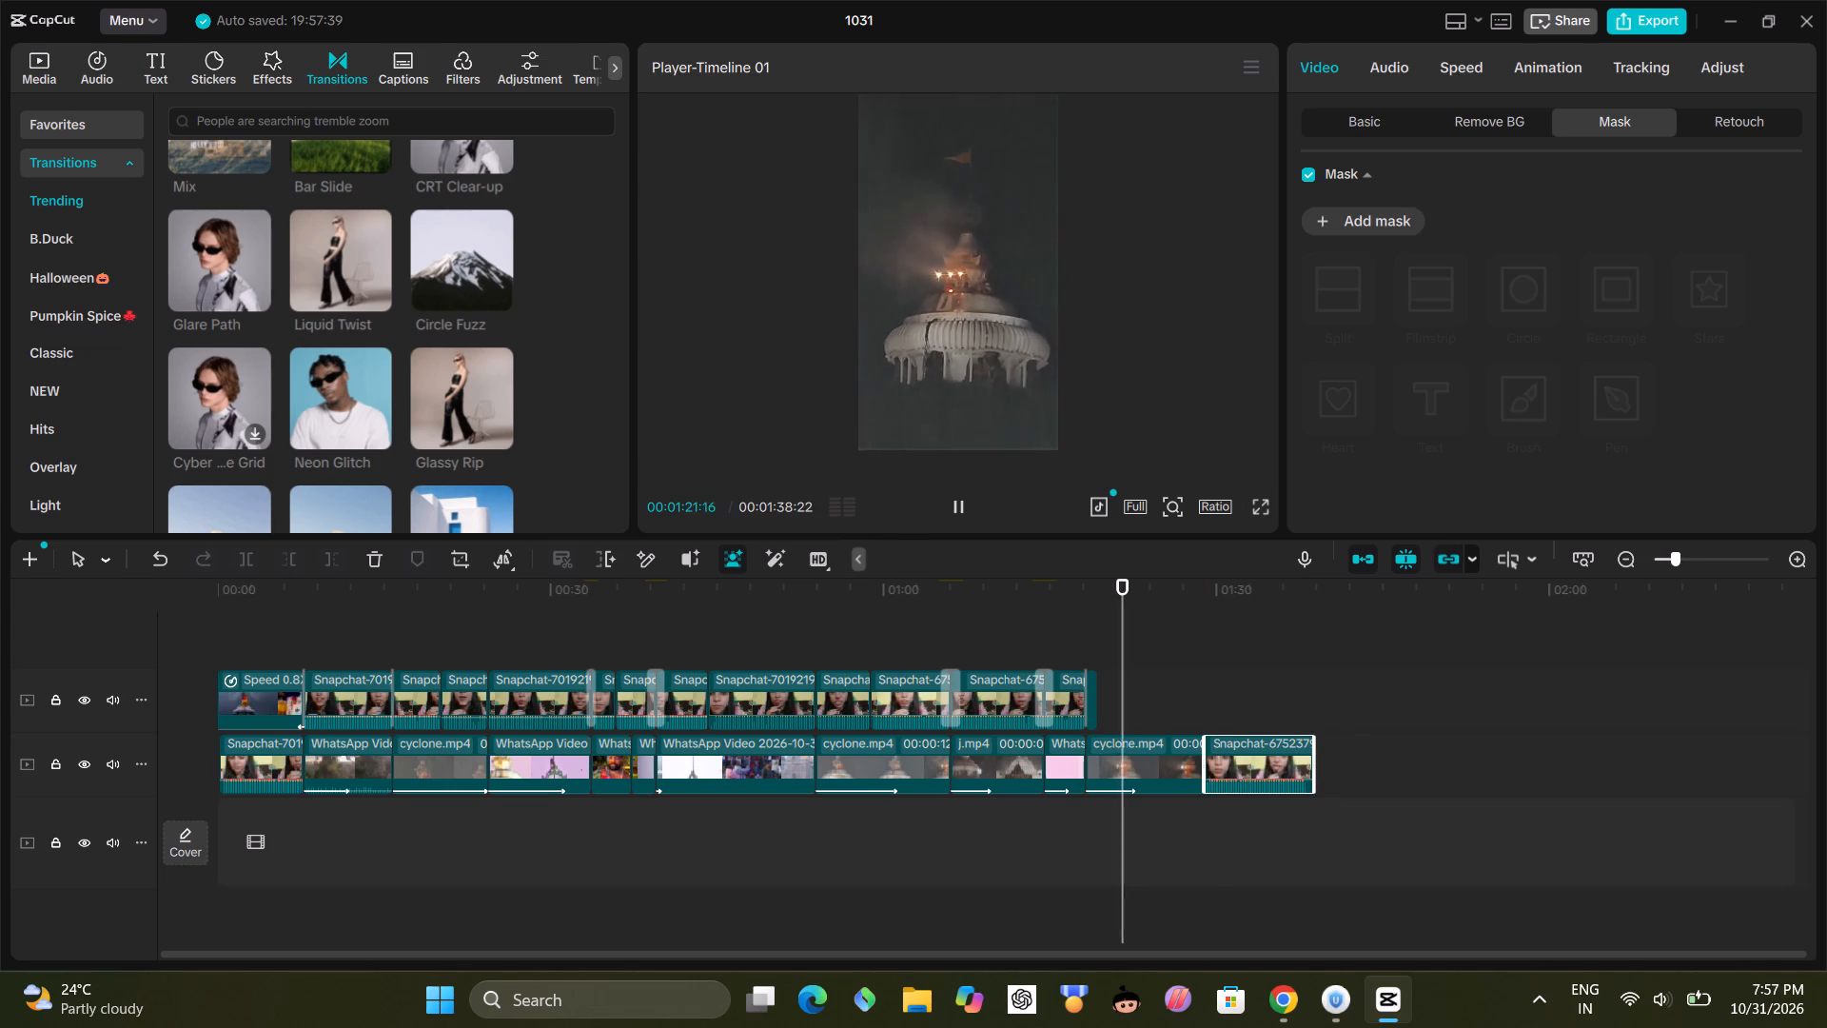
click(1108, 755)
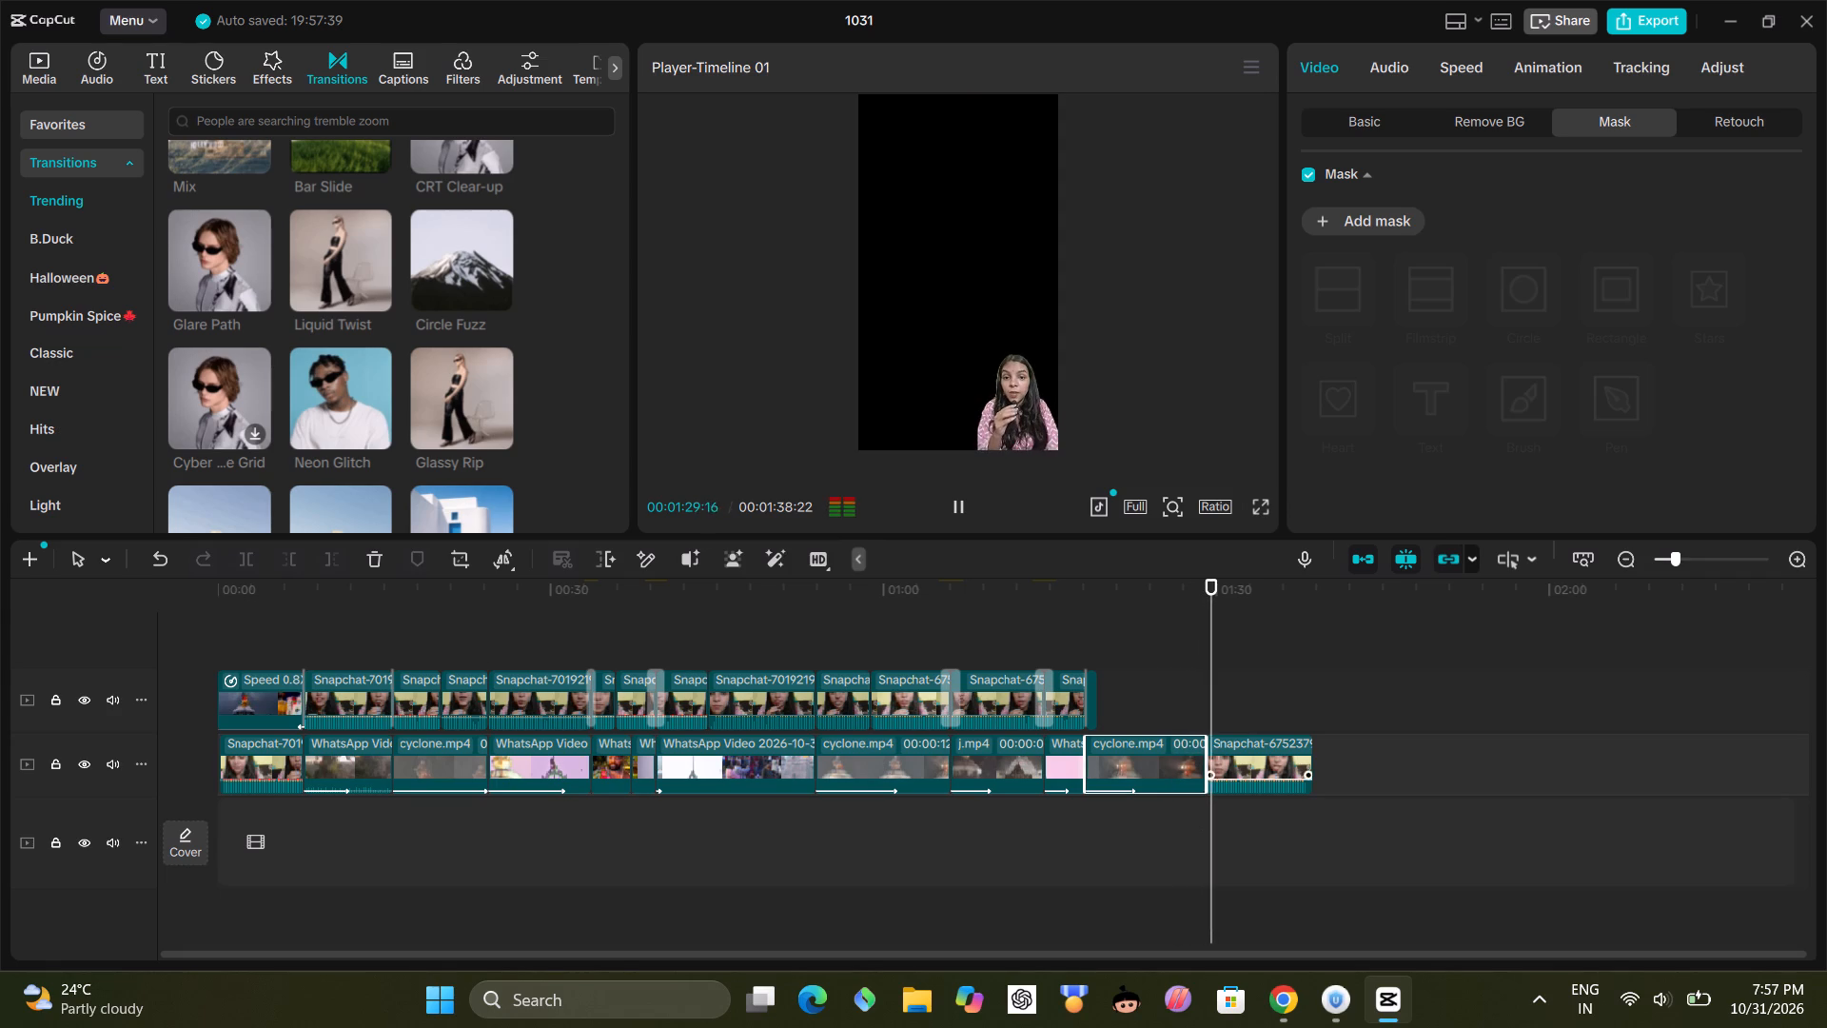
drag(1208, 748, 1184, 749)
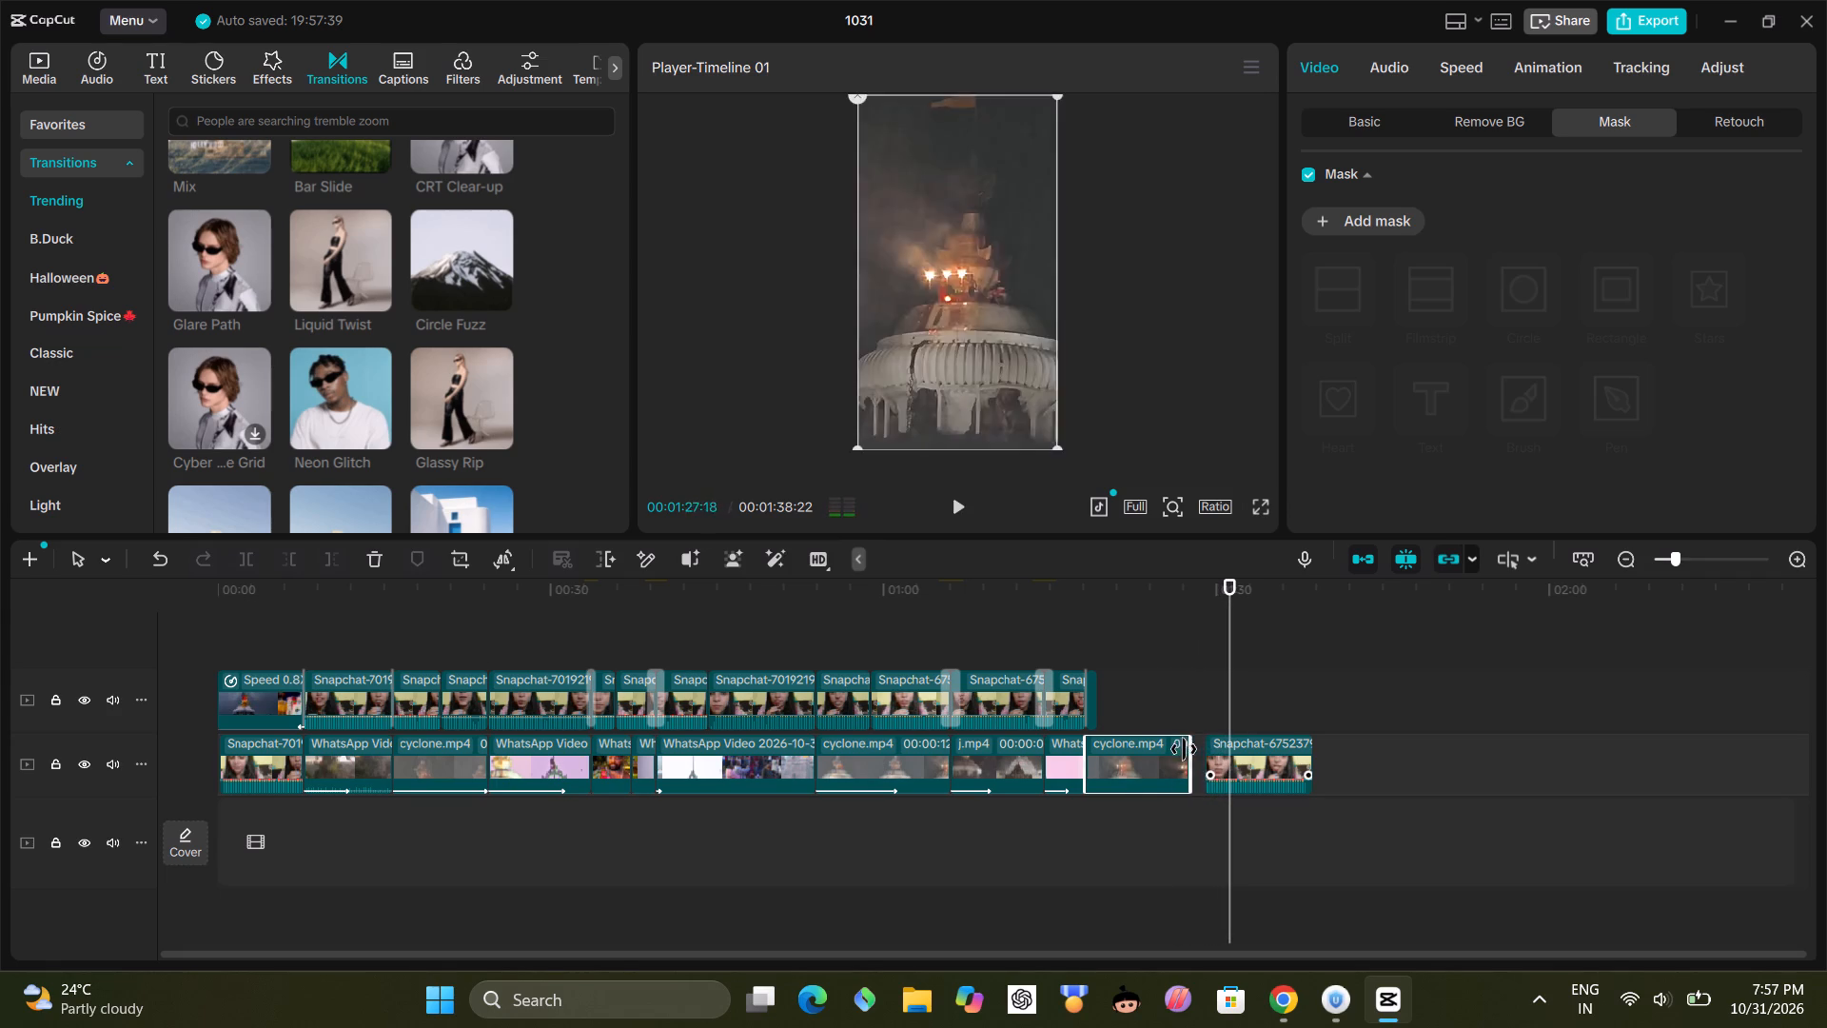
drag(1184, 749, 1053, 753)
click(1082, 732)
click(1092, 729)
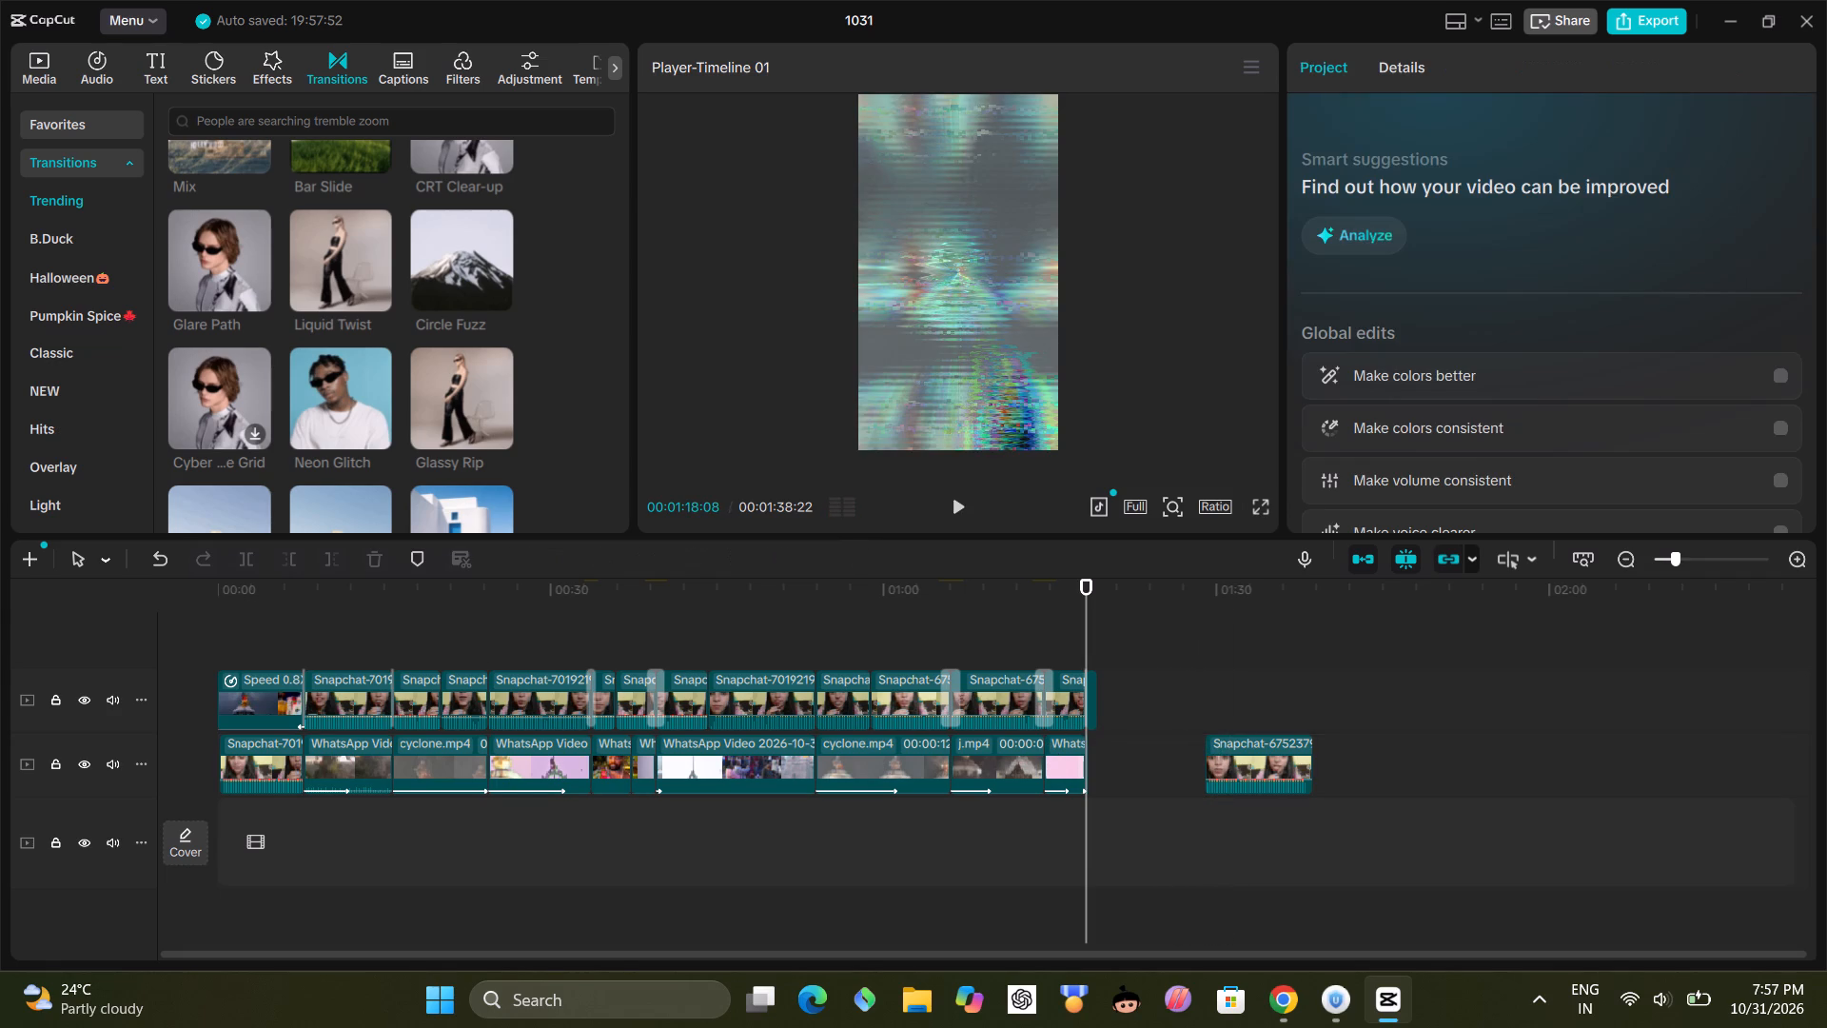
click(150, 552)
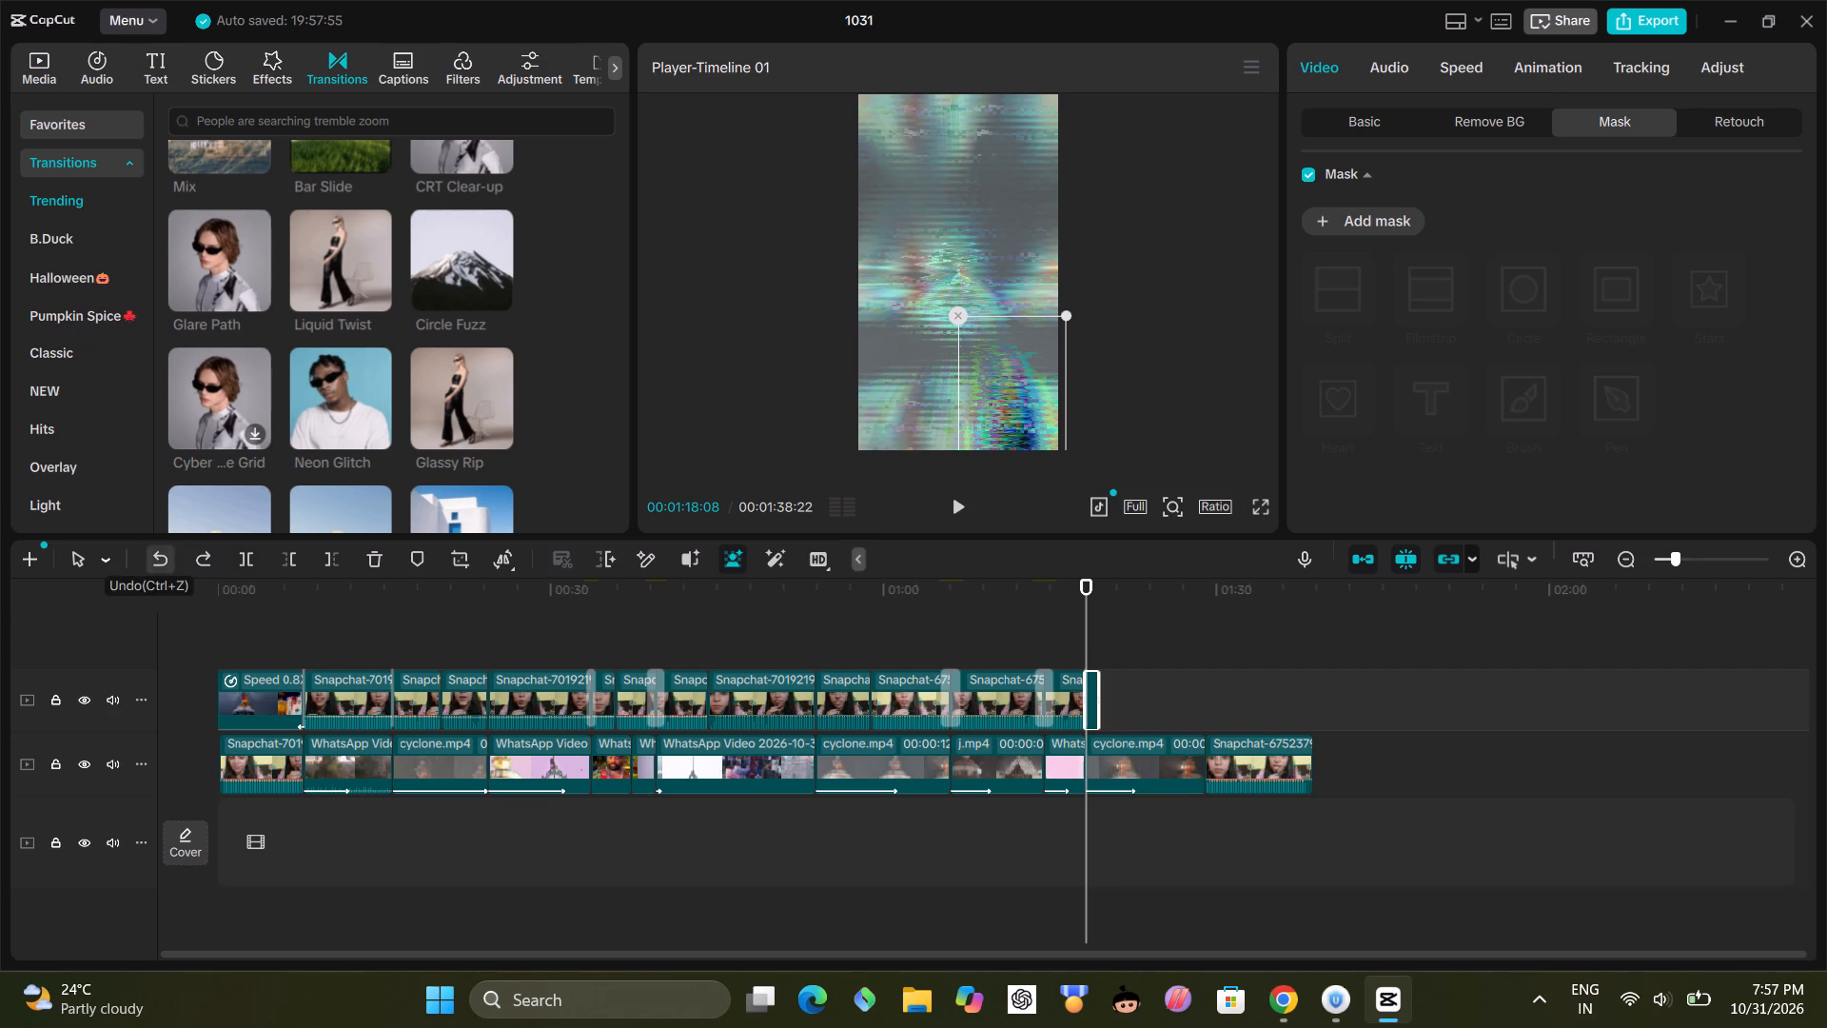
Trim the last cyclone.mp4 clip's end back so it finishes level with the last clip on the upper track.
click(1186, 751)
drag(1208, 754, 1204, 757)
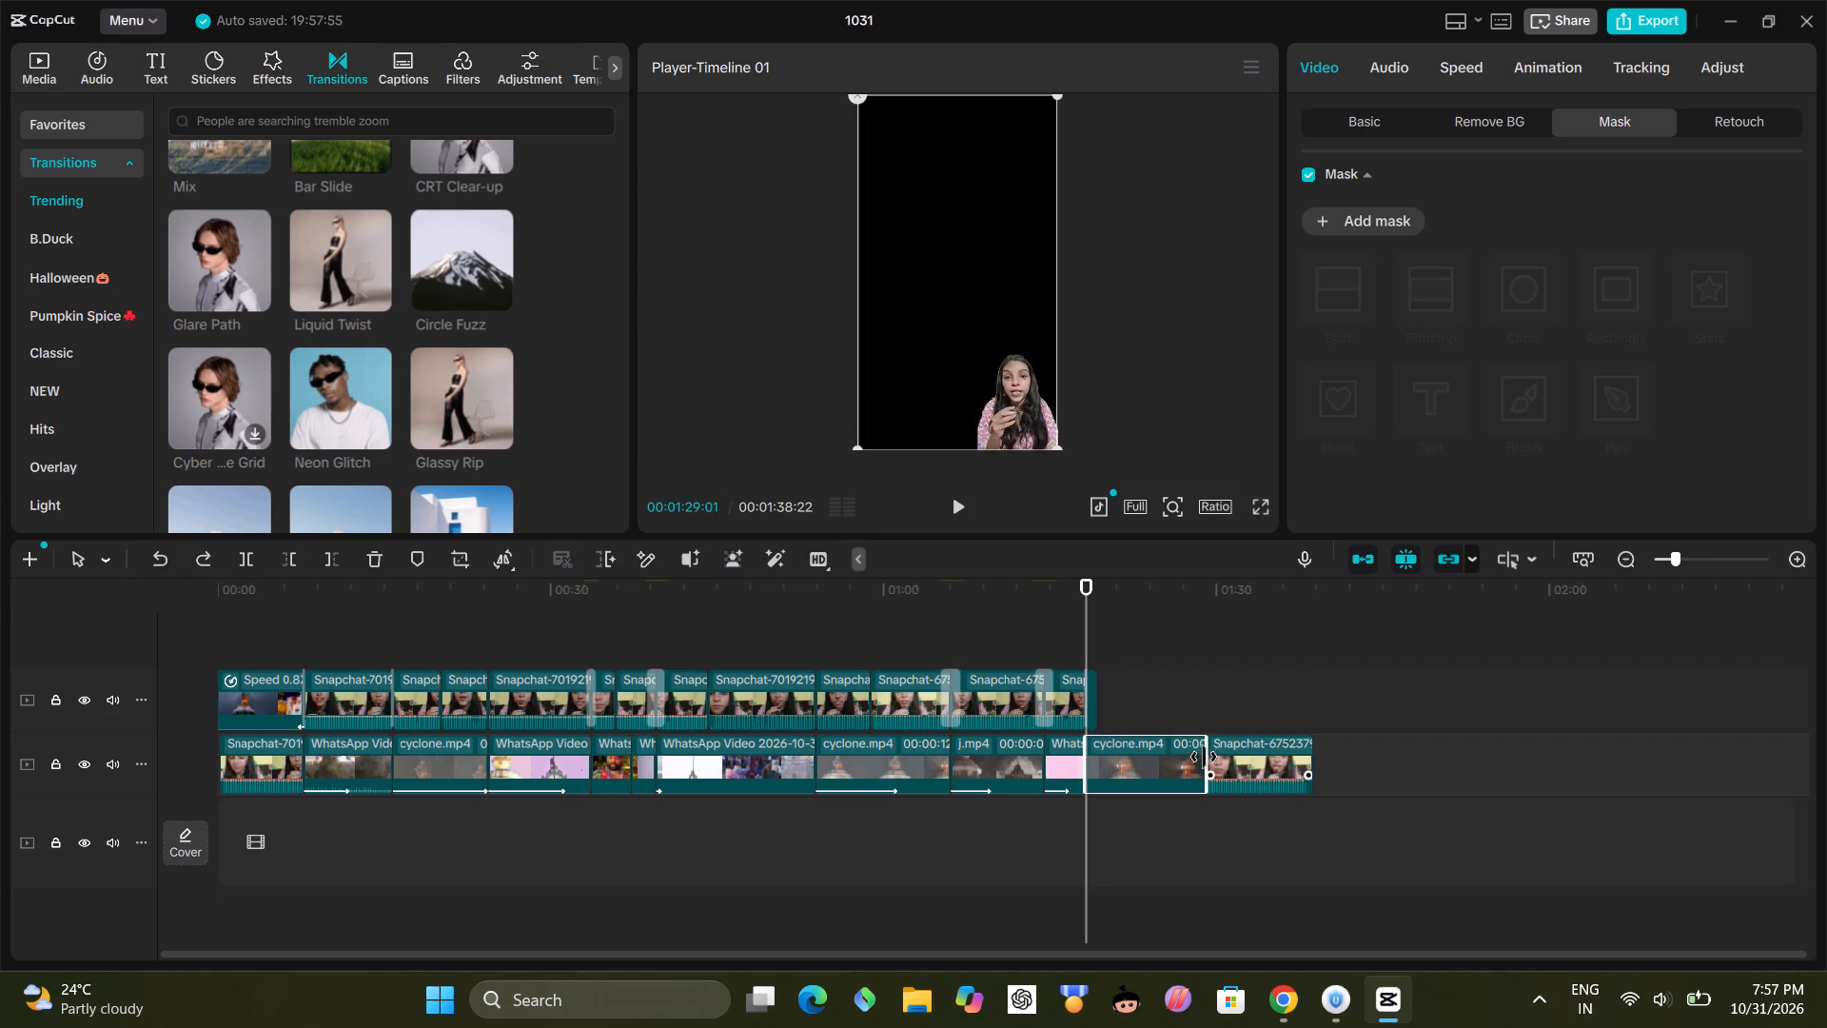
drag(1204, 757, 1098, 744)
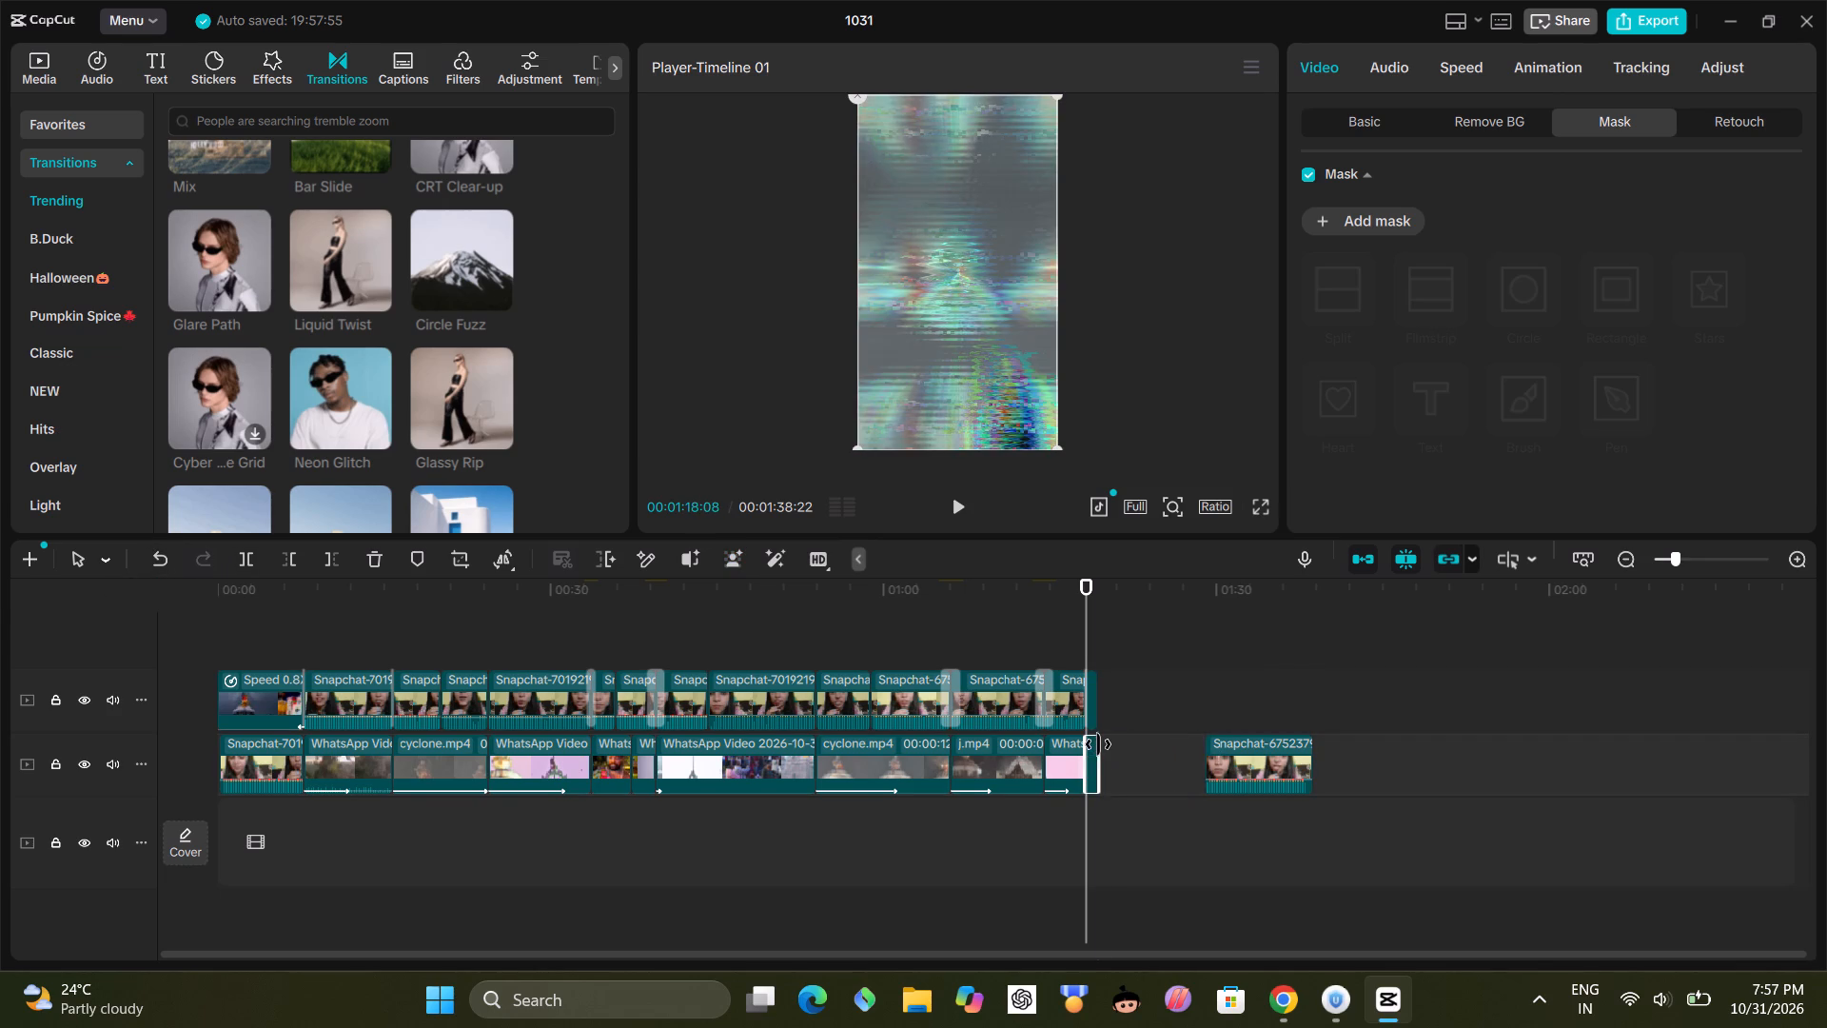
Move the last Snapchat clip earlier on the lower track to close the gap after the trimmed cyclone.mp4 clip.
click(1235, 771)
drag(1250, 758, 1114, 757)
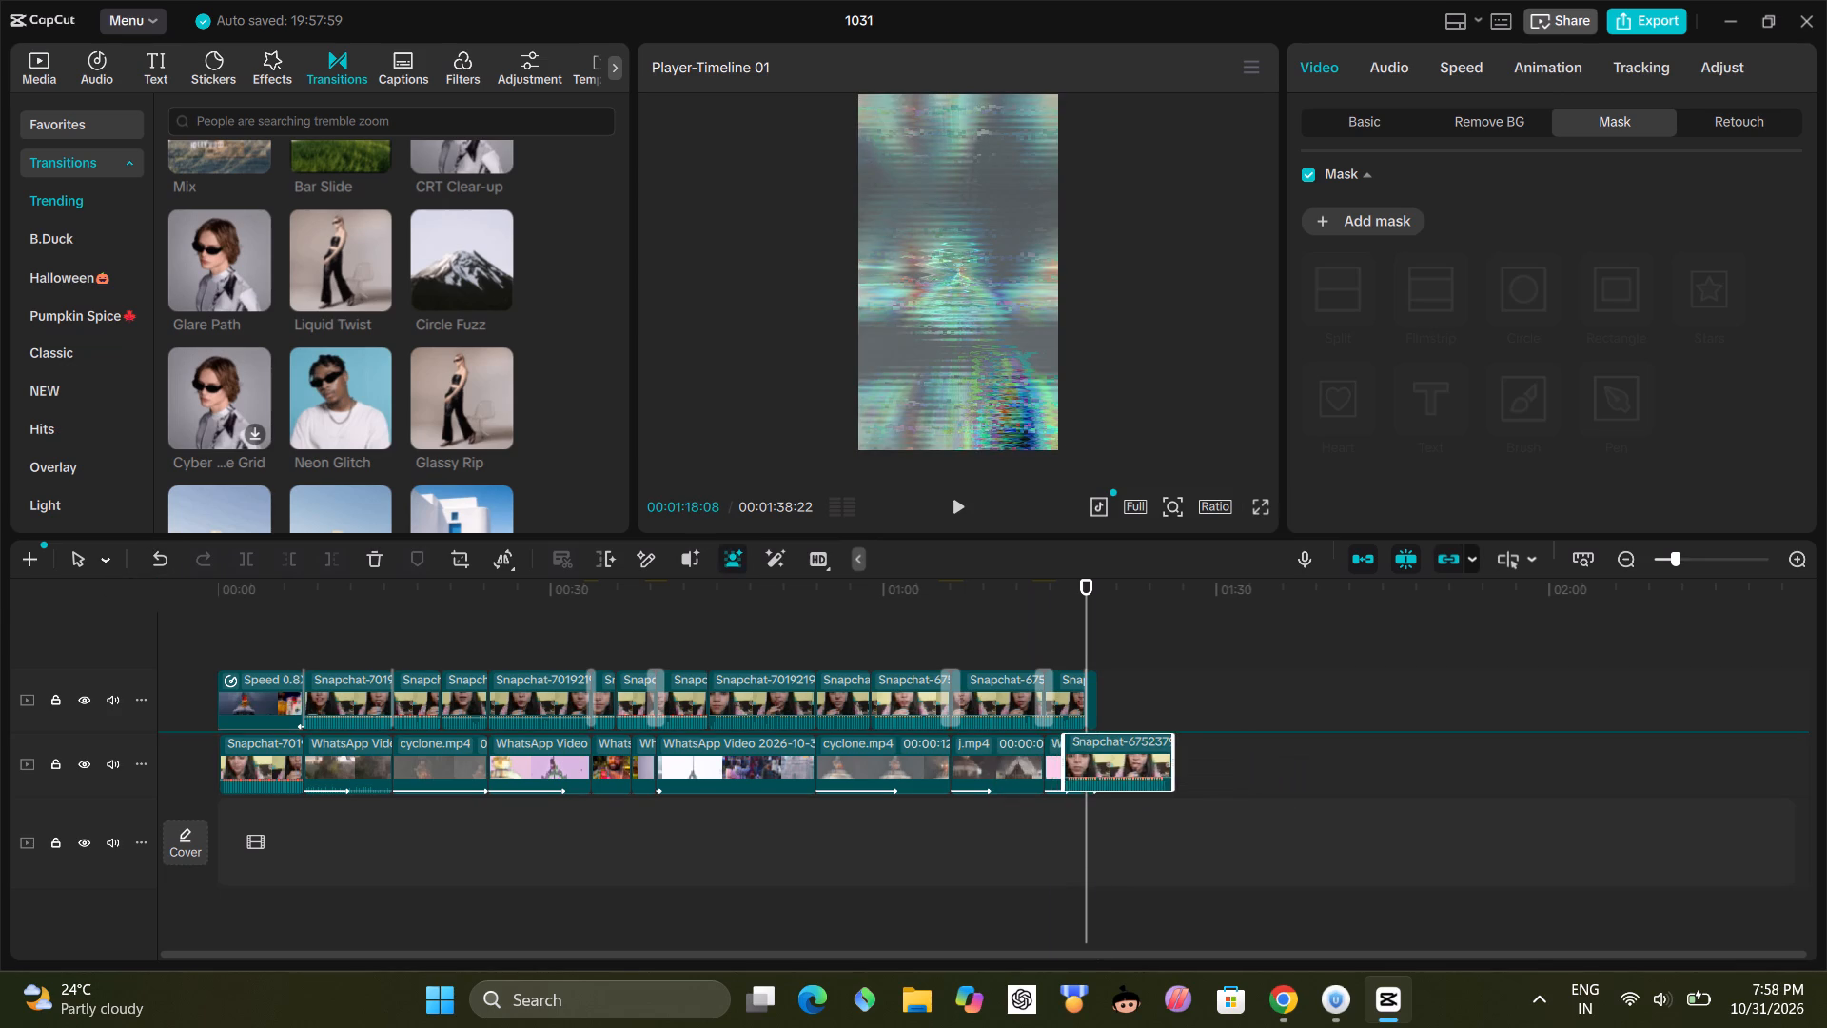
drag(1114, 757, 1149, 756)
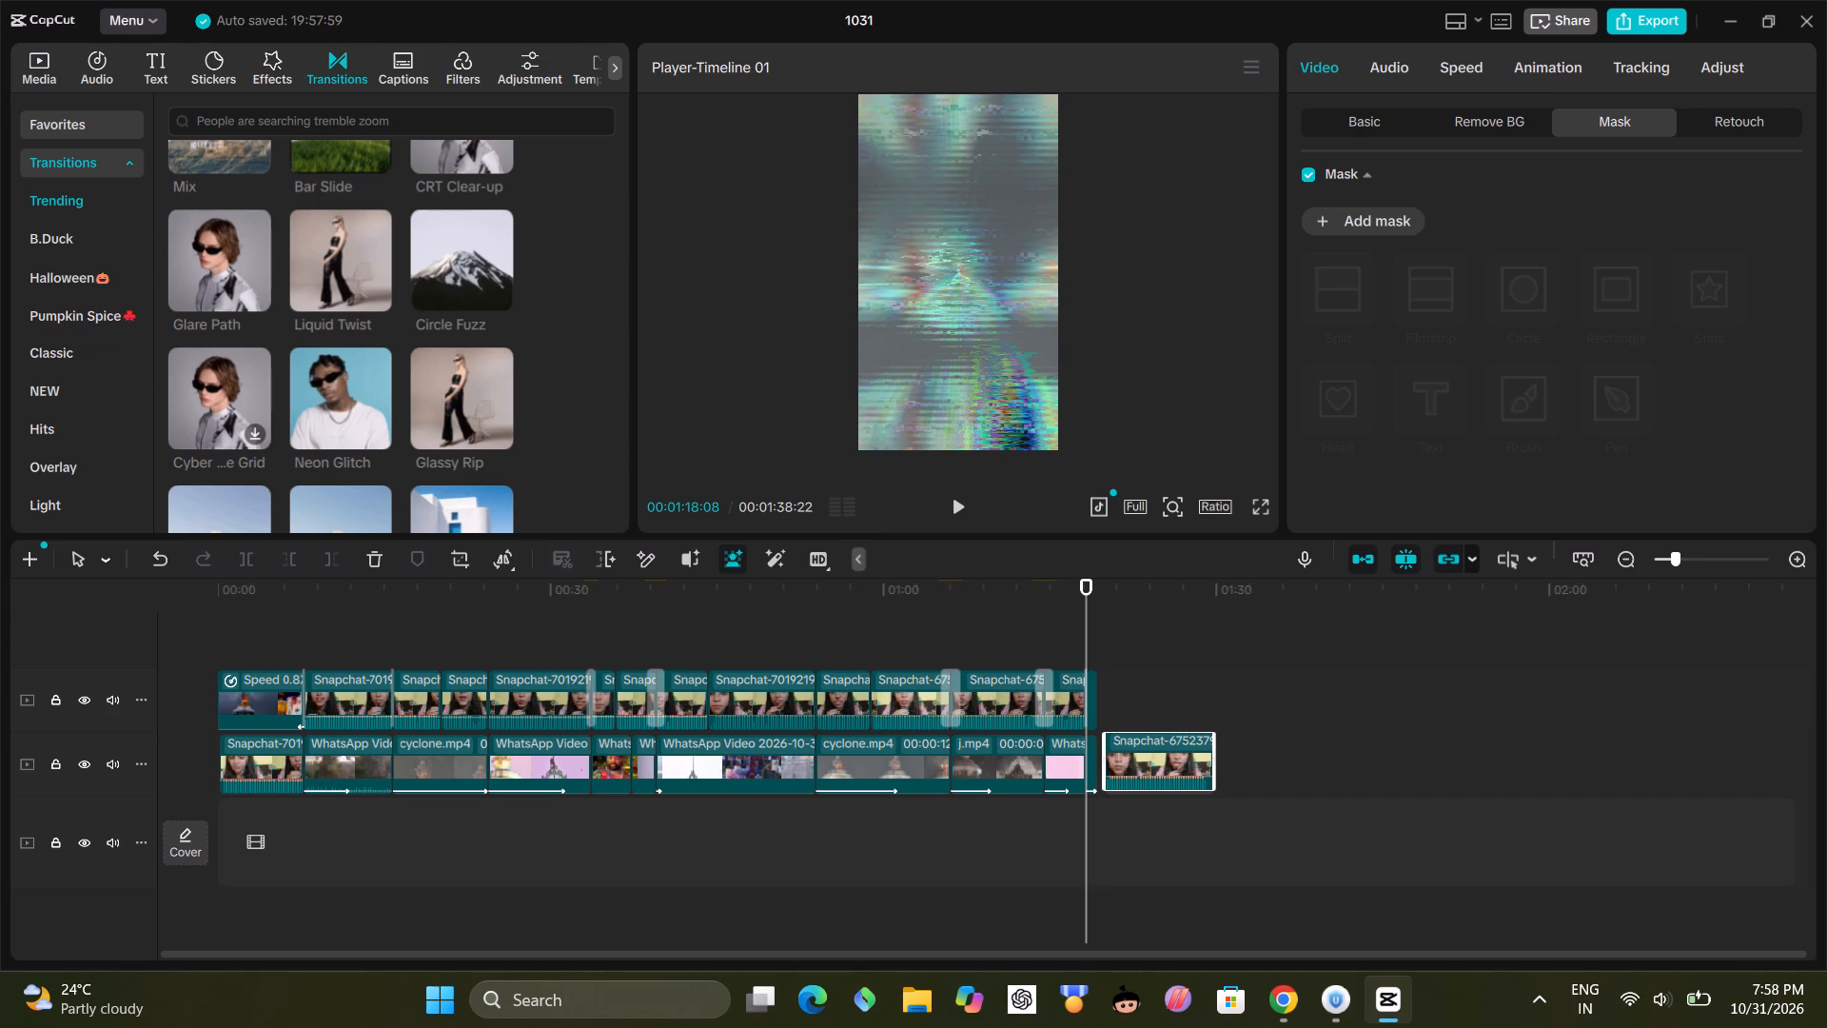
drag(1149, 756, 1143, 760)
Play the timeline from the j.mp4 clip onward to review the rearranged ending.
click(924, 851)
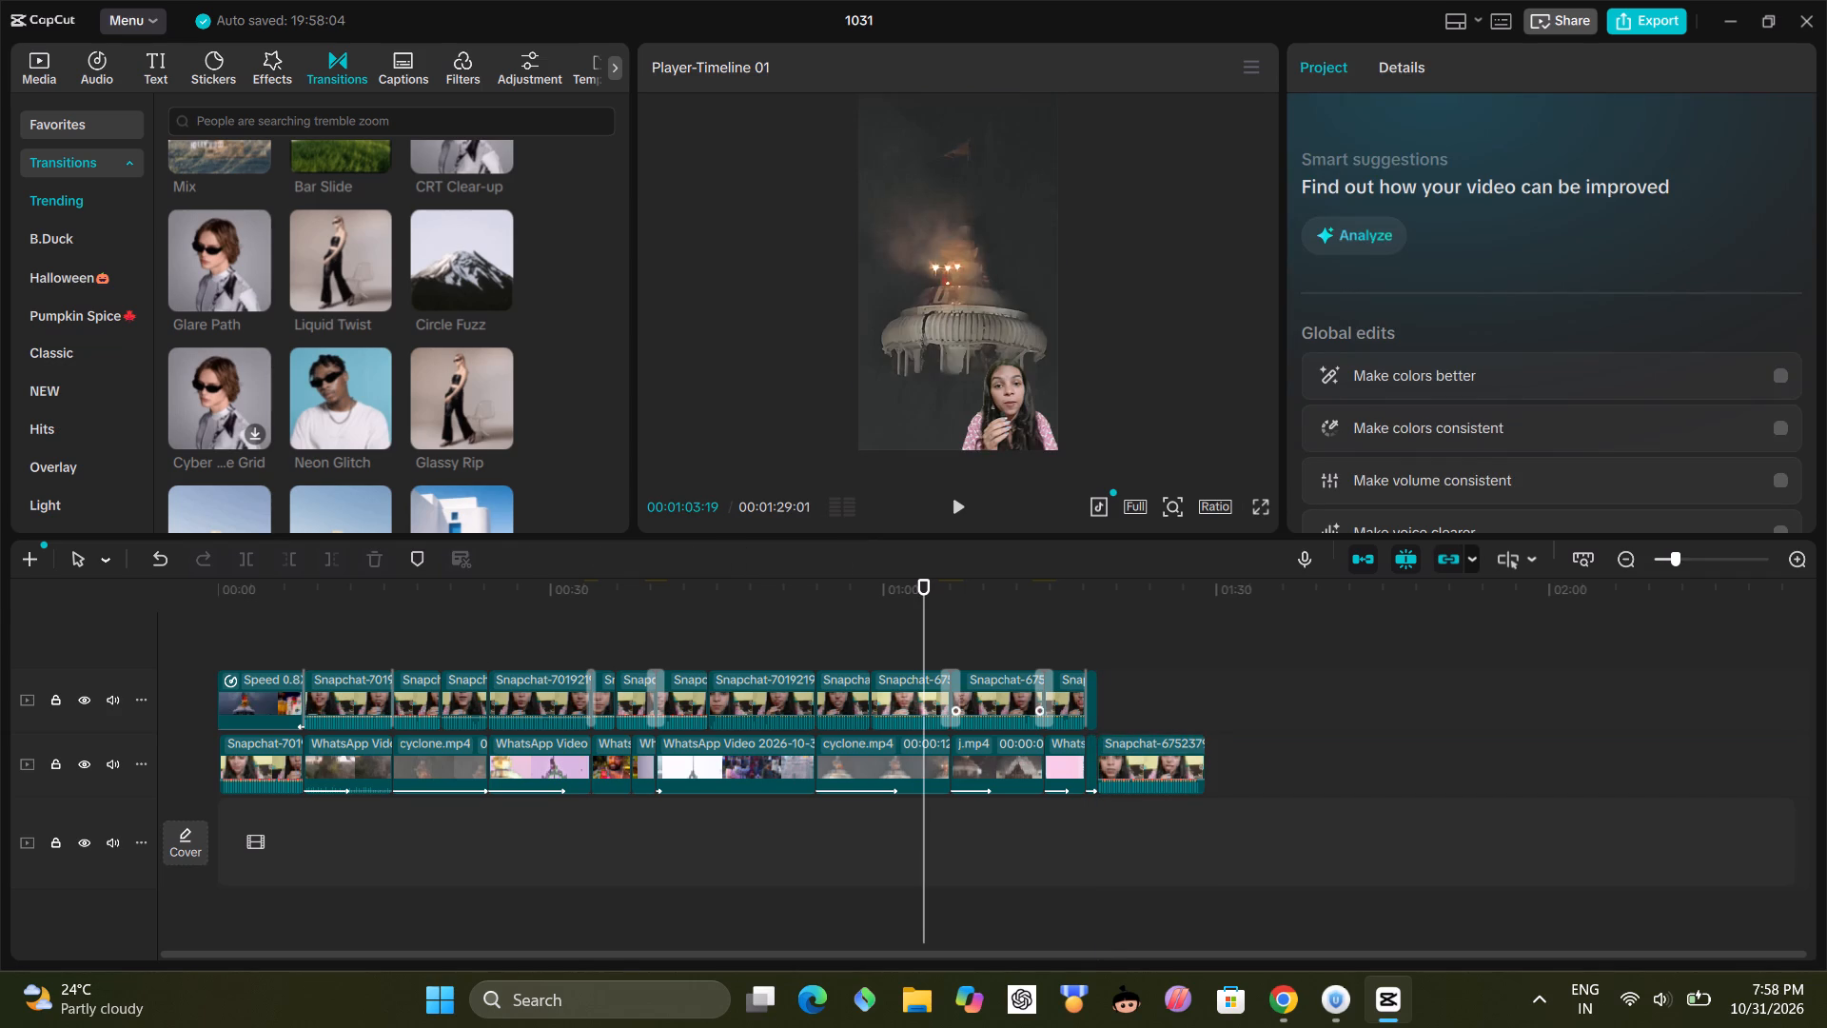
click(966, 636)
click(953, 506)
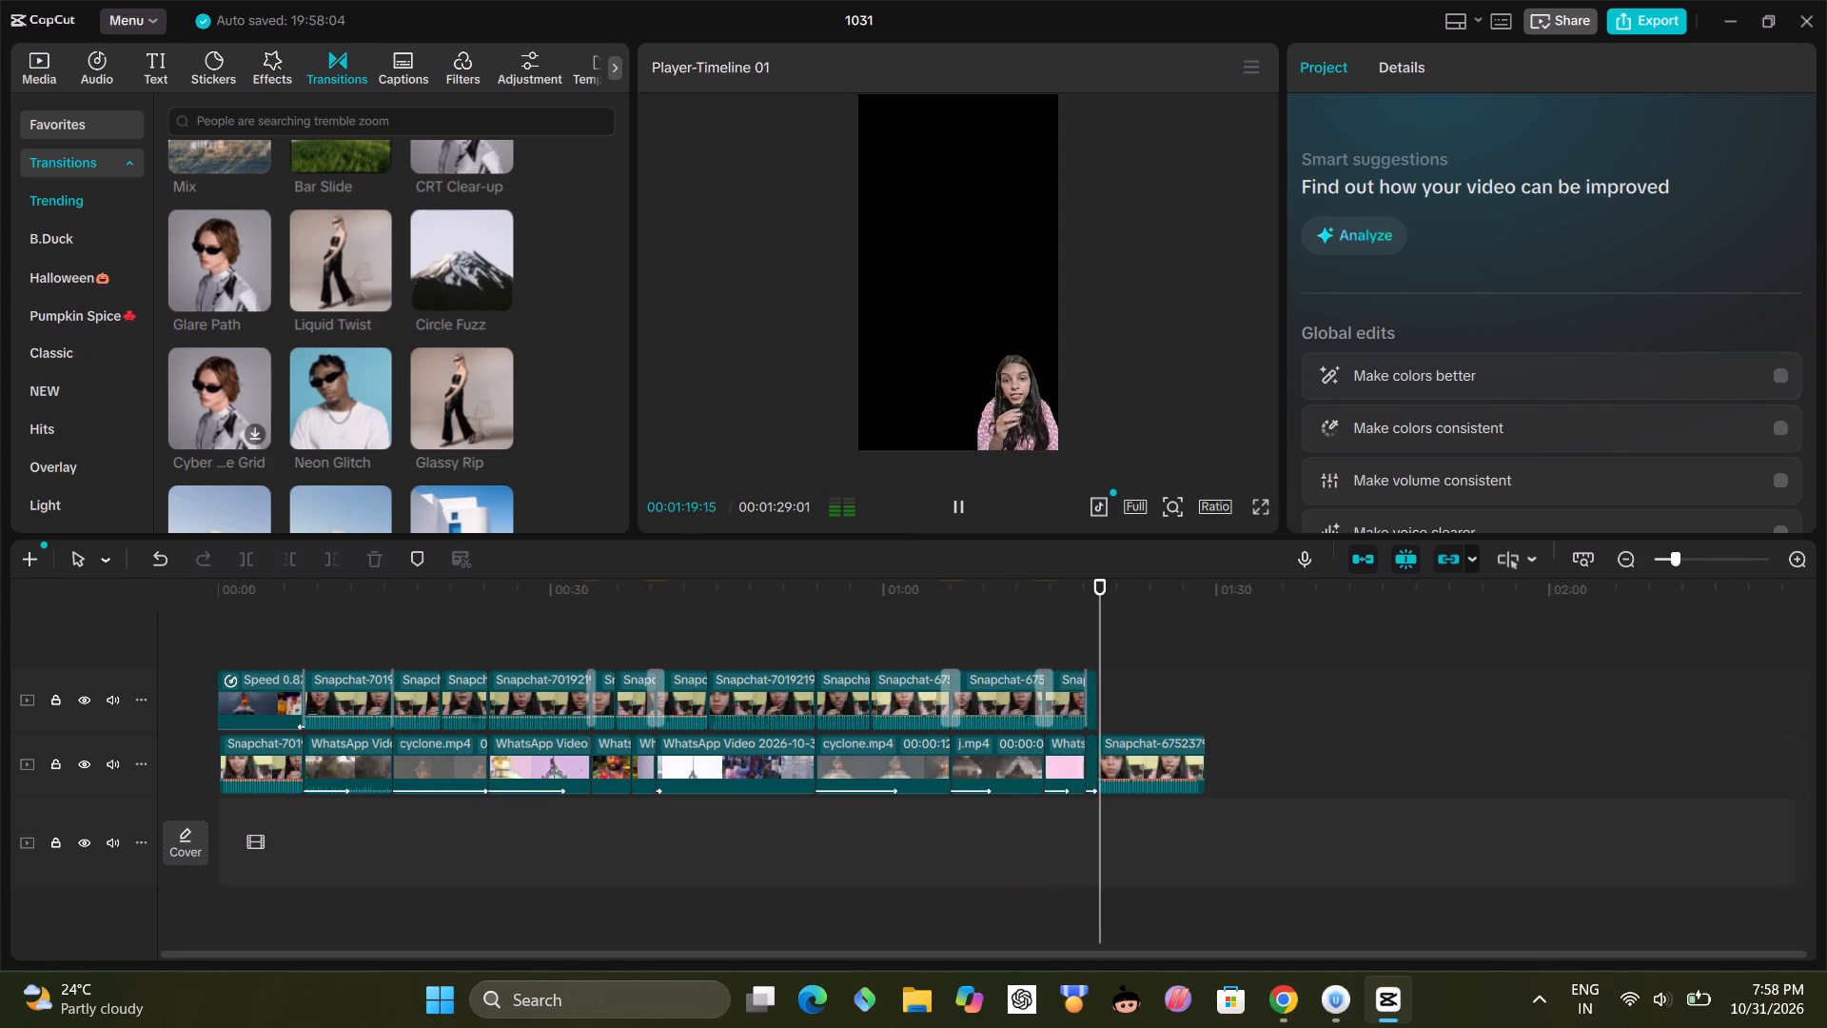
Move the presenter in the last Snapchat clip toward the middle of the frame and enlarge her to nearly the frame's width.
click(1161, 759)
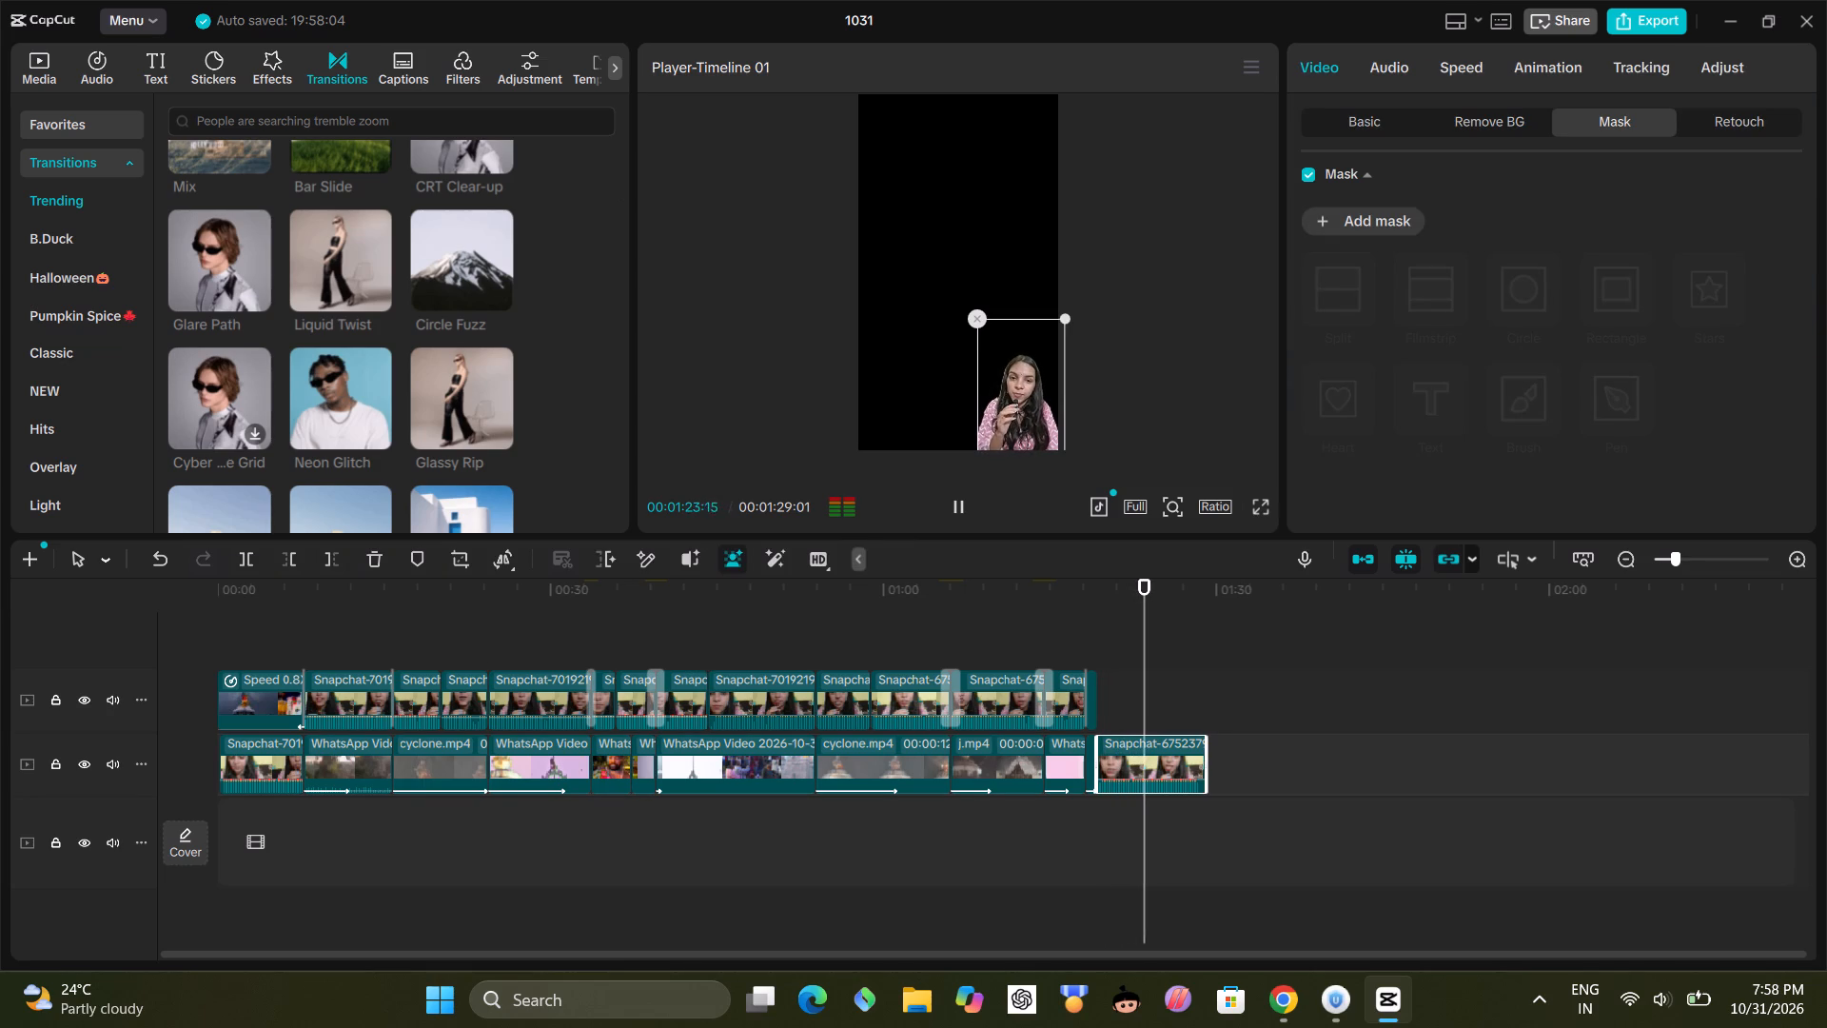
click(1176, 755)
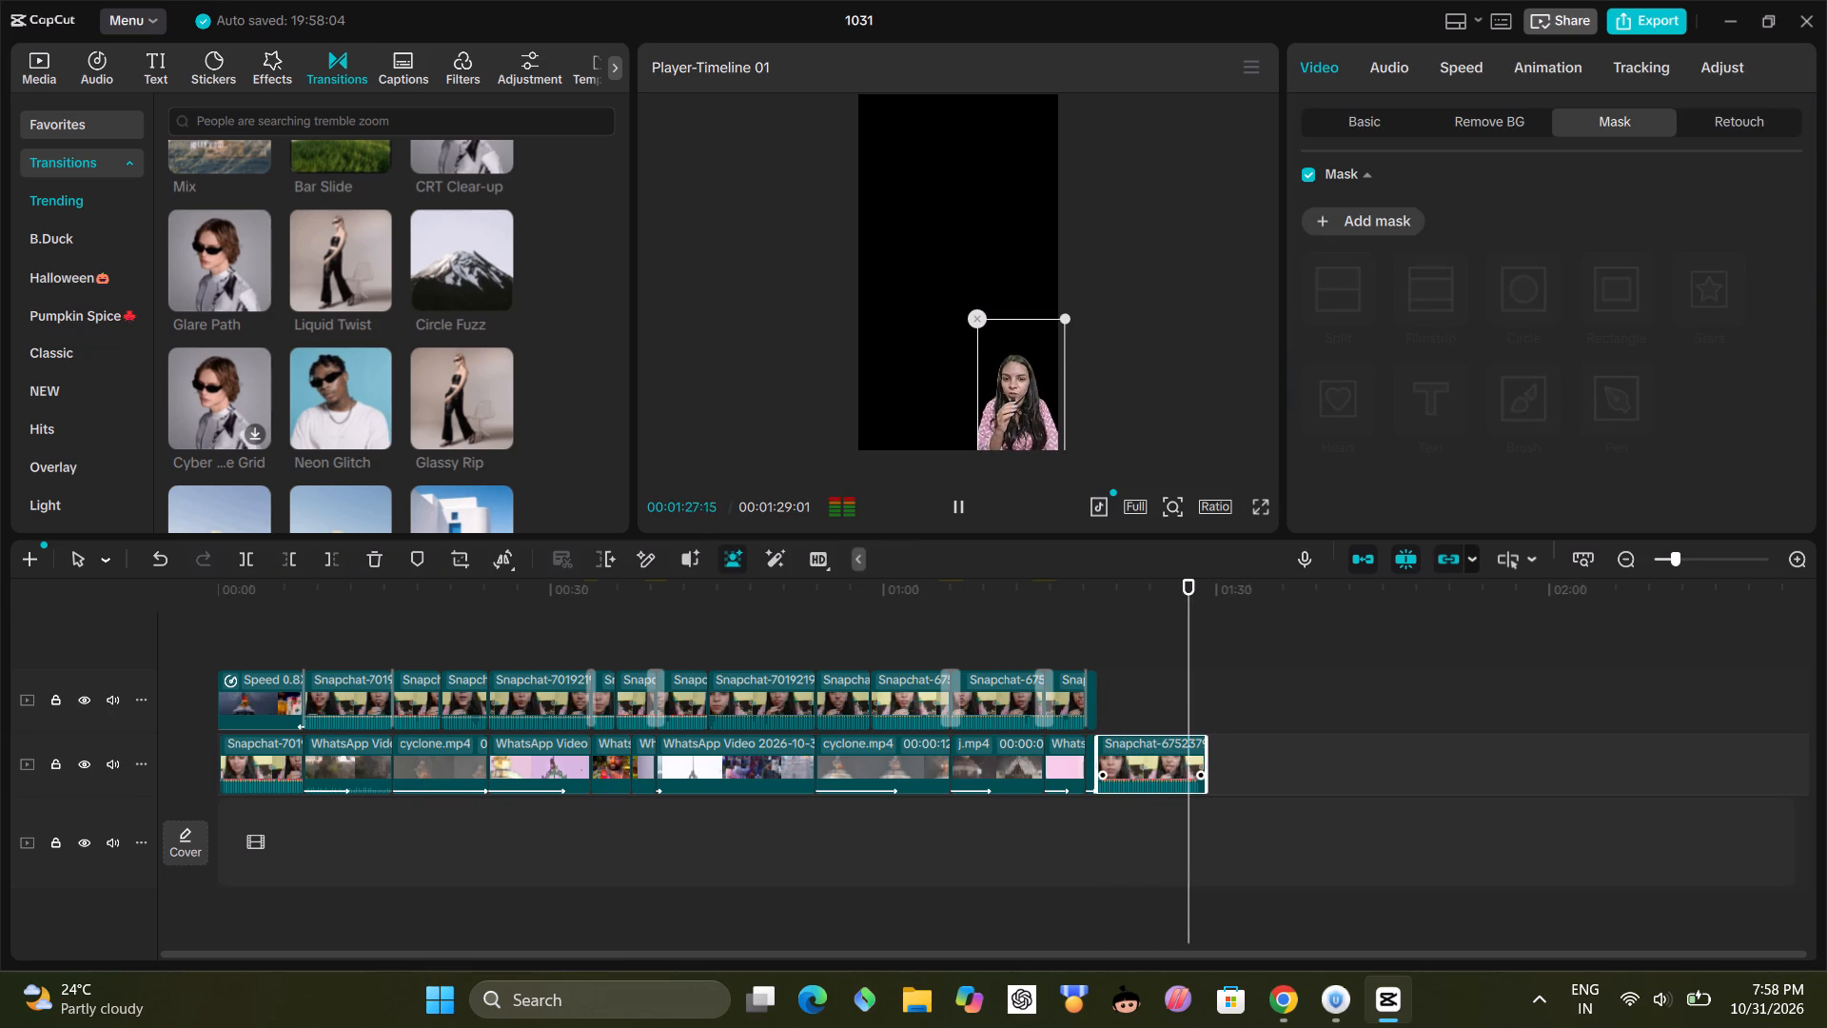
click(951, 501)
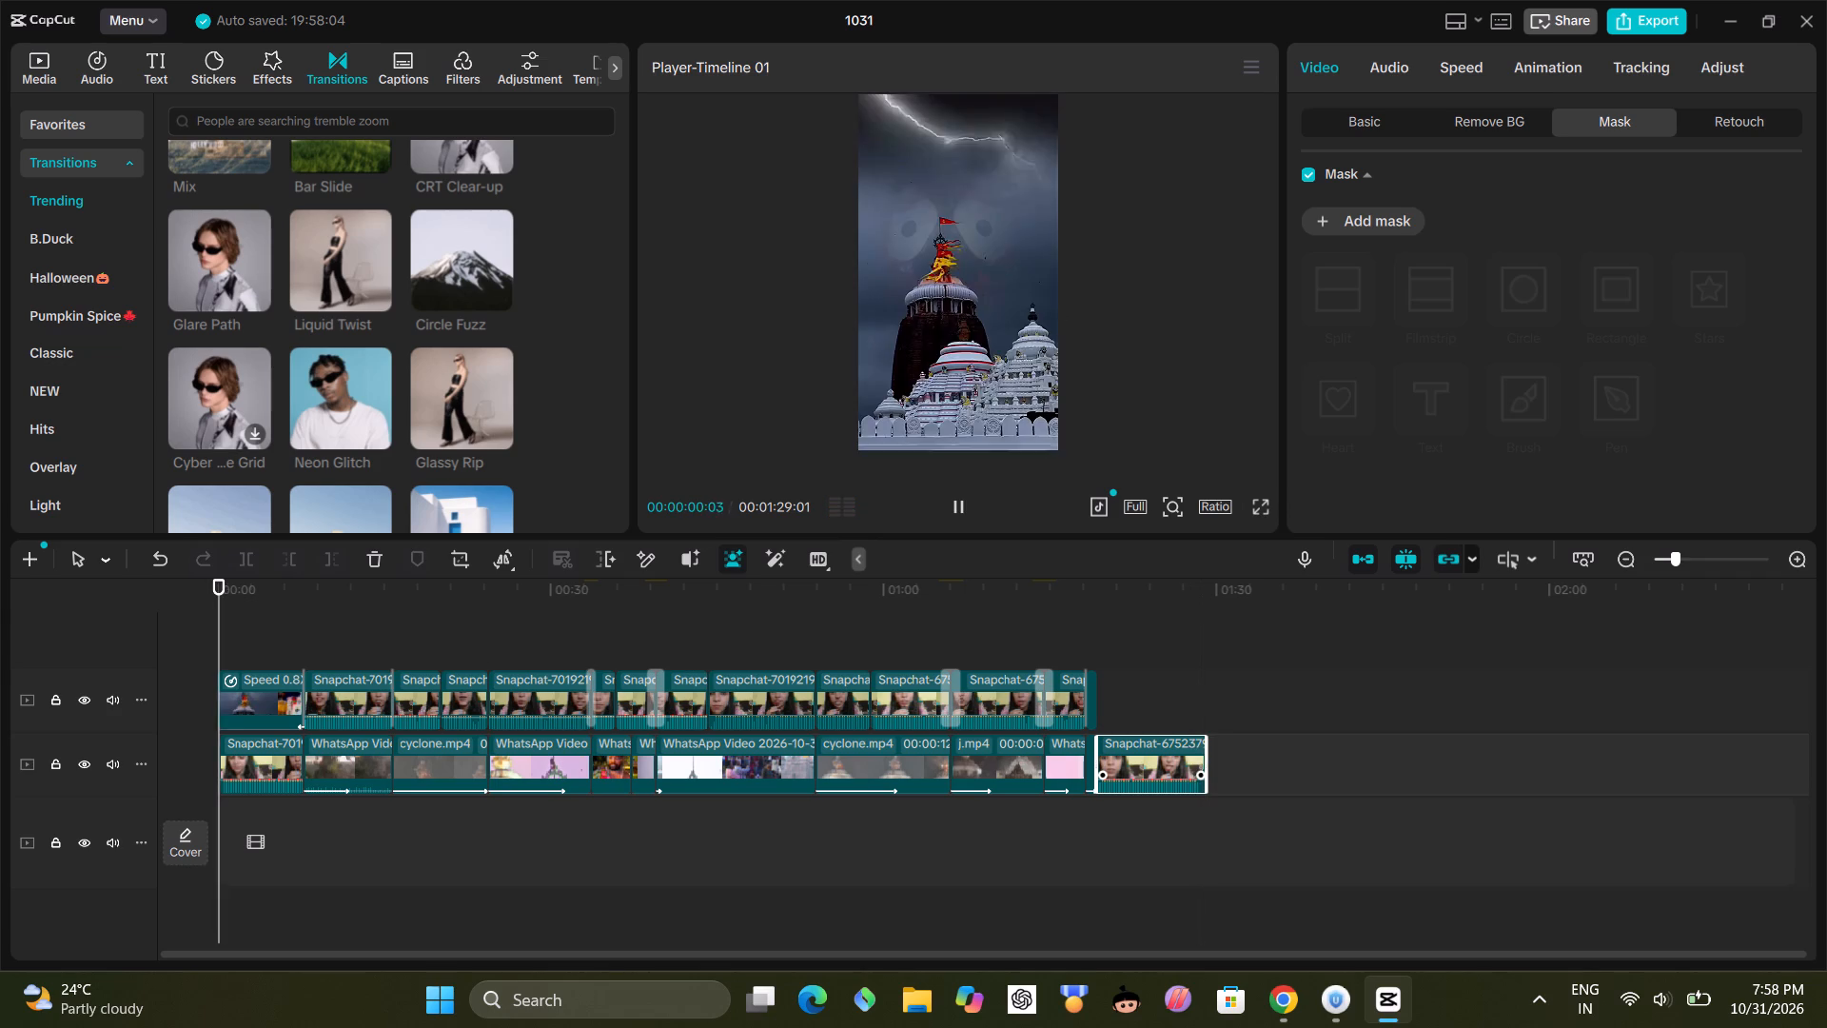
click(1162, 711)
click(1004, 402)
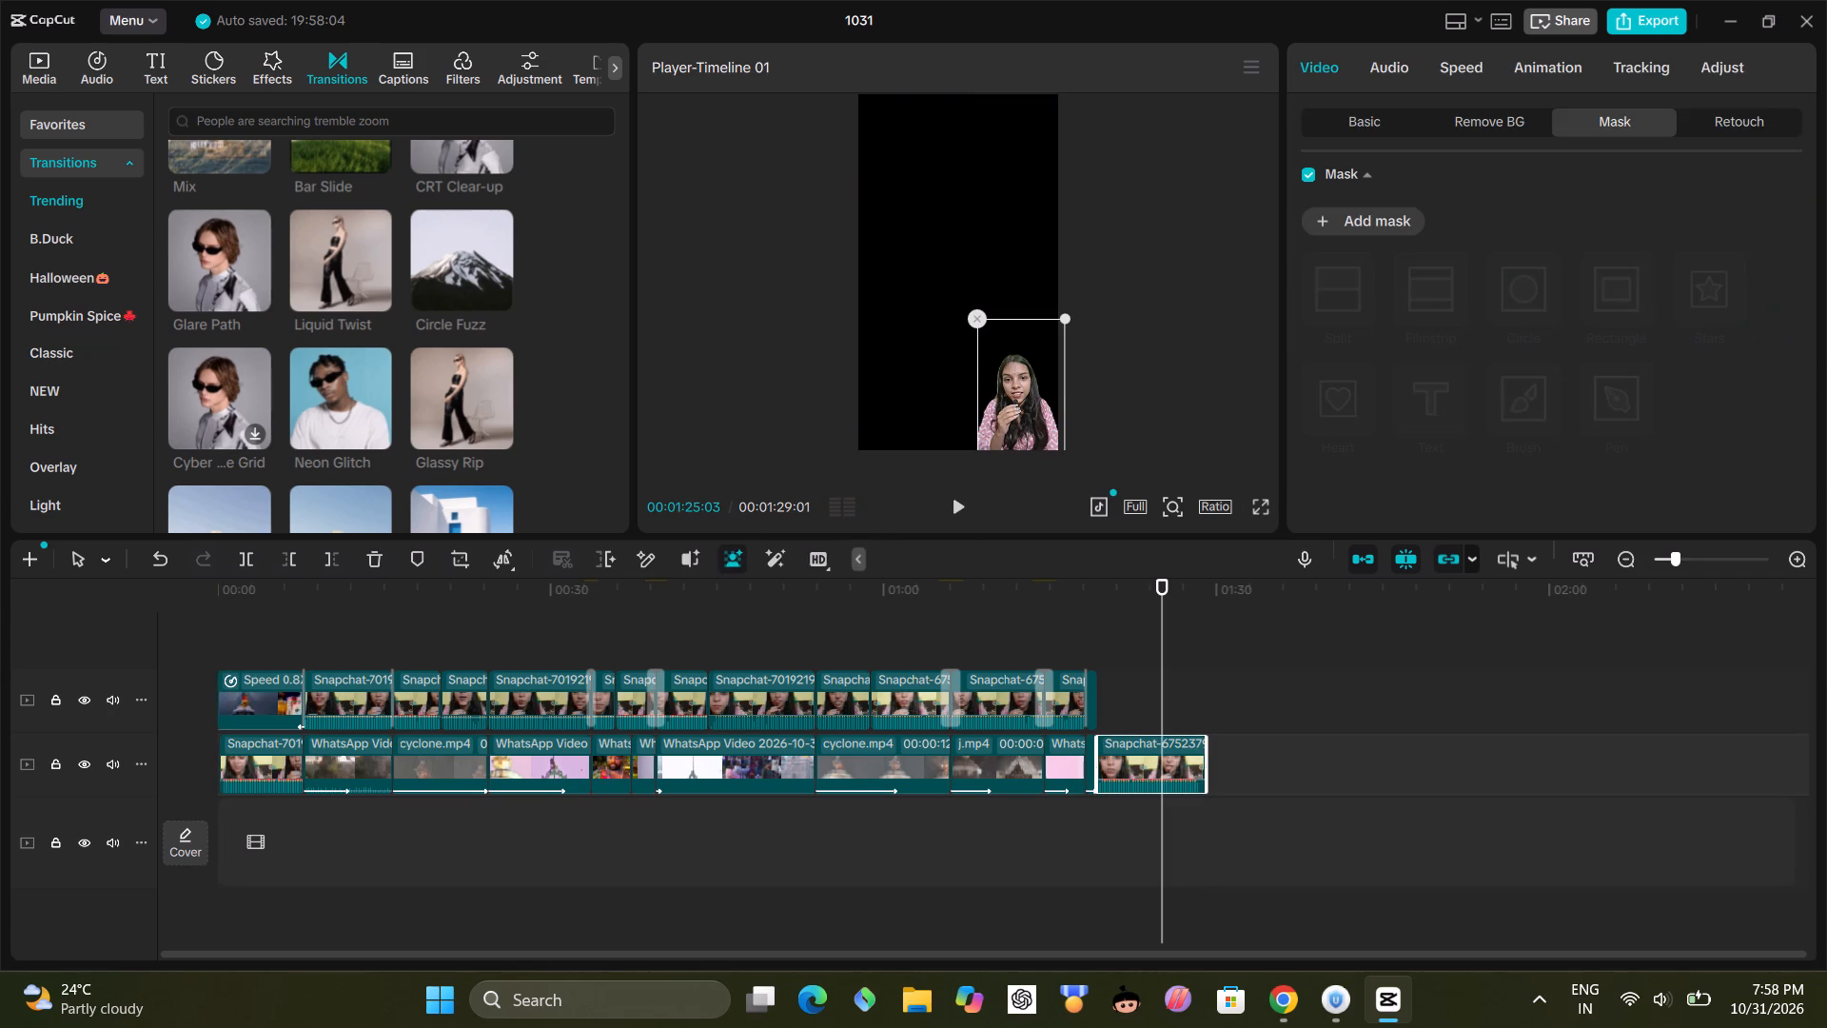
drag(1004, 402, 963, 259)
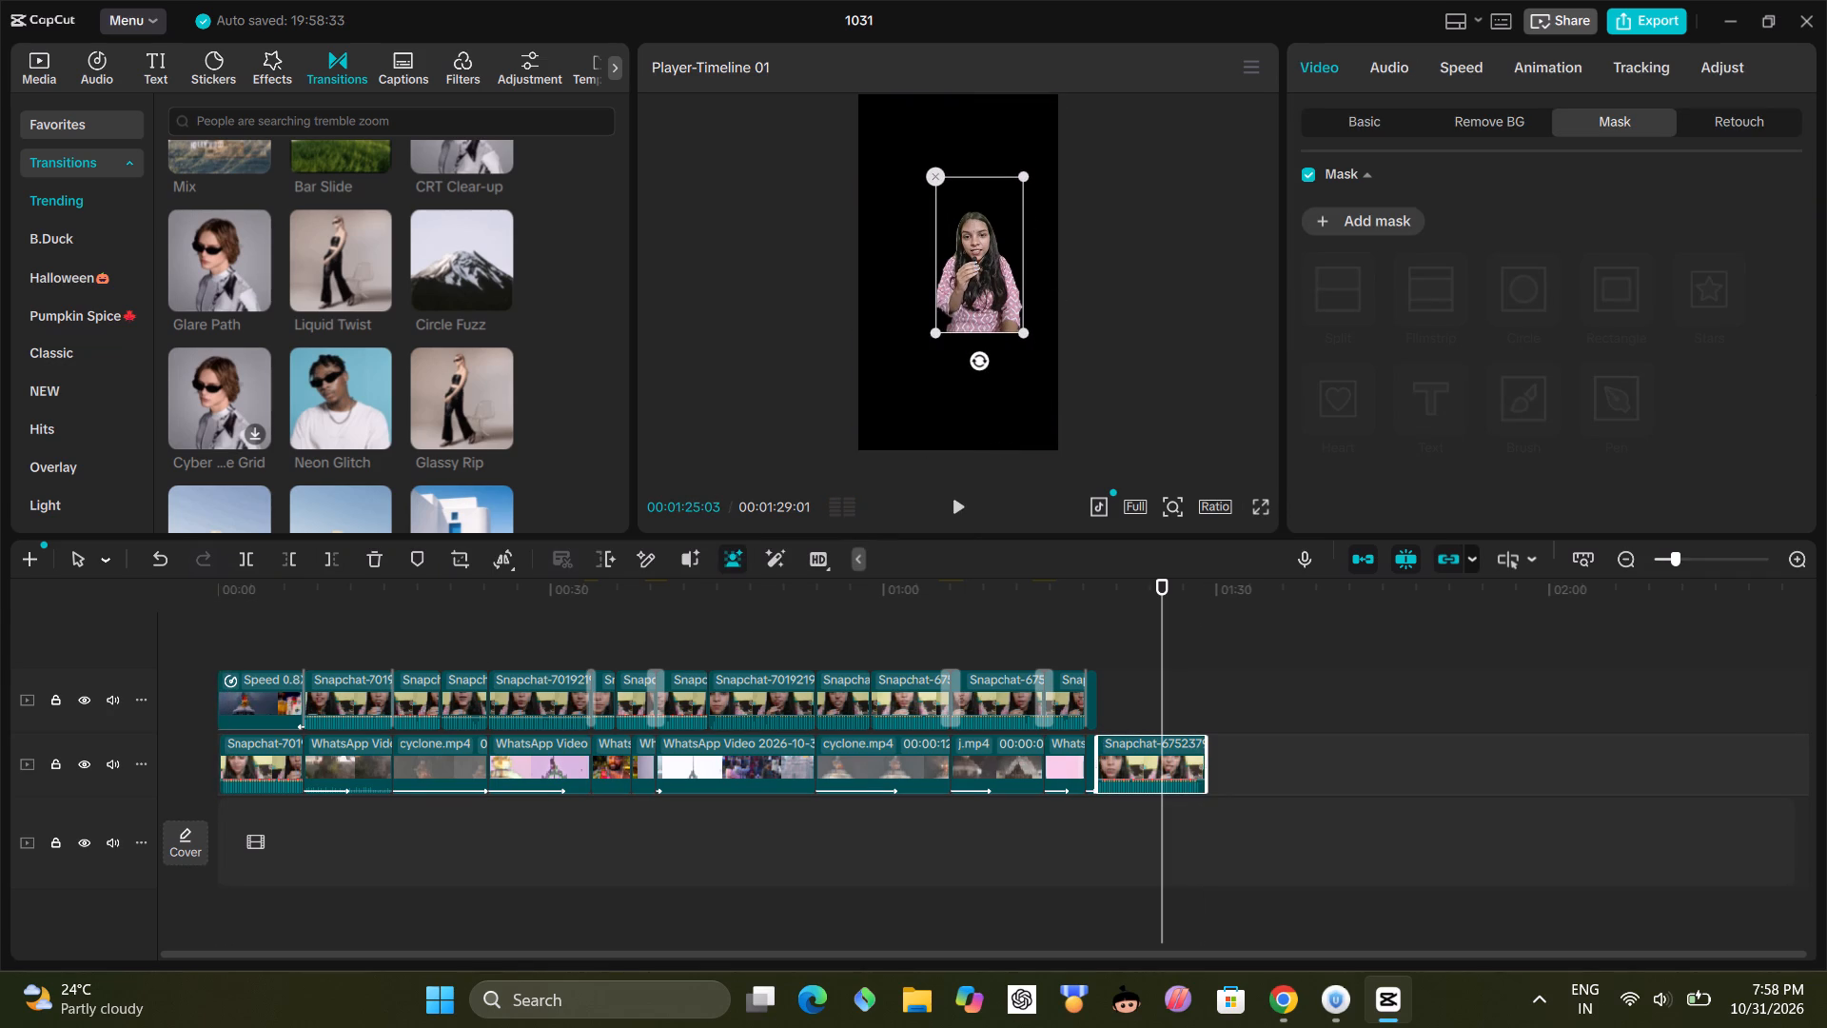
drag(926, 330, 835, 430)
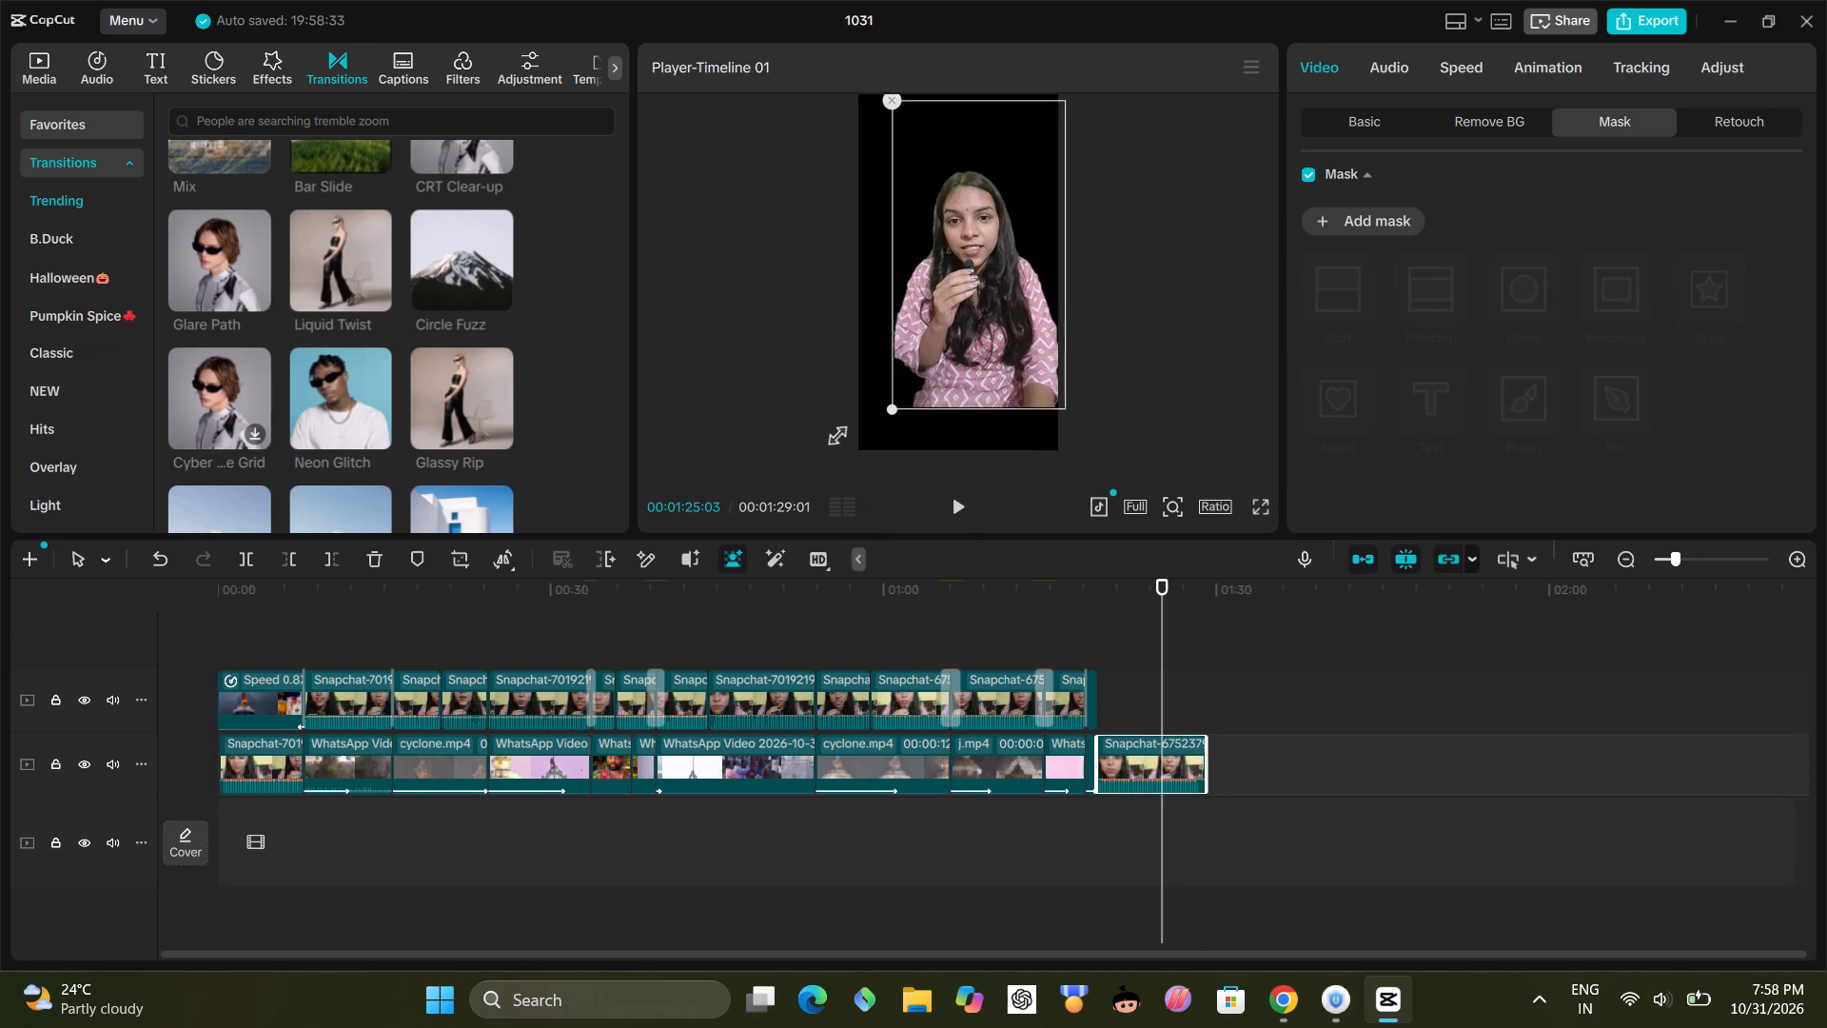
drag(835, 430, 826, 442)
Reposition the enlarged presenter in the last Snapchat clip so she sits roughly centred along the frame's bottom edge.
drag(1005, 298, 971, 322)
click(984, 314)
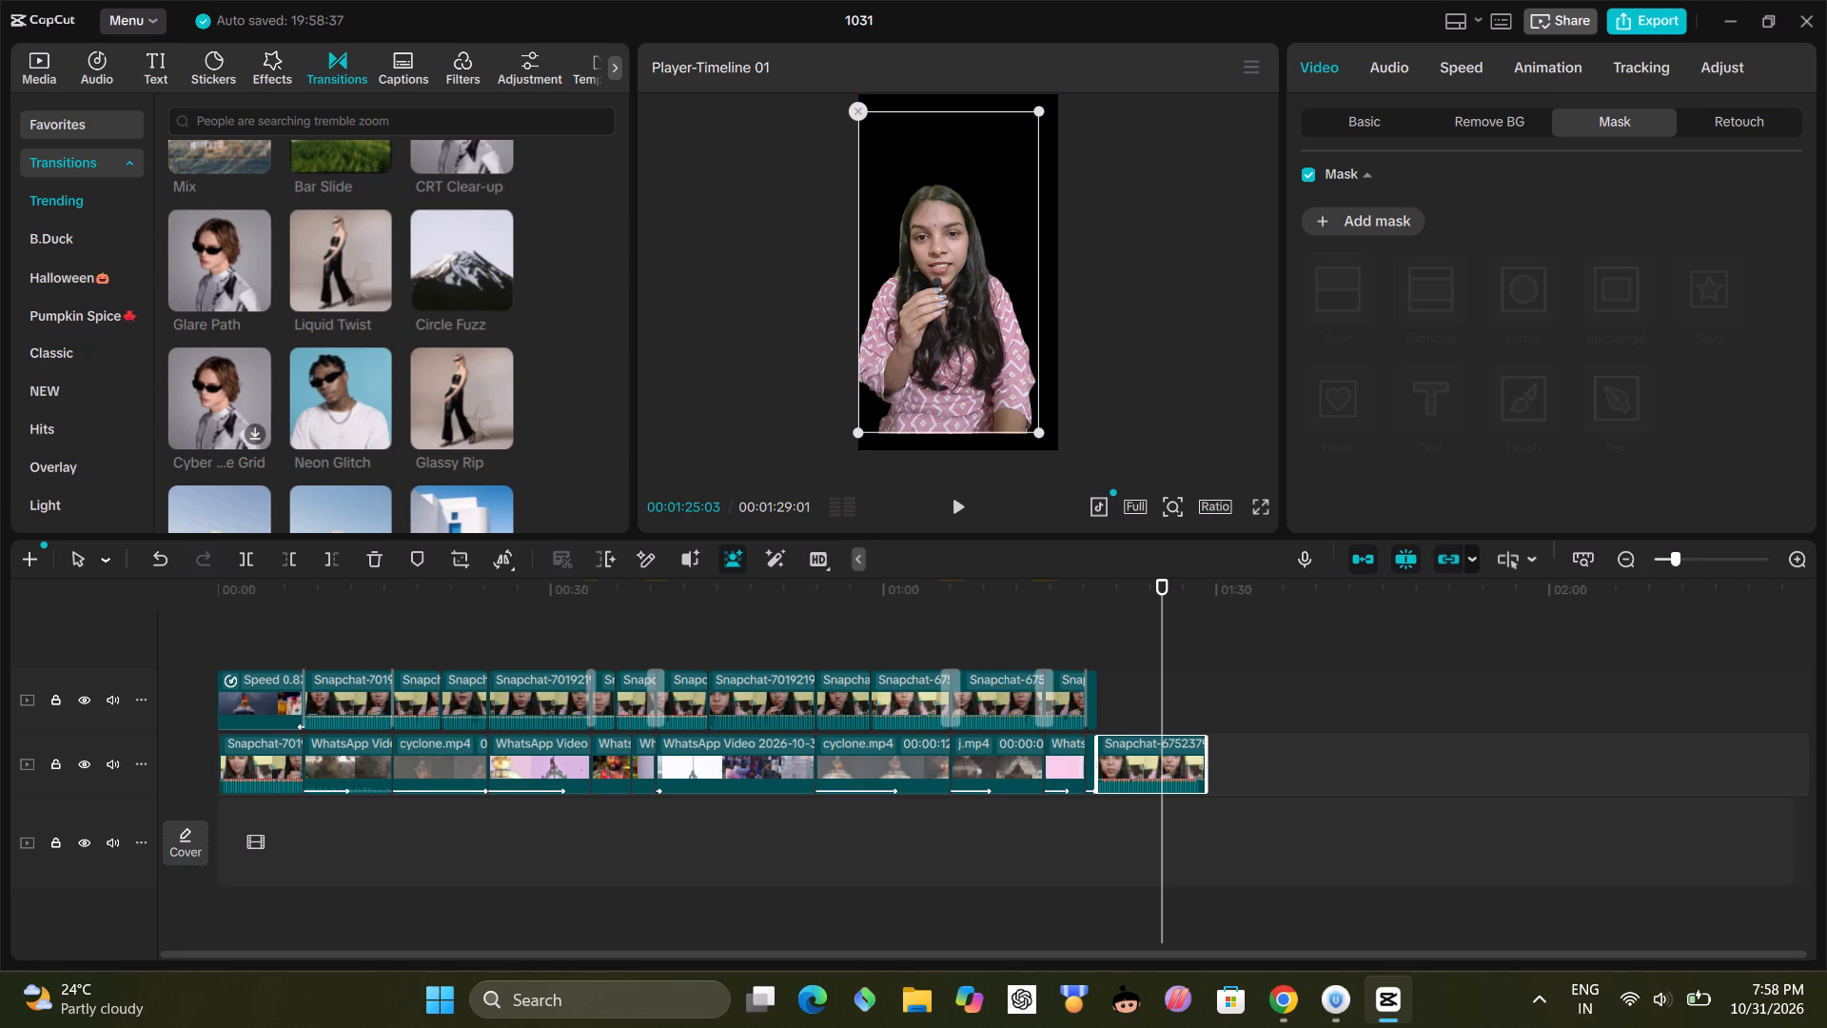
click(1019, 307)
drag(972, 320, 999, 346)
click(978, 329)
drag(951, 309, 935, 319)
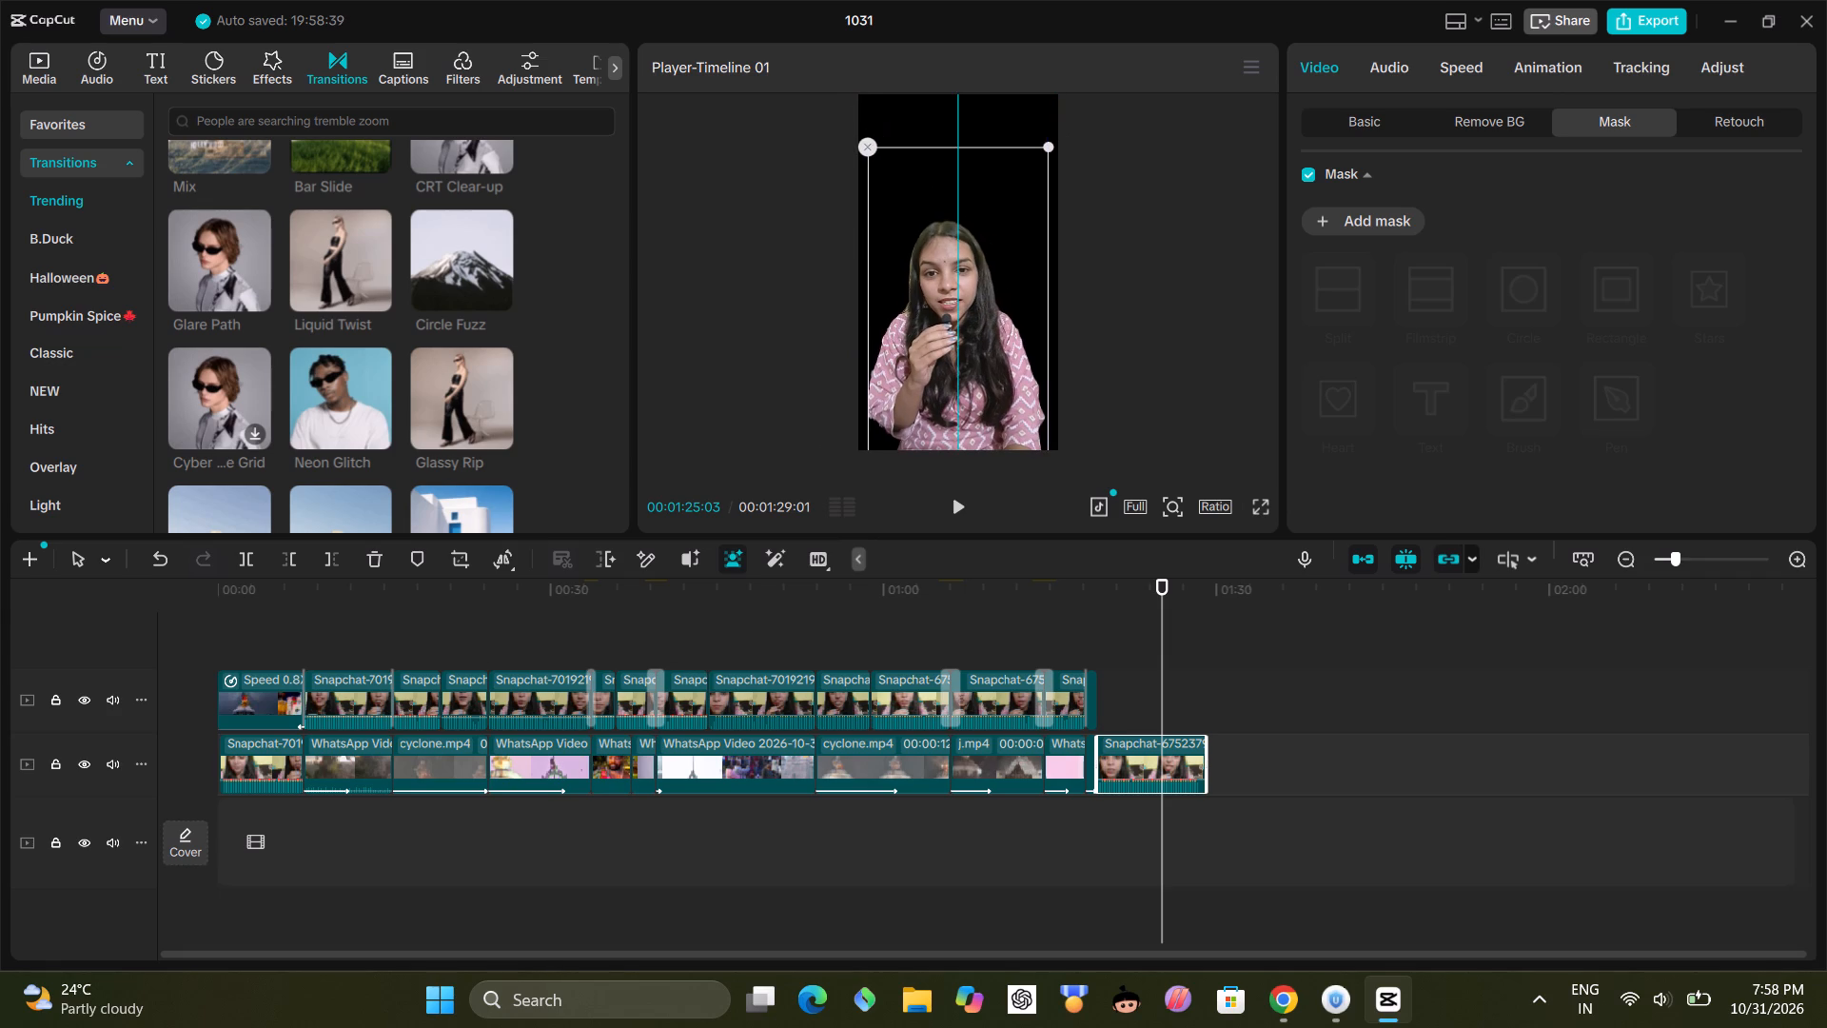
drag(935, 319, 939, 318)
click(939, 305)
click(941, 286)
drag(941, 283, 932, 276)
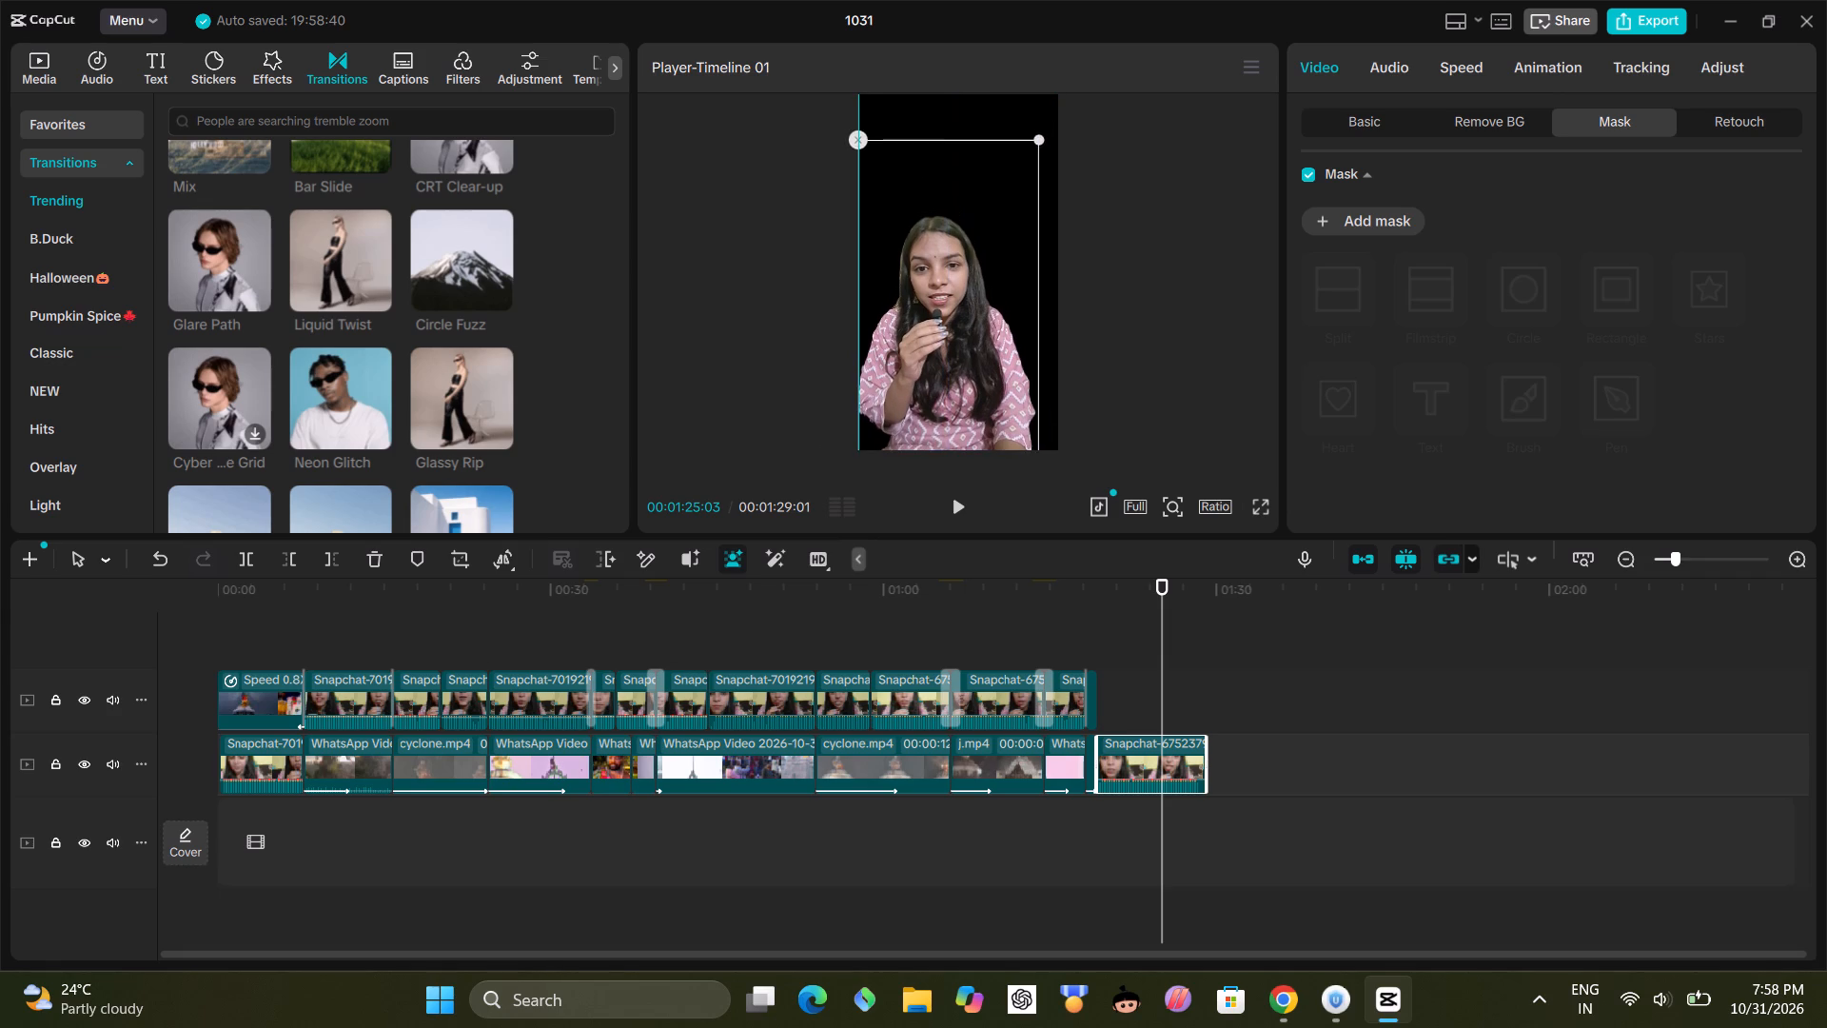
click(937, 271)
drag(932, 276, 937, 271)
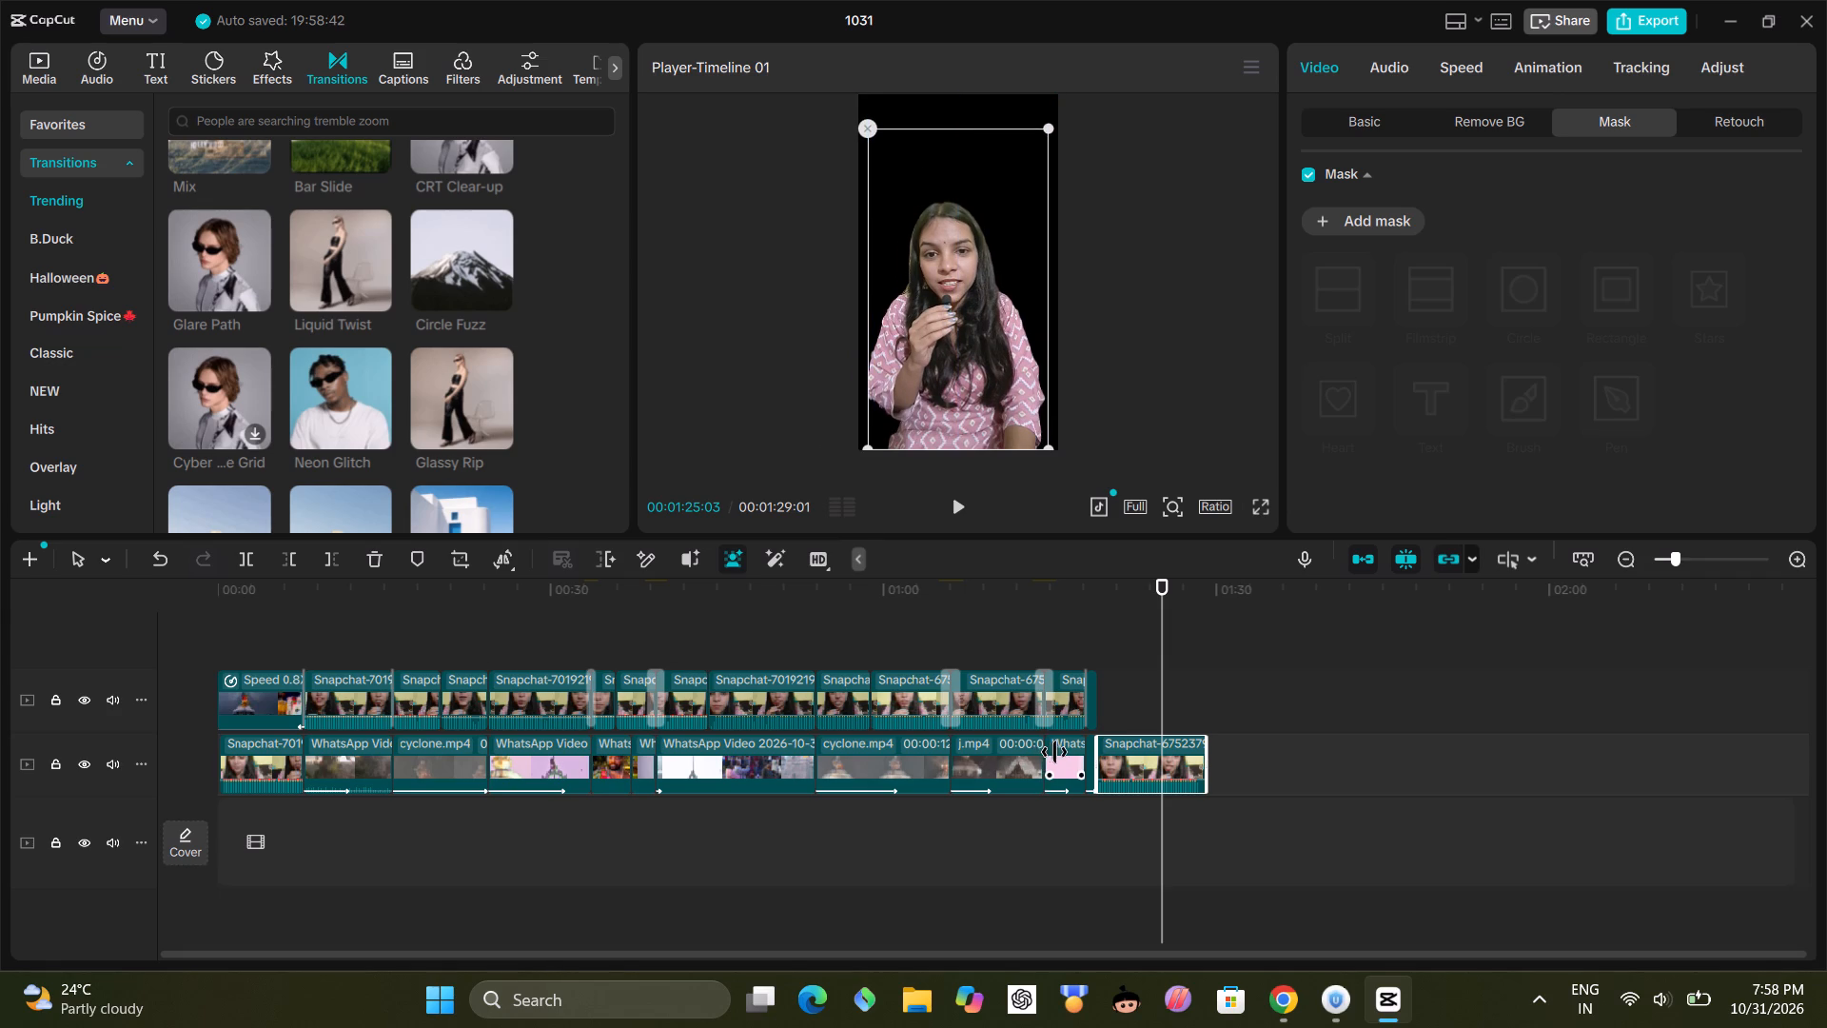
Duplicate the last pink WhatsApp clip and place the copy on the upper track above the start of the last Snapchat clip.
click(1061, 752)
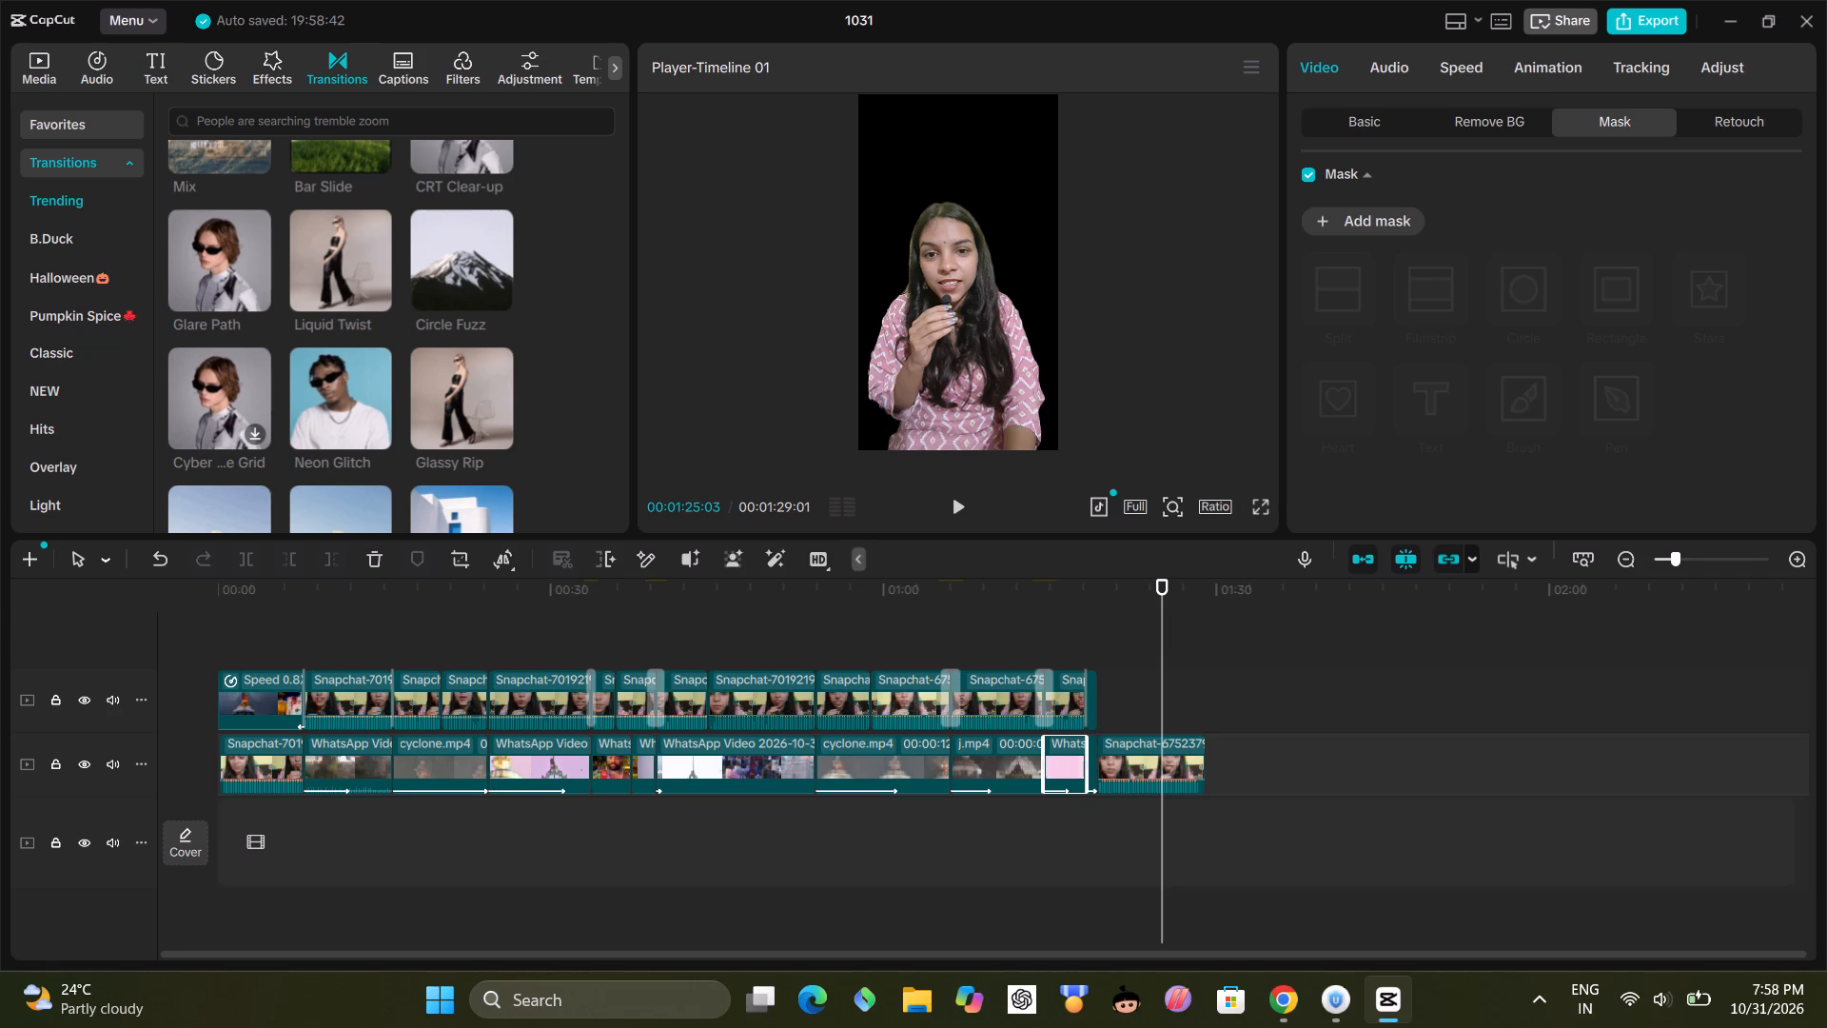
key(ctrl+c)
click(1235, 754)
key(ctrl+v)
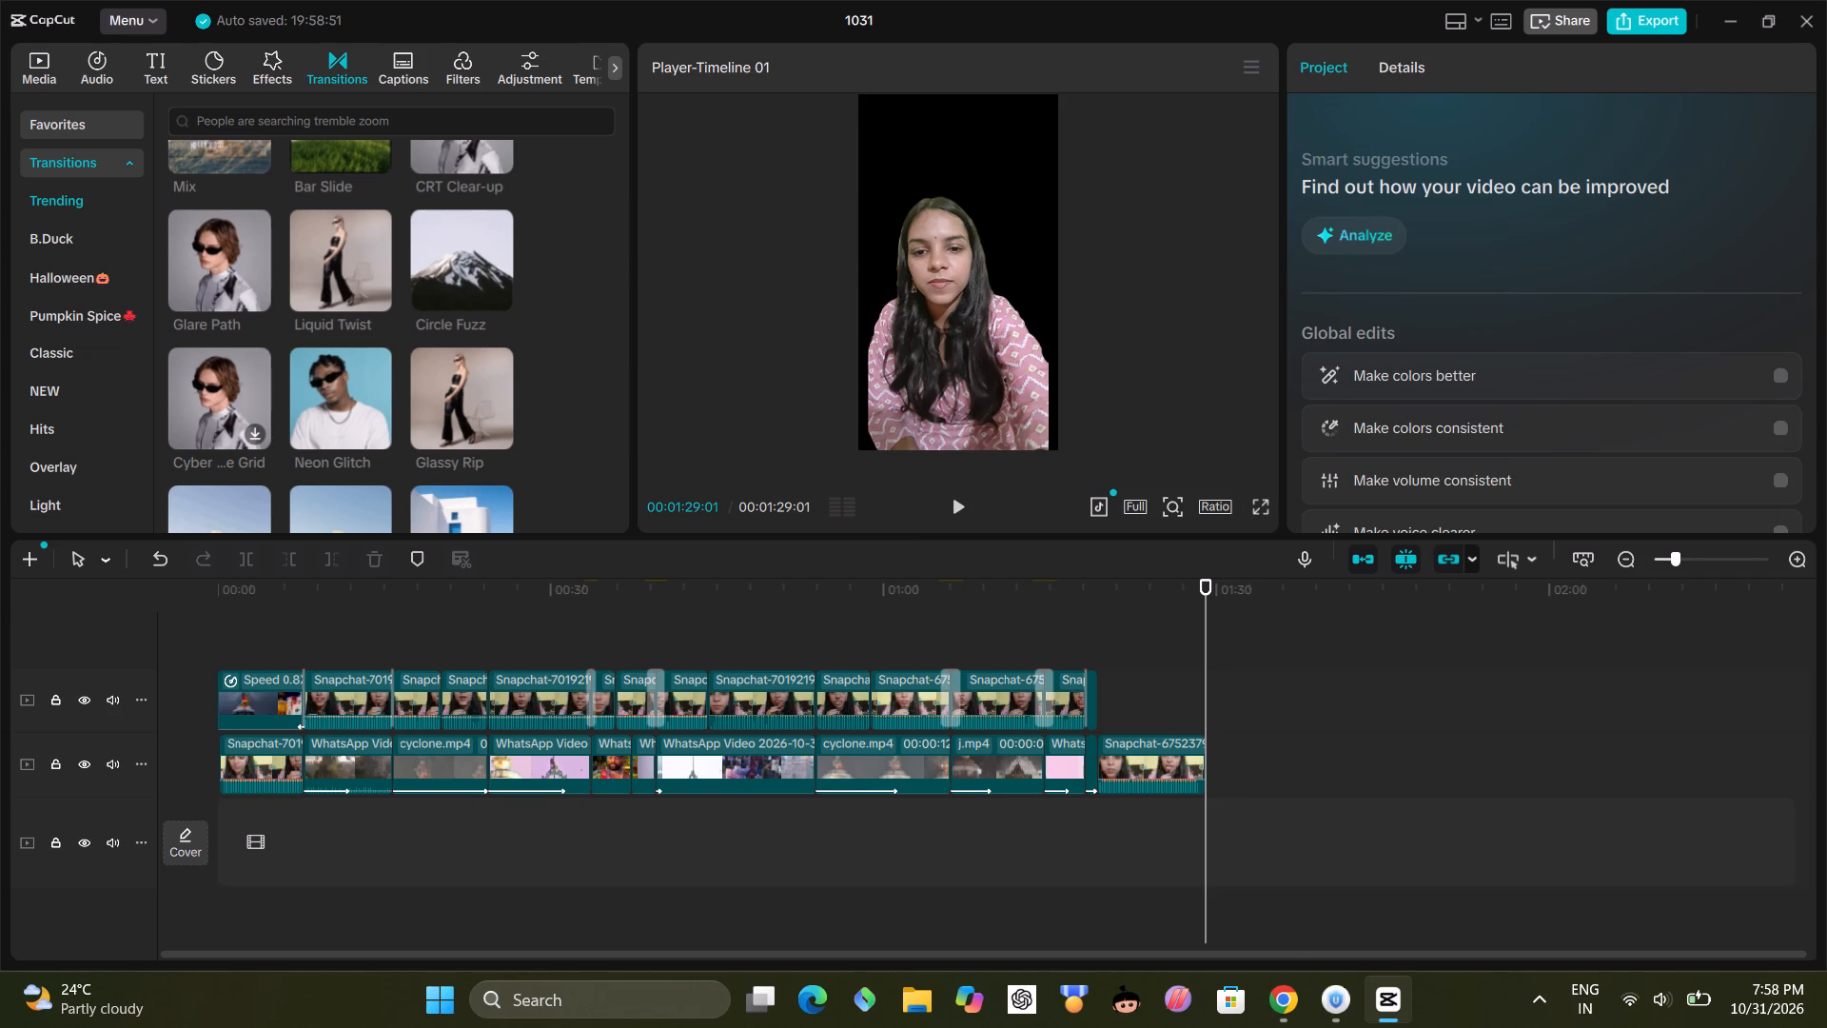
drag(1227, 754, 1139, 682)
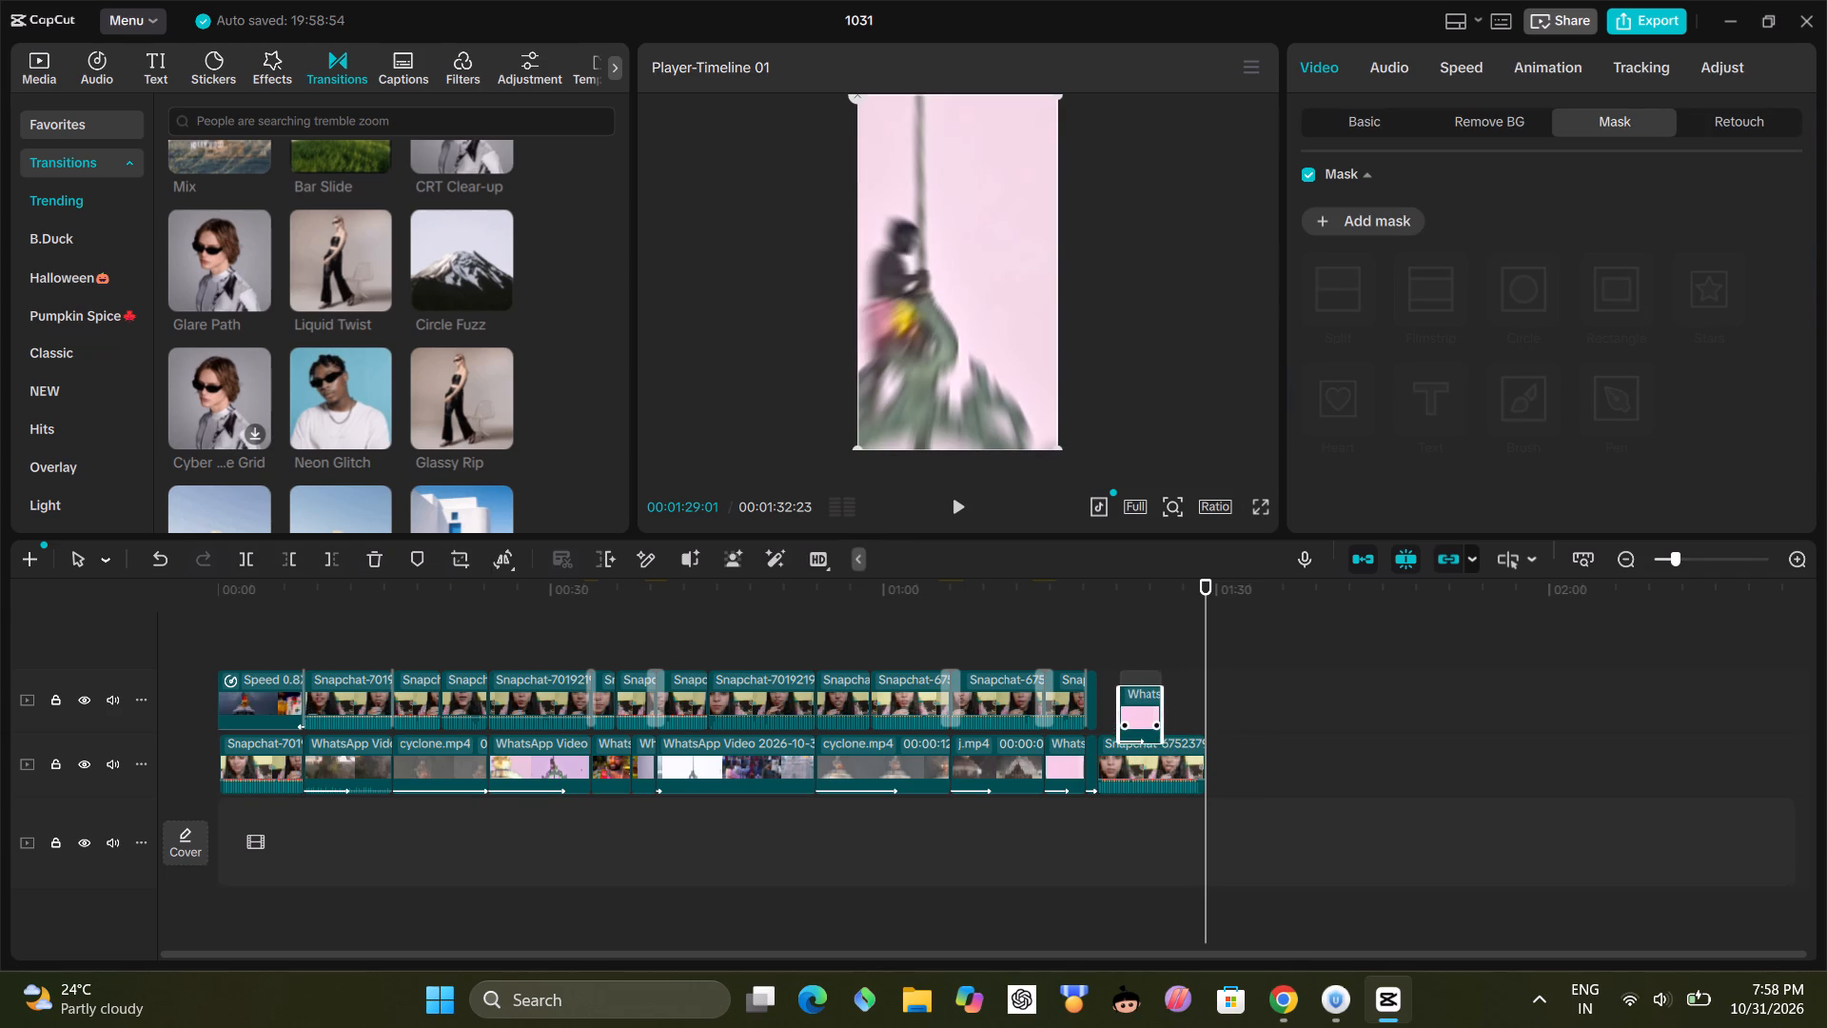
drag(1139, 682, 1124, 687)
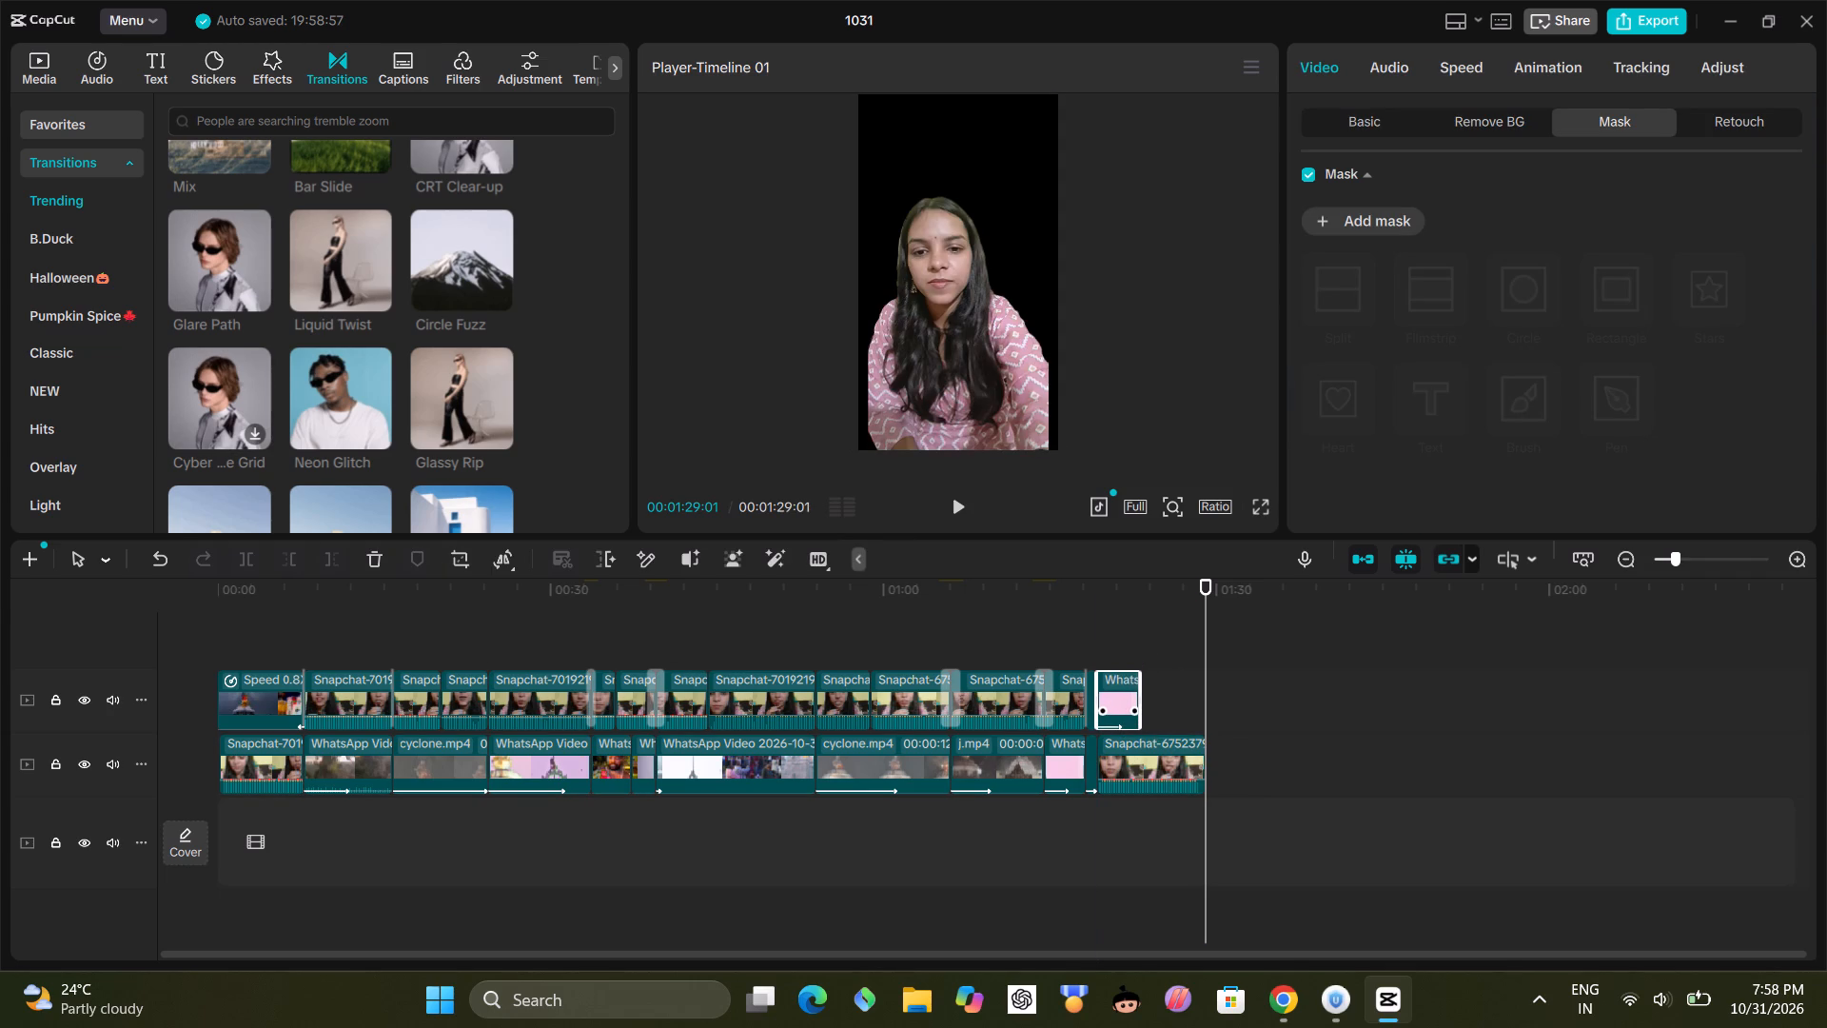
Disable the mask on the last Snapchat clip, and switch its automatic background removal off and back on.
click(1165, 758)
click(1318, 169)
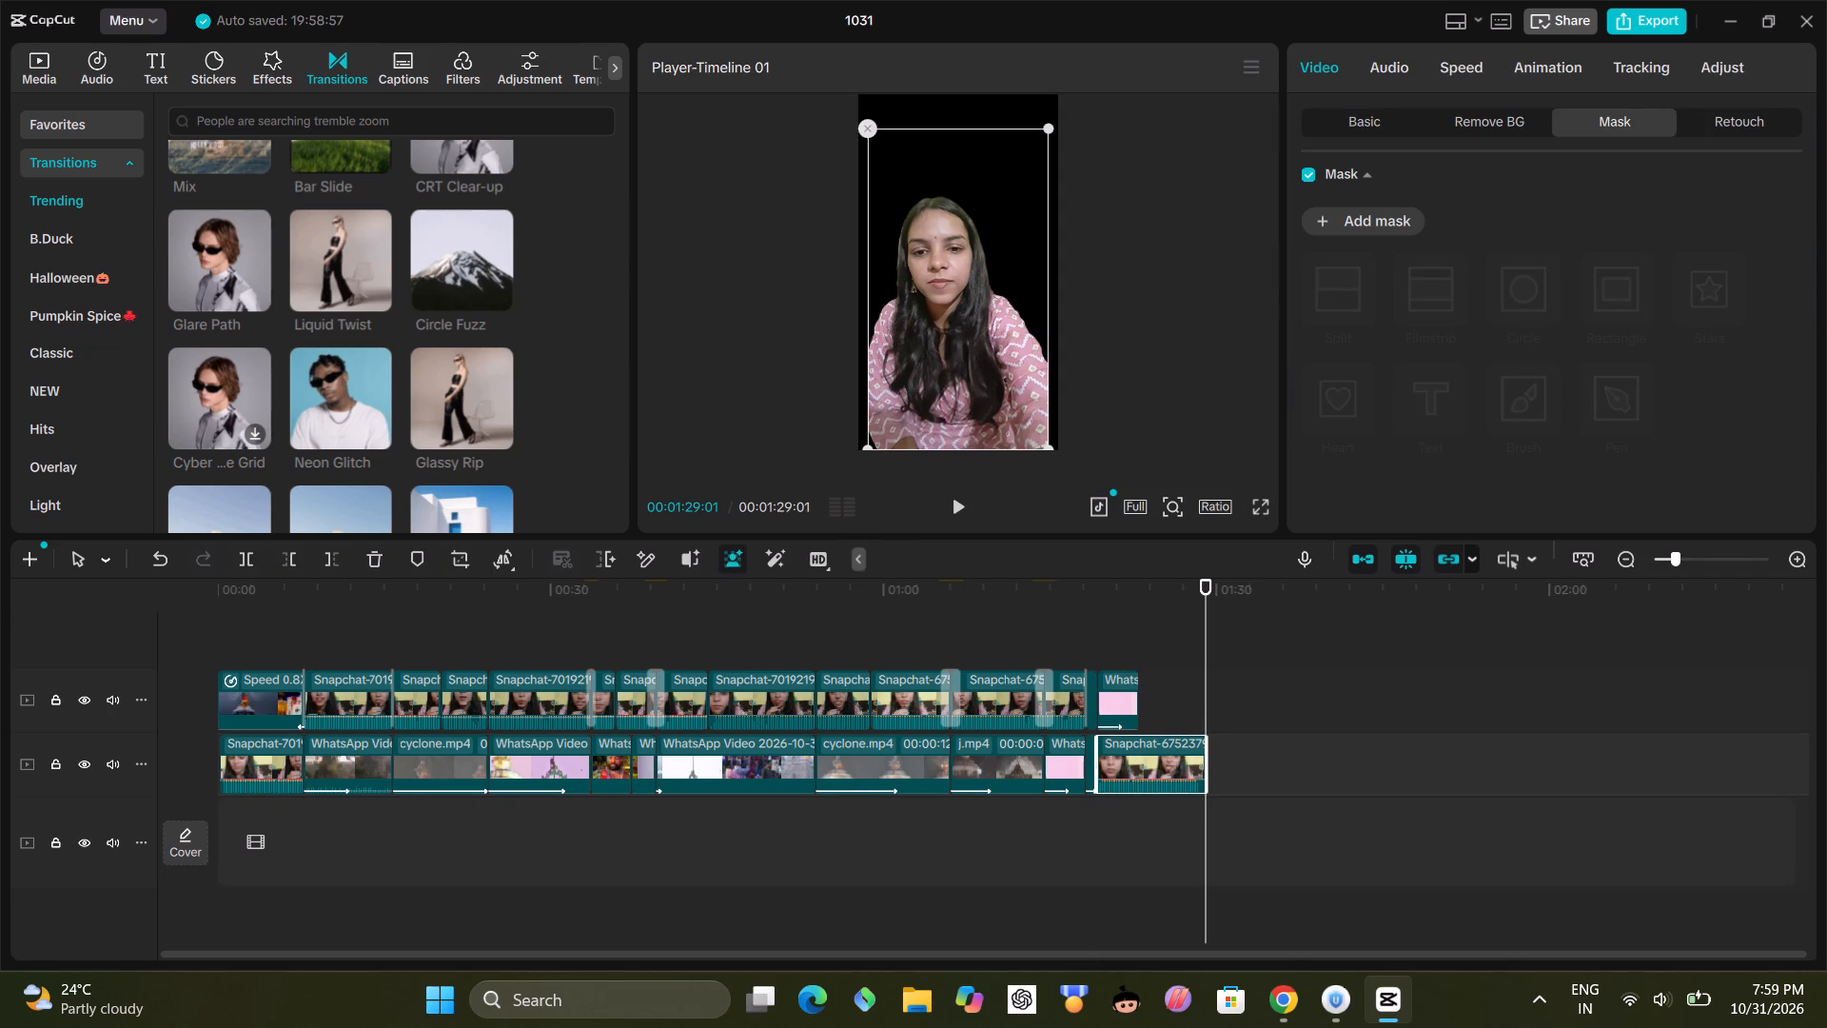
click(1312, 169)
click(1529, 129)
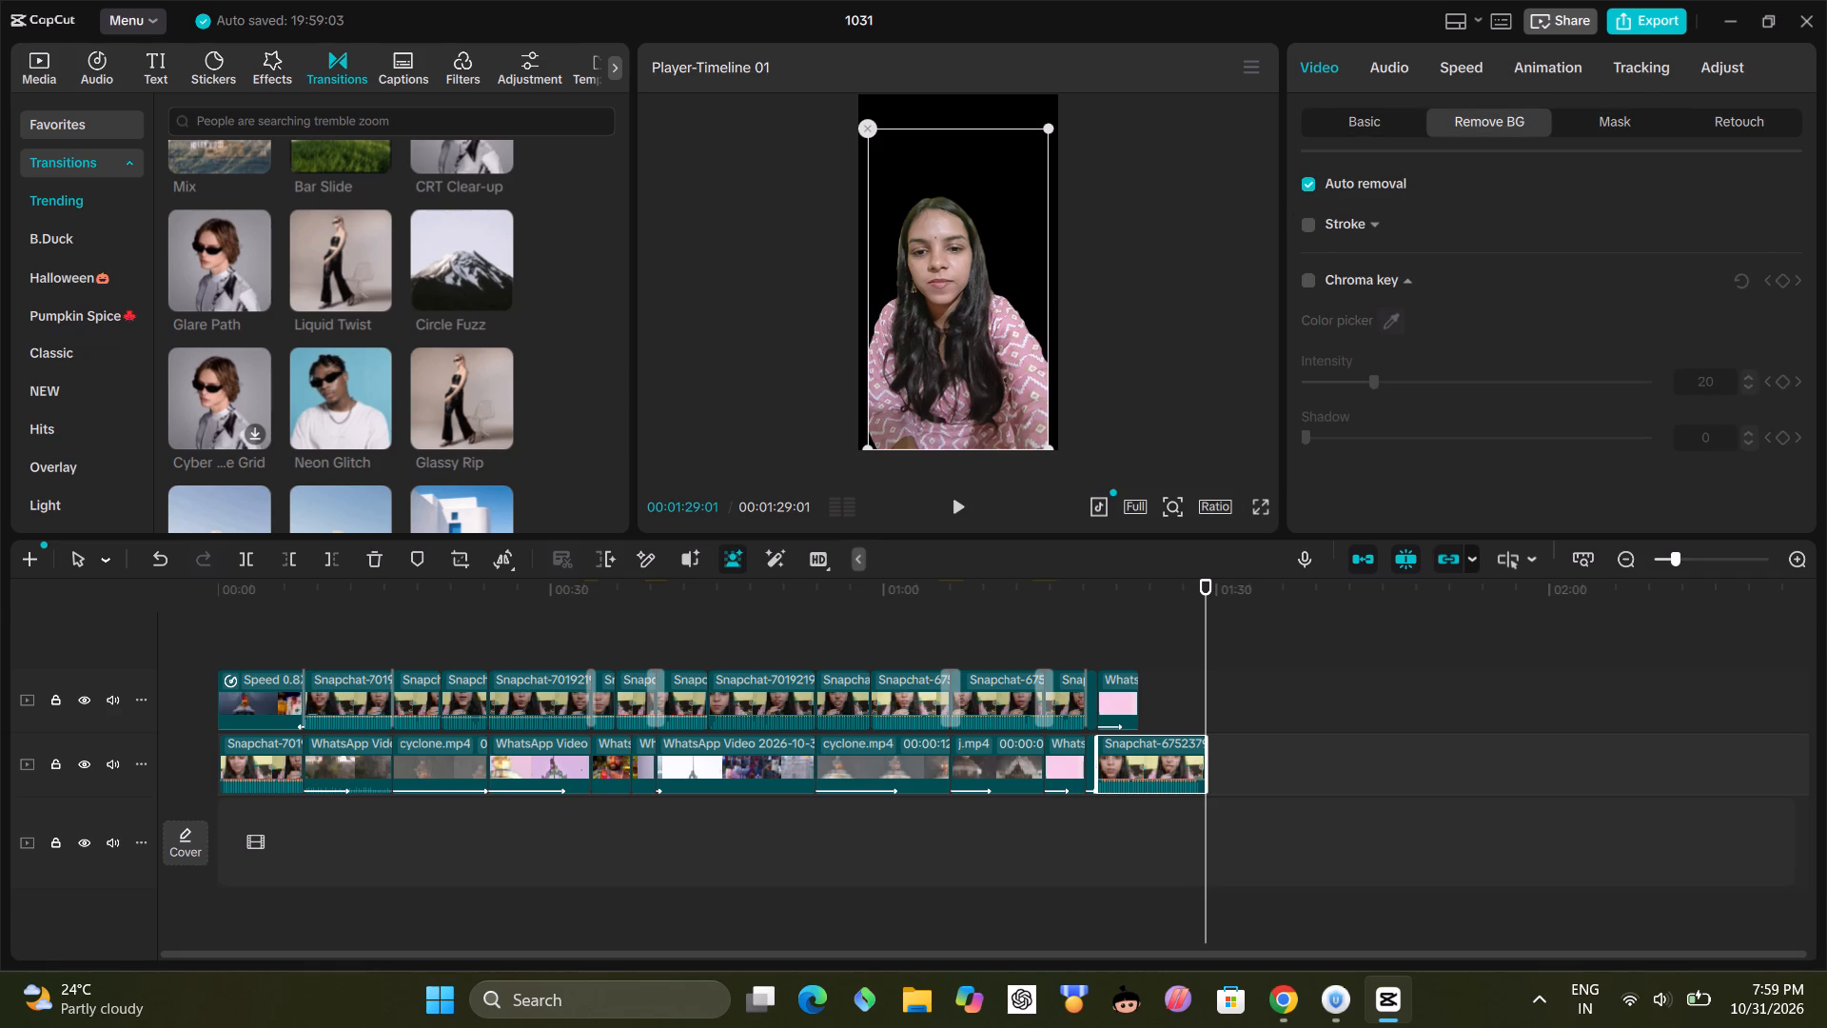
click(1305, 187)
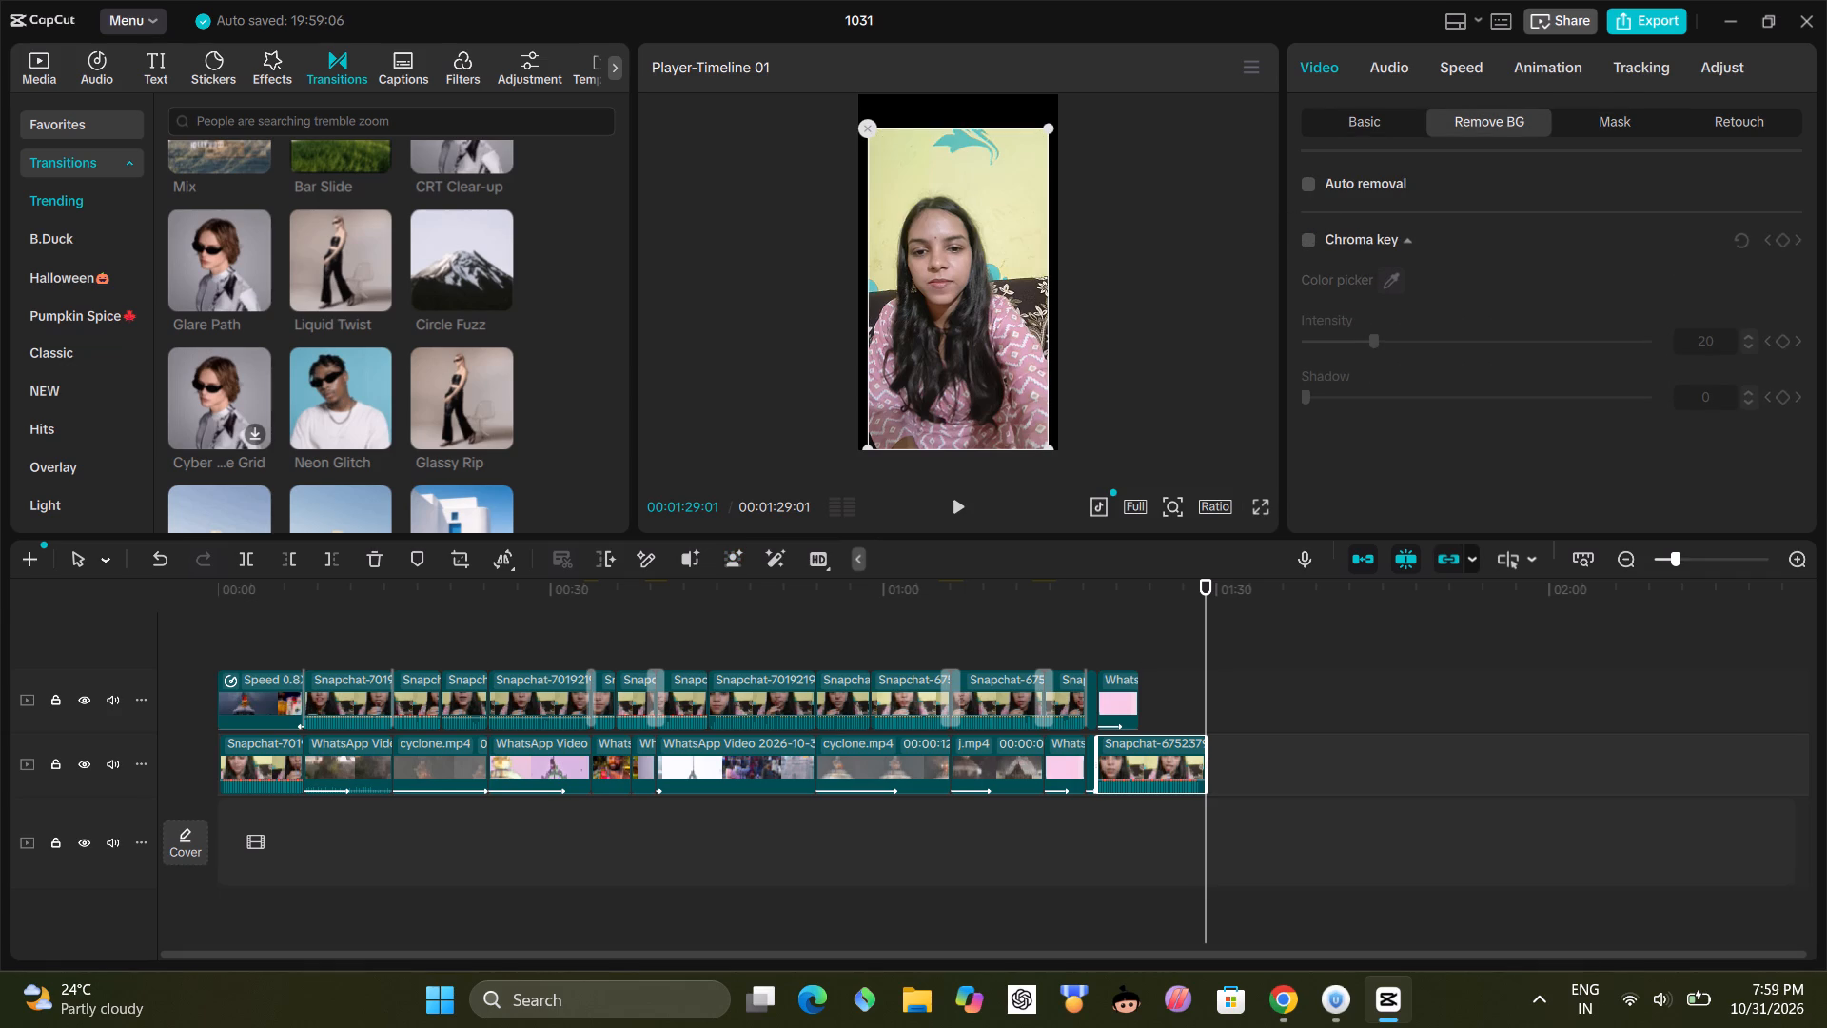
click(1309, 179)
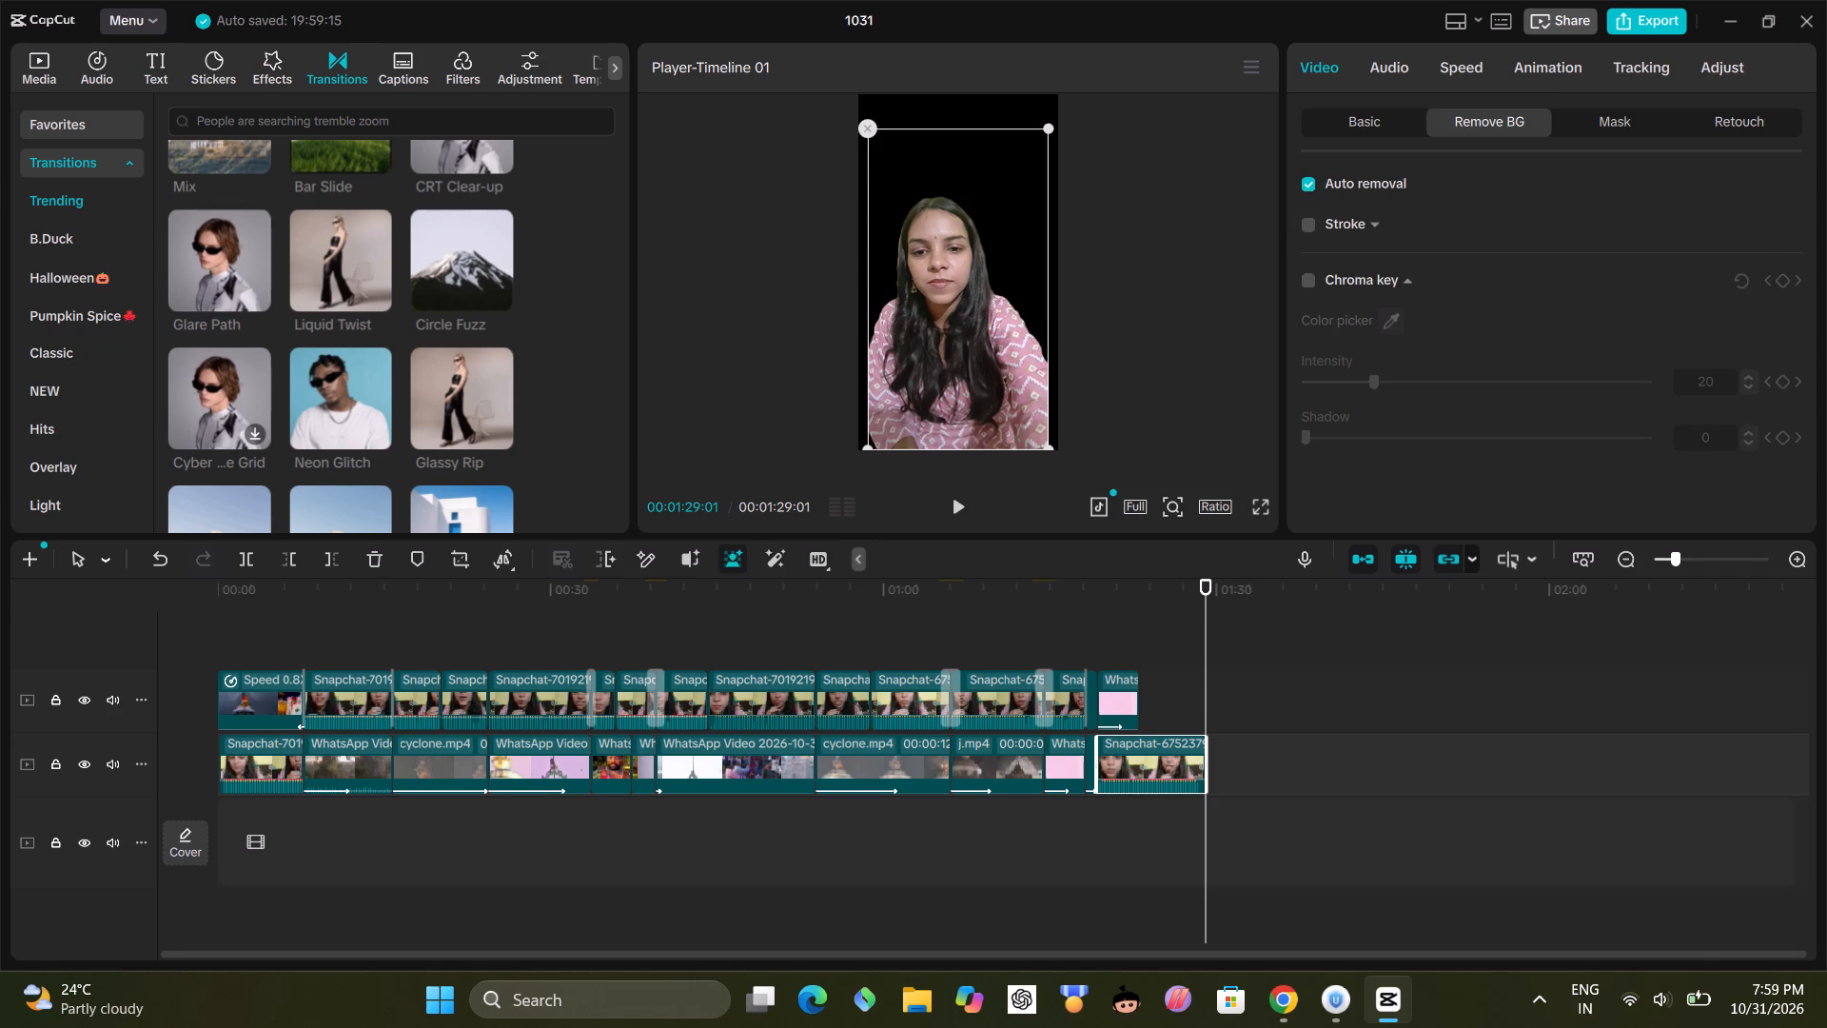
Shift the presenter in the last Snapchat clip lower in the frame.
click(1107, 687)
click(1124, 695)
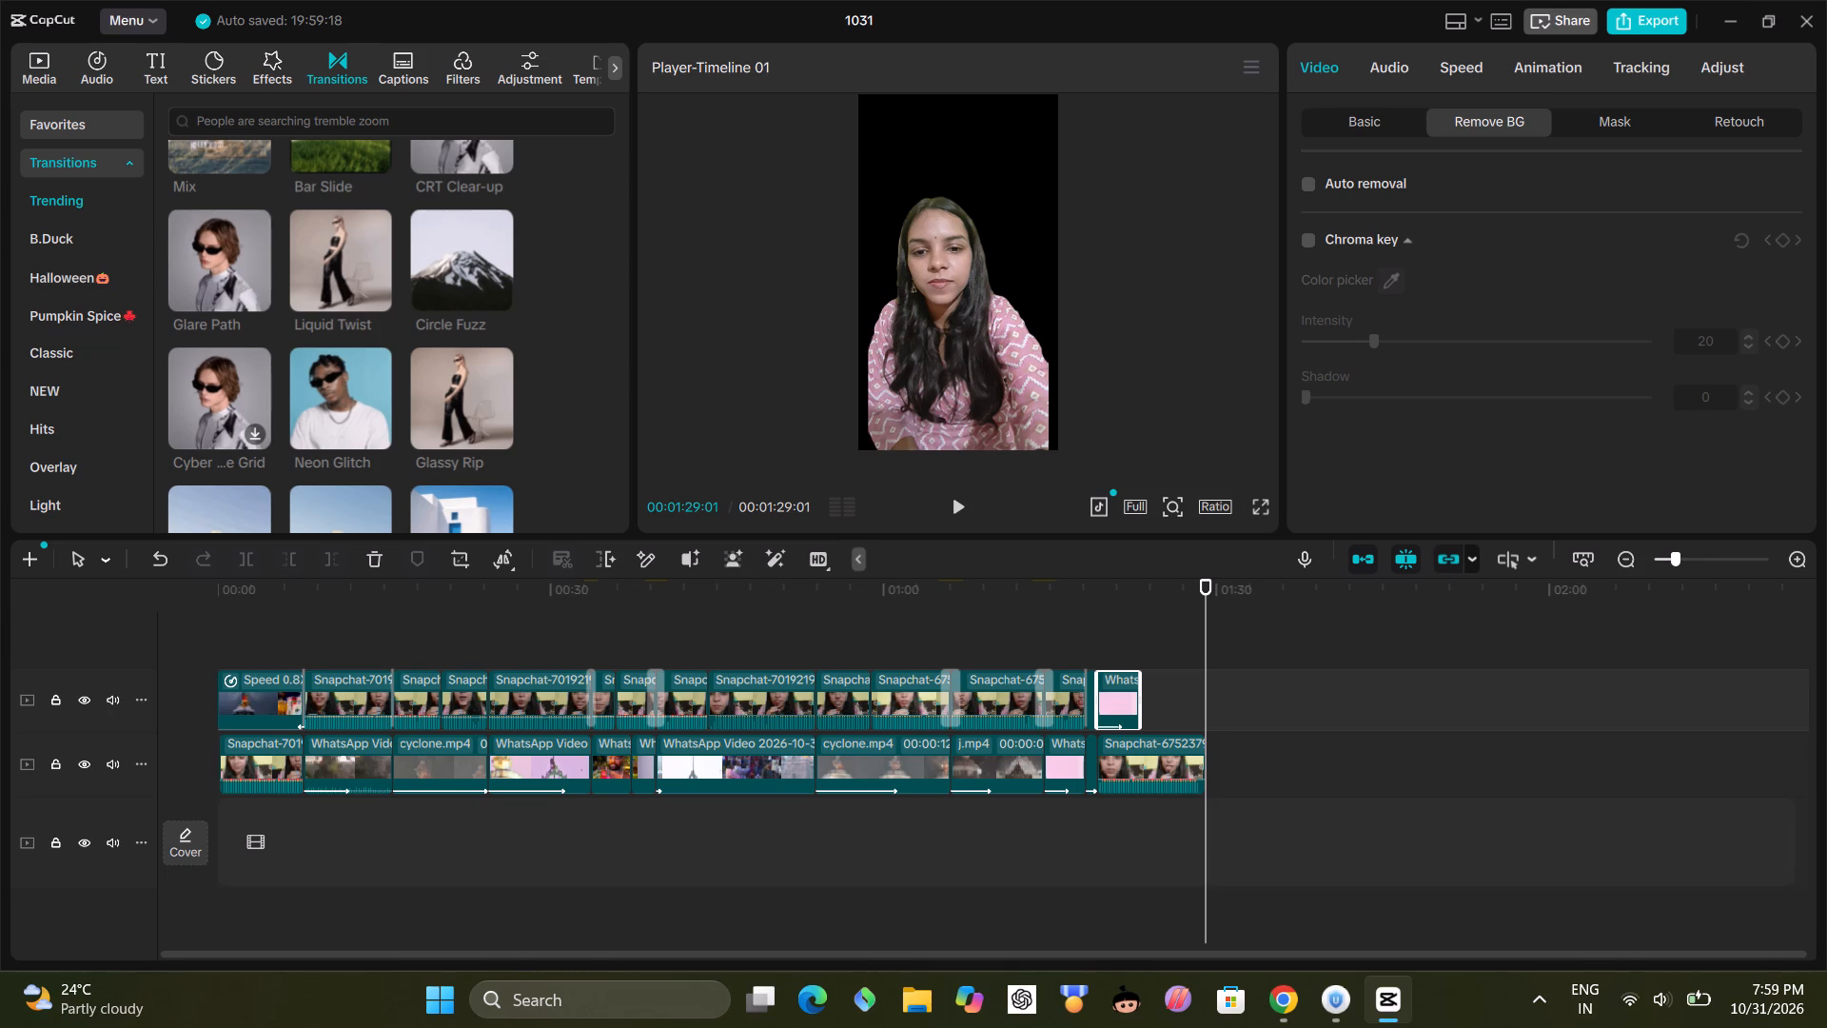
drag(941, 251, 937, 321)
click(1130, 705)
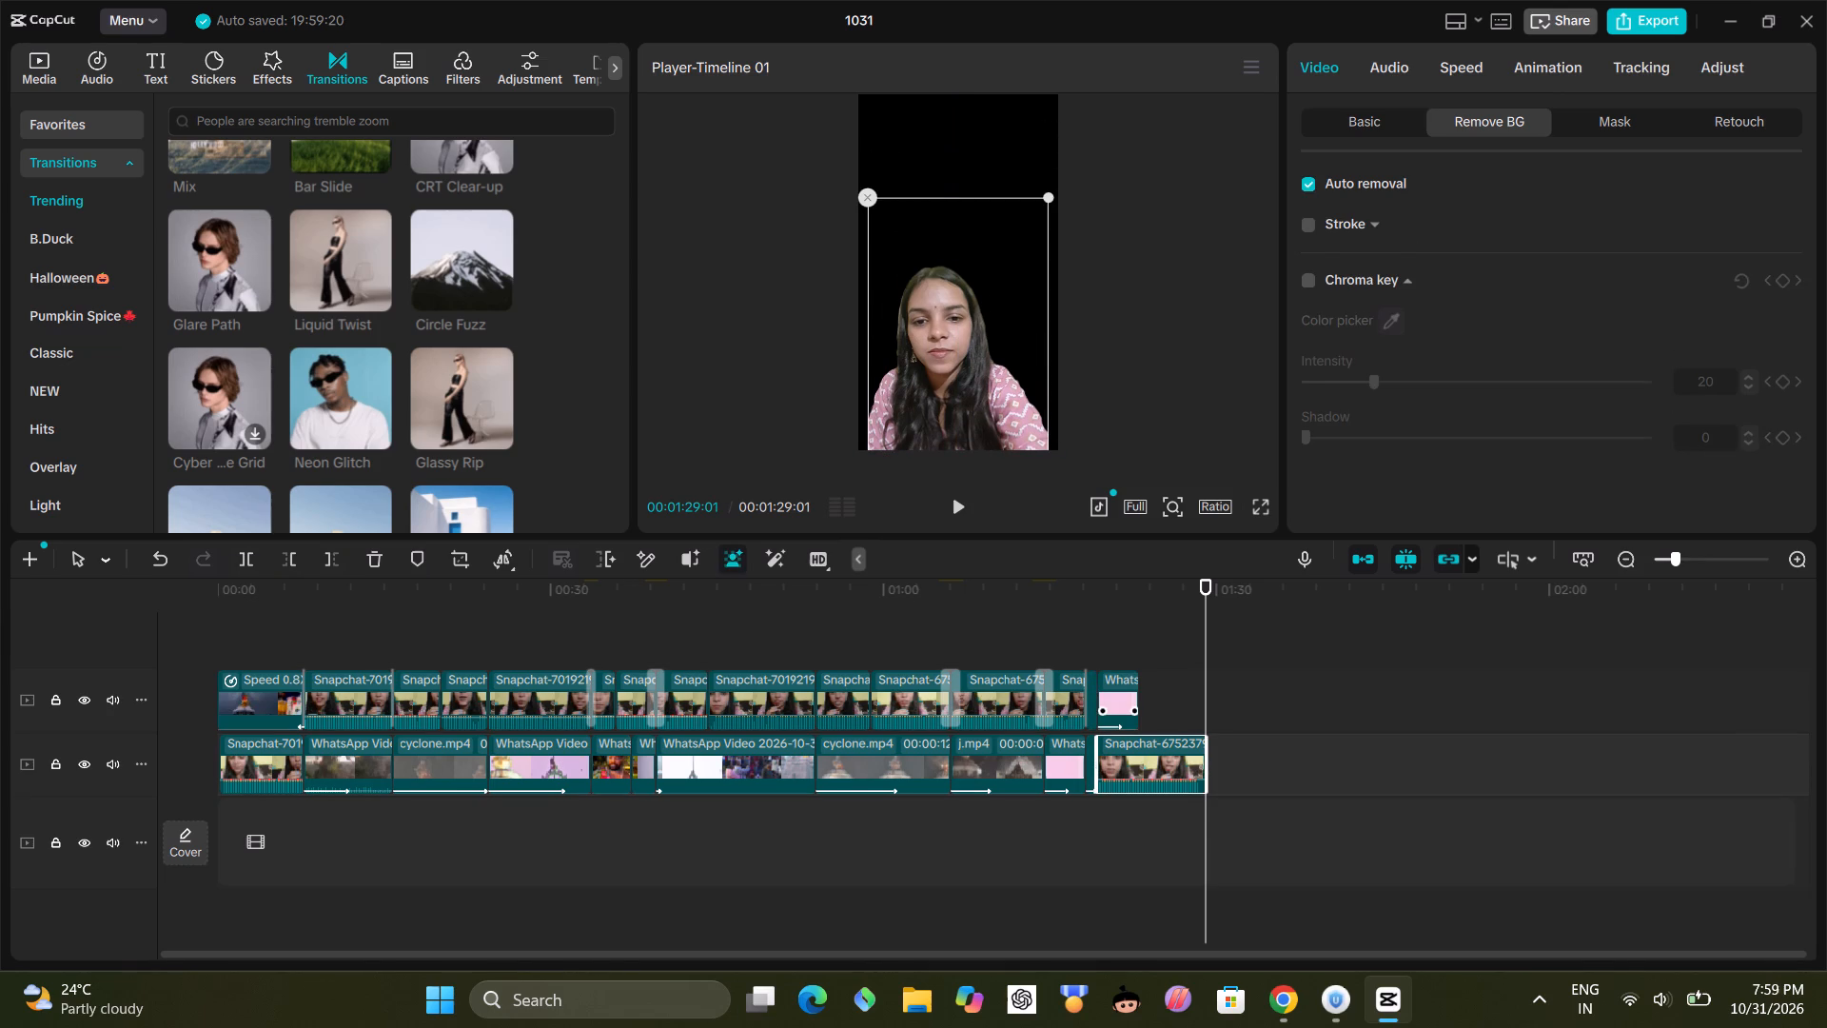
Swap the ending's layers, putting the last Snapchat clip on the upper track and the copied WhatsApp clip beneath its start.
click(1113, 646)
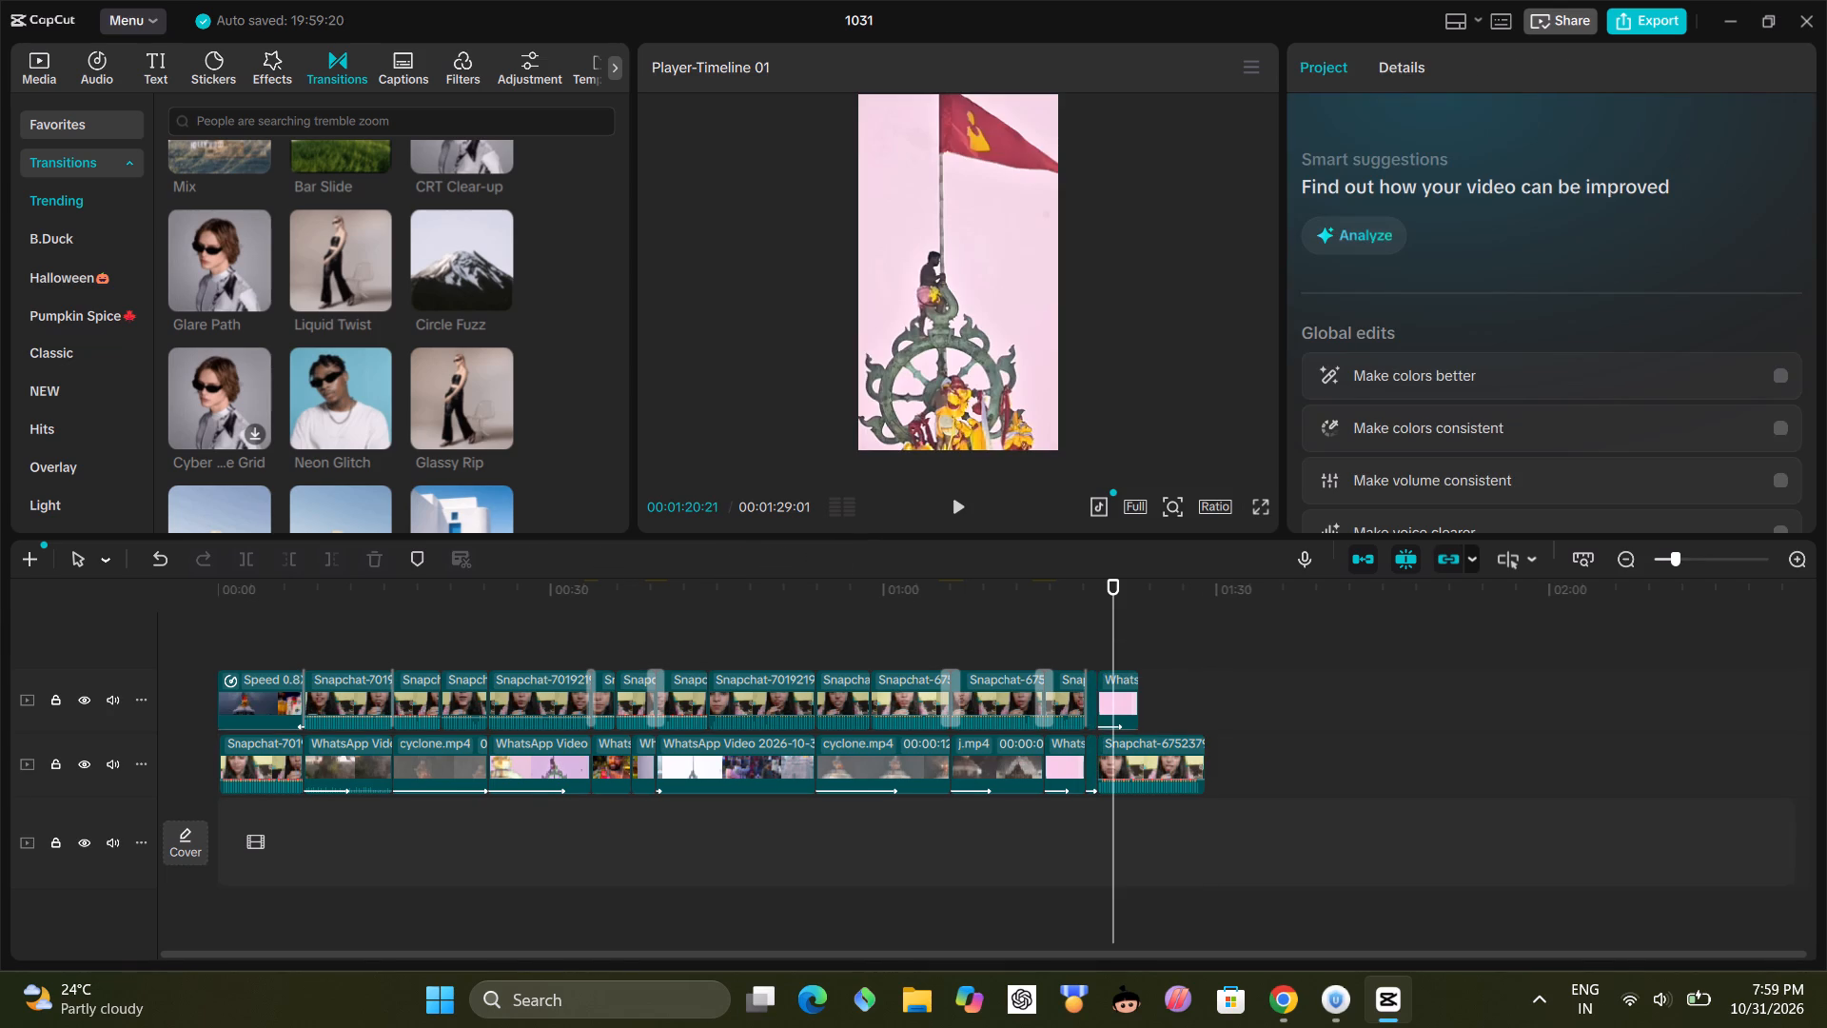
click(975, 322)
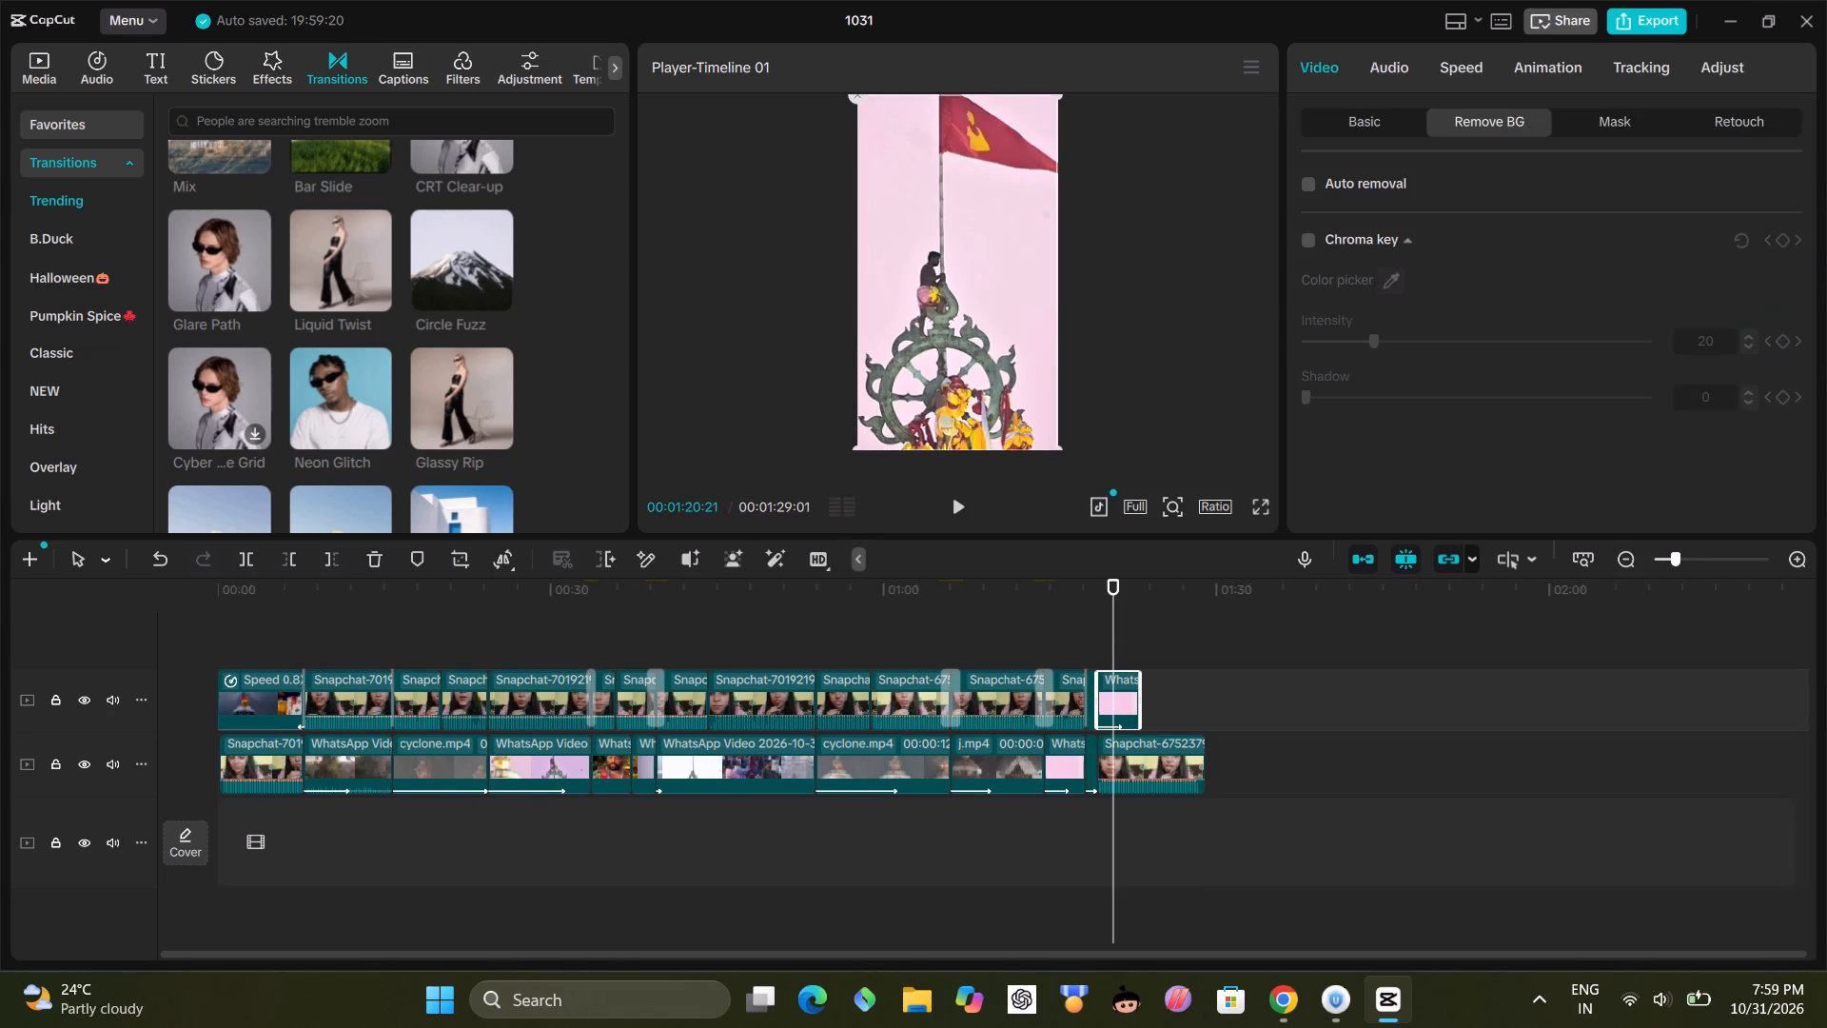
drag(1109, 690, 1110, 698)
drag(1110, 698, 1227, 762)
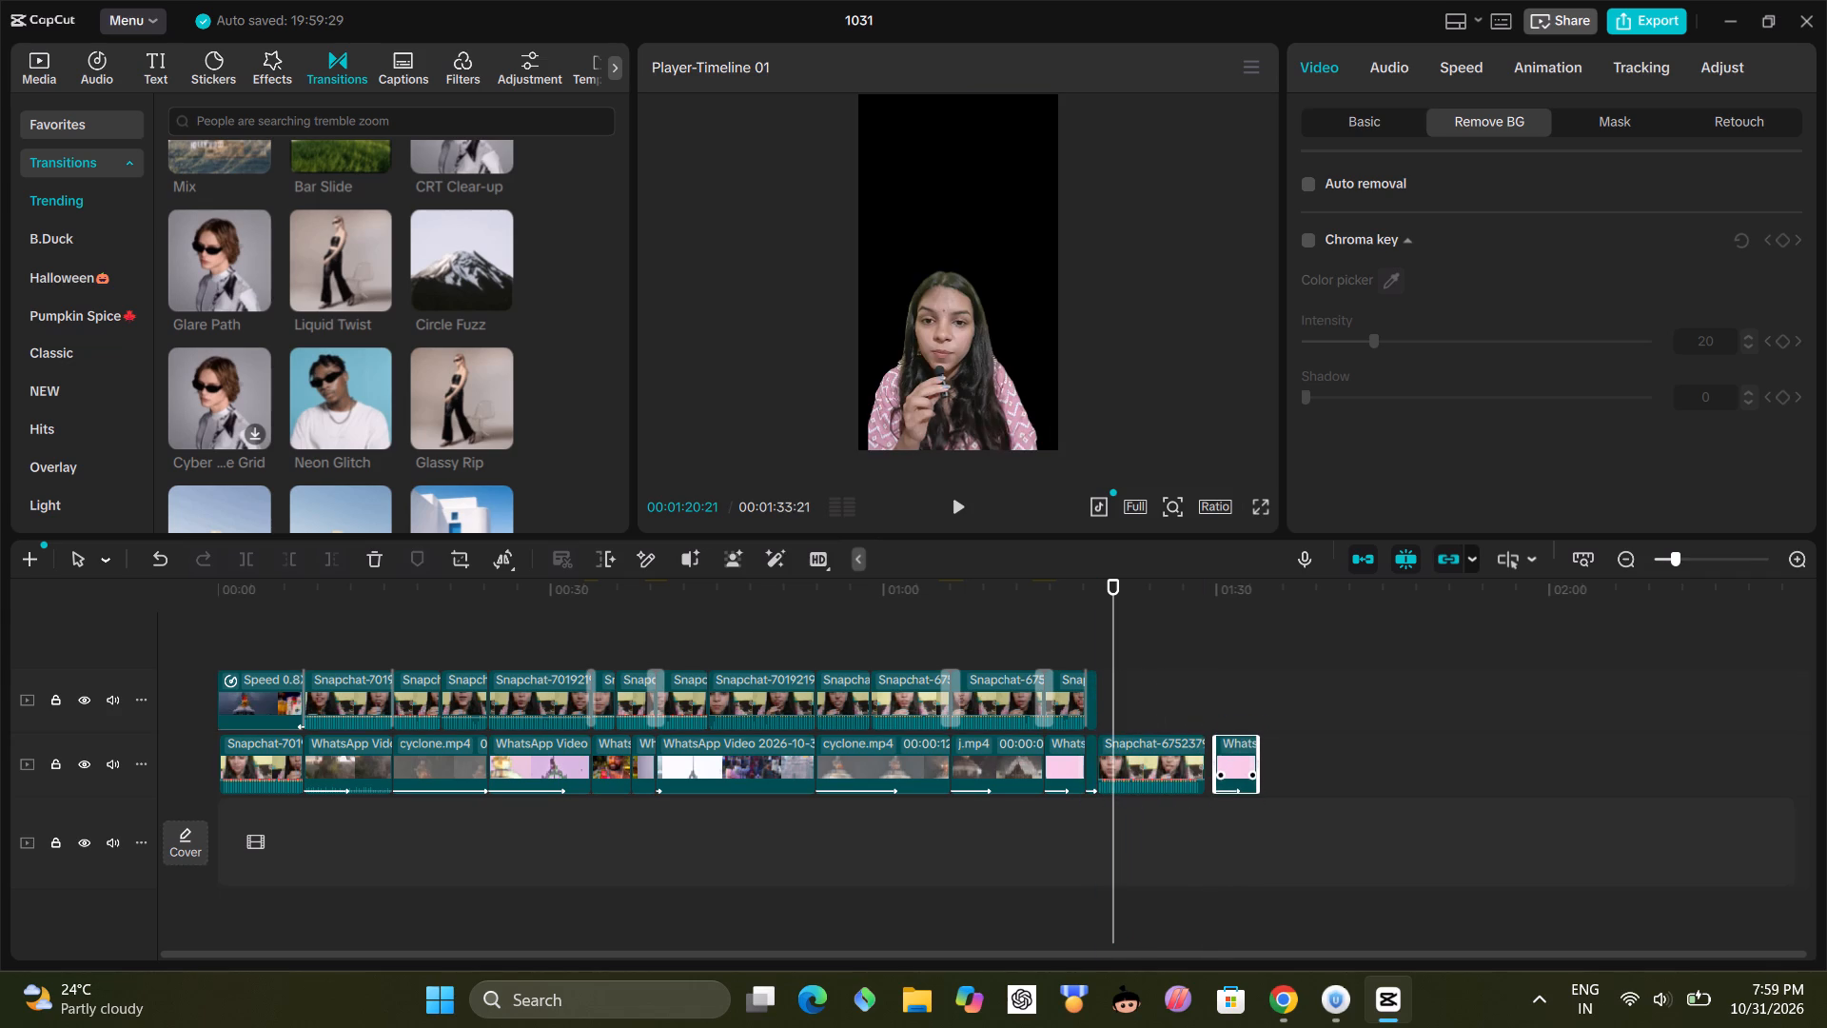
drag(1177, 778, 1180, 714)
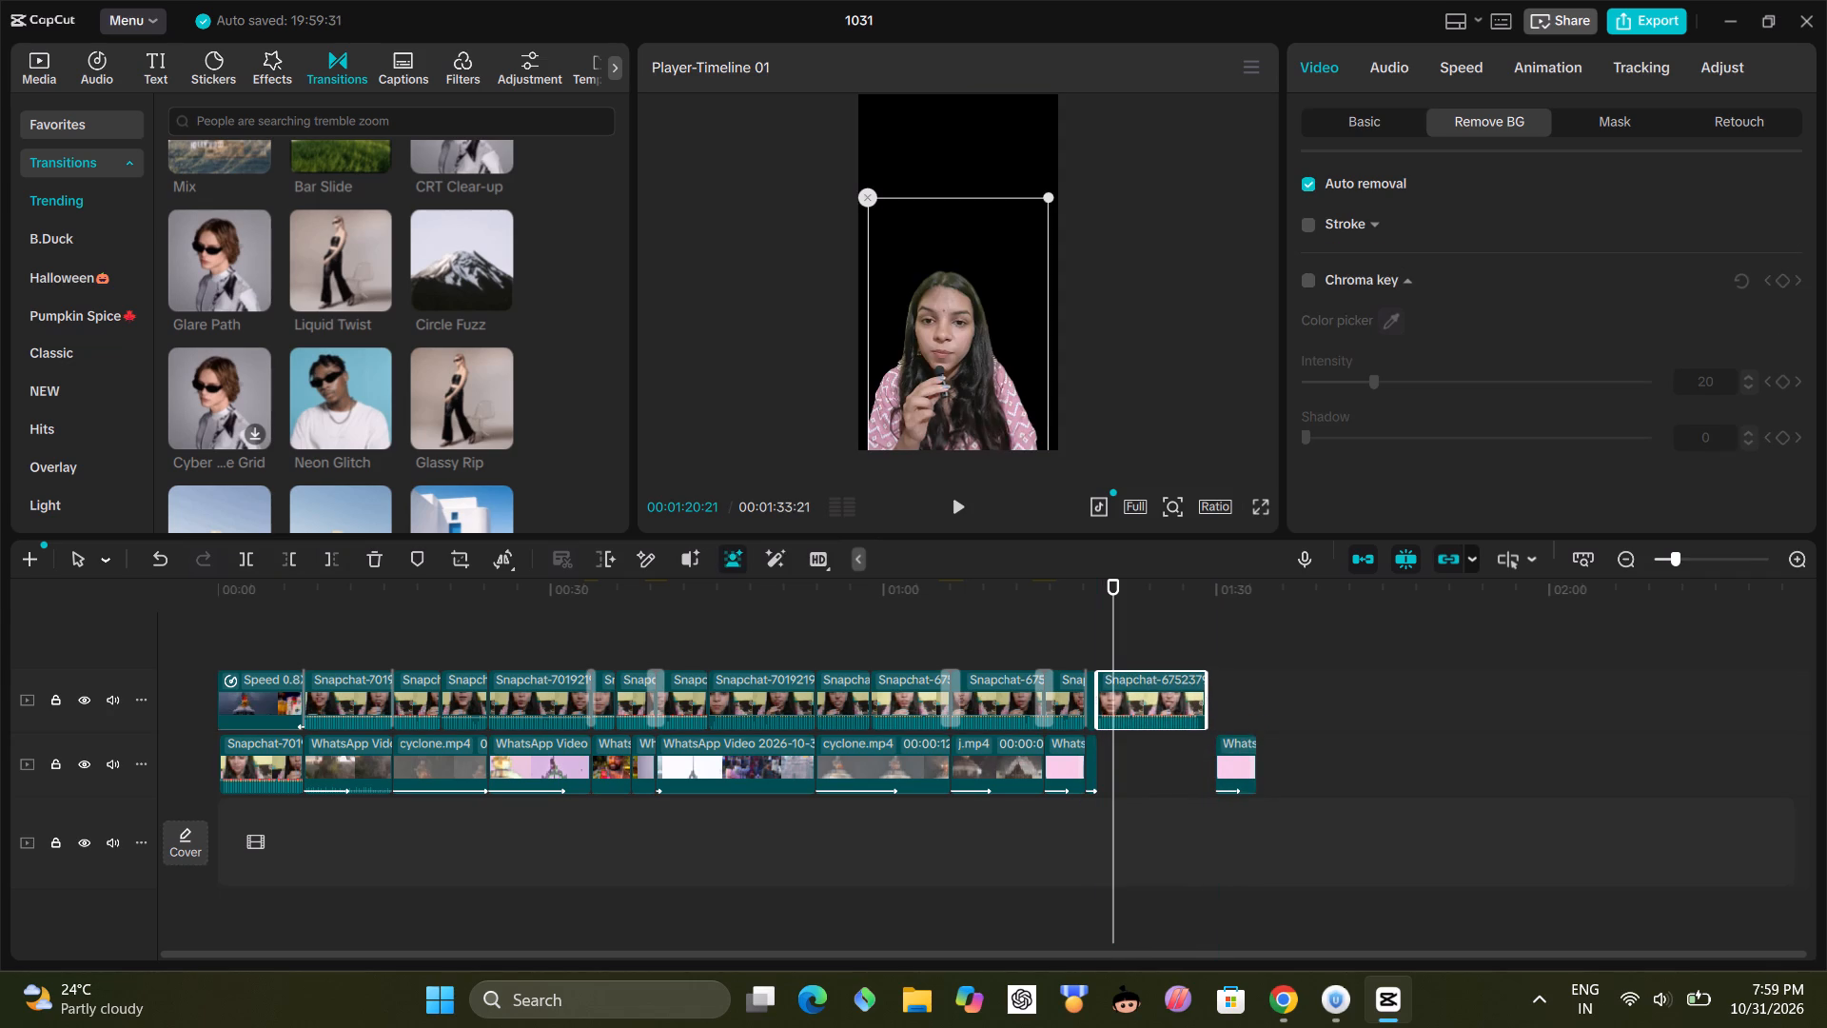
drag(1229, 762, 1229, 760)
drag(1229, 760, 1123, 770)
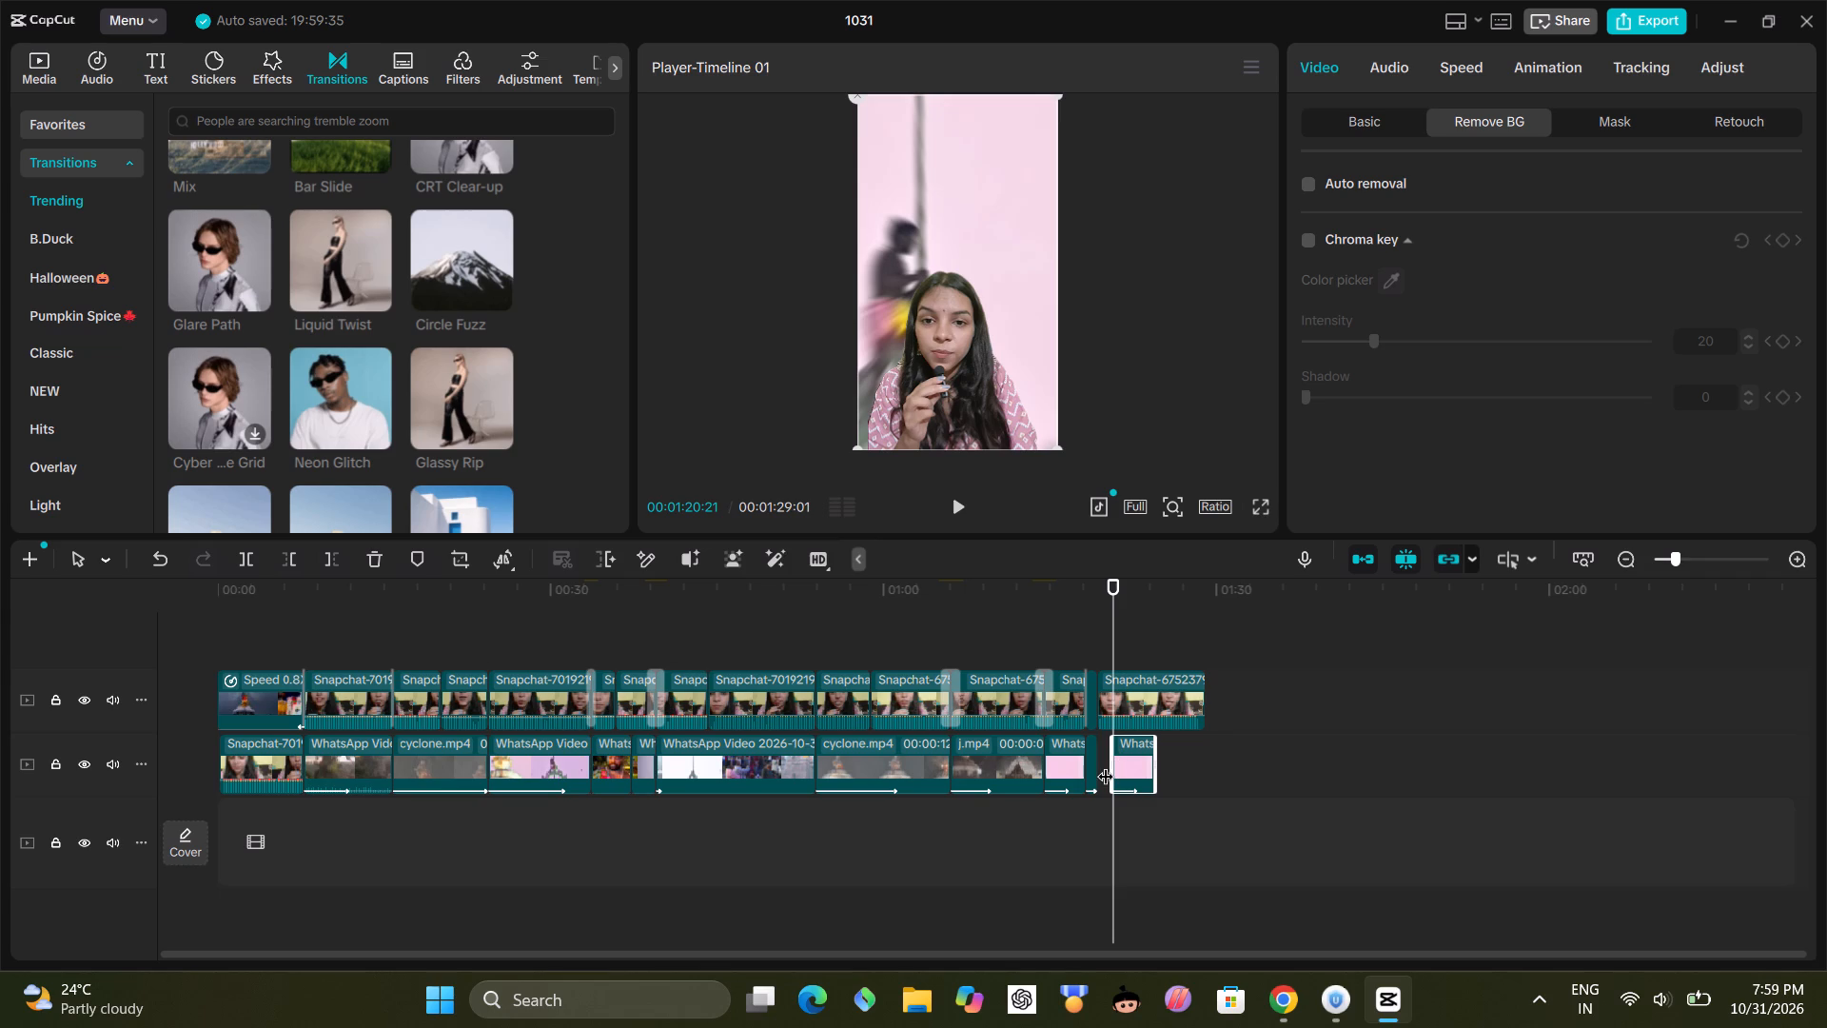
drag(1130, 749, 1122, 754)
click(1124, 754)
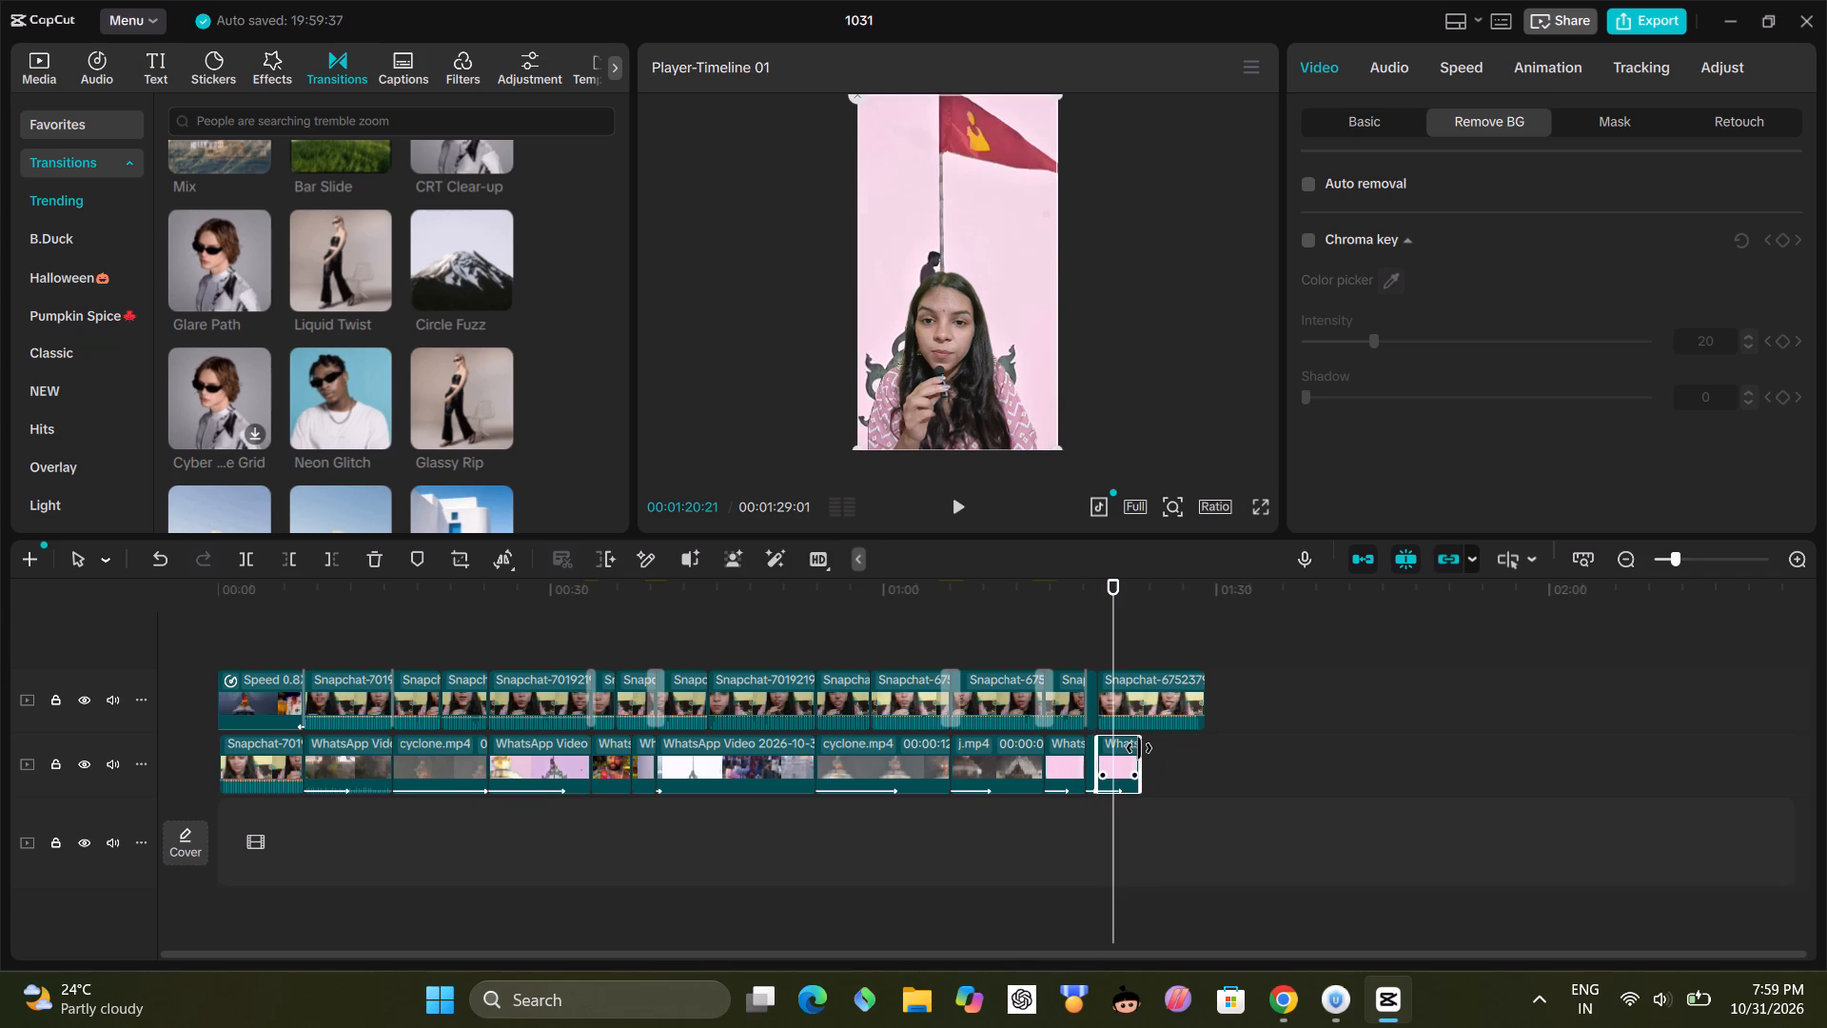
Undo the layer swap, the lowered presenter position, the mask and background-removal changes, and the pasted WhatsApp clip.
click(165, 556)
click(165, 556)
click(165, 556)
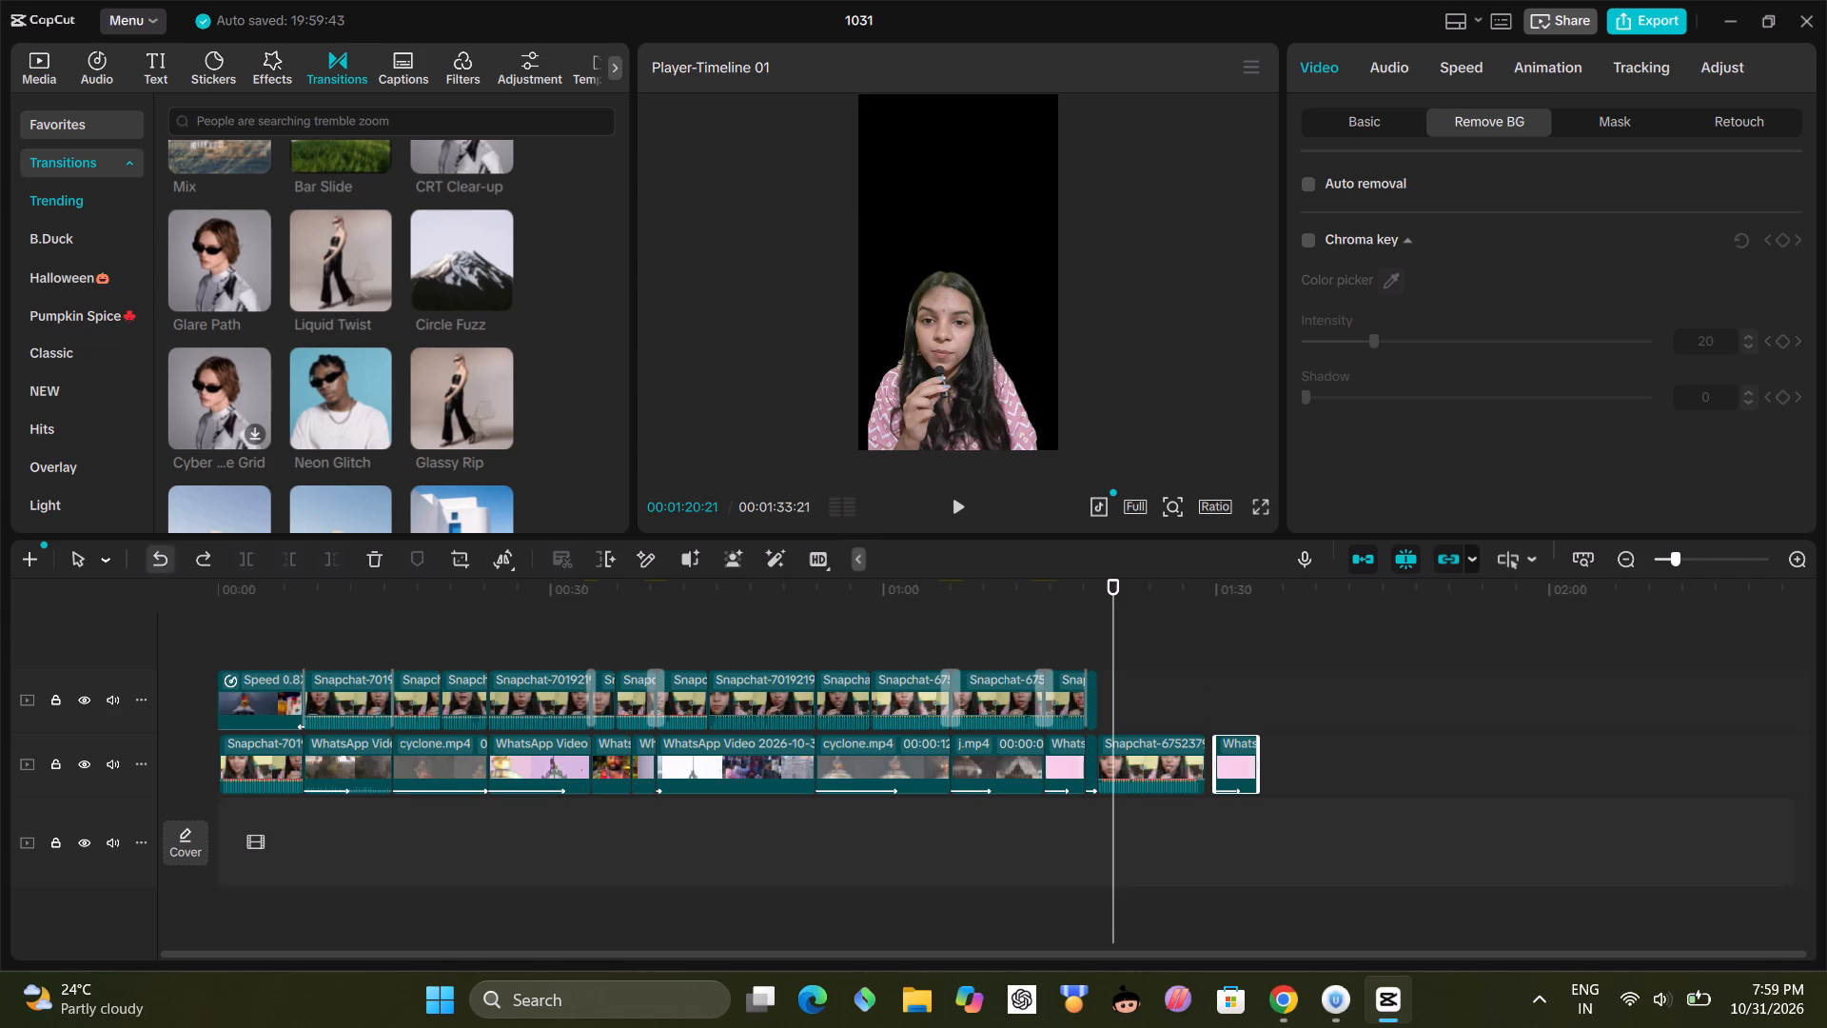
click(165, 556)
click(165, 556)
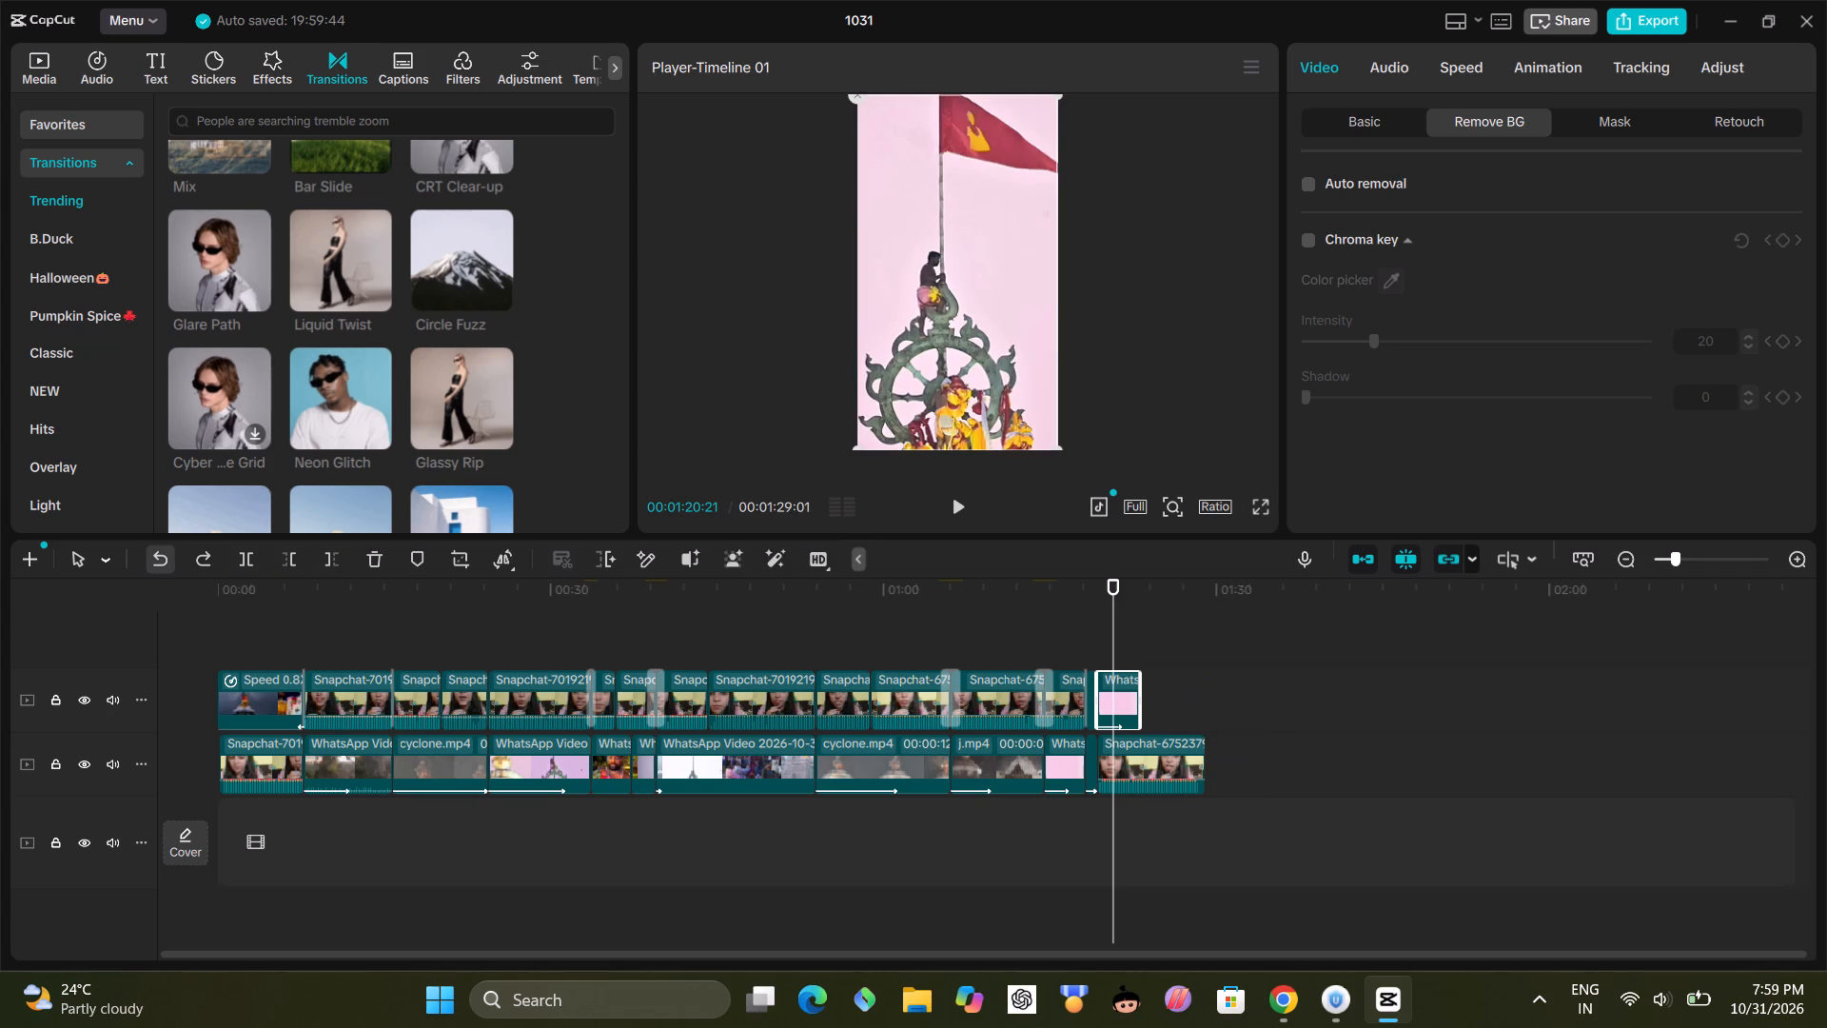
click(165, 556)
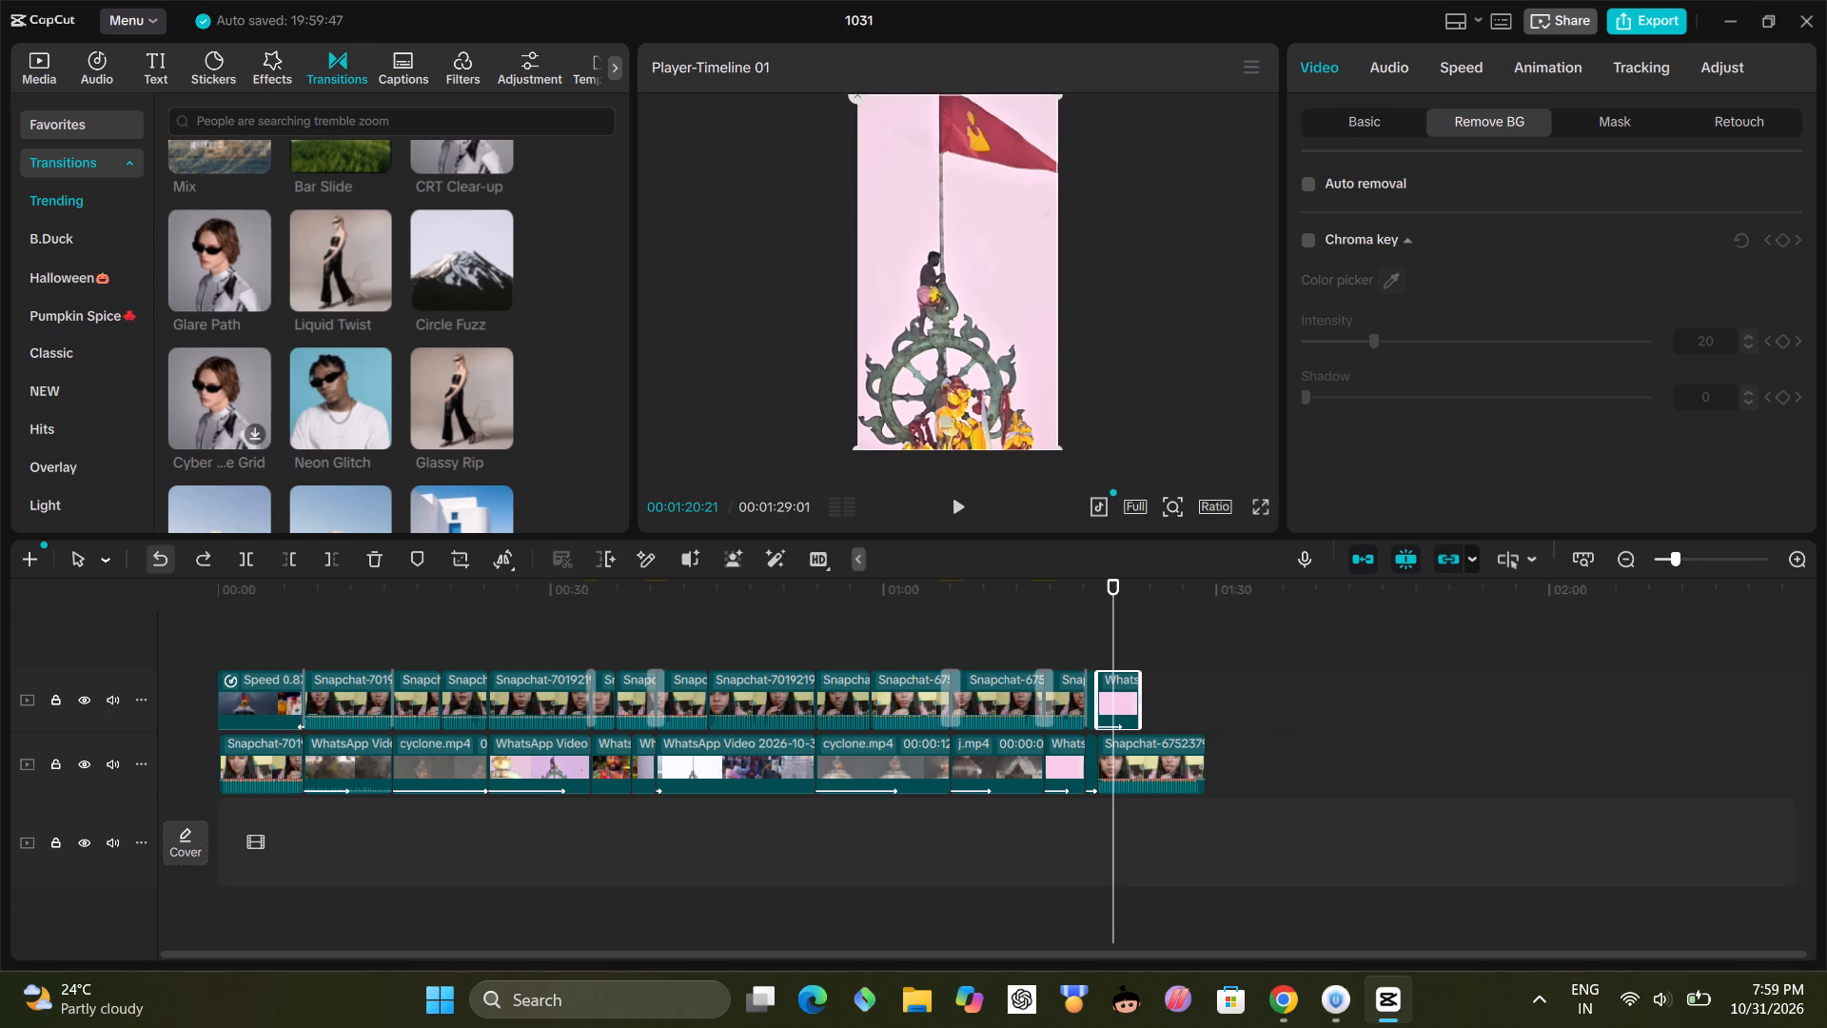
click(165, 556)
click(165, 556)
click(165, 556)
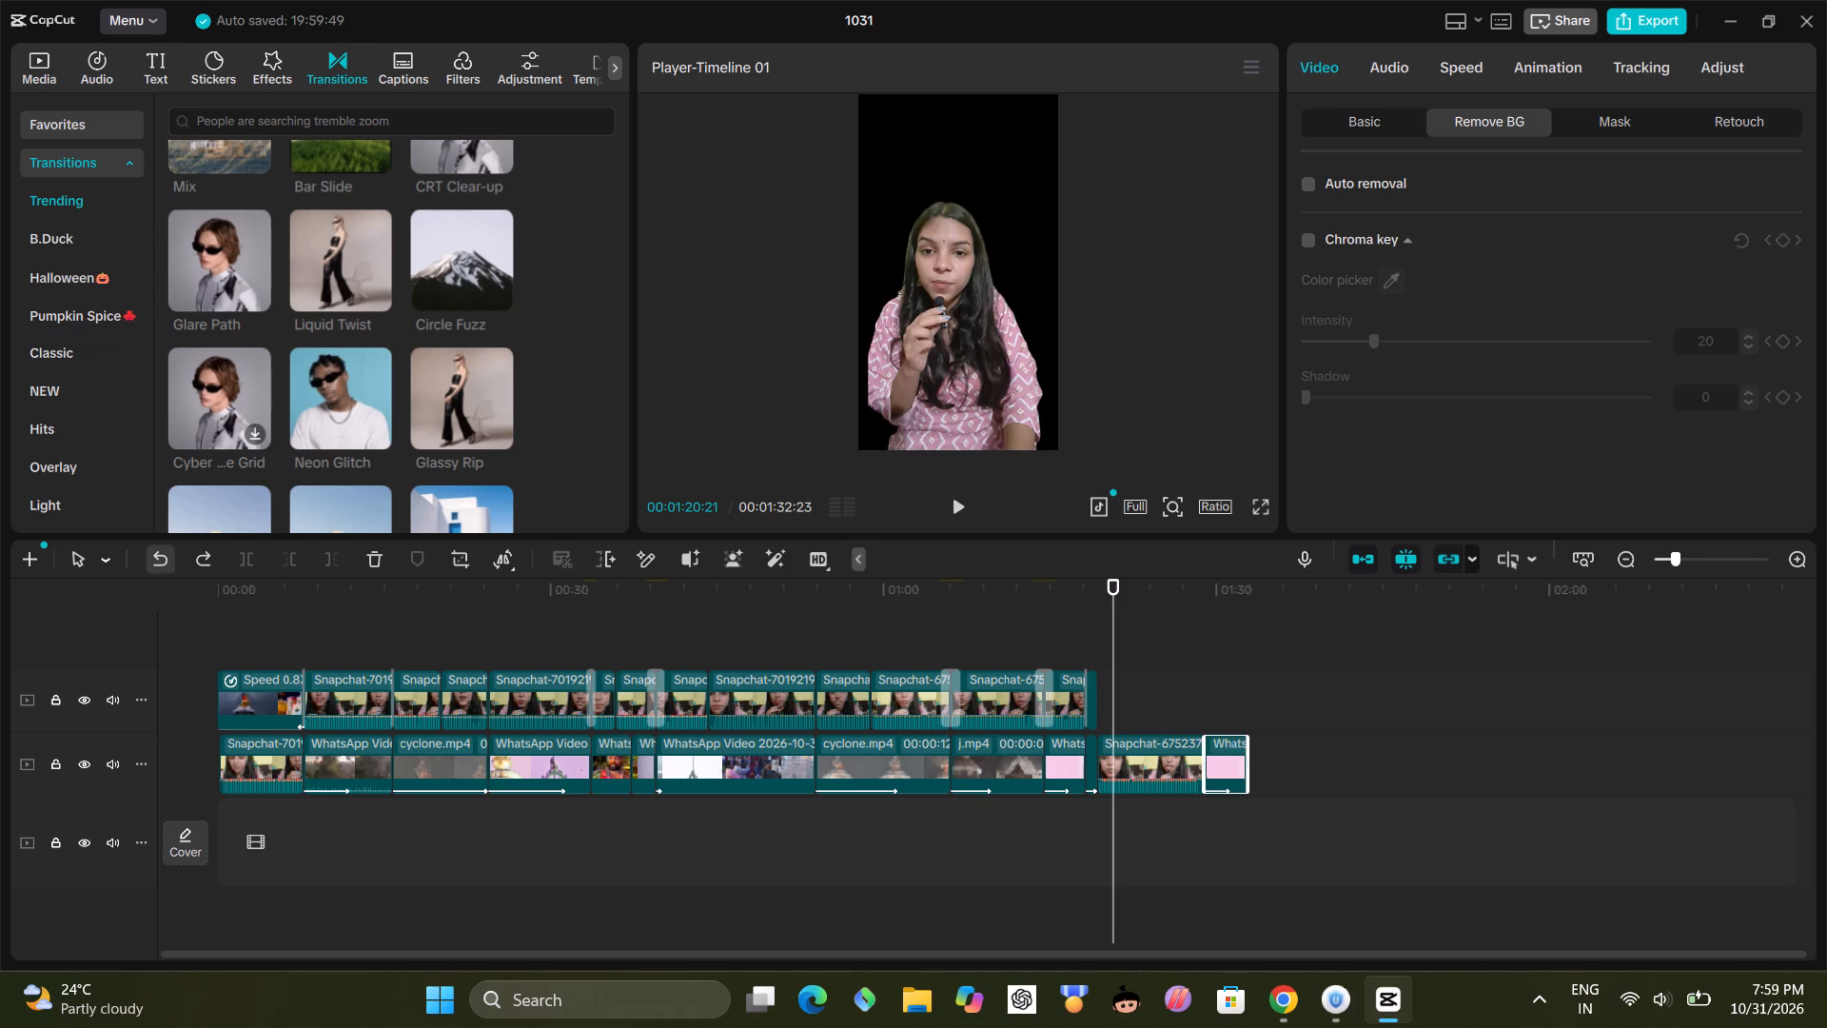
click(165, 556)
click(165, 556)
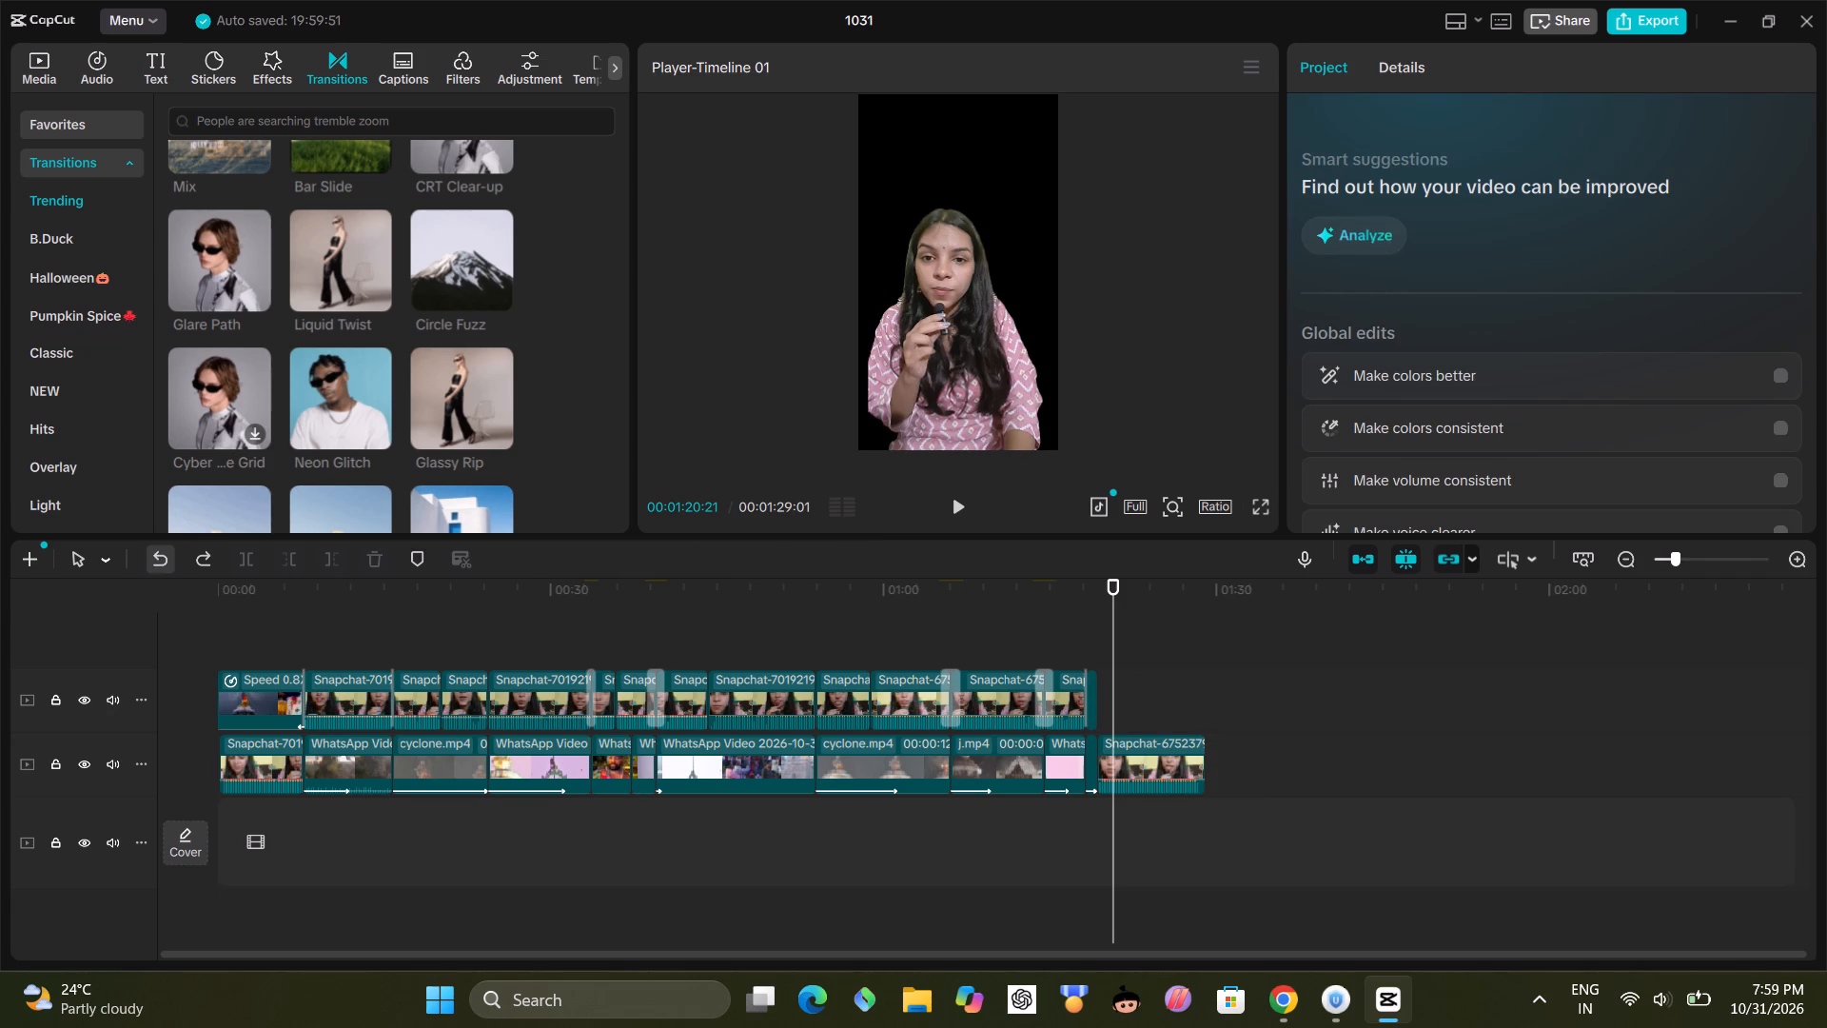
Undo the last Snapchat clip's repositioning and enlargement, the removal of the cyclone.mp4 background beneath it, and its move to the lower track.
click(165, 556)
click(165, 556)
click(165, 556)
click(165, 556)
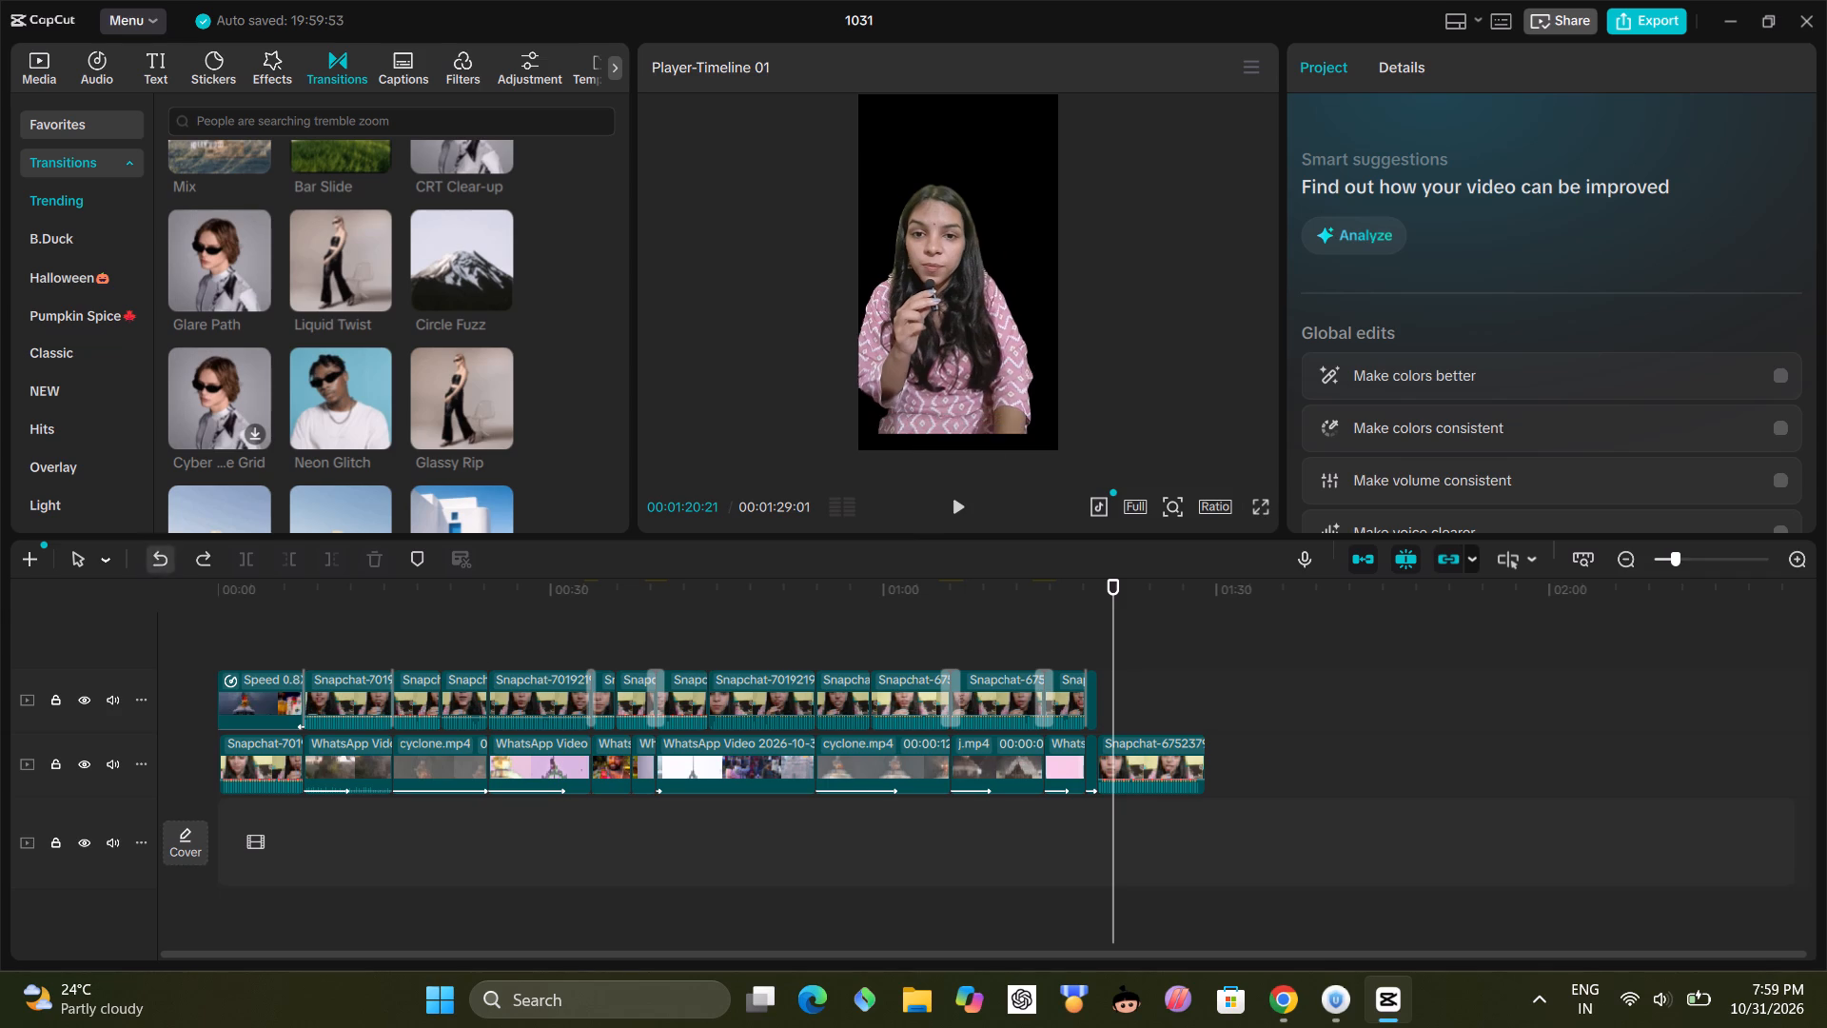
click(165, 556)
click(165, 556)
click(165, 556)
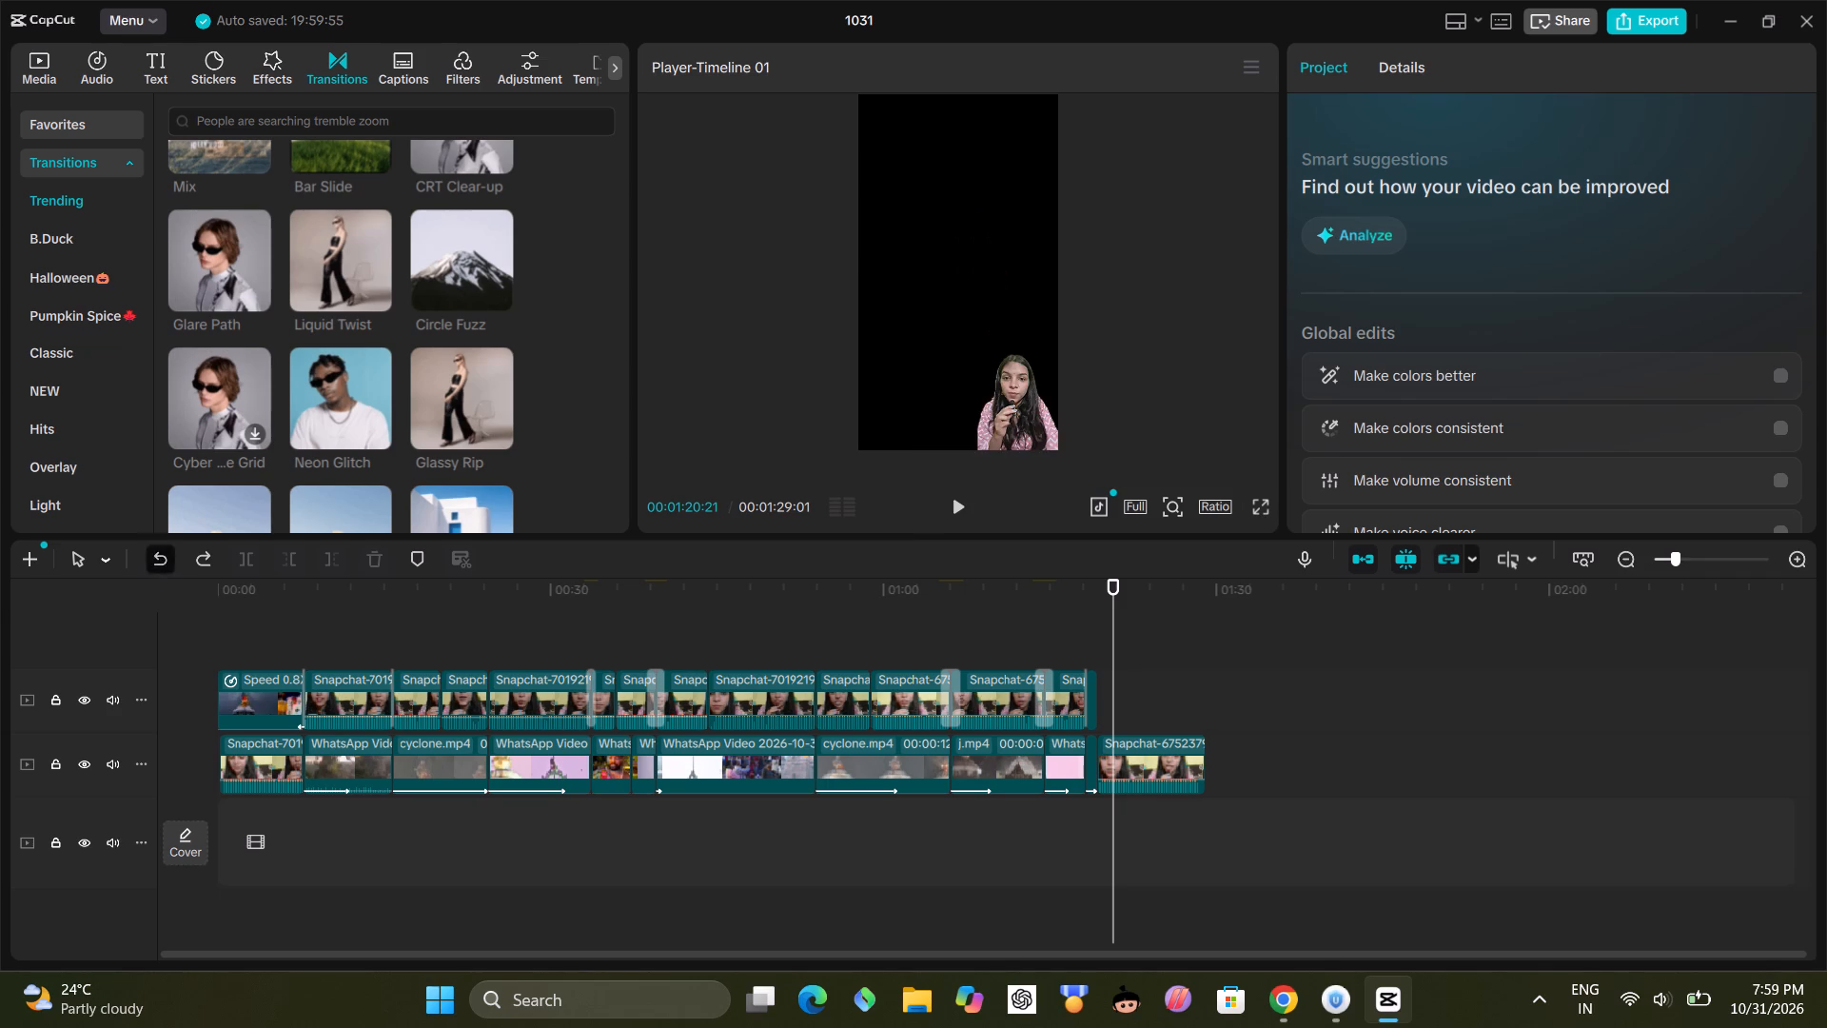
click(165, 556)
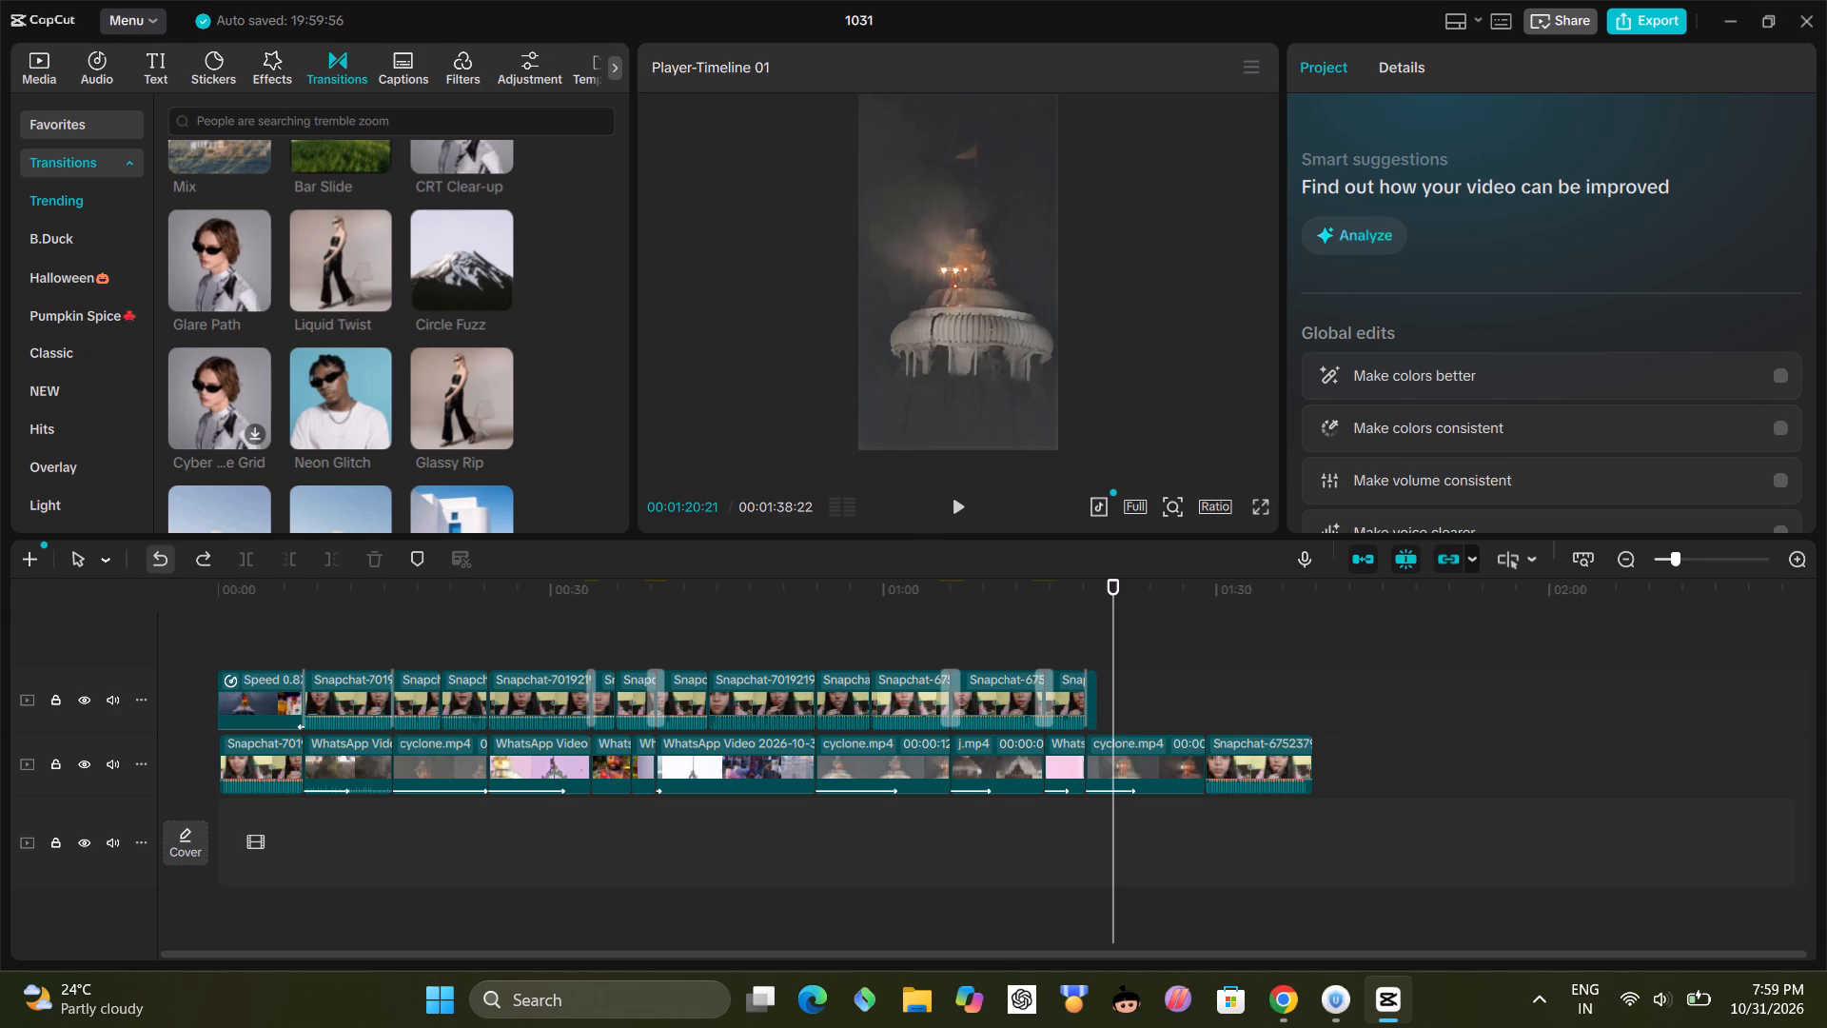
click(165, 556)
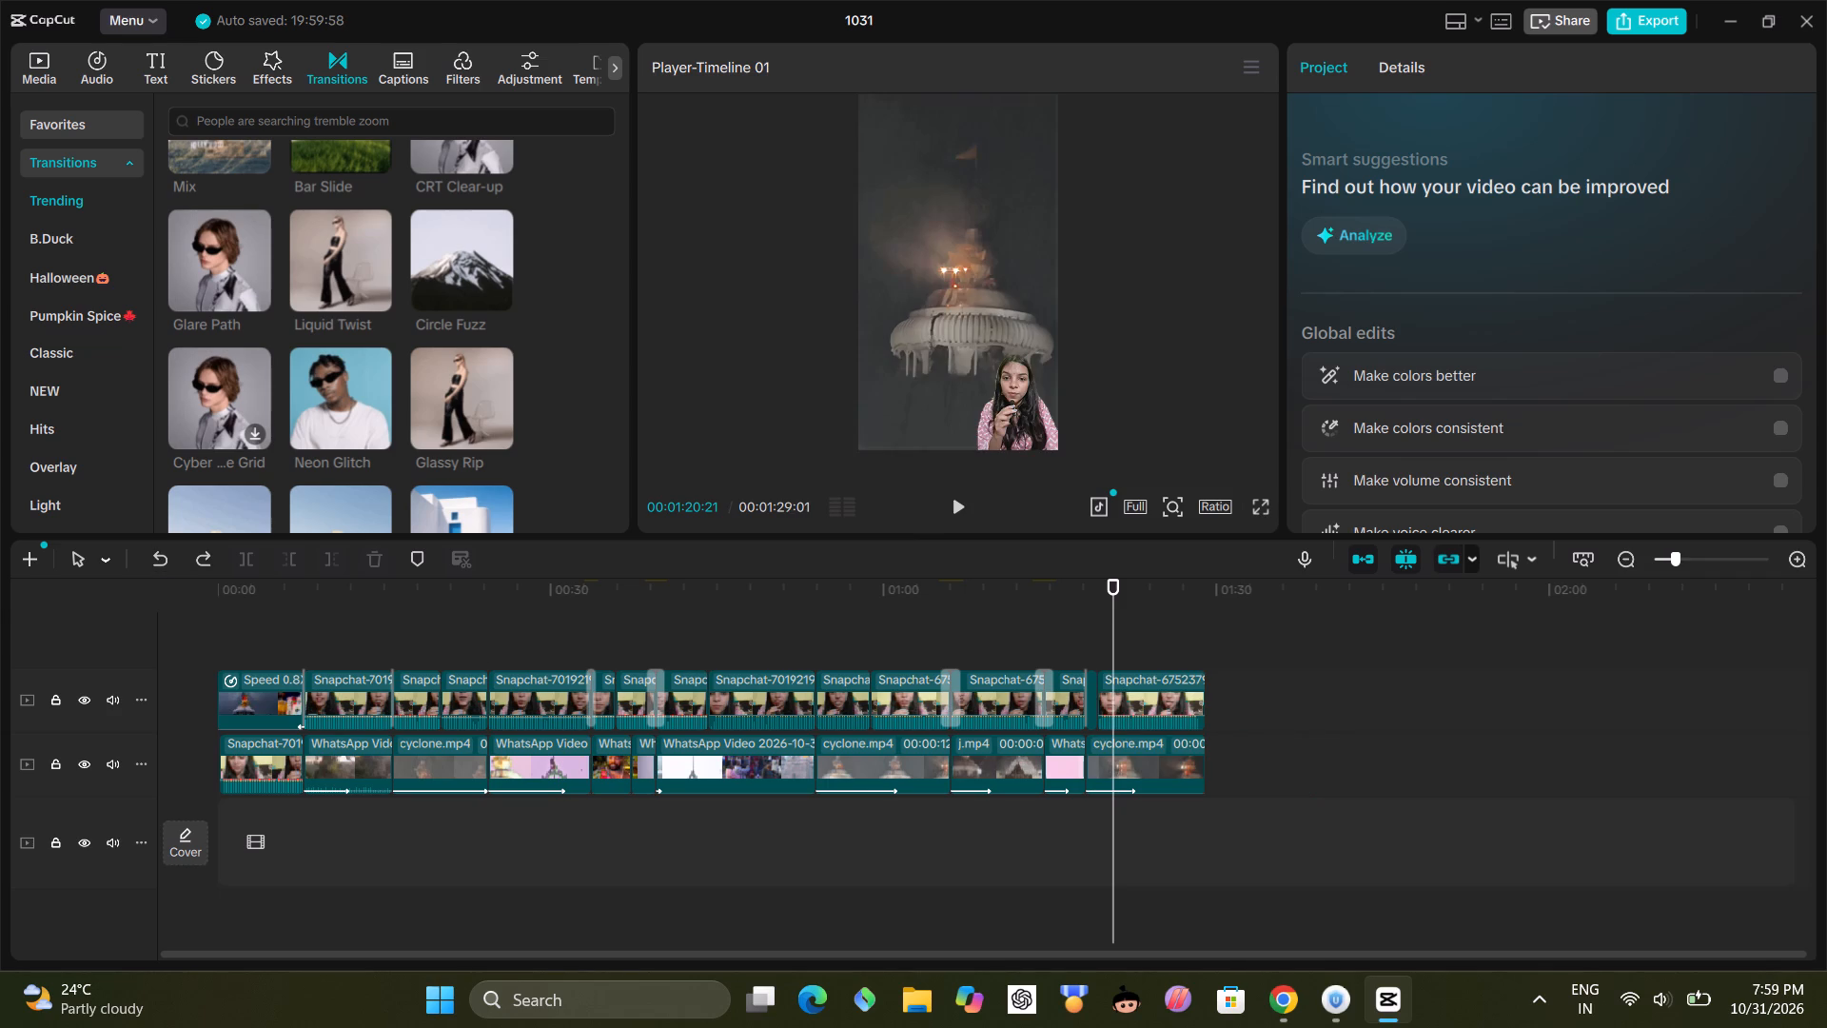
Enlarge the presenter in the last Snapchat clip to most of the frame width and place her centrally at the bottom.
click(1134, 690)
drag(1051, 400, 1007, 207)
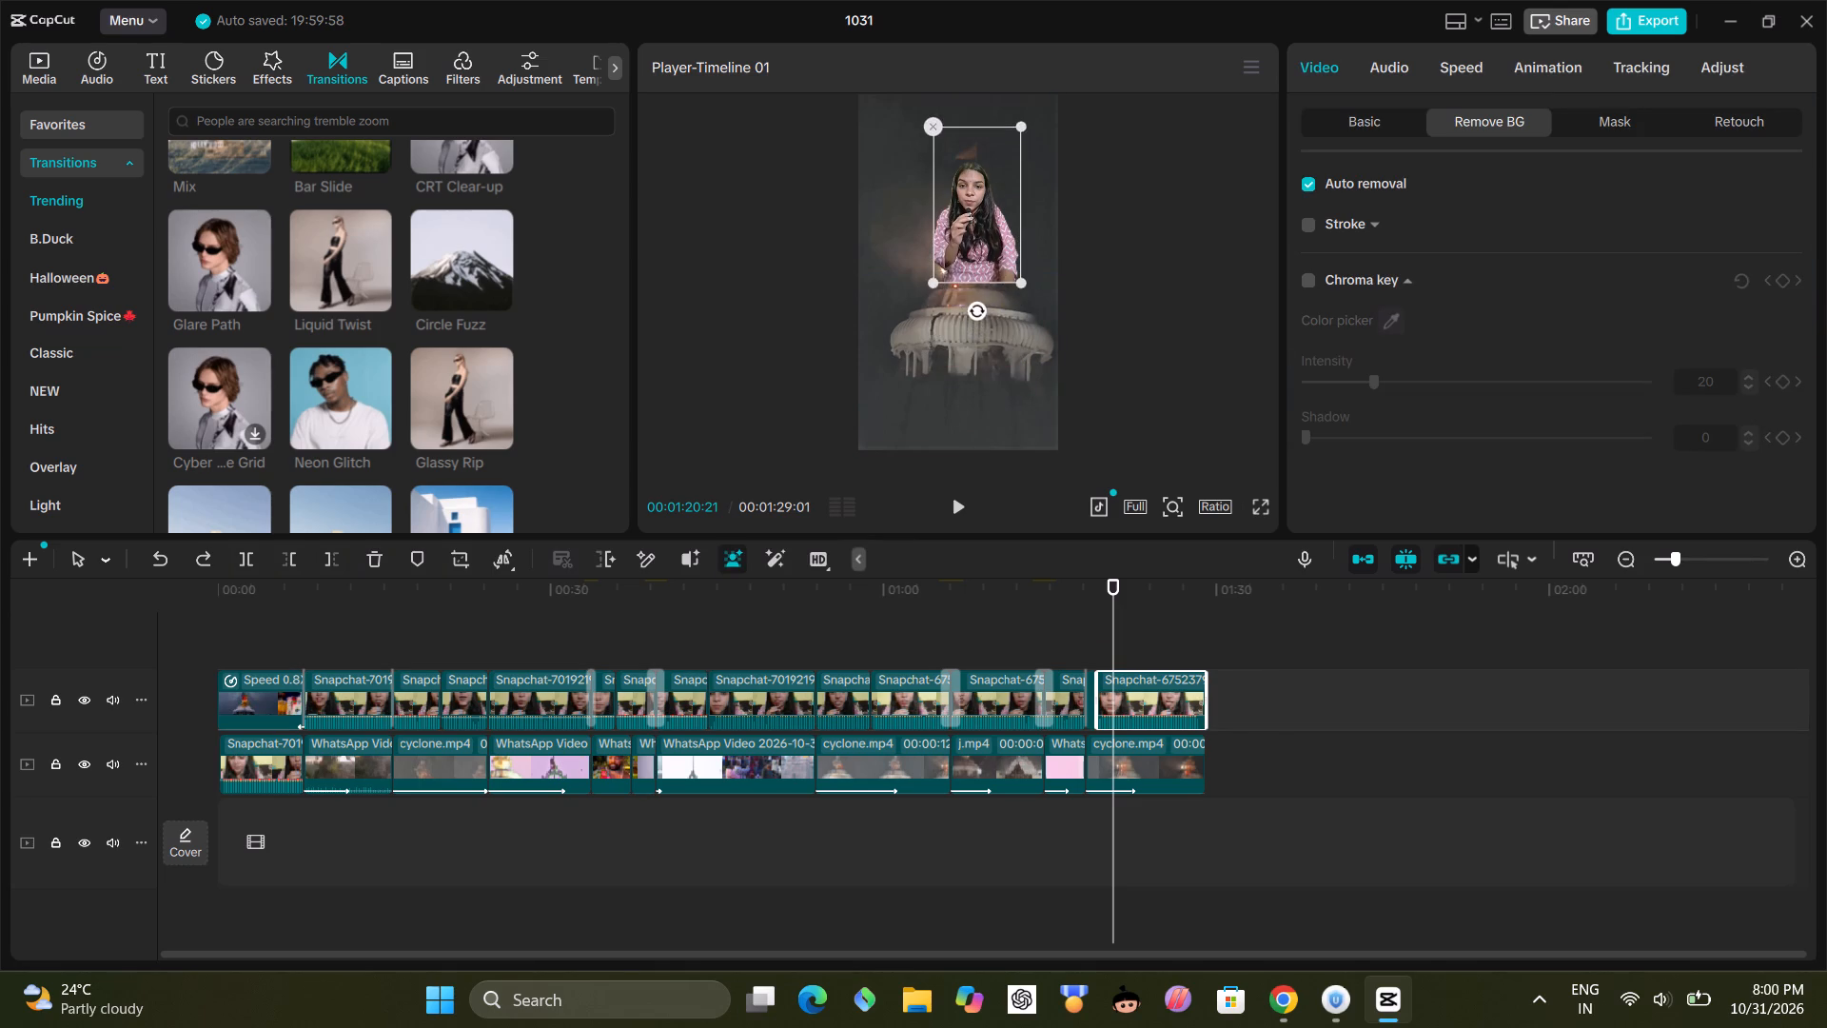
drag(1007, 207, 1007, 218)
drag(932, 288, 879, 355)
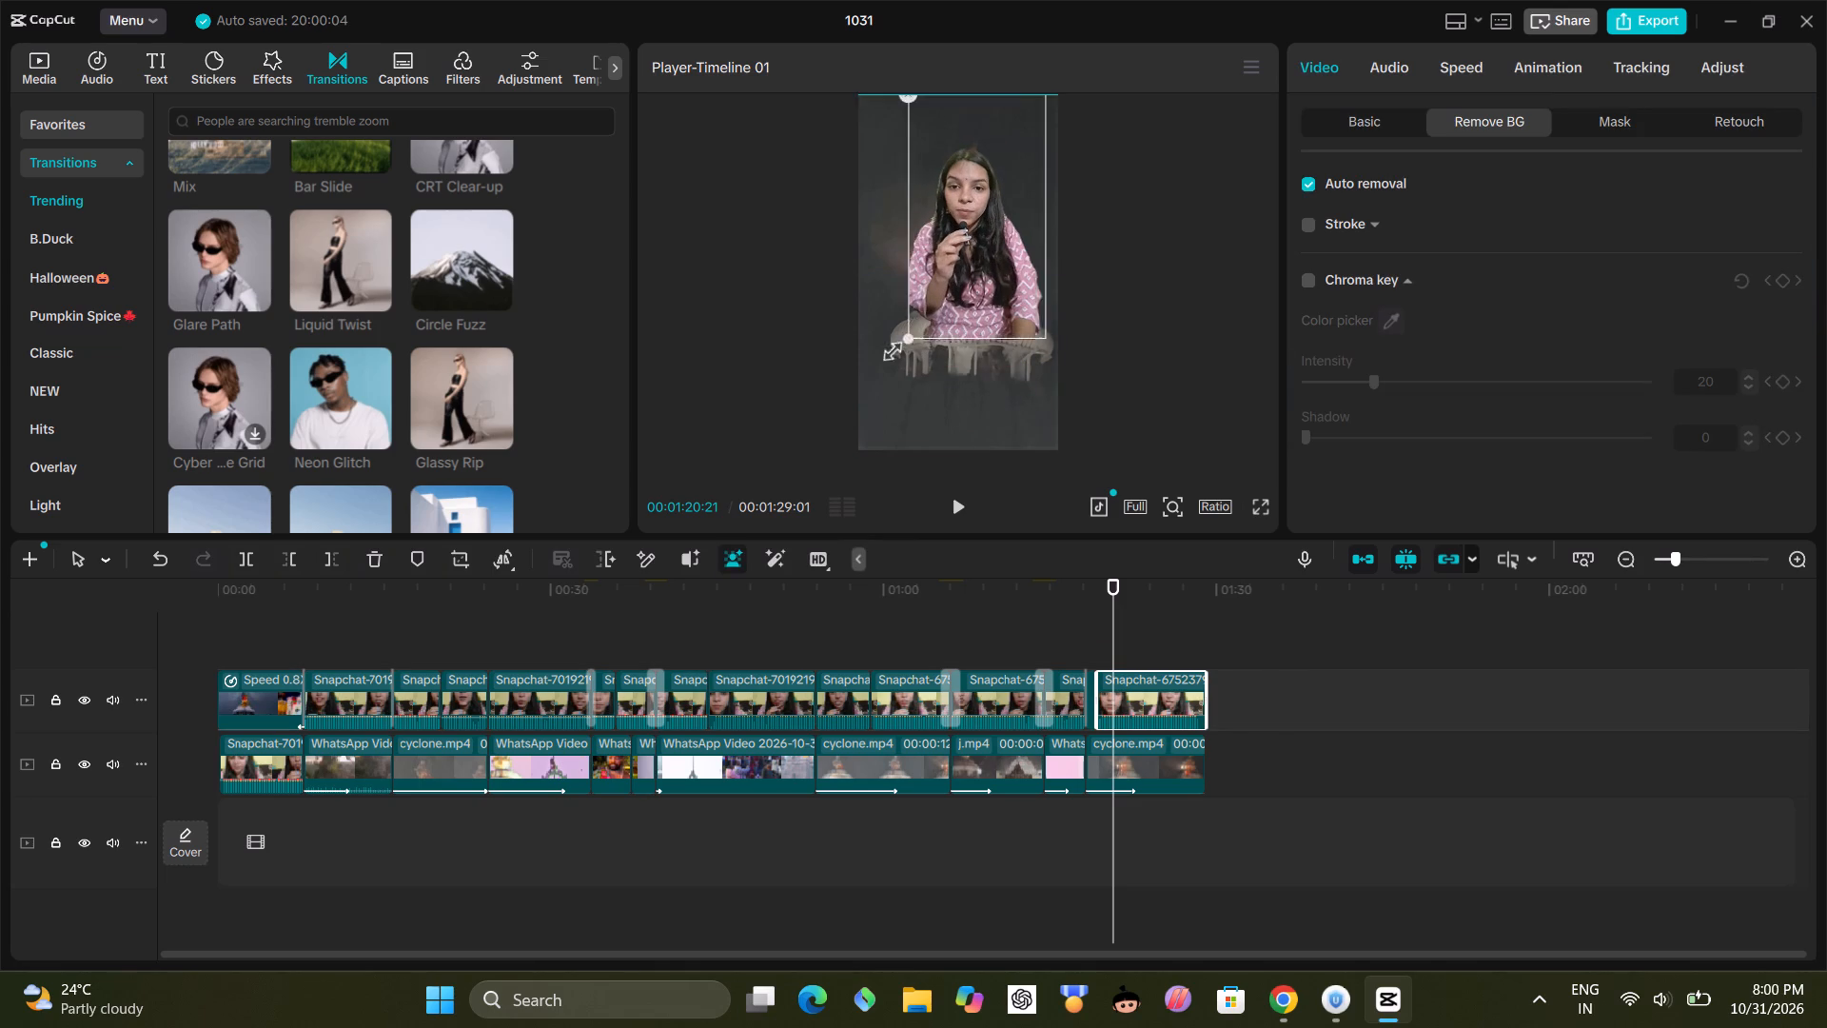
drag(879, 355, 861, 385)
drag(938, 257, 929, 342)
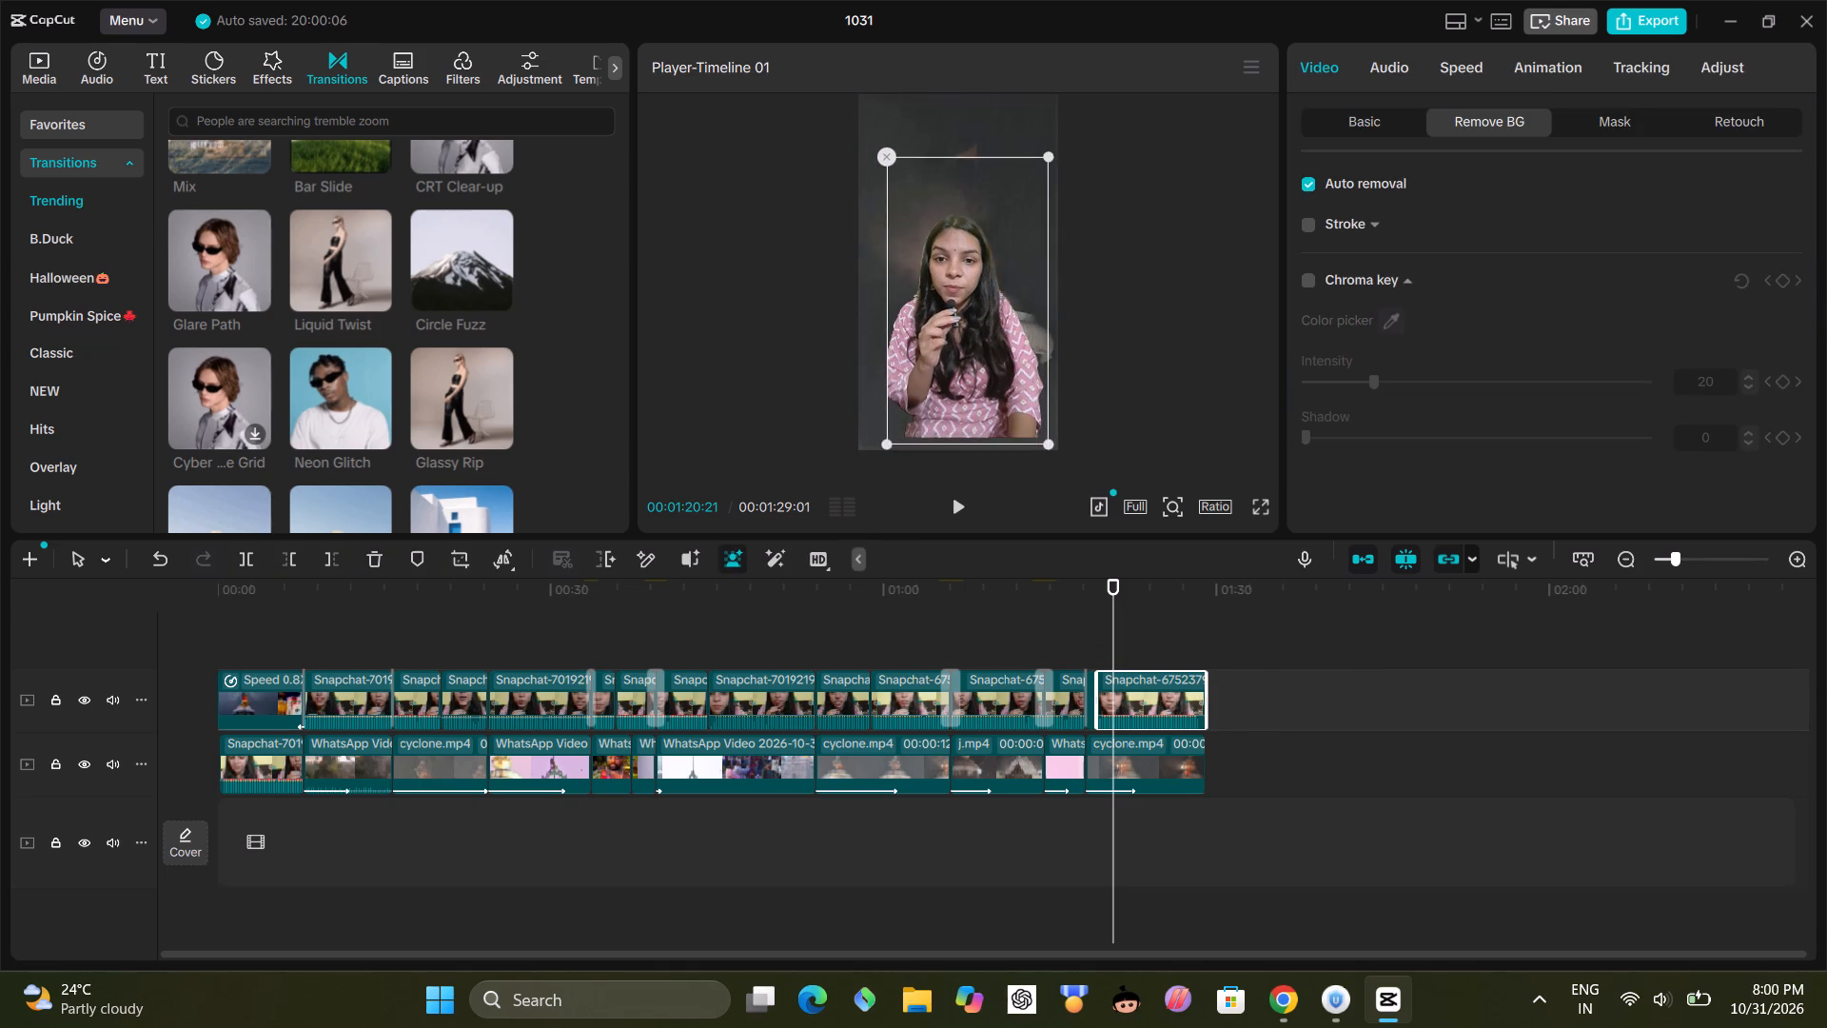
drag(929, 342, 925, 349)
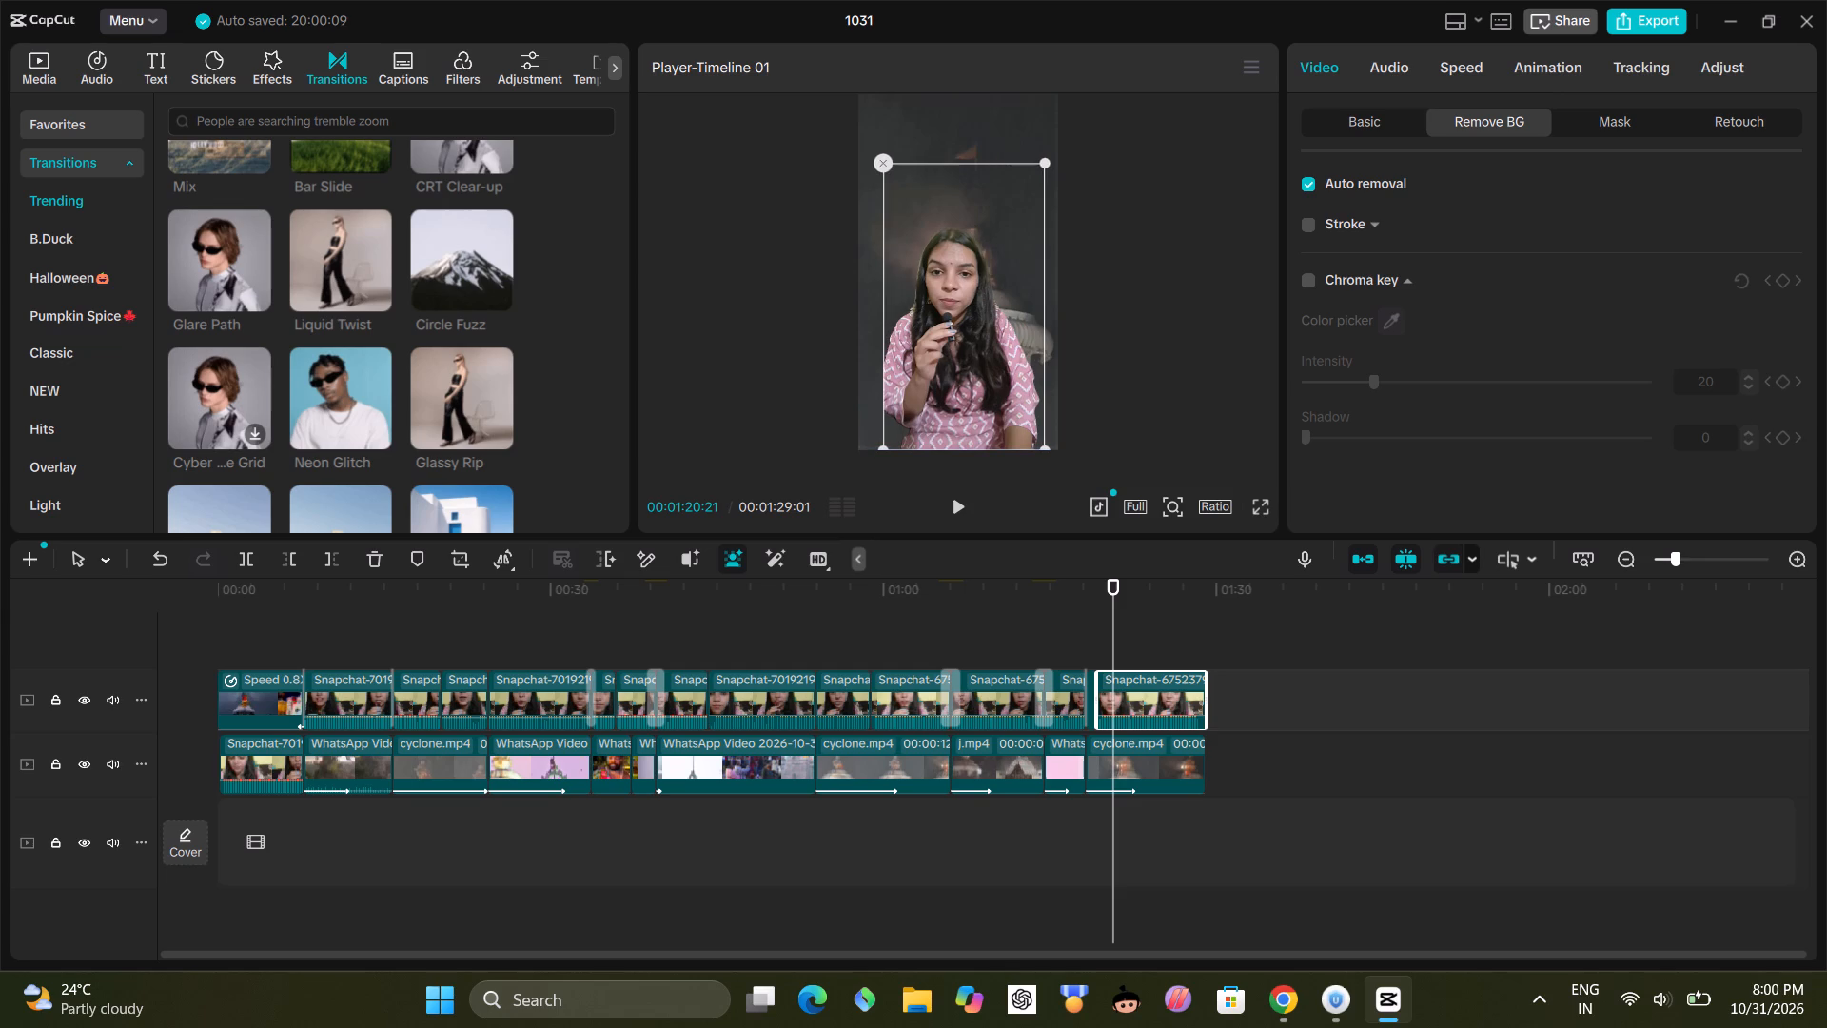
Preview the ending and shift the enlarged presenter lower, leaving the temple dome in view above her.
click(1078, 619)
click(952, 516)
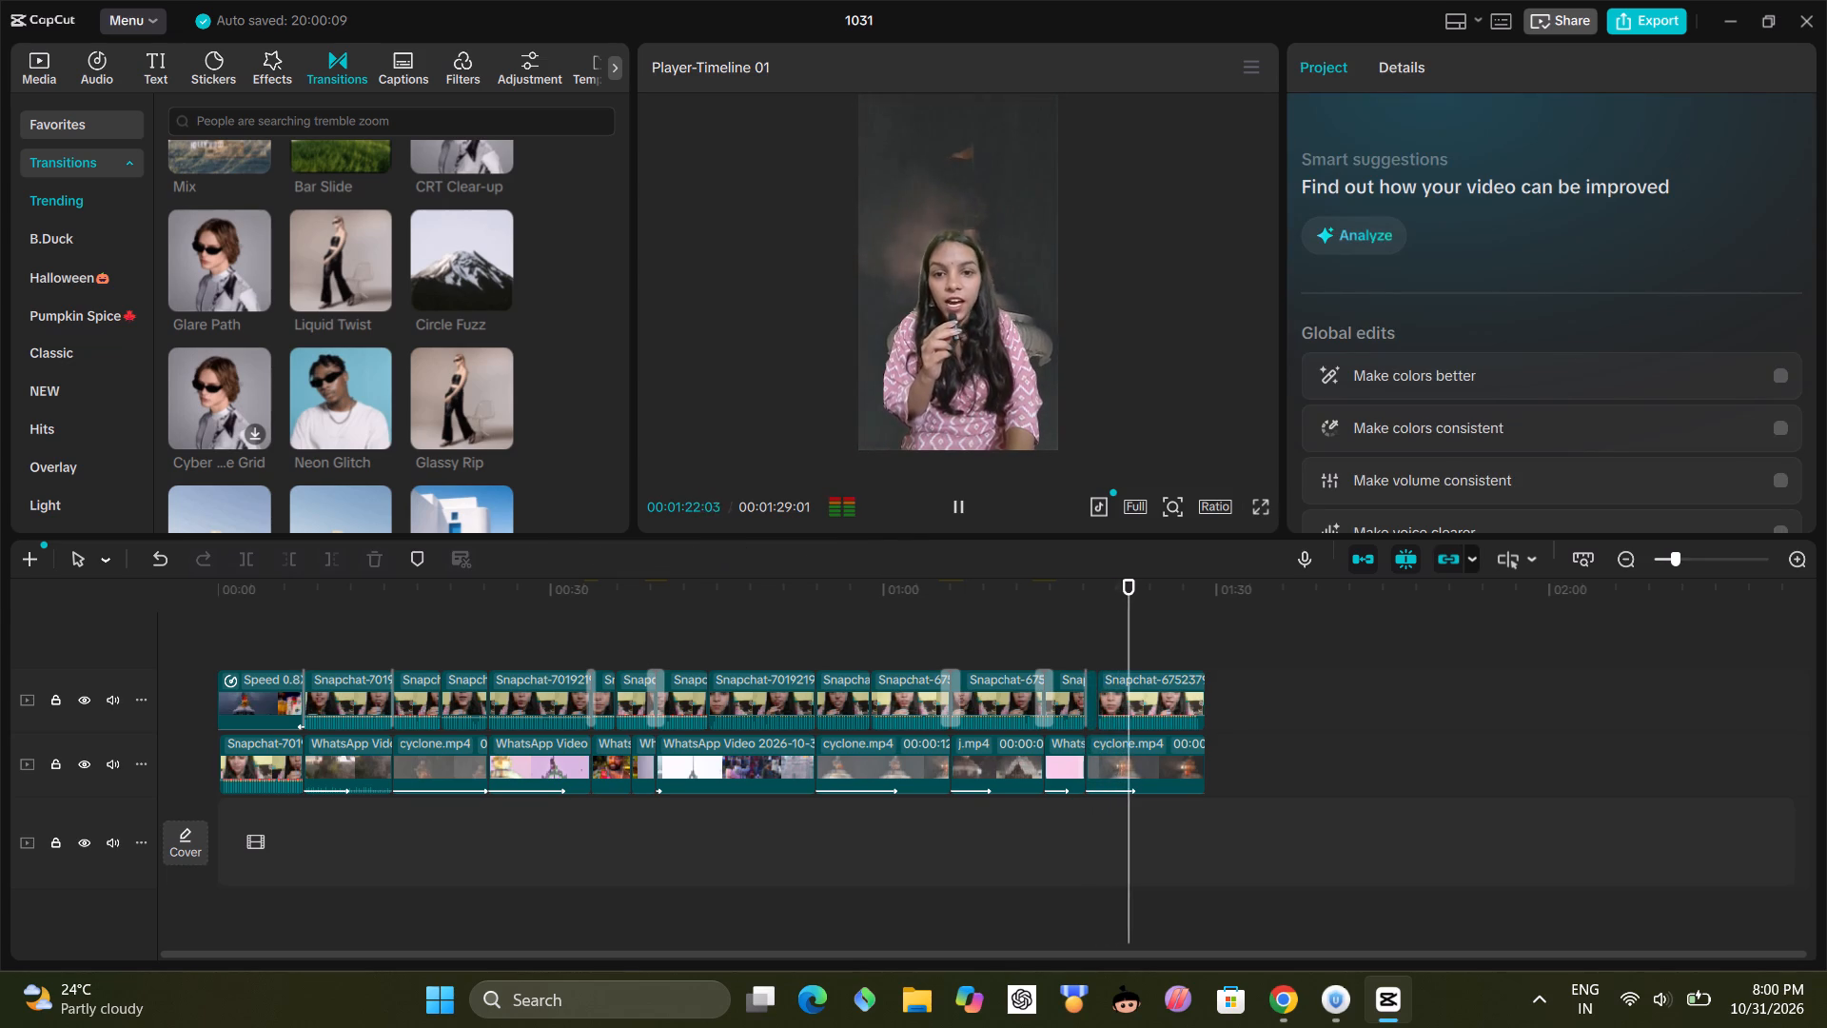
click(983, 330)
drag(969, 317, 960, 383)
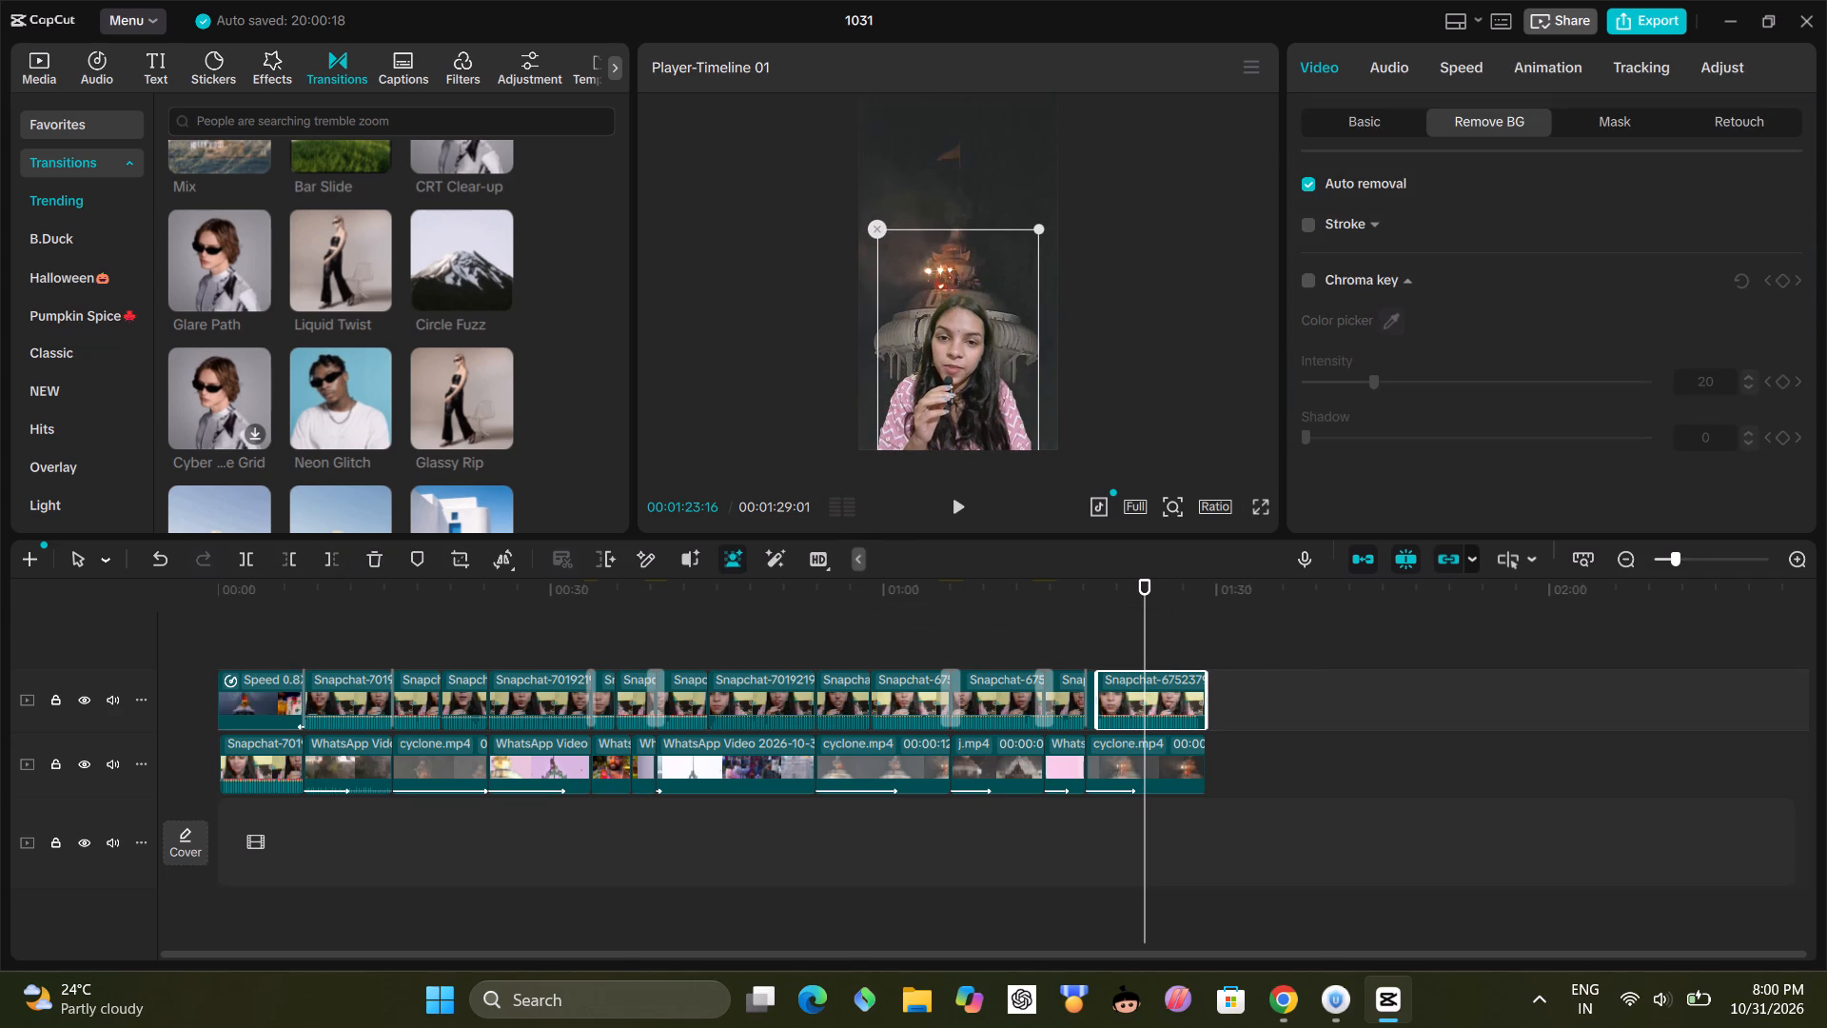
Play the ending through, trim a little off the end of the last Snapchat clip, and replay the final seconds.
click(956, 497)
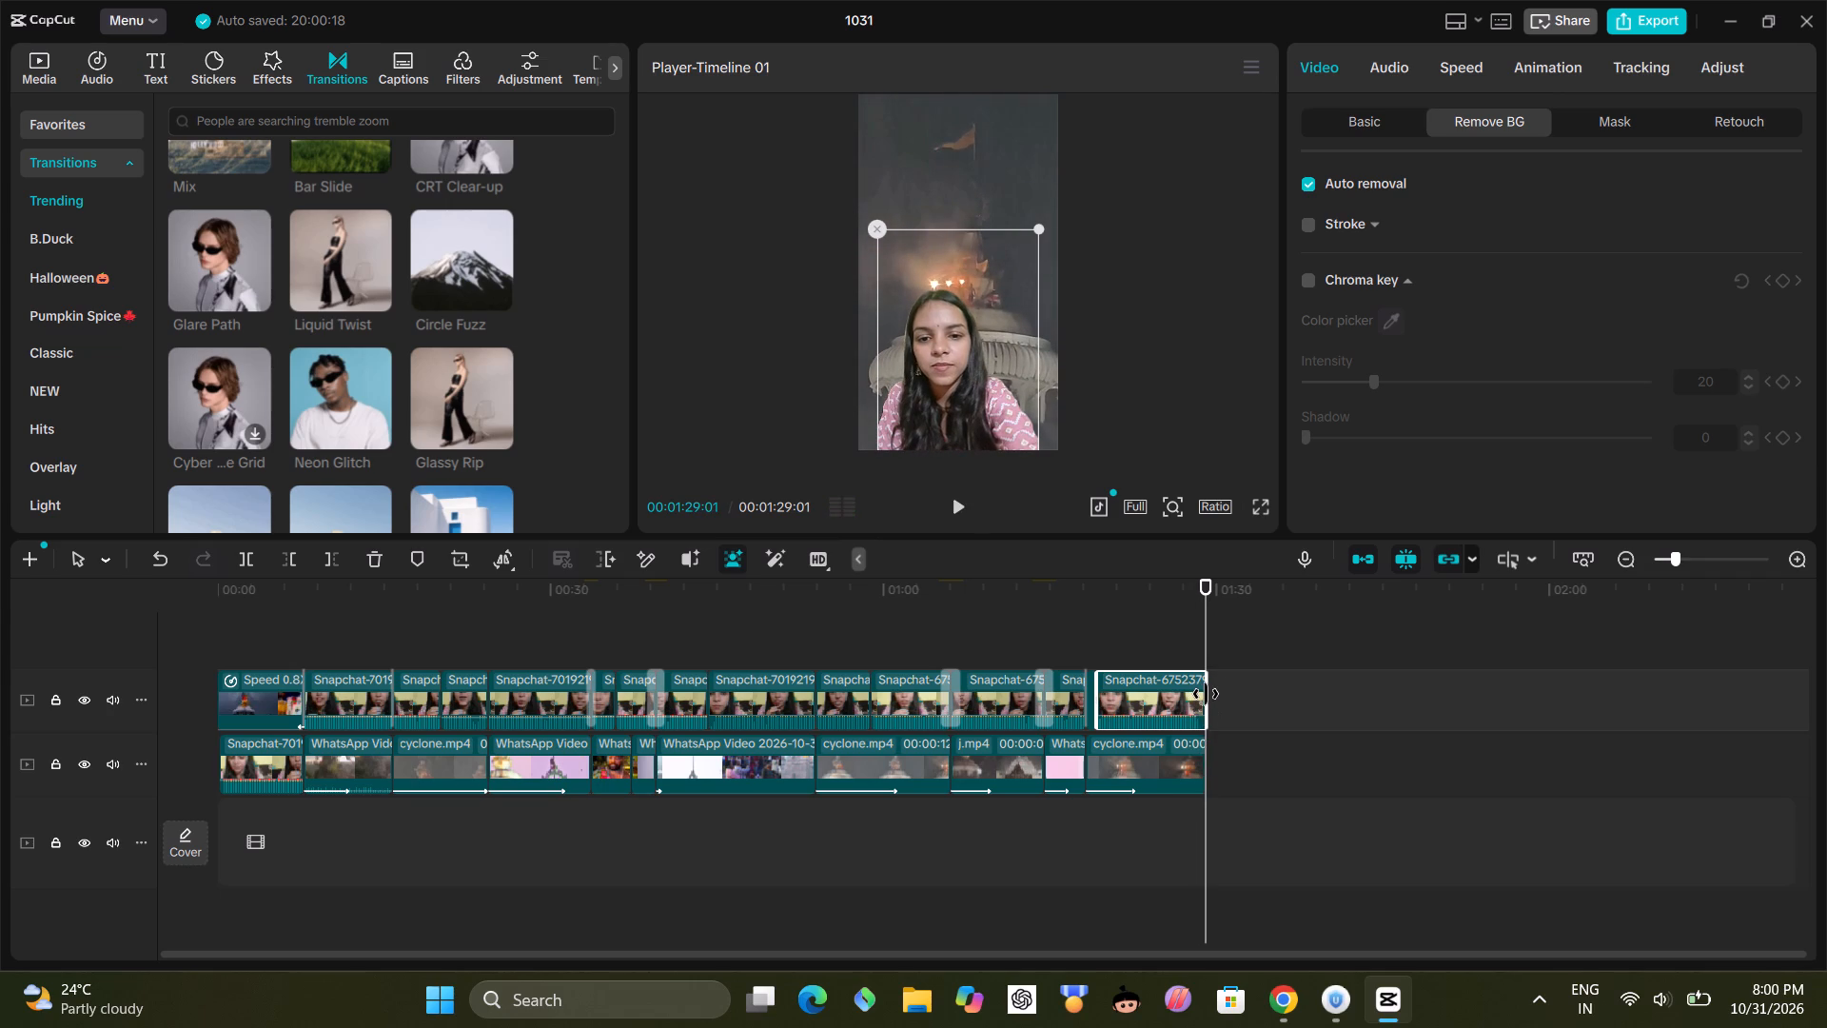
drag(1206, 694, 1194, 690)
click(1172, 657)
click(953, 512)
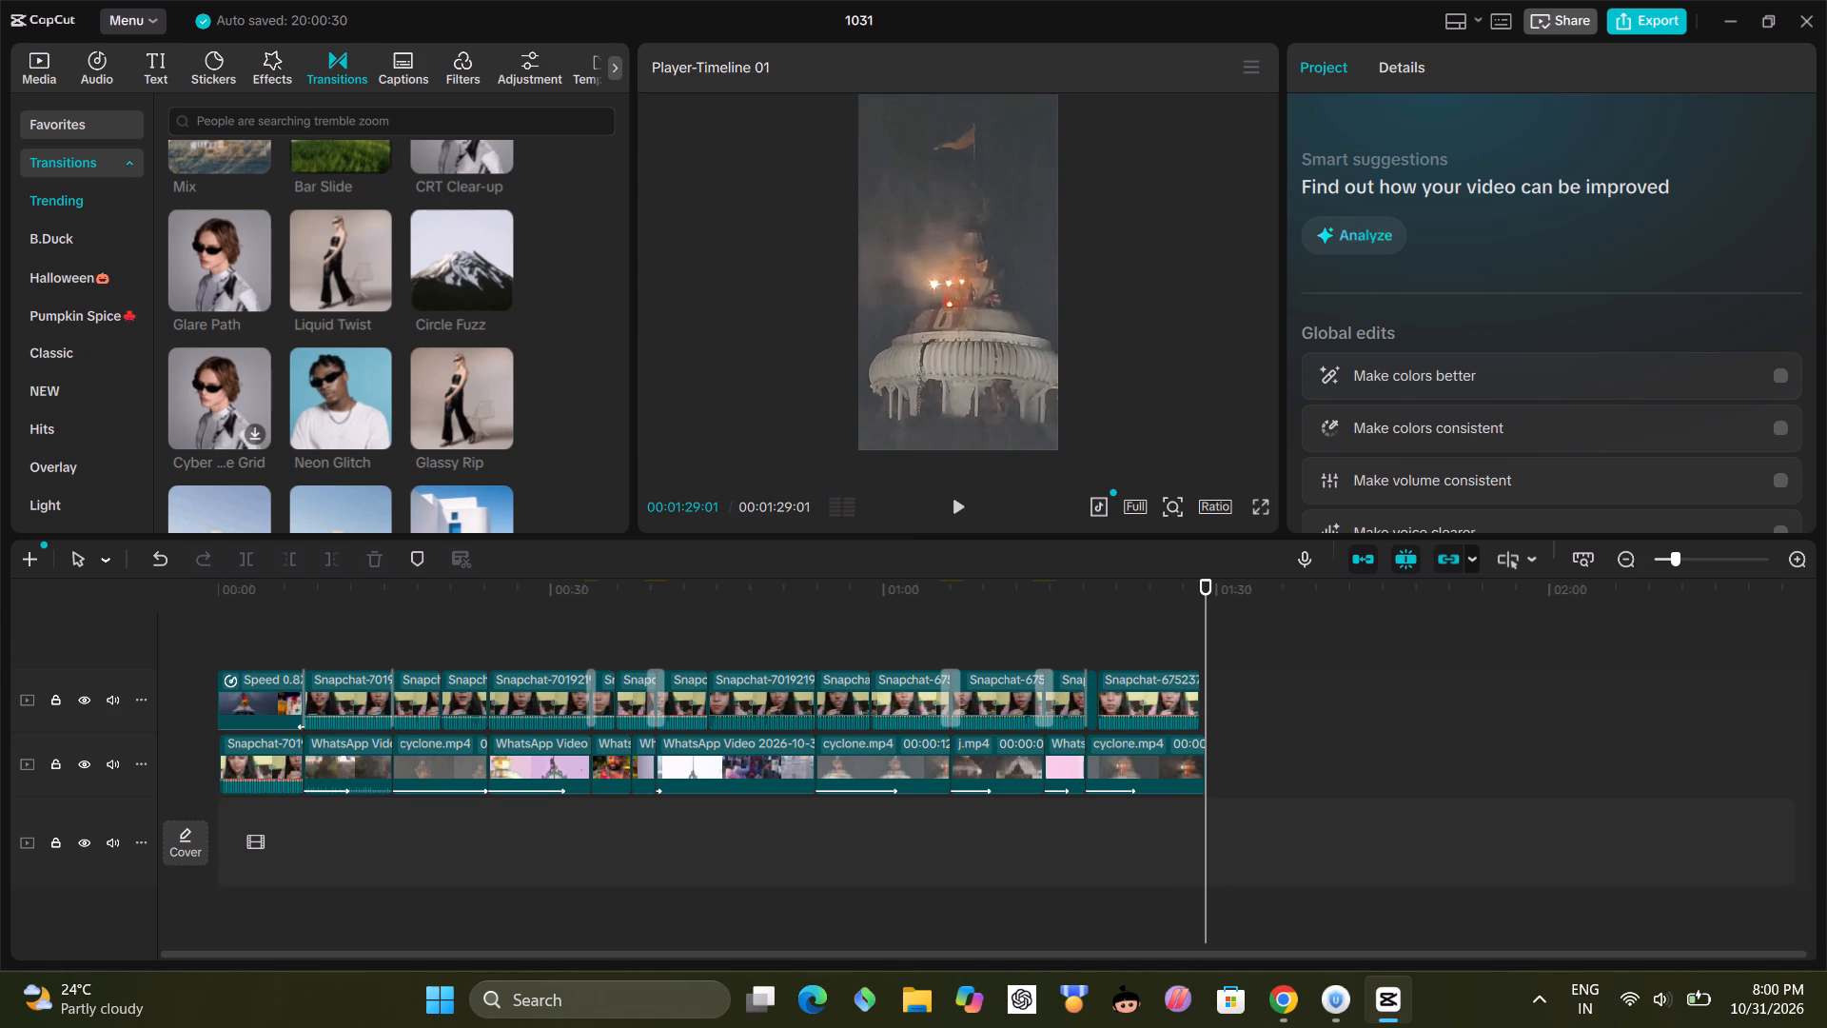
Play the ending from about 00:01:12 to review the last background changes and the enlarged presenter.
click(1026, 625)
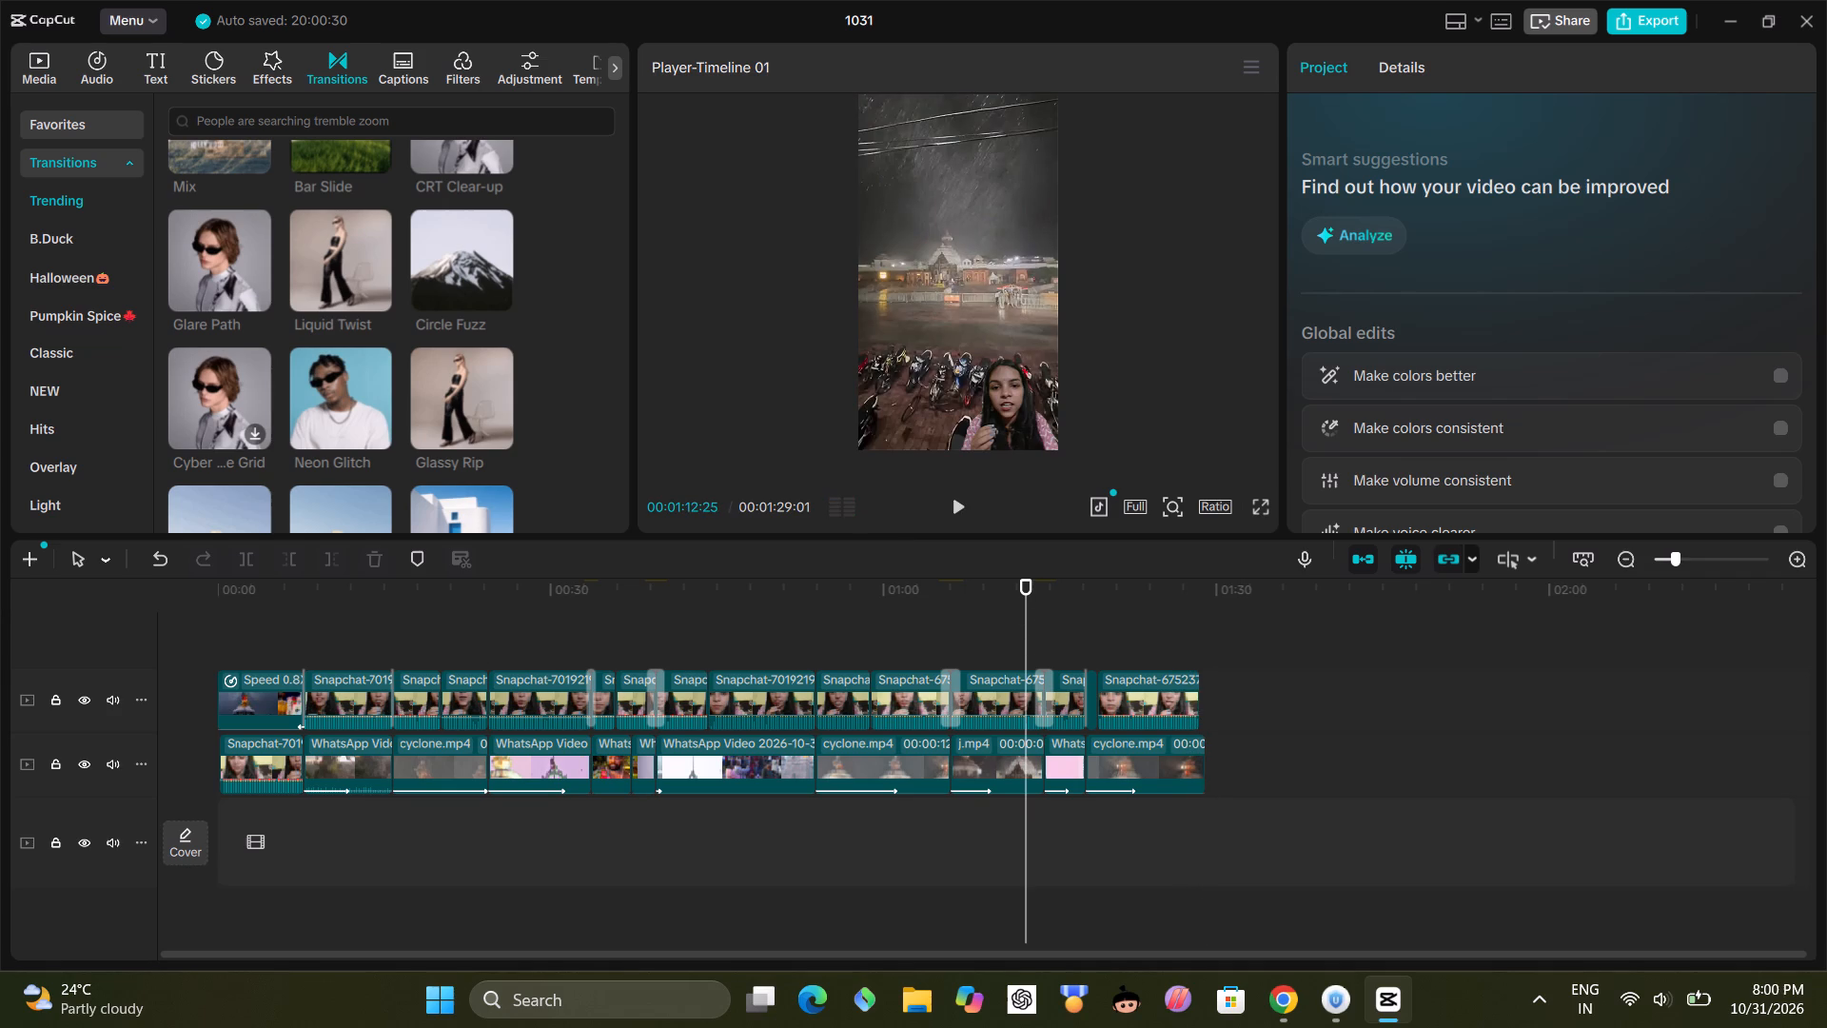
click(953, 504)
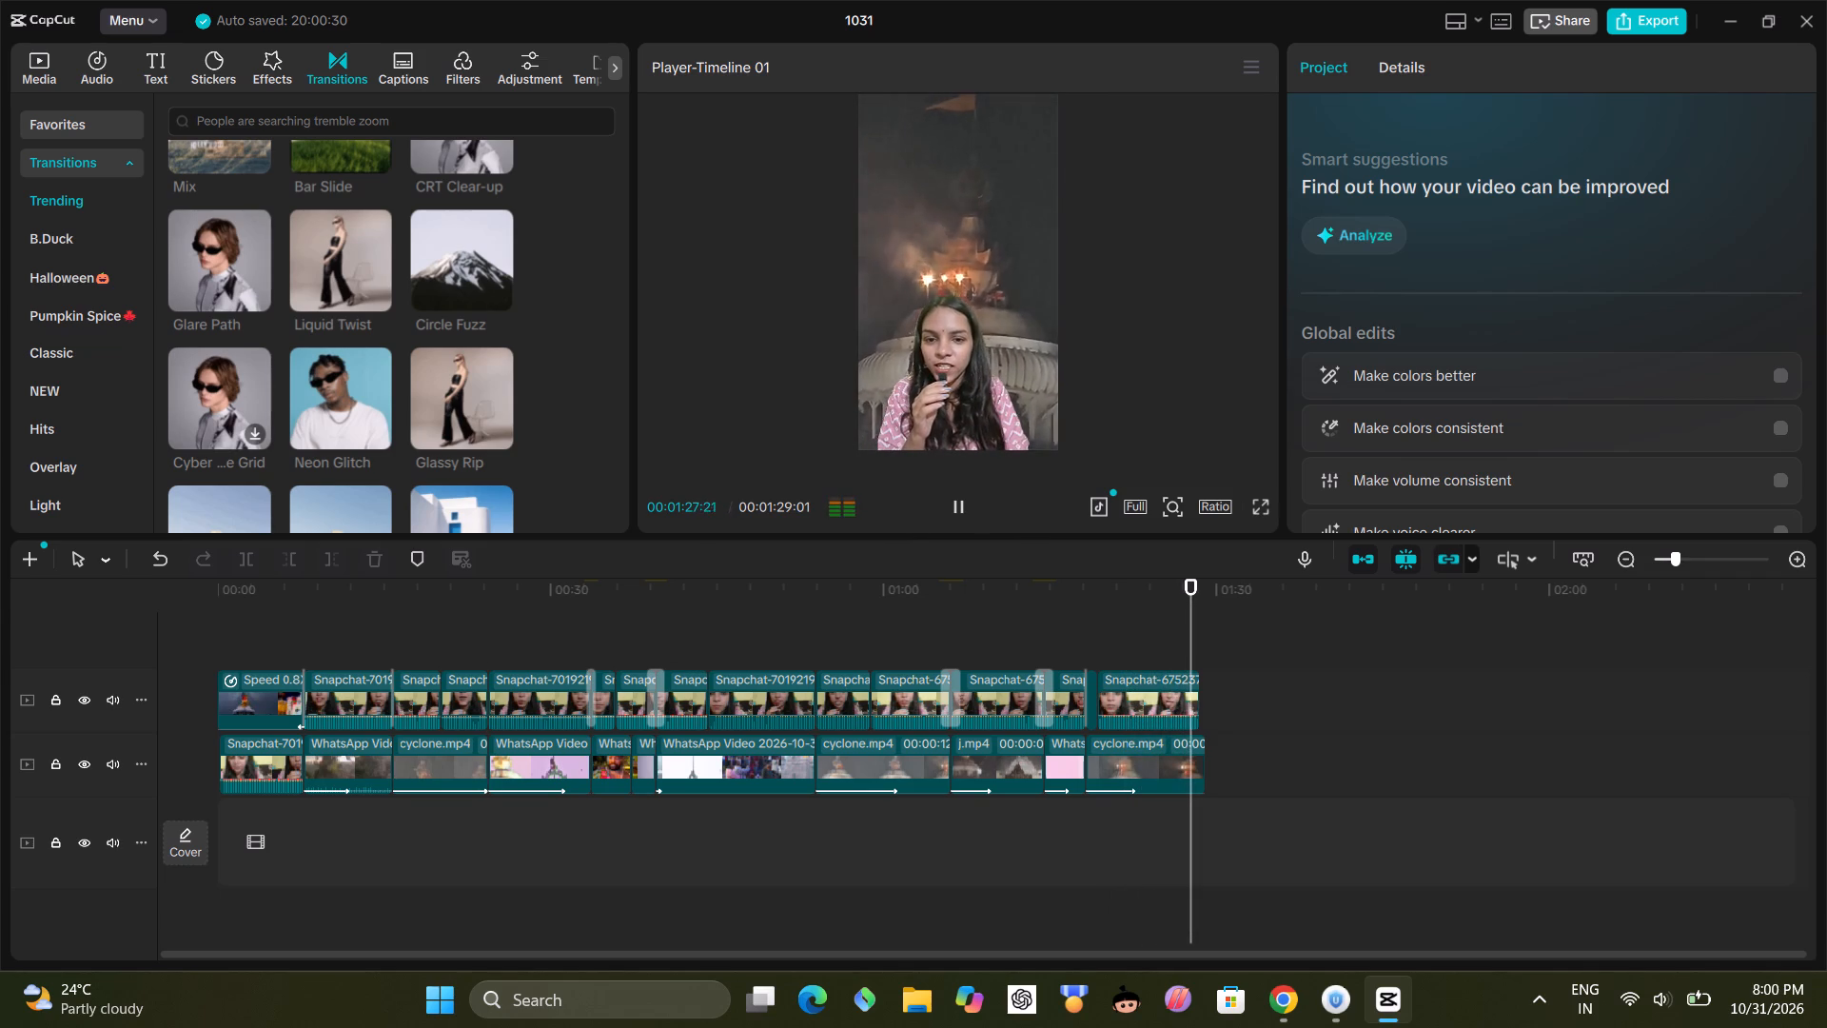
click(917, 619)
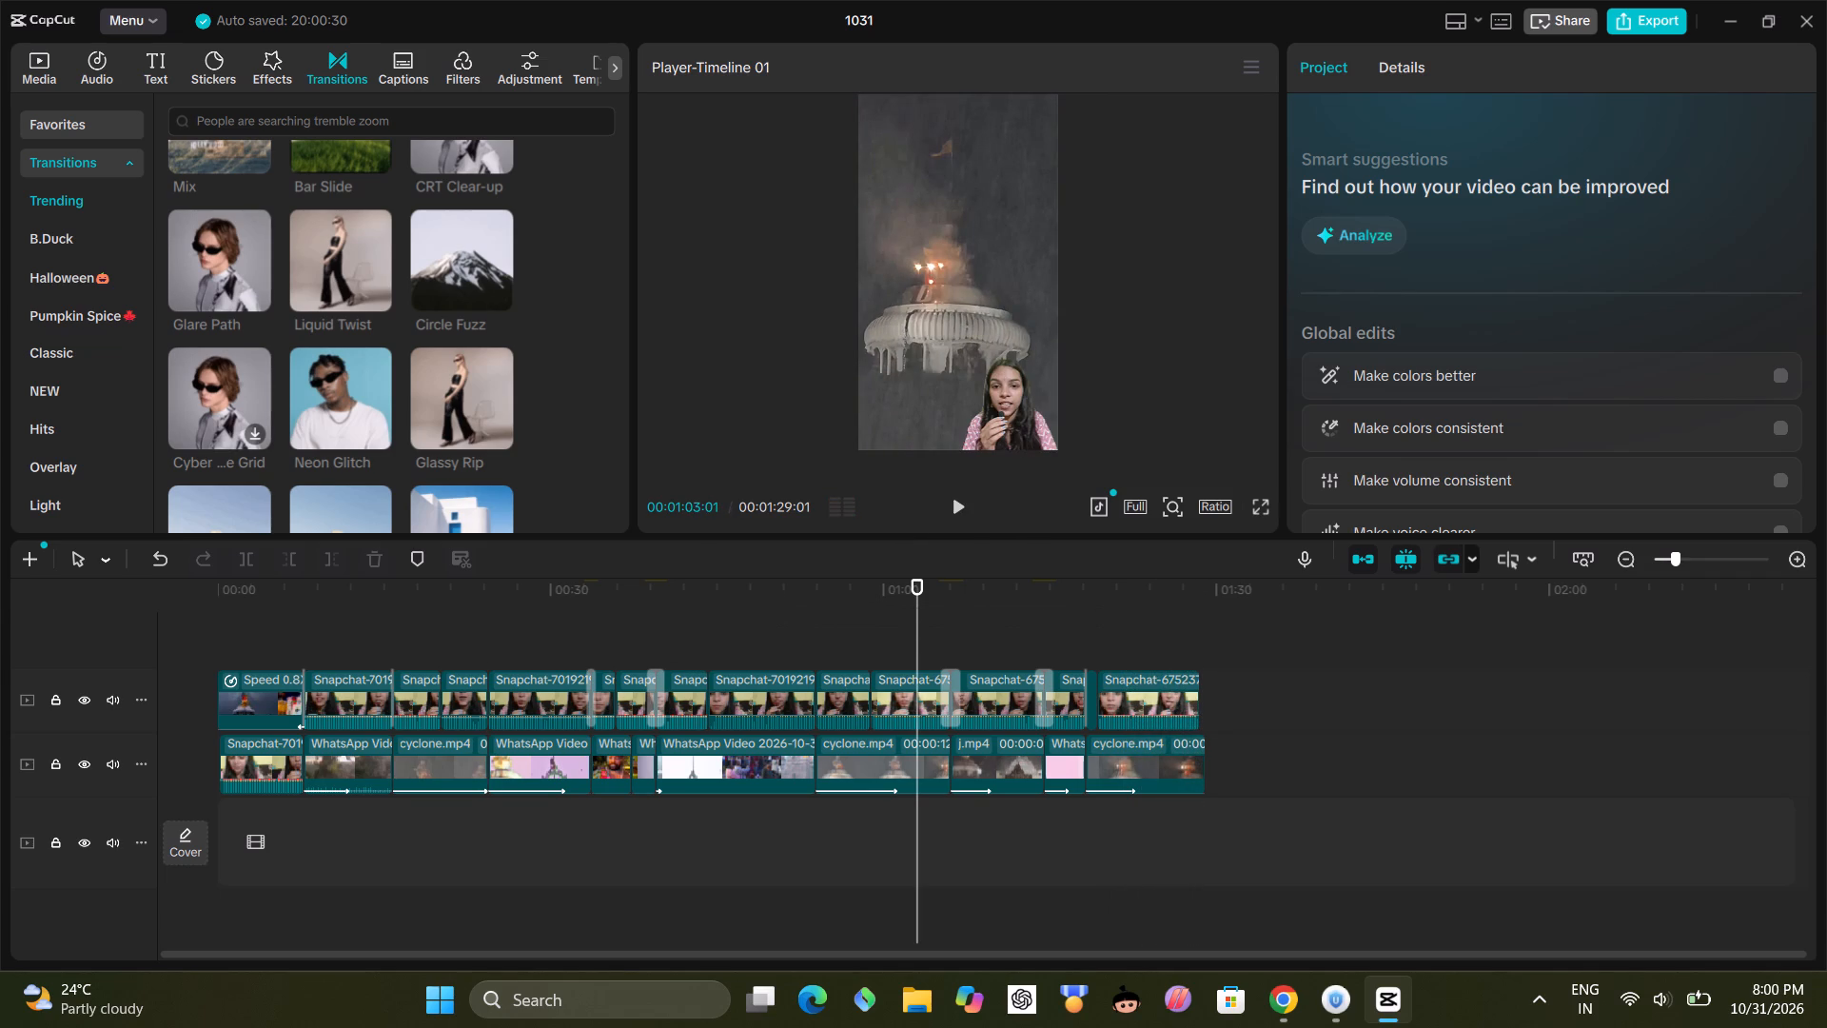
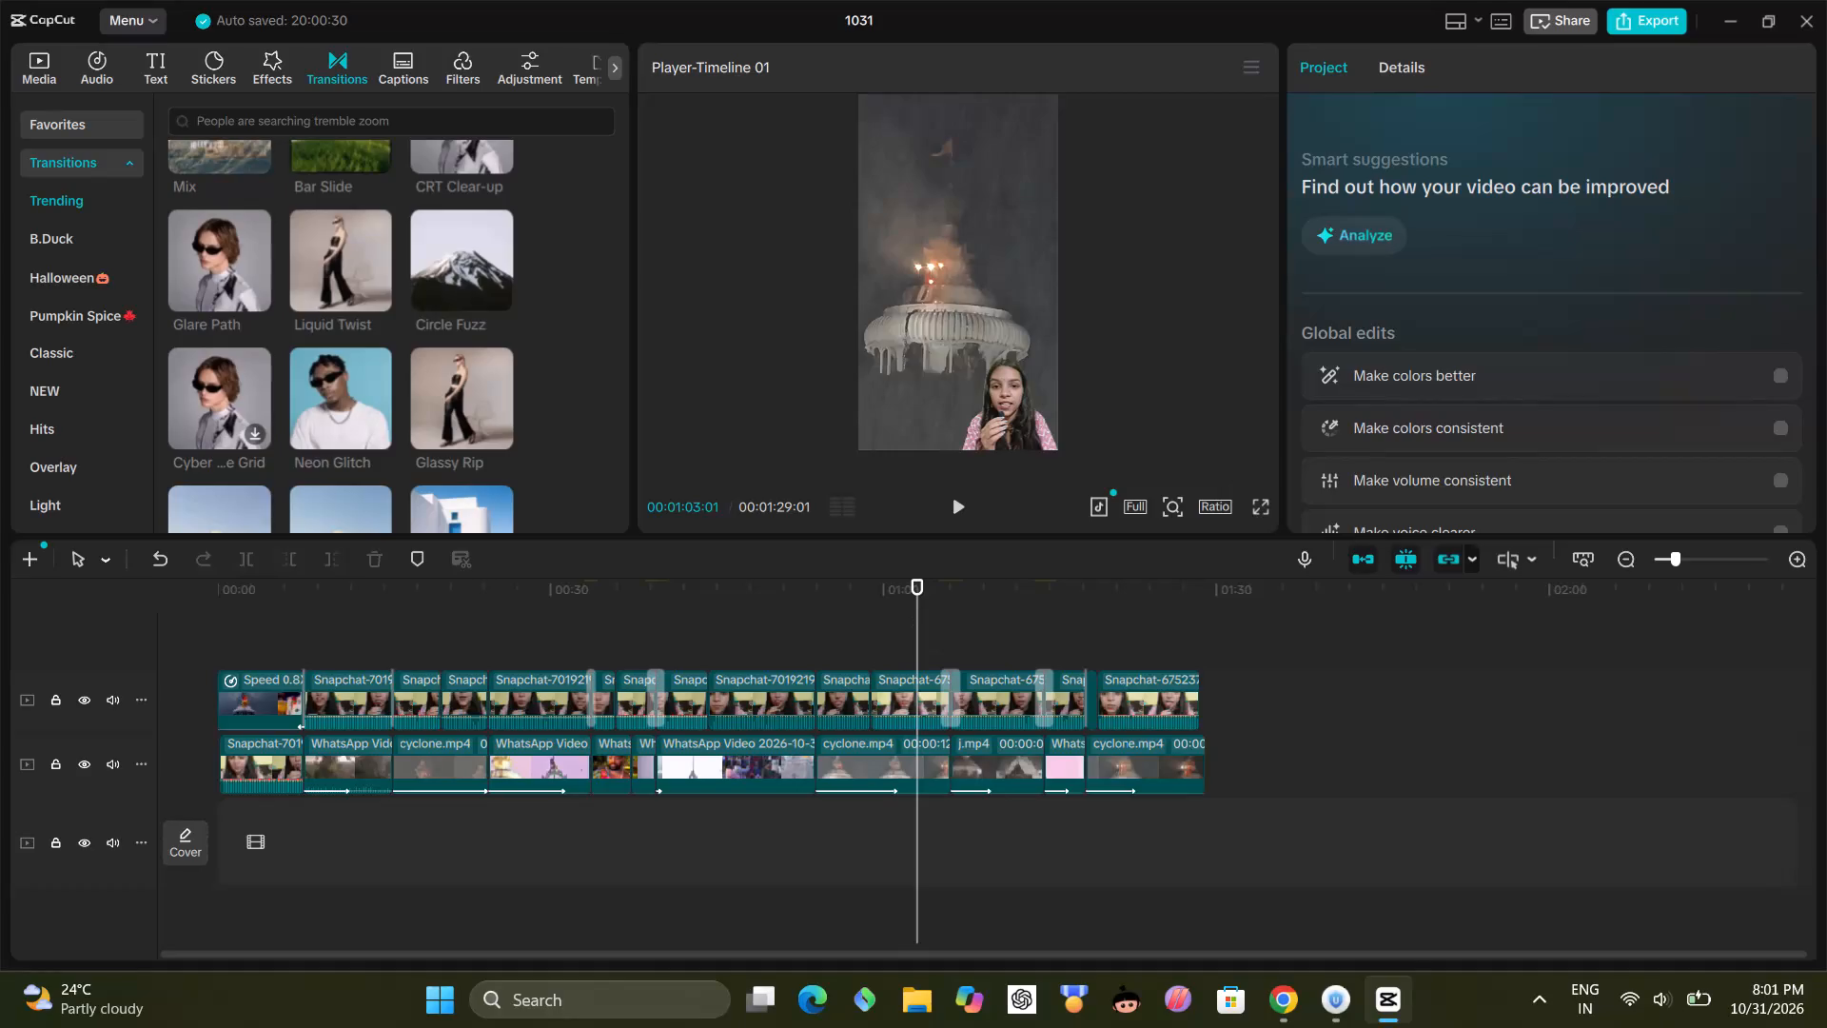
Play the video from about 00:01:03, and replay the ending from about 00:01:18 to check the enlarged presenter's entrance.
click(951, 509)
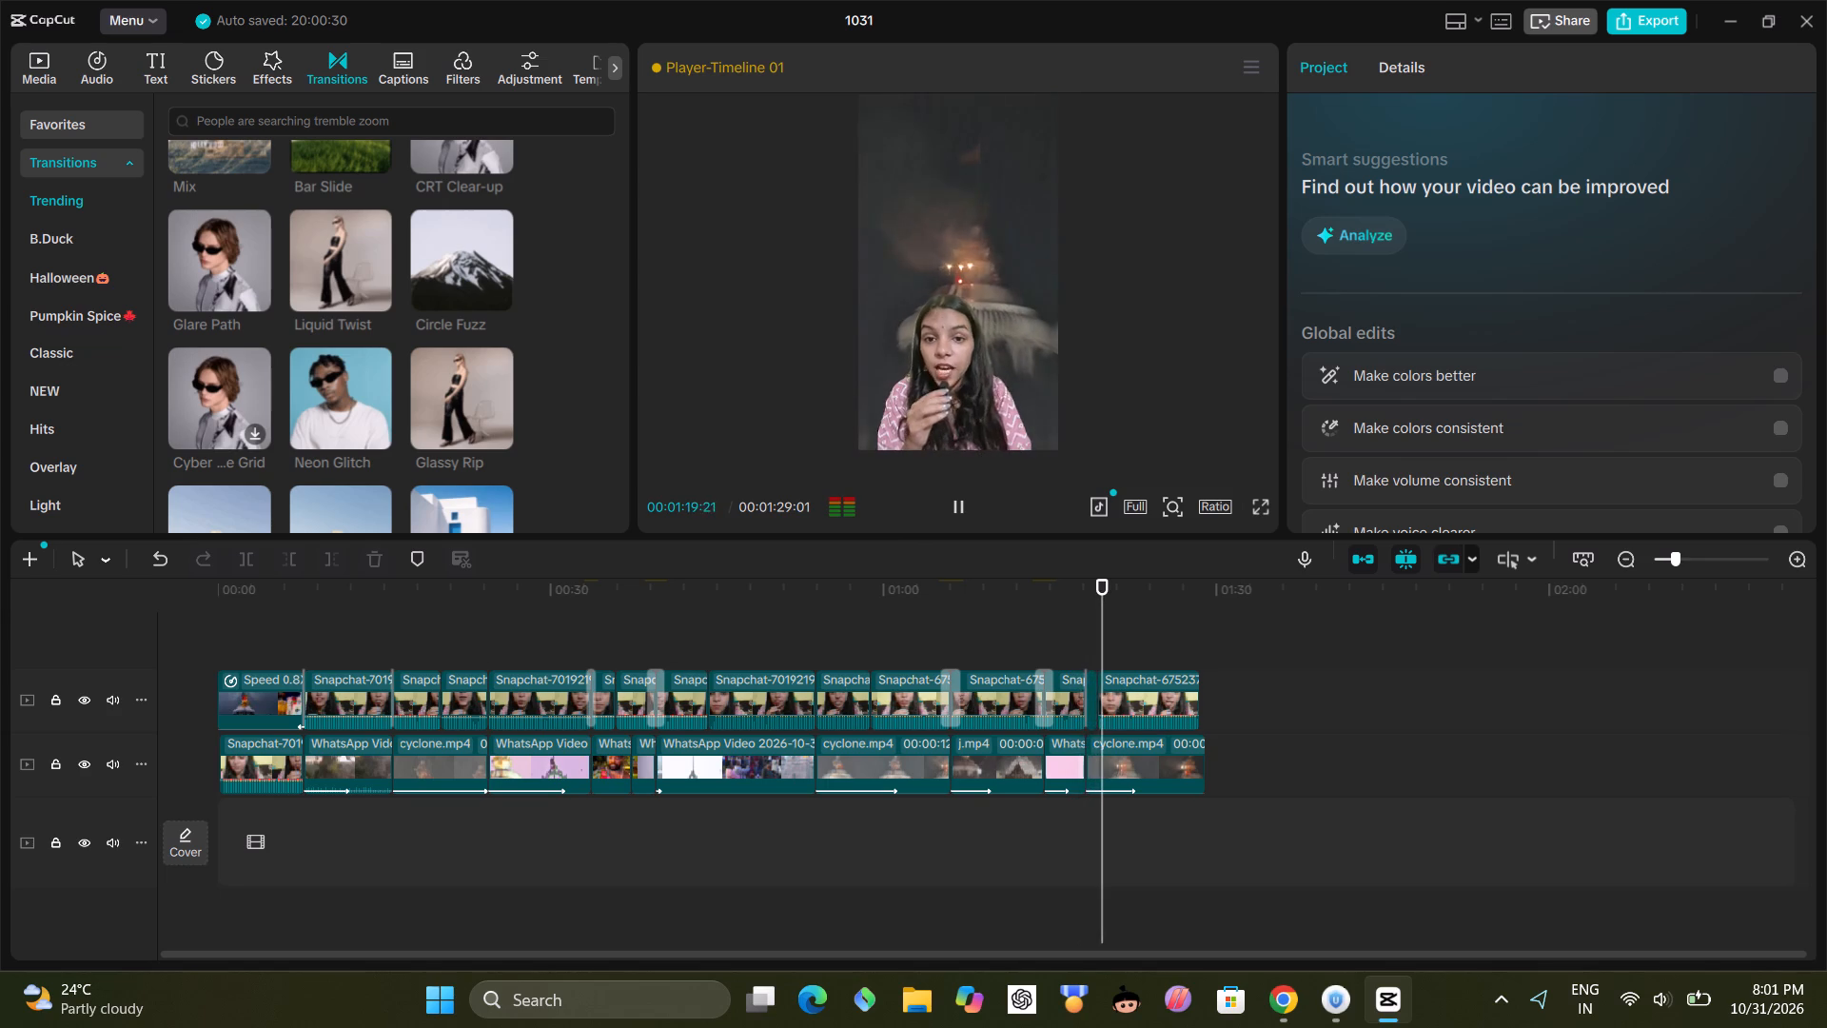
click(1090, 677)
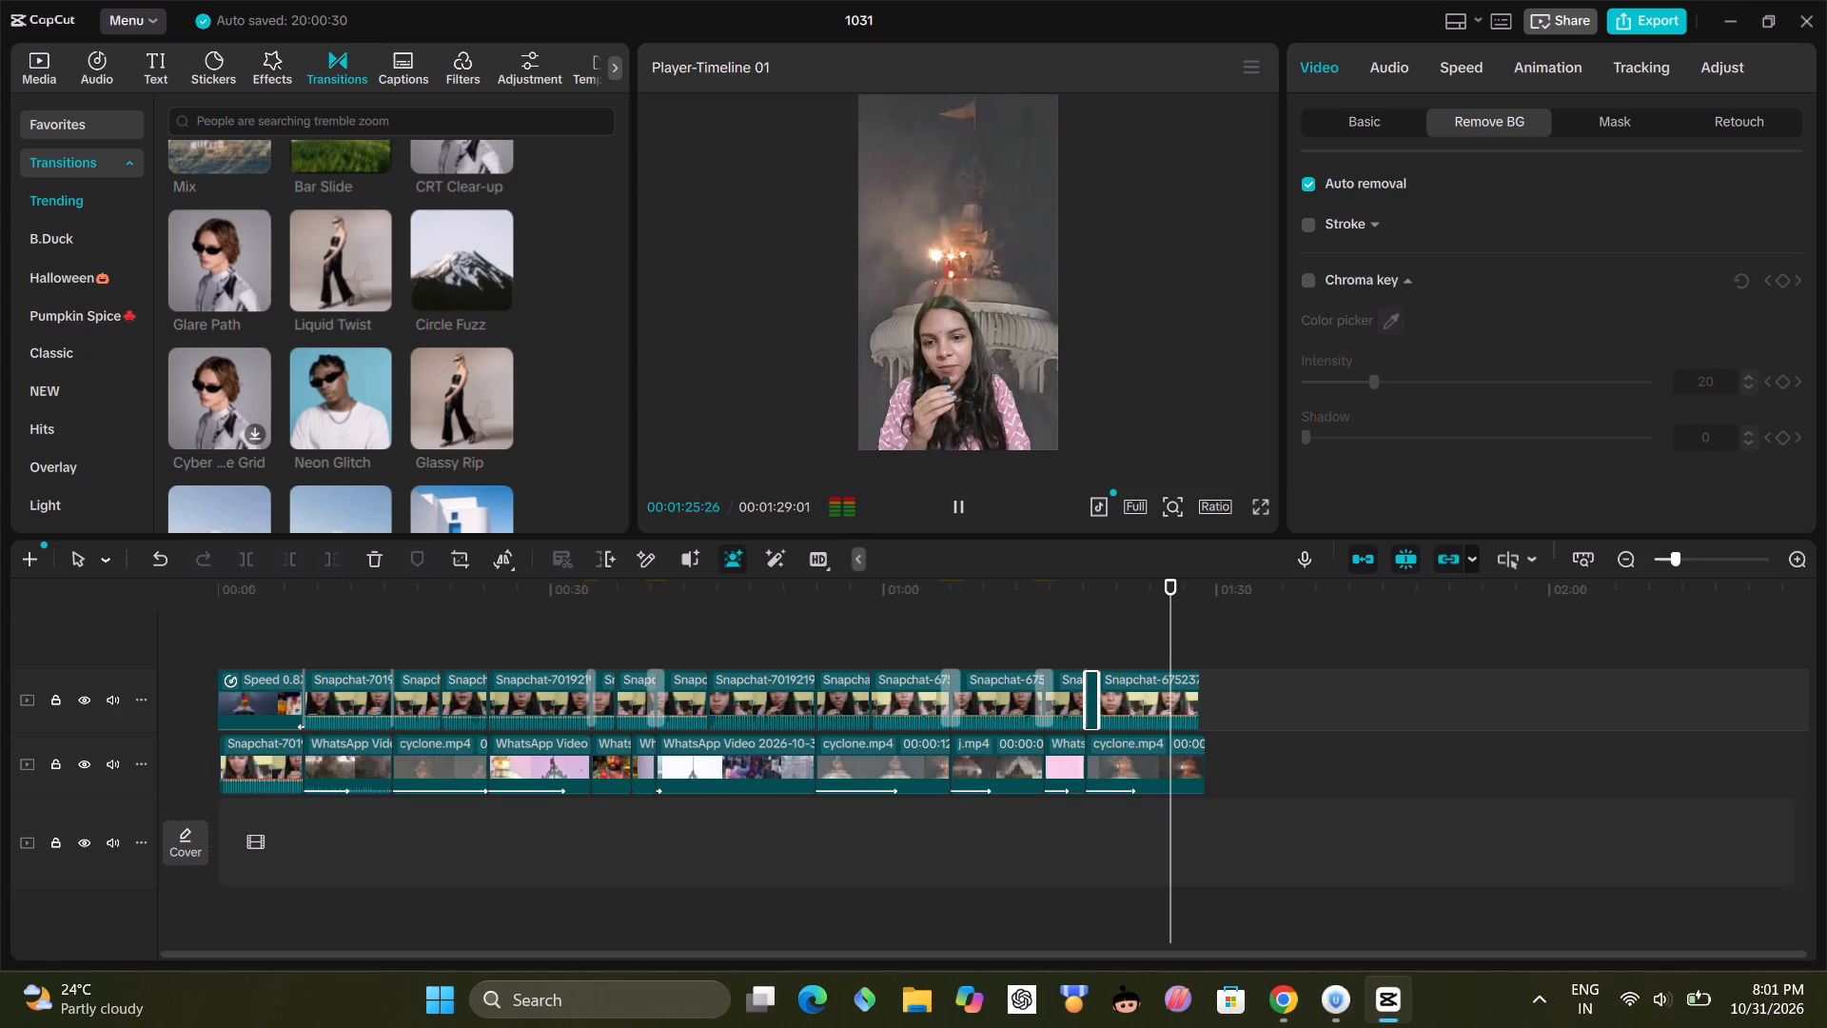
click(1086, 645)
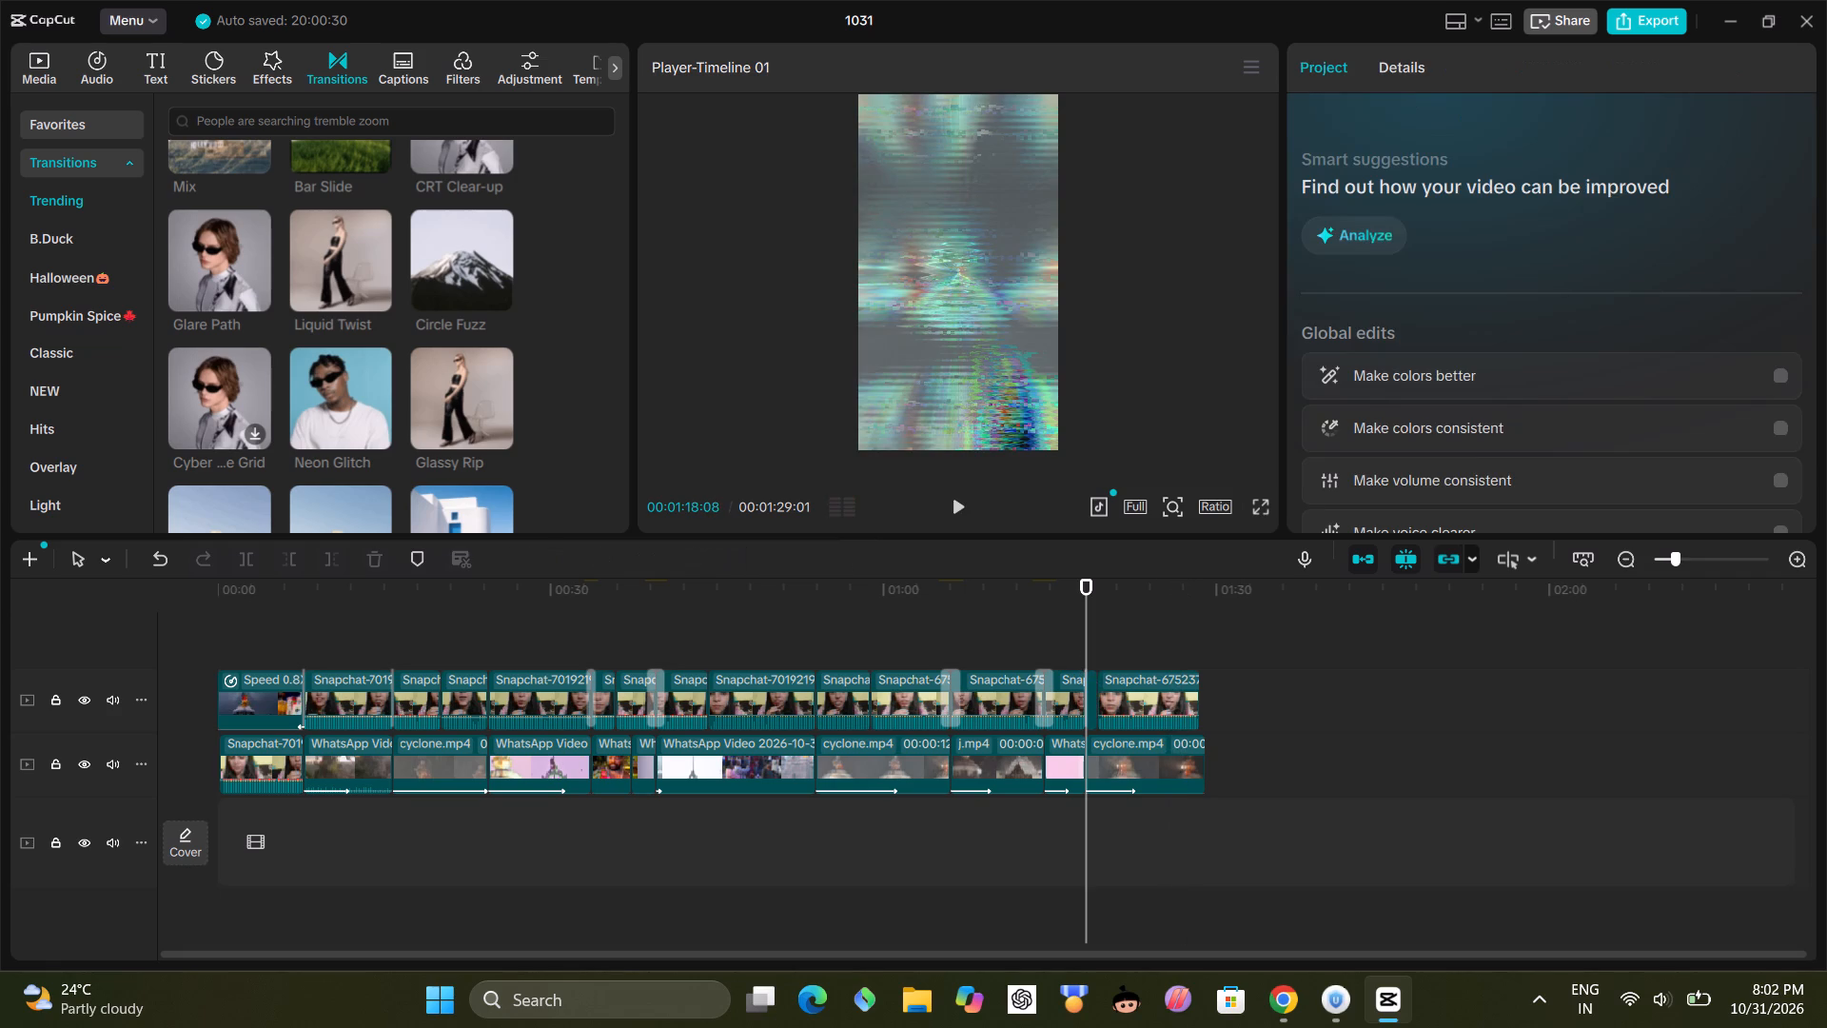
click(953, 504)
click(953, 504)
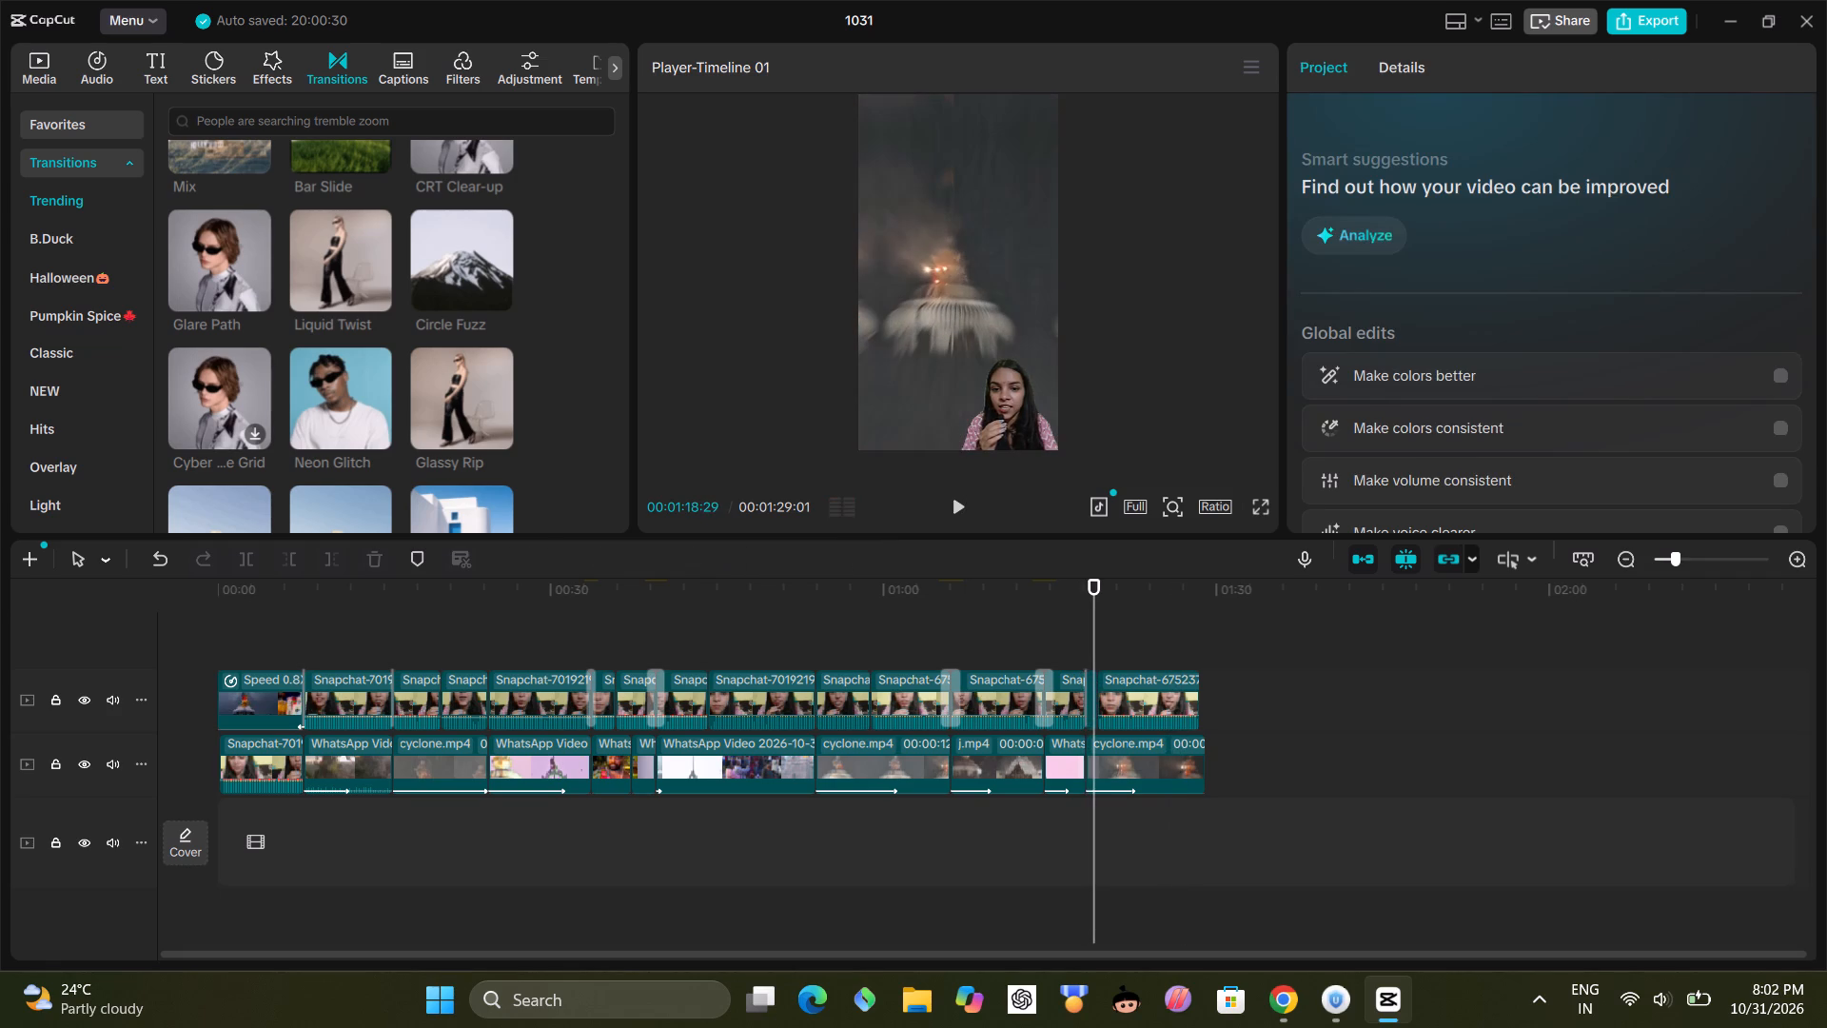
click(953, 504)
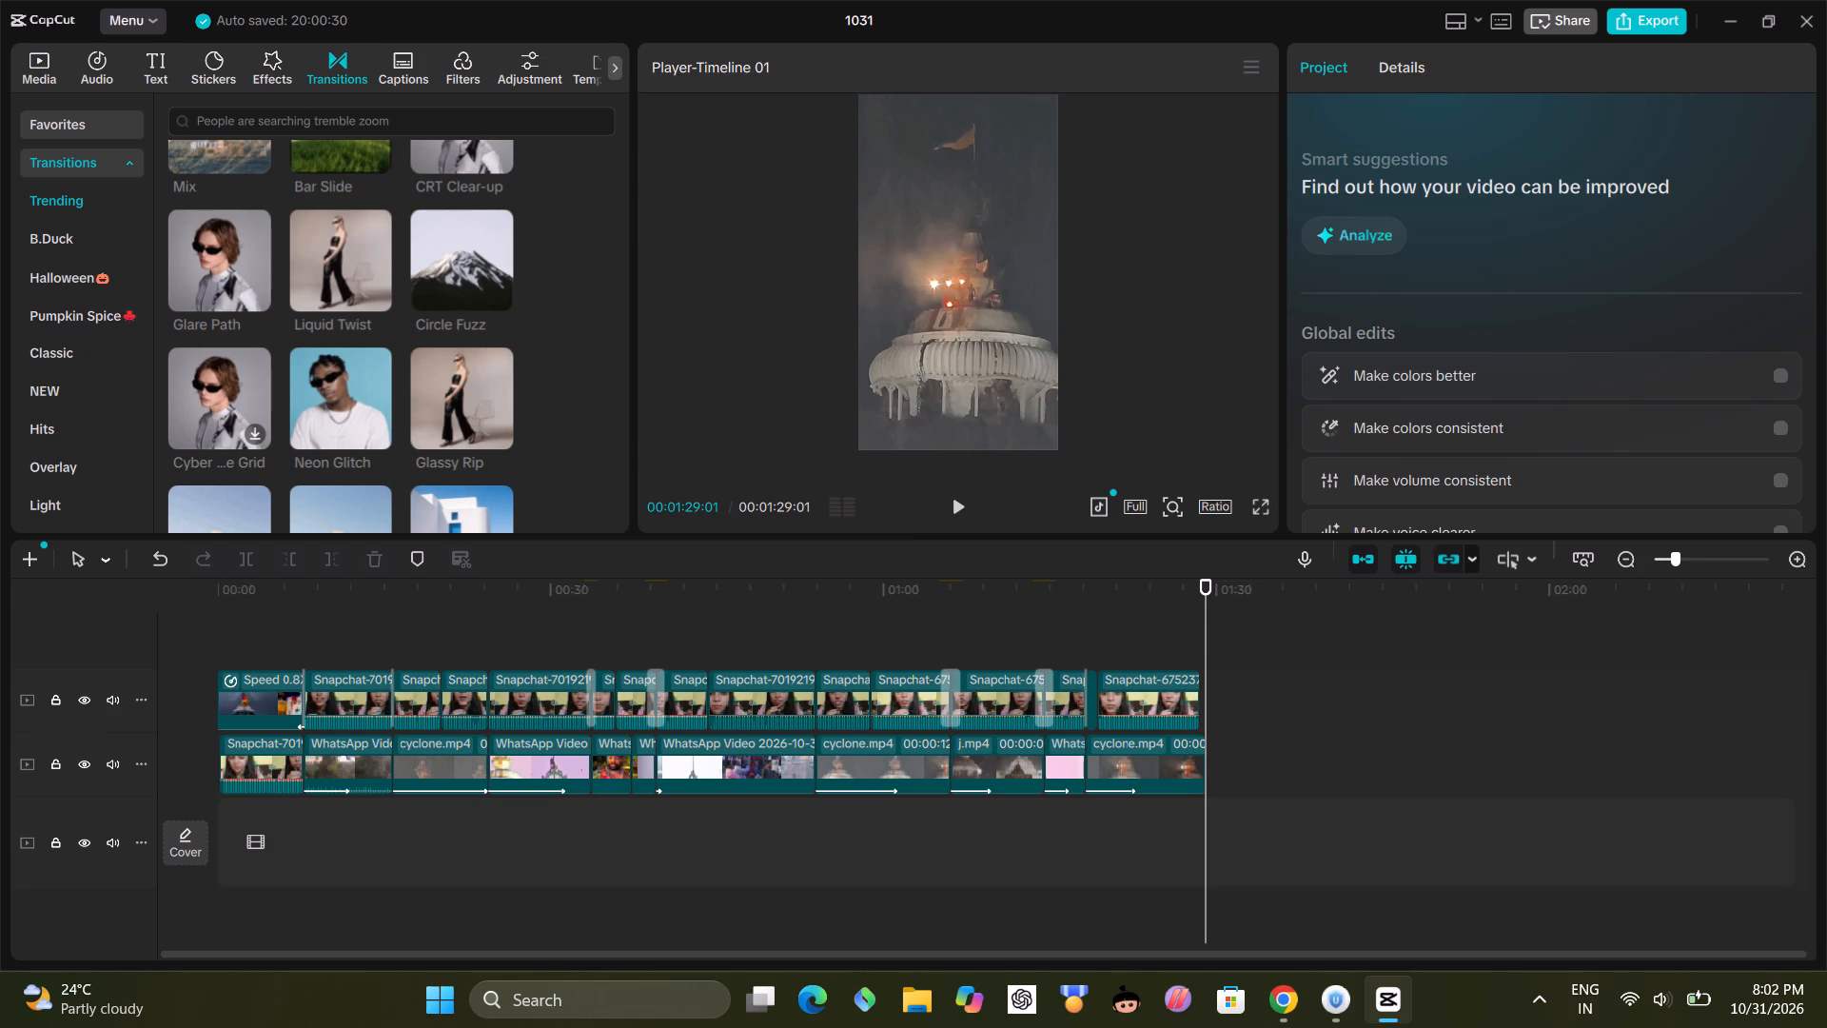
Look through the imported media clips for footage available to the project.
click(40, 68)
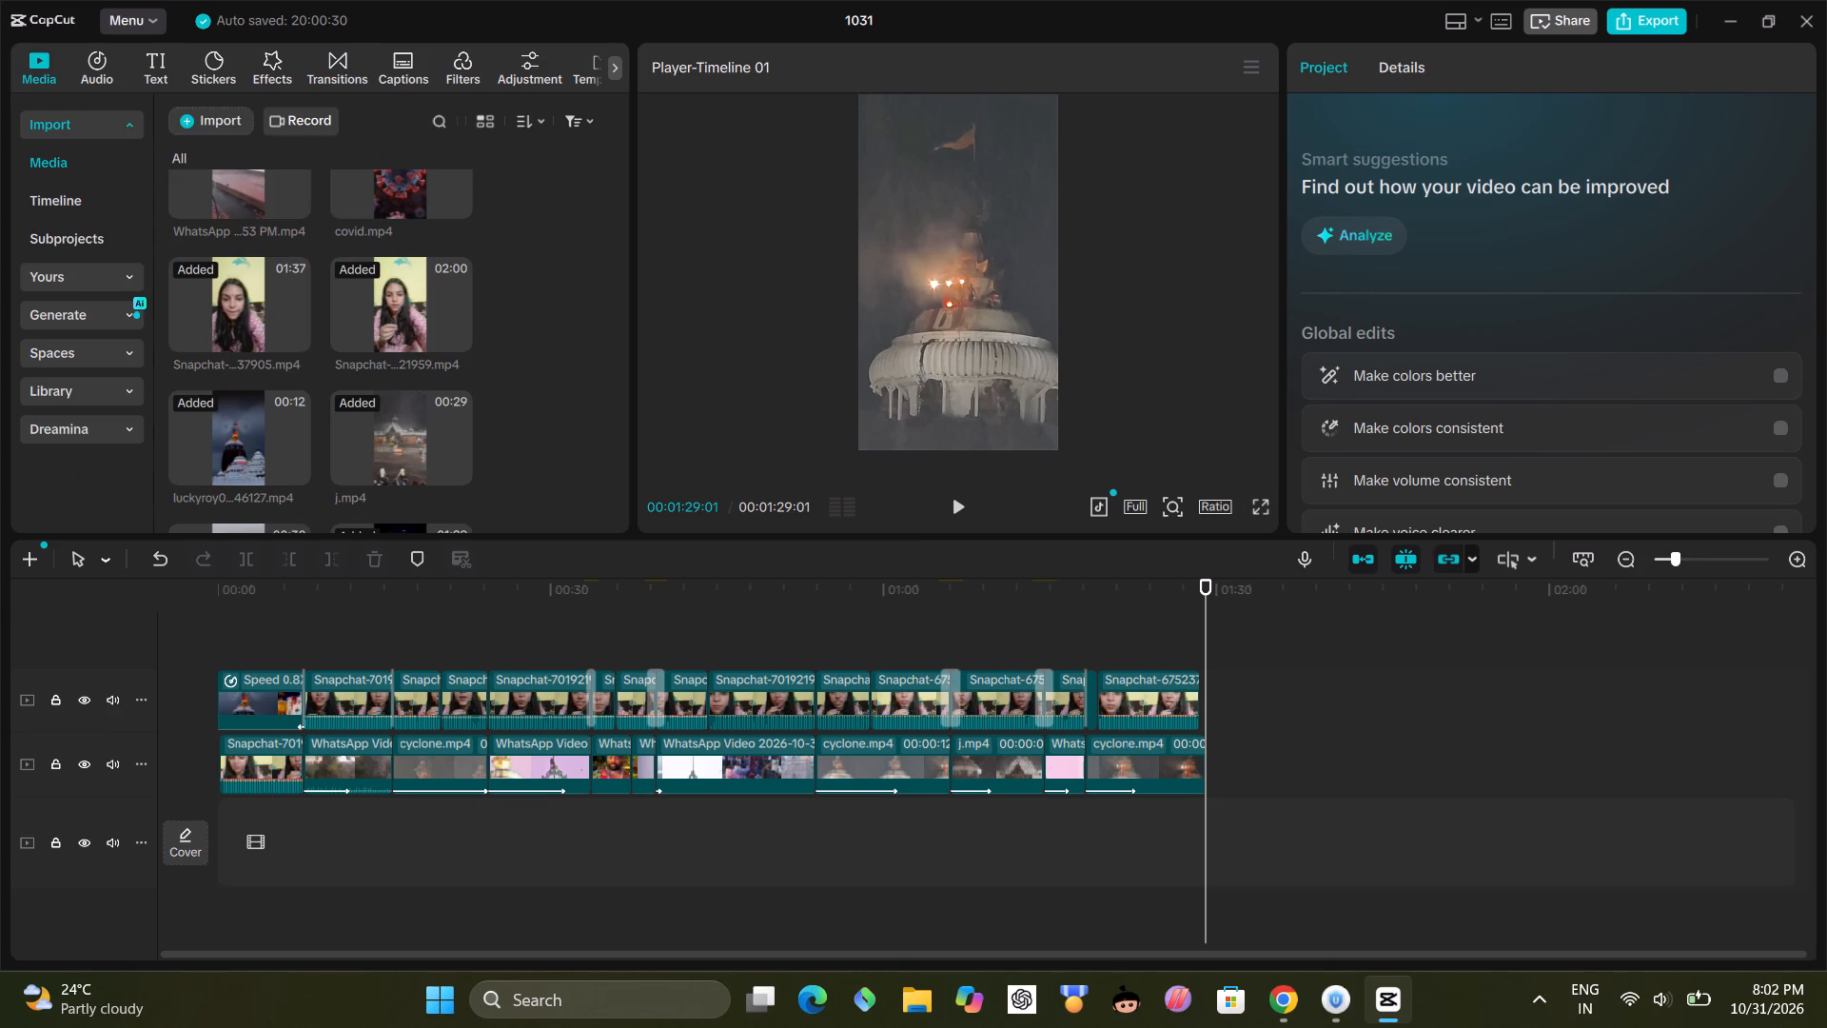
scroll(448, 289, up, 6)
scroll(448, 310, down, 2)
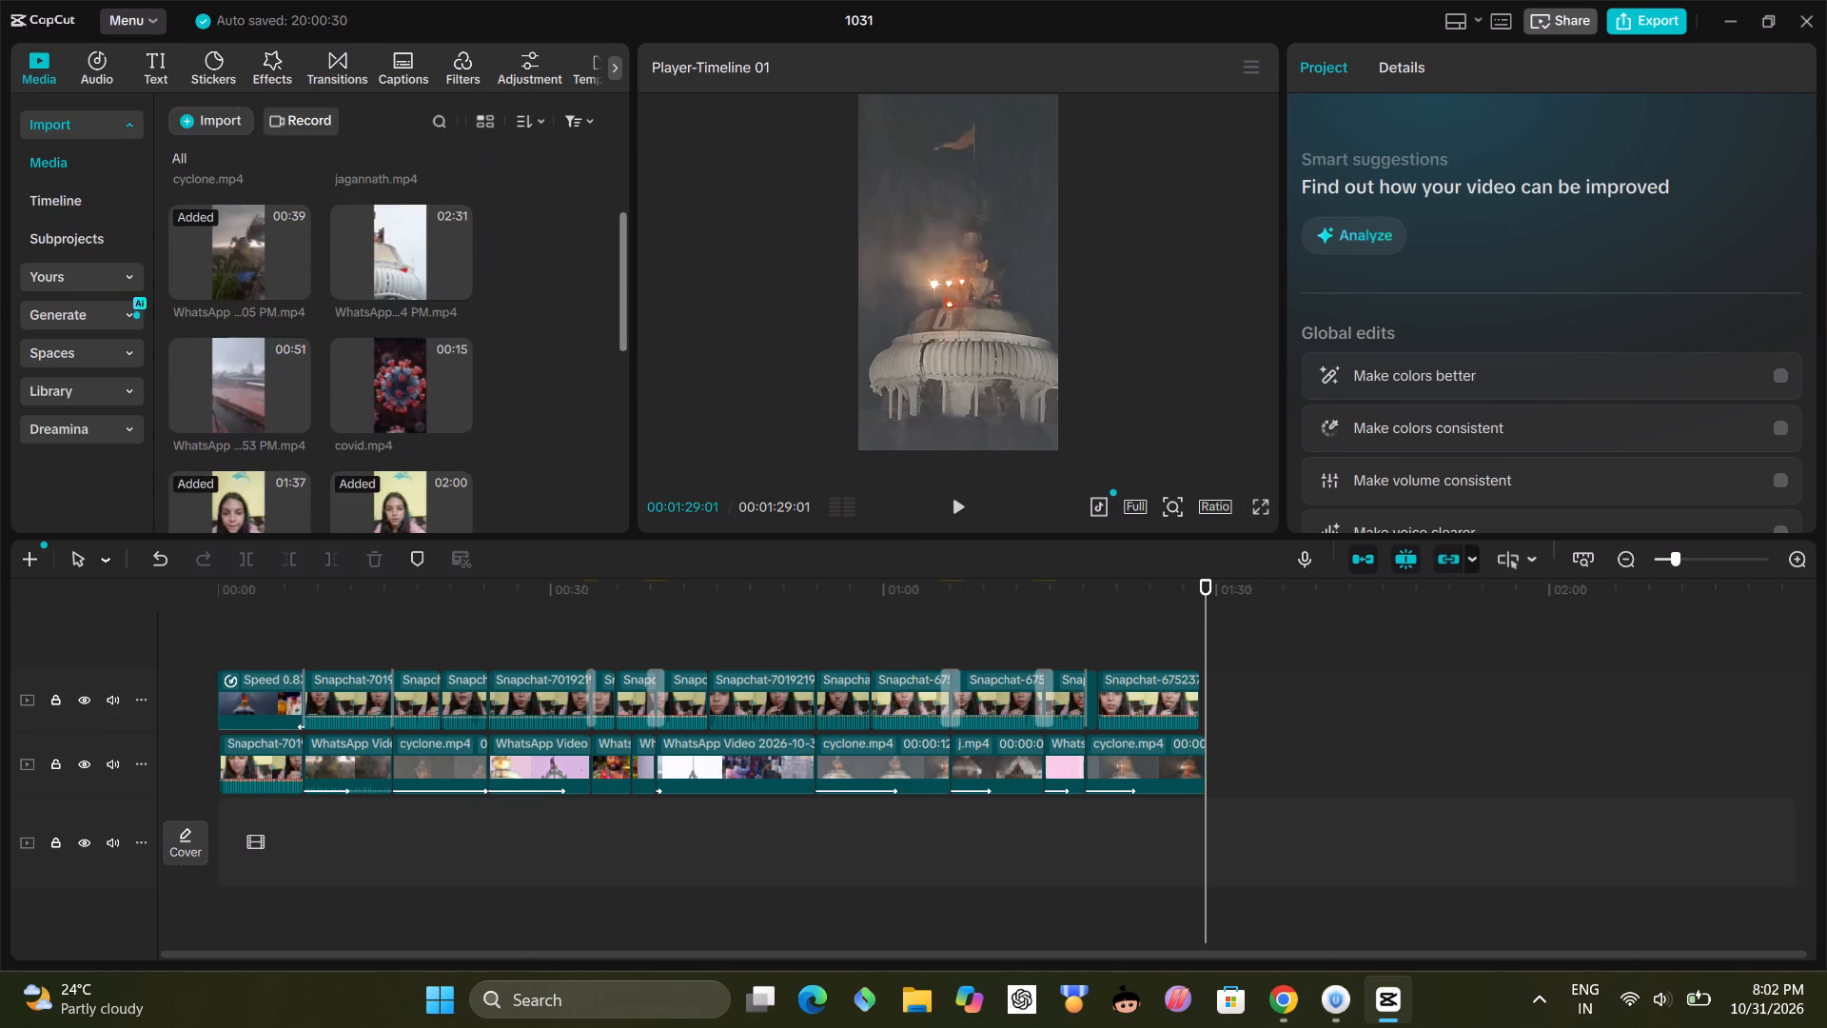
scroll(456, 321, down, 6)
scroll(458, 321, up, 4)
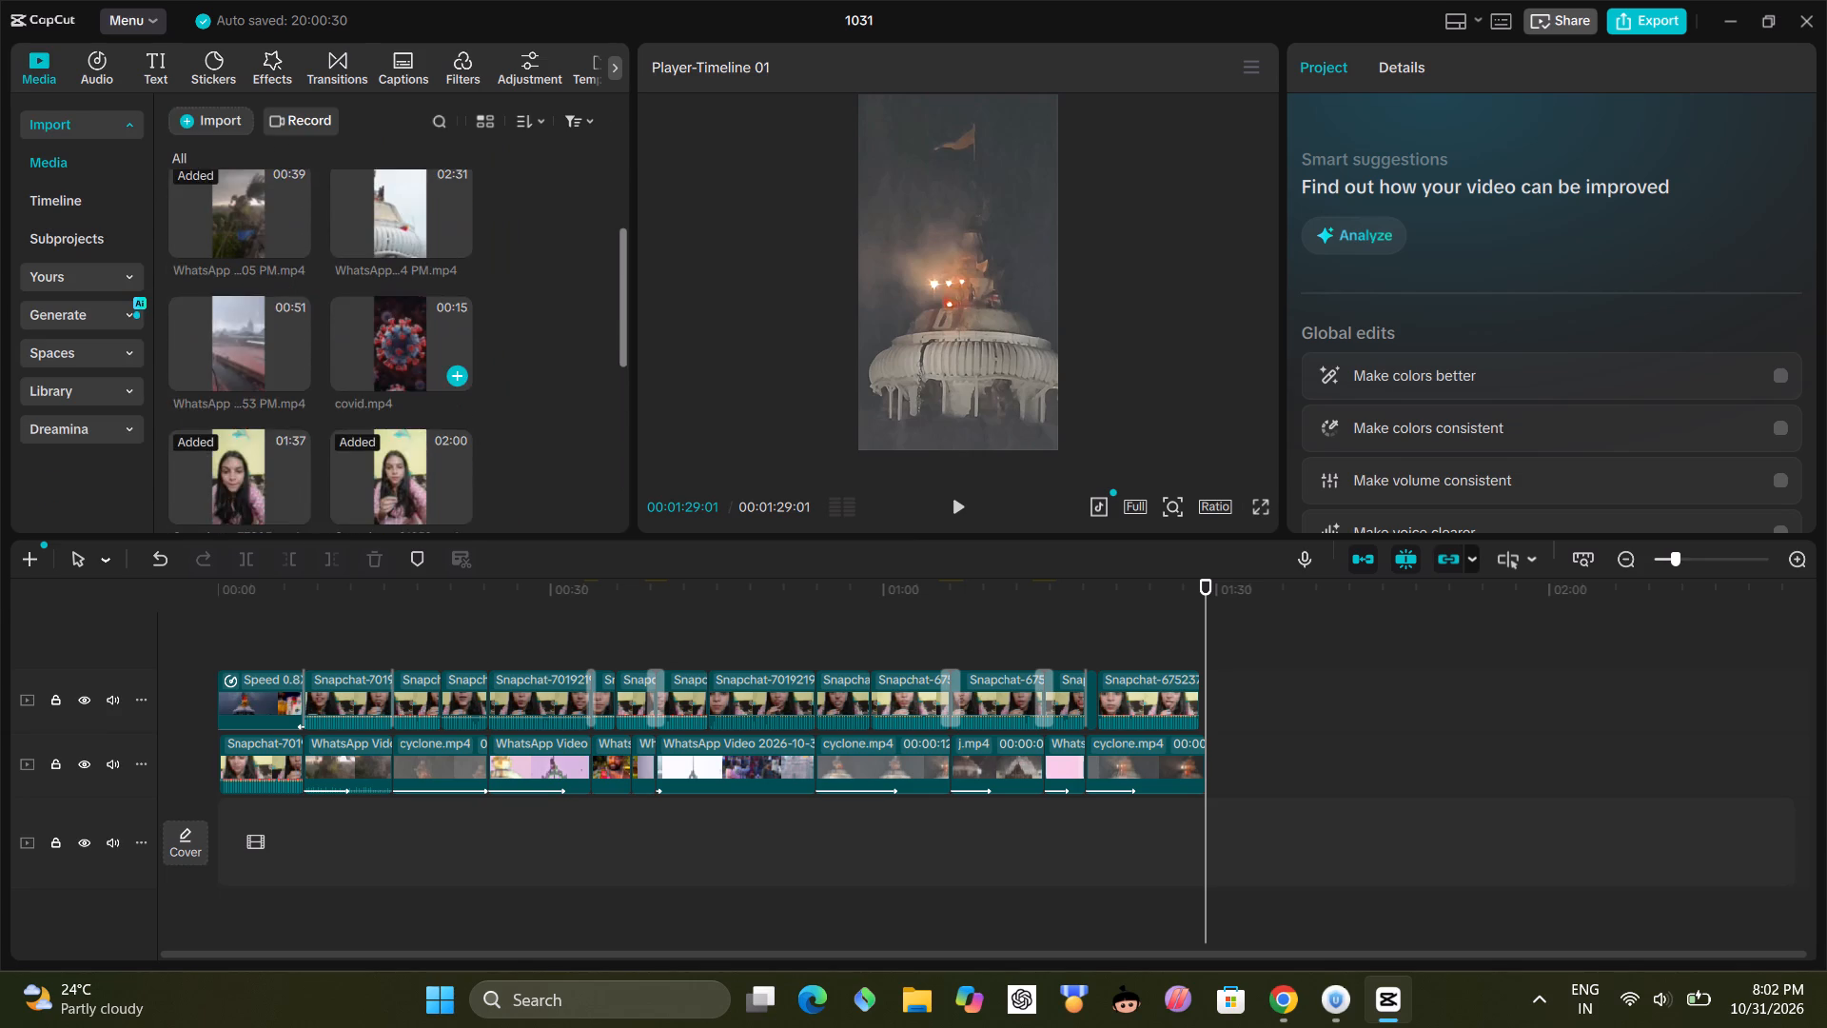
scroll(461, 324, down, 2)
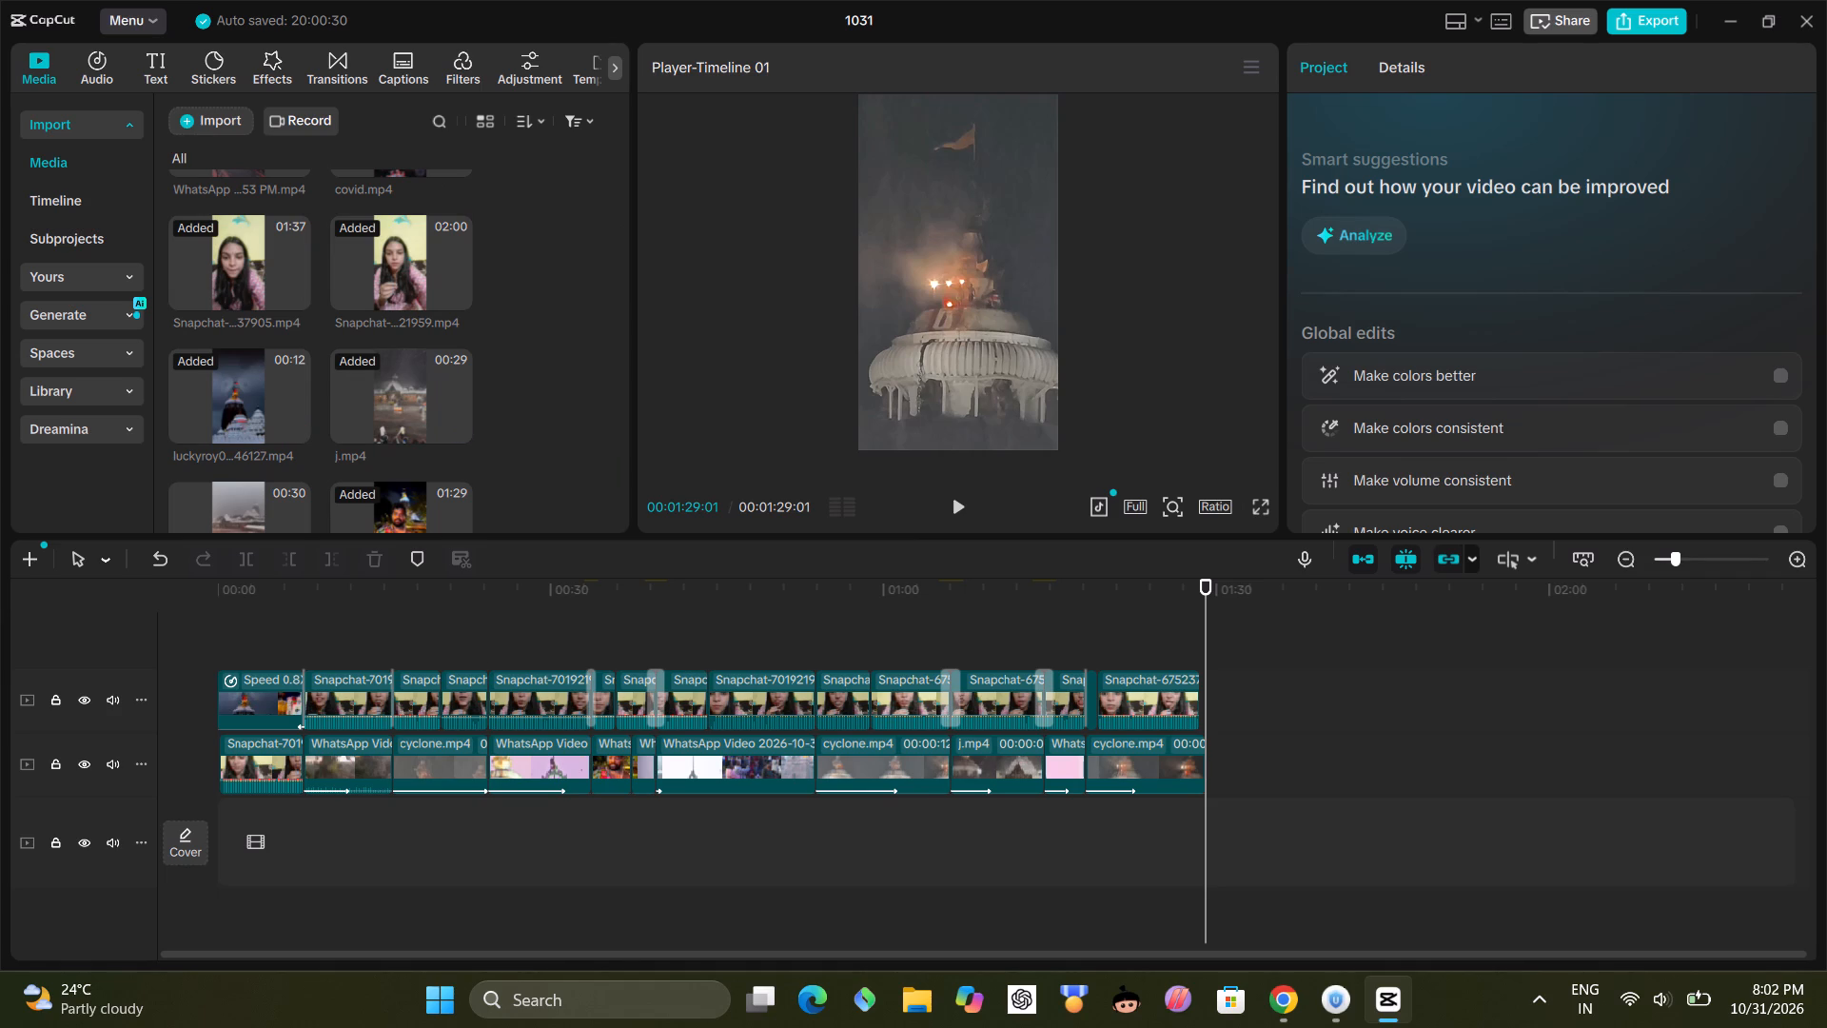
Play the video from about 00:00:57 to review the cyclone.mp4 section behind the presenter.
click(855, 615)
click(960, 513)
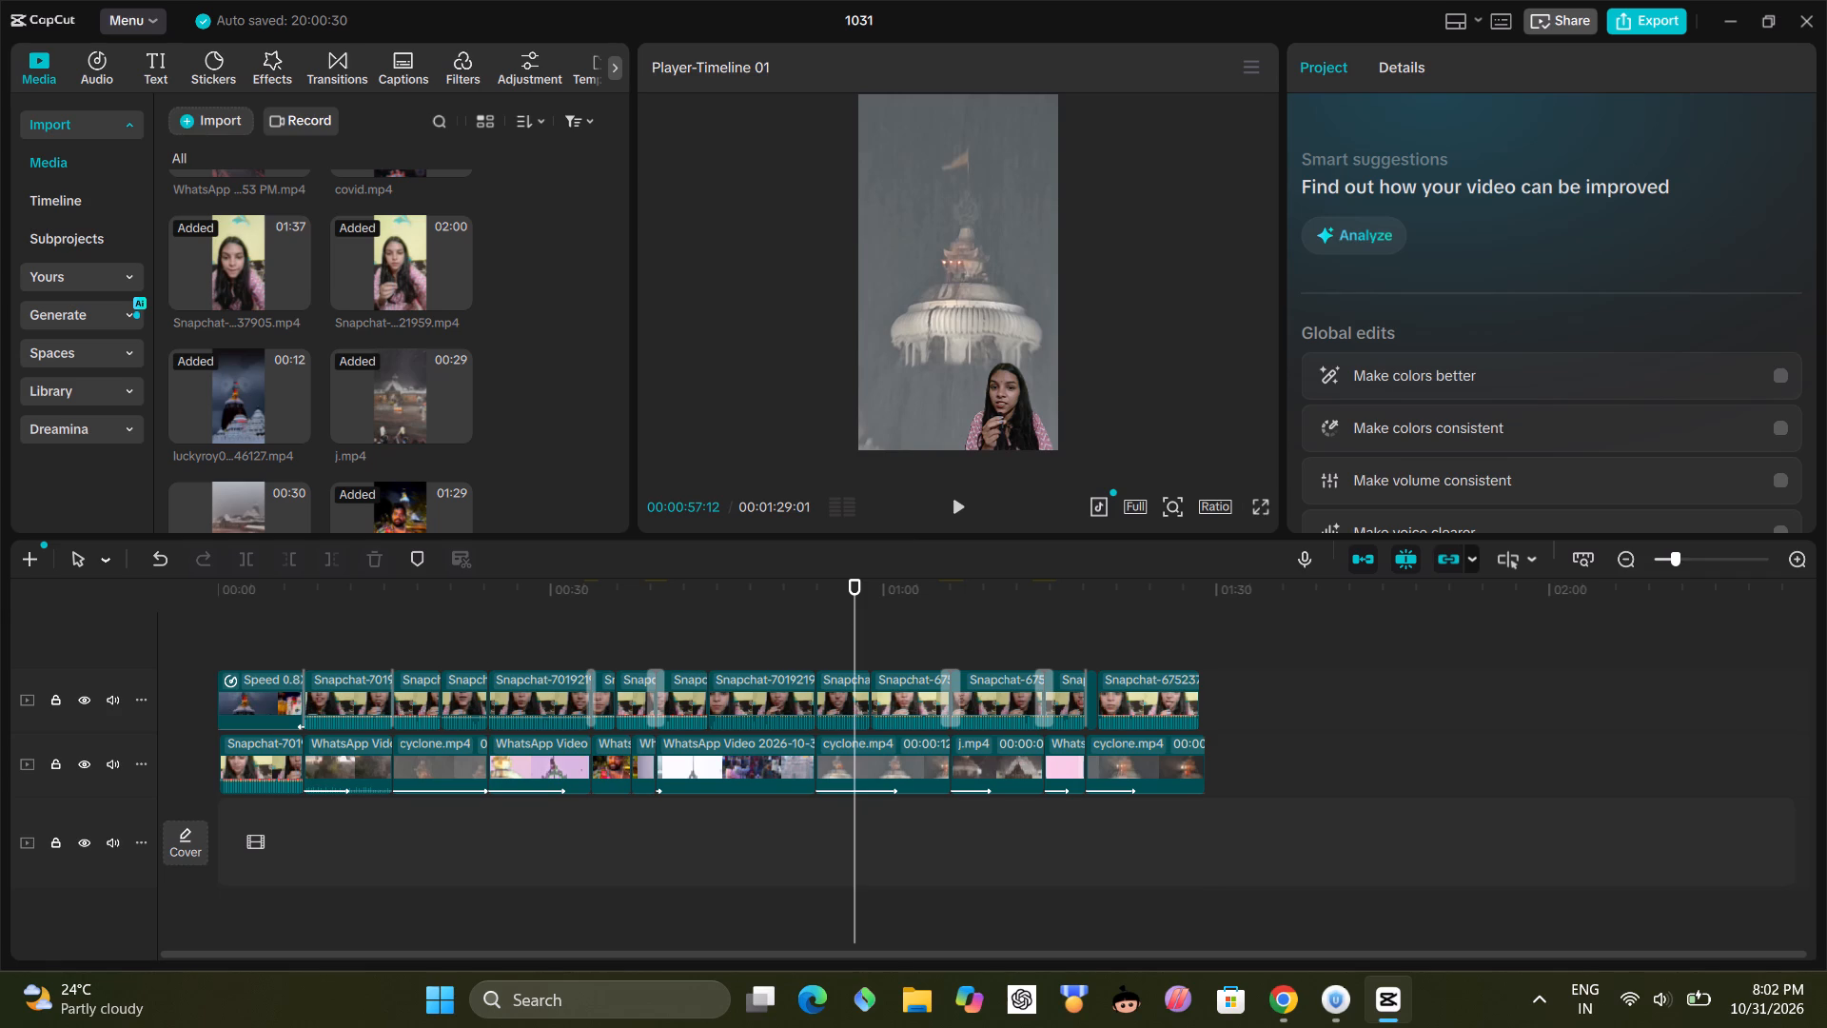
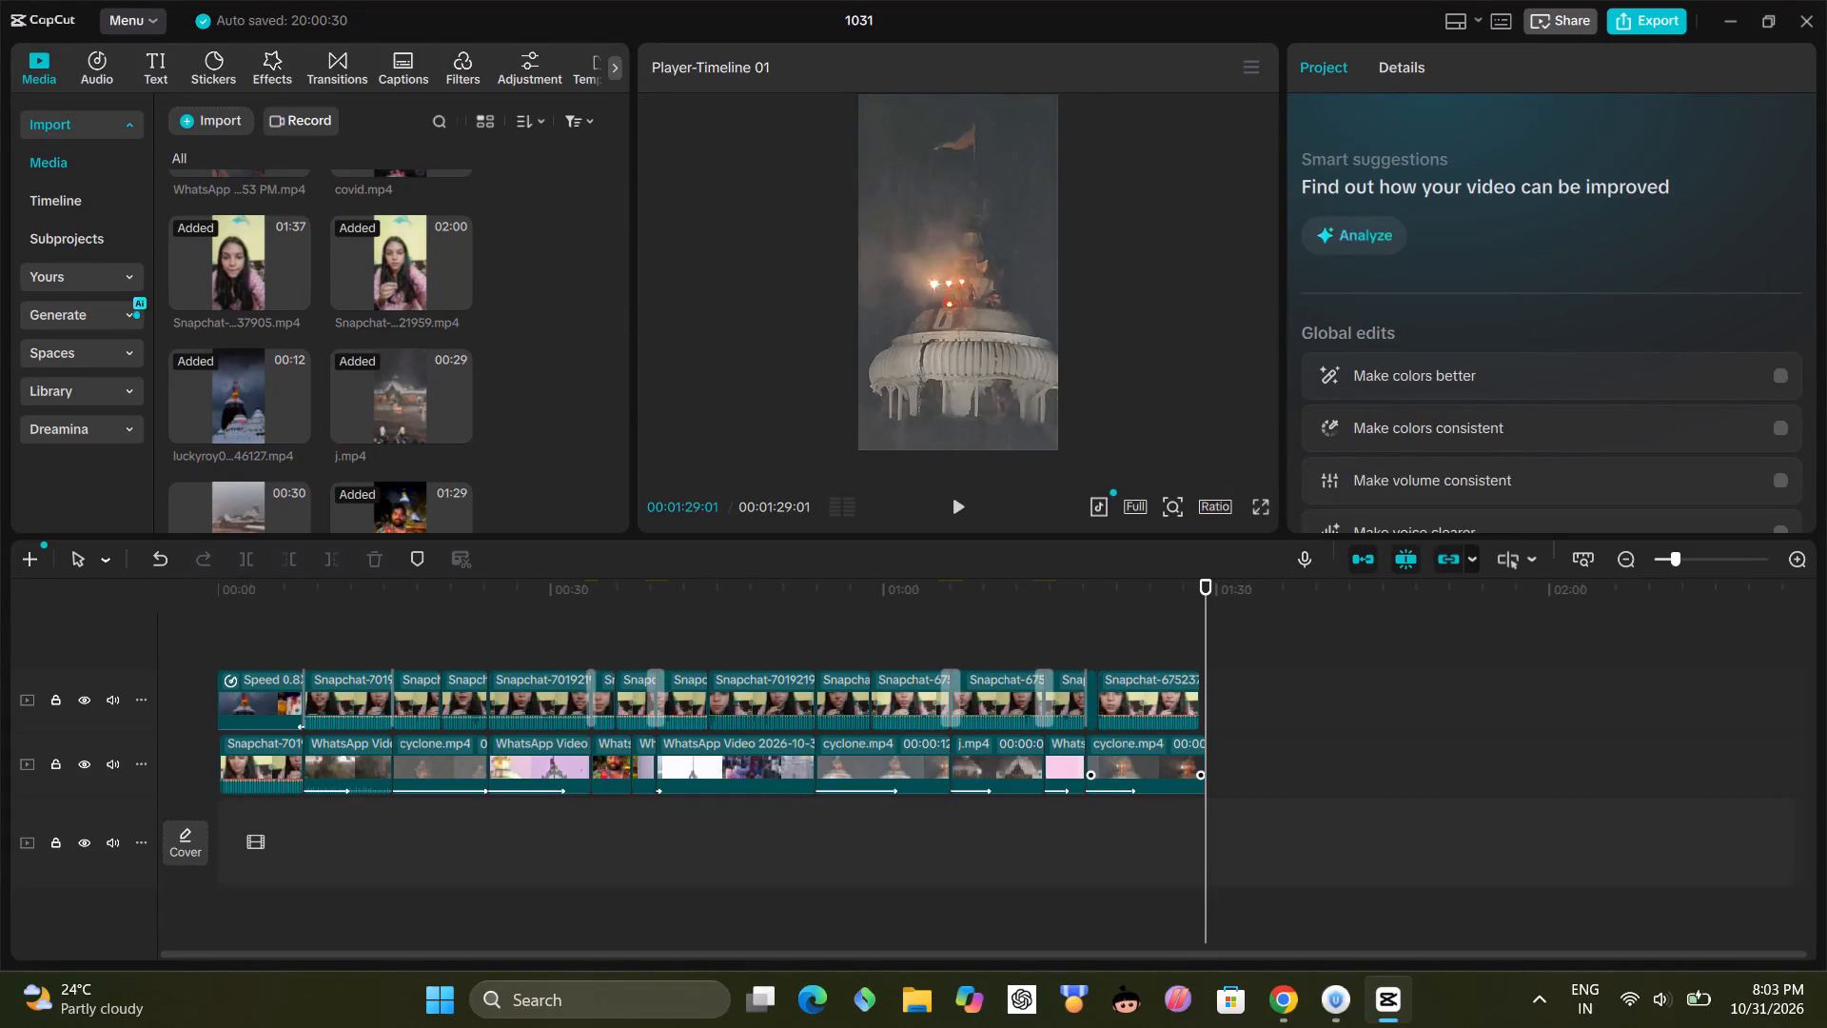
Trim the end of the last cyclone.mp4 background clip to match the end of the presenter clip at 00:01:28:16.
click(1193, 755)
drag(1207, 744, 1207, 746)
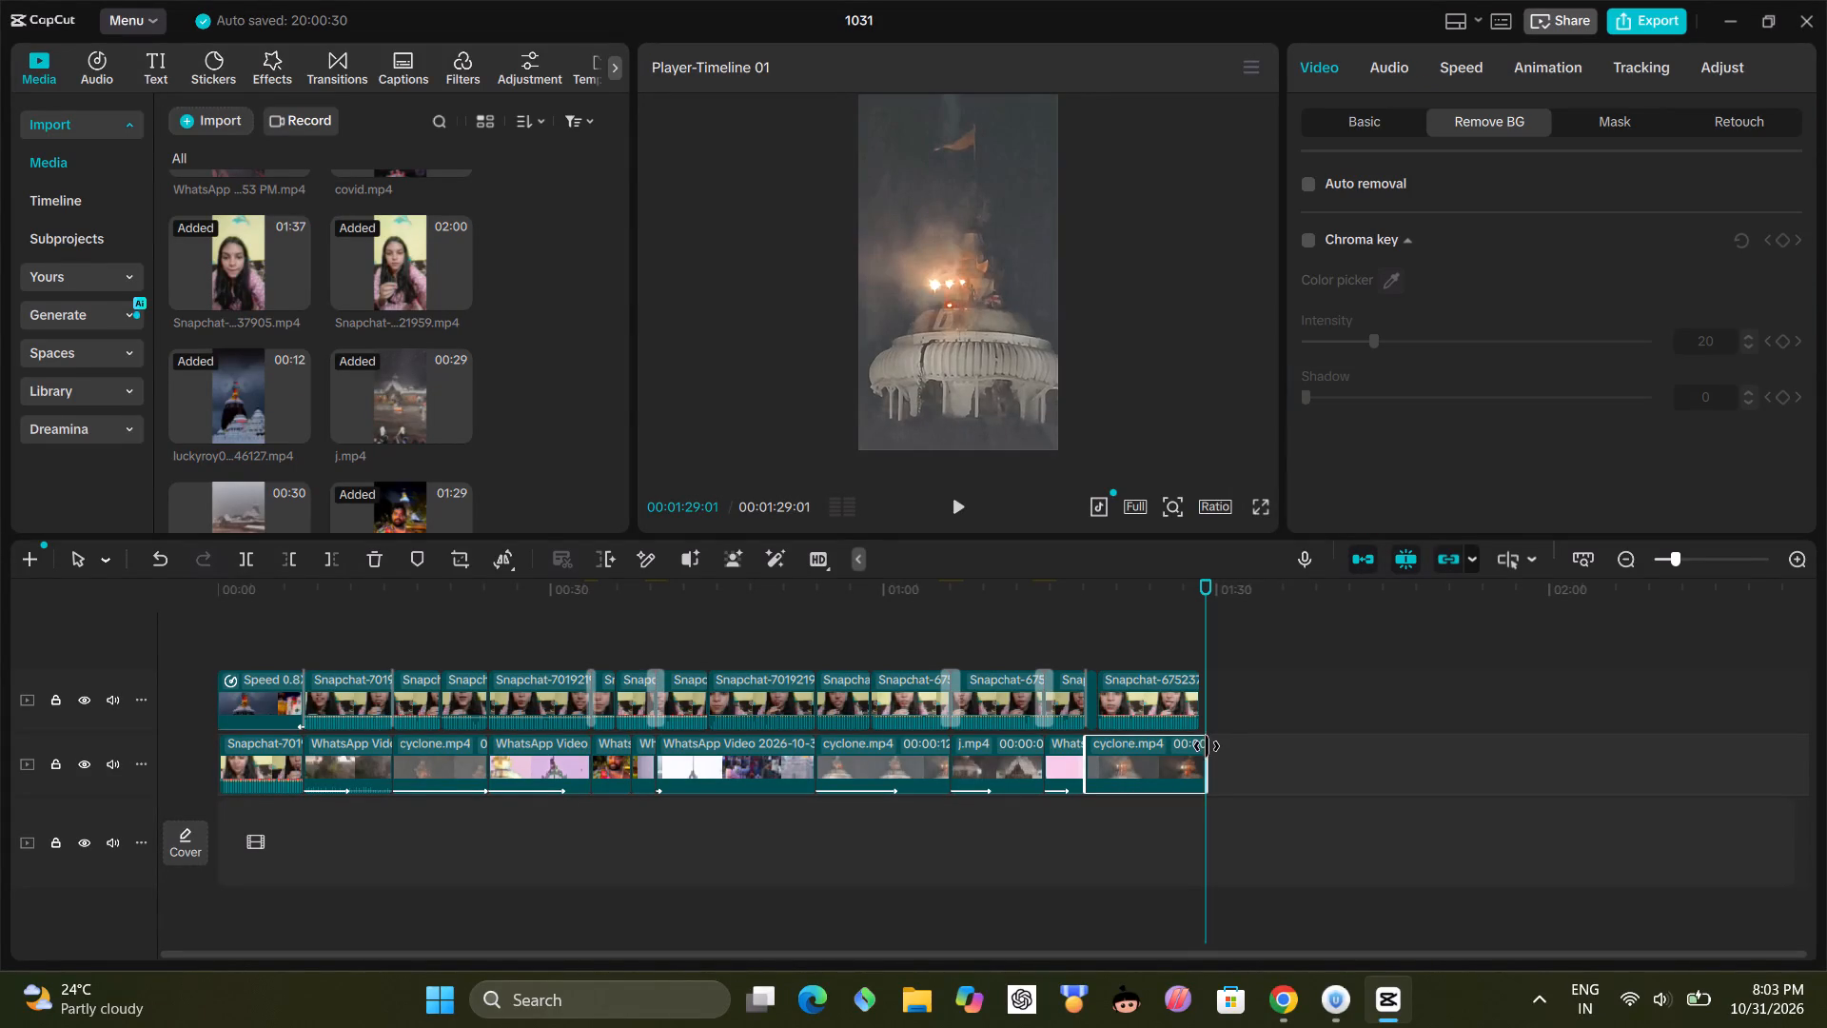
drag(1207, 746, 1189, 763)
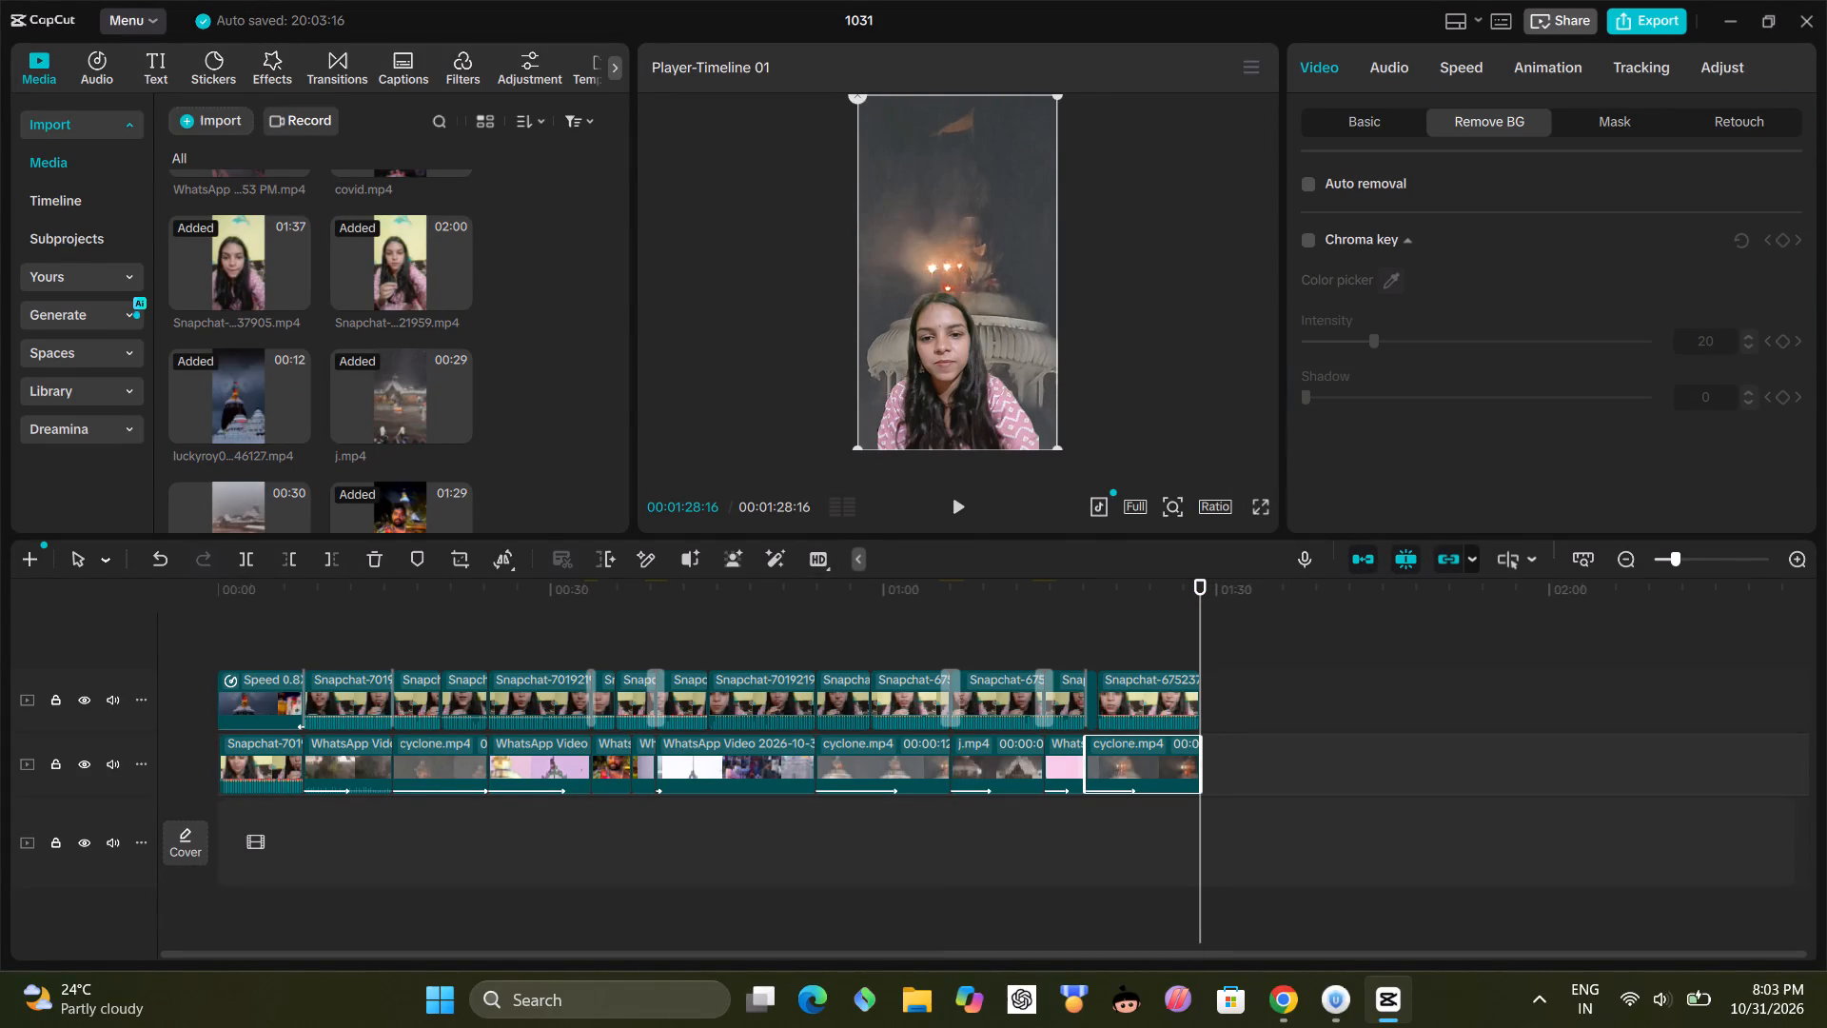
Shift the presenter in the final overlay clip slightly to the right so she sits centred over the temple background.
click(1126, 713)
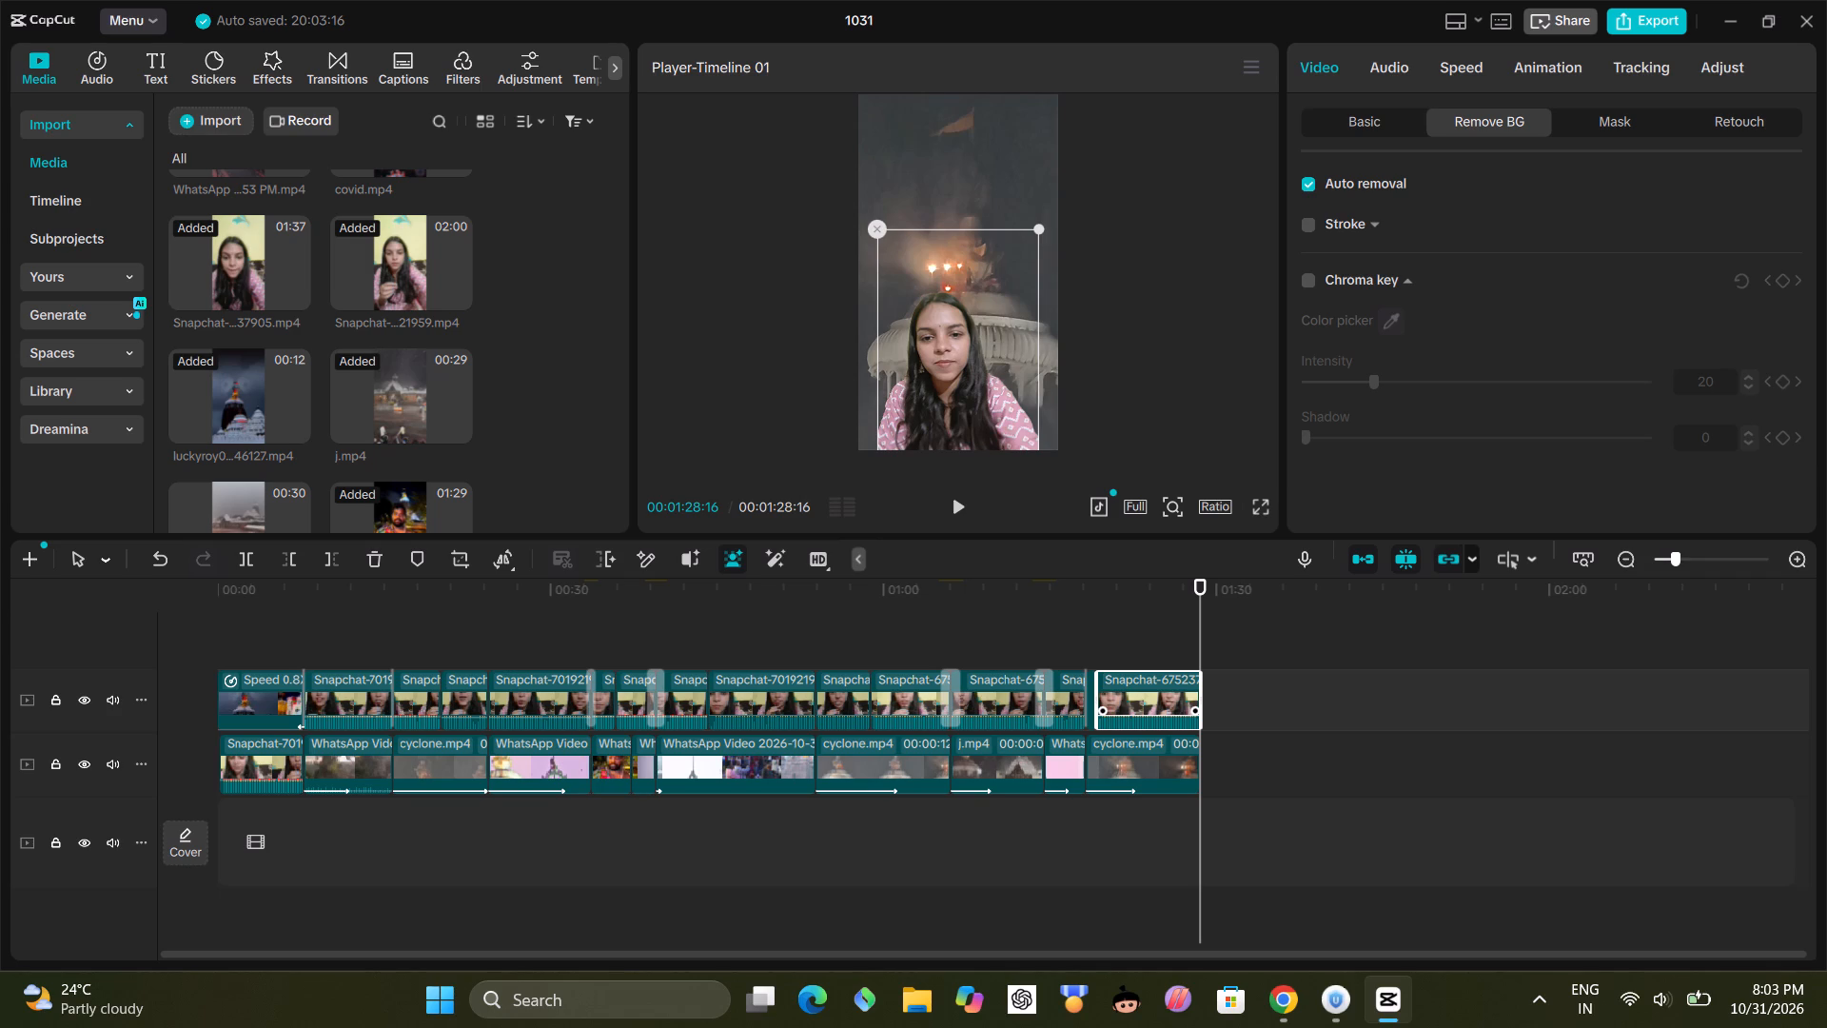
drag(950, 312, 962, 317)
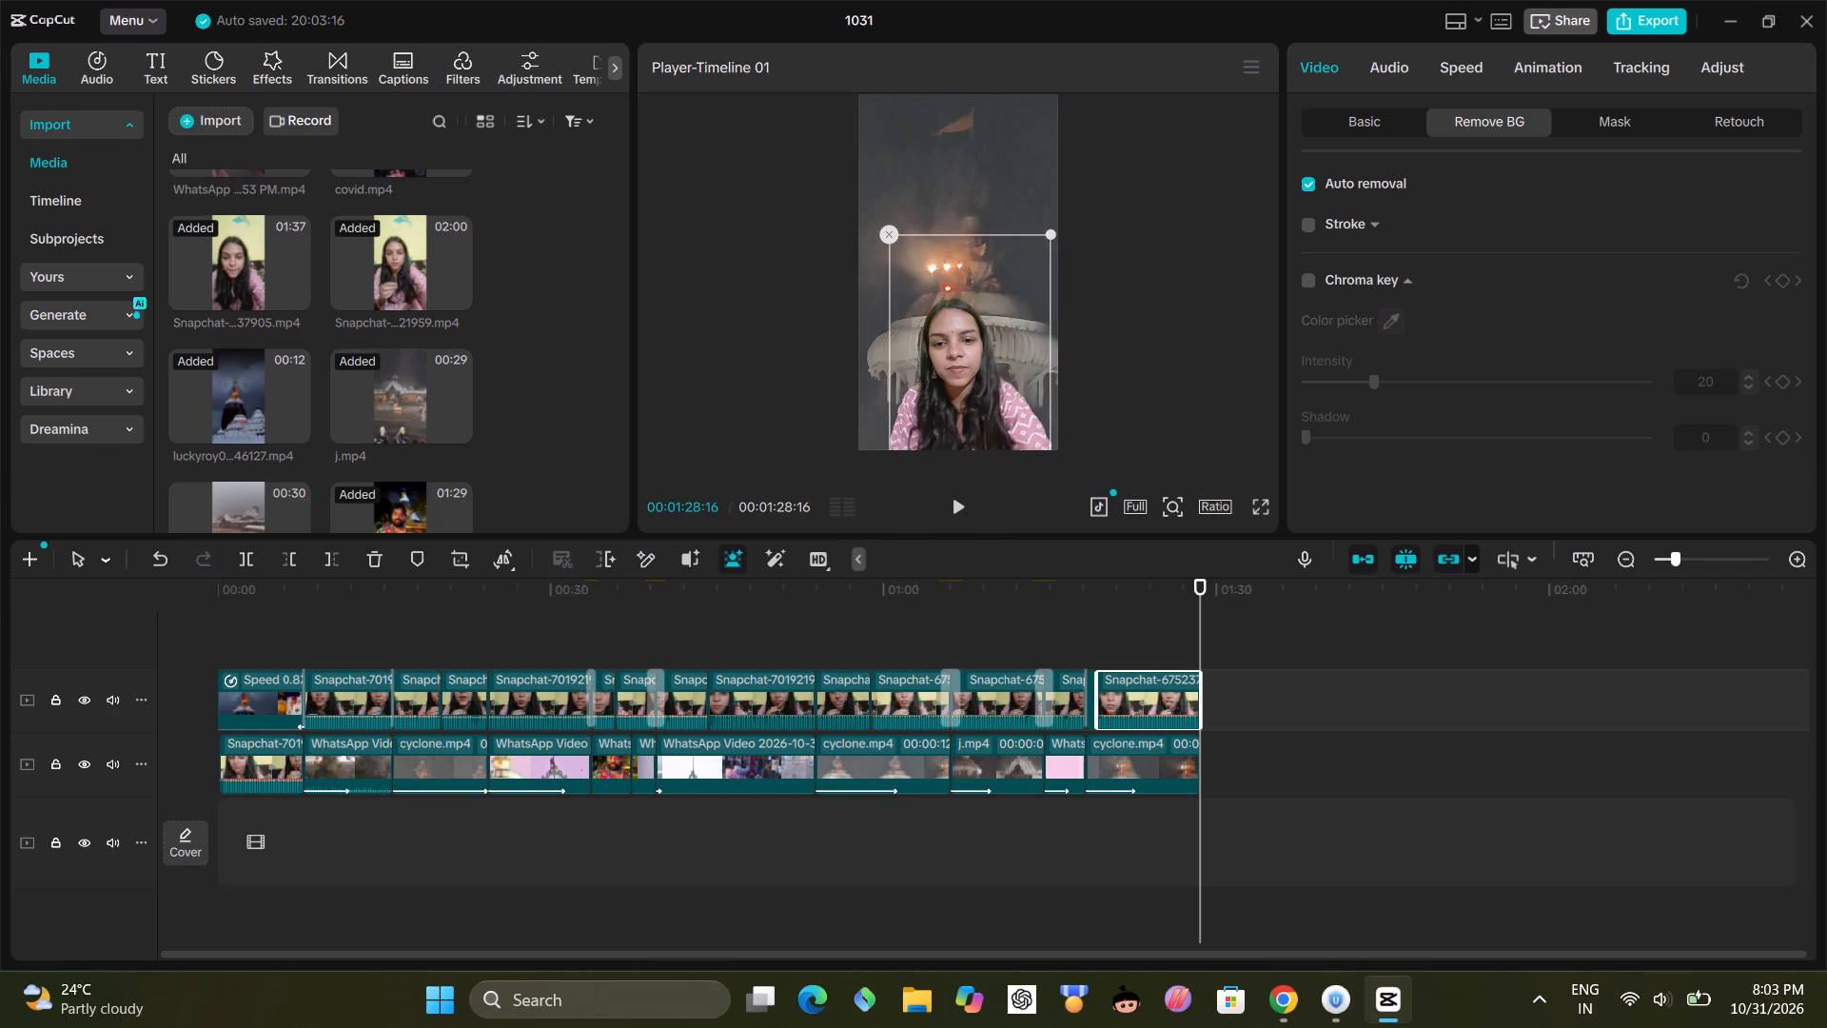
drag(962, 317, 959, 312)
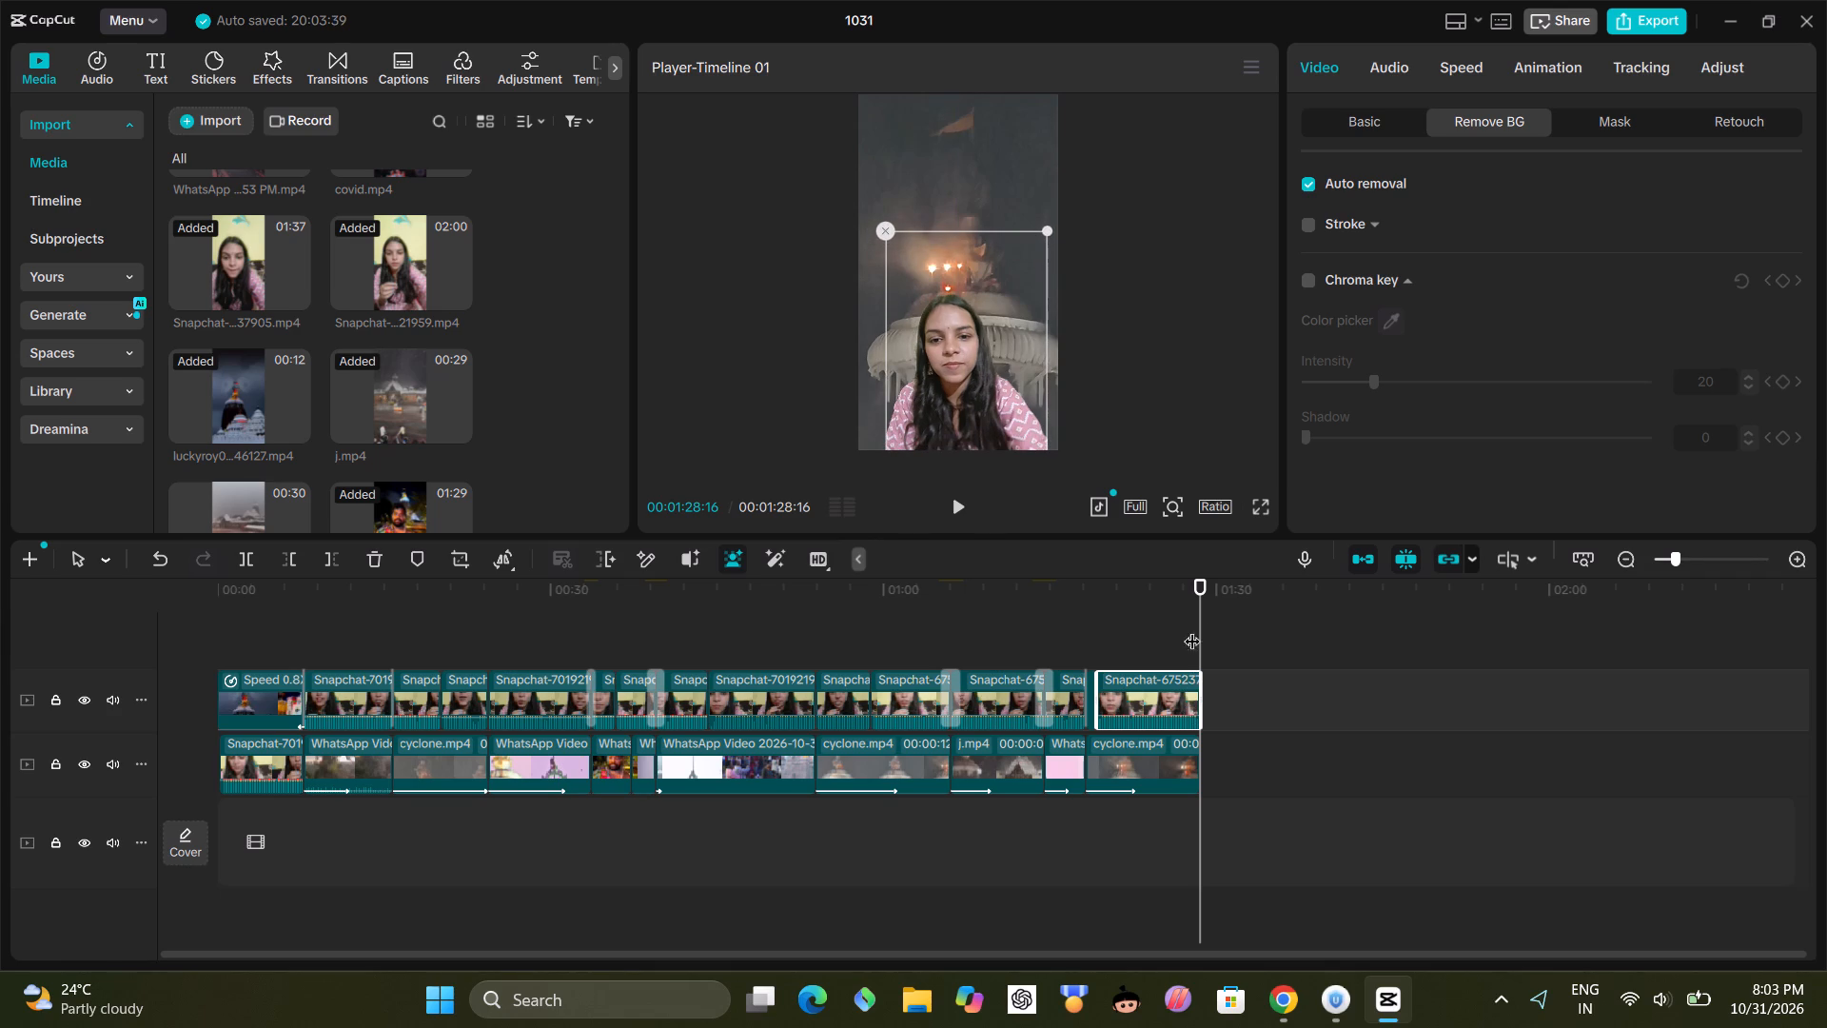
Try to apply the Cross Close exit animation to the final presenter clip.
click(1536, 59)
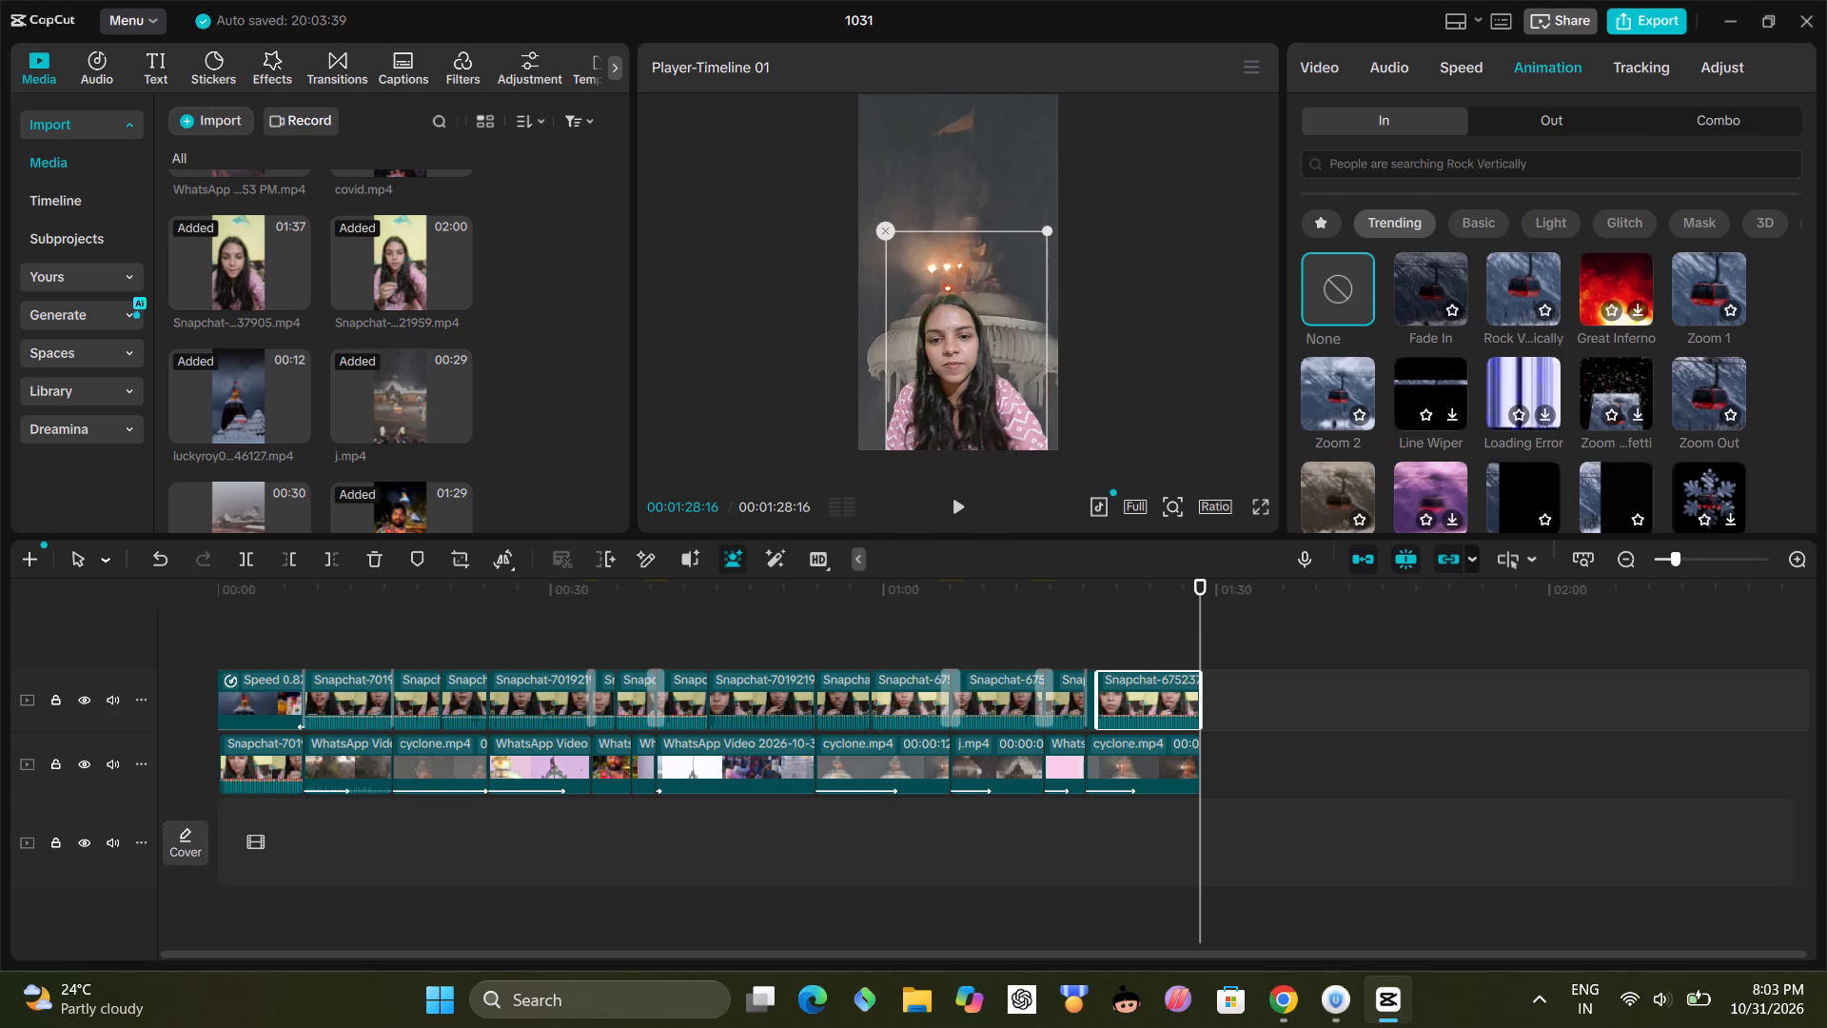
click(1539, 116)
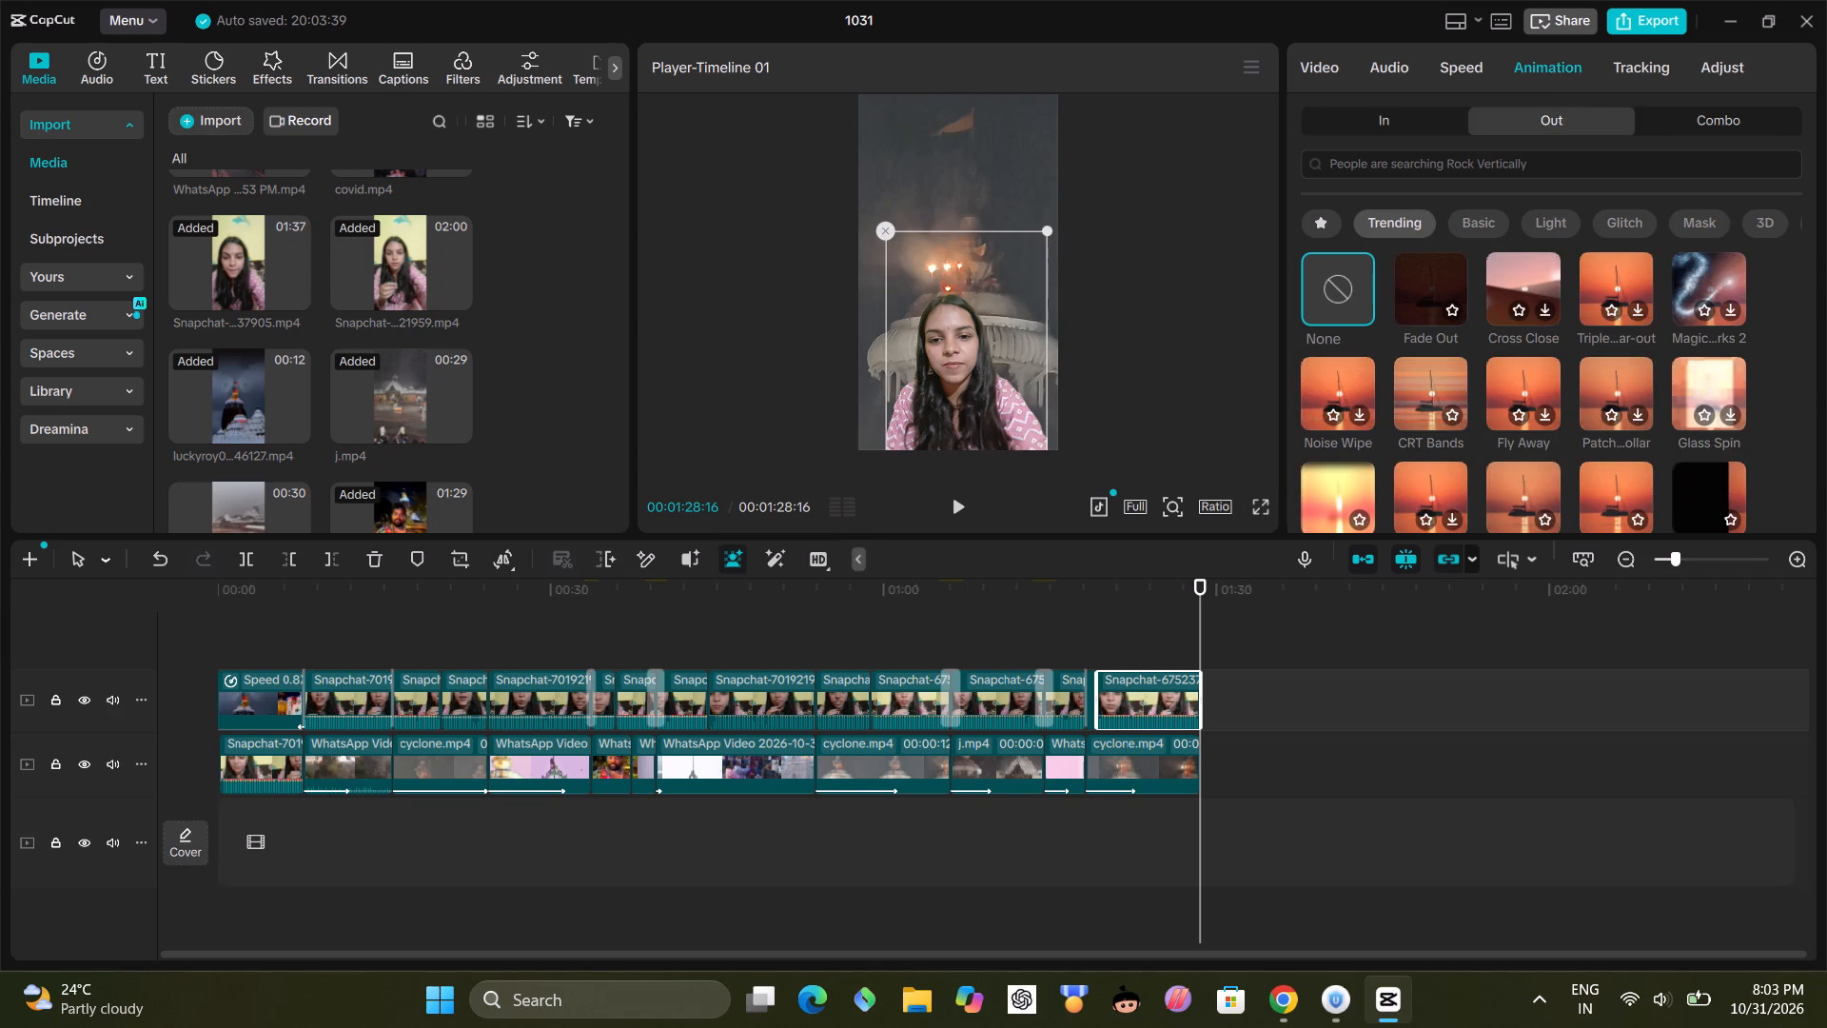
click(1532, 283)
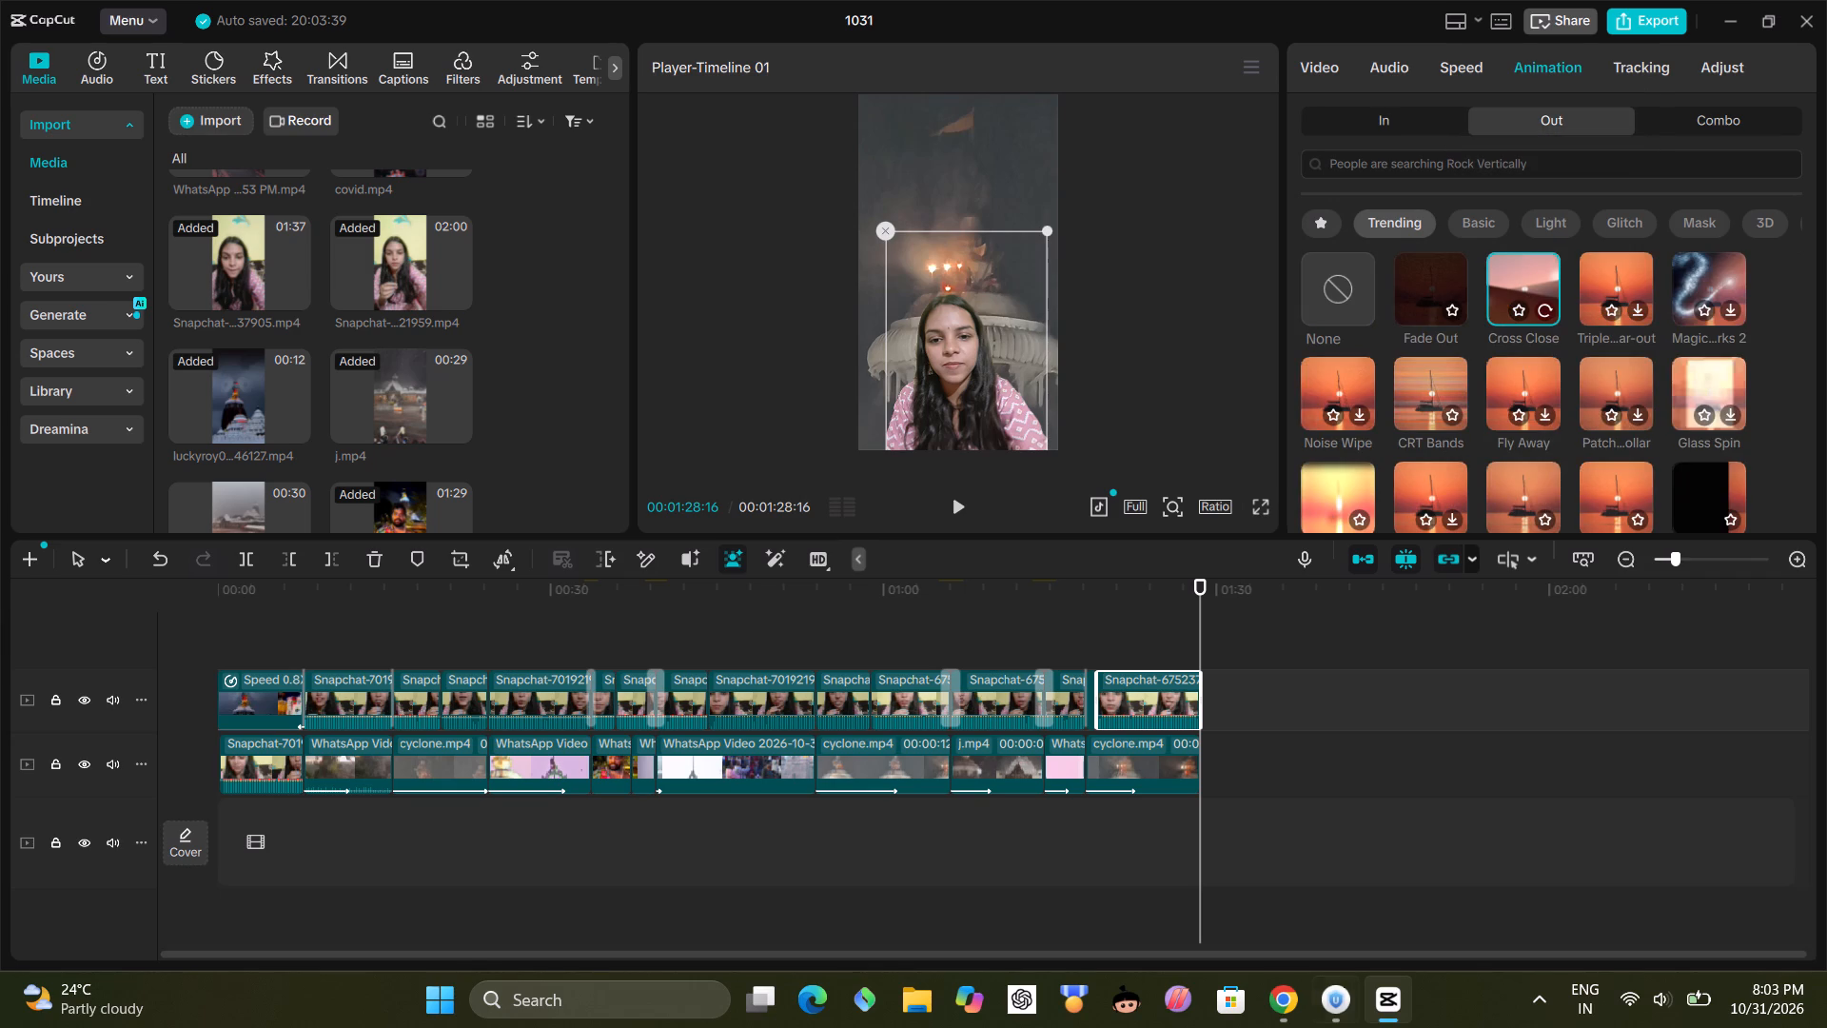
Switch to the Urban VPN app, connect through United States, and close its window.
click(1343, 999)
click(524, 628)
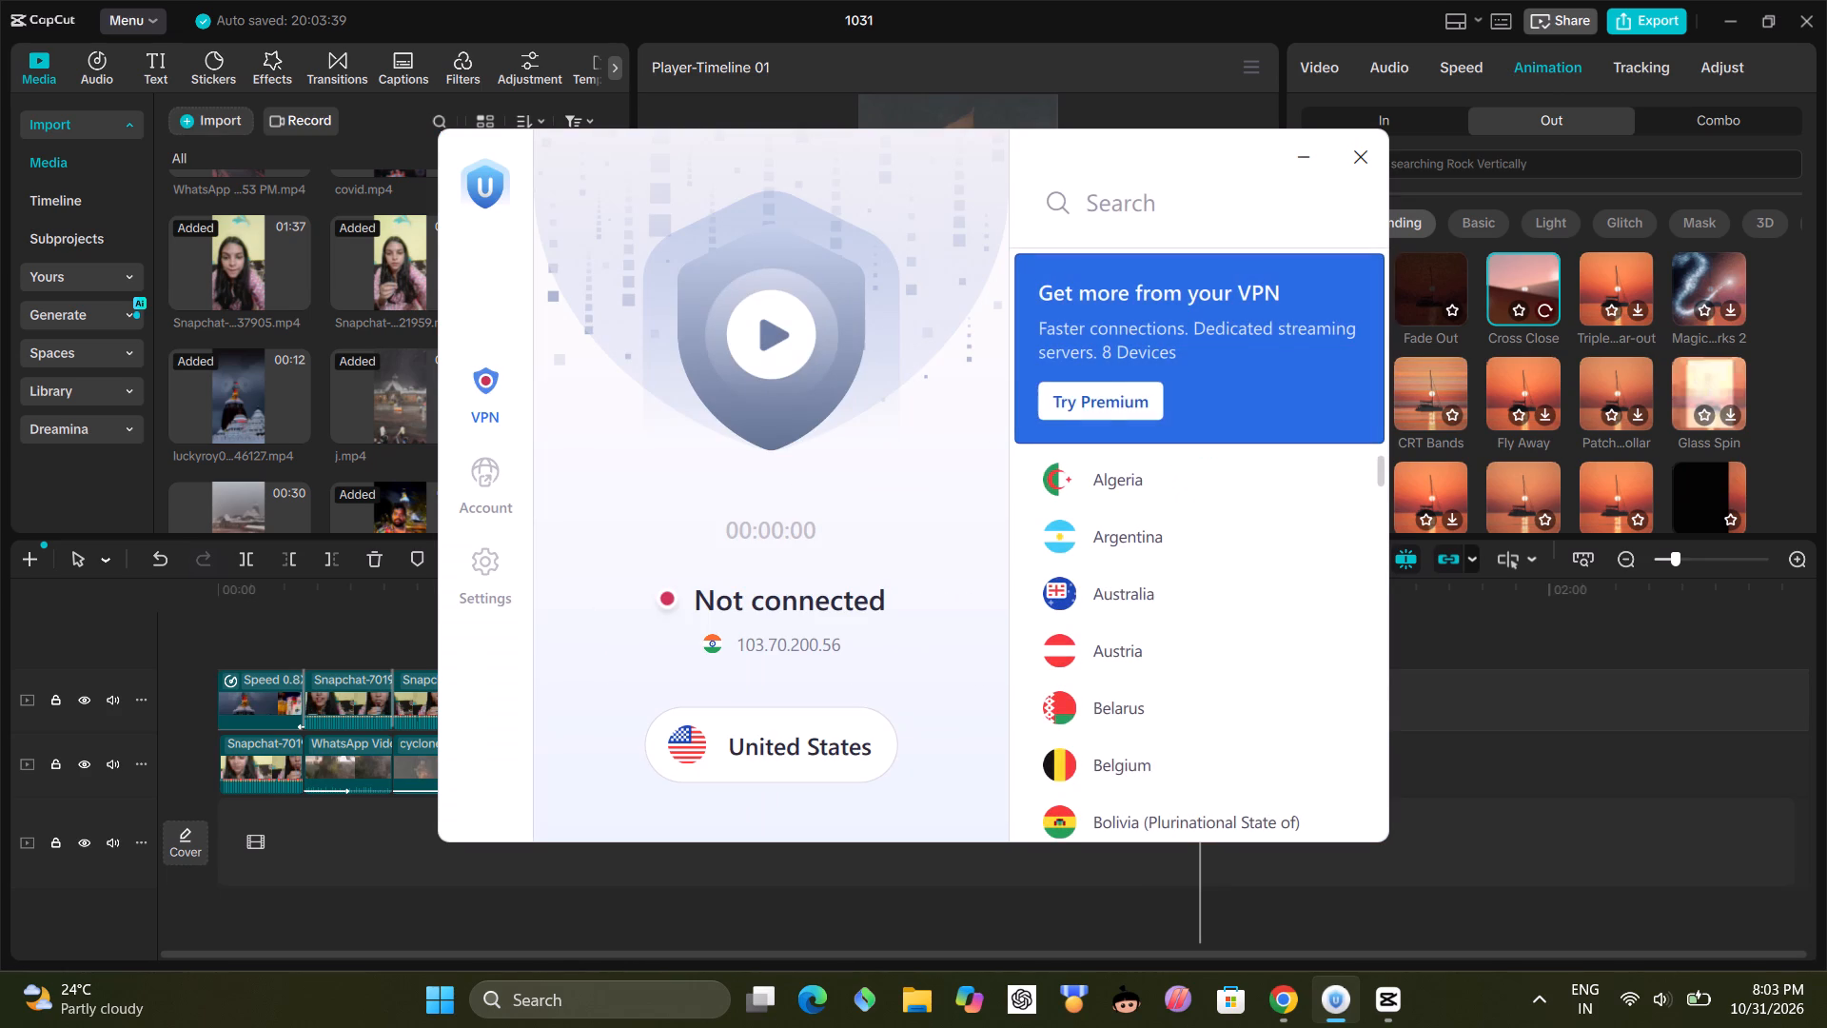
click(781, 333)
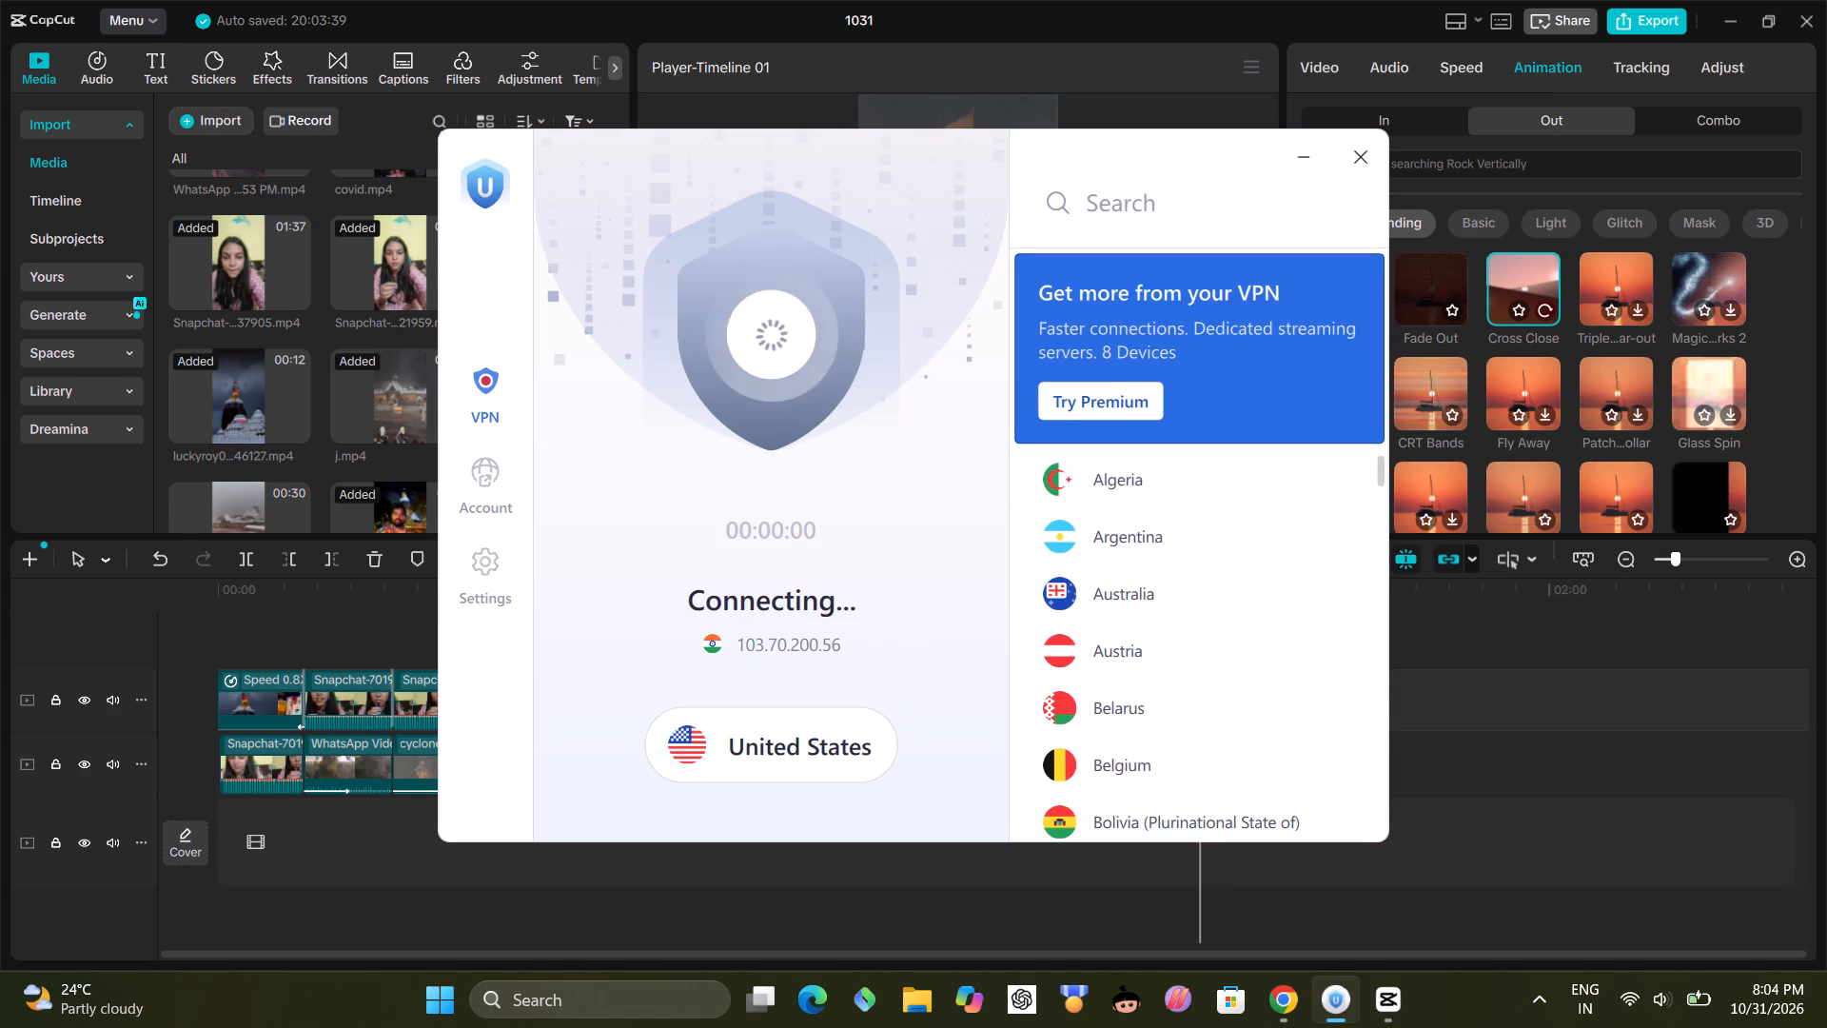
click(1362, 163)
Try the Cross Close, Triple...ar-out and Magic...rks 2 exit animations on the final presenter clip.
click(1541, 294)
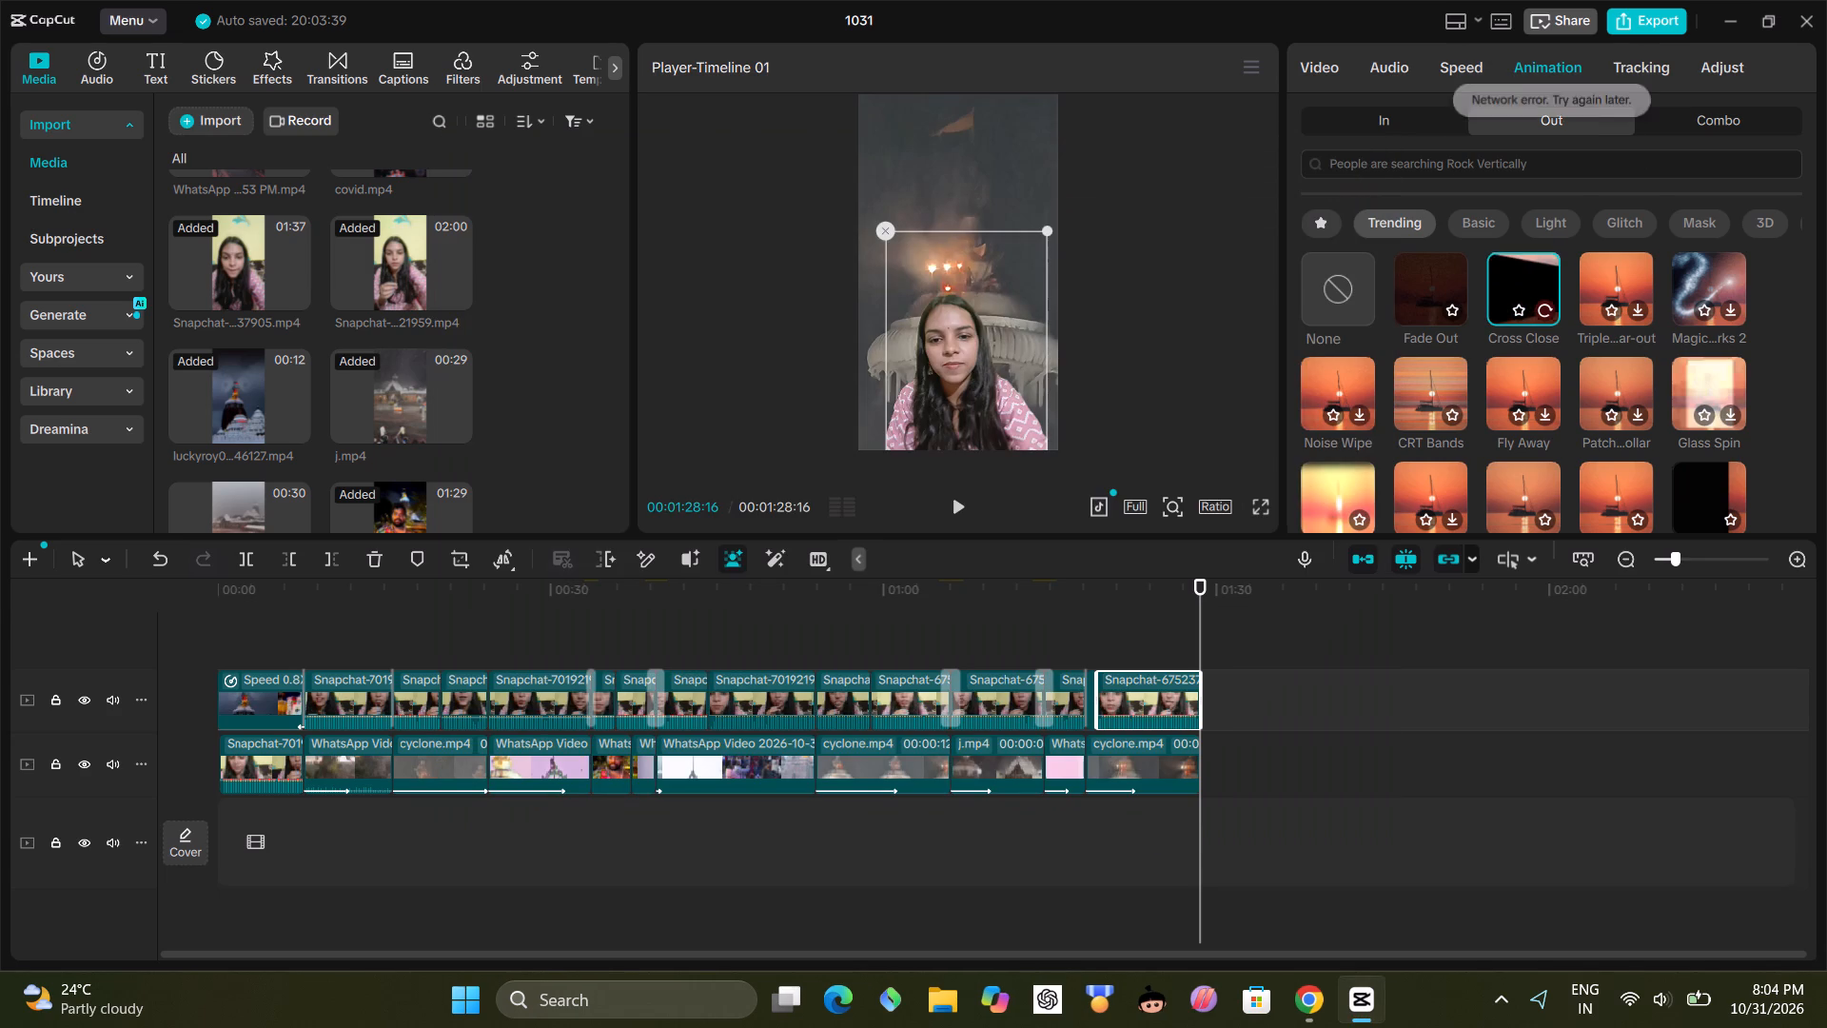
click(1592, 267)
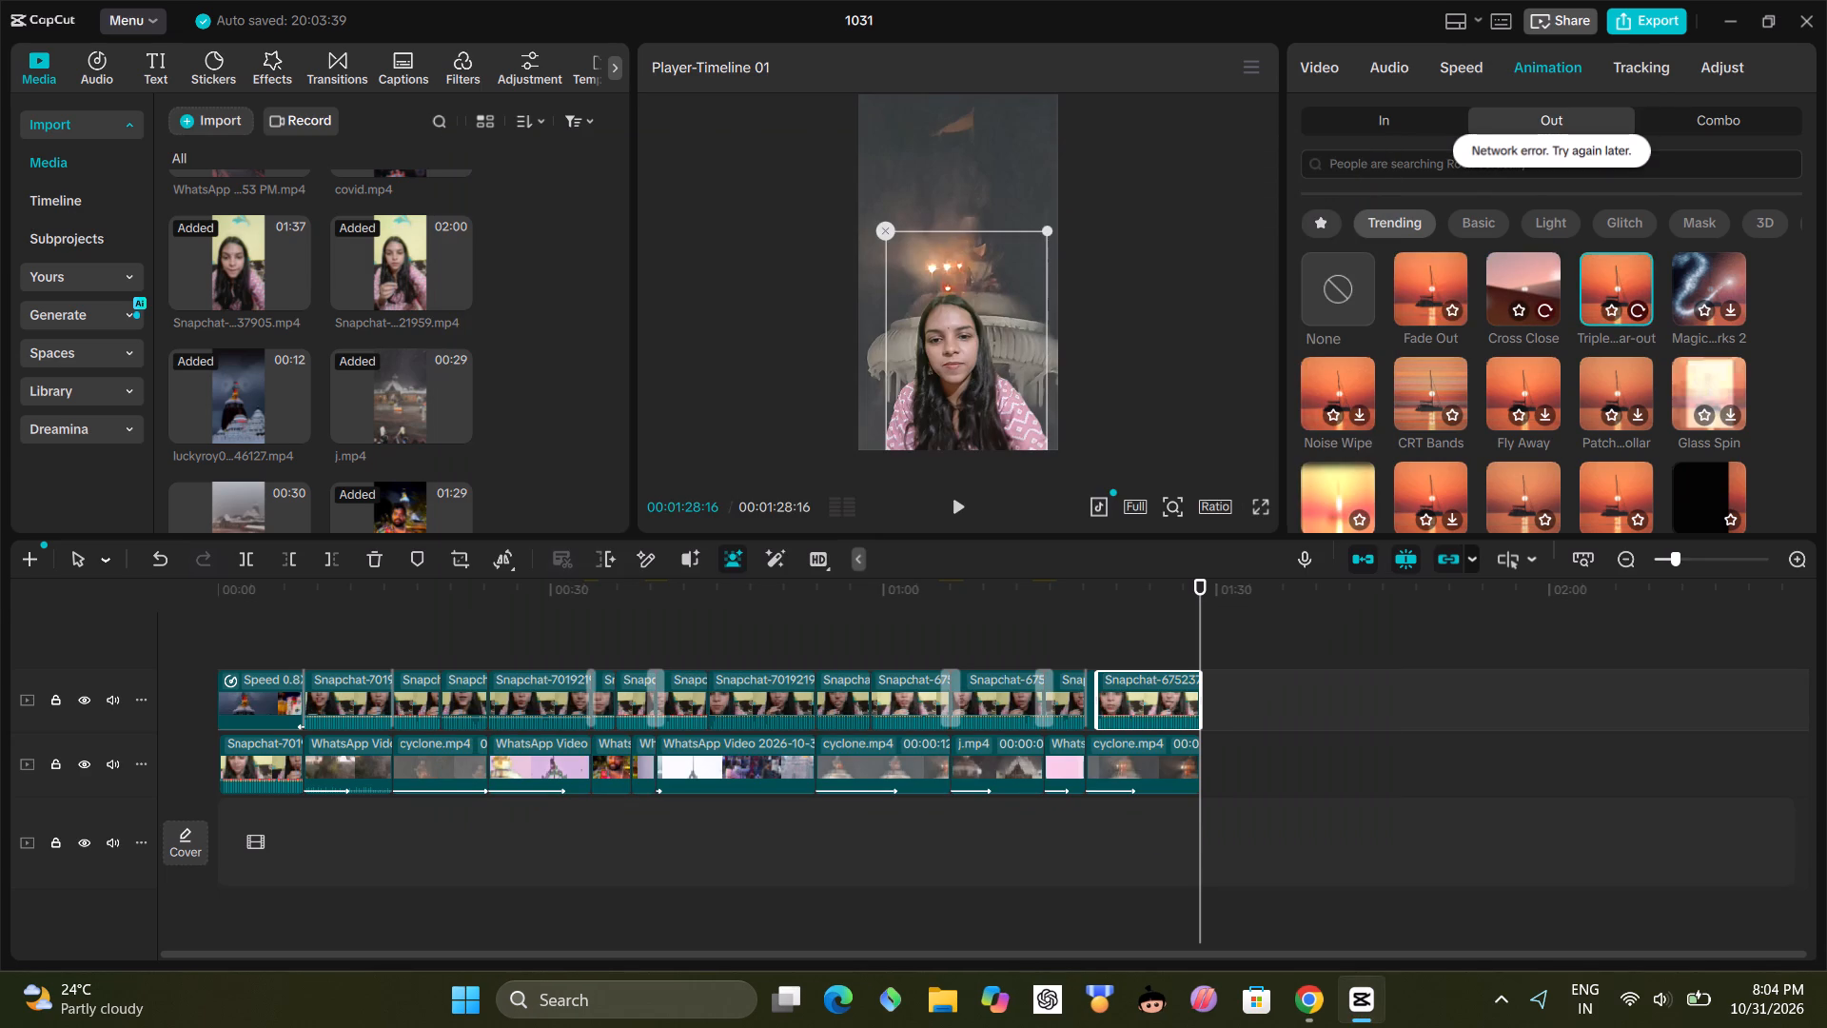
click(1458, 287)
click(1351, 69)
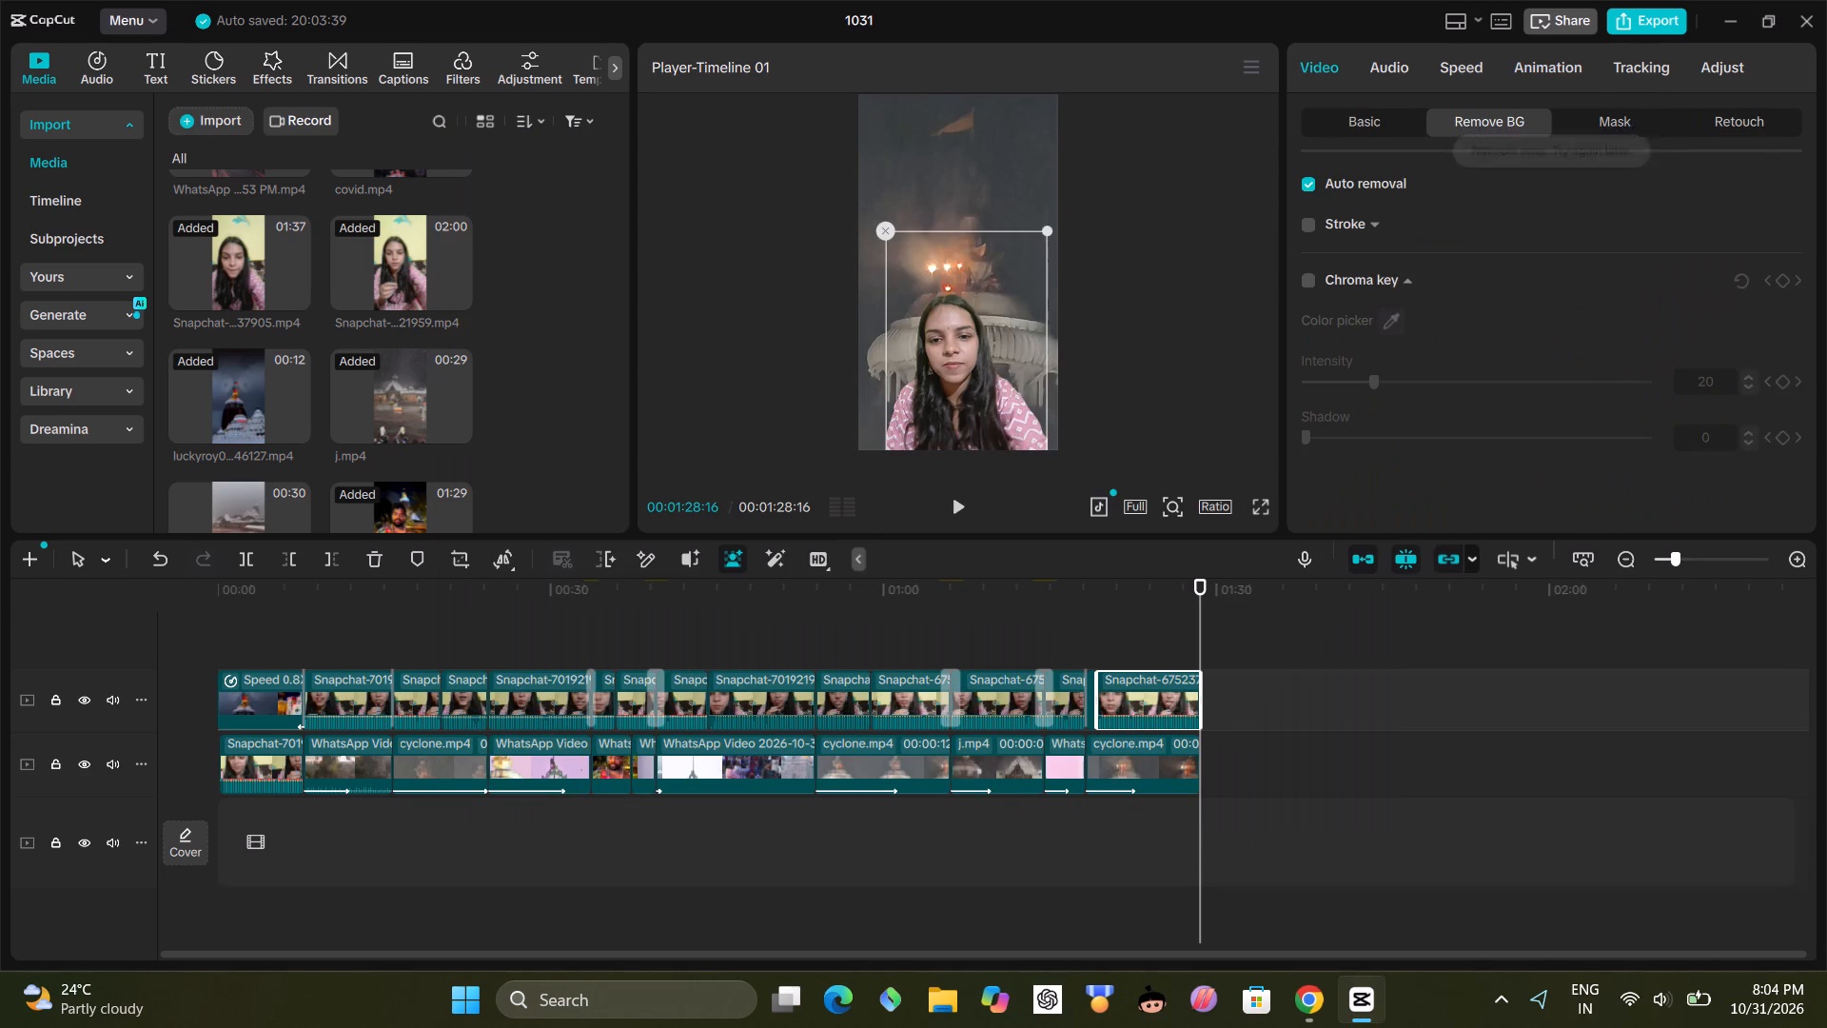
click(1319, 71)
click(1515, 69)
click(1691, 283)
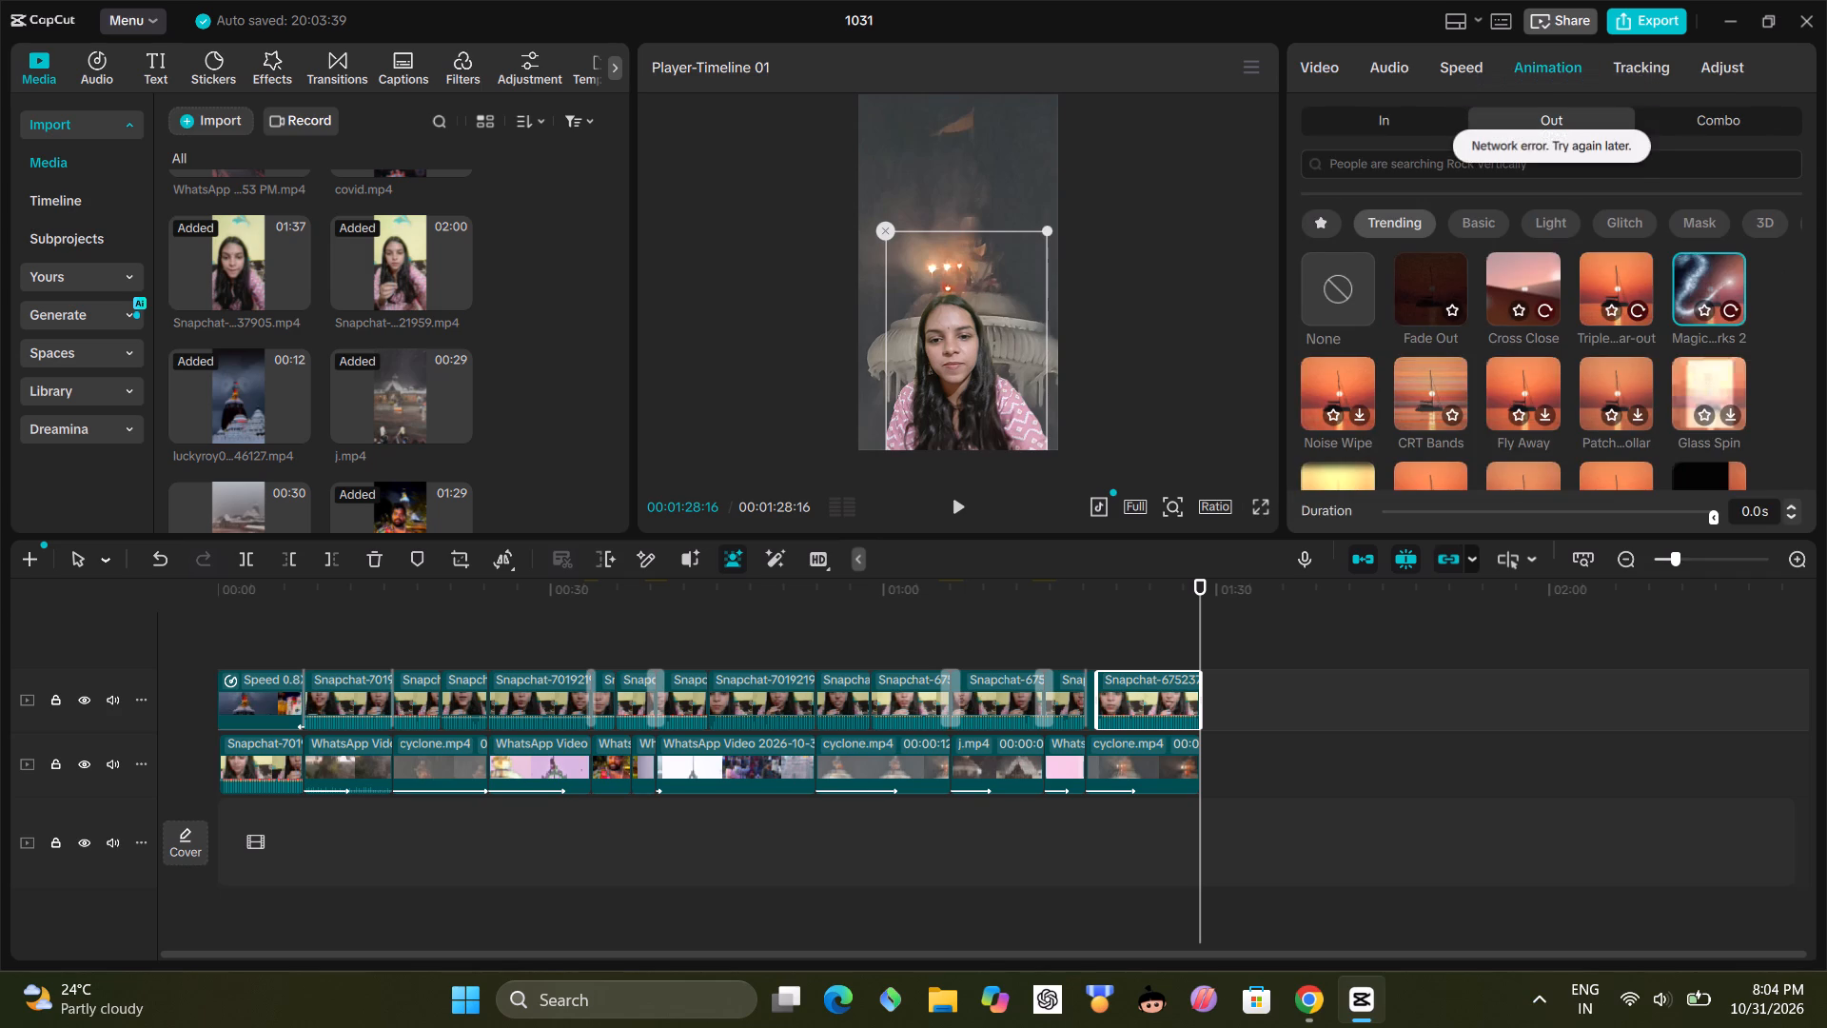
Apply the Fade Out exit animation with a 0.5 s duration to the final presenter clip.
click(1394, 288)
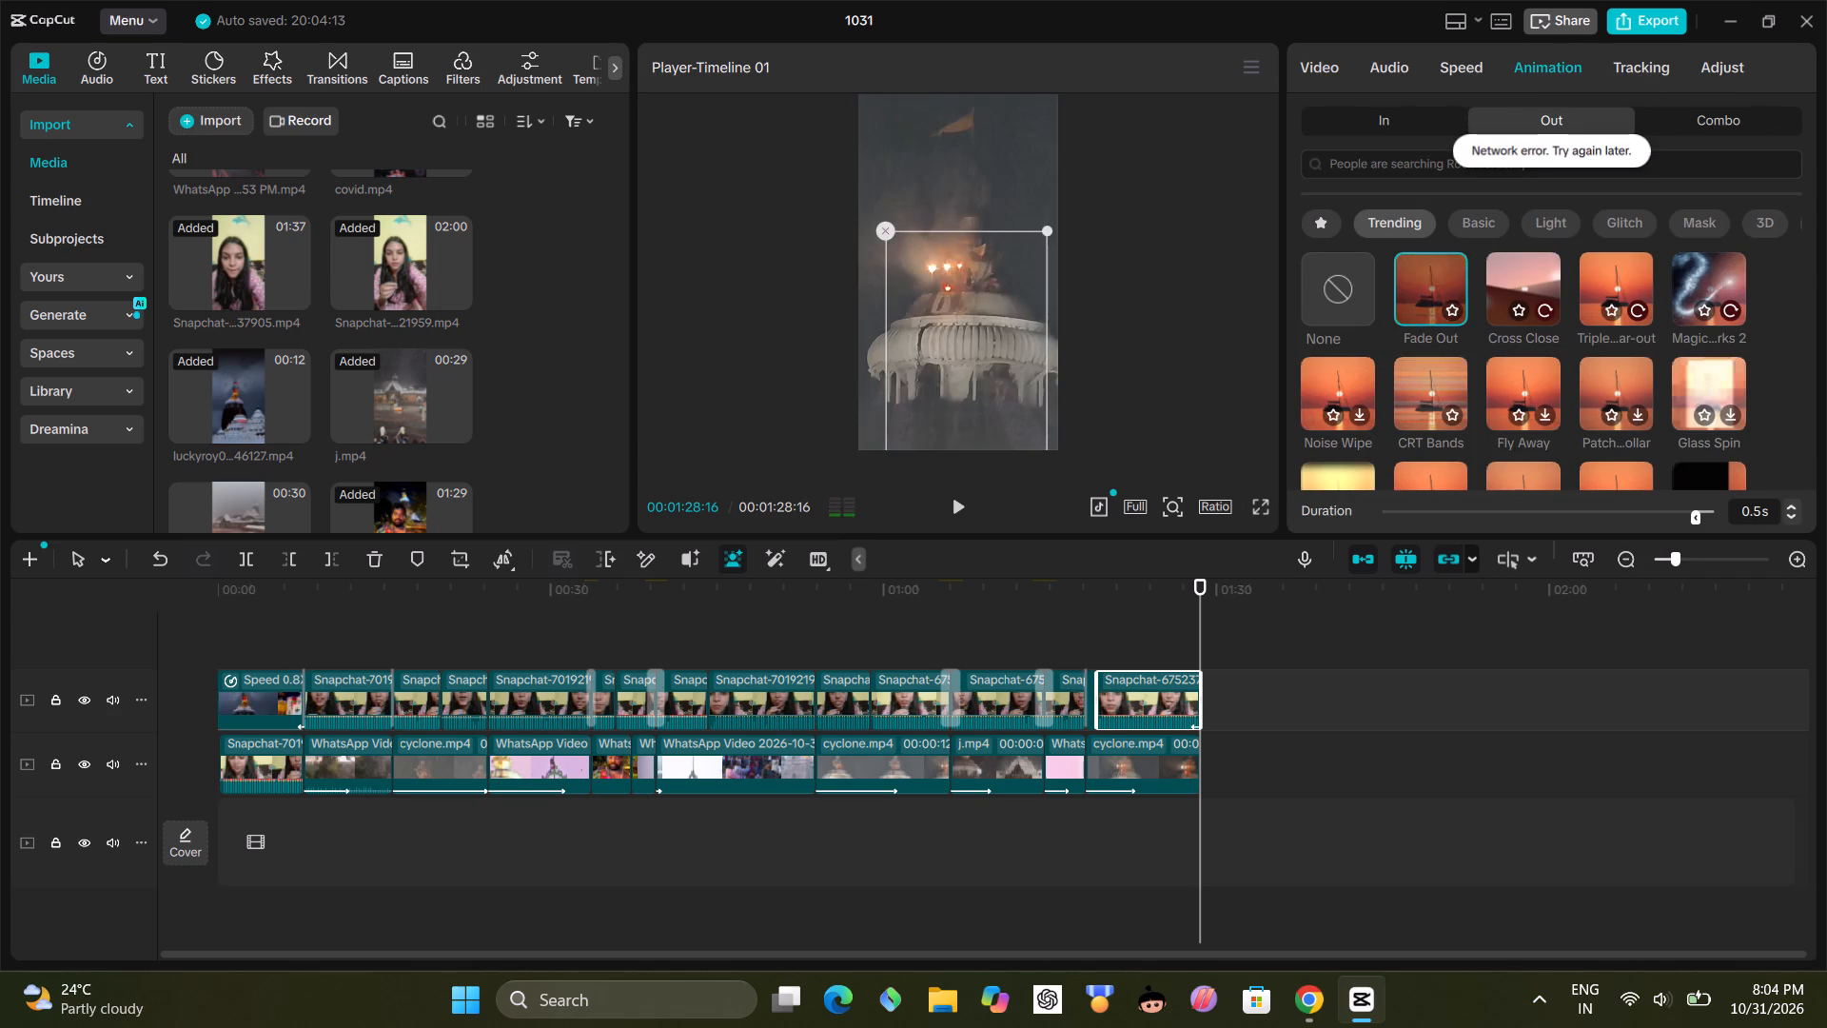
click(1525, 271)
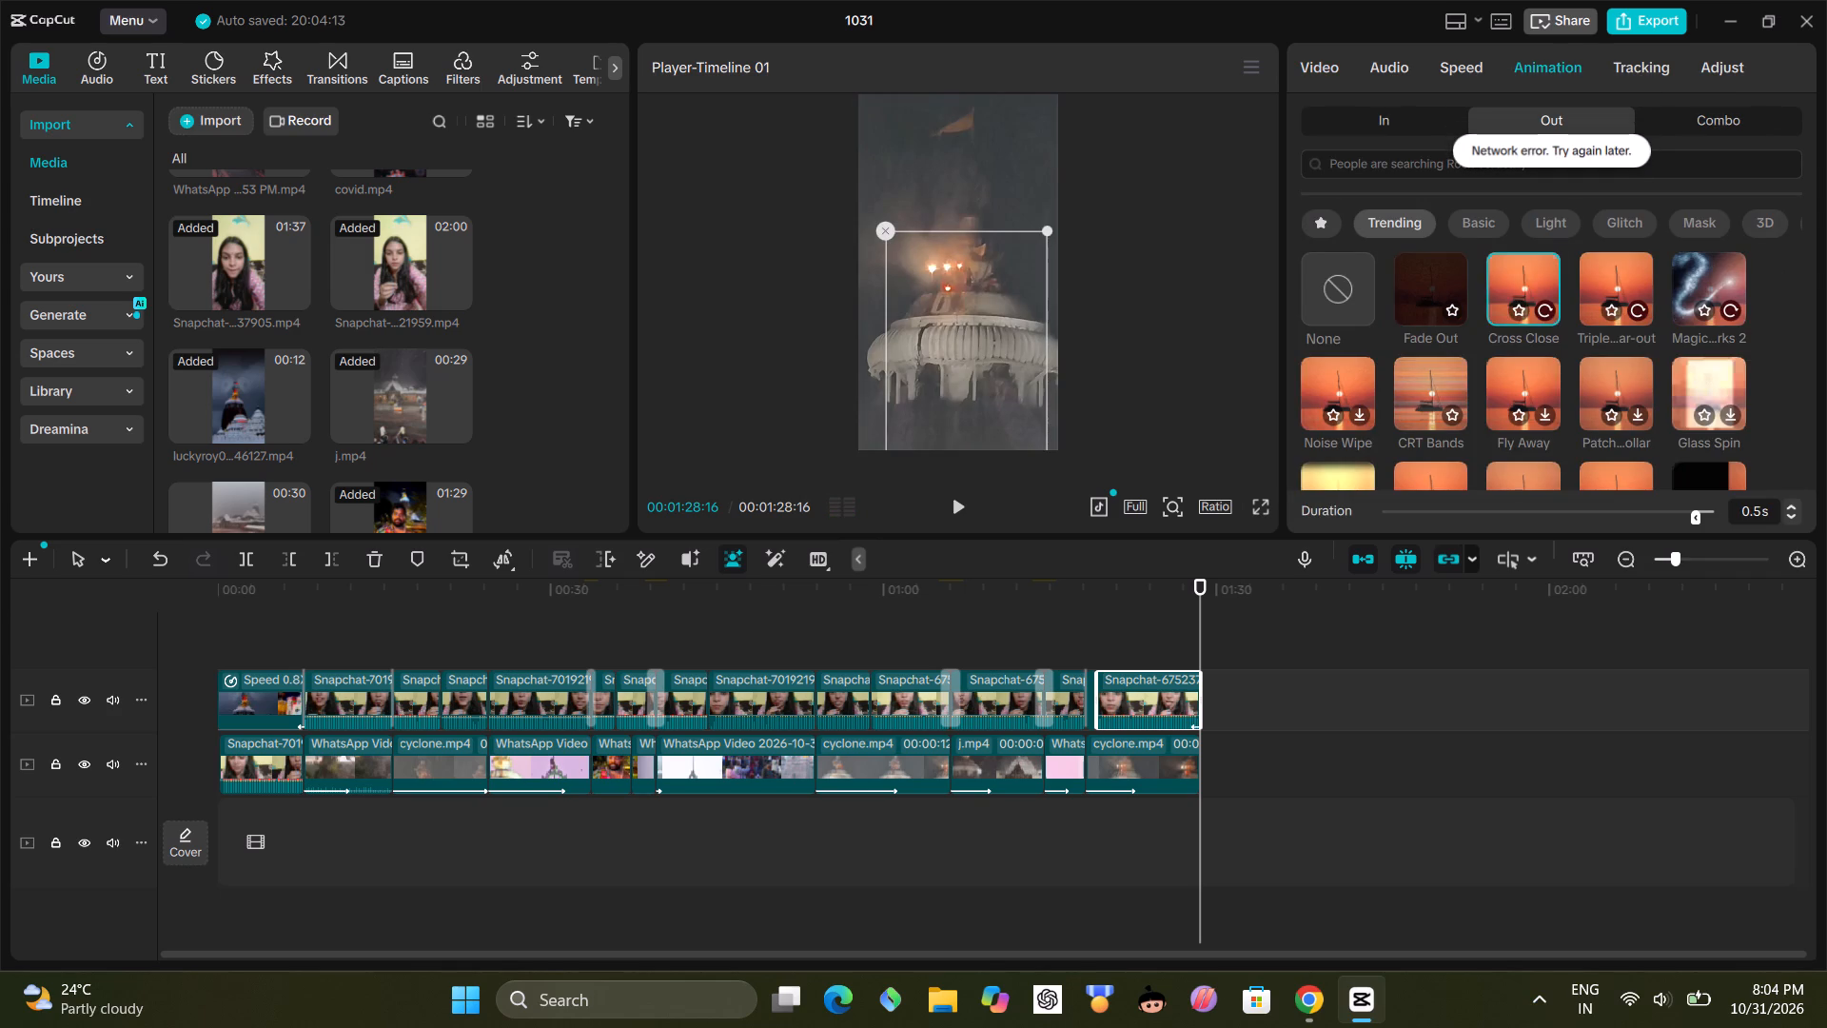
click(1395, 269)
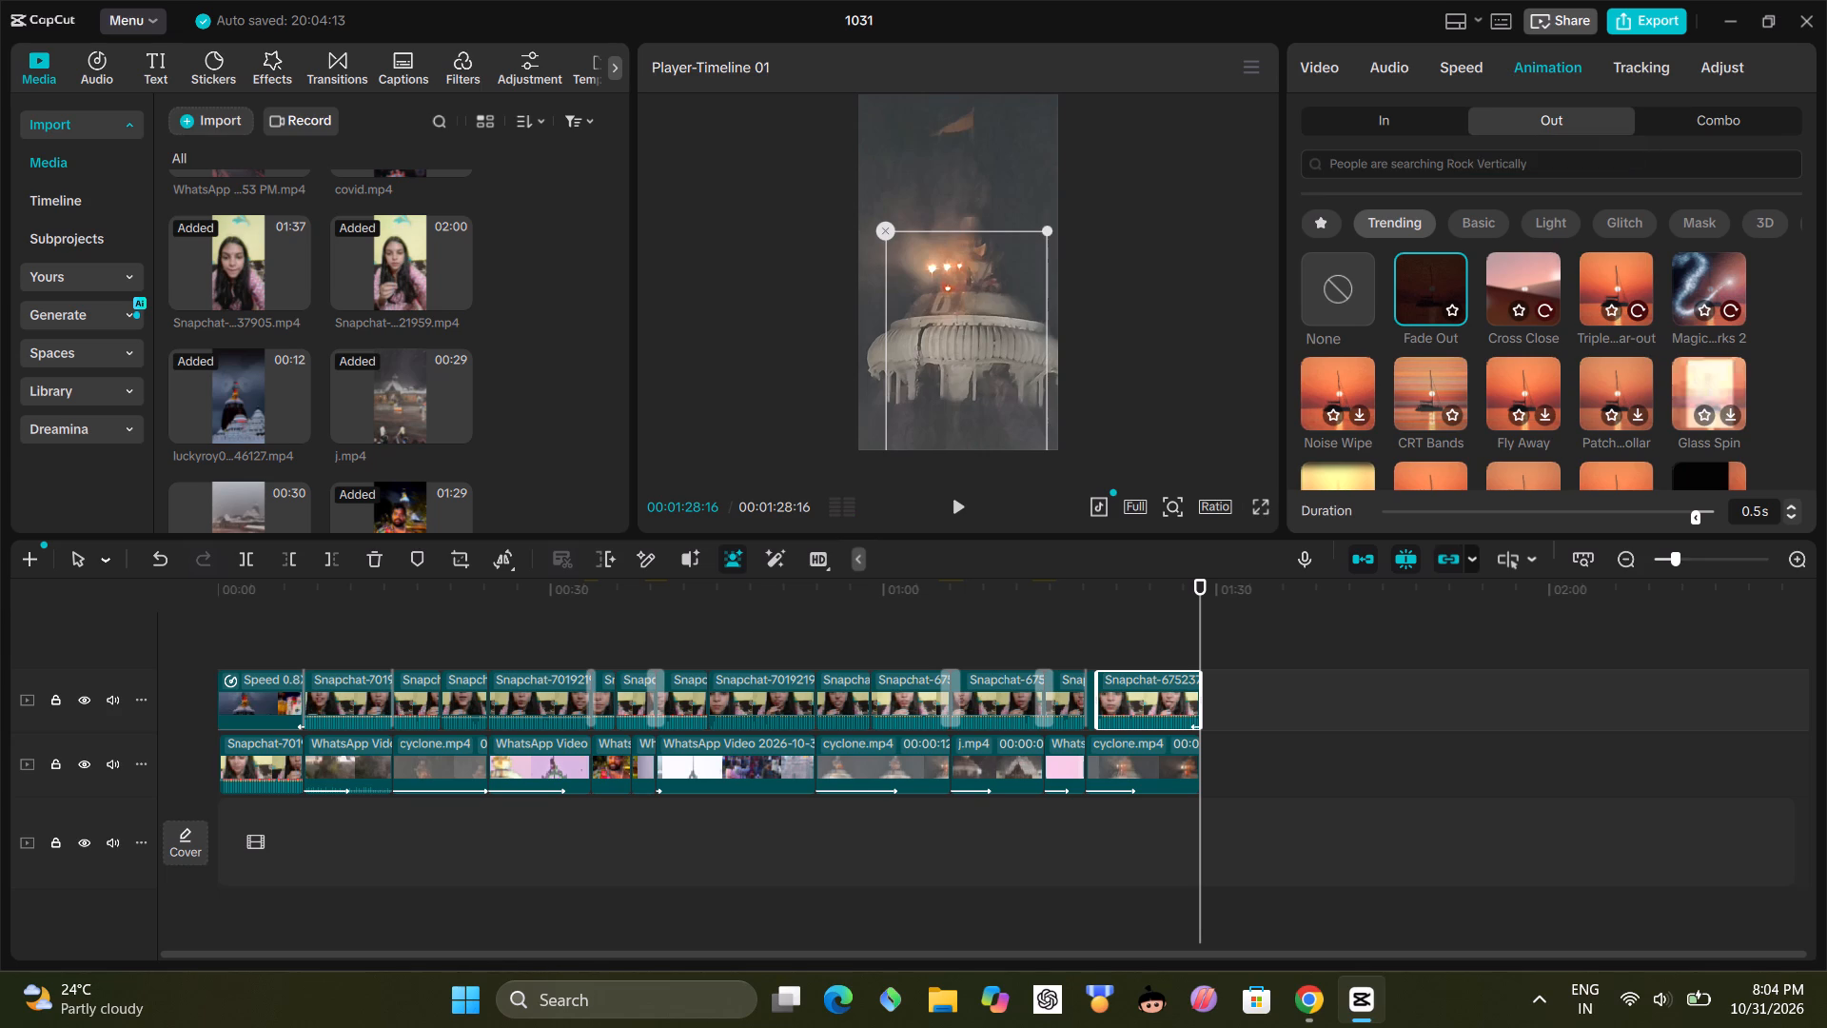
Play the video from about 00:01:09 to the end to check the presenter's fade-out.
click(990, 635)
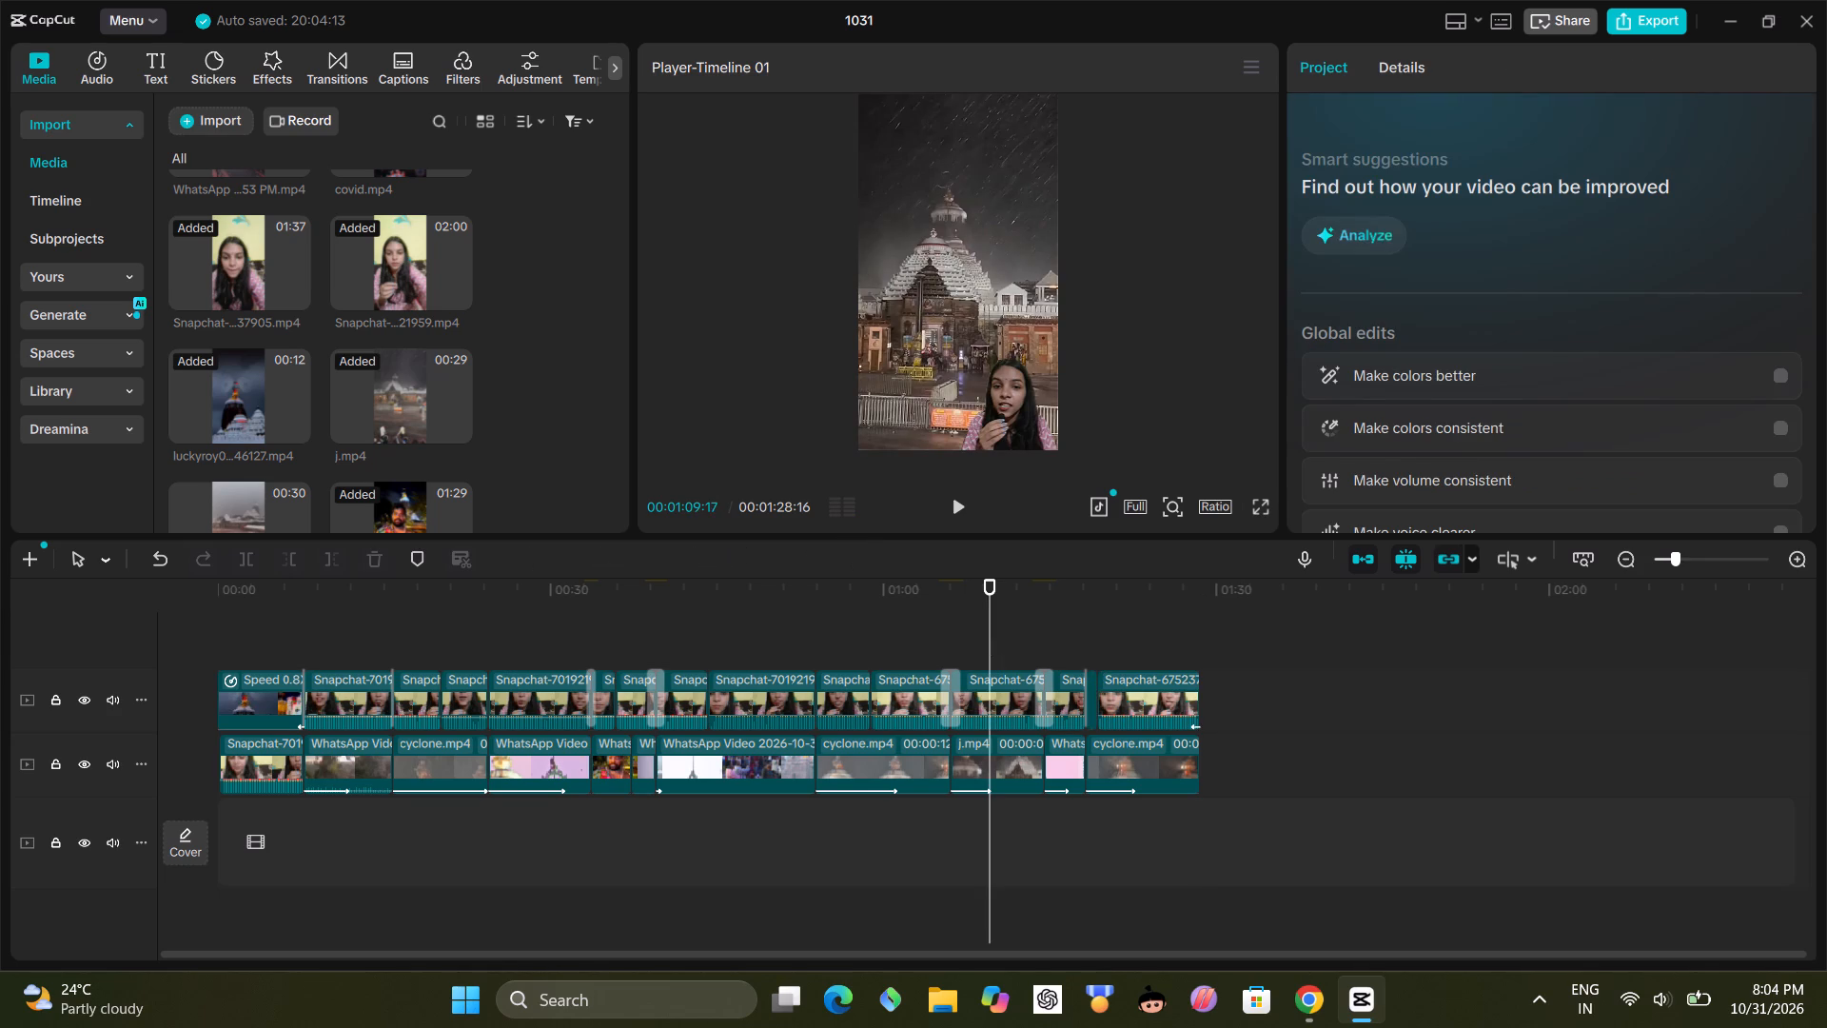
click(957, 508)
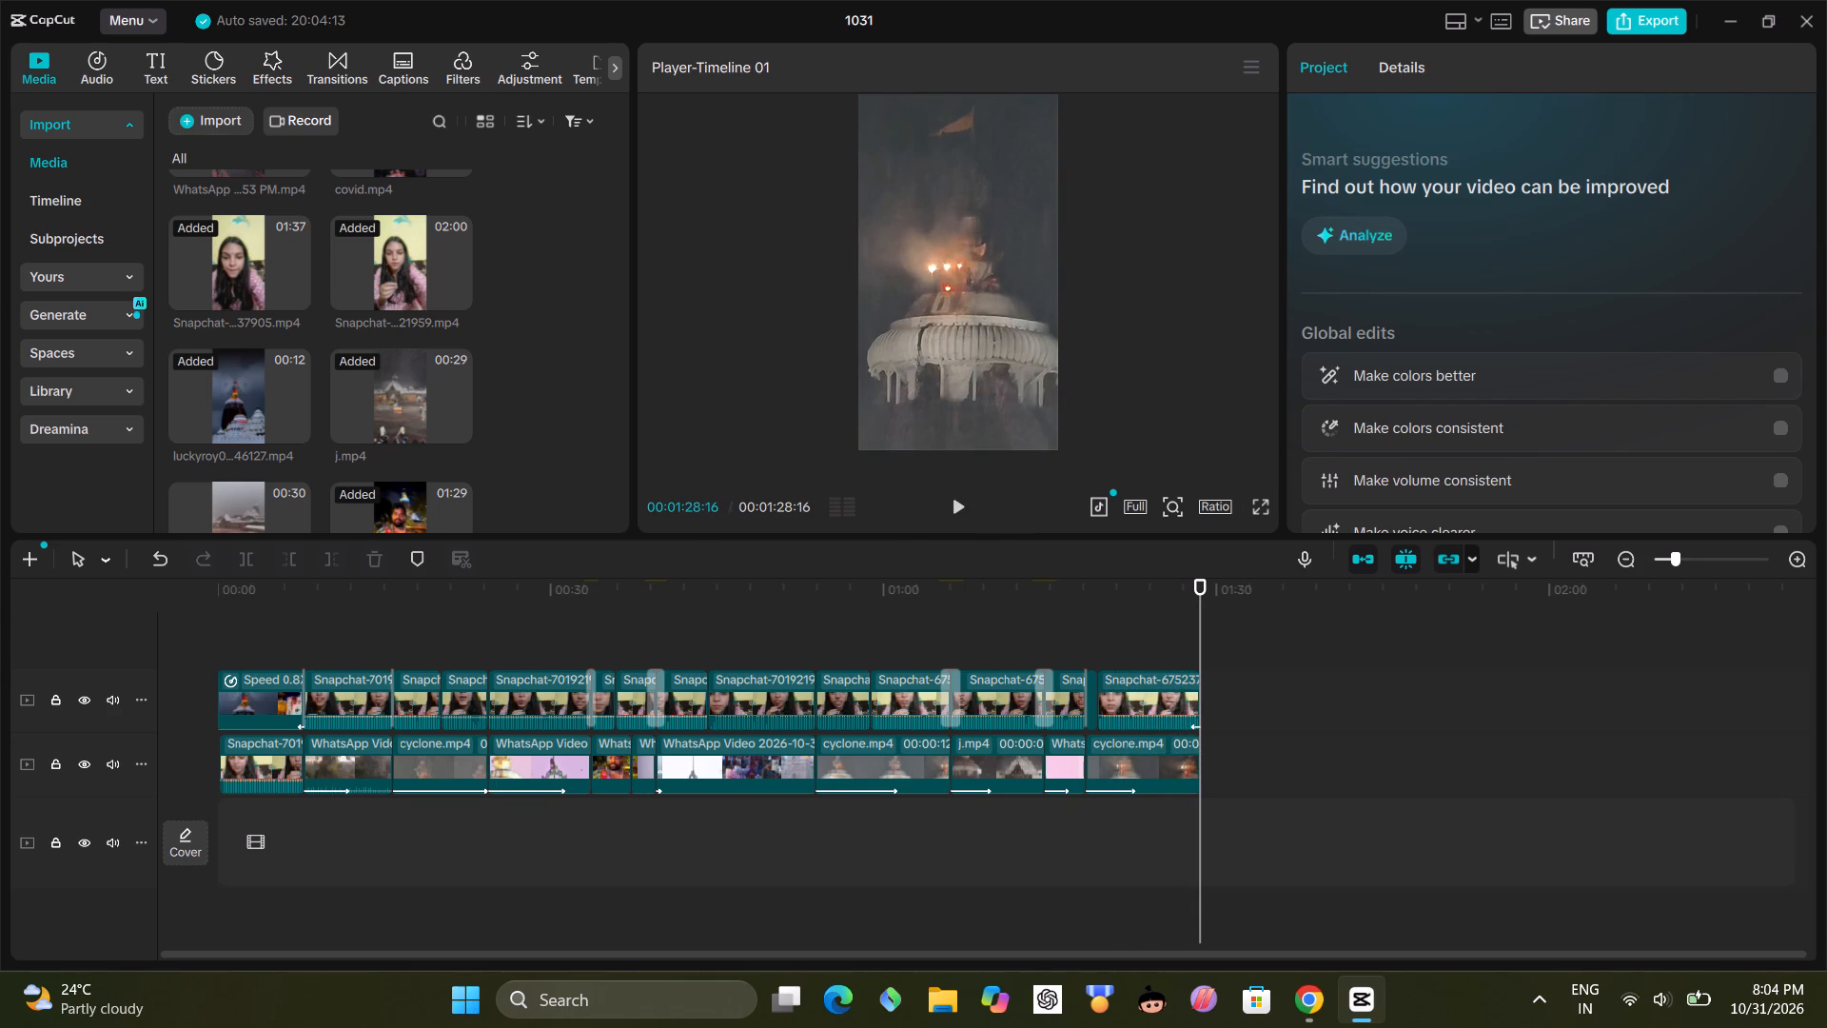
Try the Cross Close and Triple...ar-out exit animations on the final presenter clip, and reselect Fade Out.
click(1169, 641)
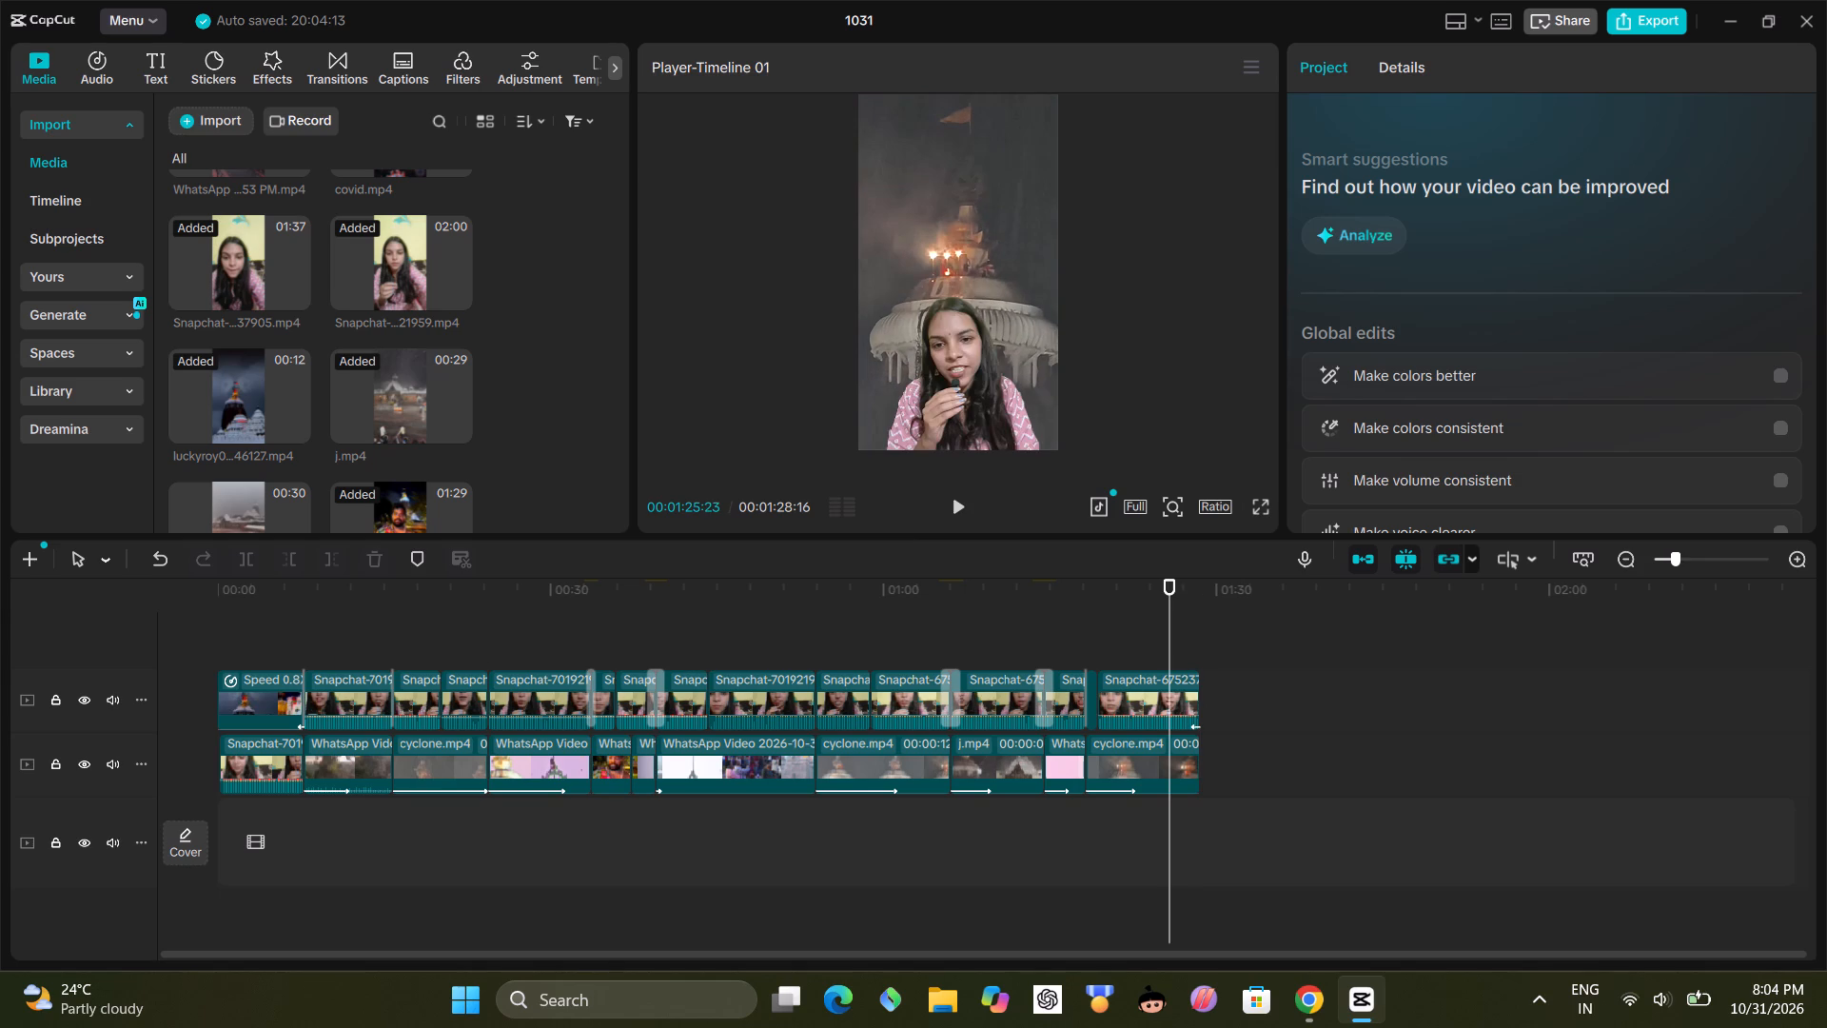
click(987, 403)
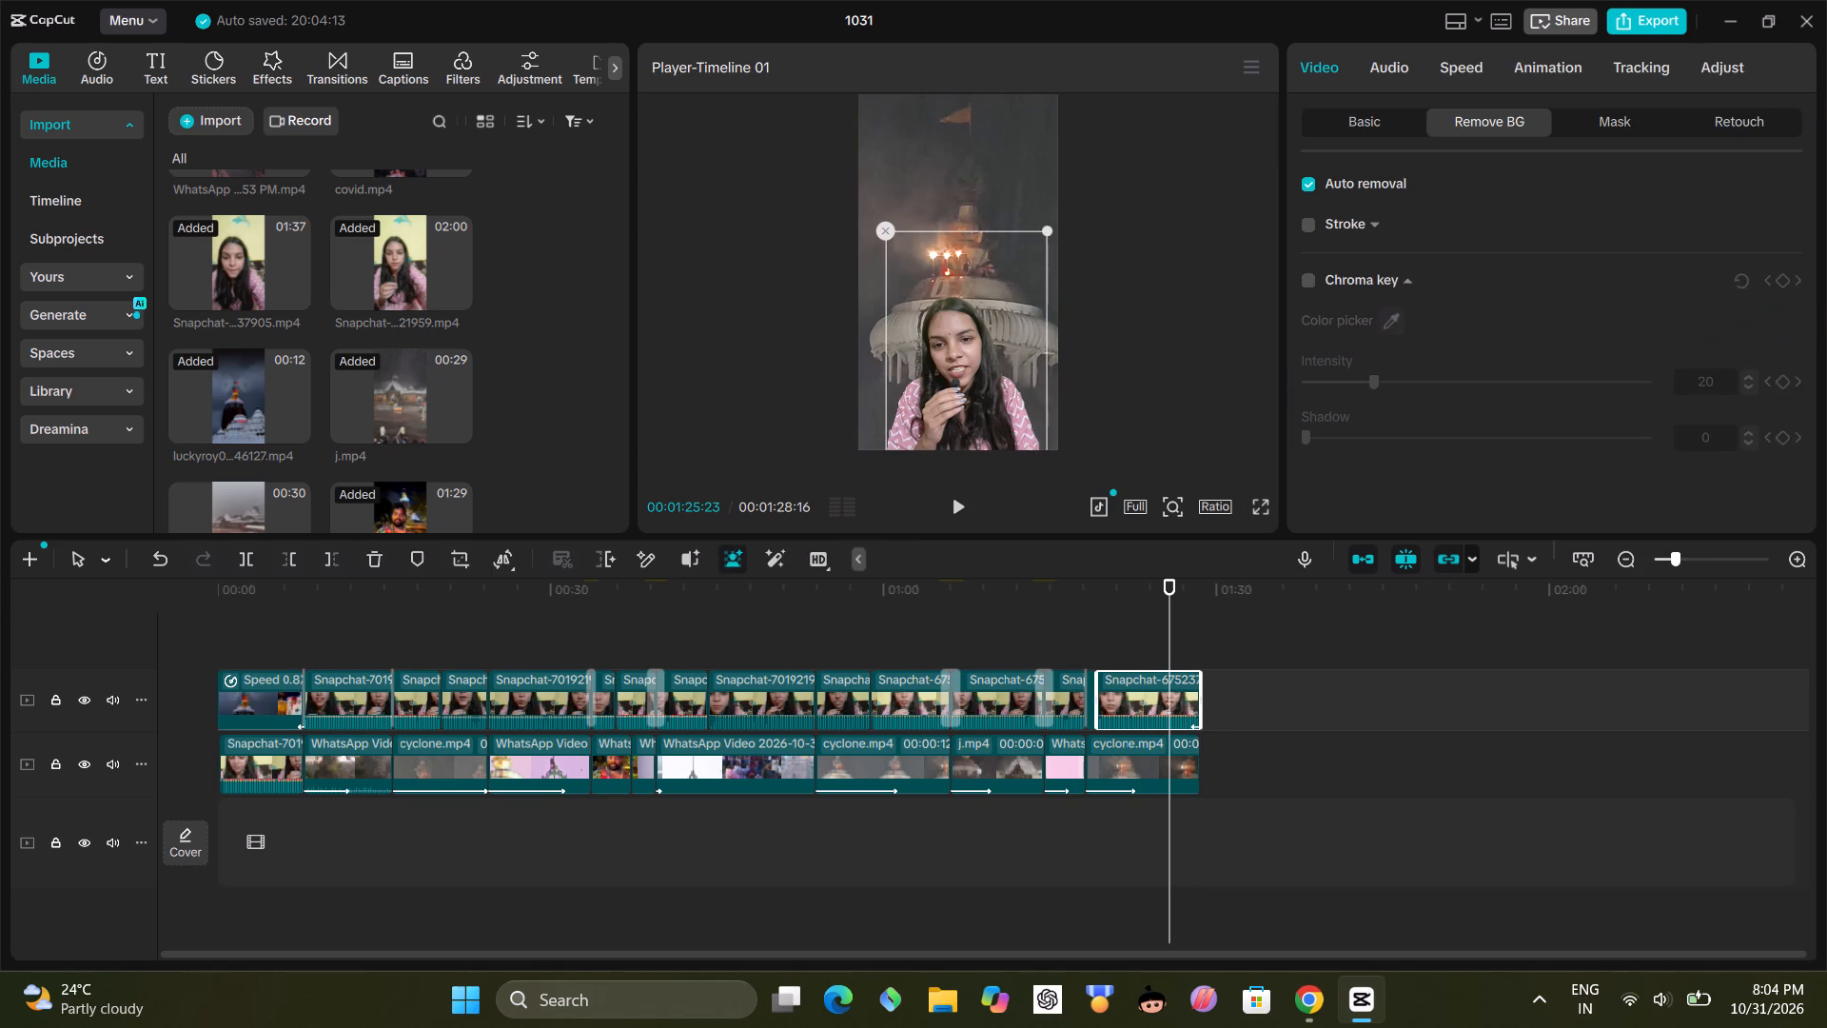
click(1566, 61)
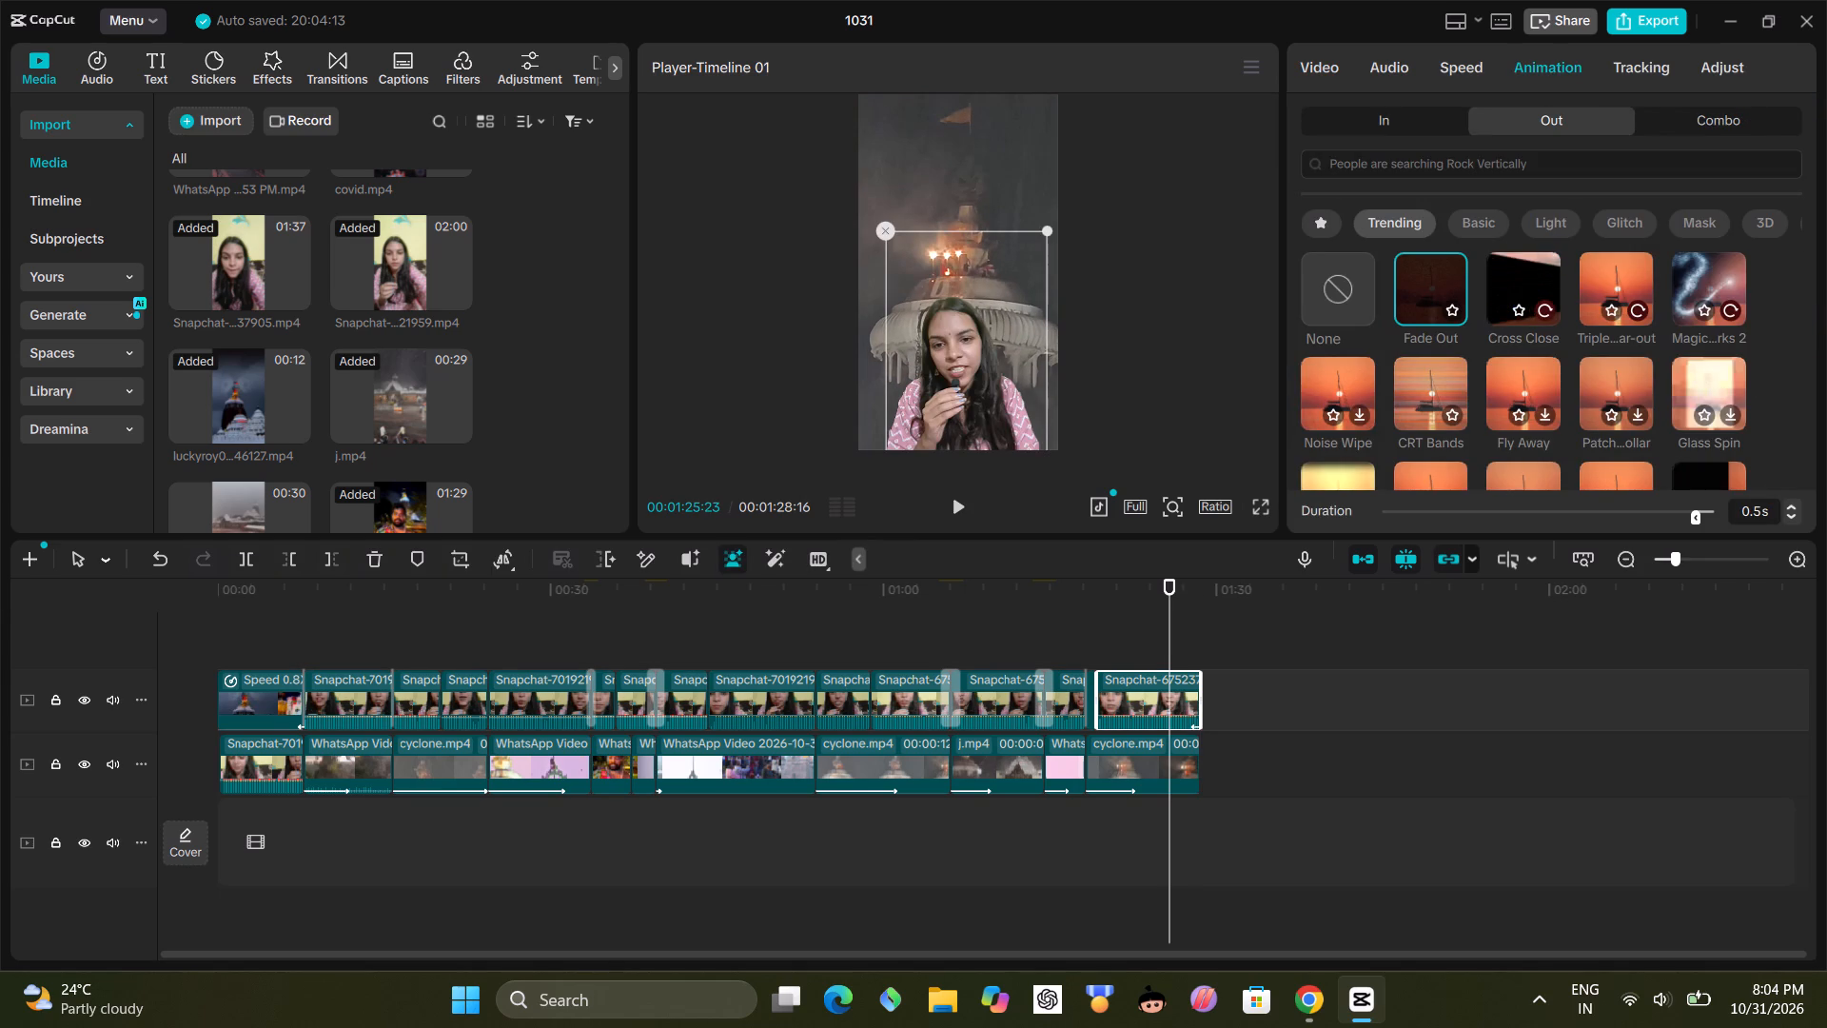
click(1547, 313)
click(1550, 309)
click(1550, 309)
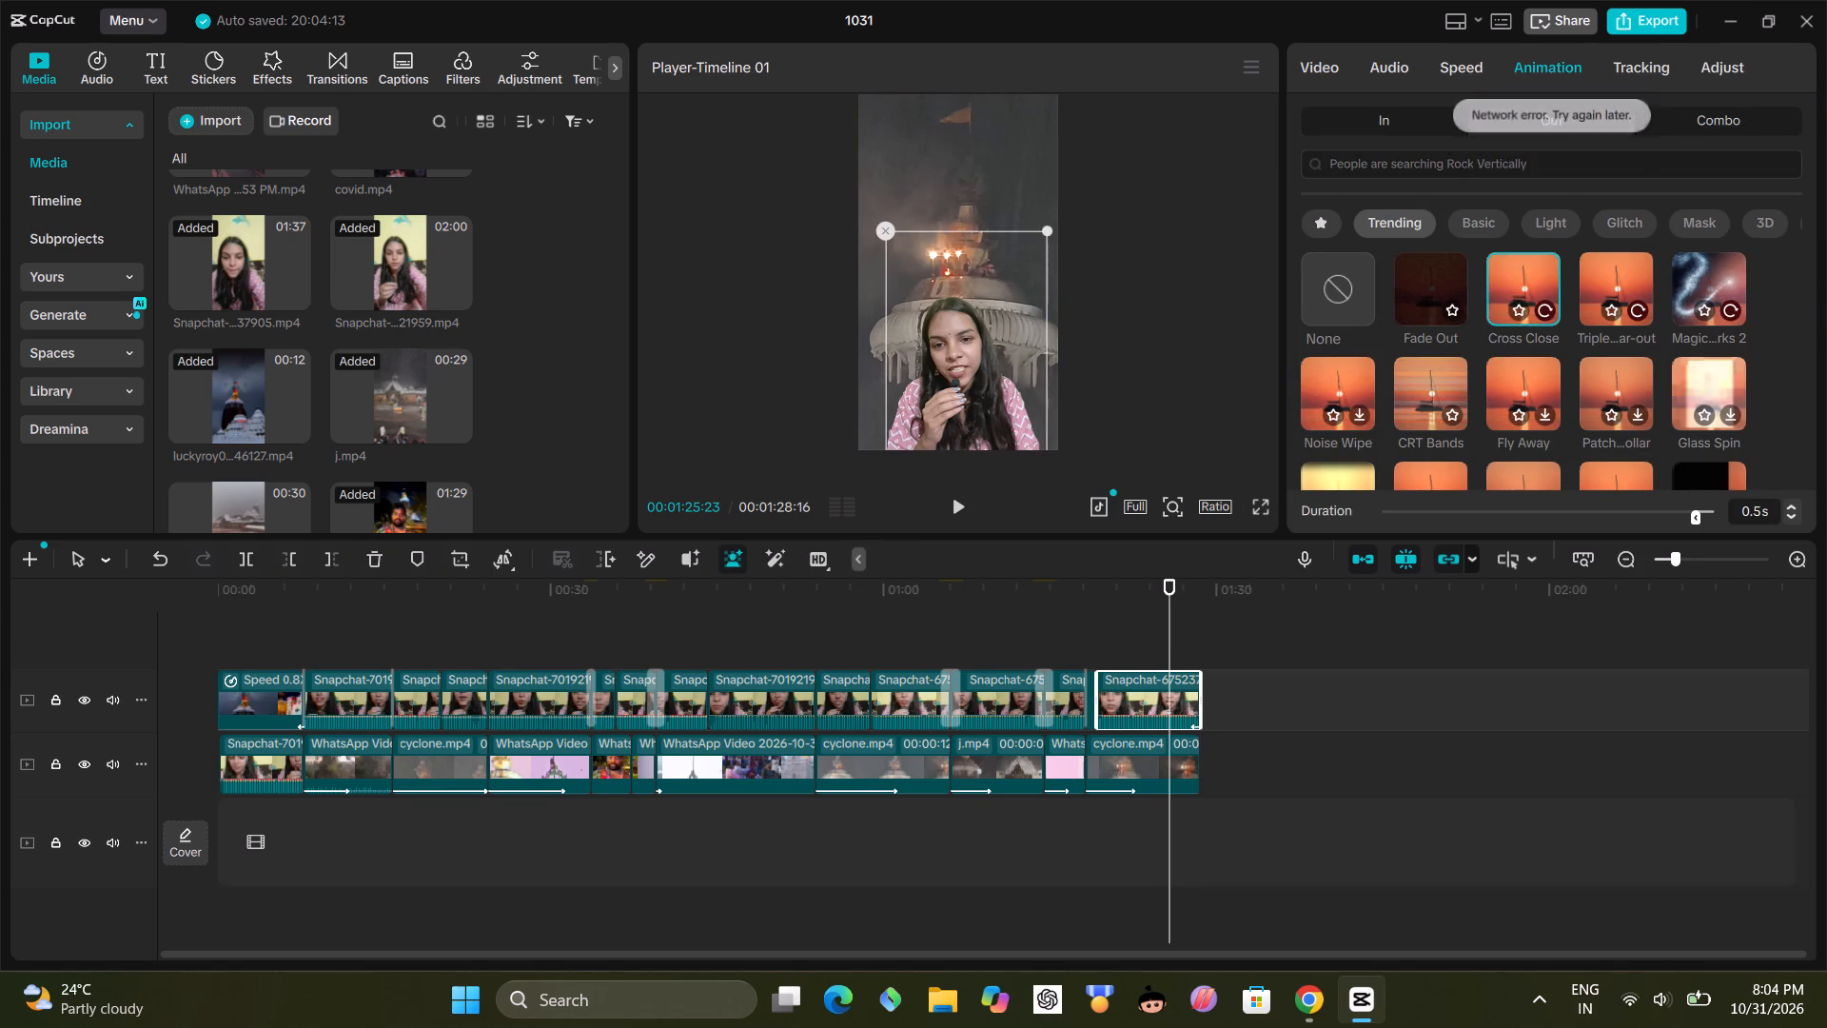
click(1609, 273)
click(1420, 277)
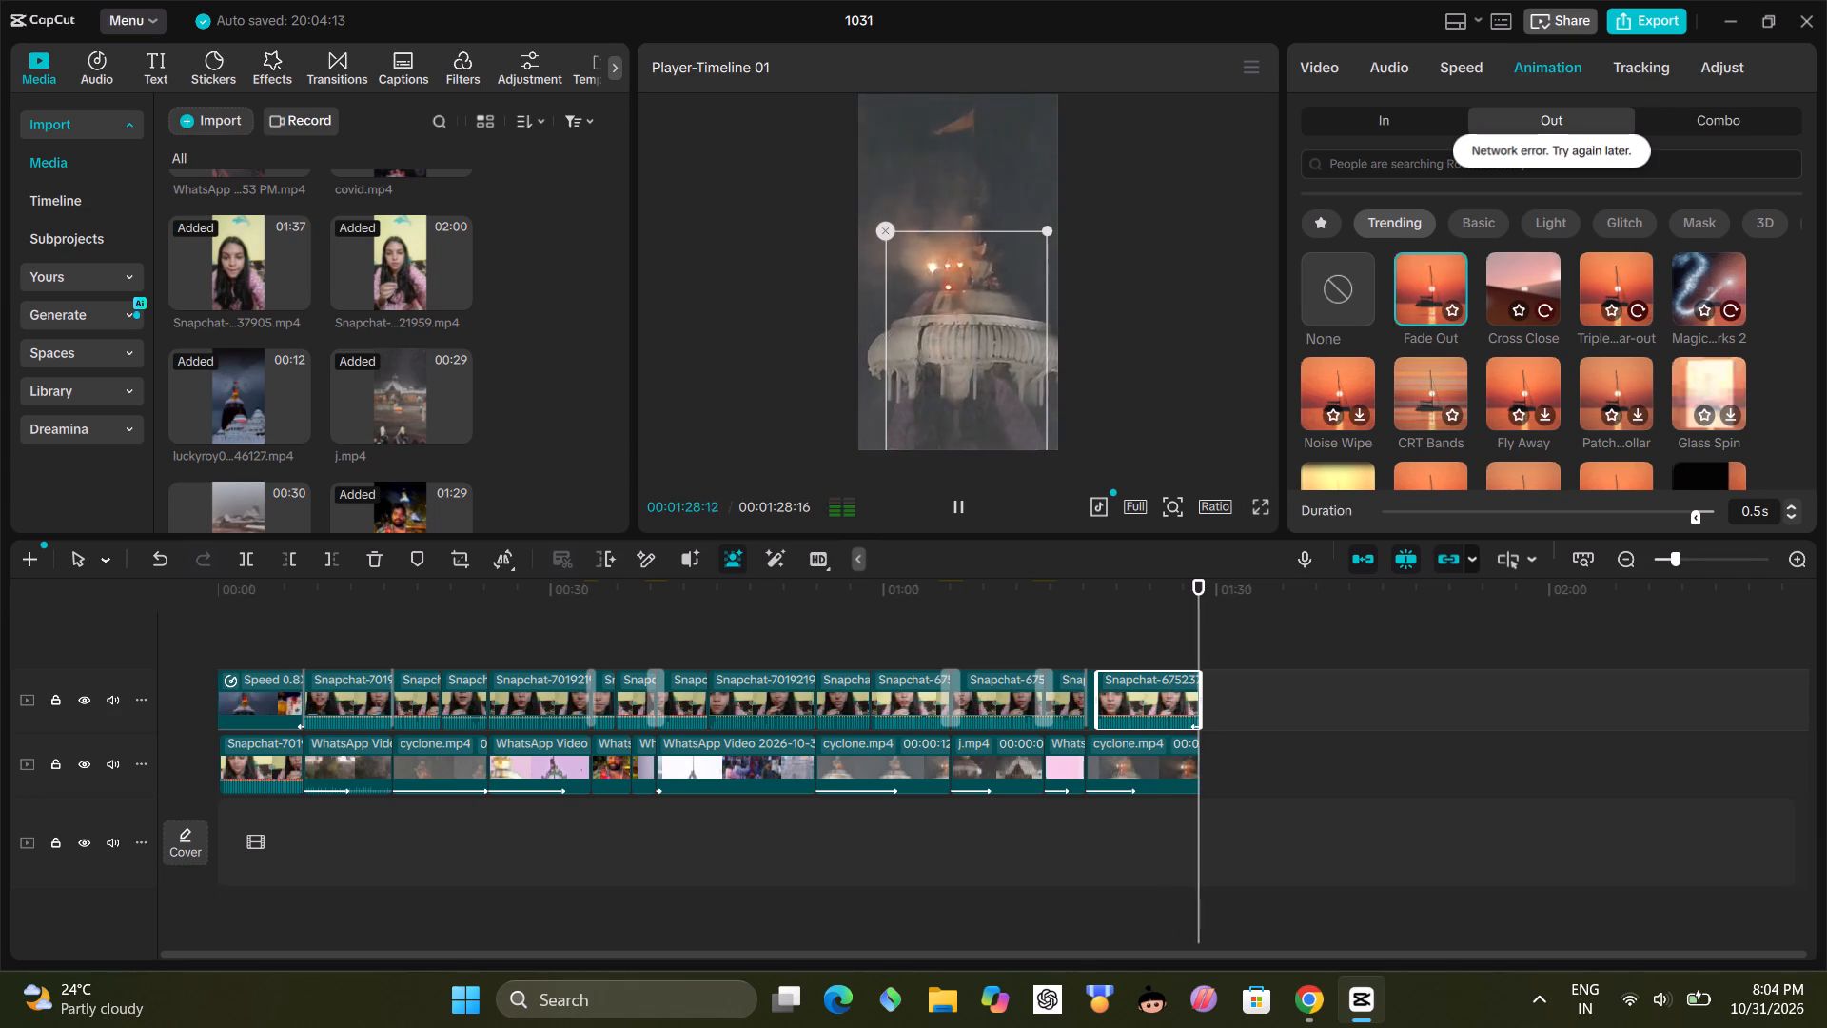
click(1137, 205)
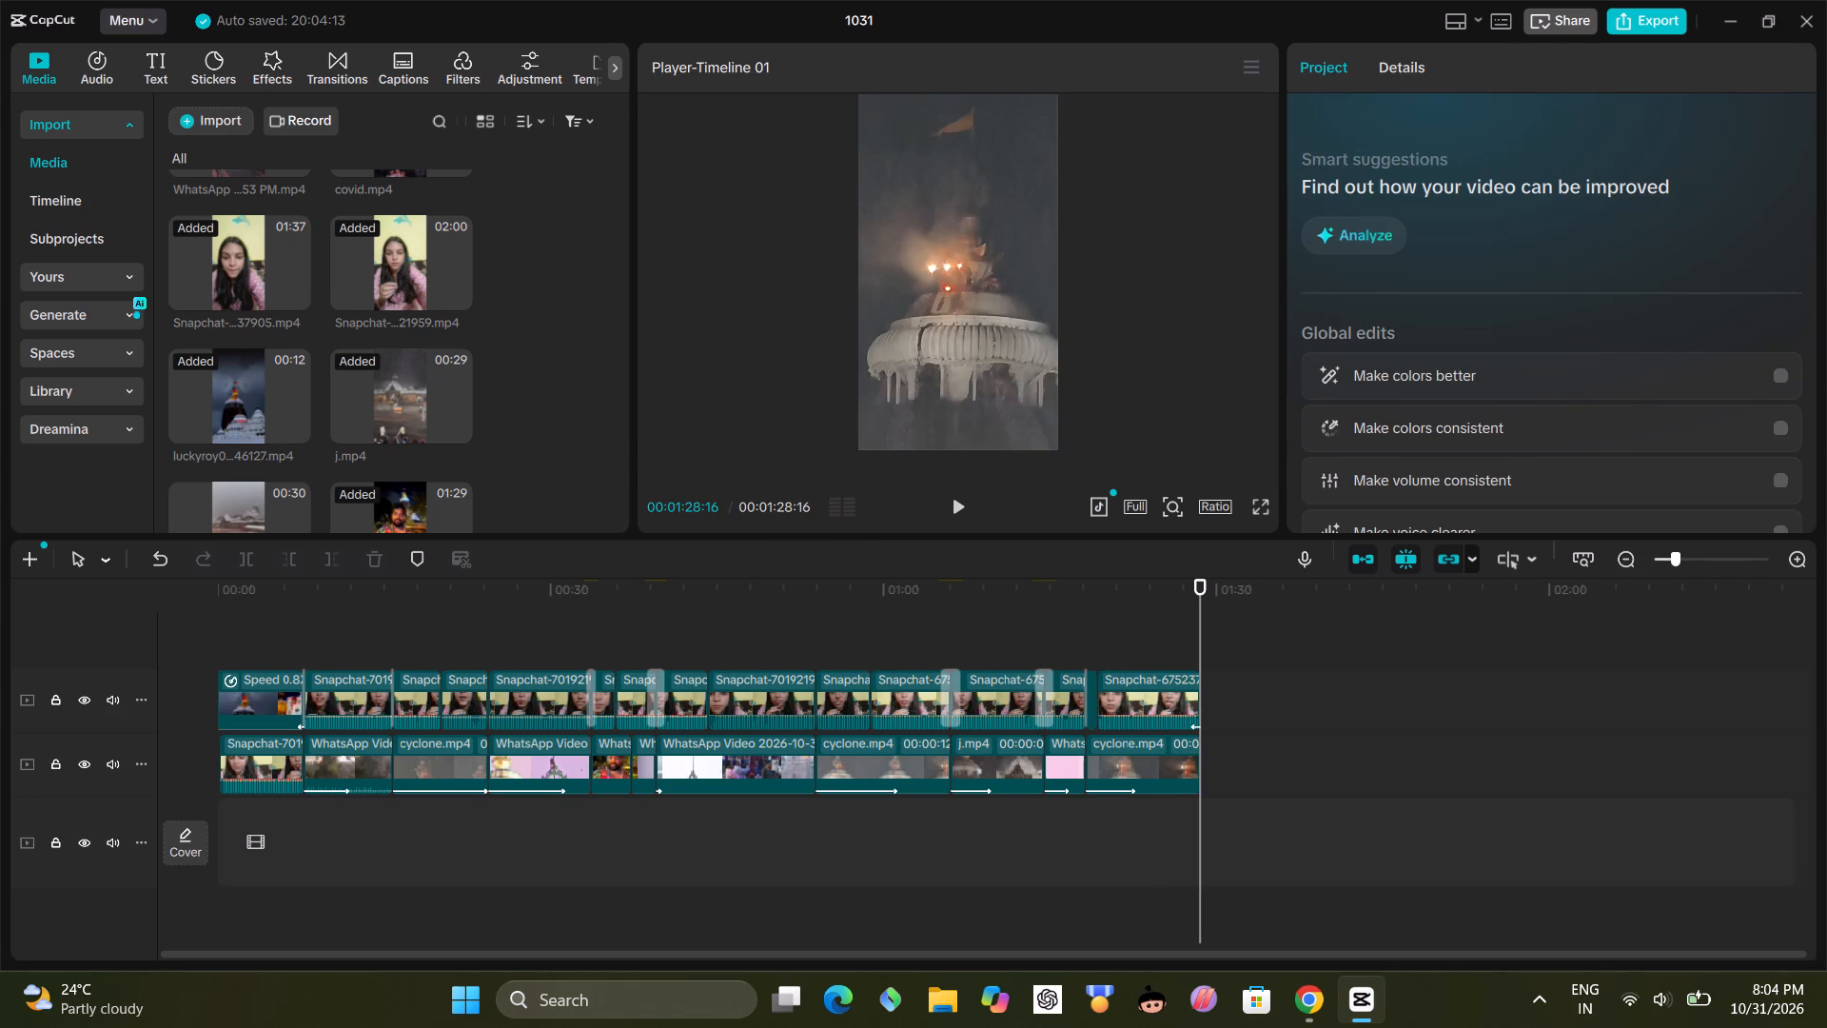
Play the video from the beginning to about 00:00:12 to review the opening and the storm footage.
click(285, 650)
drag(285, 650, 140, 675)
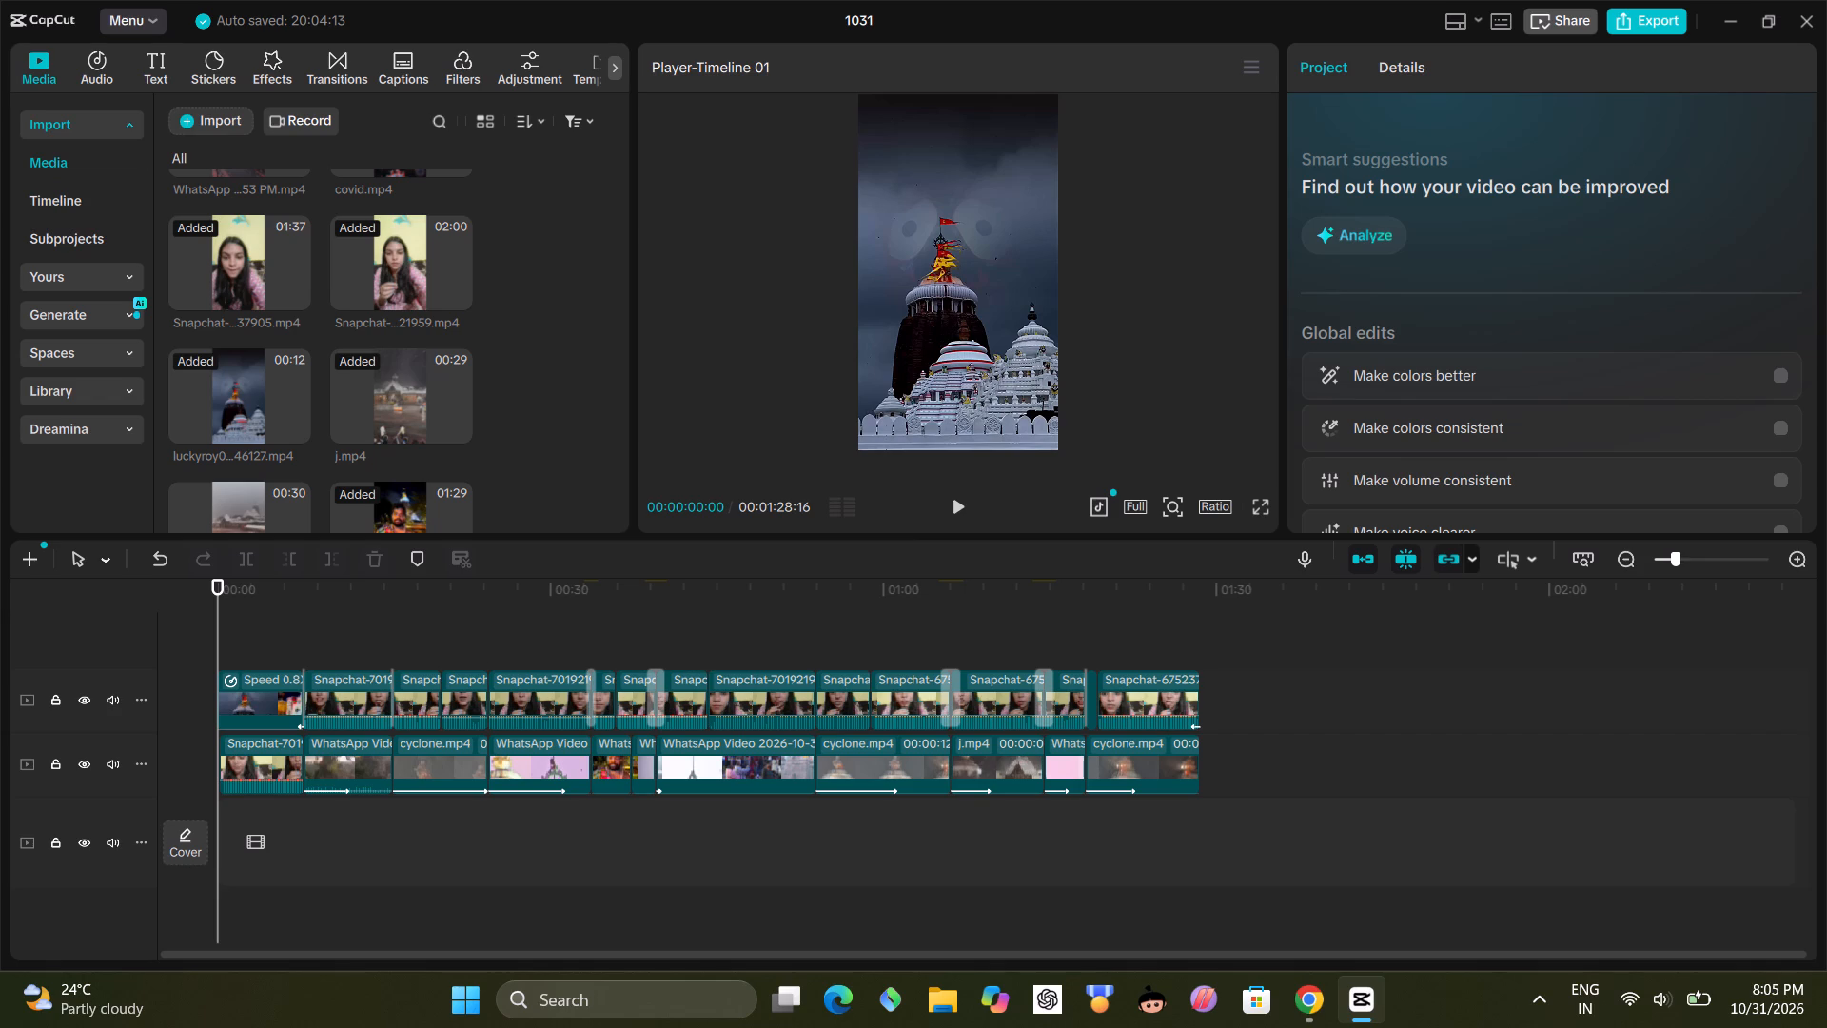
click(968, 503)
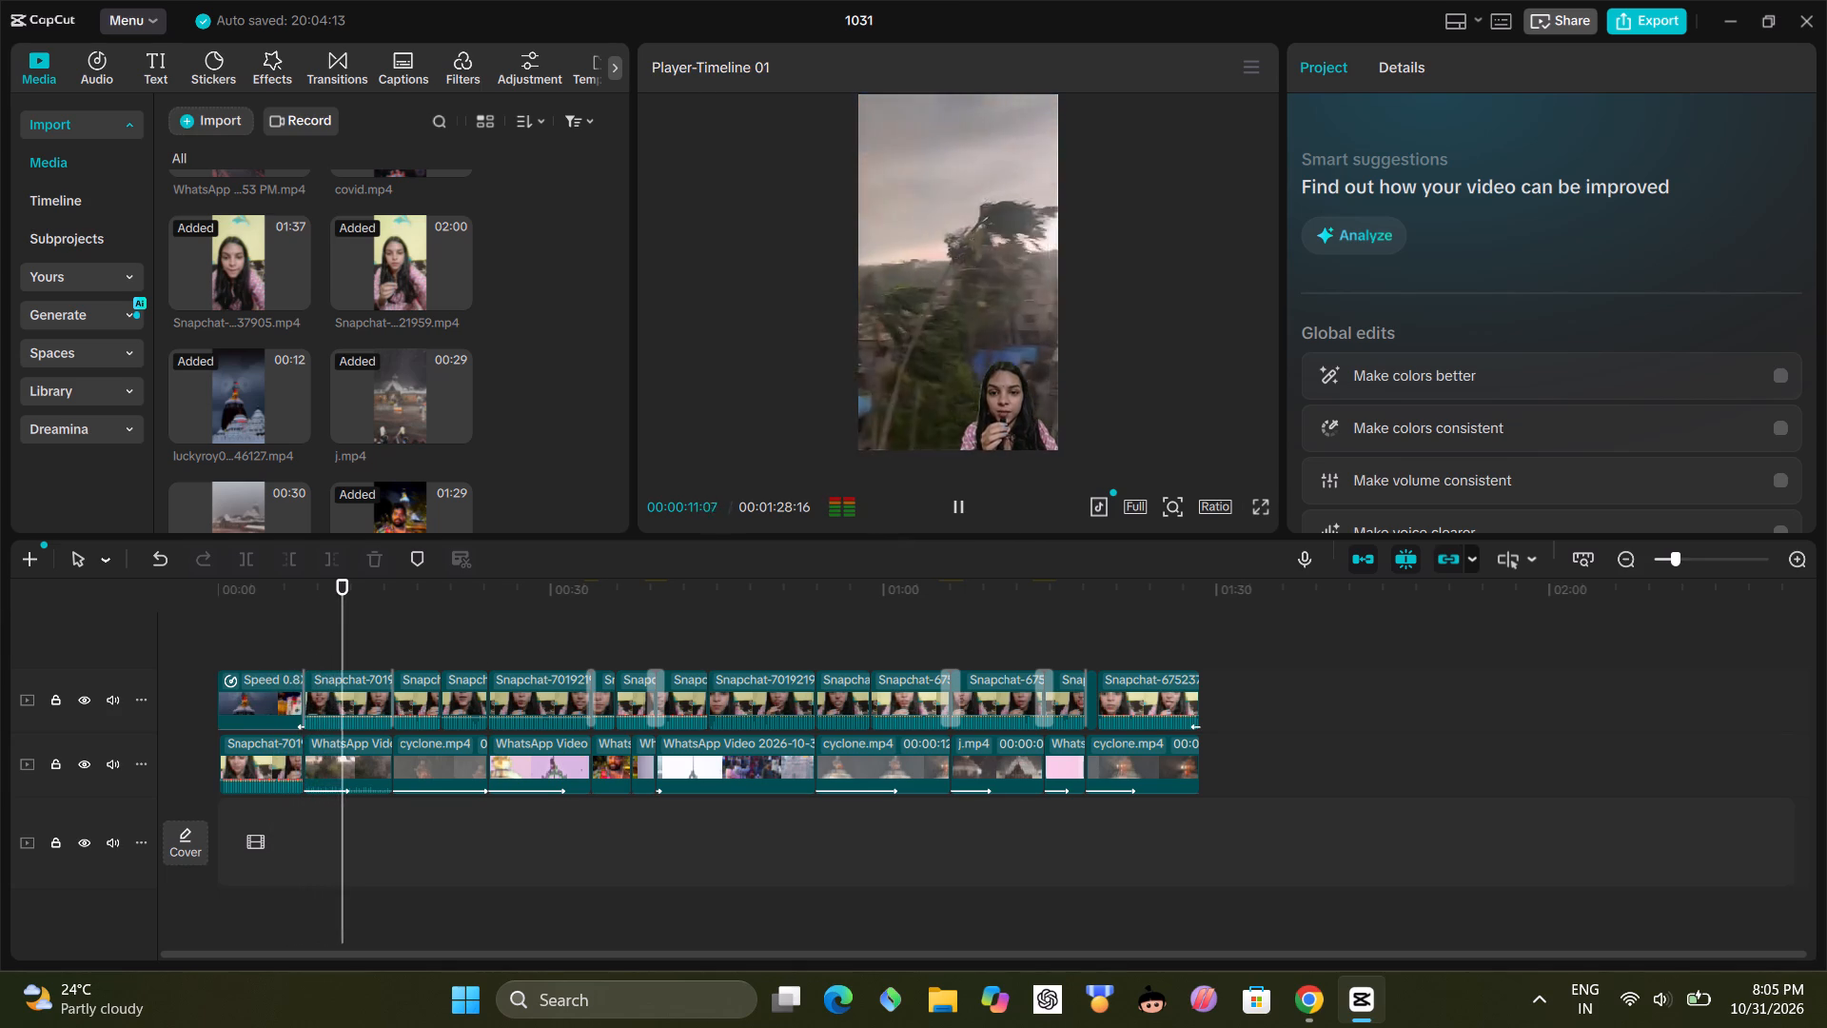
click(957, 505)
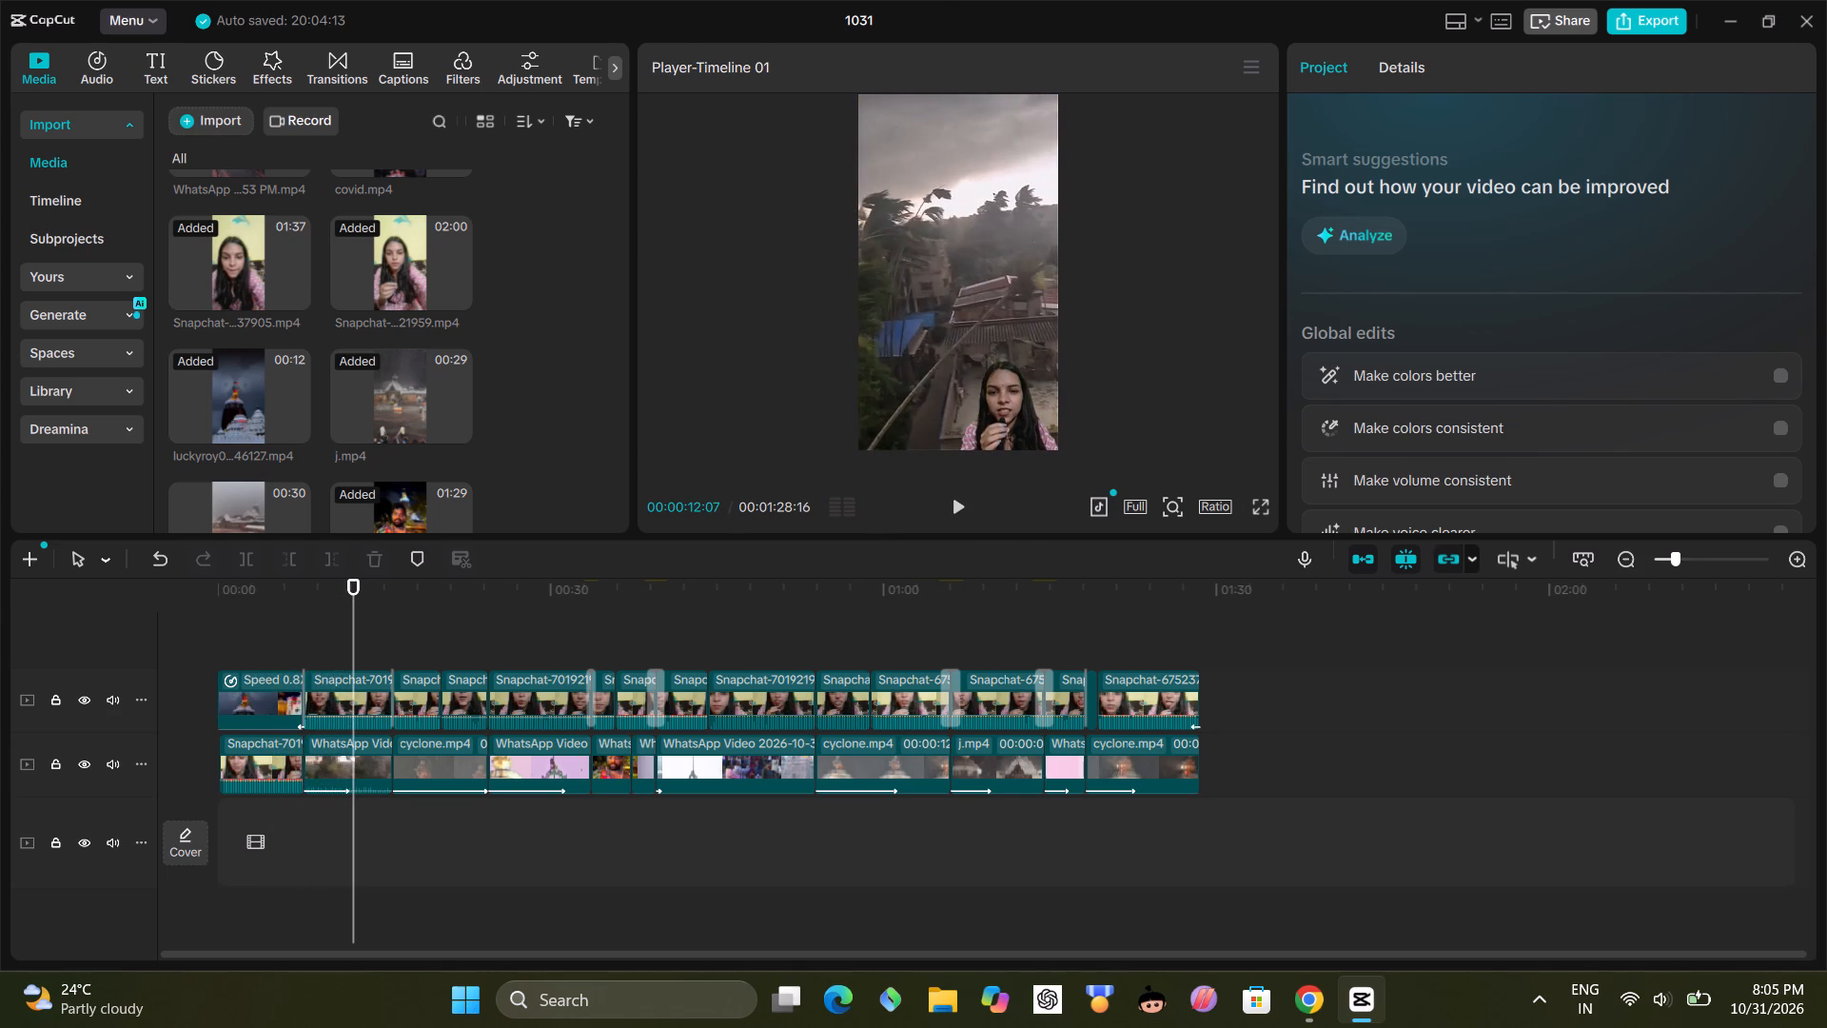
Add a default text at about 00:00:09:21 over the storm footage and replace its wording with "28".
click(322, 646)
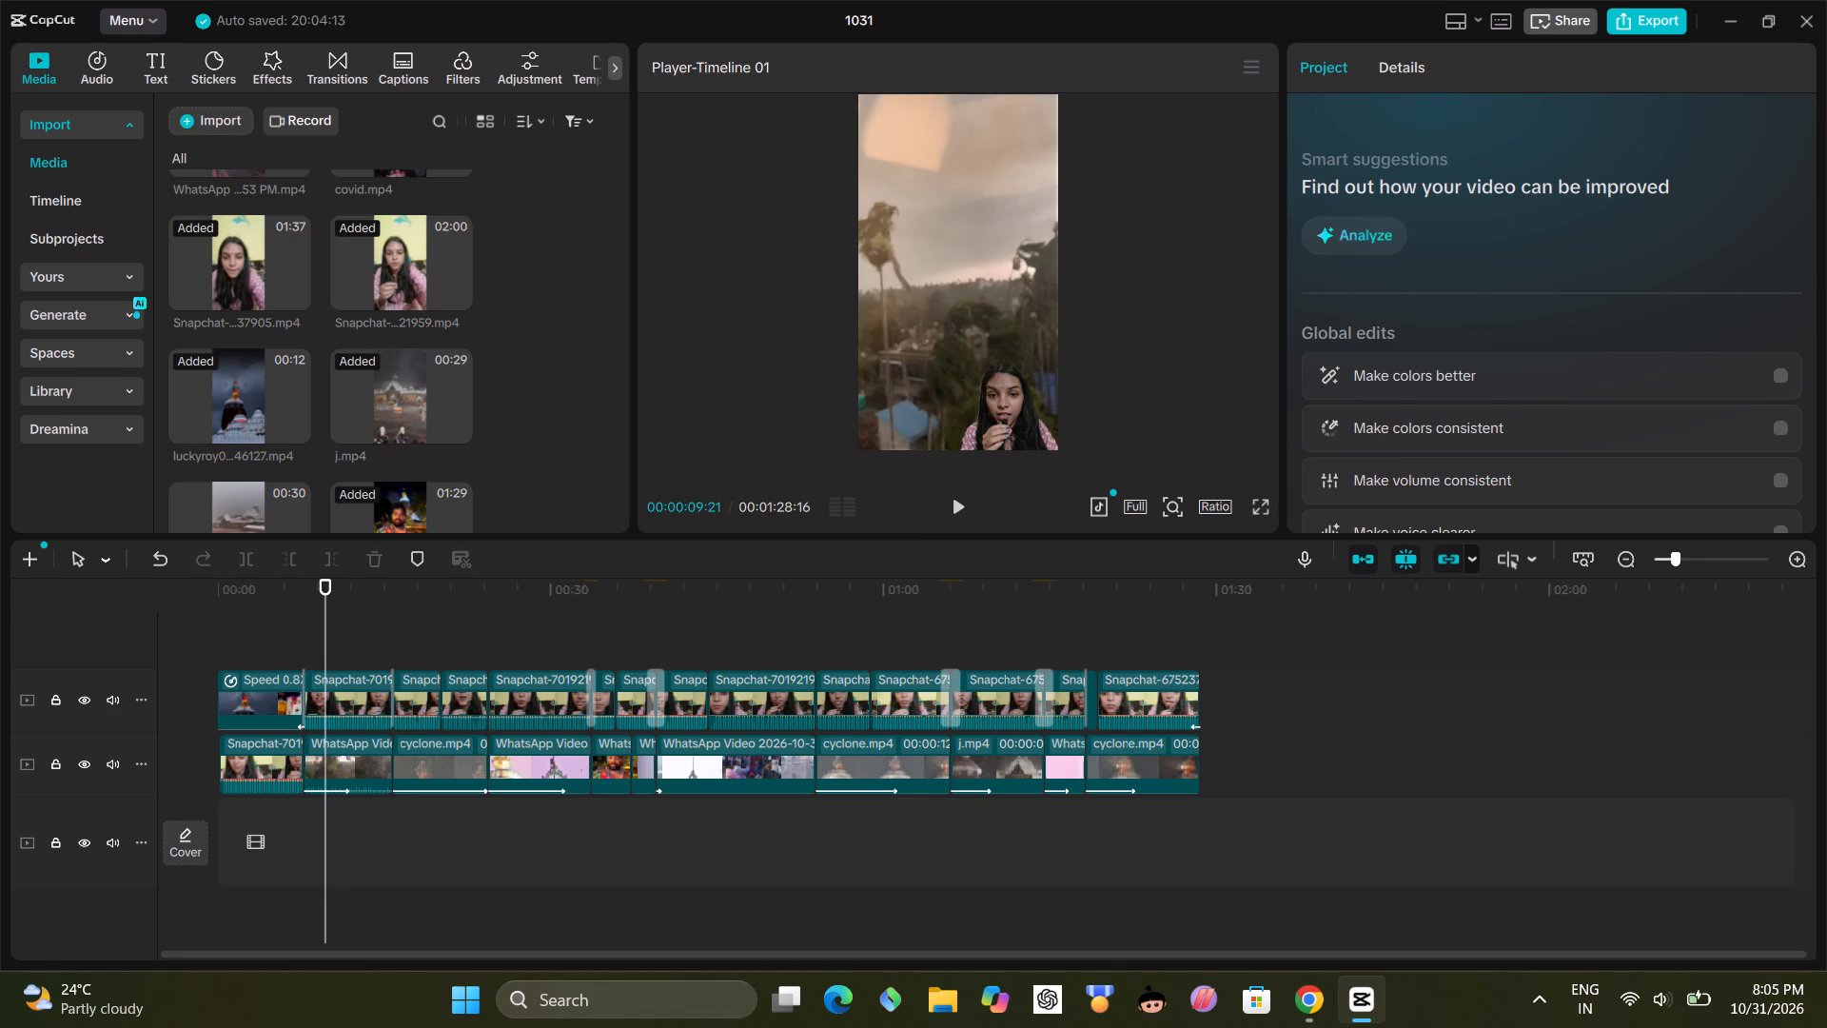
click(158, 71)
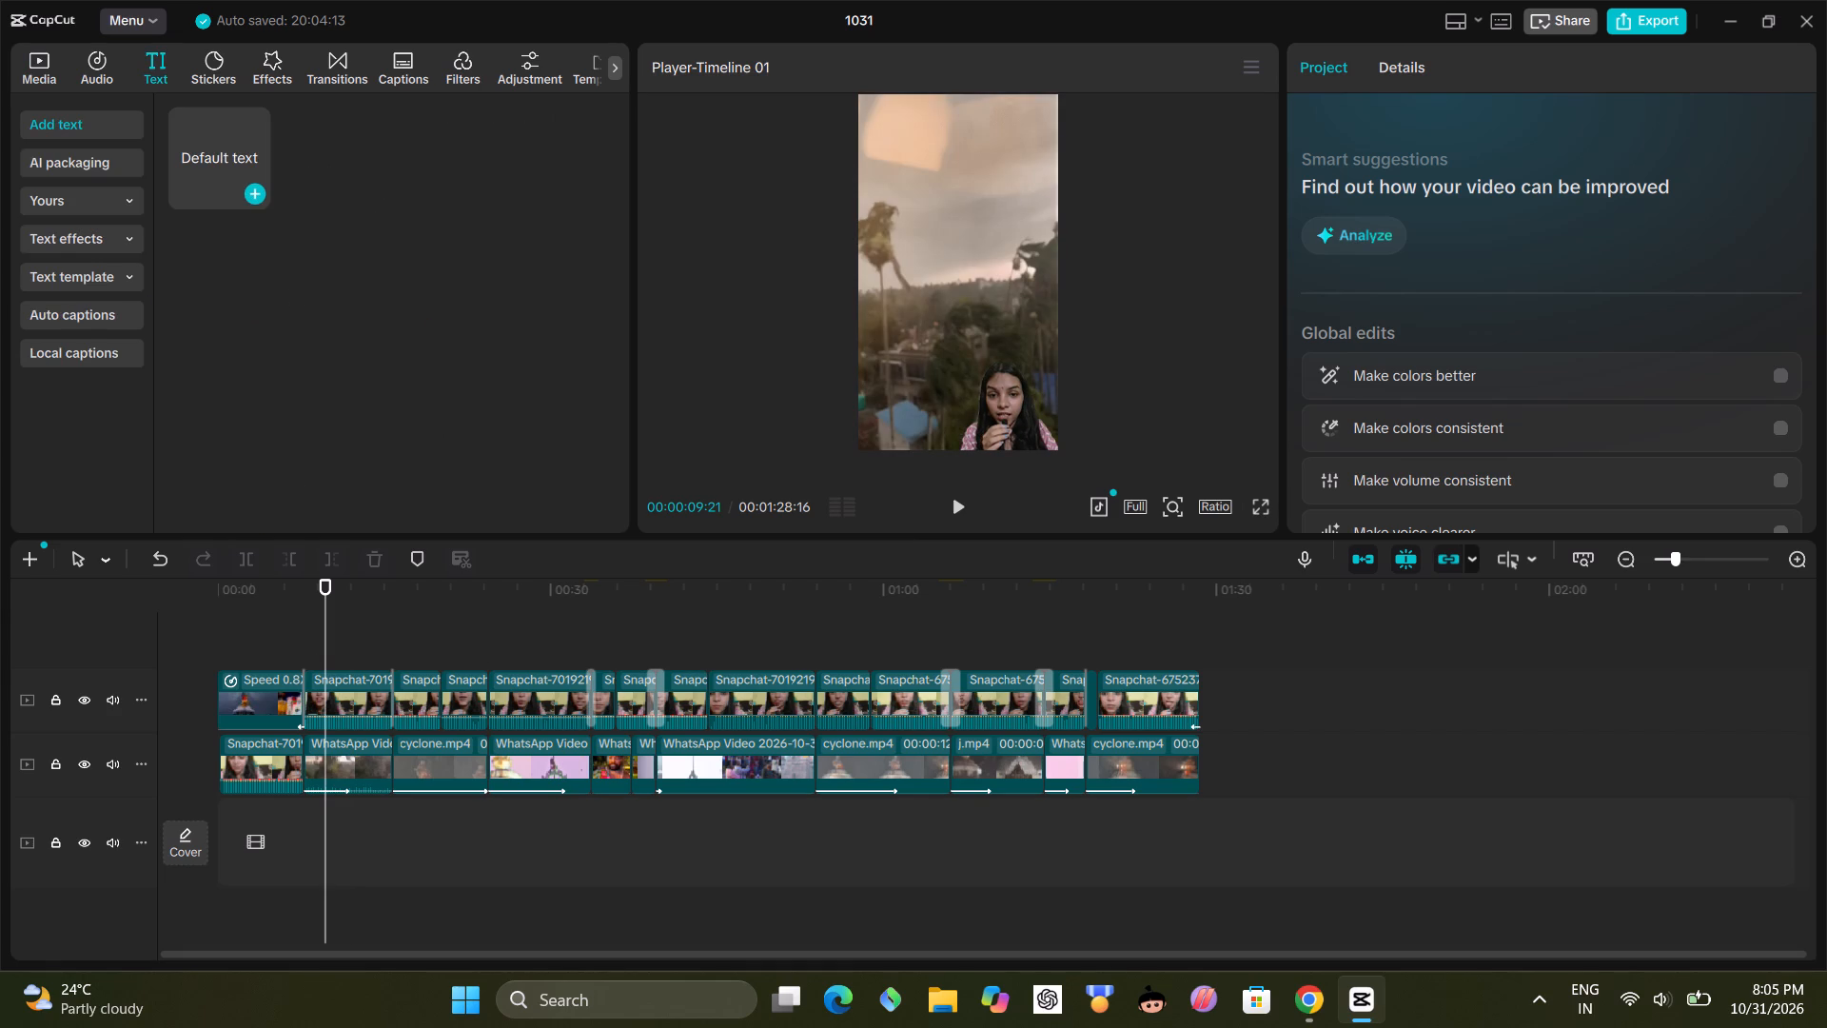
click(259, 194)
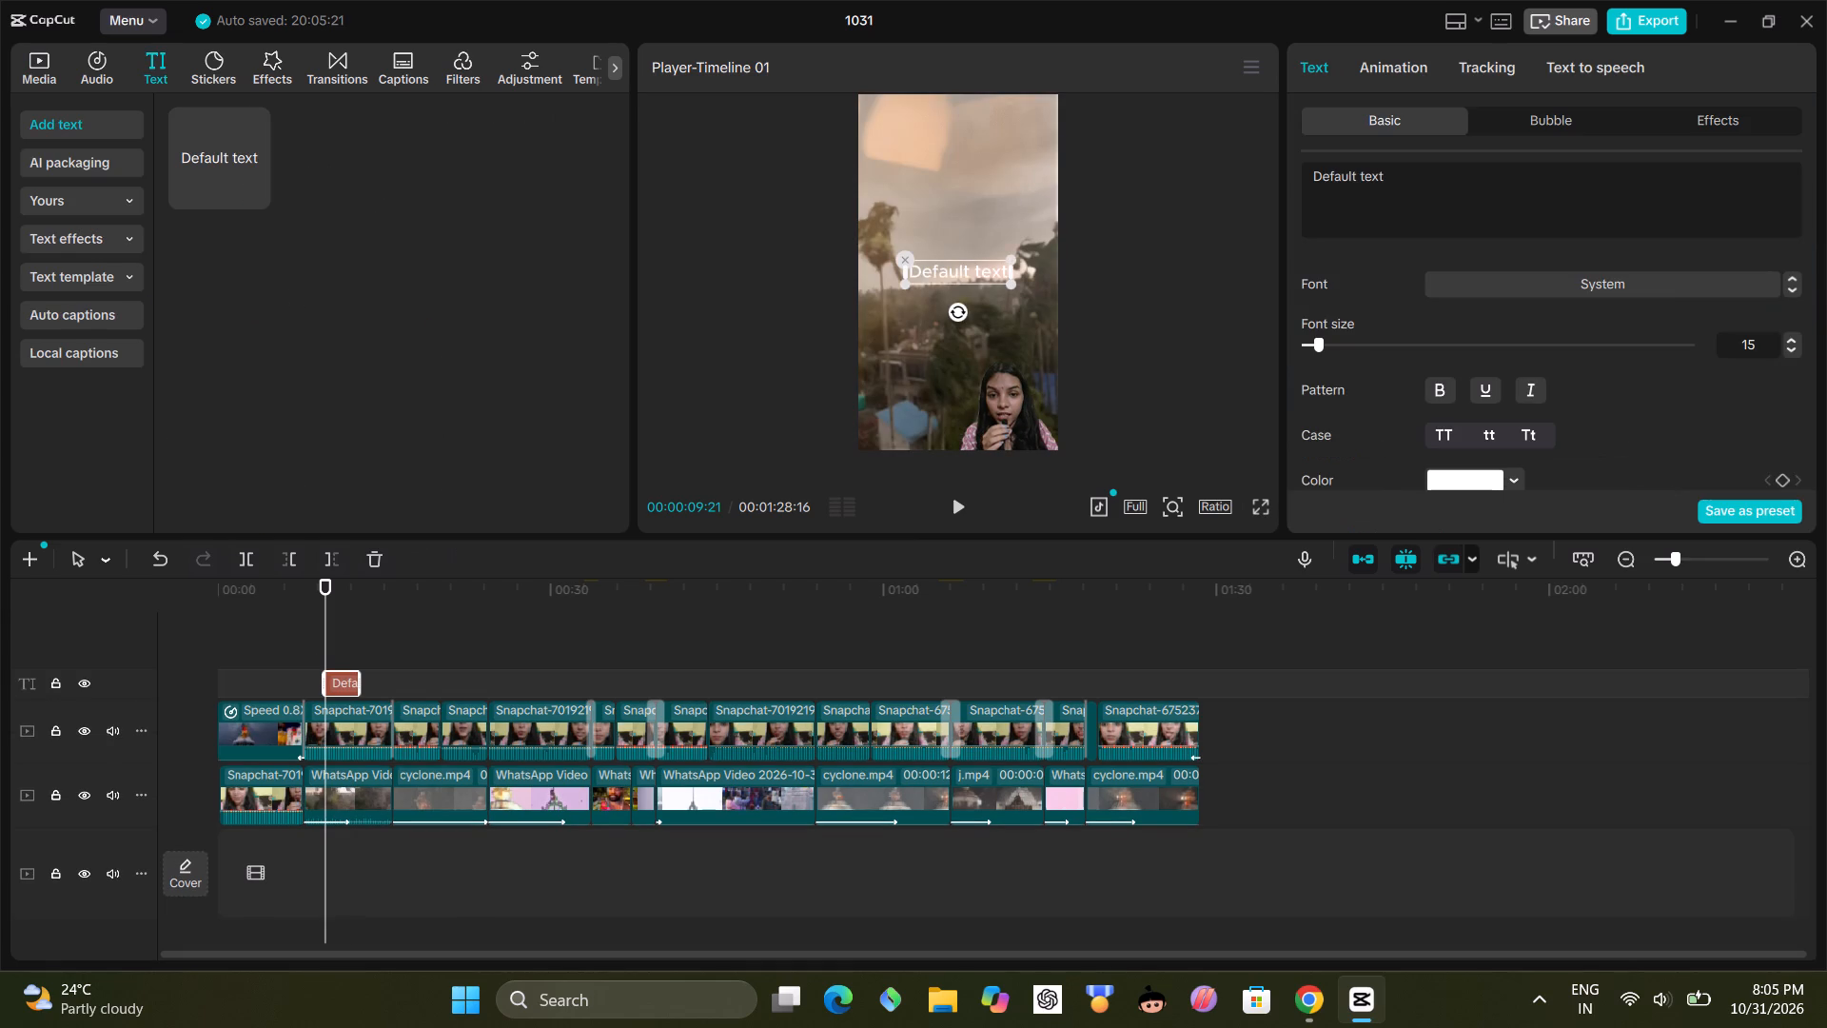
triple_click(1433, 181)
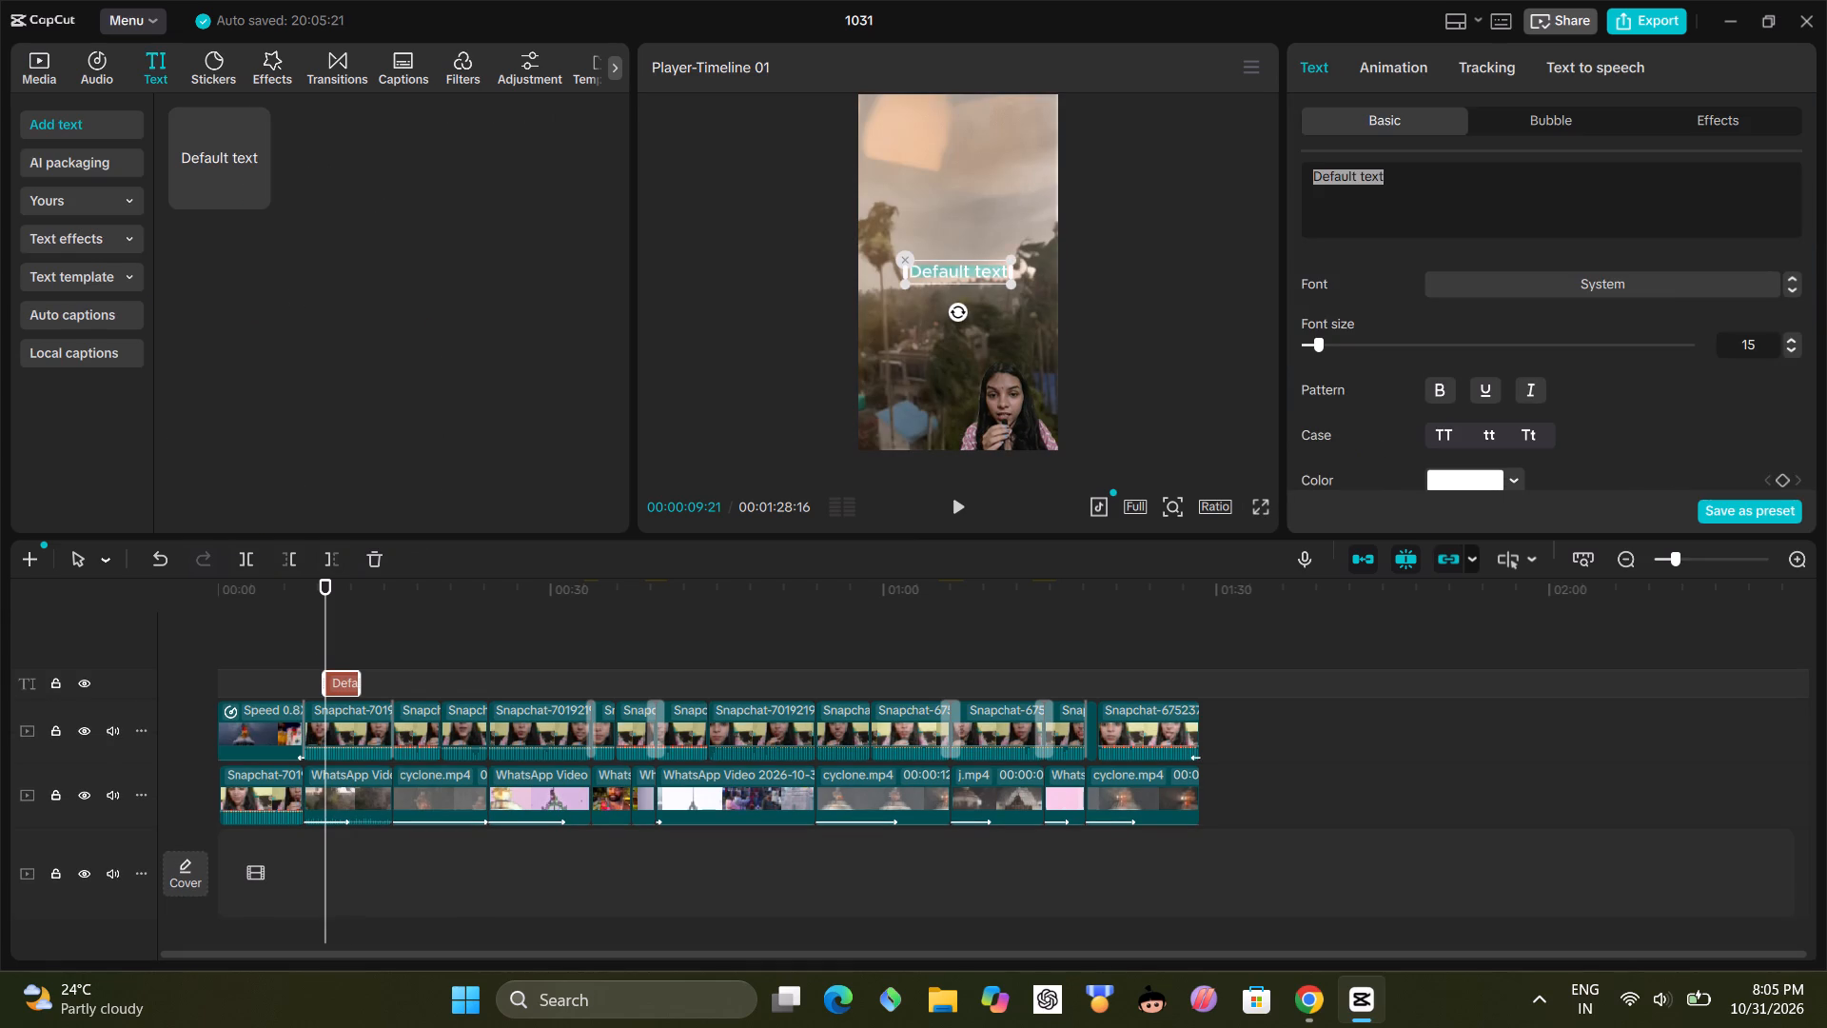
text(28)
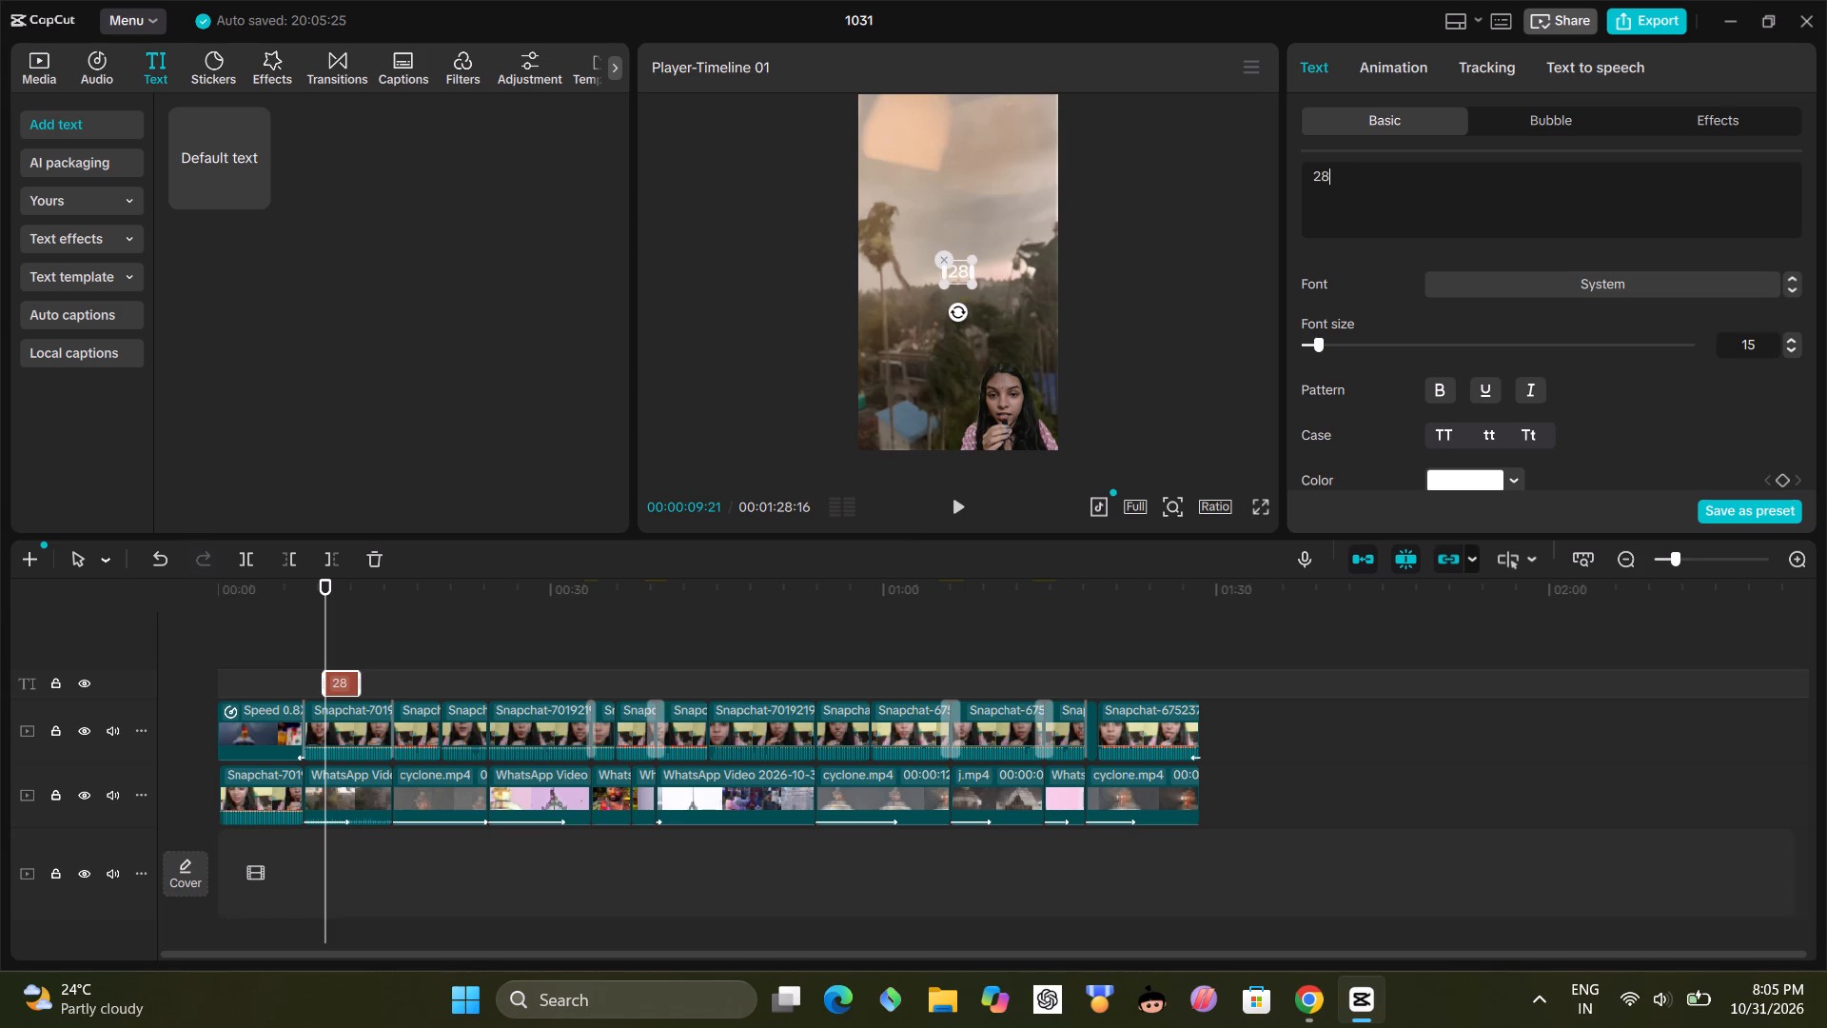
key(space)
Switch to Chrome, search for "hindi typing" in a new tab, and open the Easy Hindi Typing site.
click(1324, 1027)
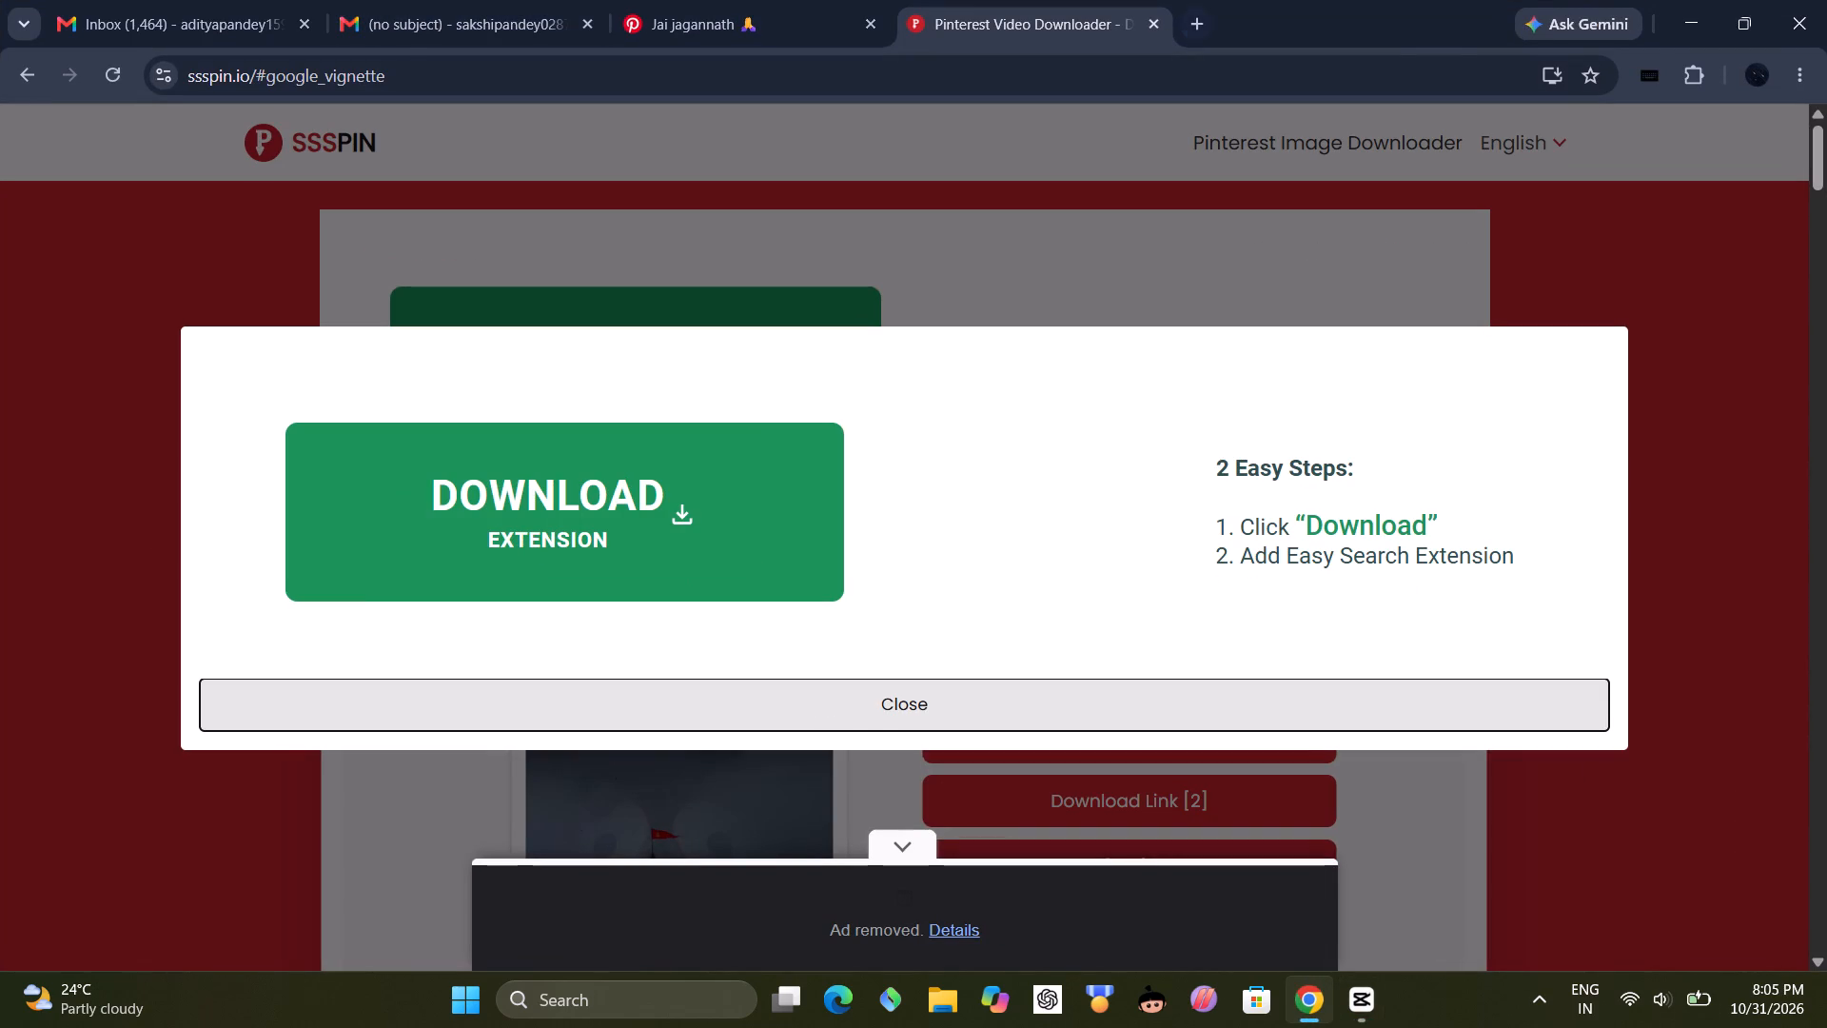
click(1197, 14)
click(724, 82)
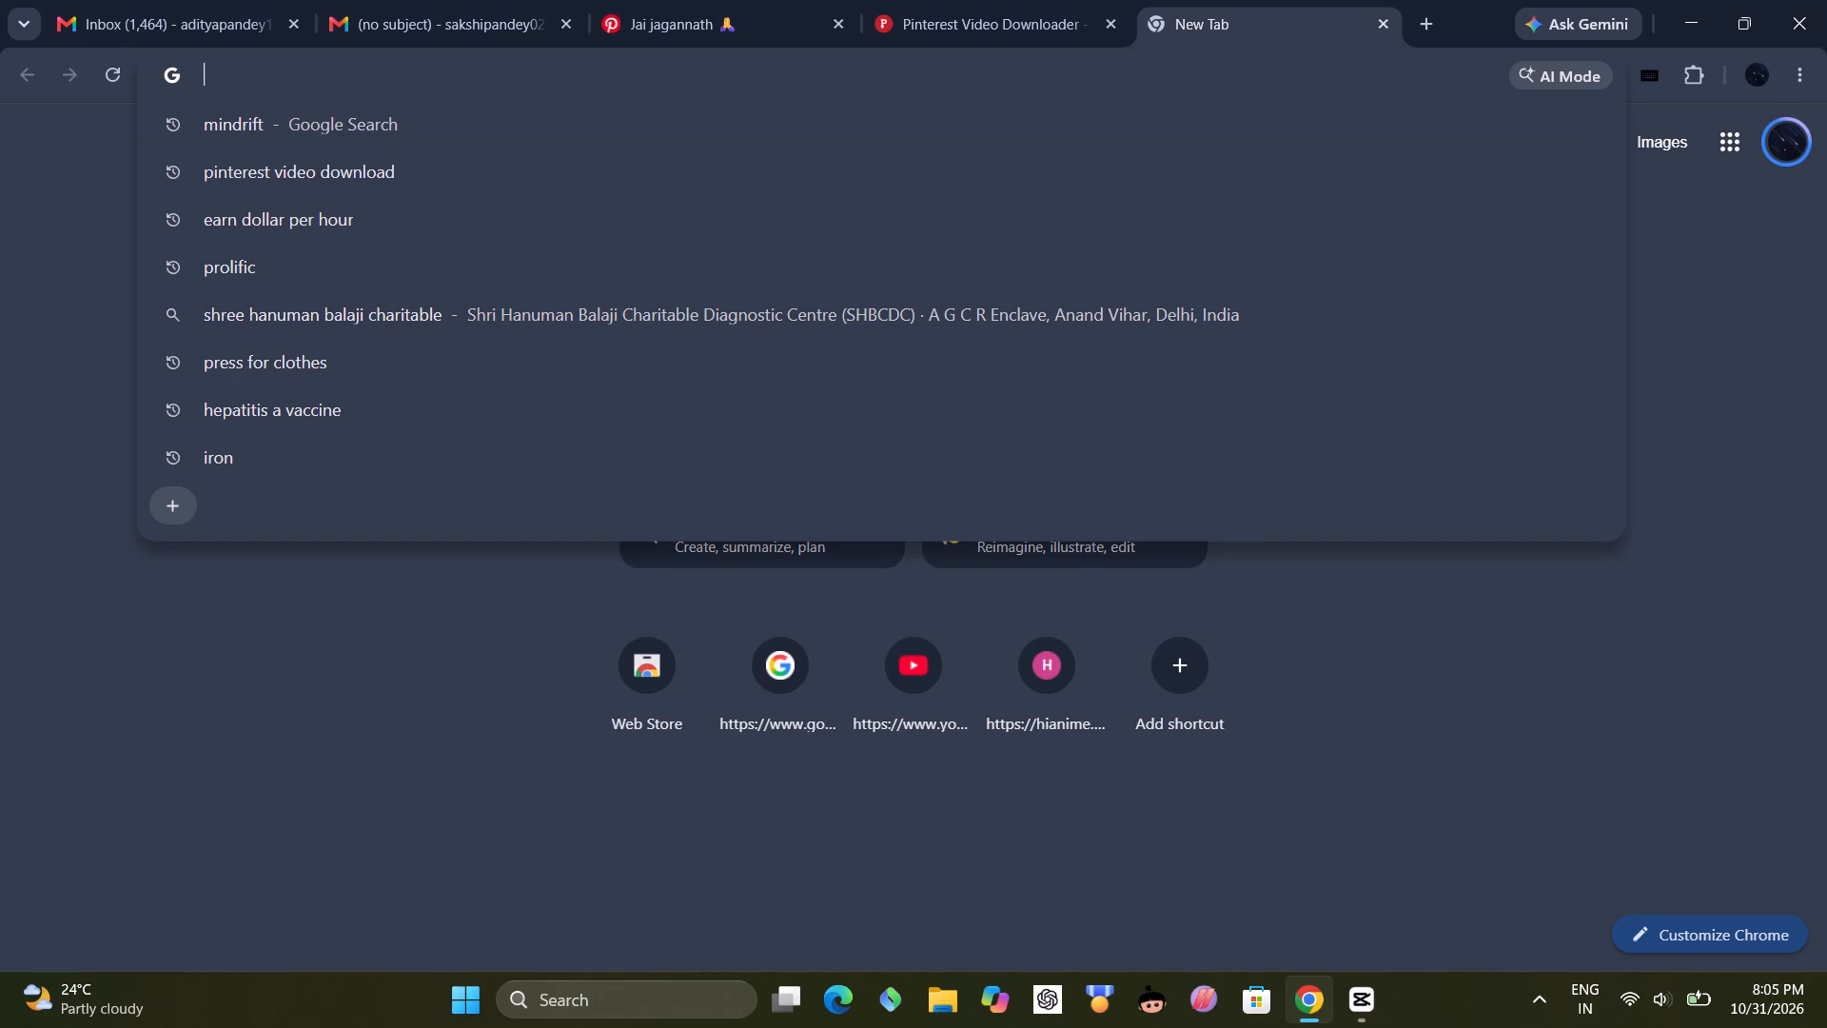
text(en)
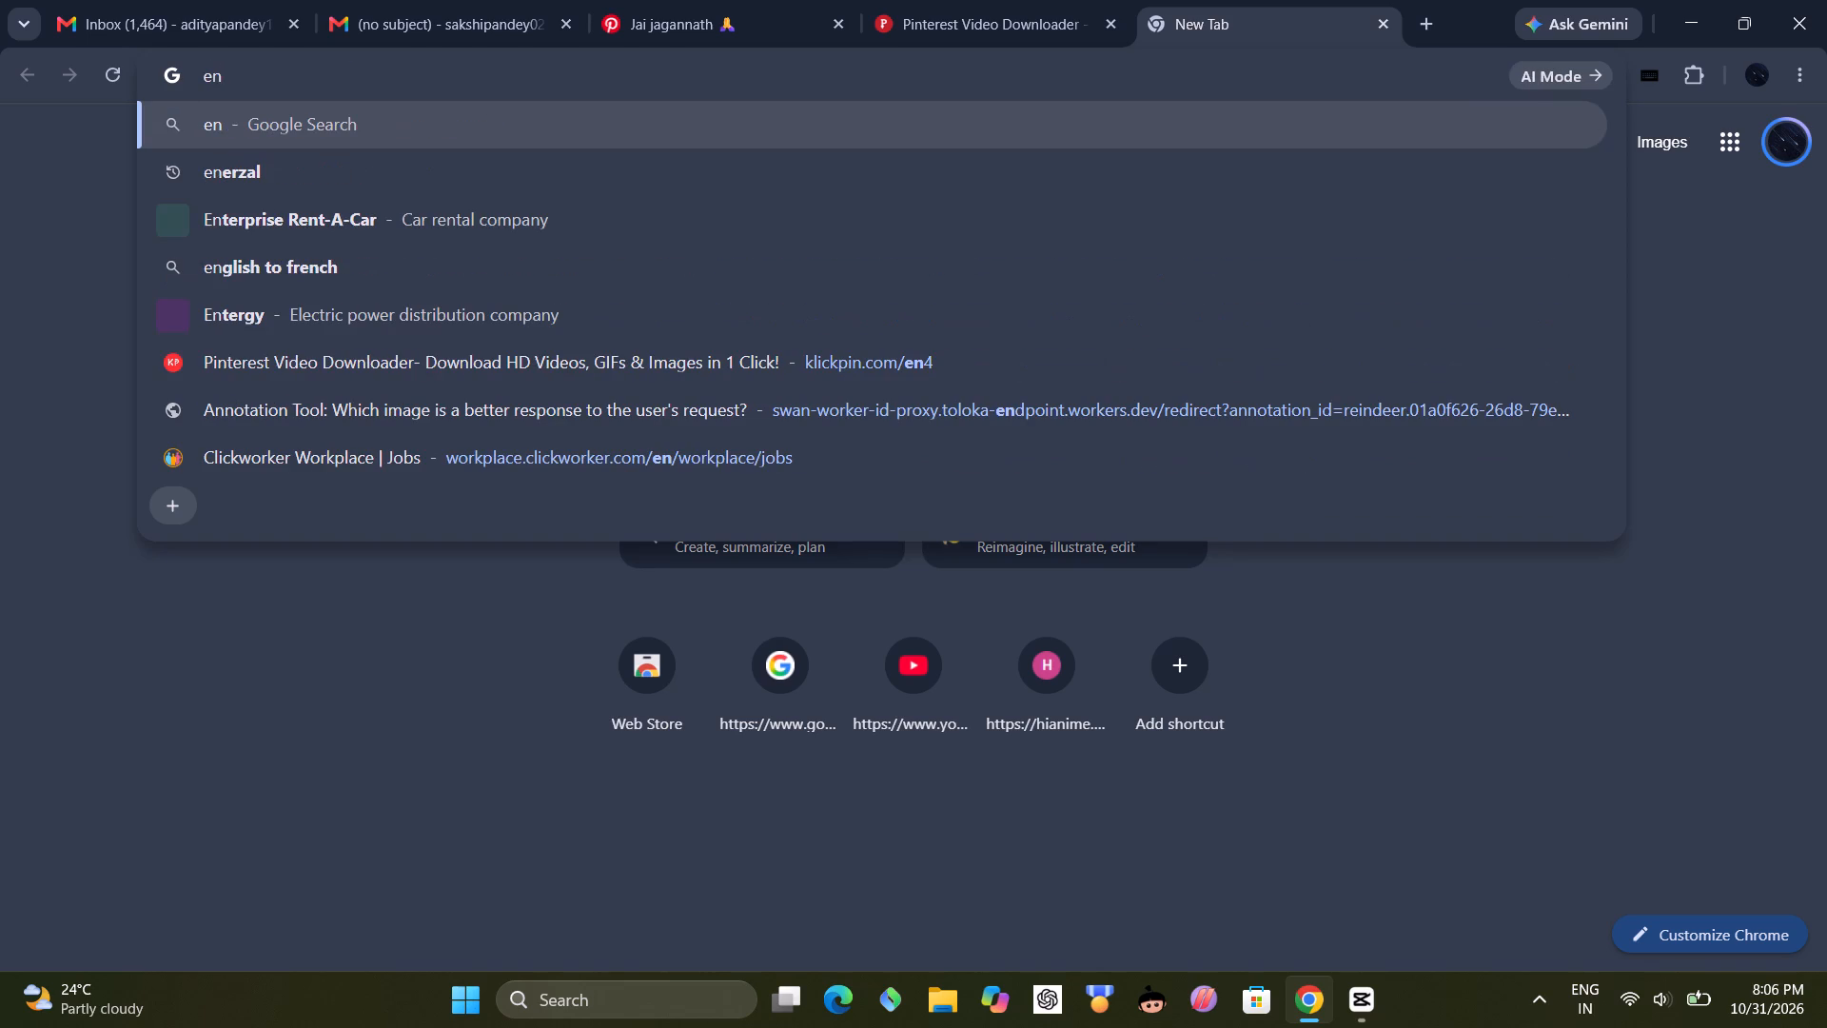
key(BackSpace)
key(BackSpace)
key(BackSpace)
key(BackSpace)
text(hindi m)
key(BackSpace)
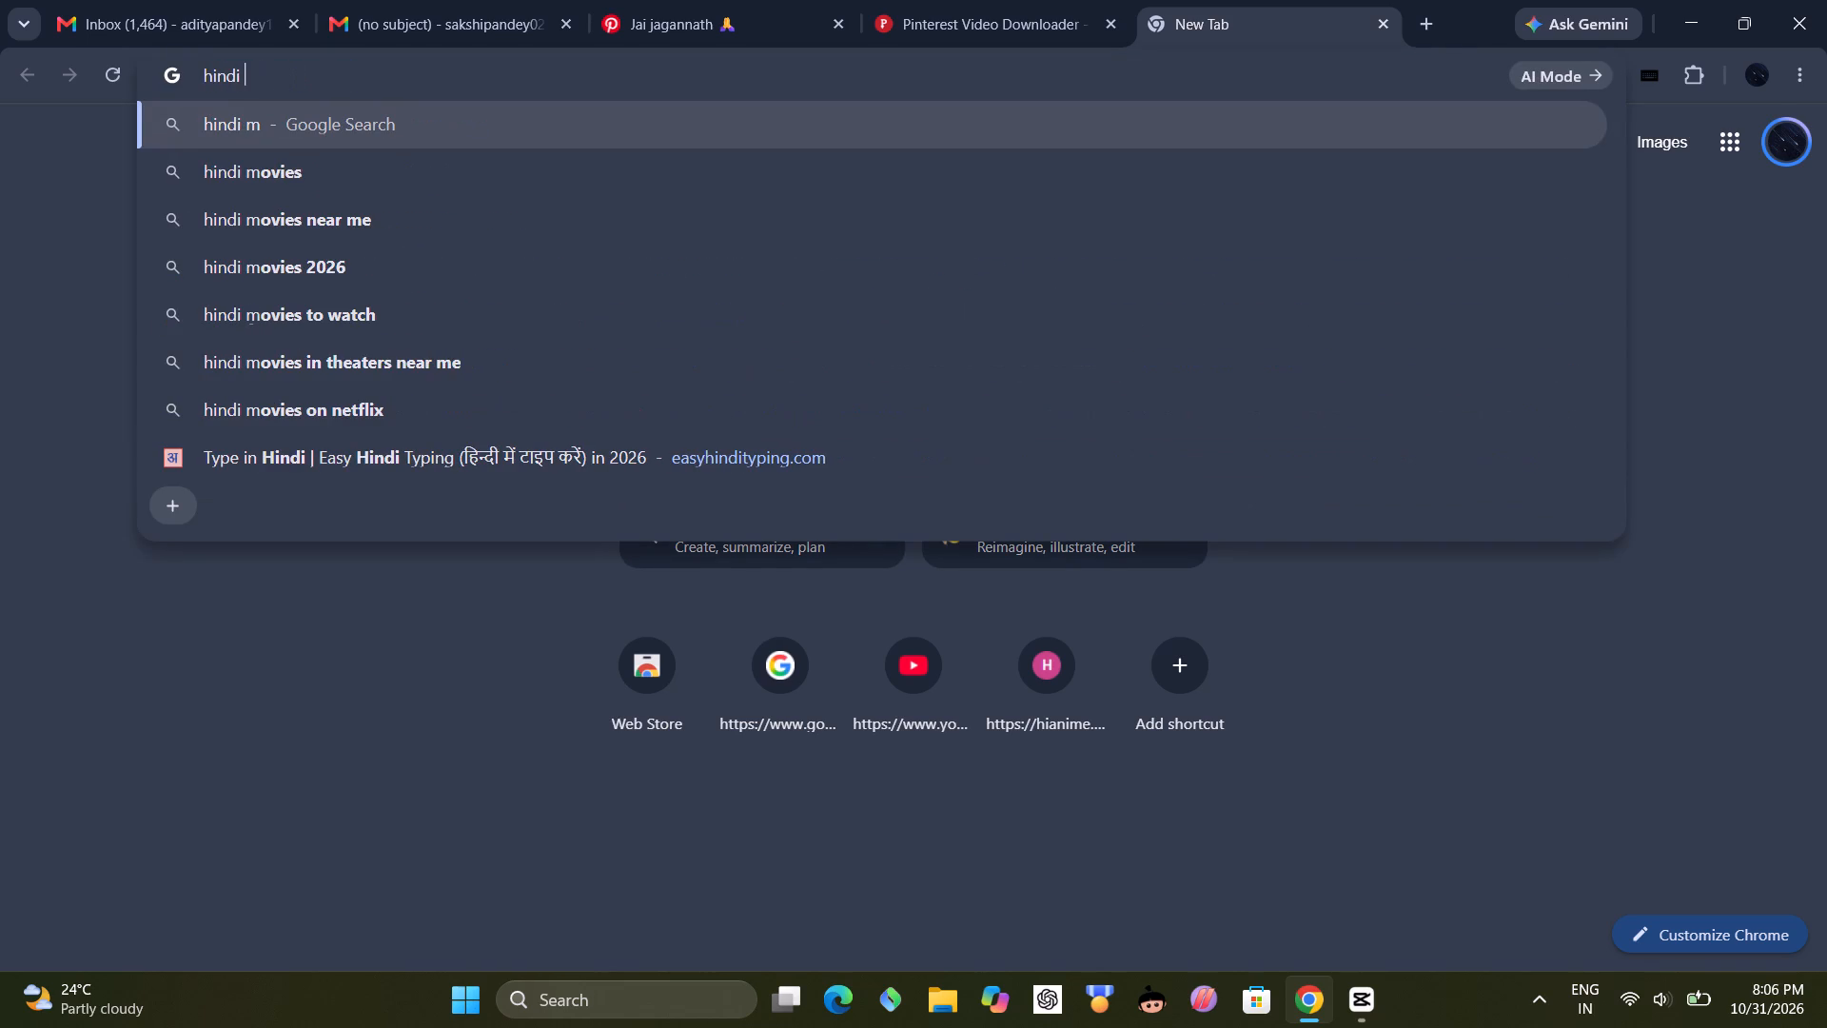
key(Return)
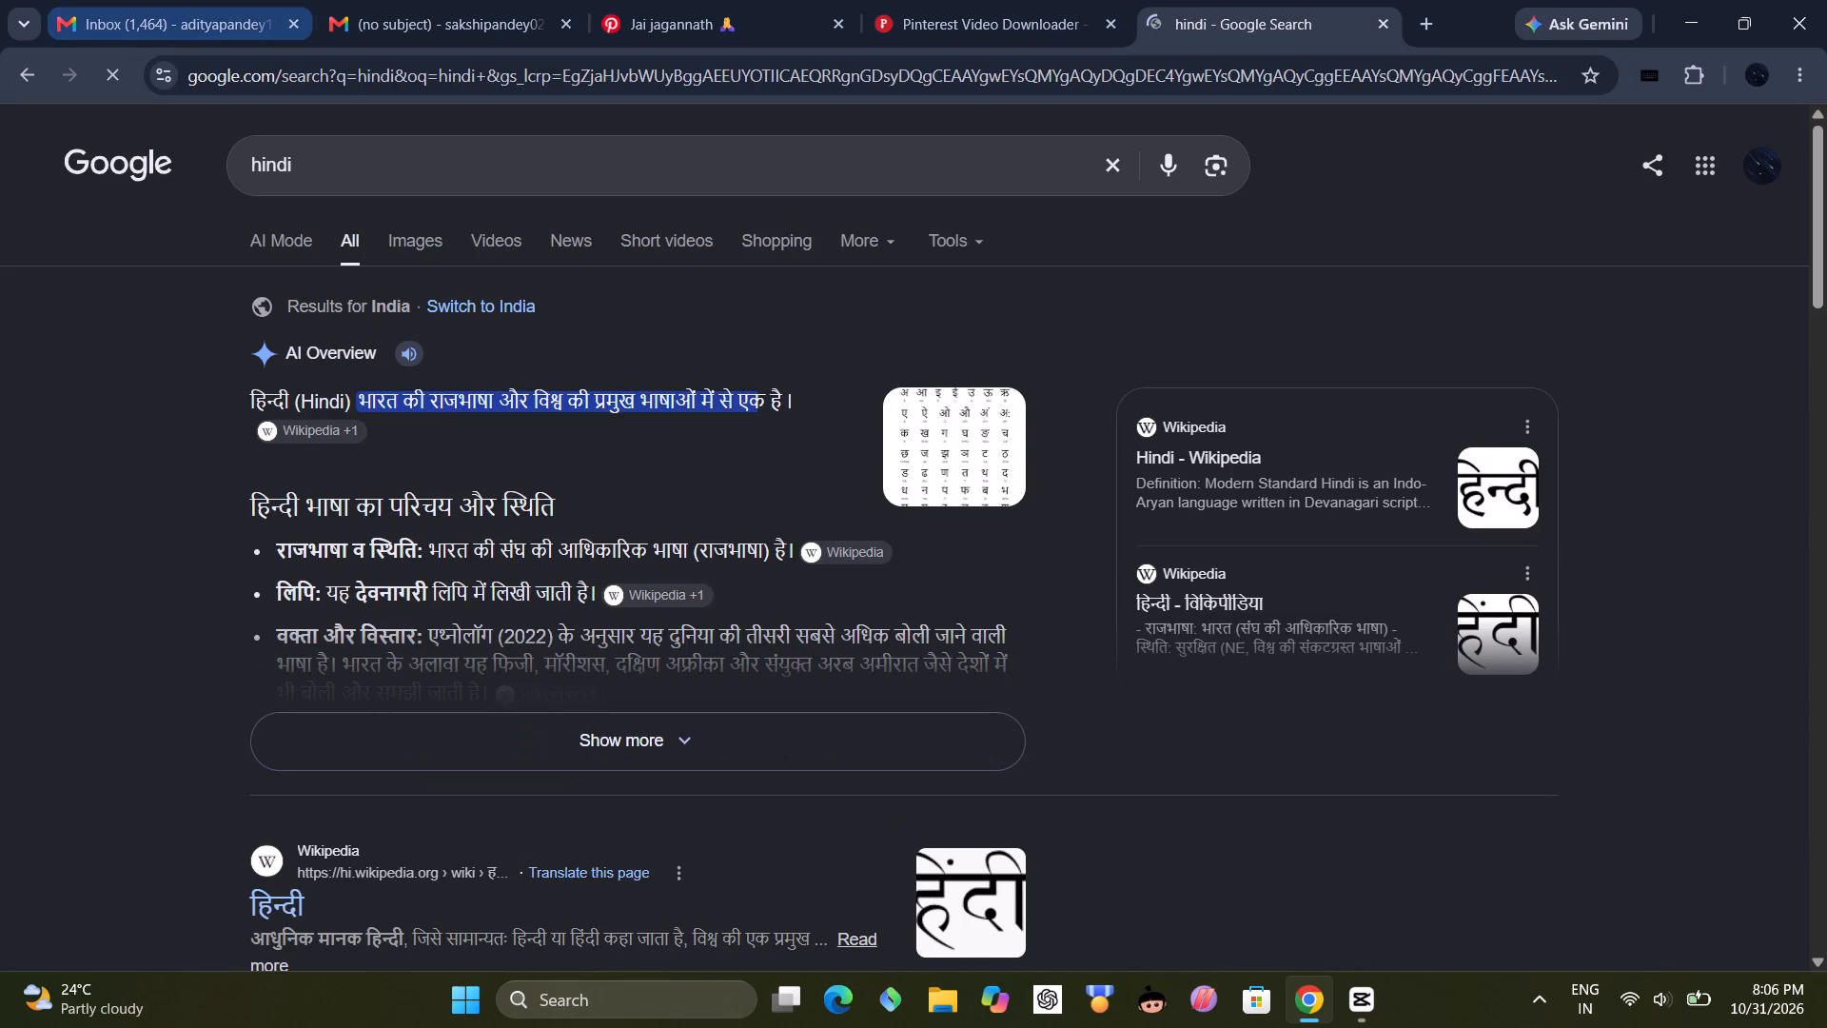
click(335, 156)
key(space)
text(typim)
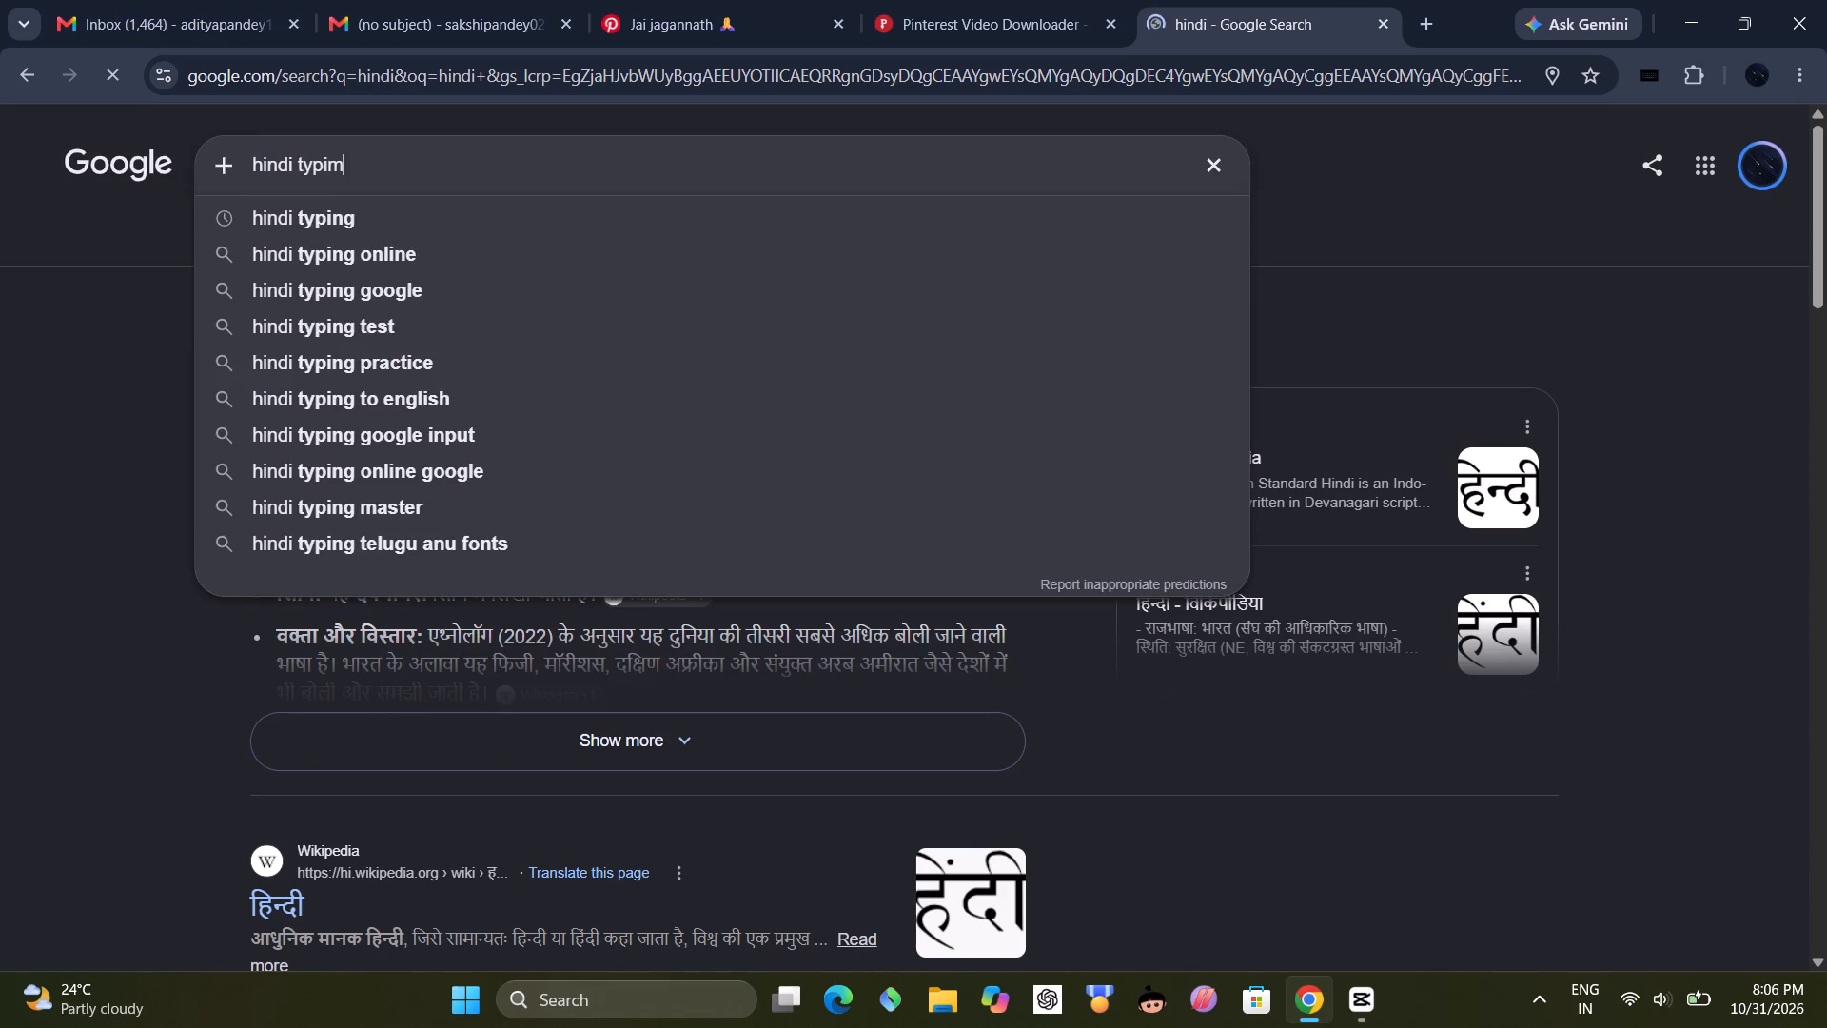
key(BackSpace)
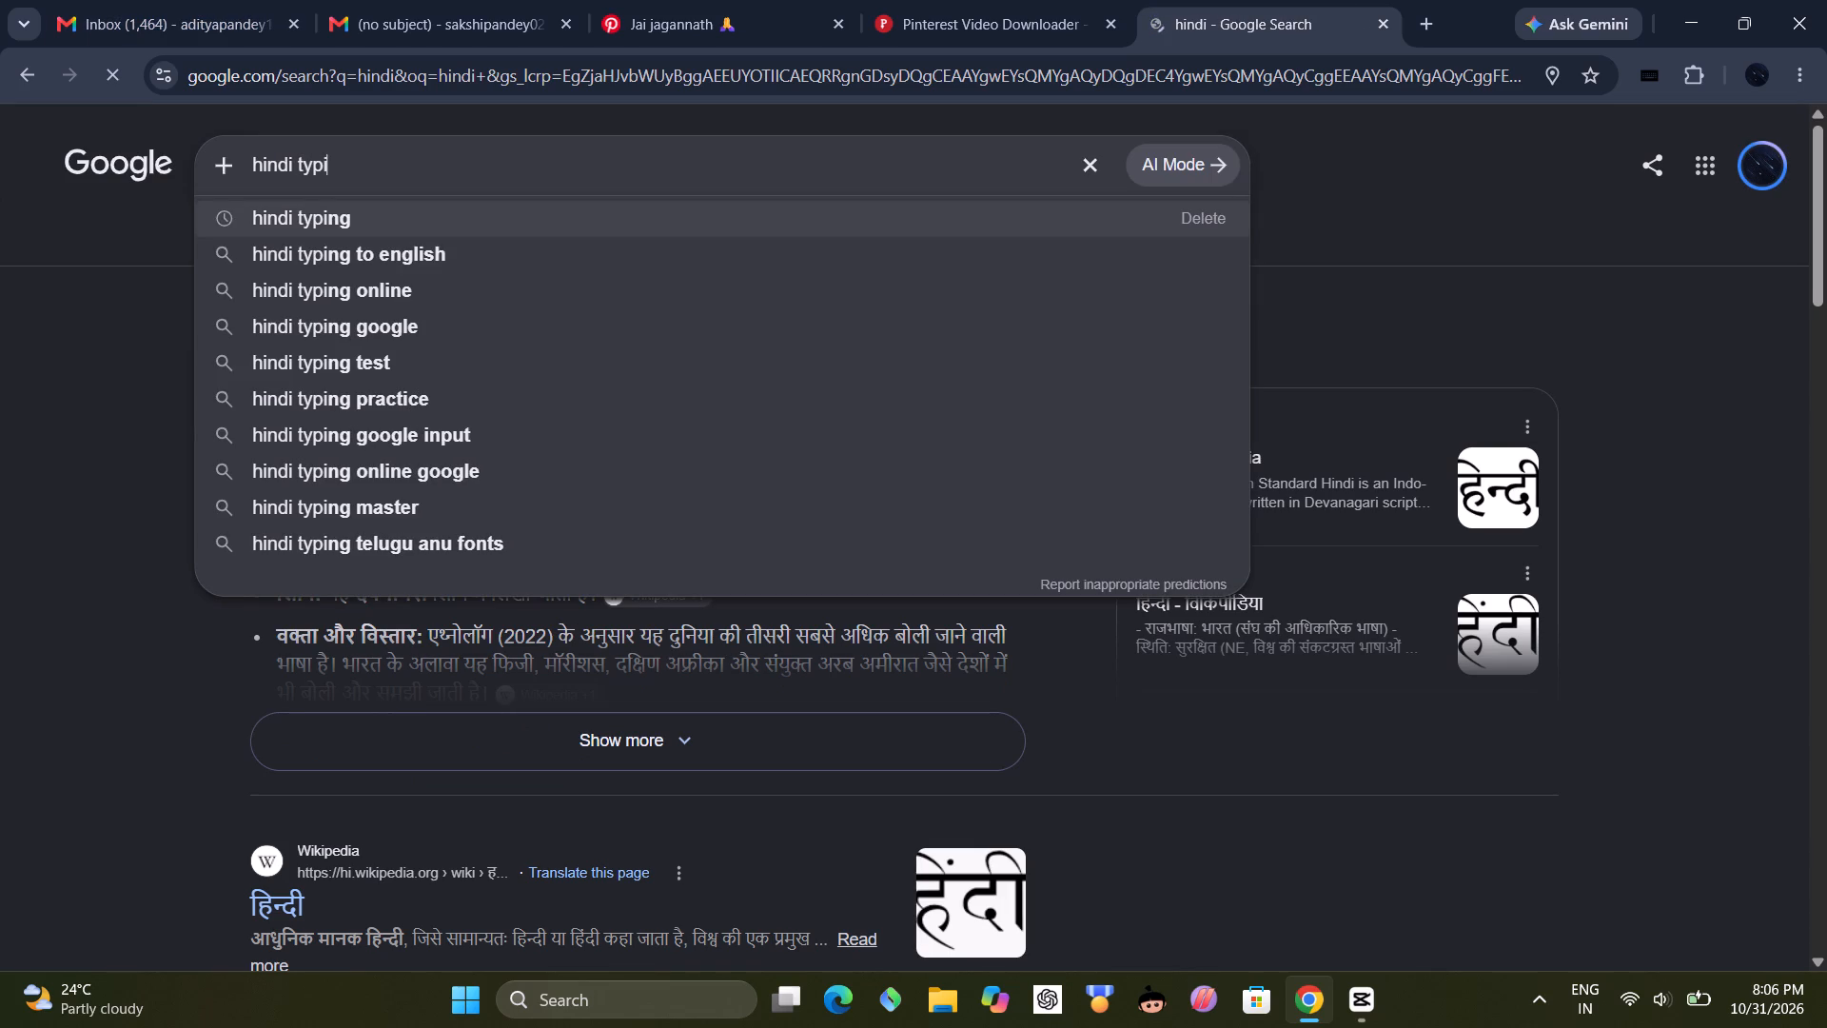
click(305, 225)
click(362, 427)
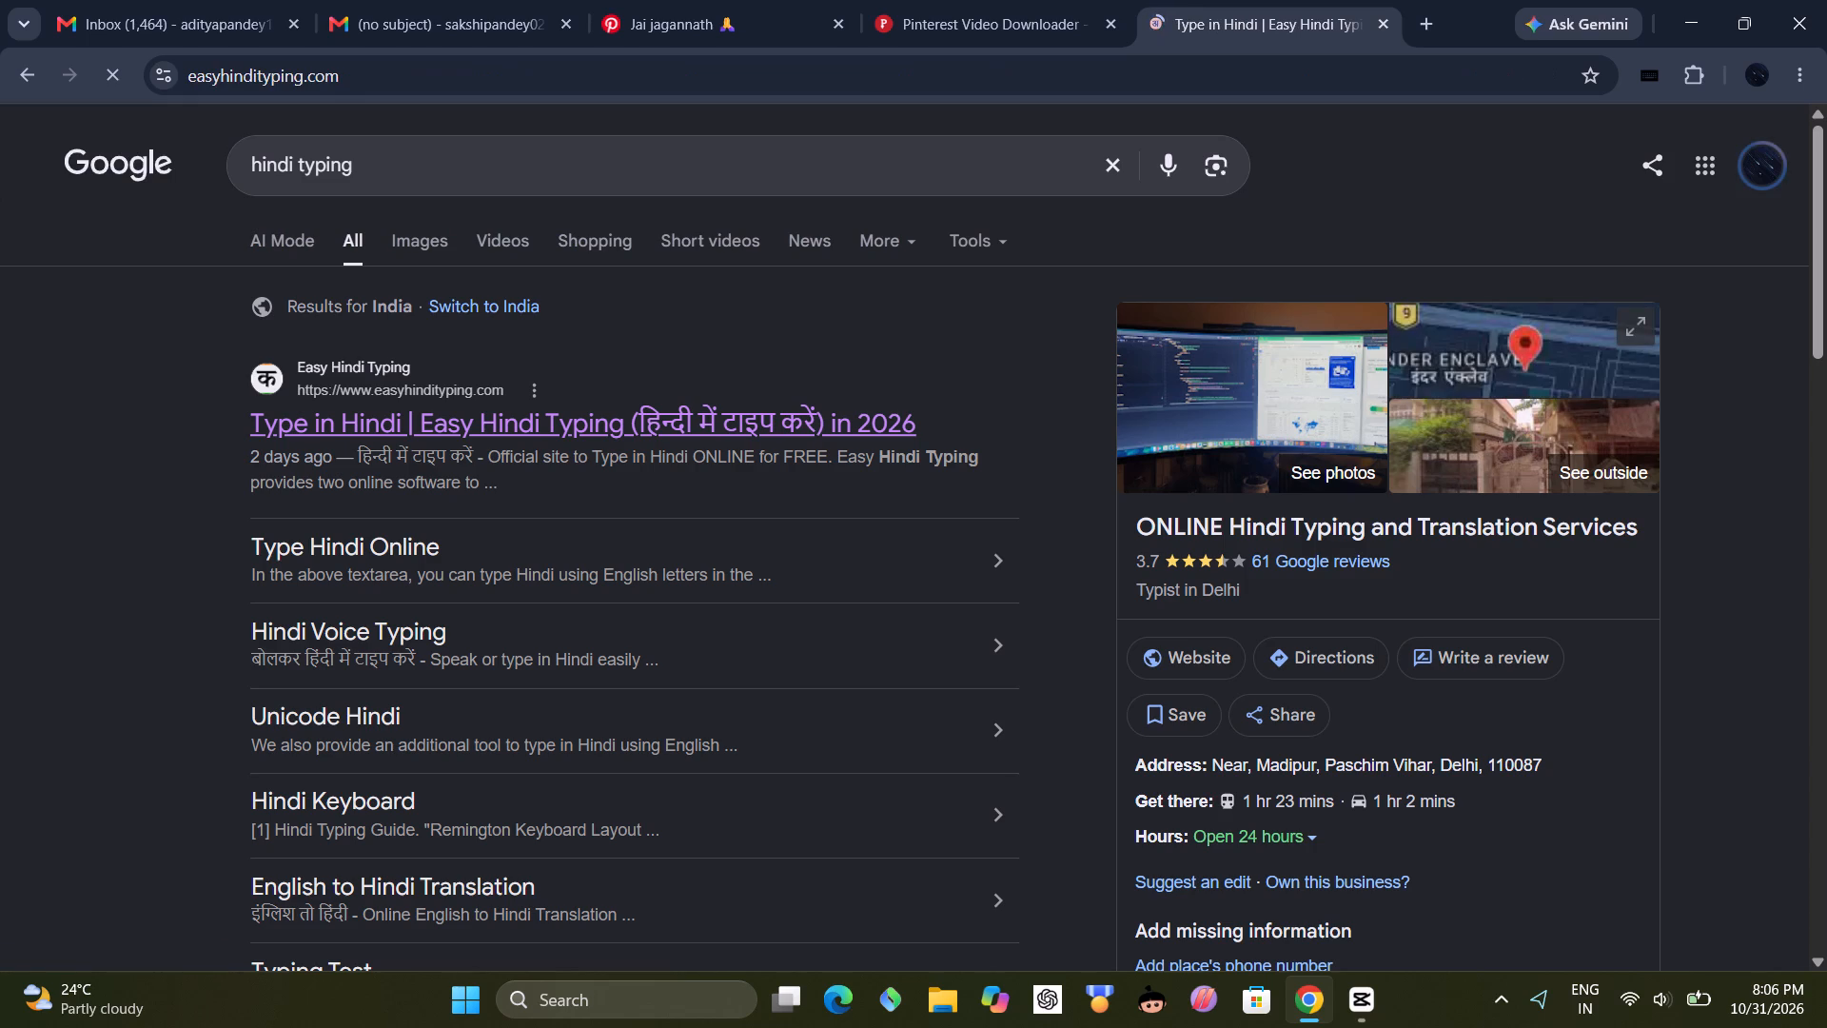
click(351, 554)
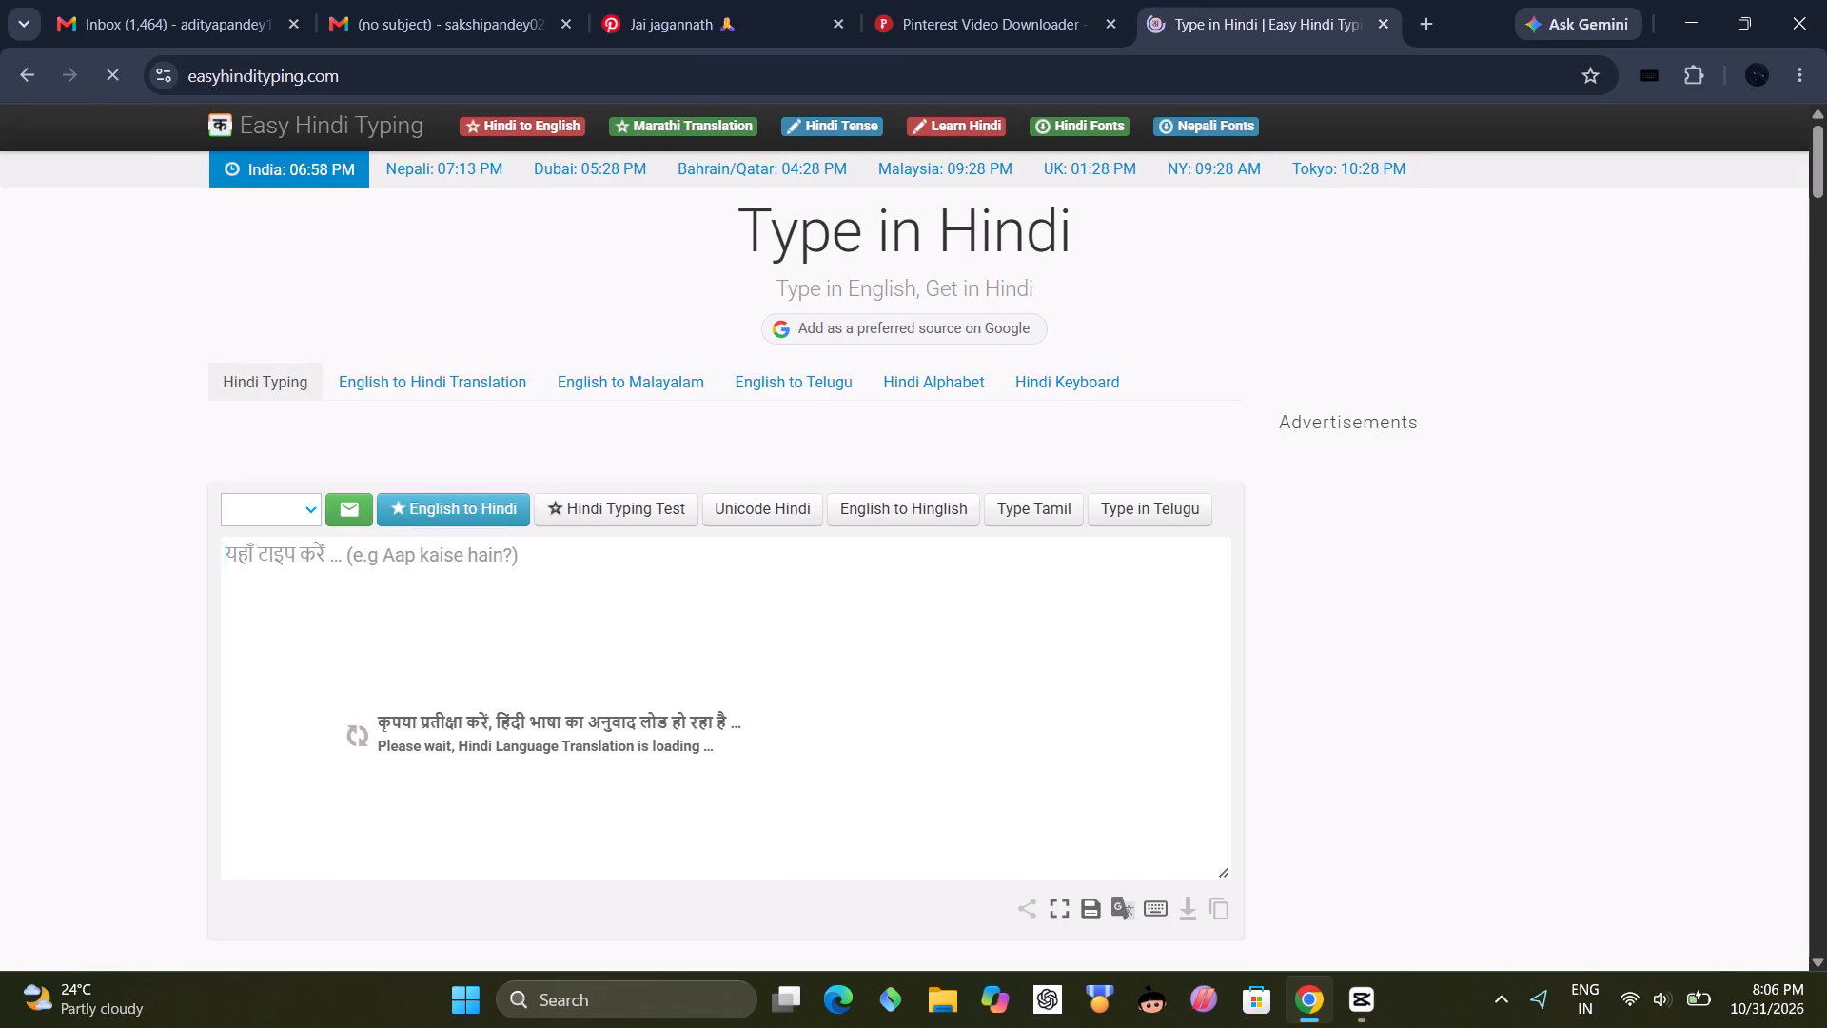
Enter "october" in the Hindi typing area to convert it to अक्टूबर, and copy the Hindi word.
text(october)
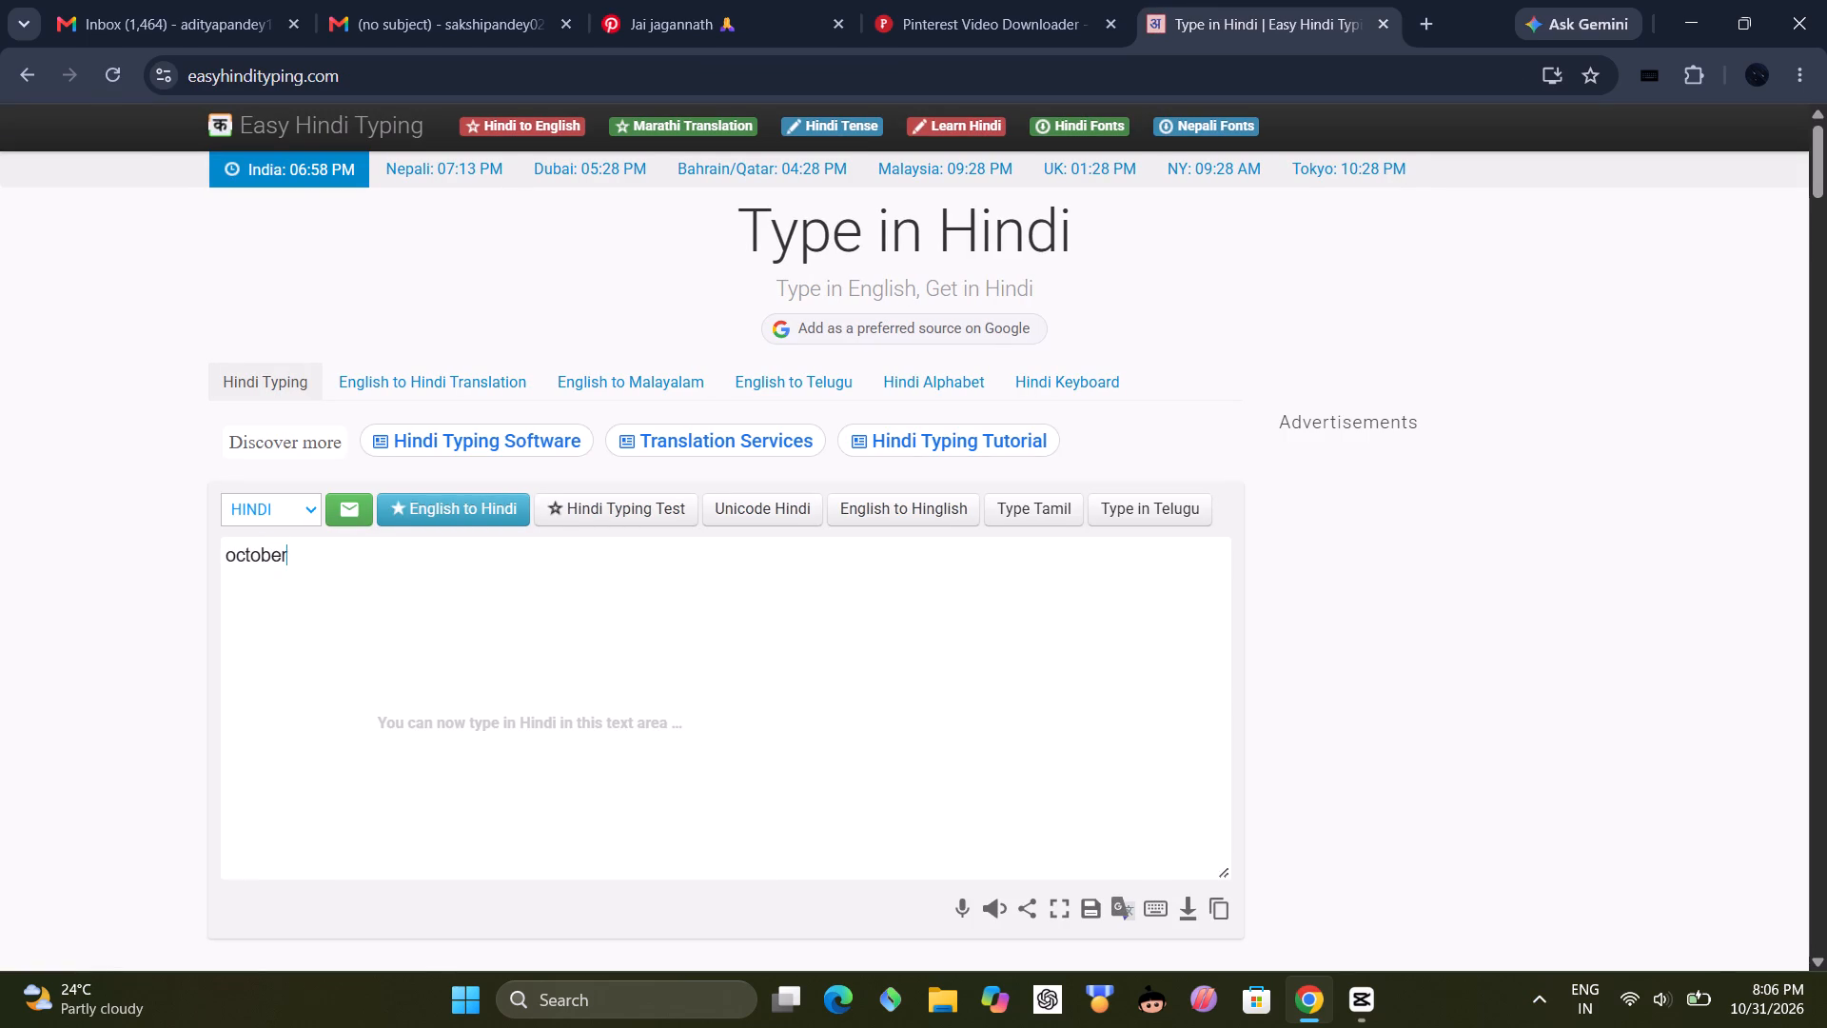
key(space)
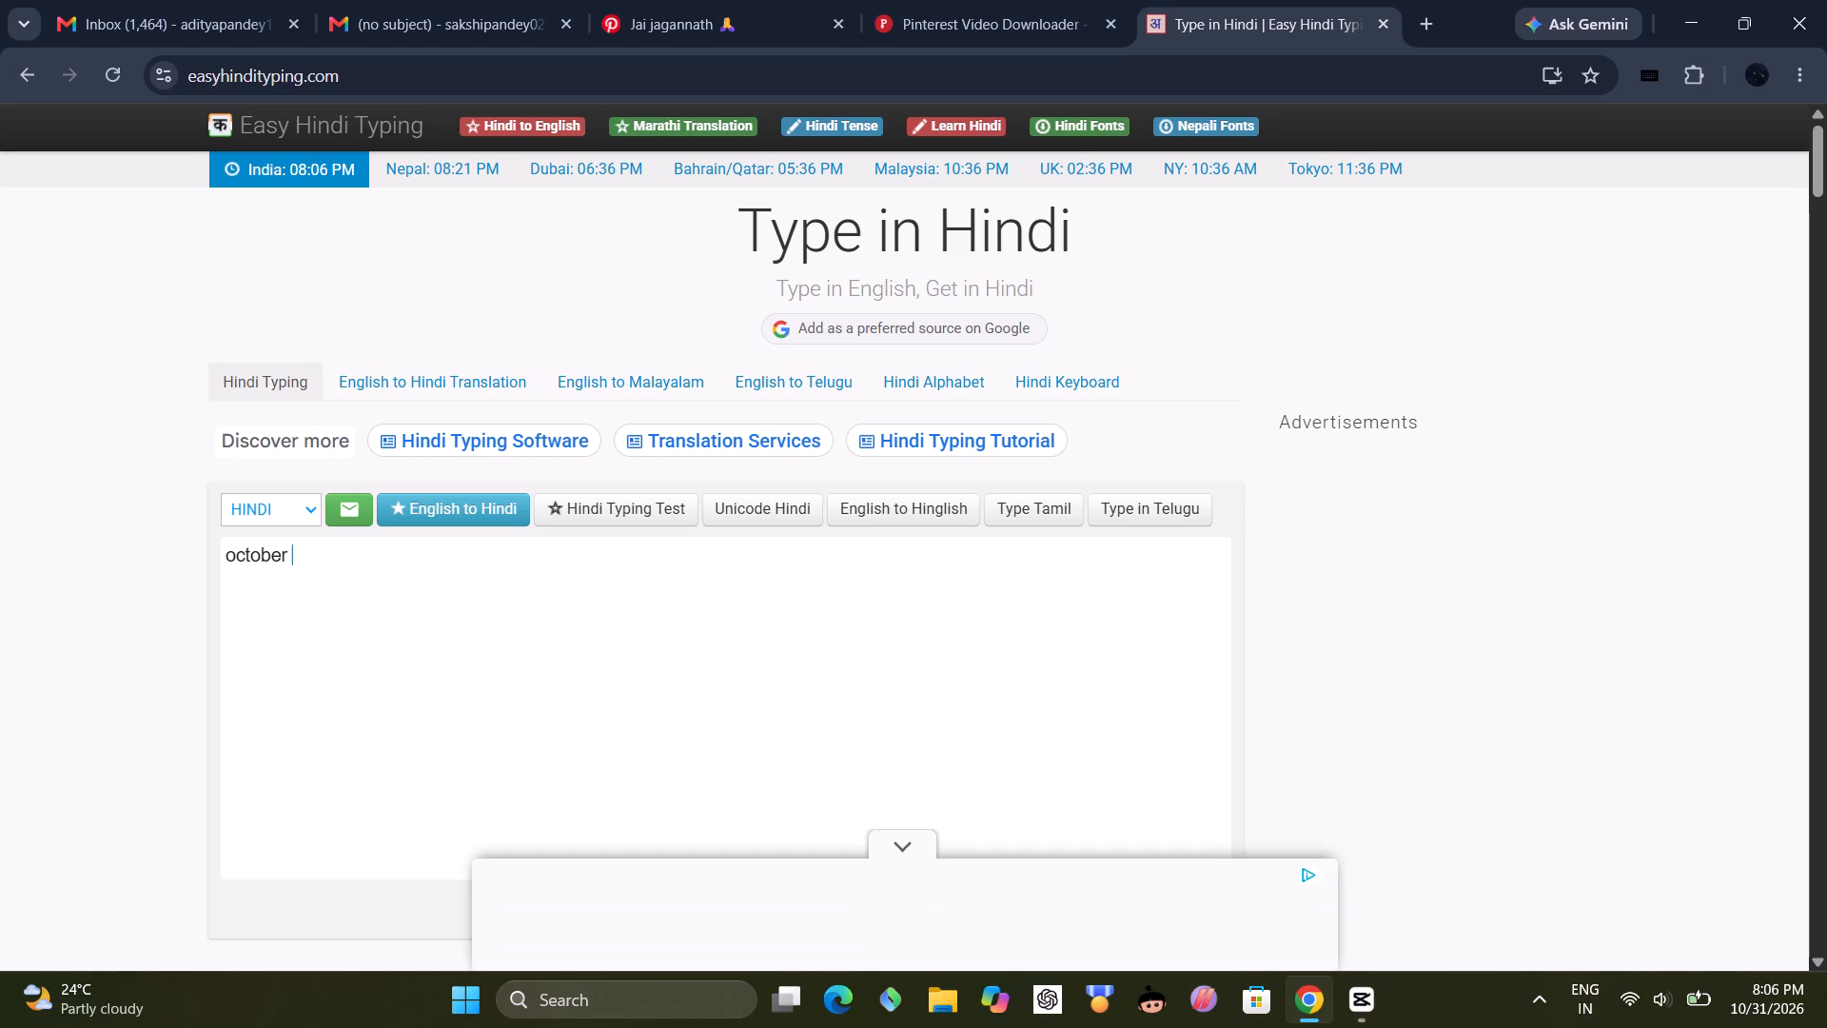
key(ctrl+shift+Left)
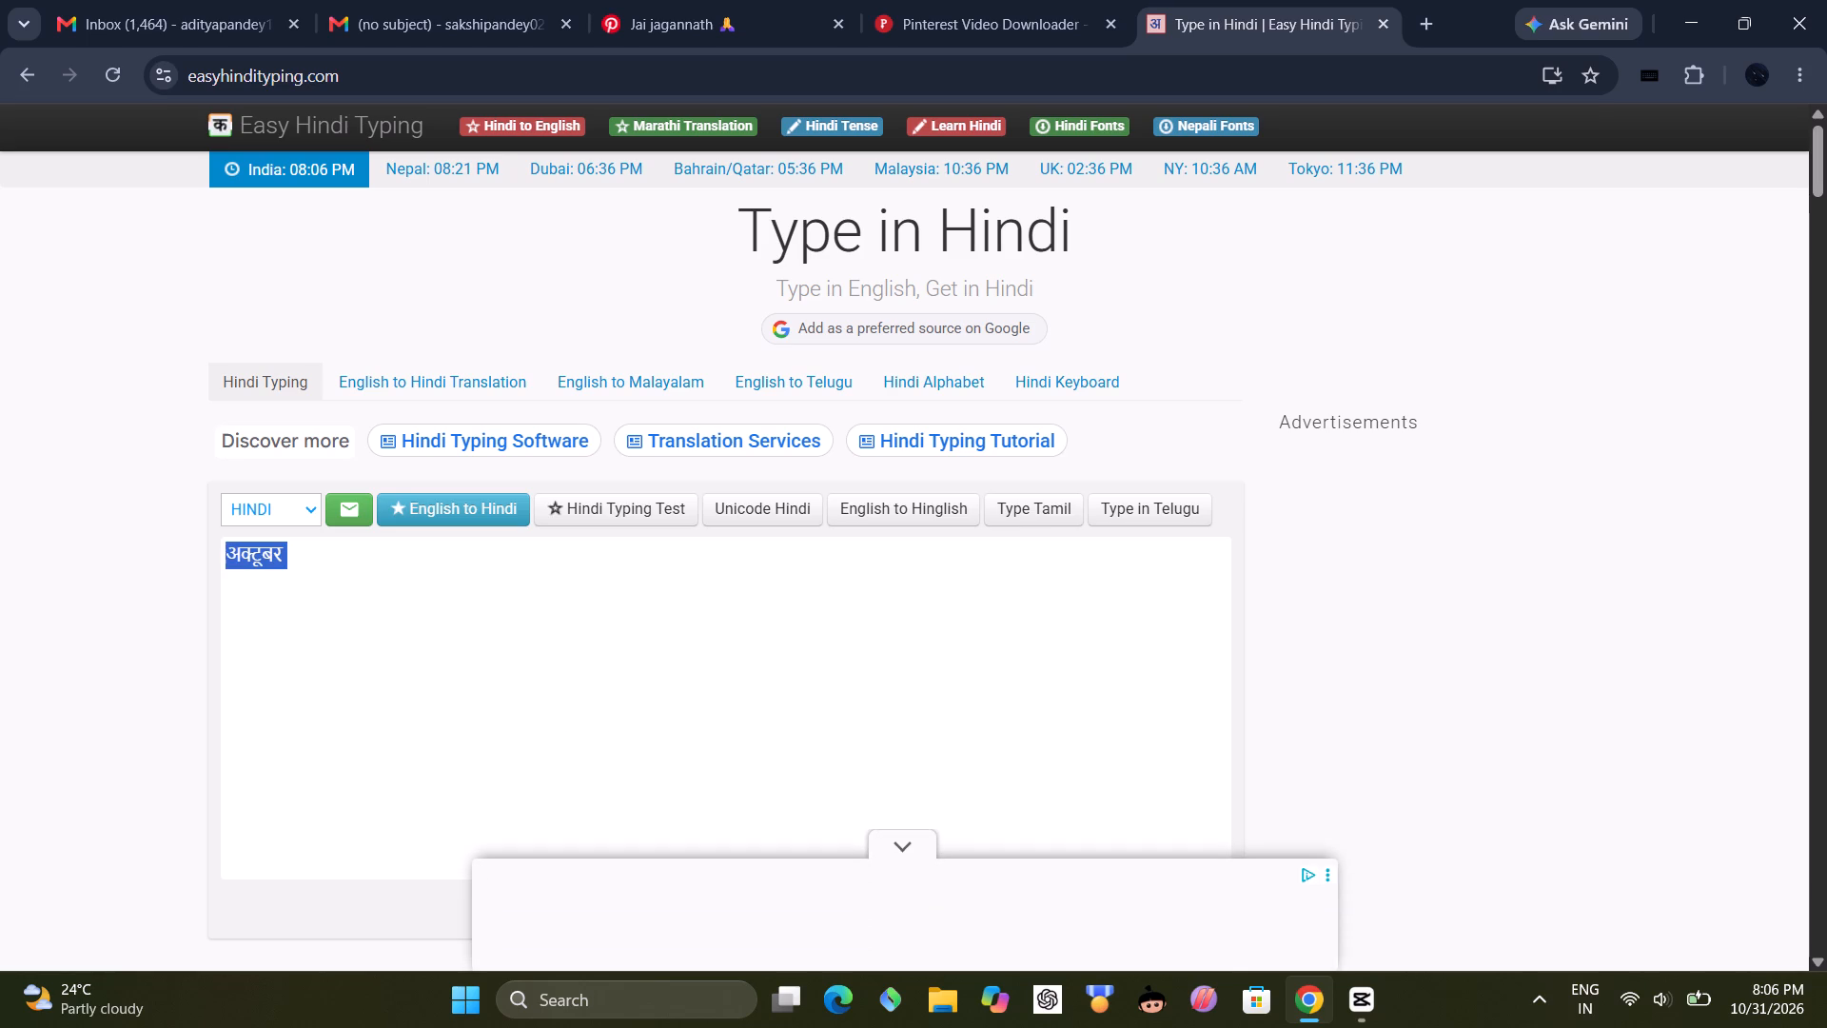
key(ctrl+c)
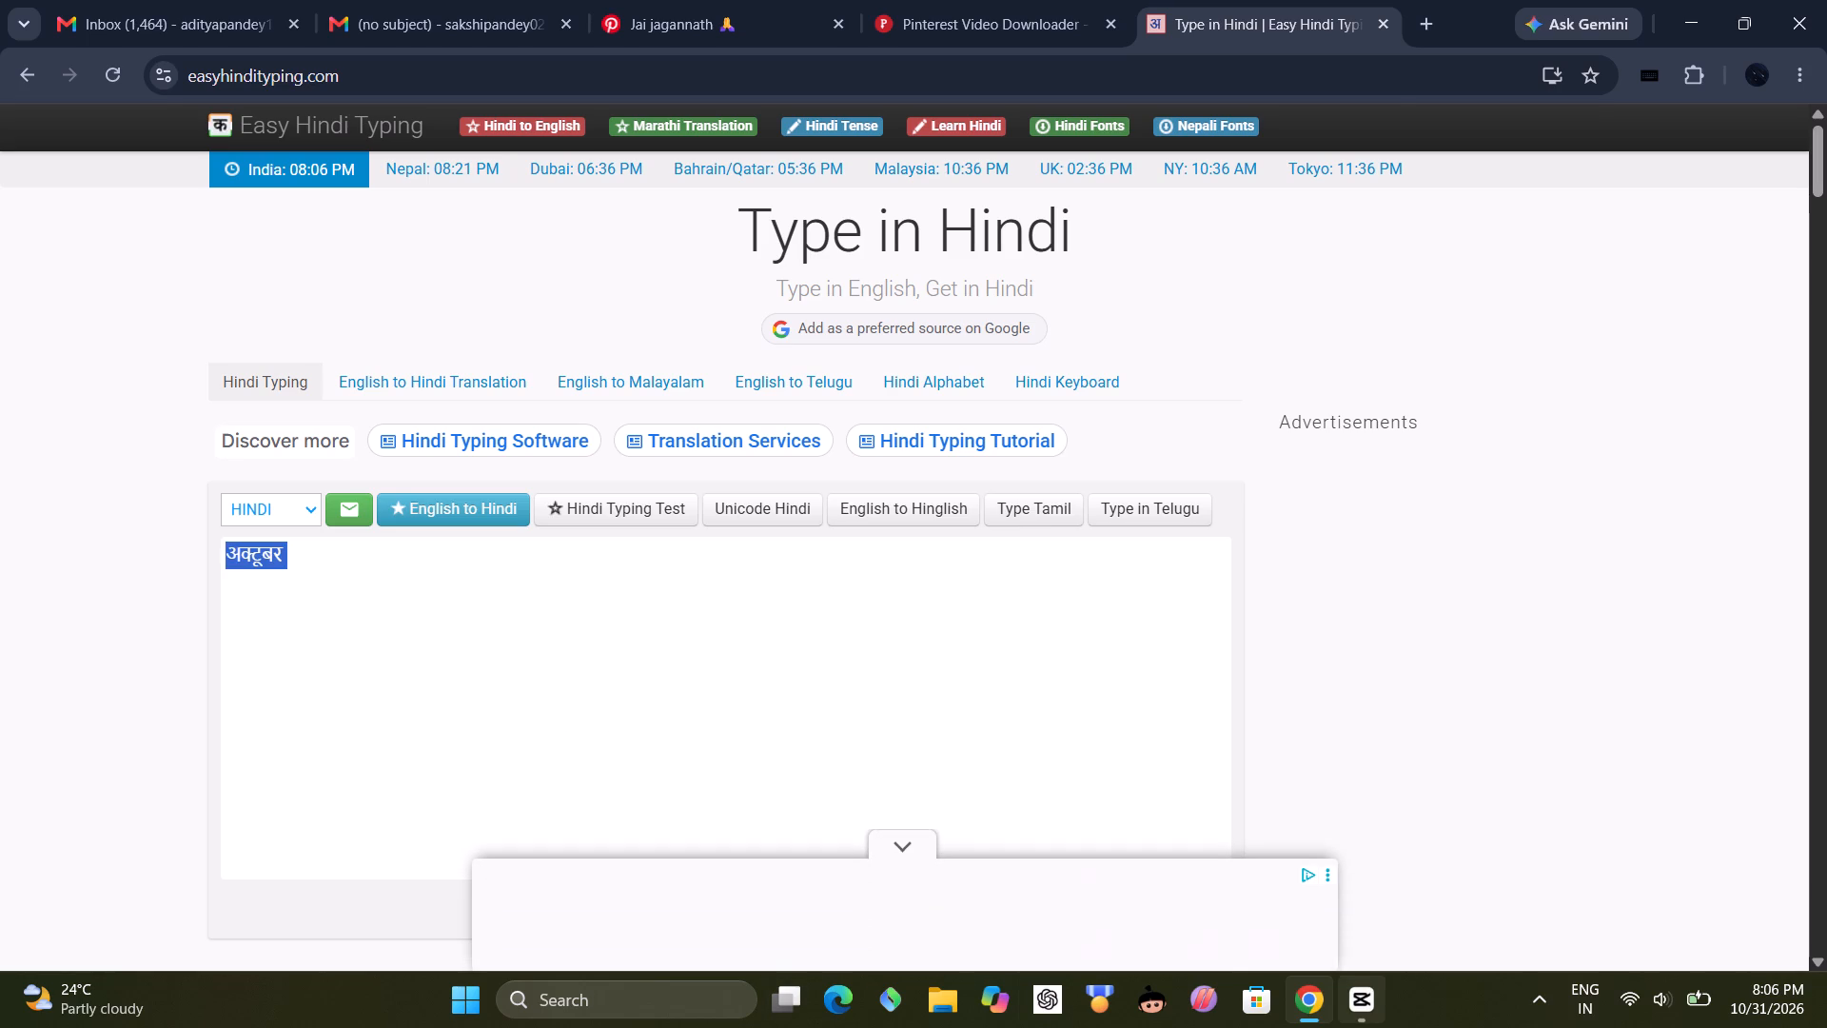
Switch back to CapCut and paste अक्टूबर after 28 in the text clip.
click(1379, 1001)
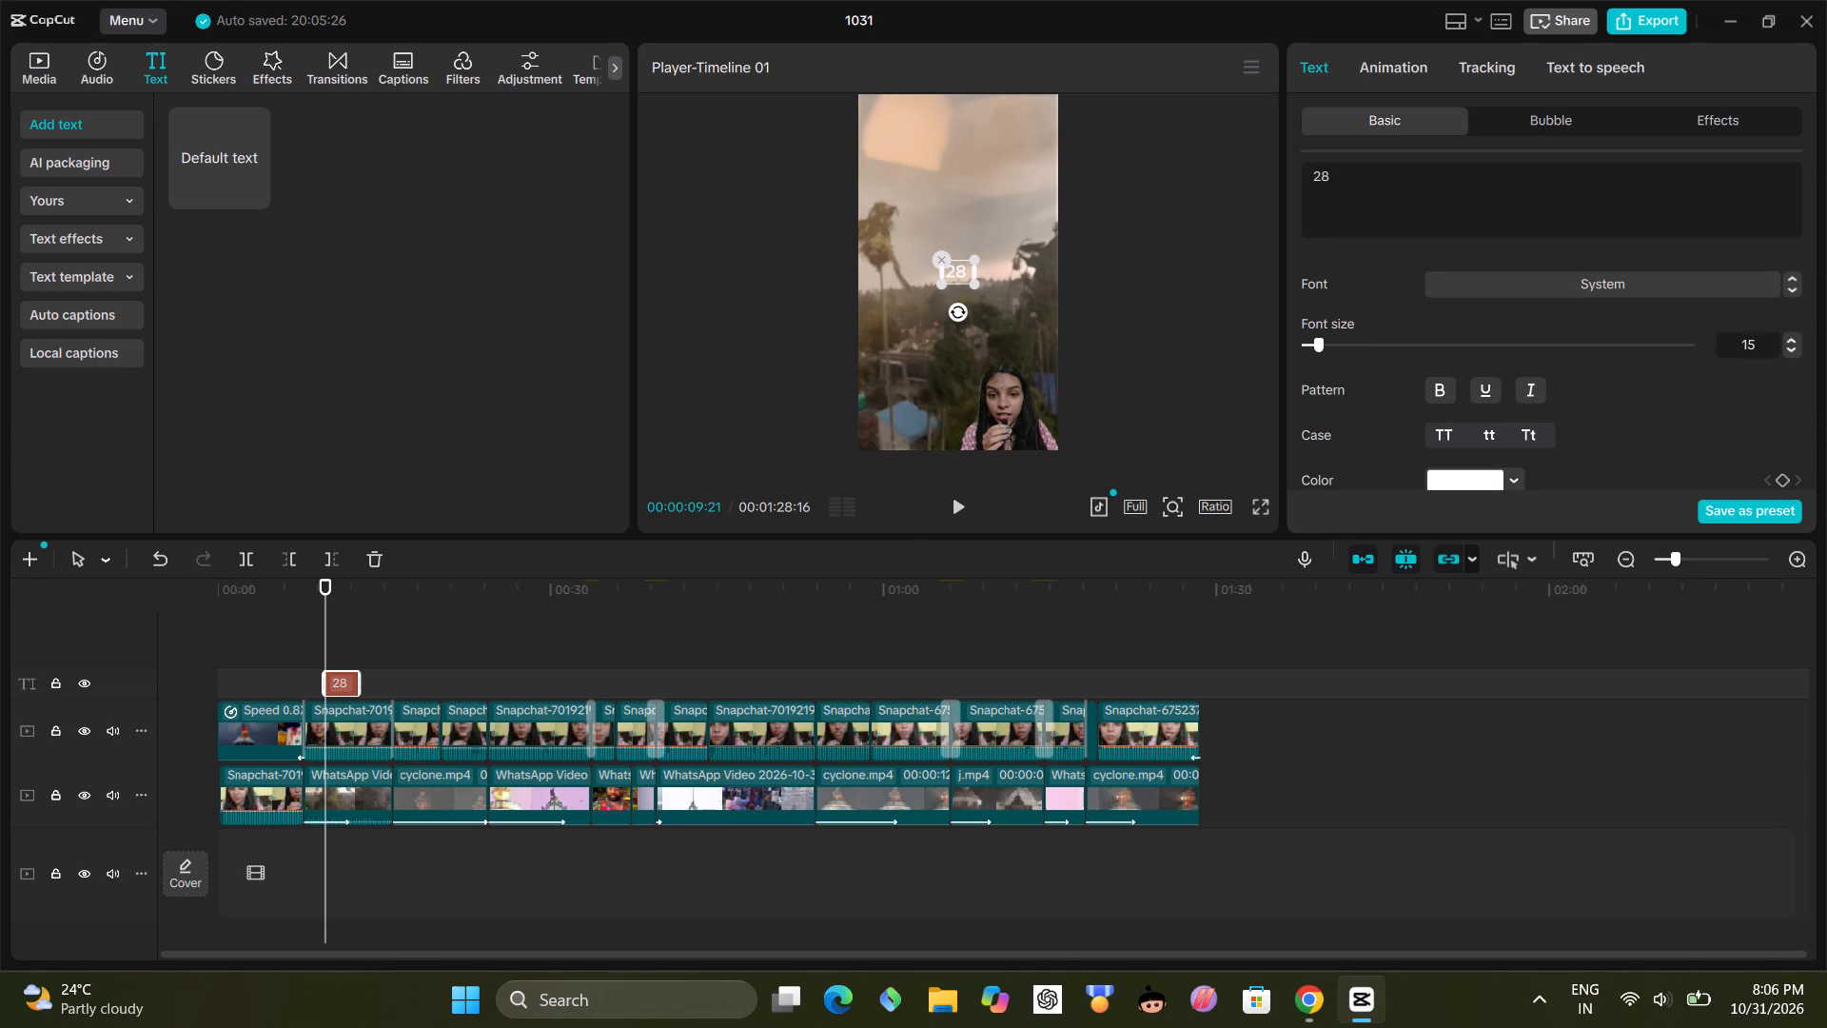
key(ctrl+v)
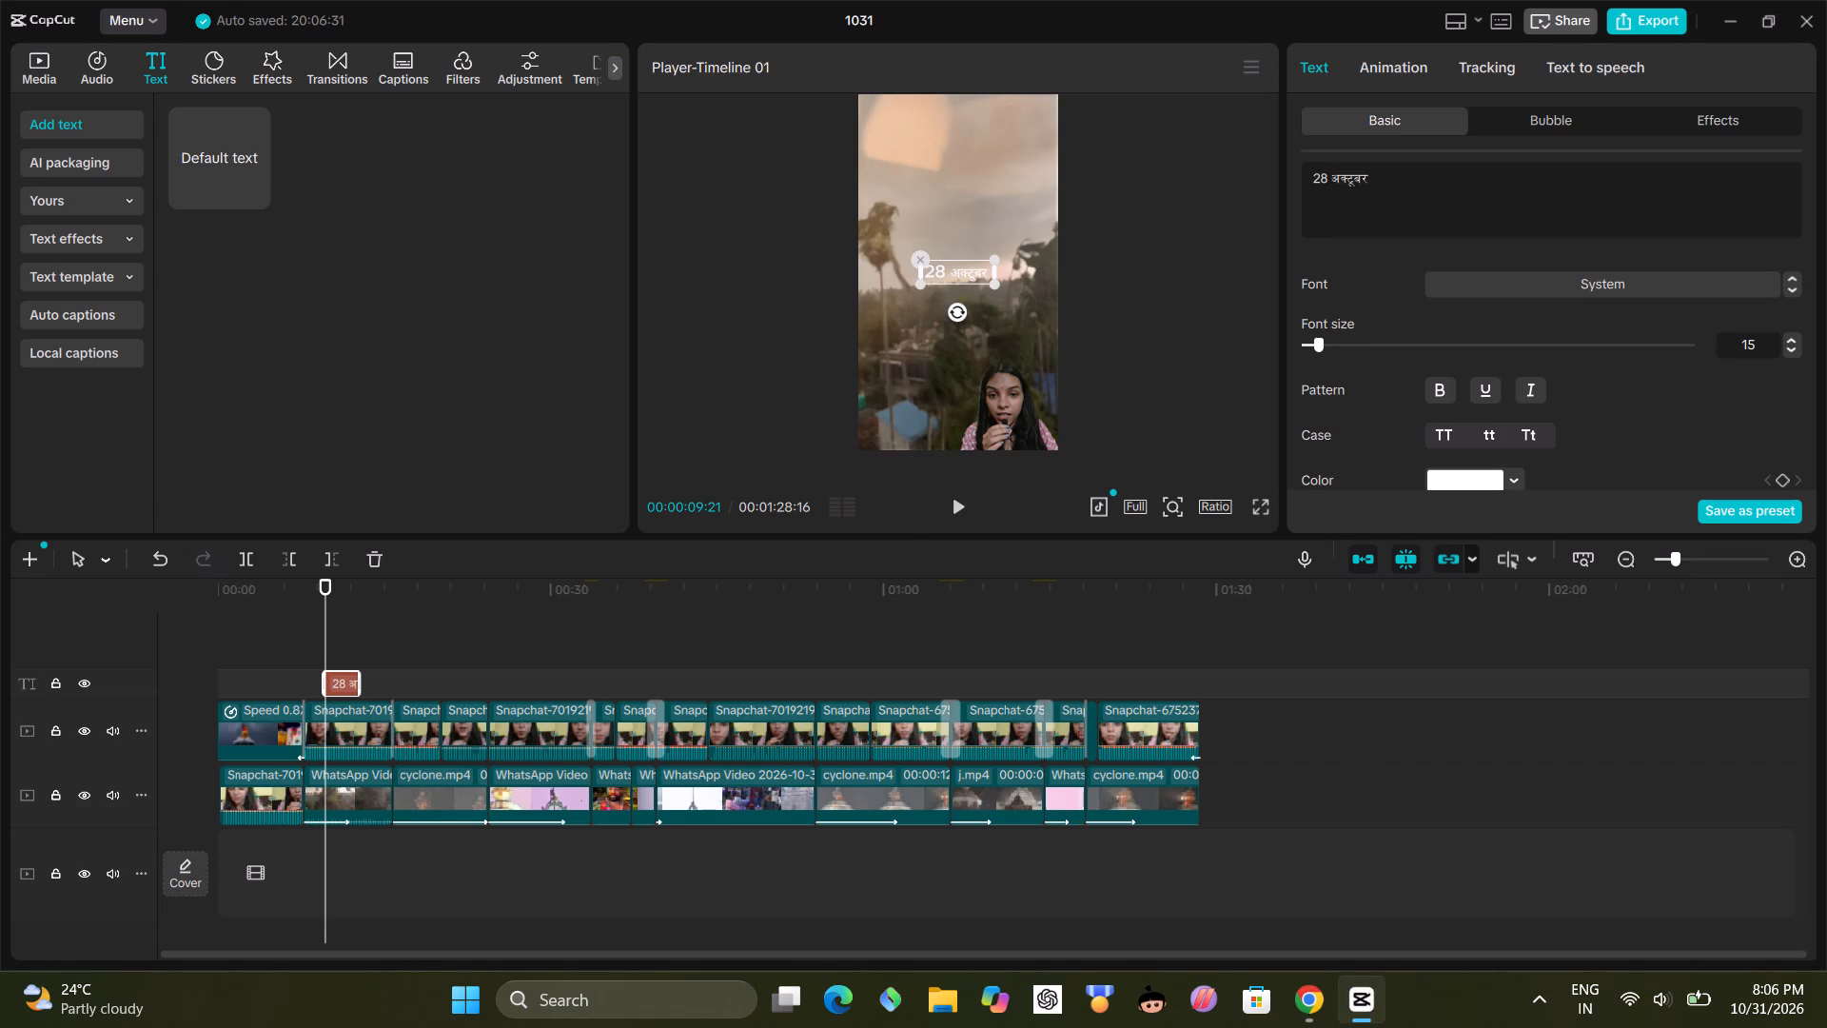
Change the font of the whole "28 अक्टूबर" text to 카페24 단정해.
drag(1411, 180, 1300, 178)
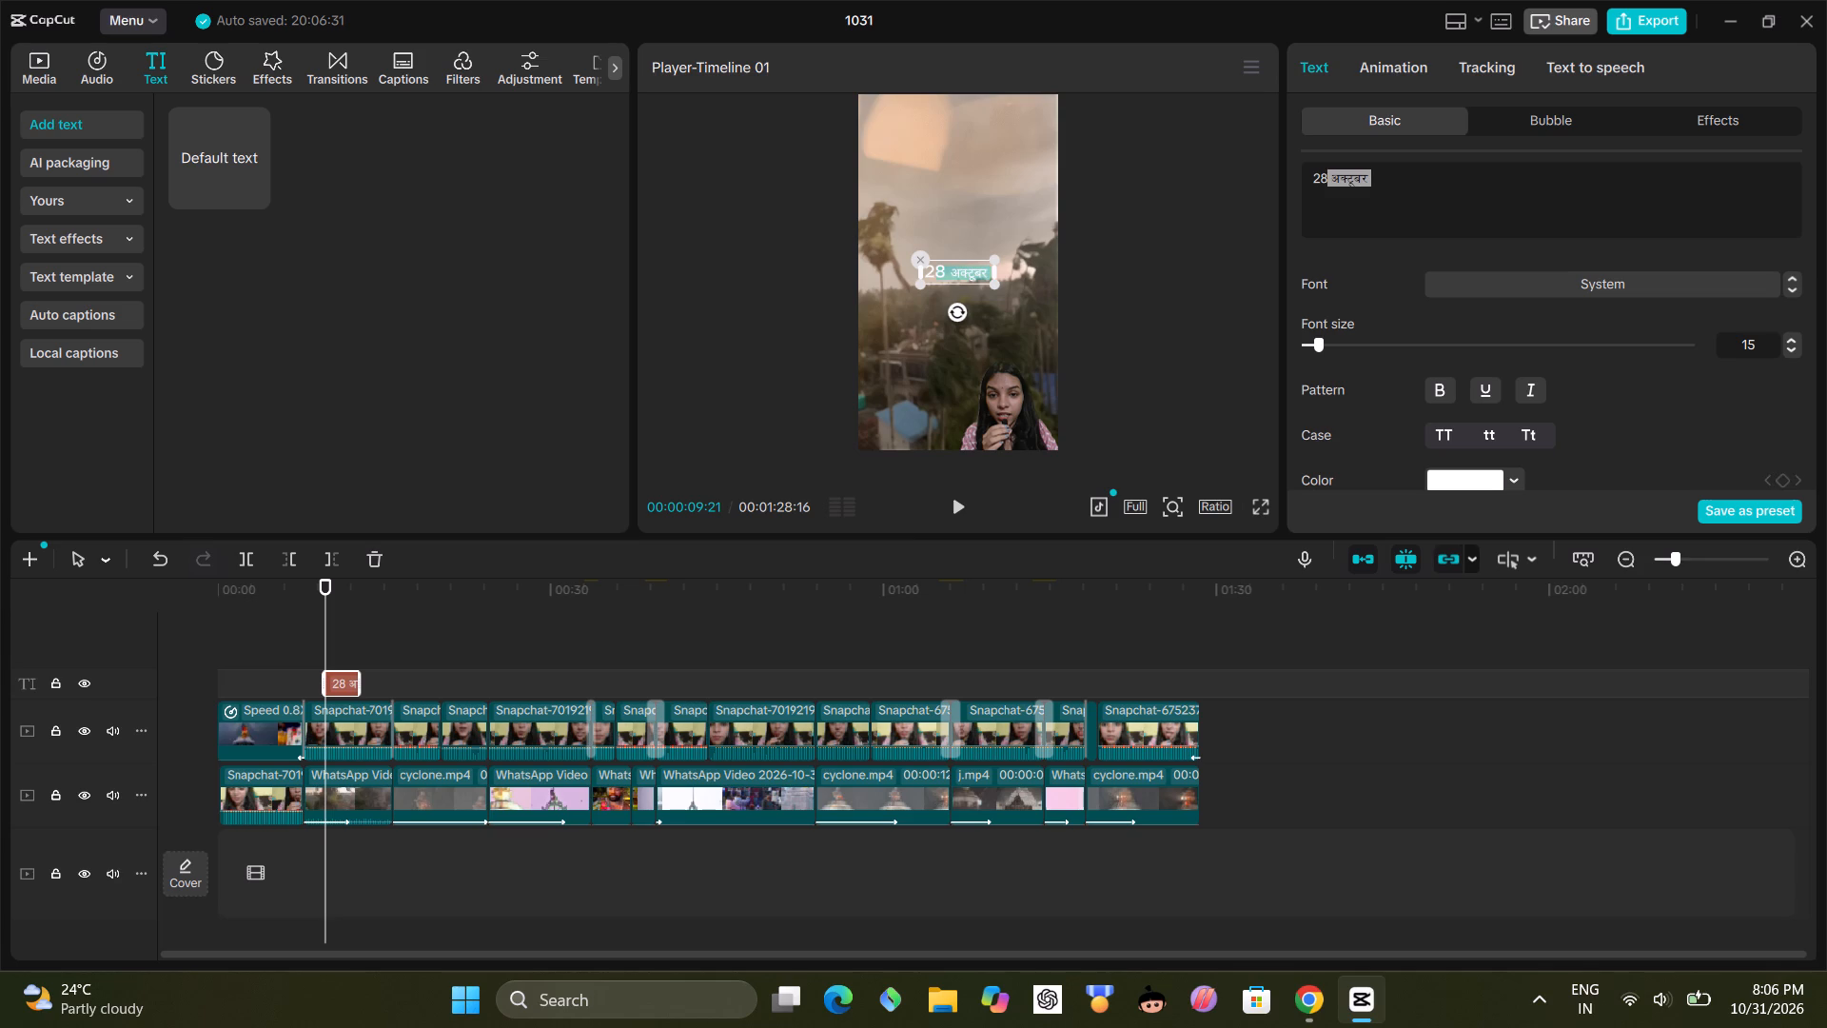
double_click(1297, 176)
click(1788, 270)
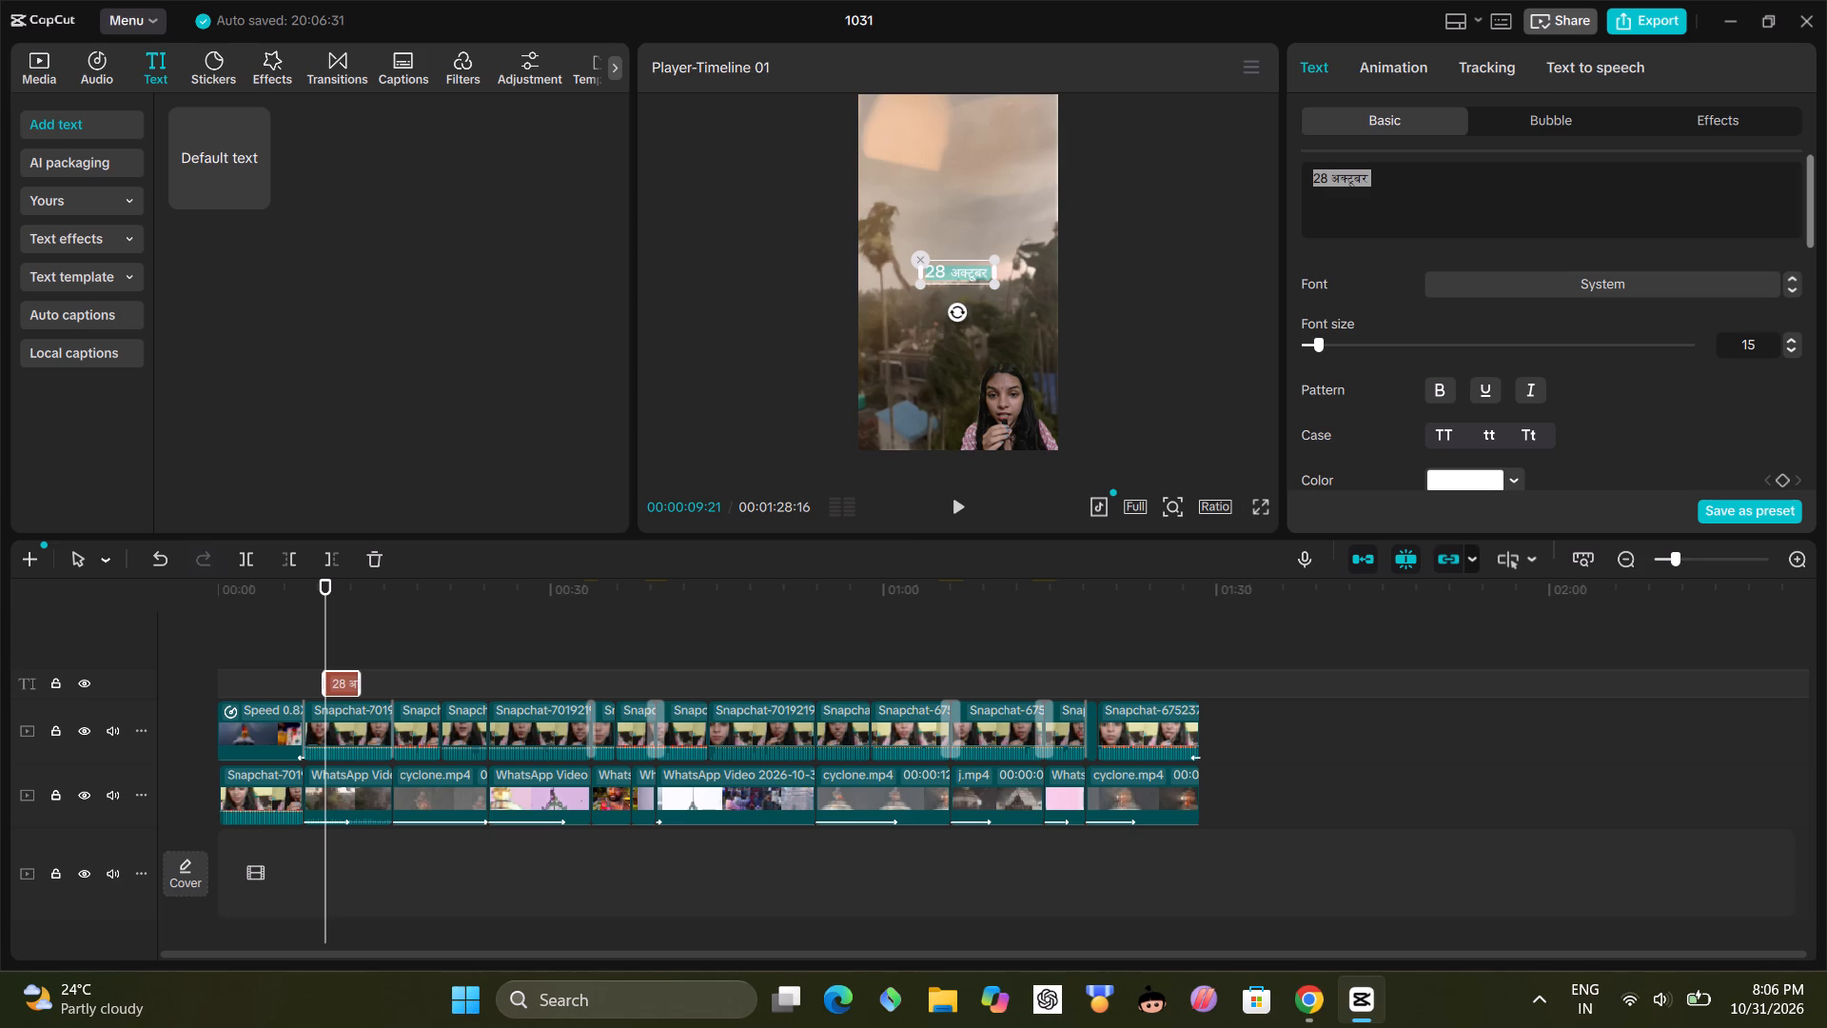
click(1798, 286)
click(1802, 295)
click(1798, 288)
click(1792, 288)
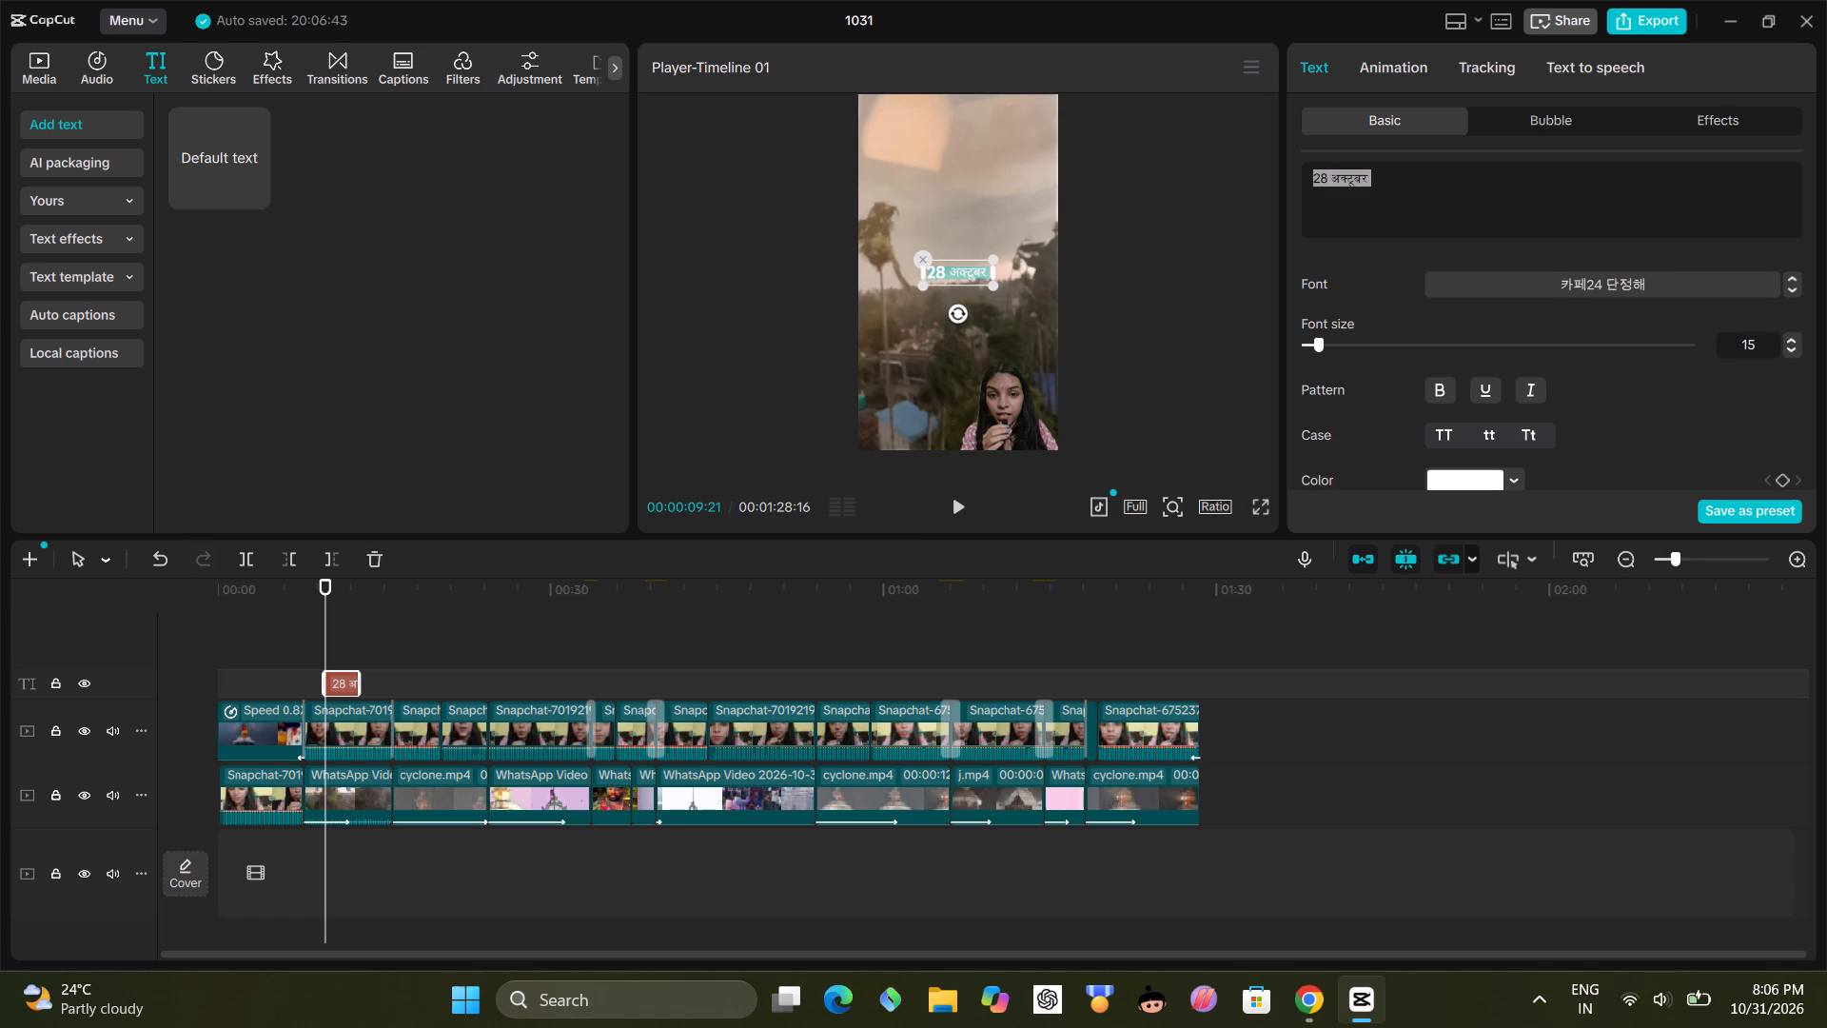
Make the "28 अक्टूबर" text bold, keeping its font size at 15.
click(1356, 347)
click(1319, 343)
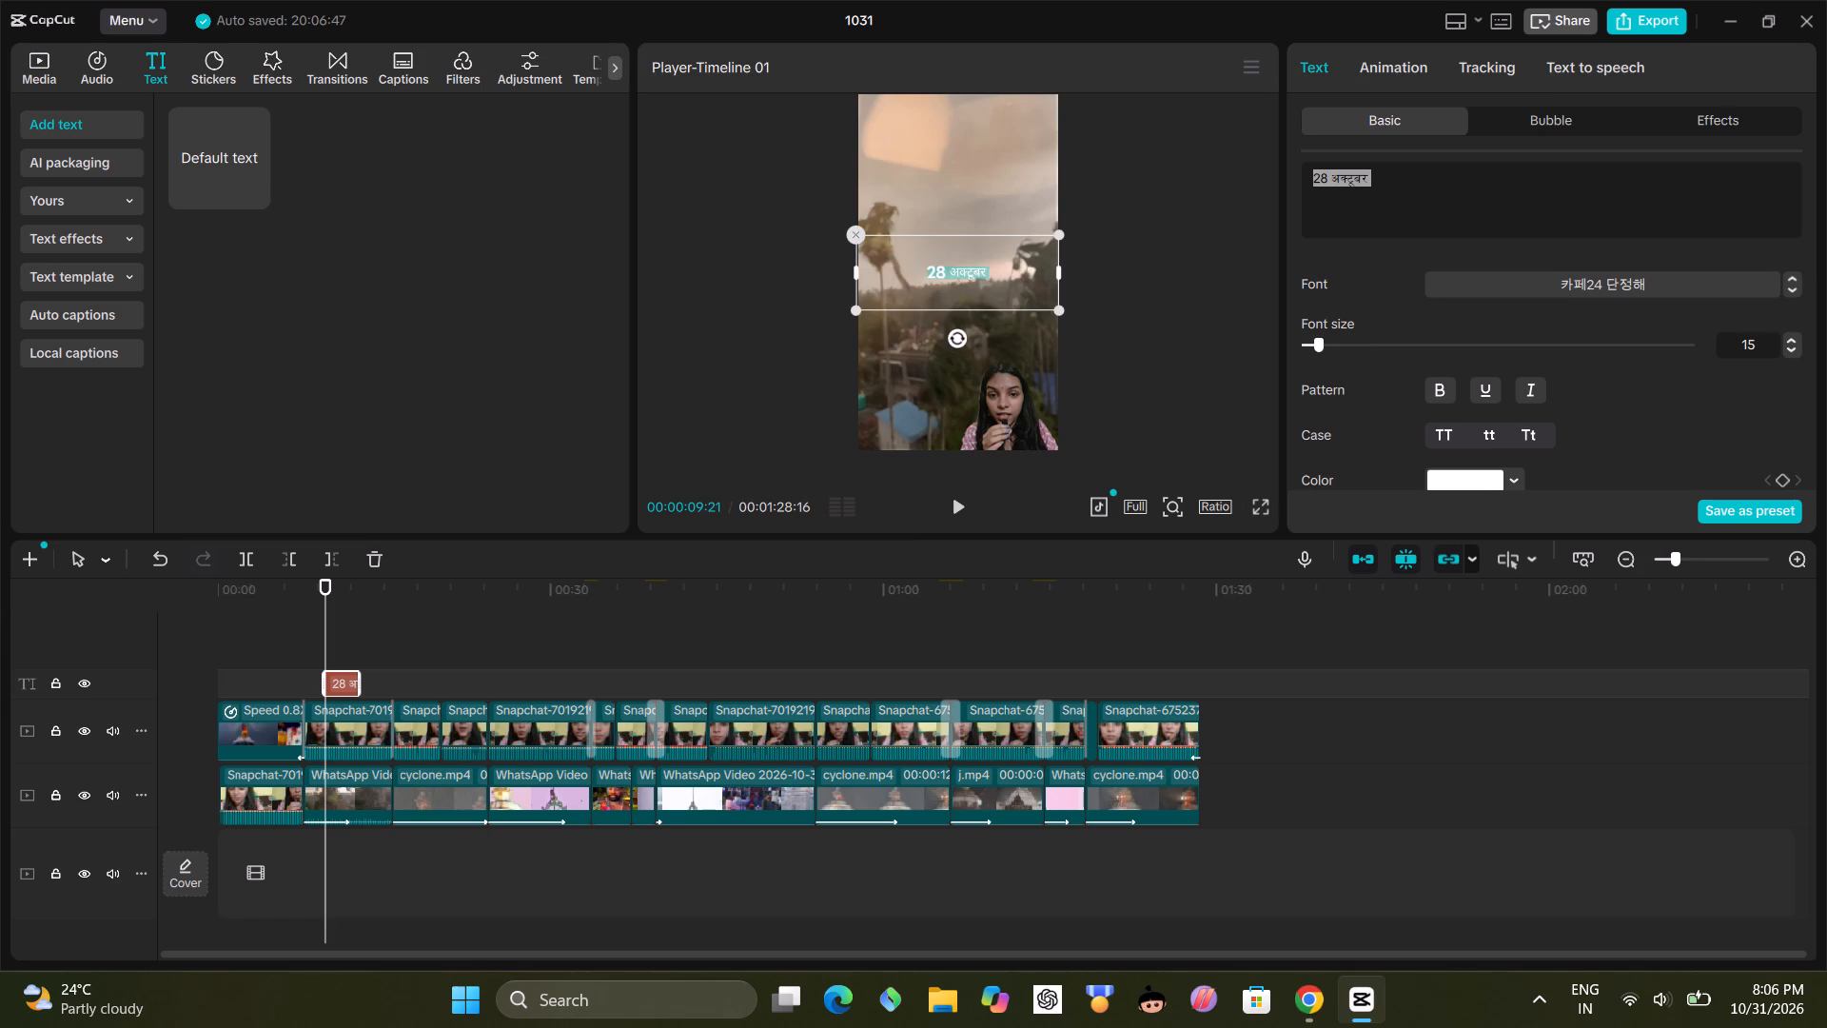
click(1360, 187)
click(1438, 397)
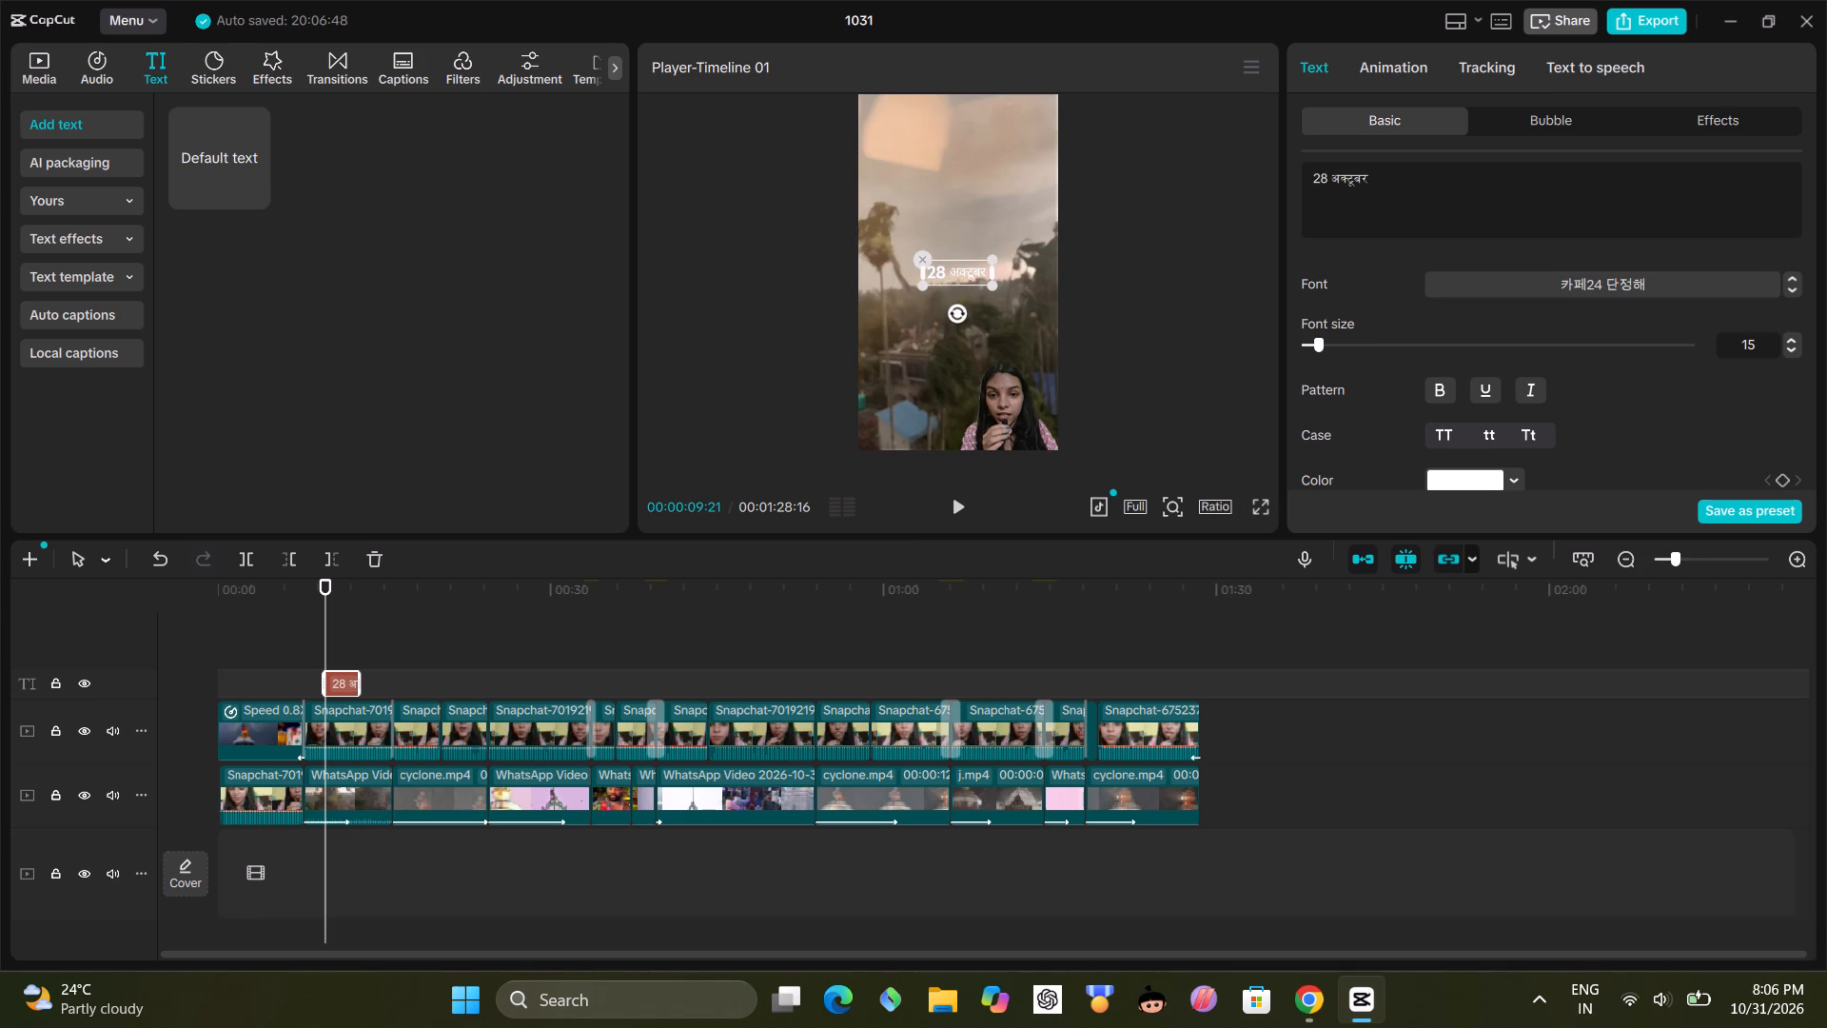
Move the "28 अक्टूबर" text up into the sky area of the frame, centred horizontally, keeping the storm clip in place.
click(1155, 320)
click(974, 271)
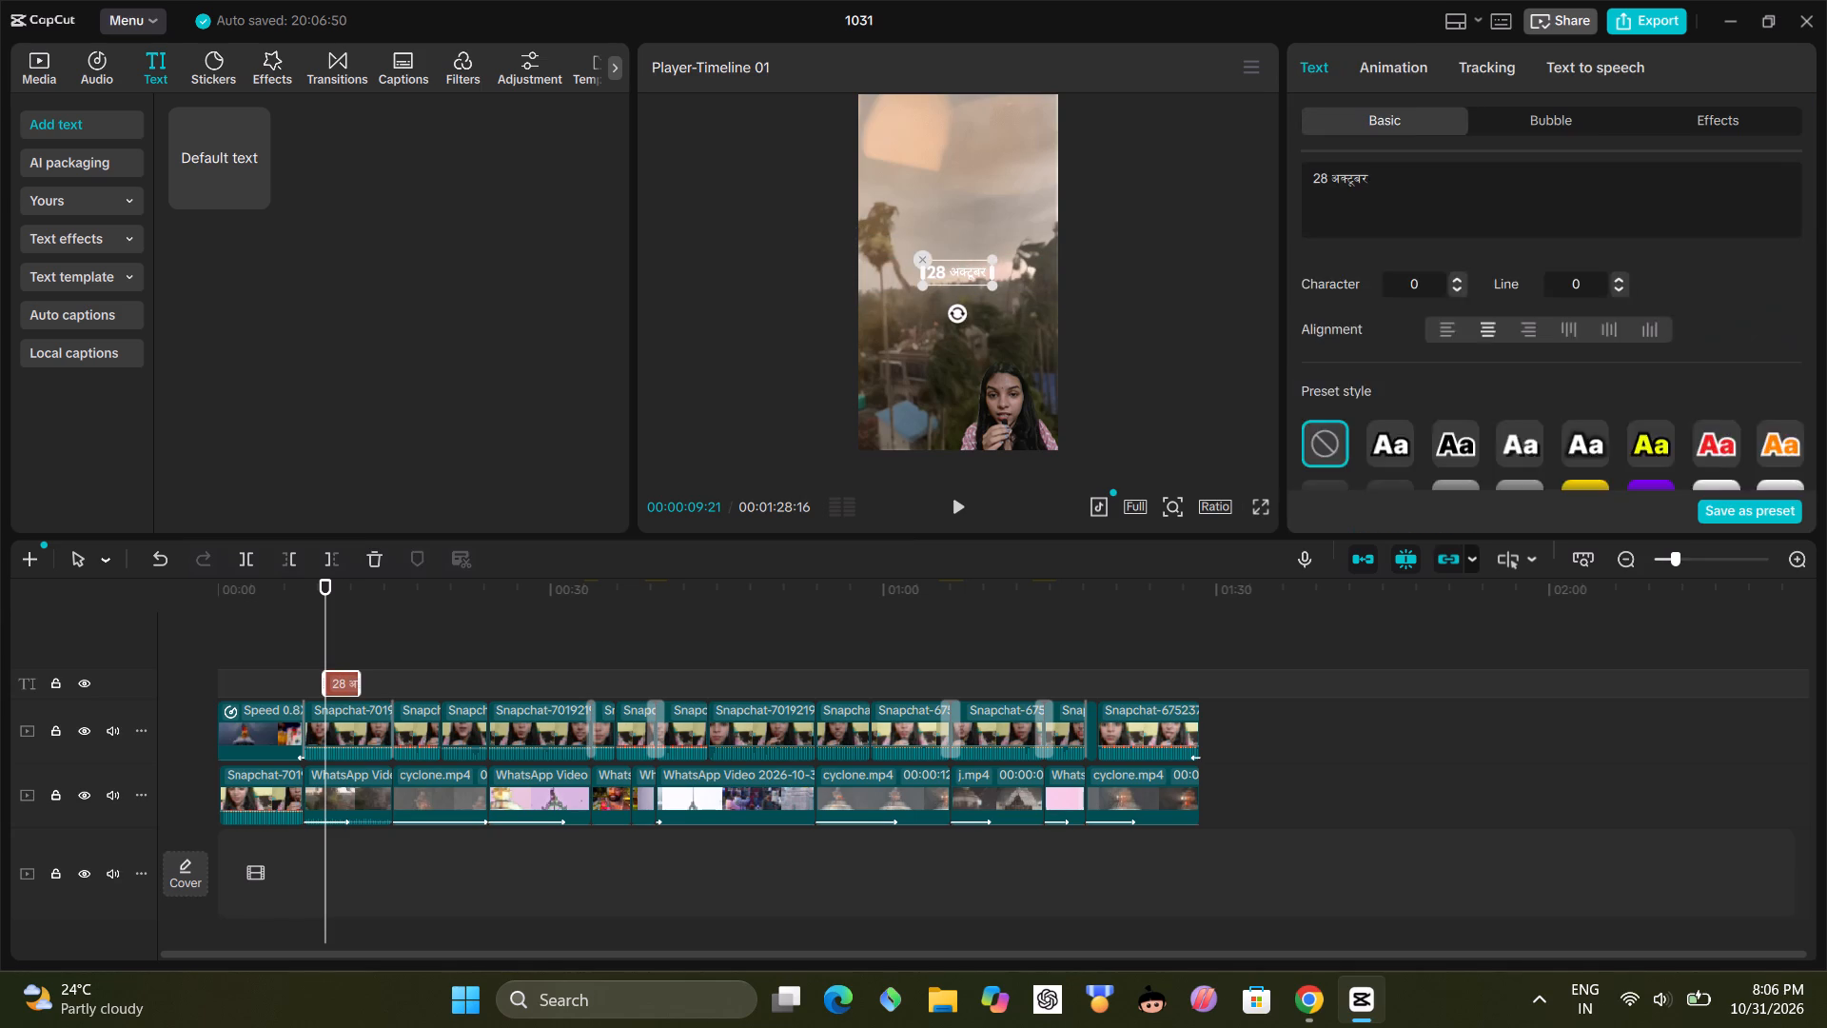
drag(968, 272, 956, 175)
drag(956, 175, 972, 248)
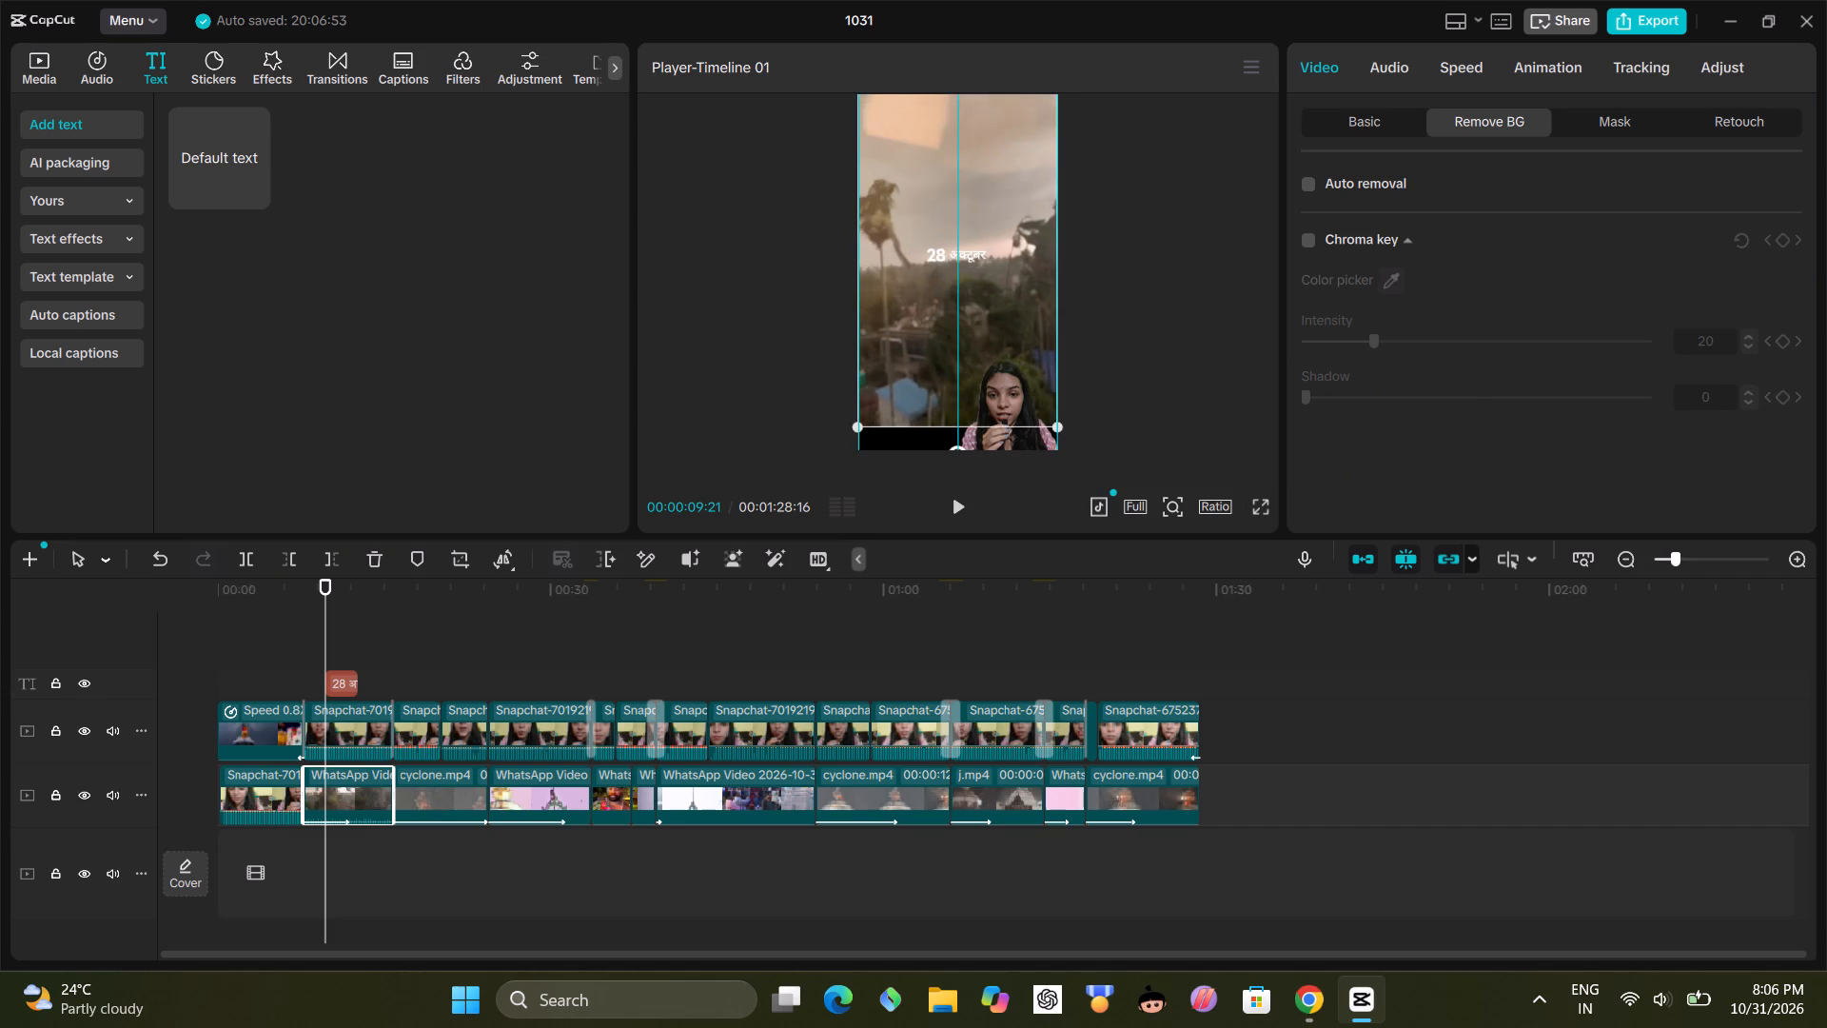
drag(972, 248, 973, 271)
click(964, 254)
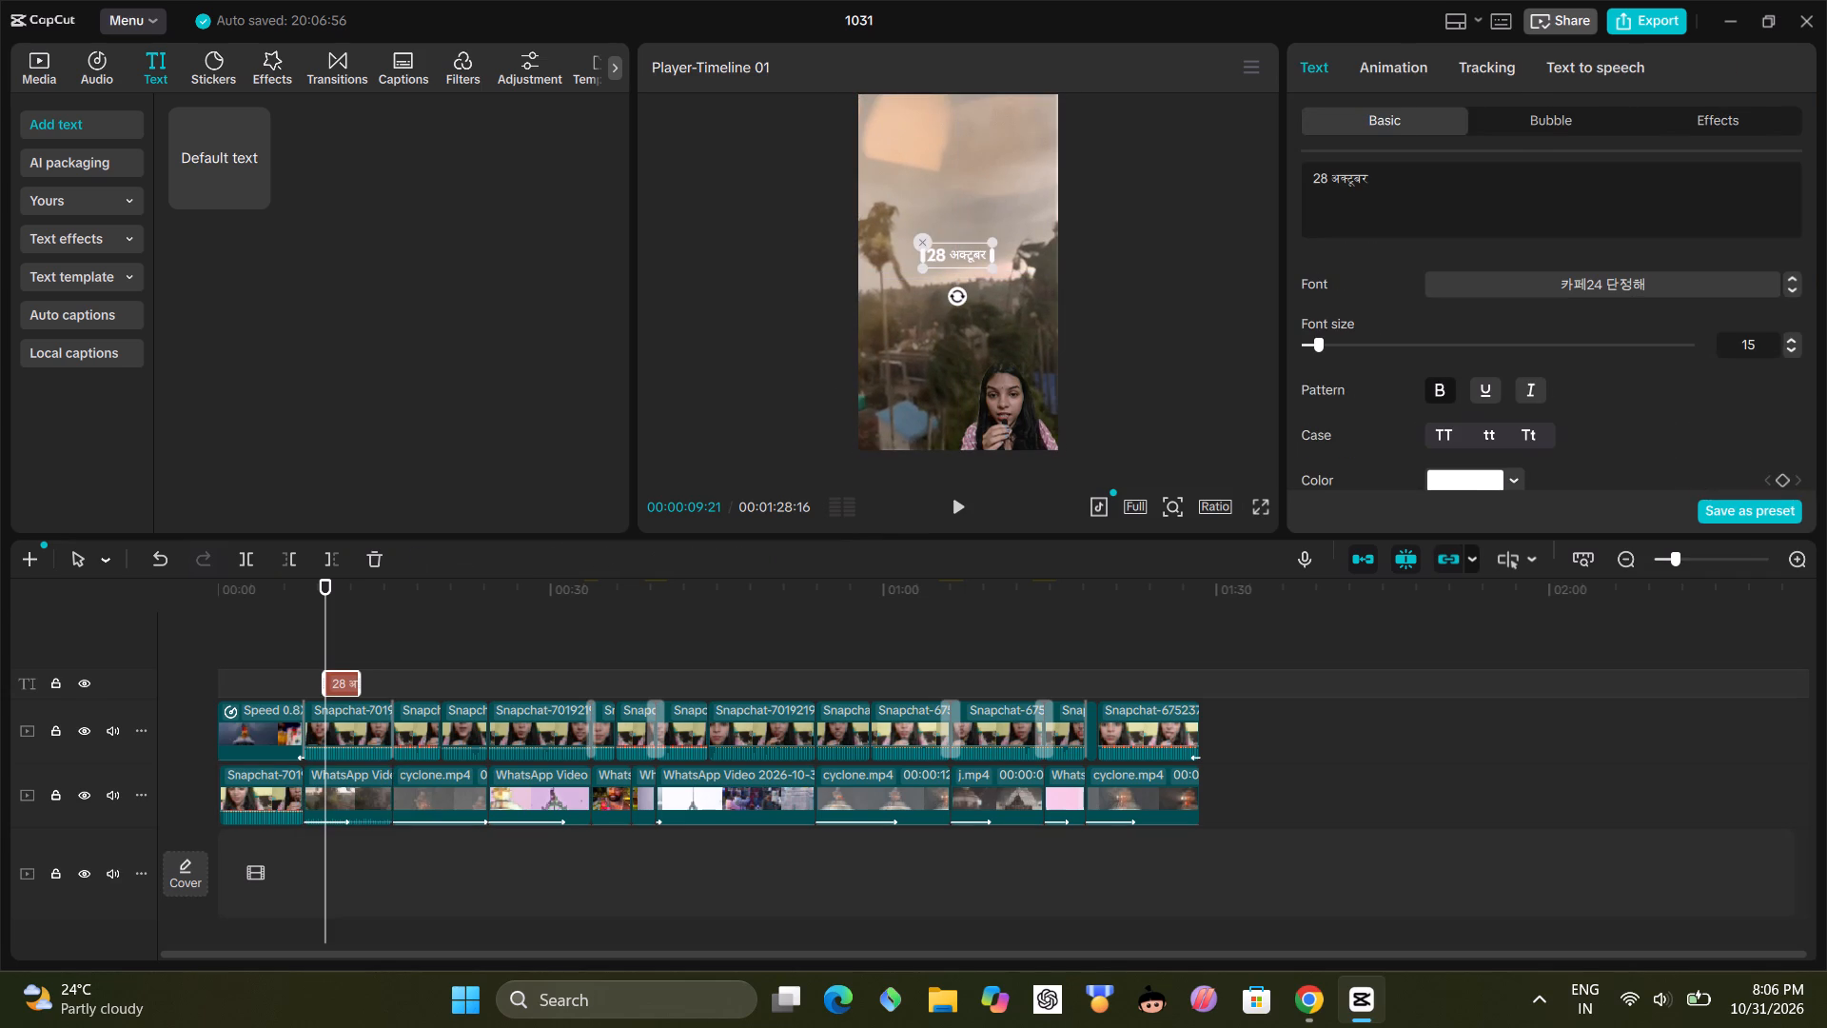
drag(972, 251, 974, 178)
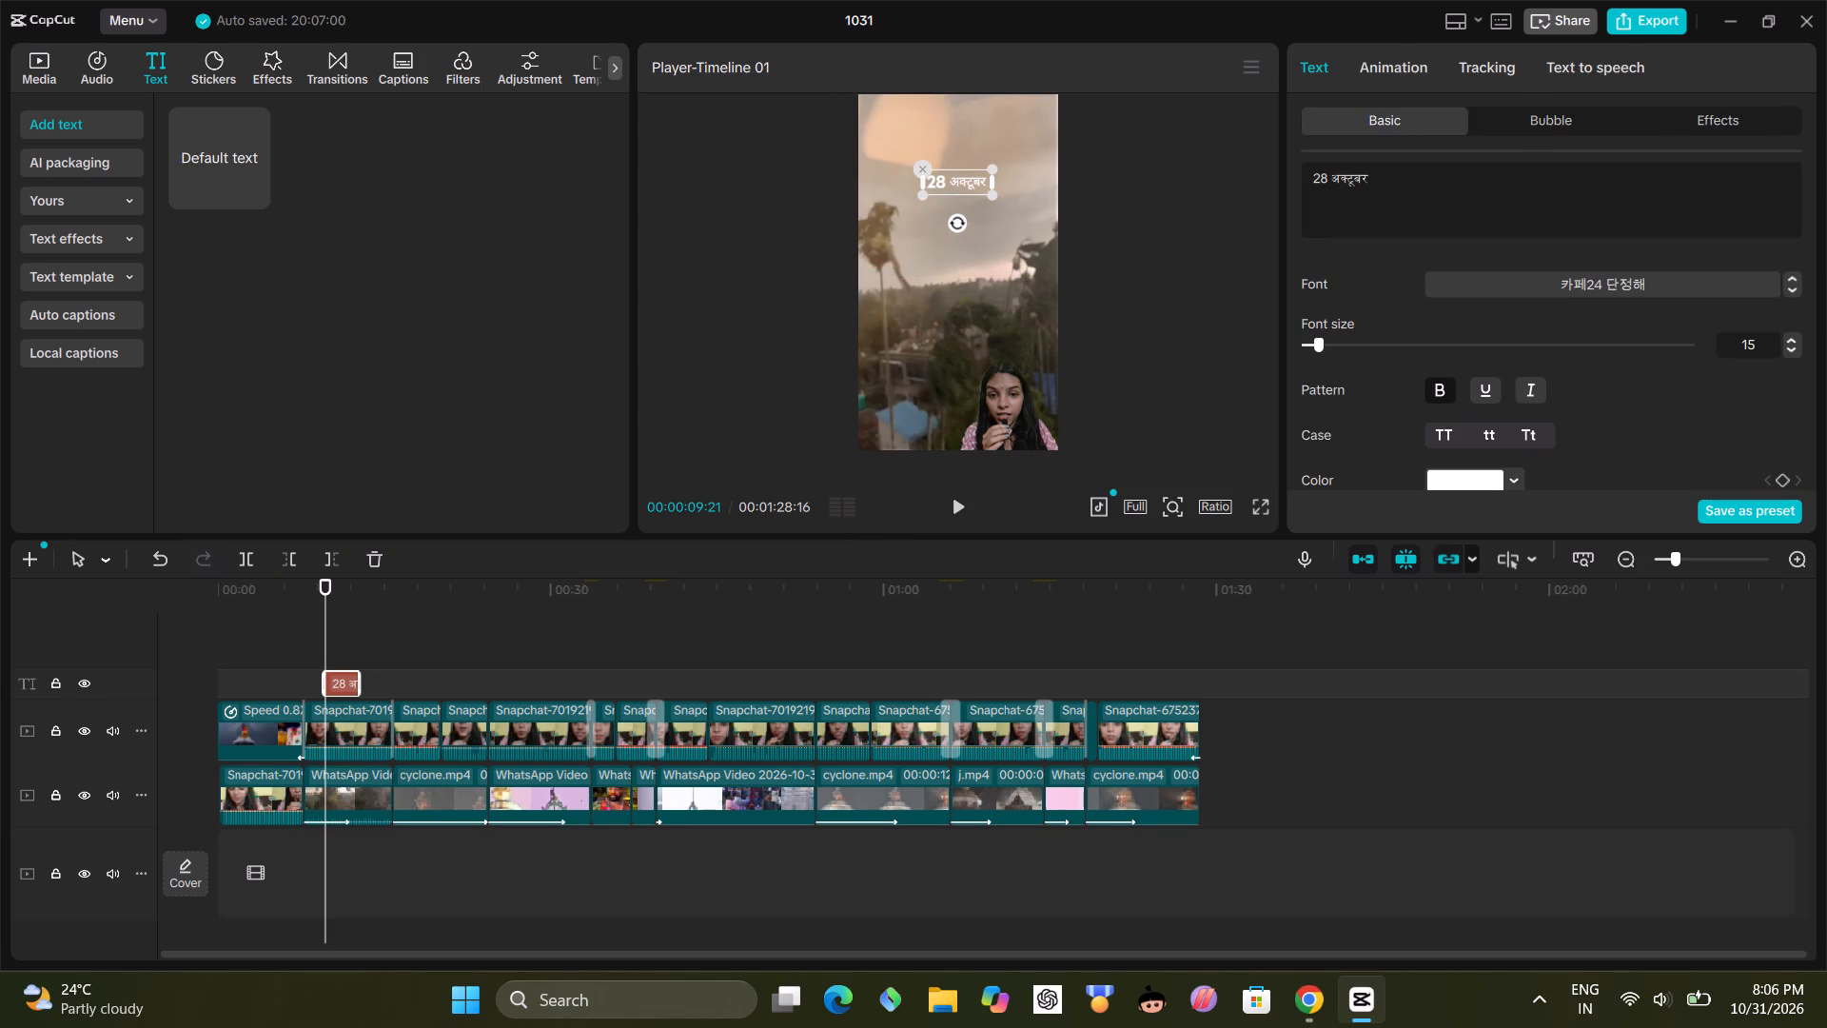
Set the font size of the "28 अक्टूबर" text to 19.
click(1340, 343)
click(1325, 338)
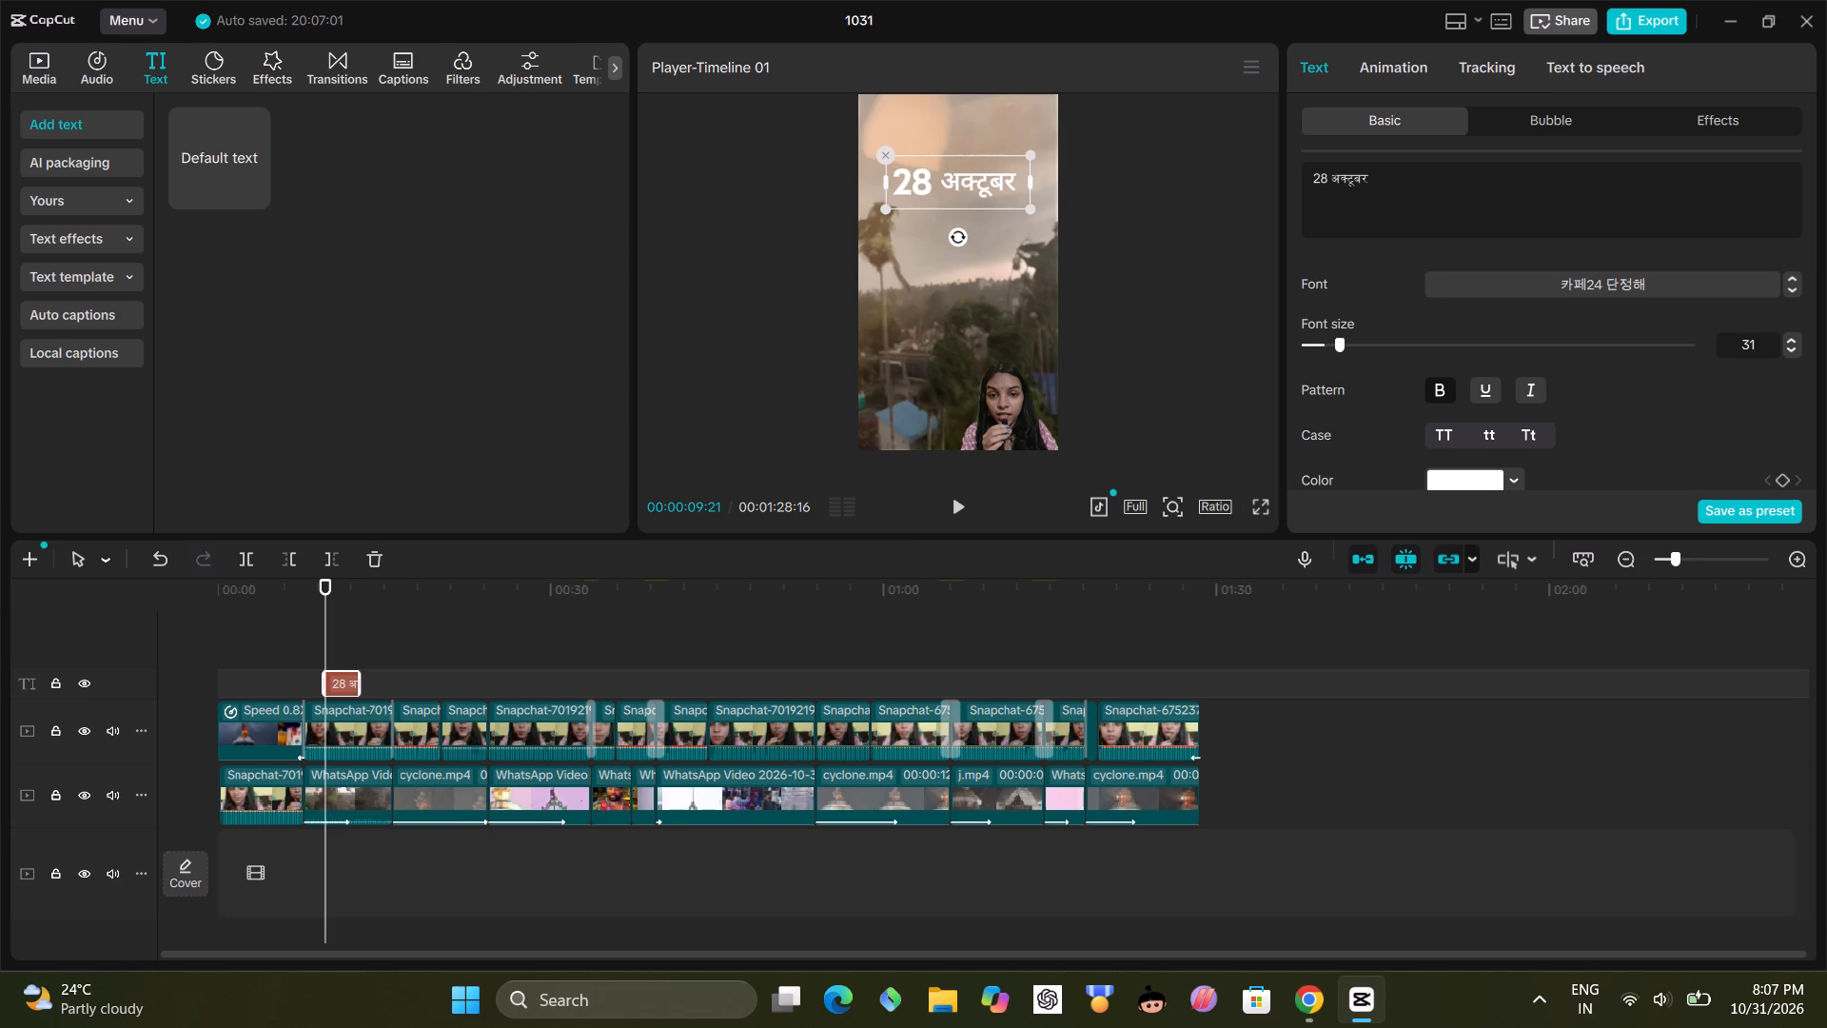
Apply the first preset style, white lettering with a black outline, to the "28 अक्टूबर" text.
scroll(1484, 401, down, 1)
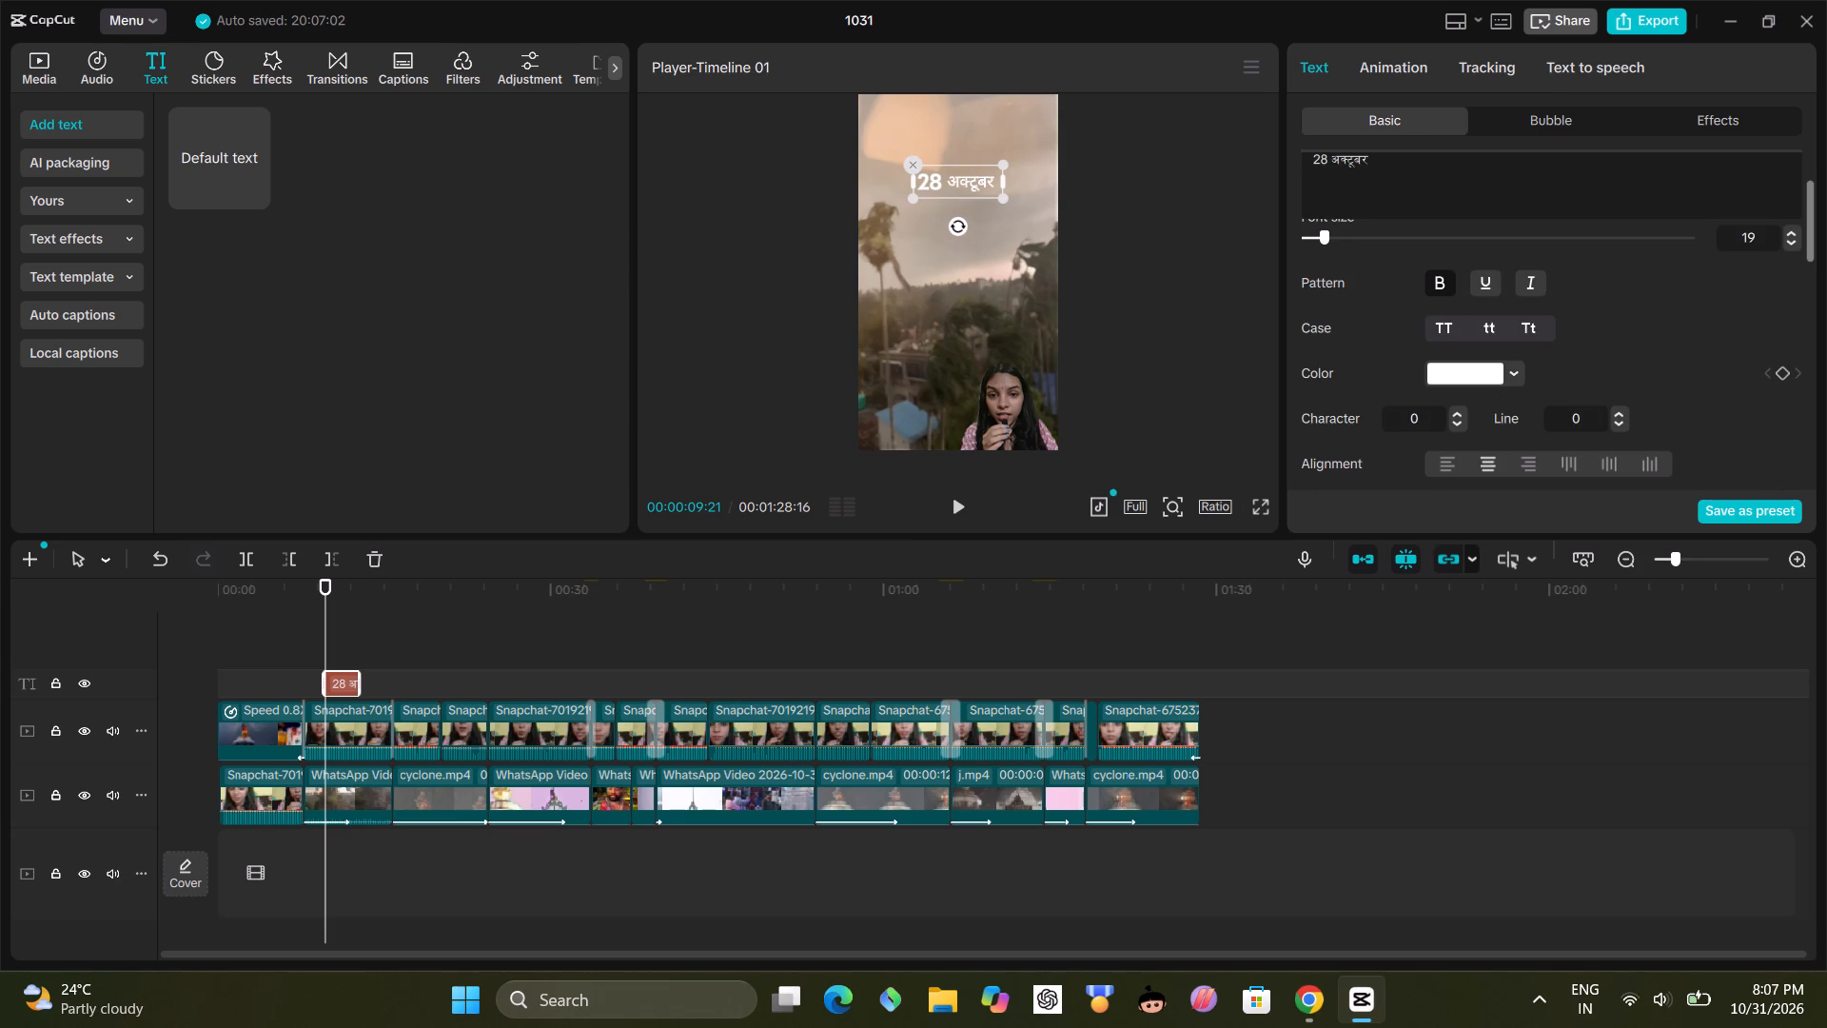
click(1511, 367)
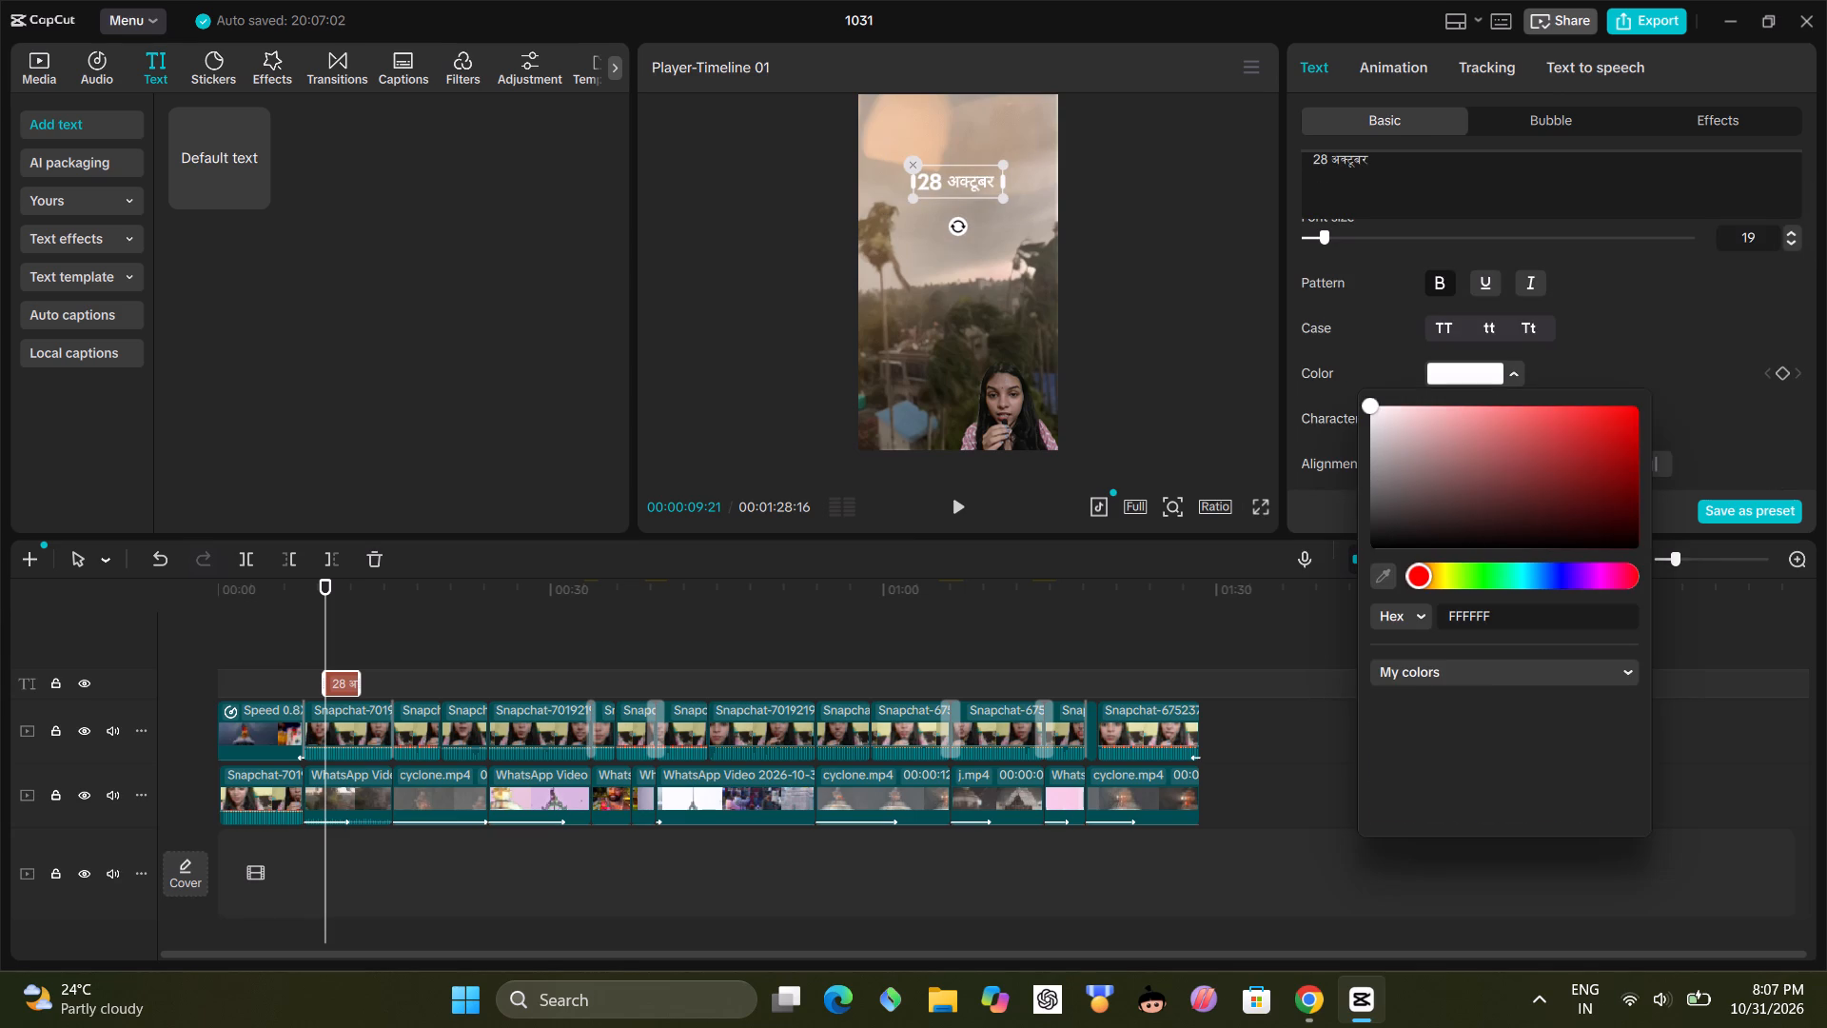
click(1605, 325)
scroll(1605, 326, down, 1)
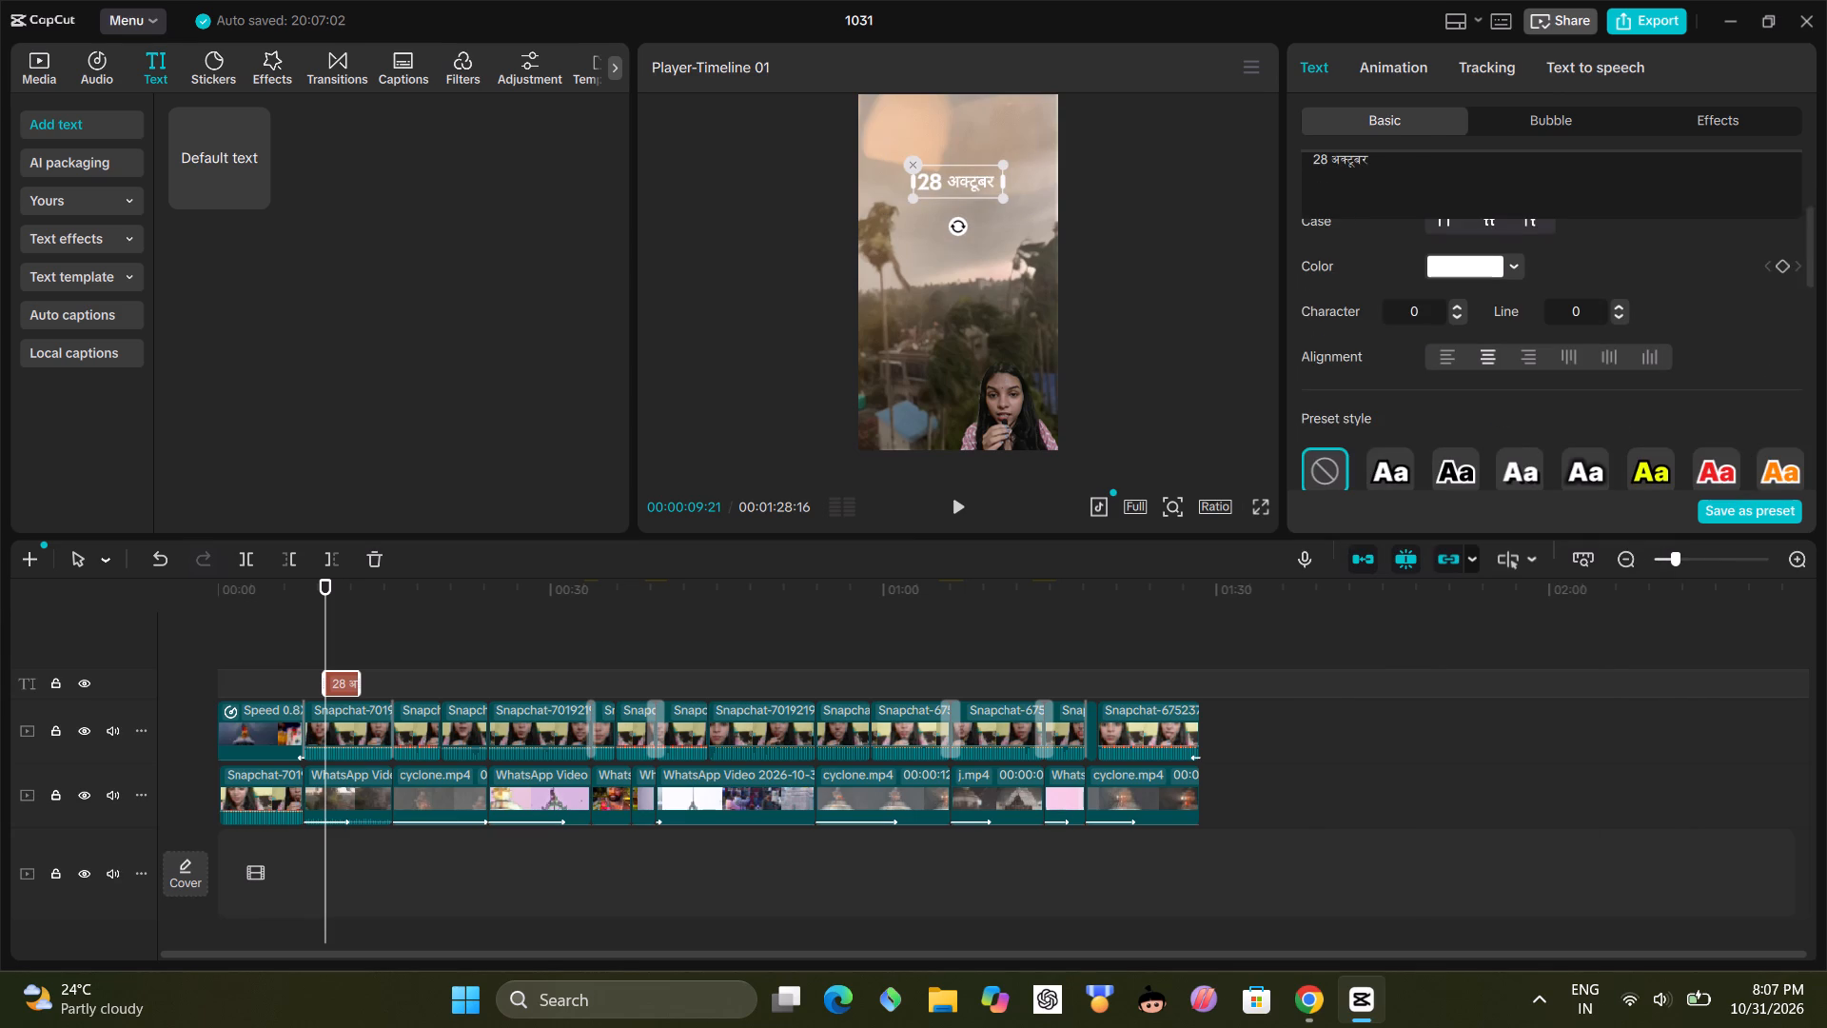
click(1384, 463)
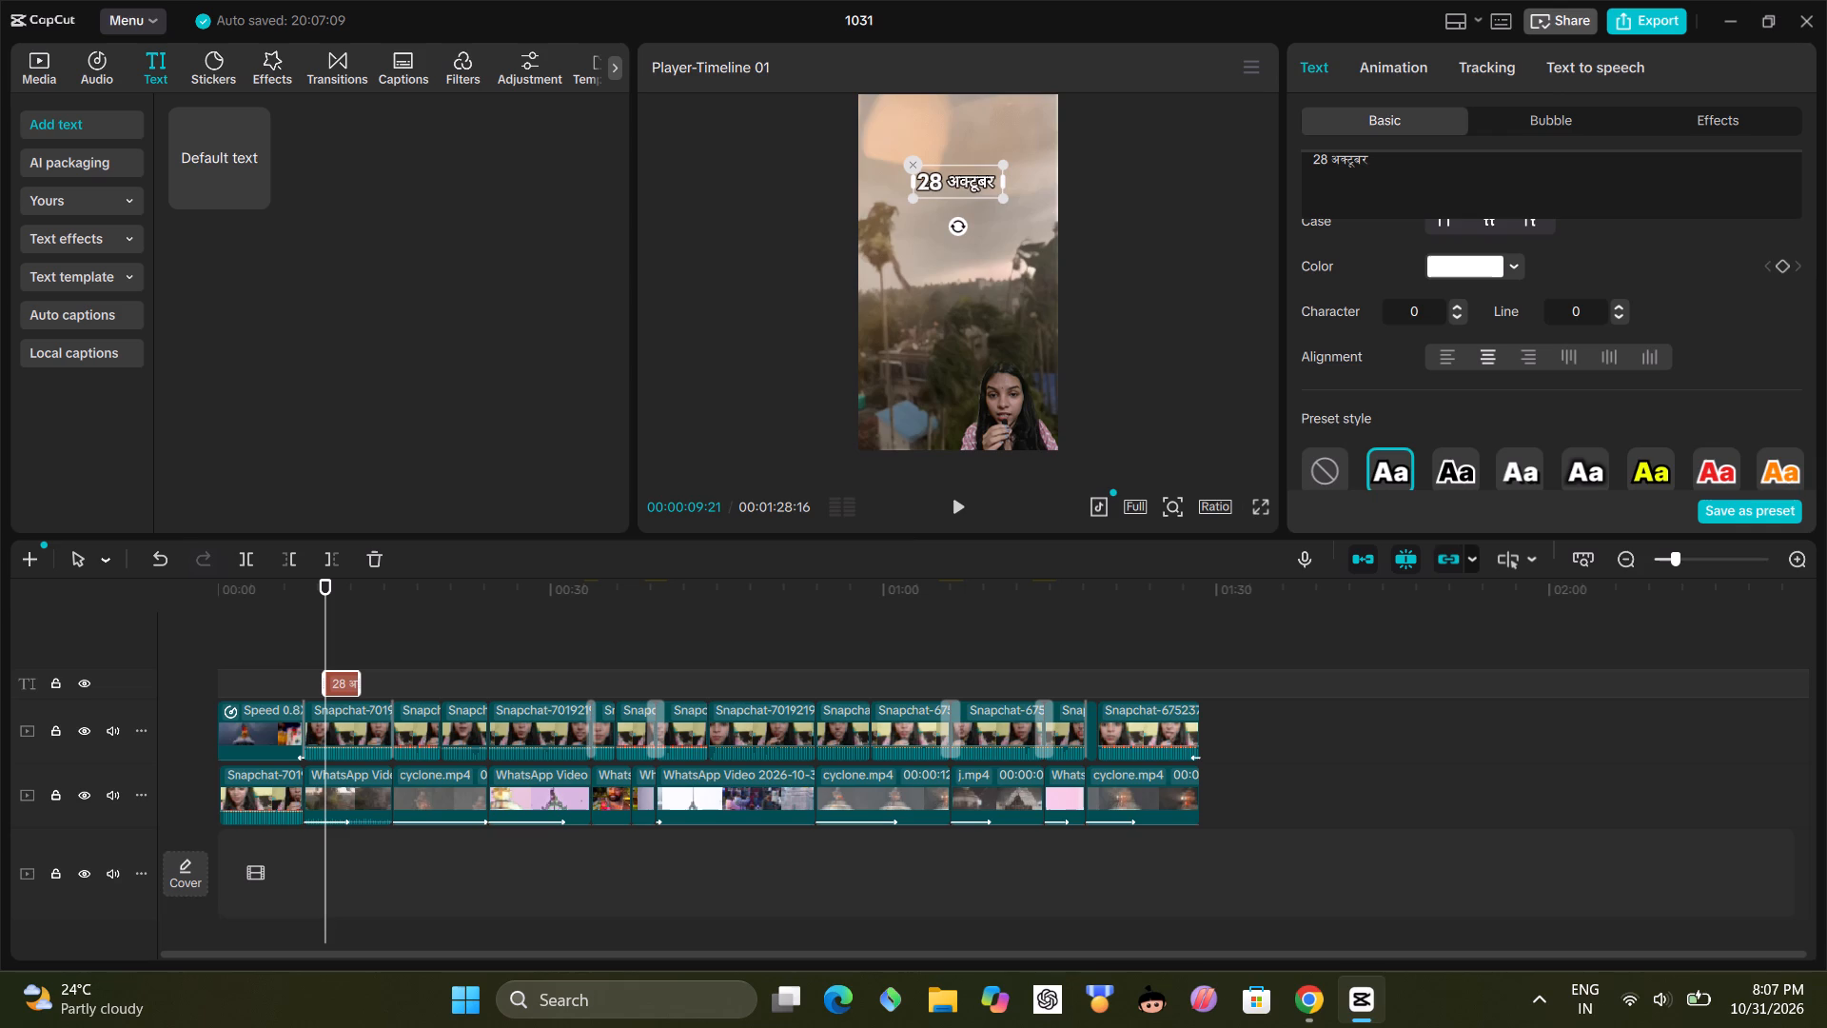
Apply the red preset style with a white outline to the "28 अक्टूबर" text and enlarge it to 120% scale.
click(1718, 463)
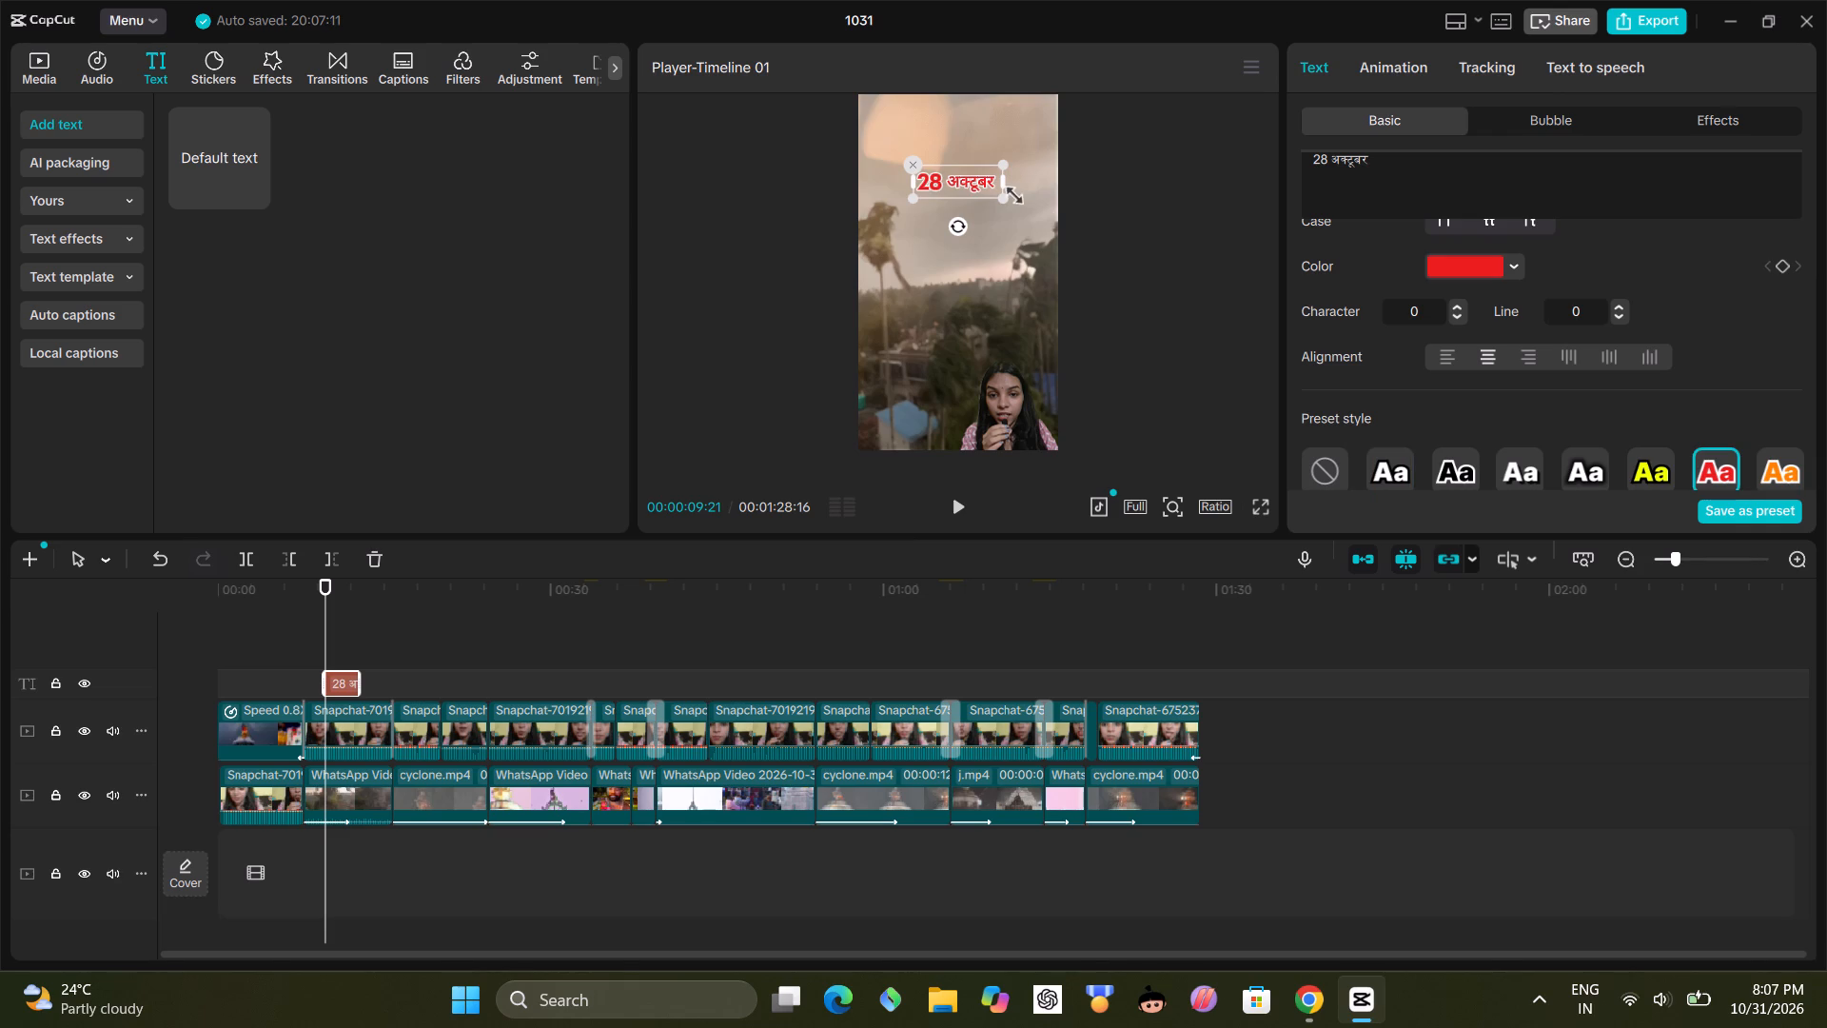
drag(1005, 195, 1021, 202)
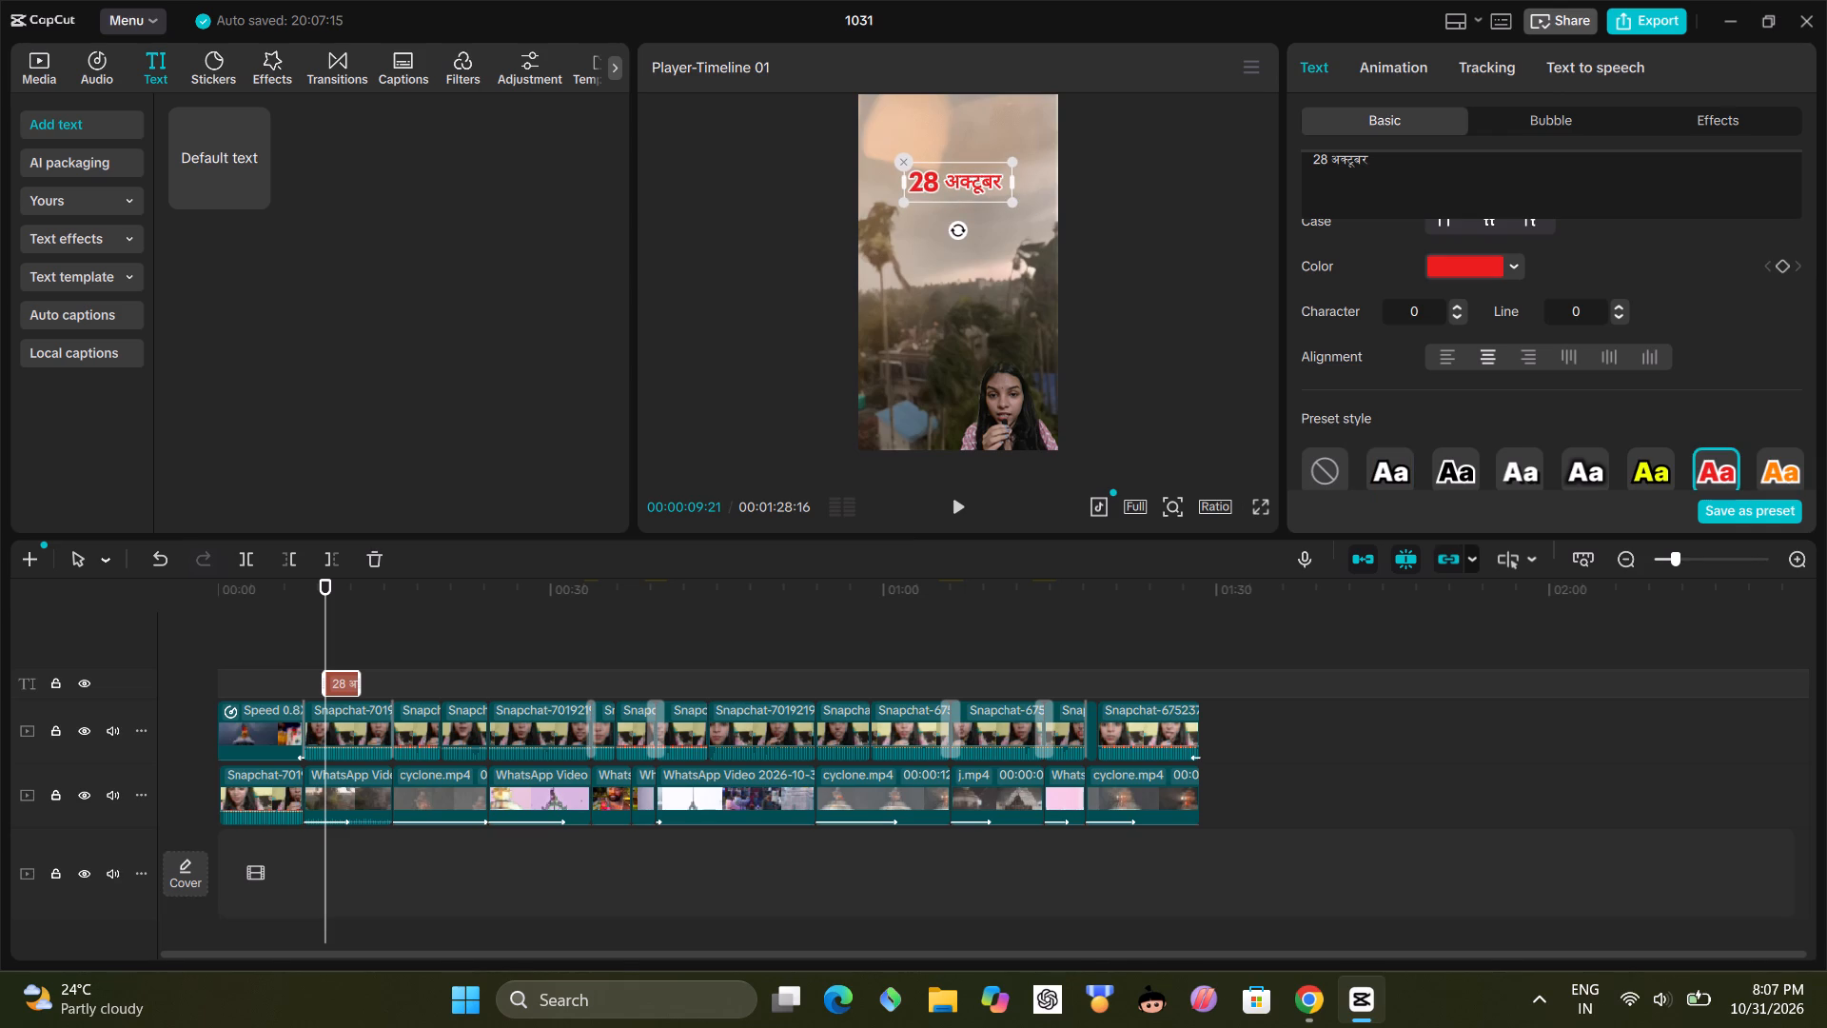
scroll(1406, 265, up, 4)
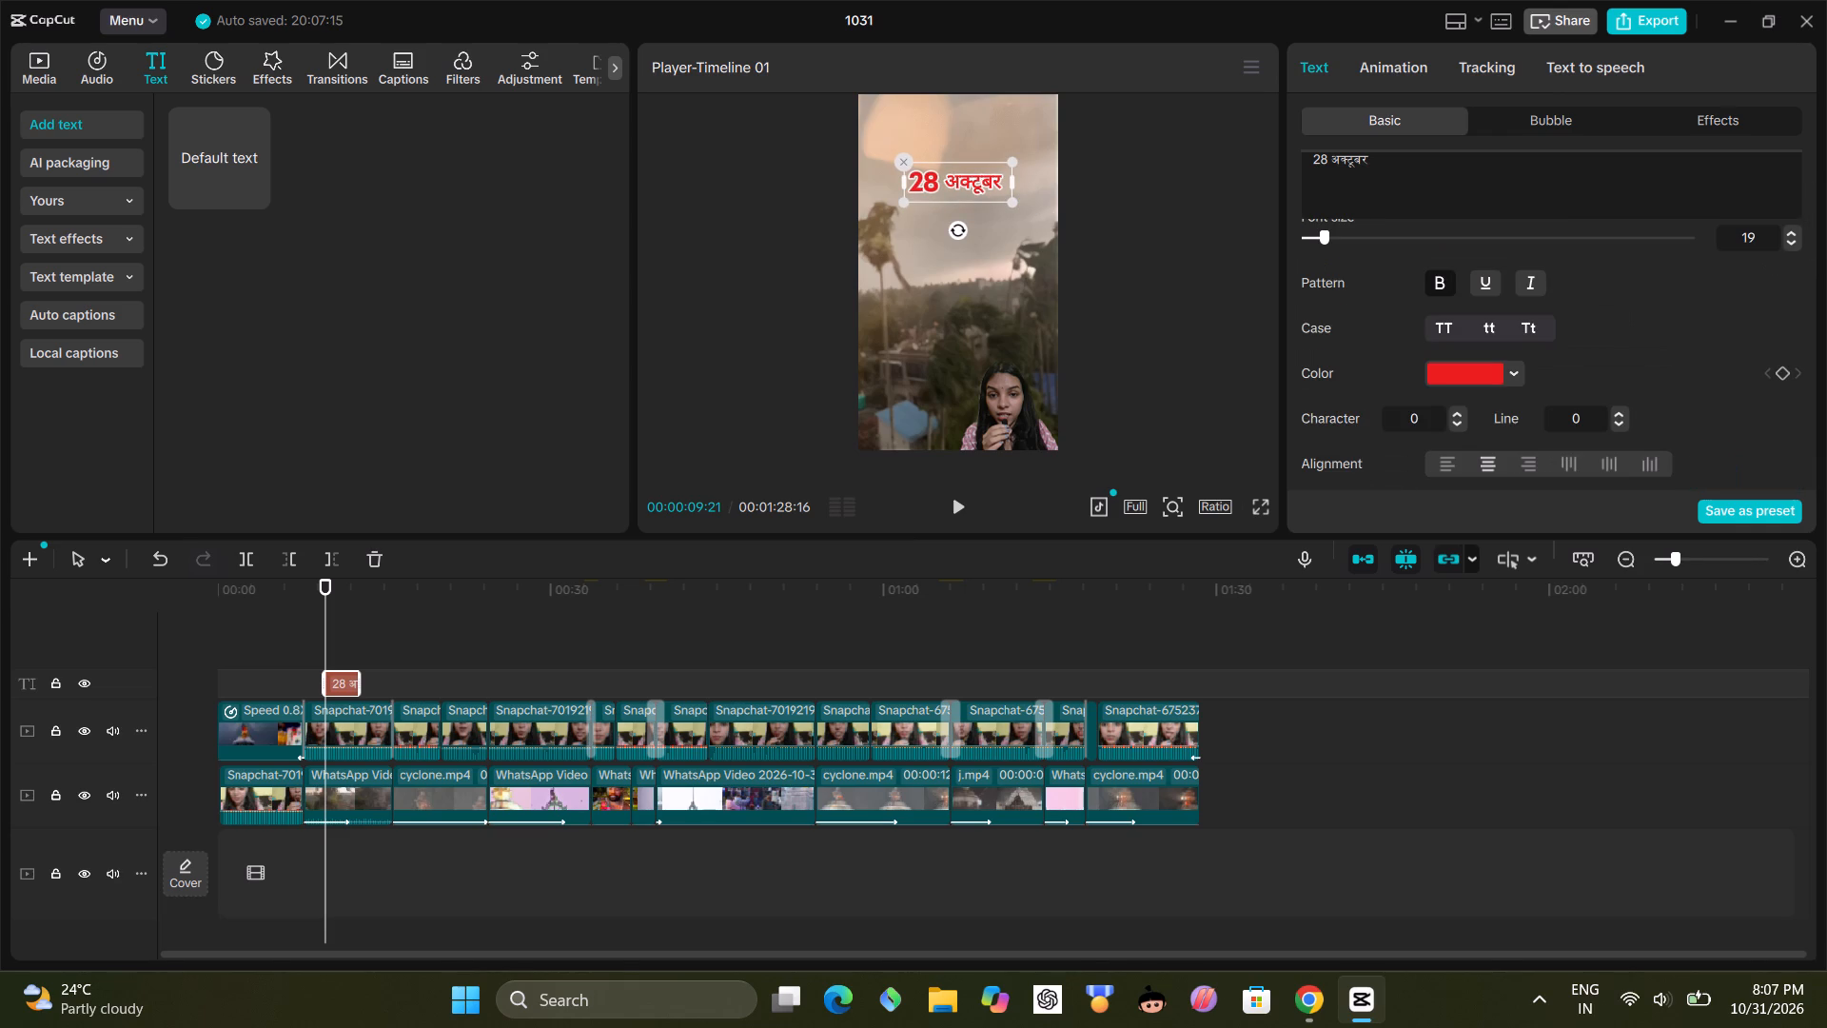
click(1152, 379)
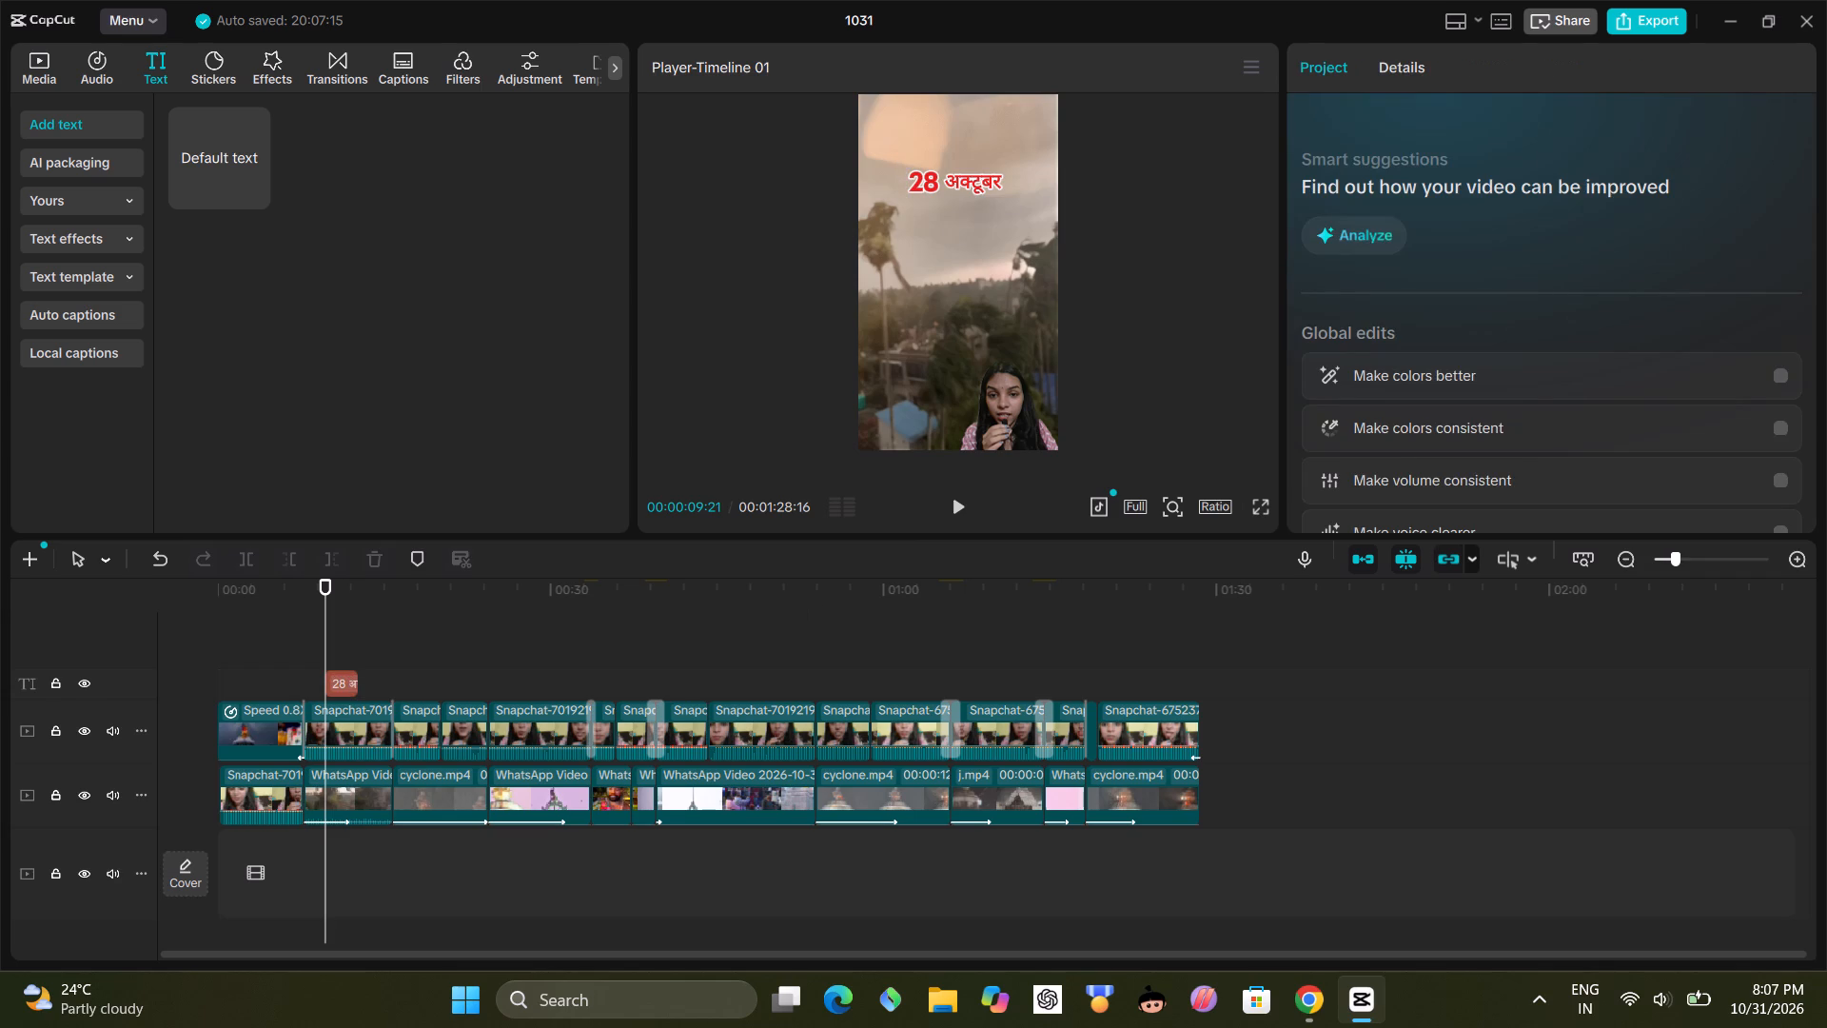
click(964, 506)
click(964, 506)
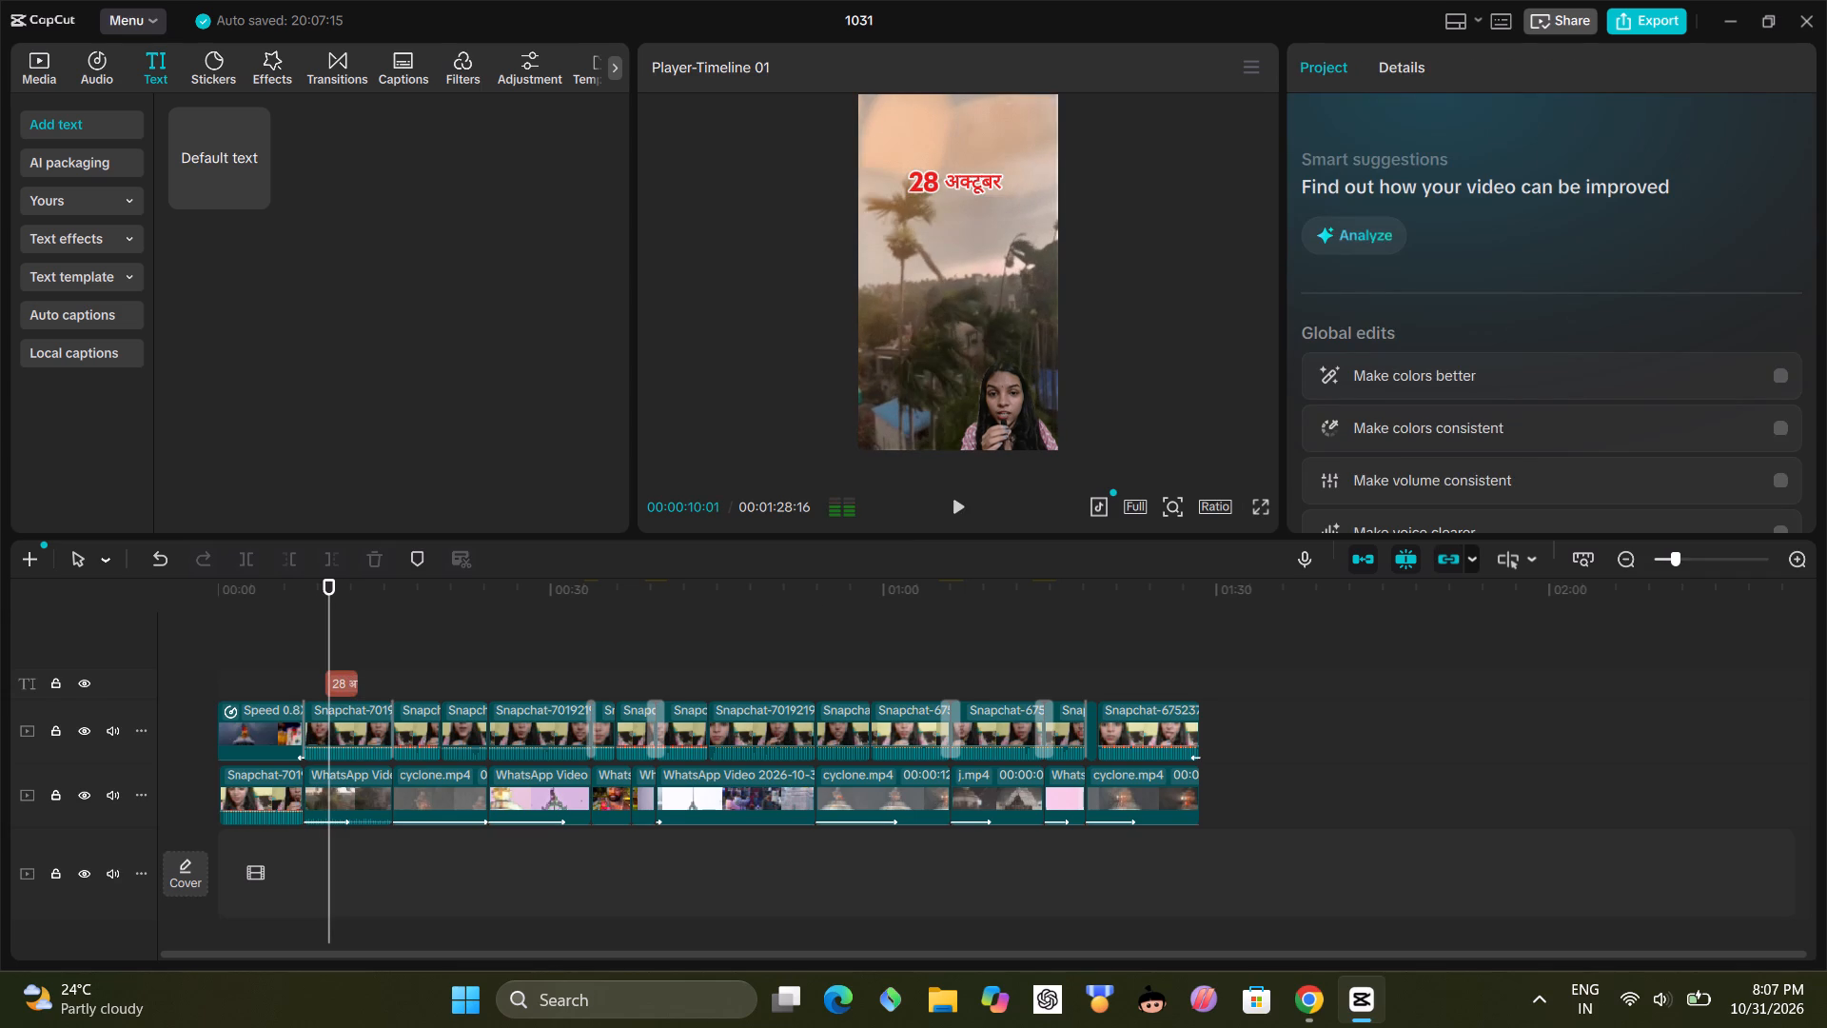
Add the Gradual Reveal entrance animation to the "28 अक्टूबर" text with a duration of 1.2 s.
click(343, 675)
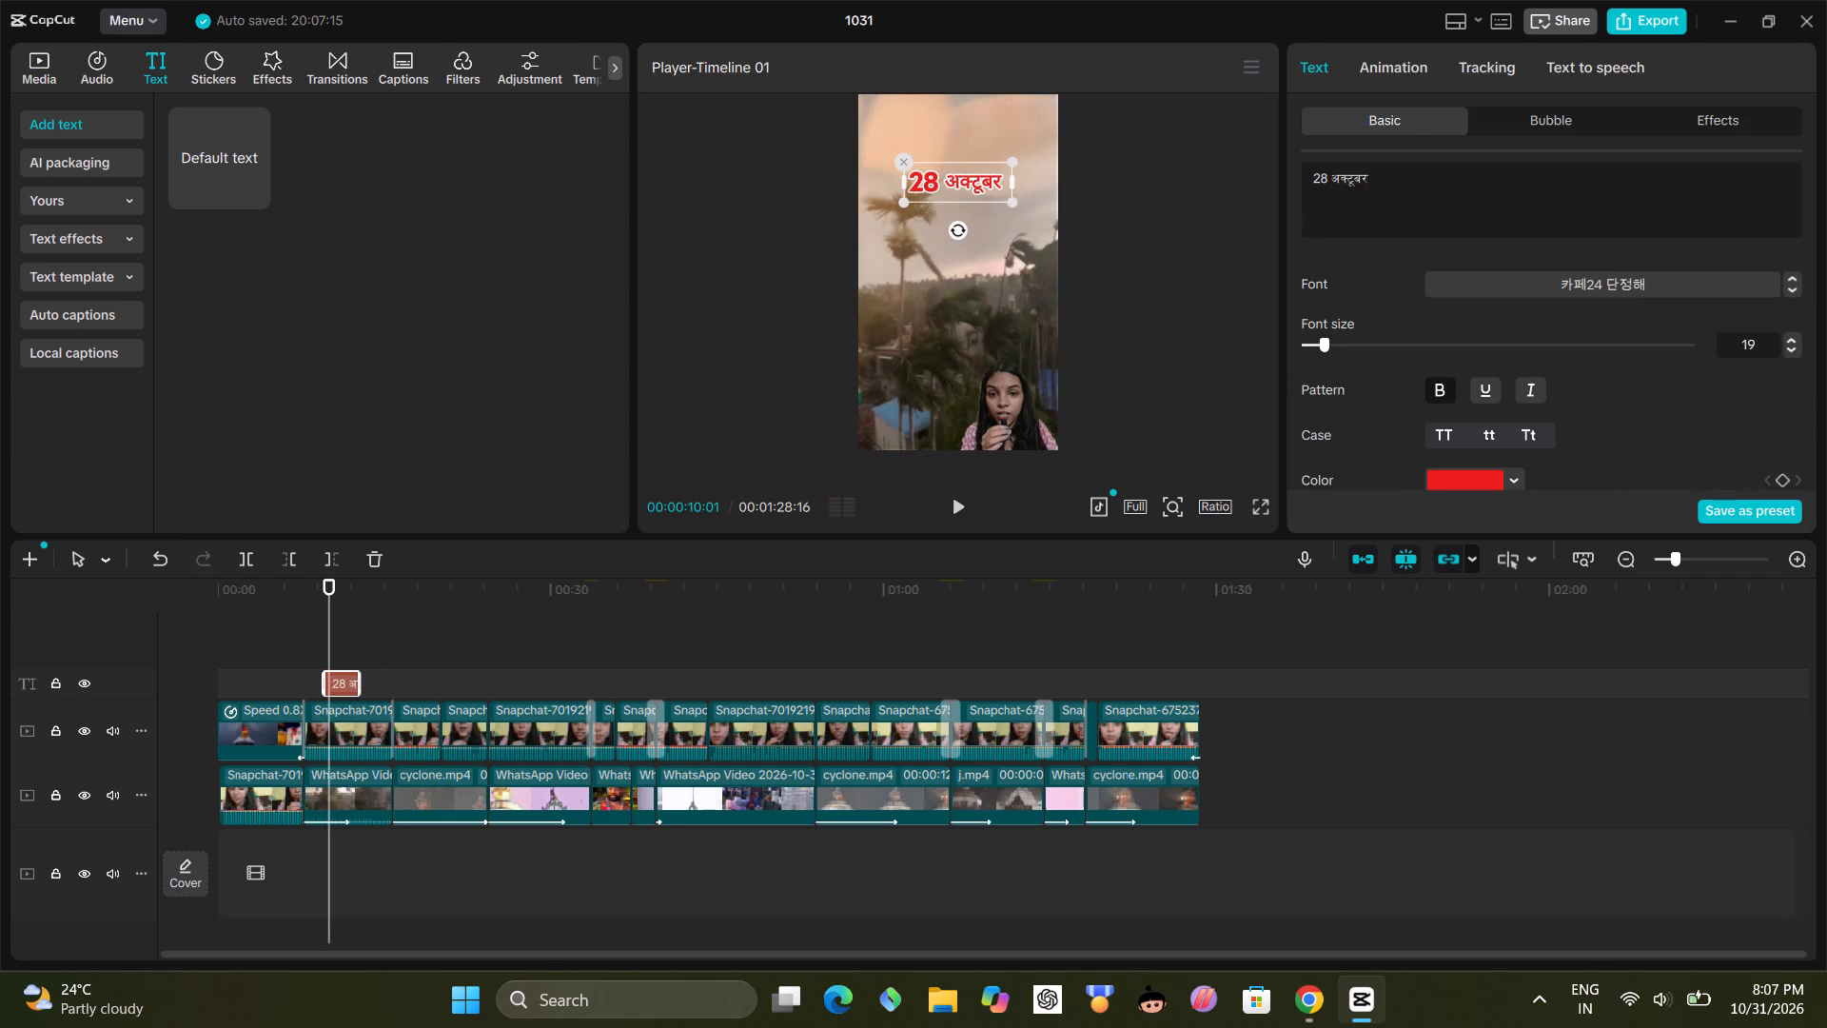
click(1374, 72)
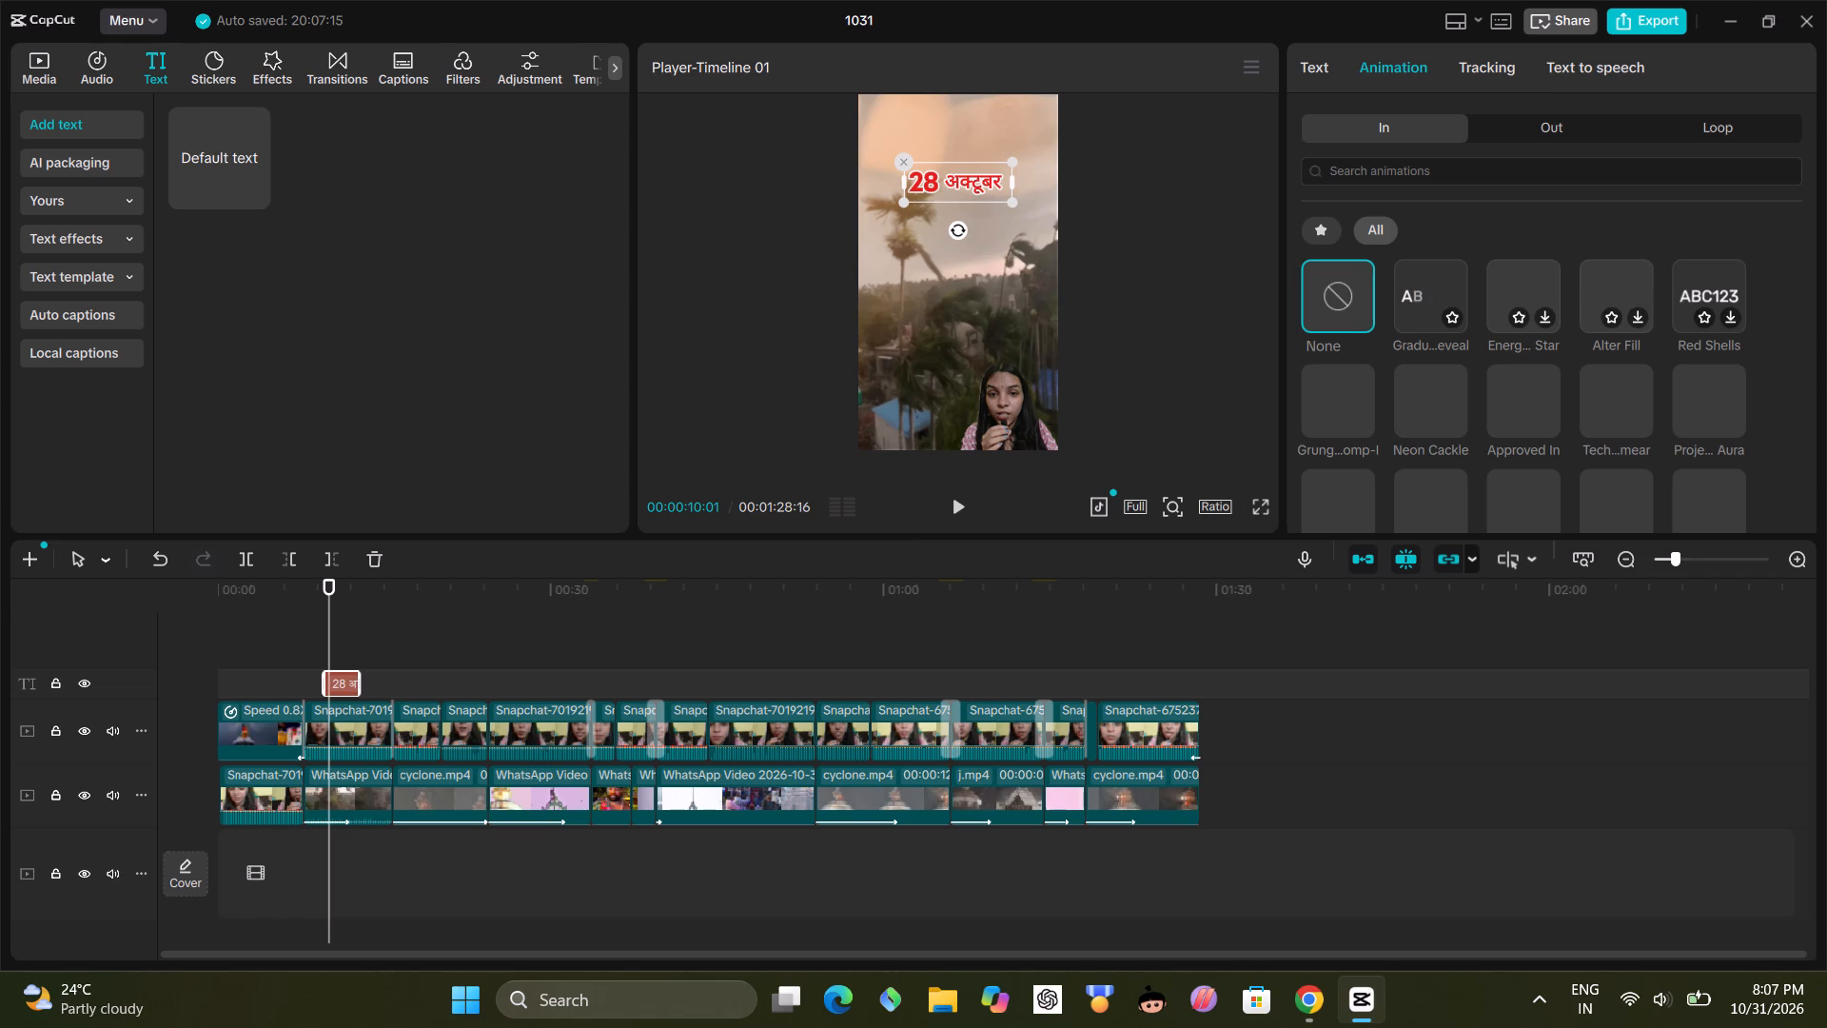
click(1434, 306)
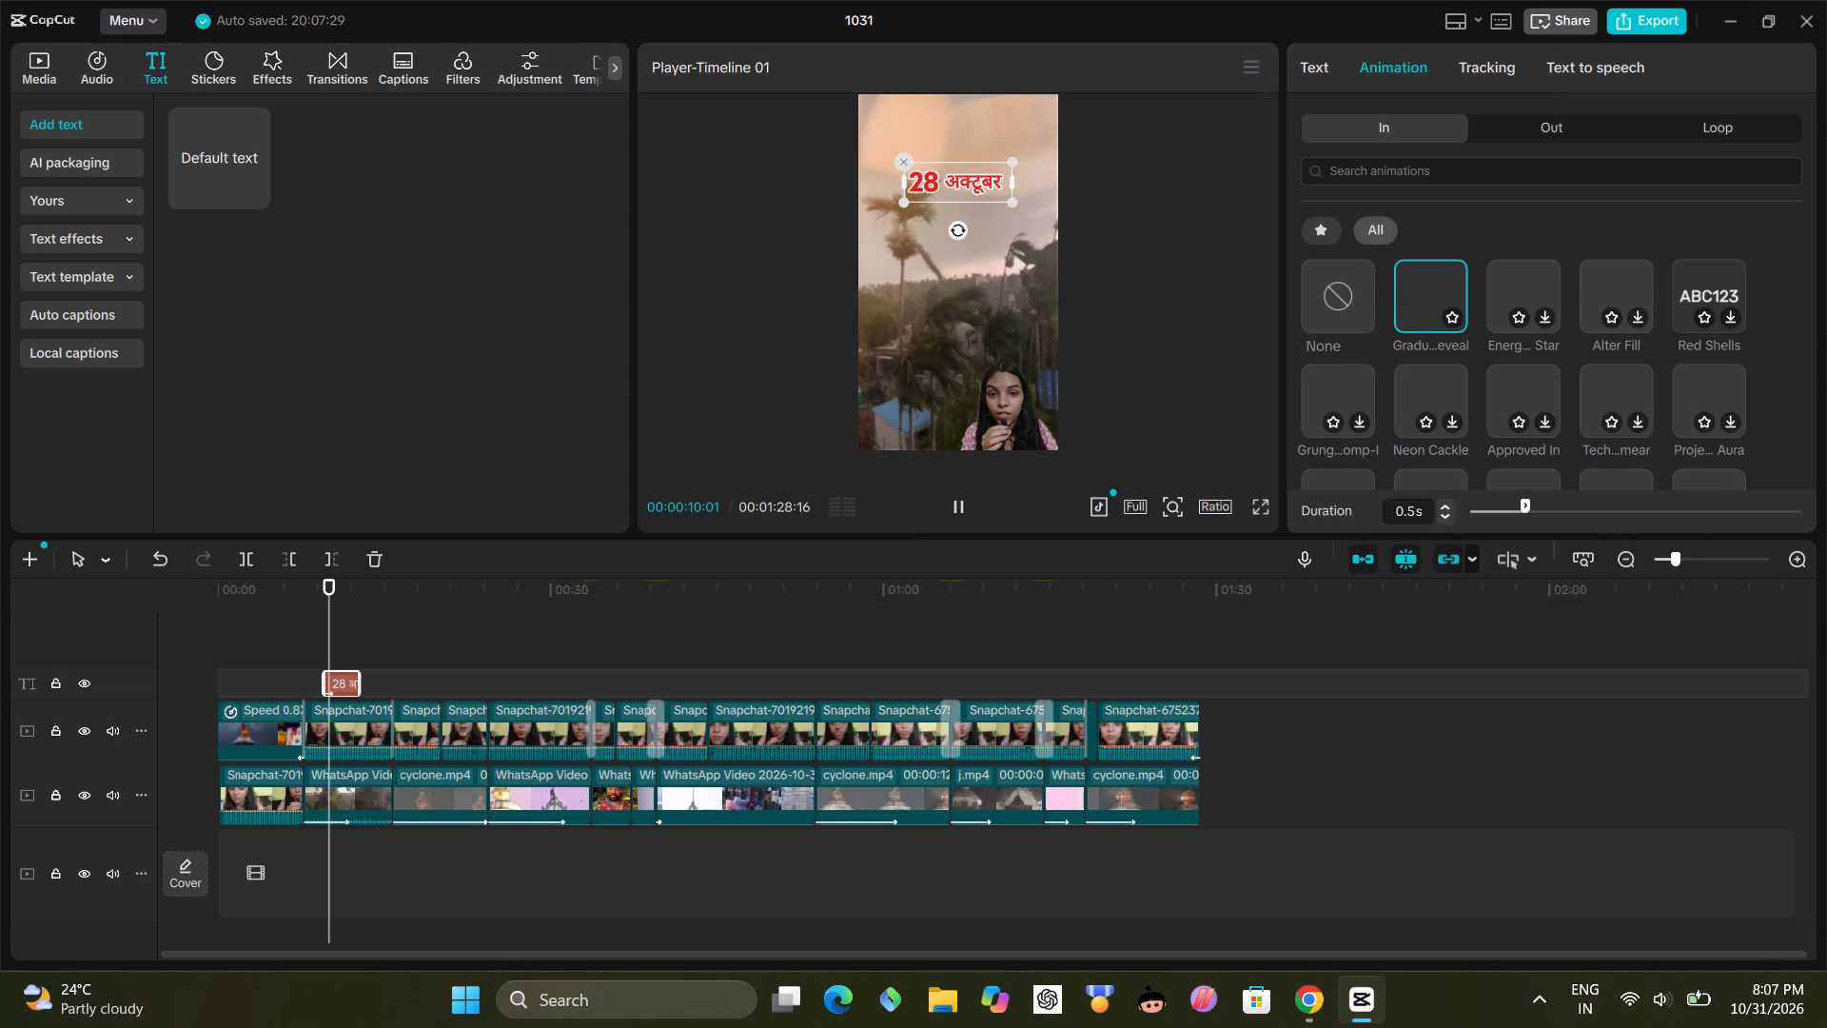
click(1604, 500)
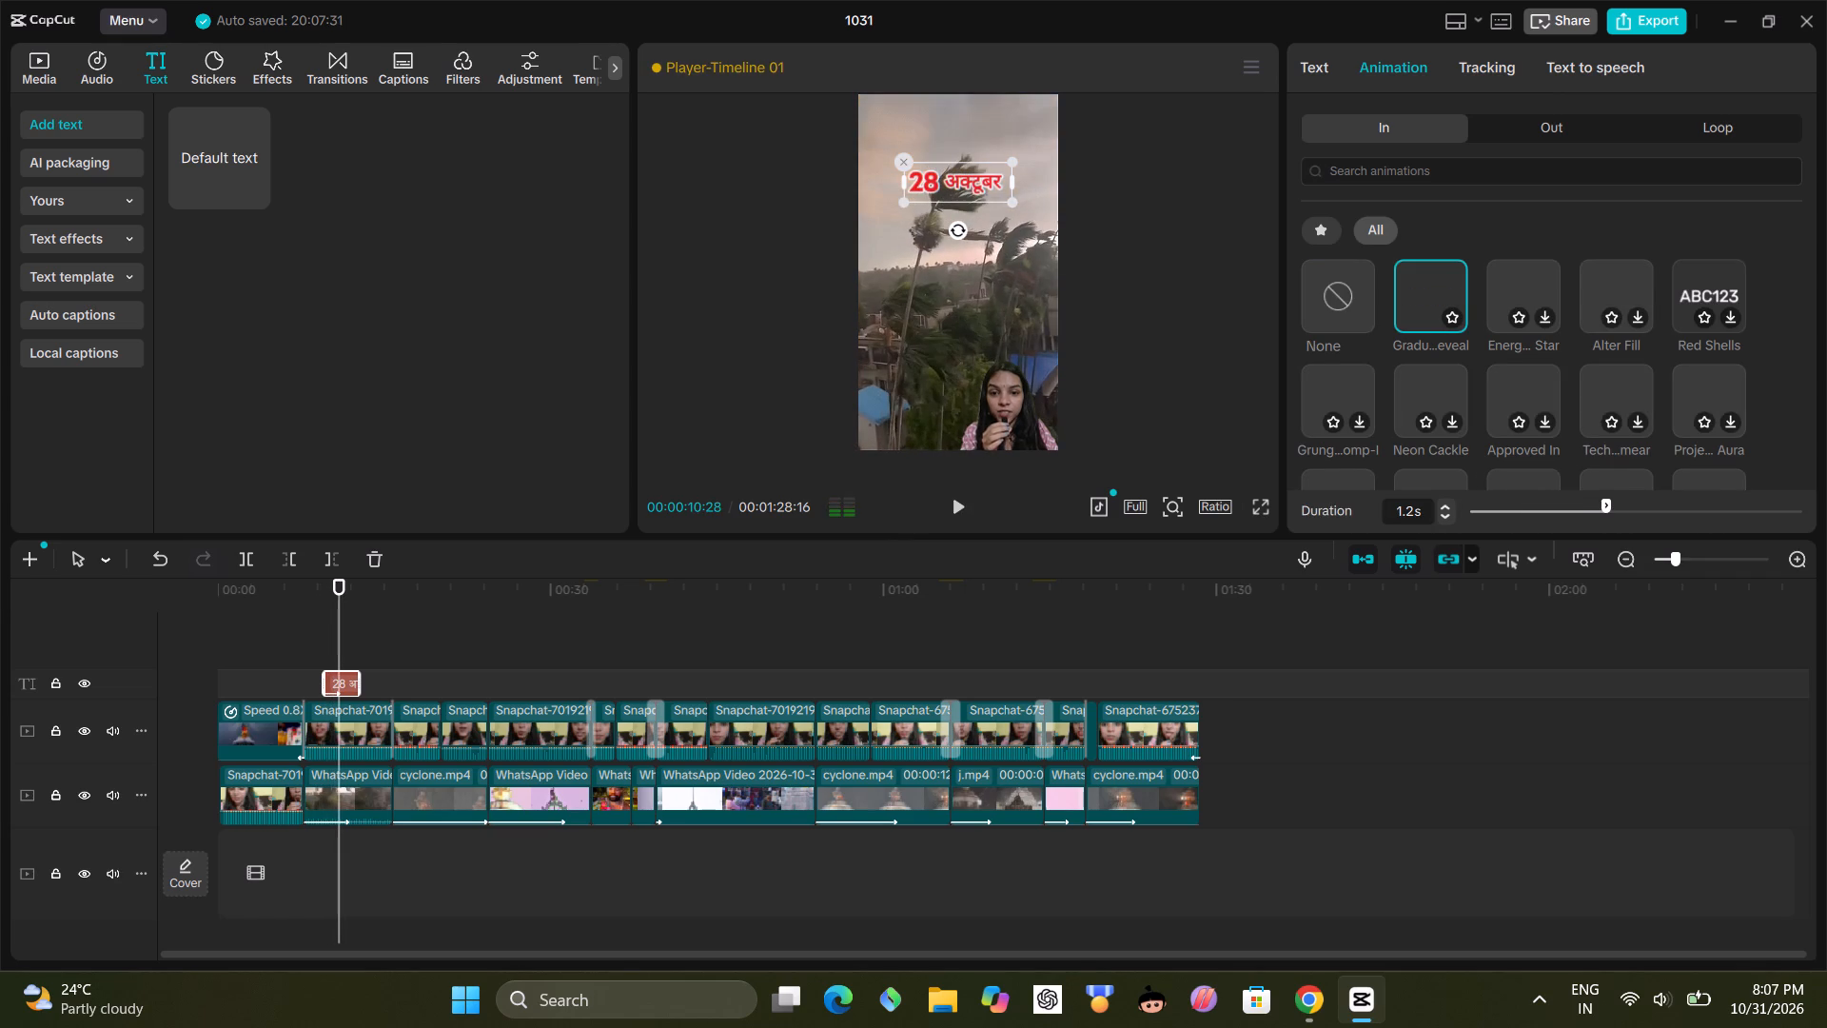
Move the "28 अक्टूबर" text clip slightly earlier on the timeline, starting about 9 s in.
drag(340, 682, 326, 687)
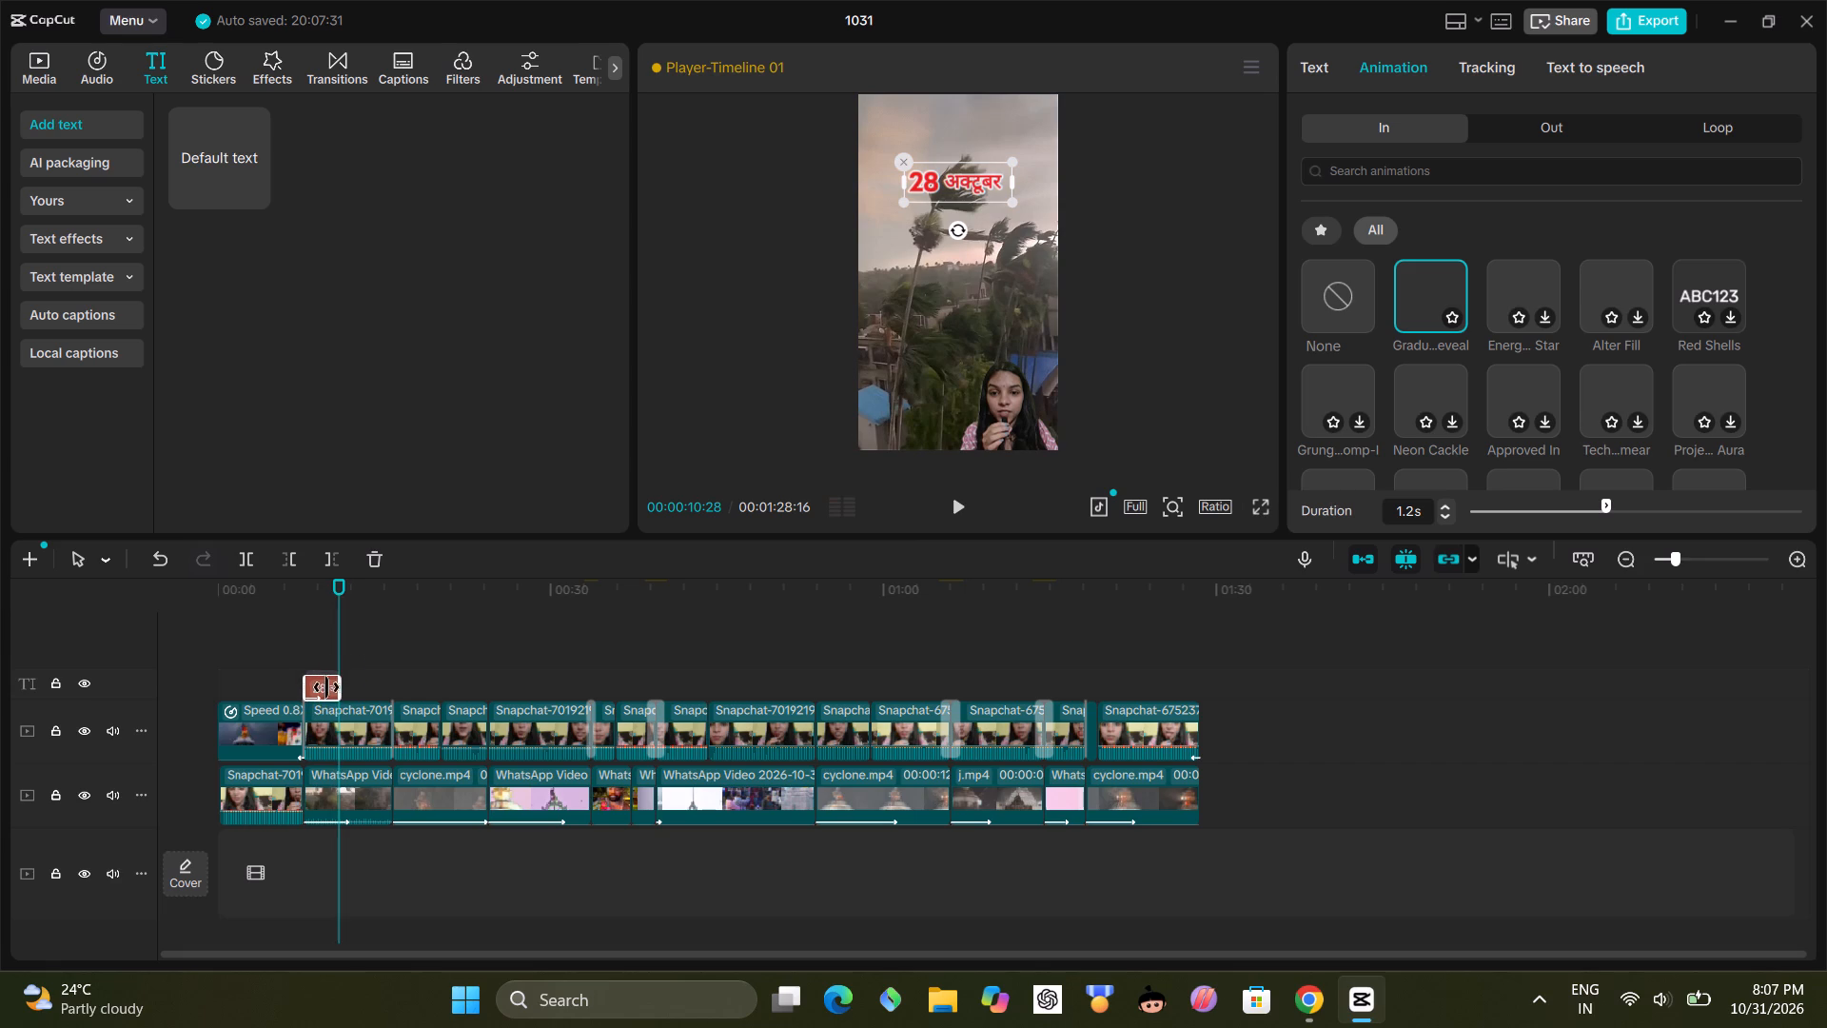
drag(326, 687, 330, 688)
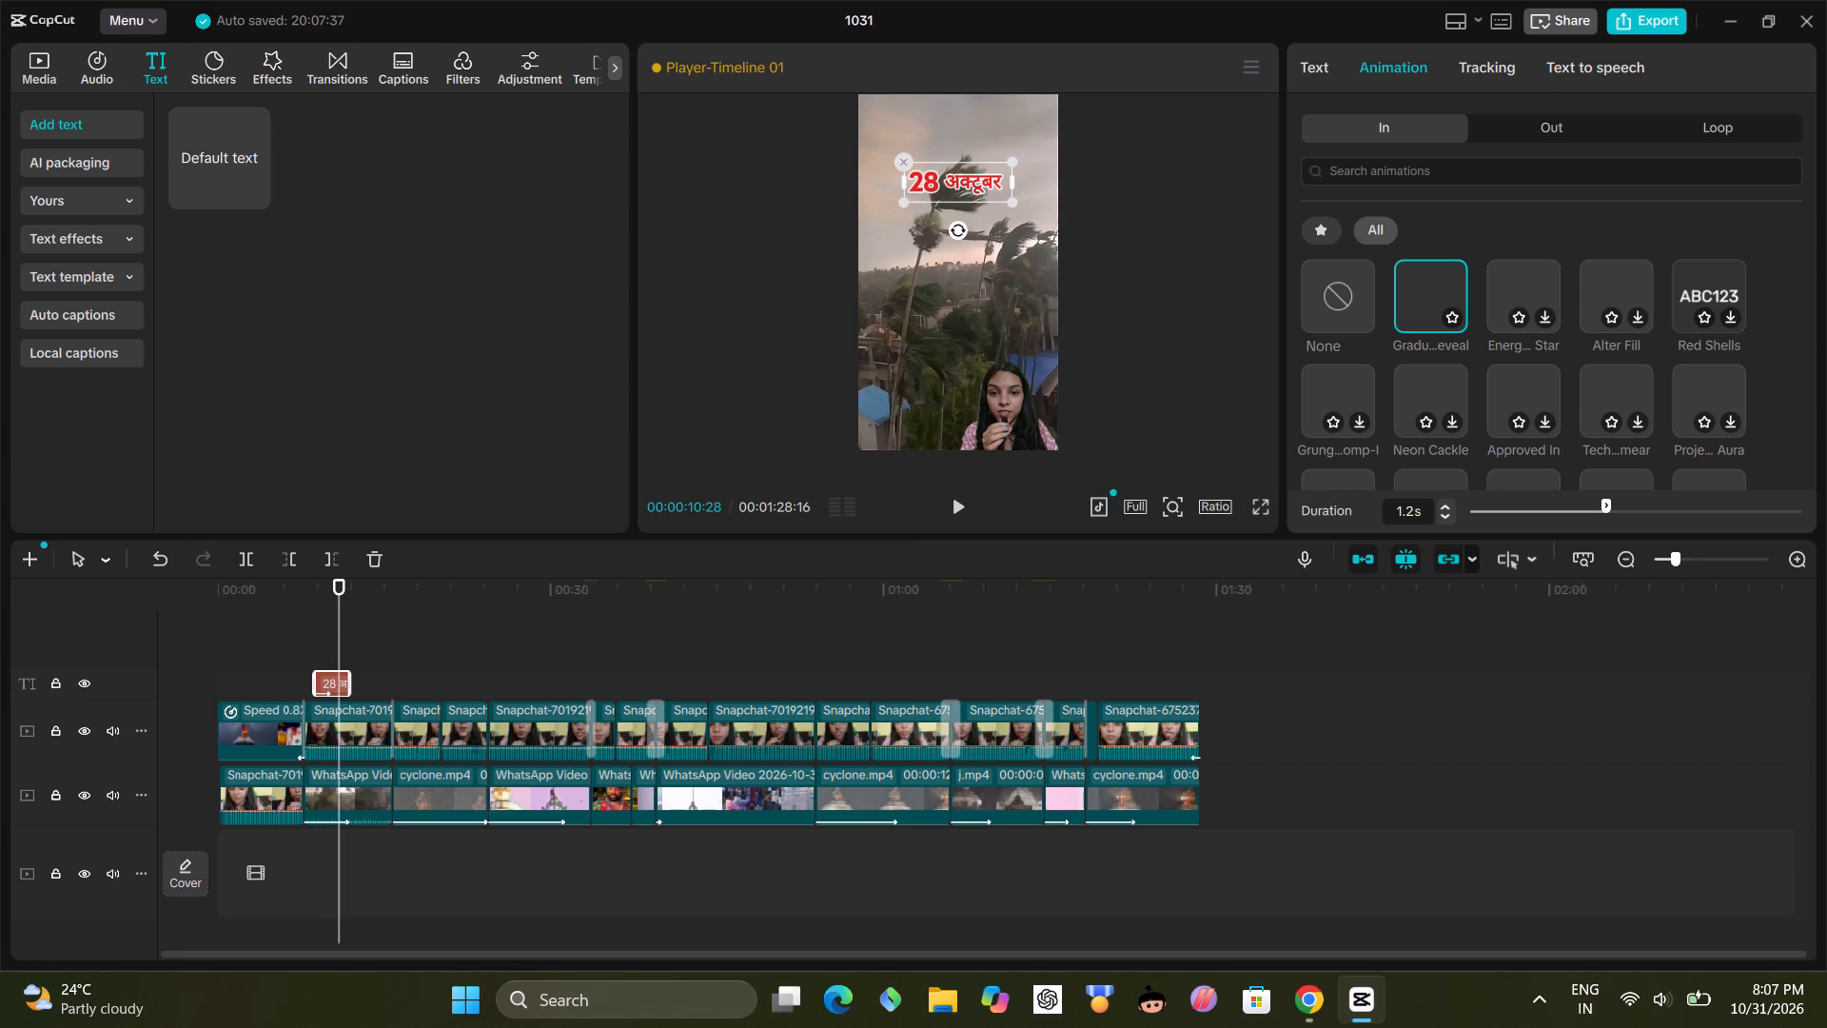
Replace the Hindi month in the date text with English so it reads "28 October".
click(943, 179)
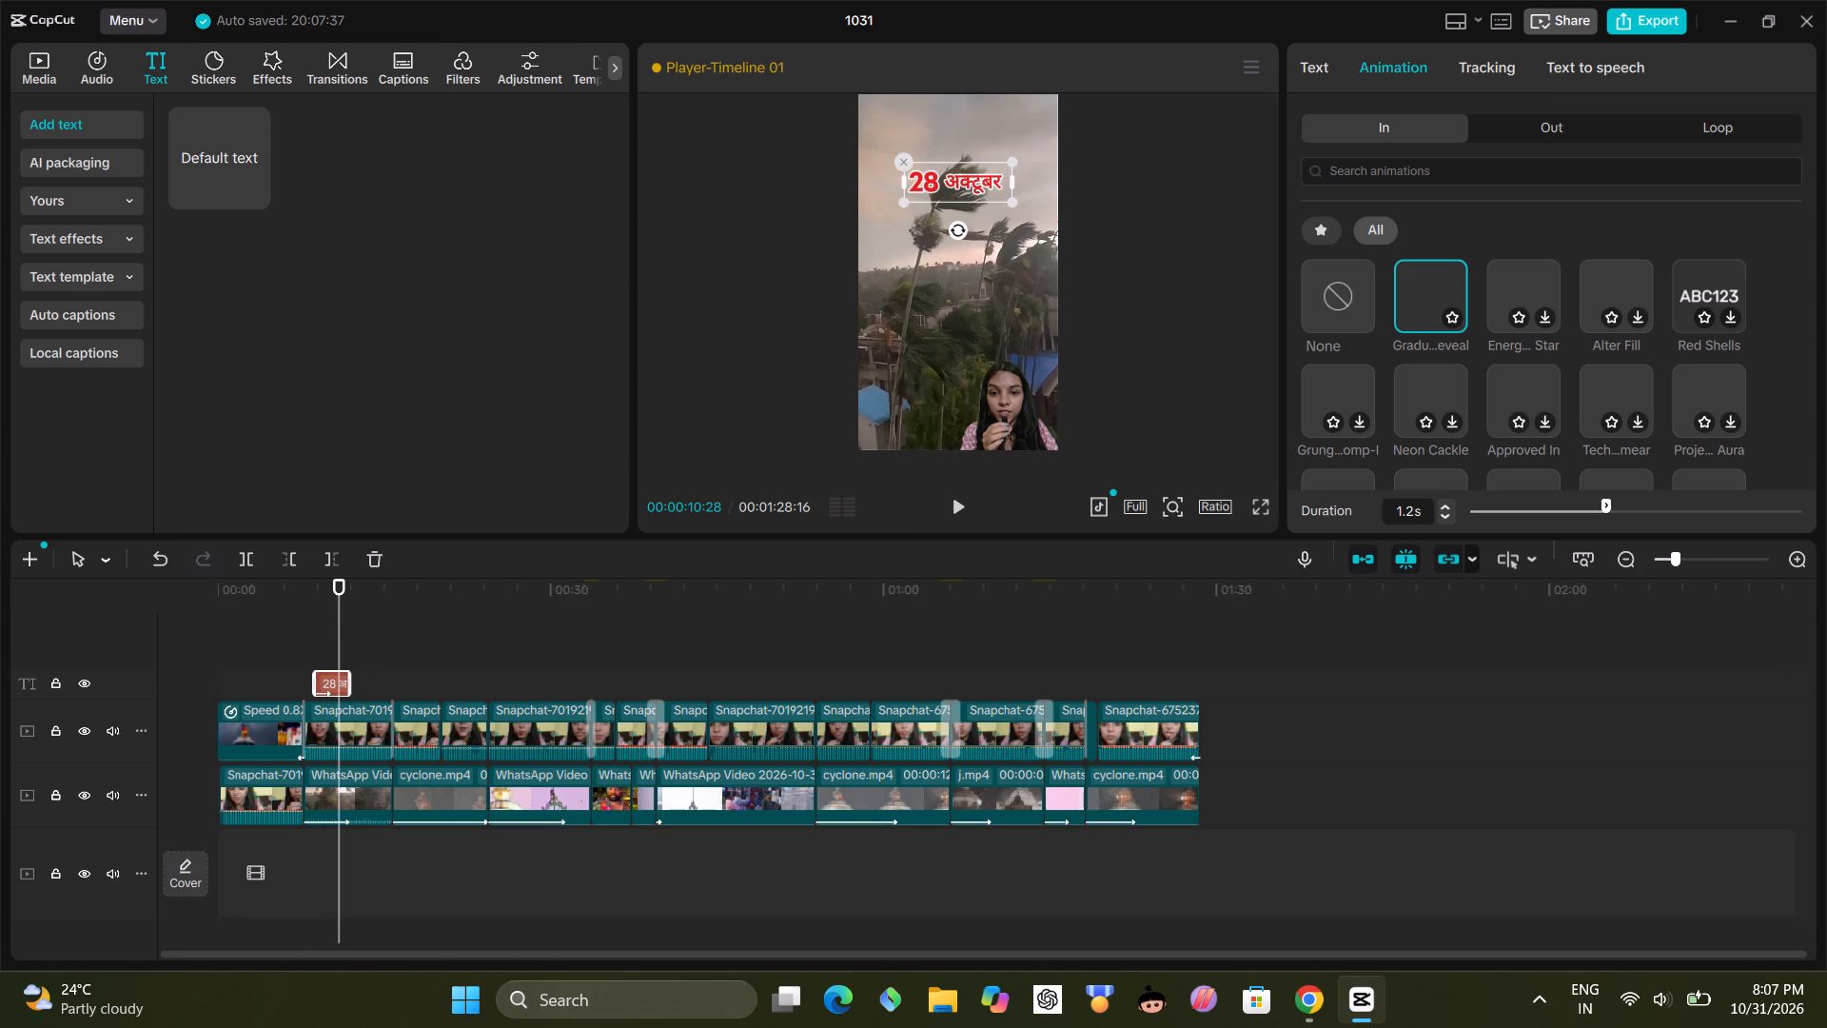
click(957, 179)
click(334, 684)
click(1326, 72)
click(1403, 180)
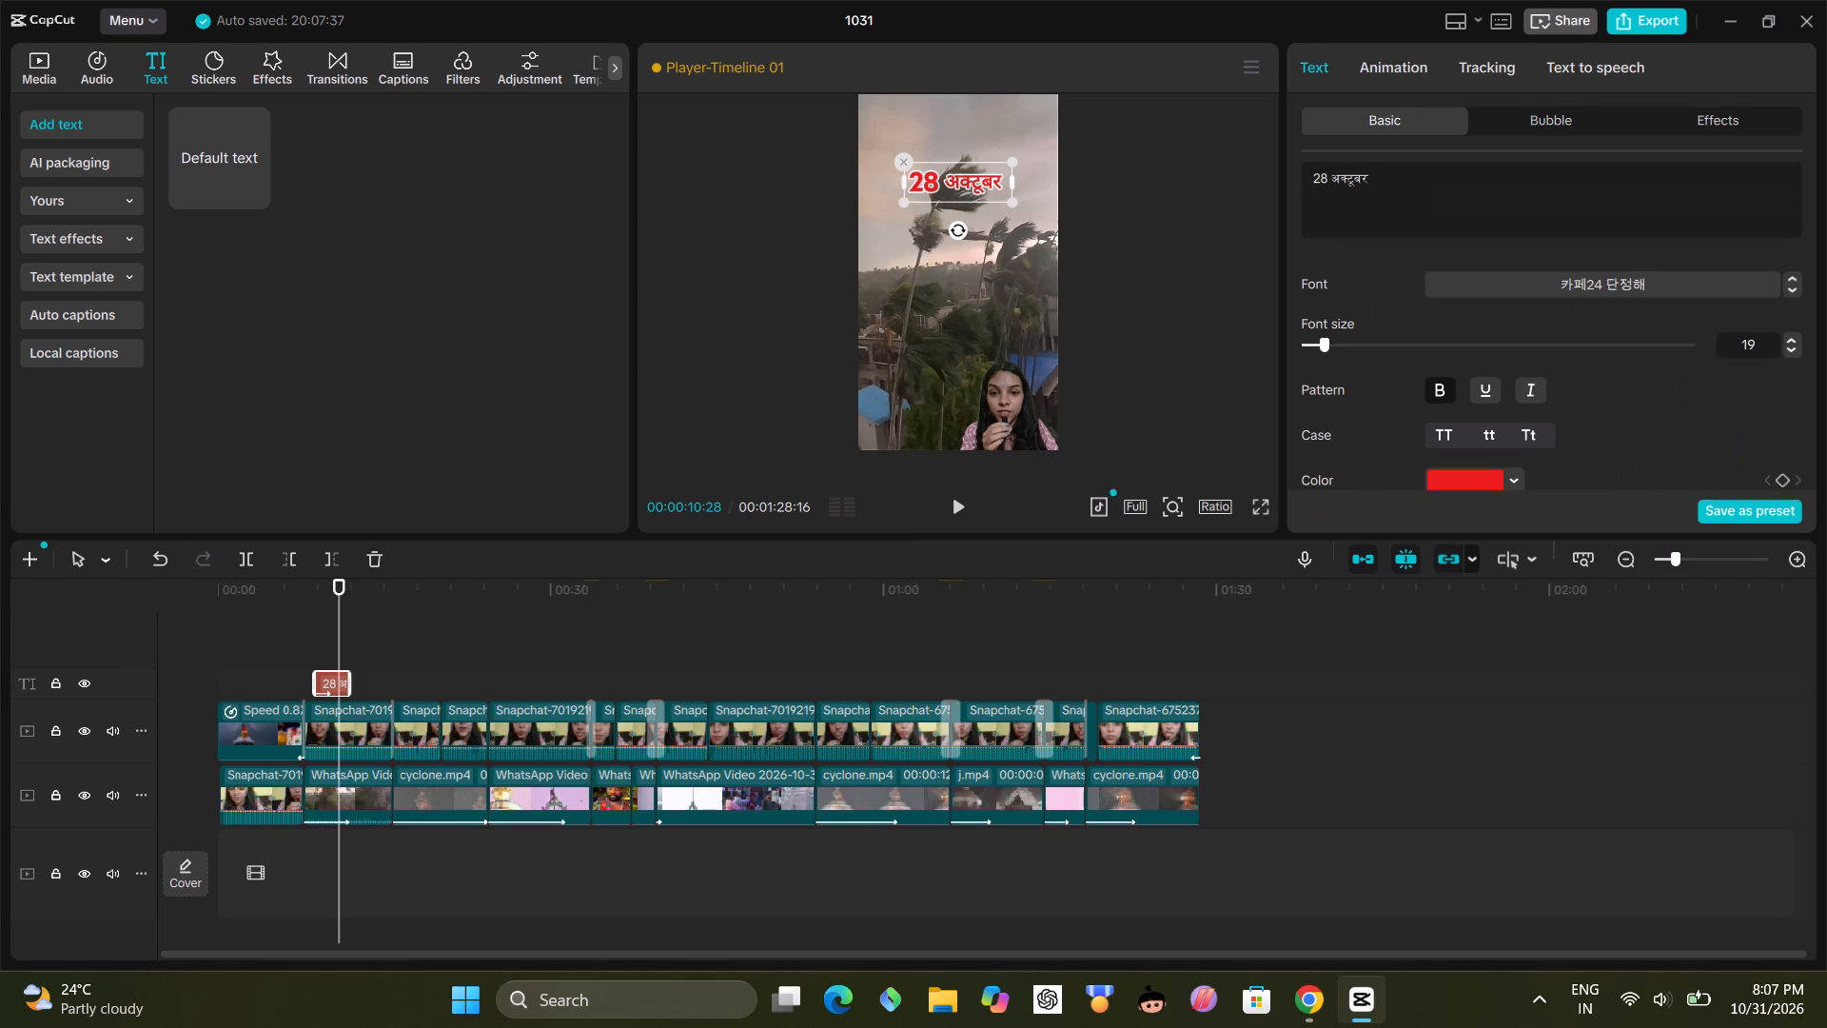
key(BackSpace)
key(BackSpace)
key(BackSpace)
key(BackSpace)
key(BackSpace)
key(BackSpace)
key(BackSpace)
key(BackSpace)
key(BackSpace)
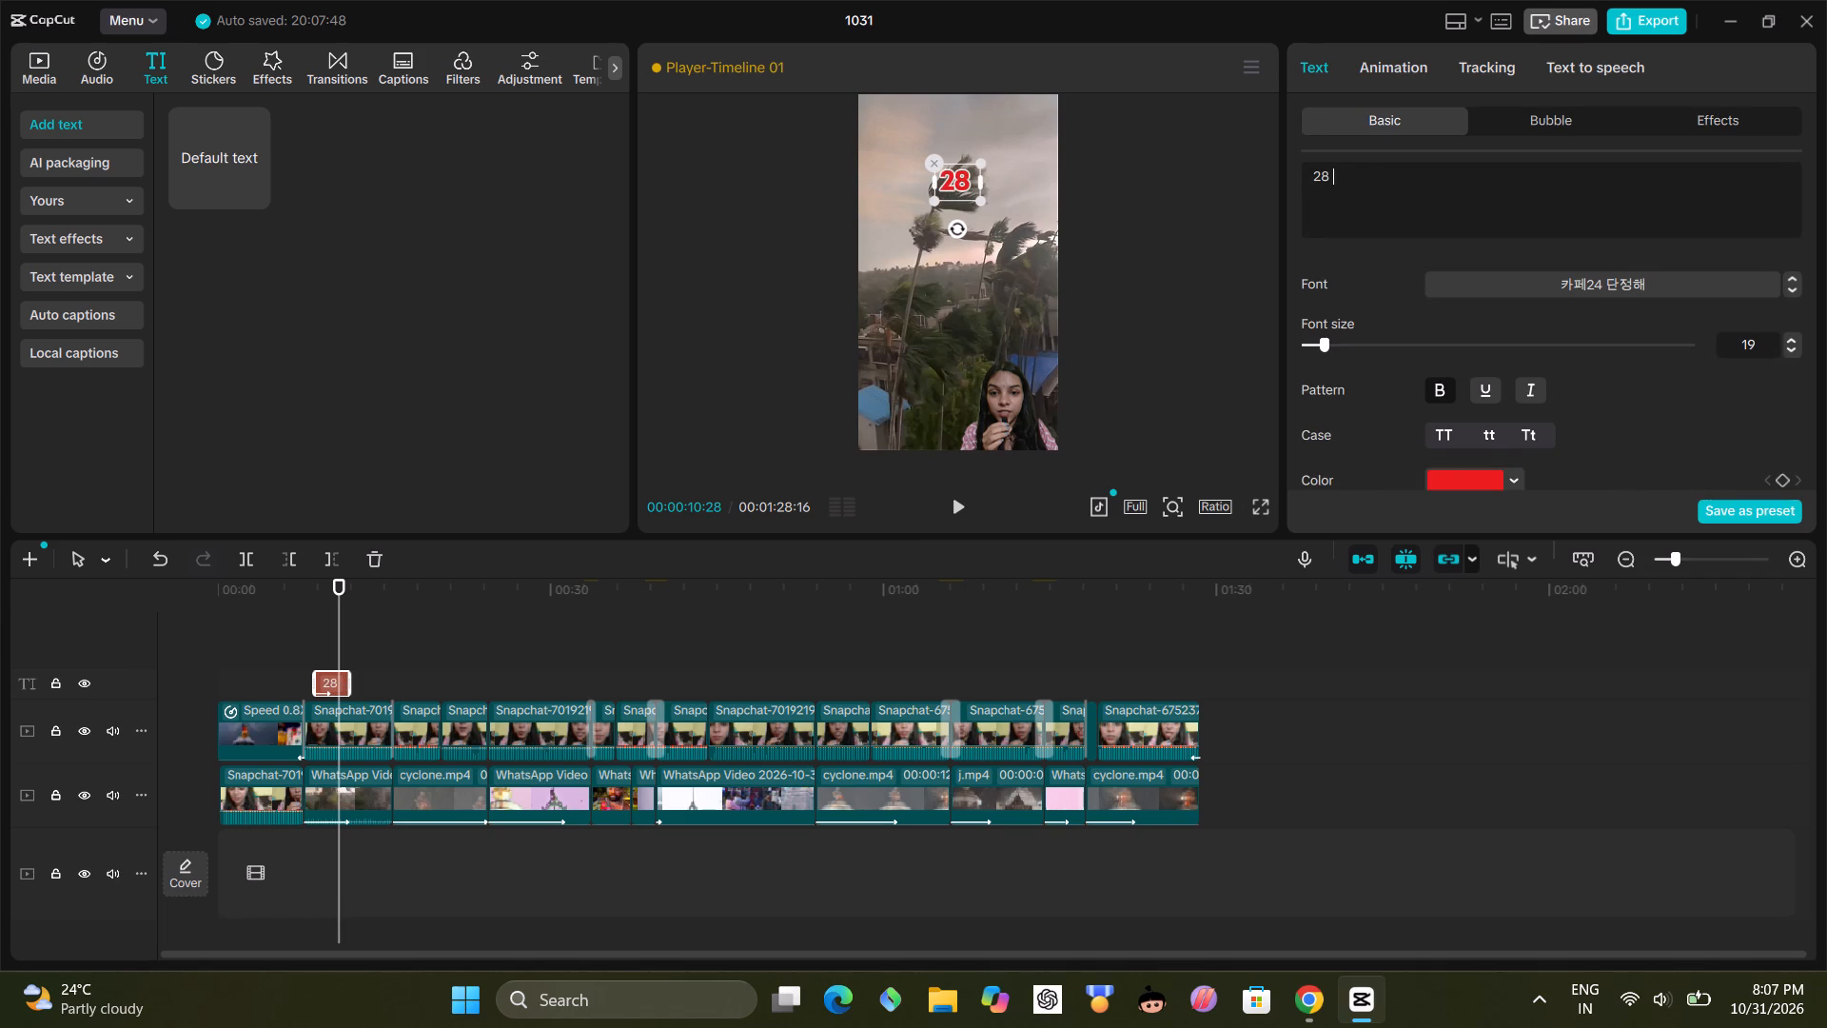
key(space)
text(Octob)
text(er)
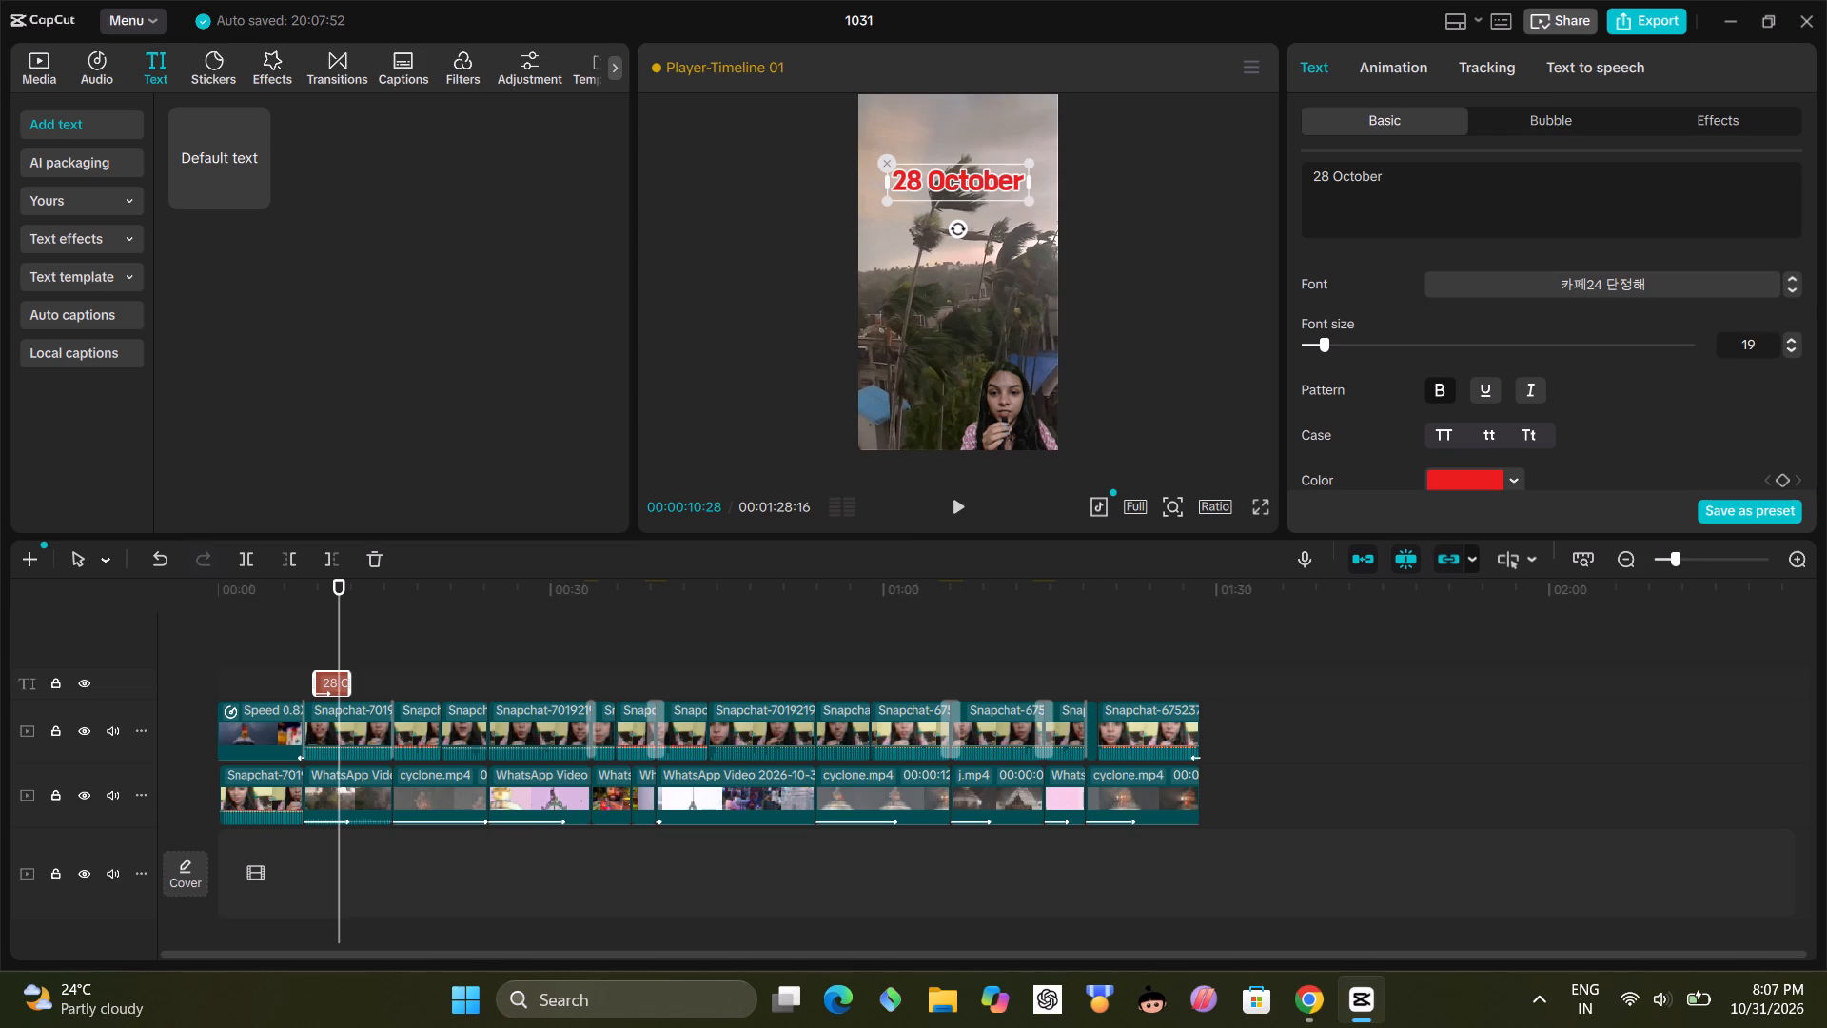
Change the stroke color of the "28 October" text to black, hex 000000.
scroll(1434, 378, down, 2)
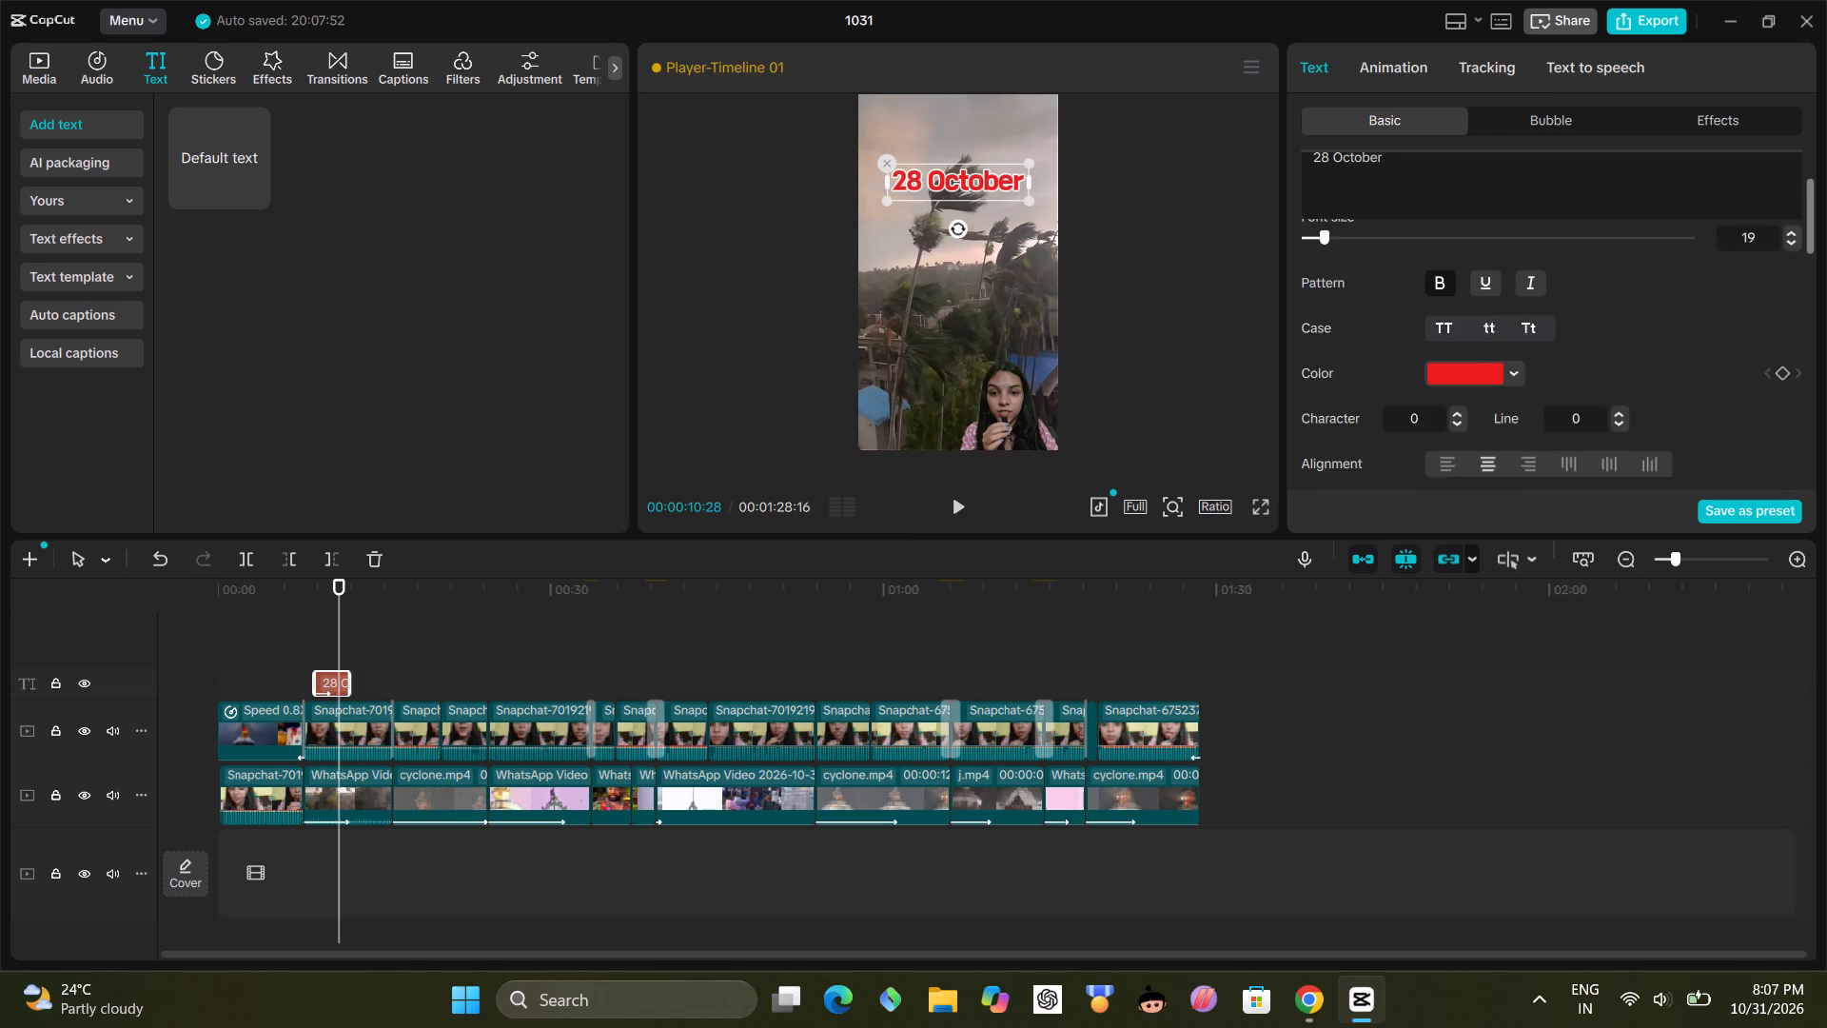
scroll(1434, 378, down, 1)
scroll(1544, 346, down, 1)
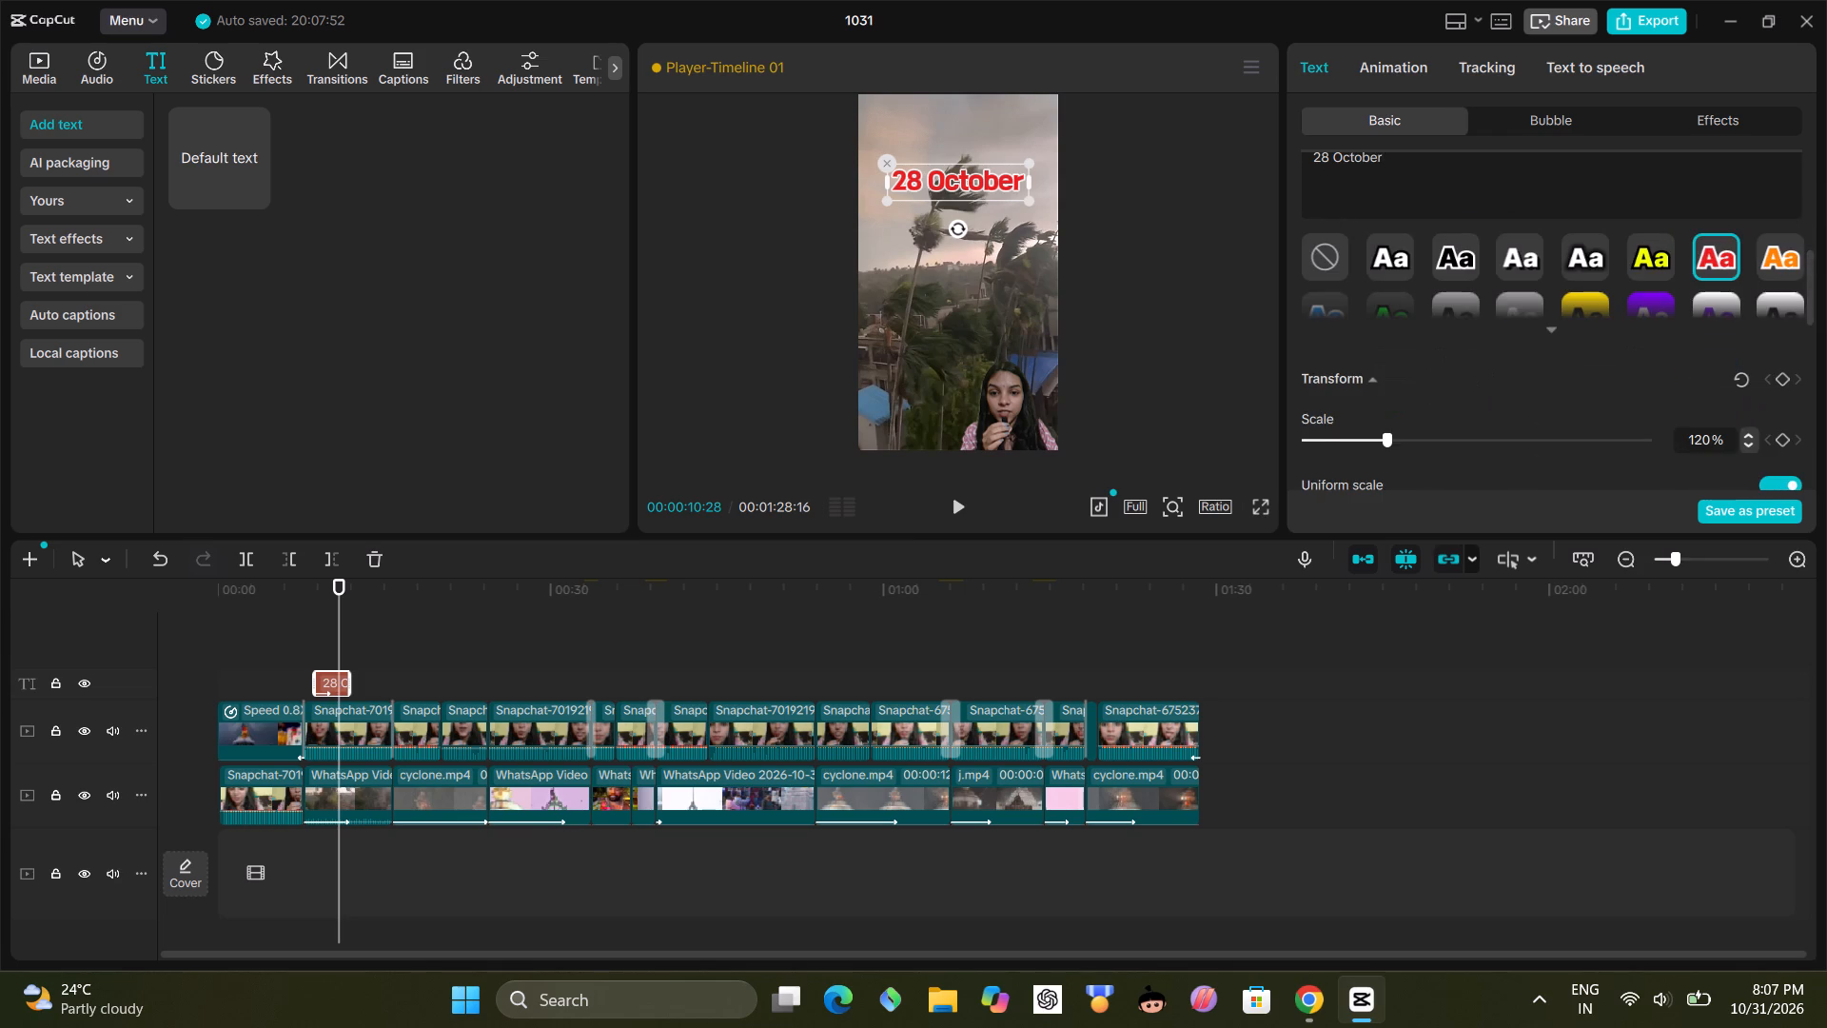
scroll(1499, 406, down, 6)
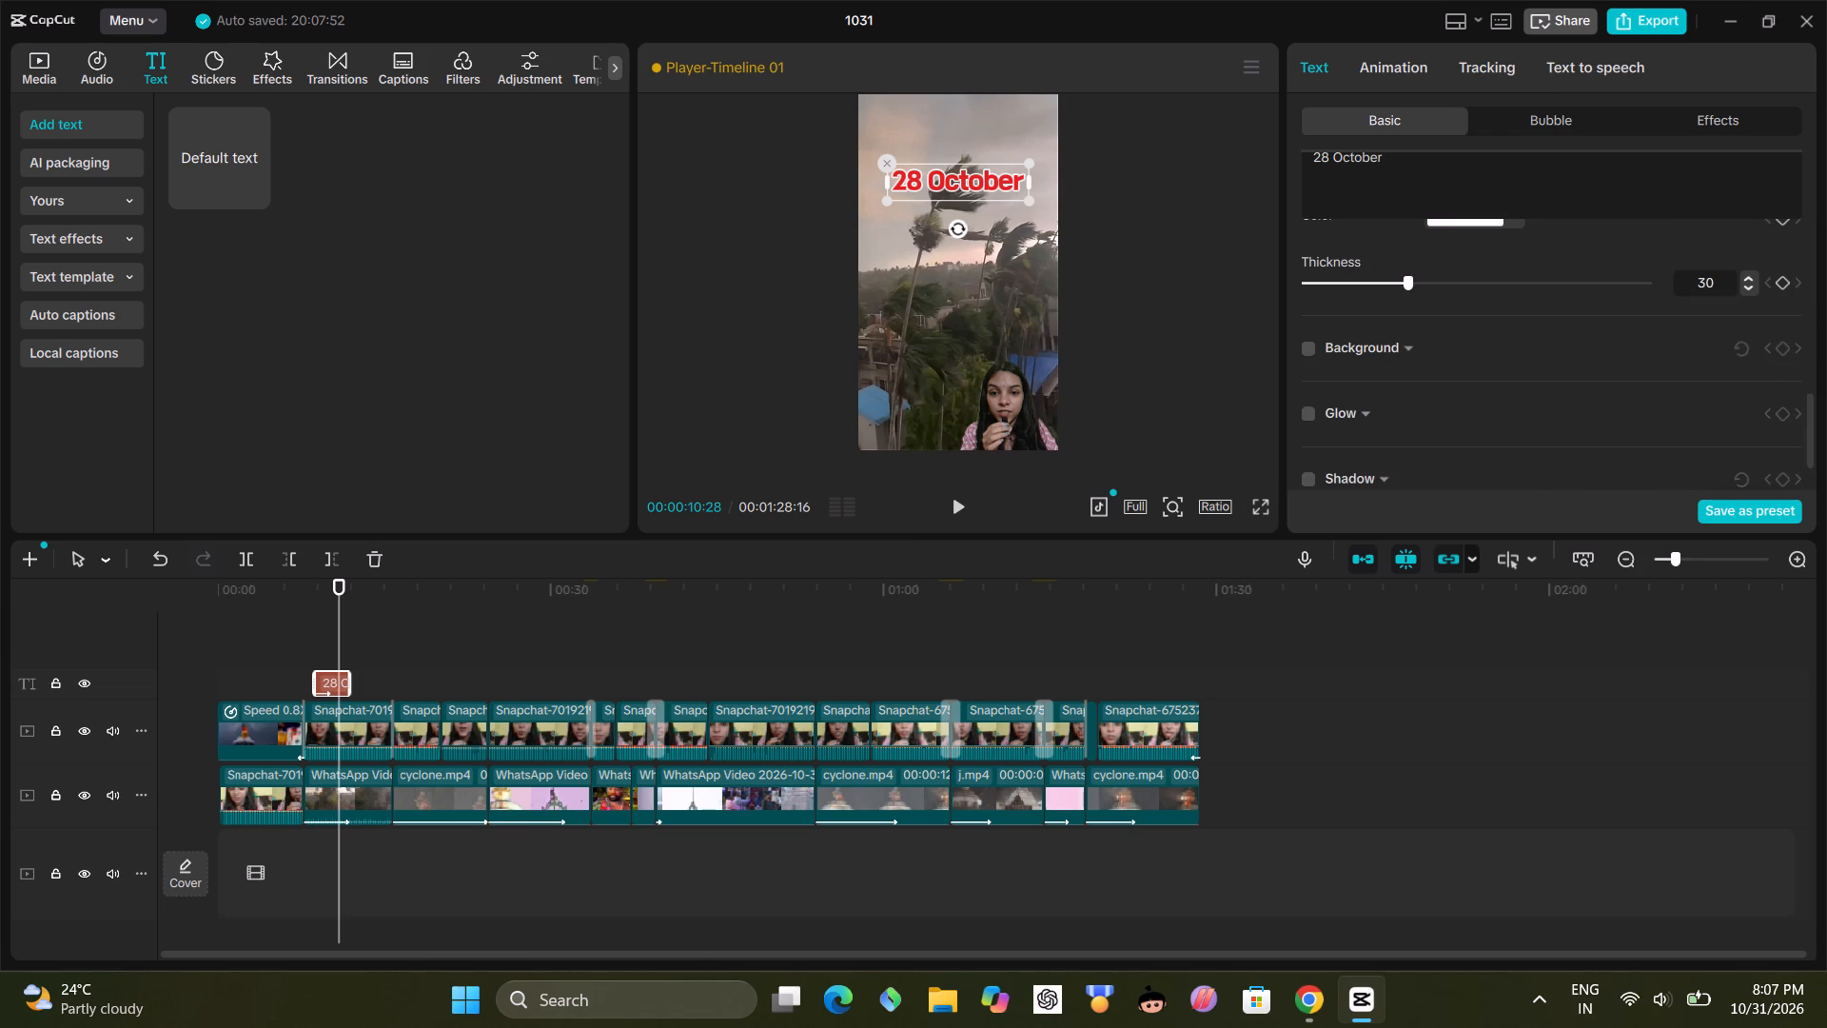
scroll(1494, 310, up, 2)
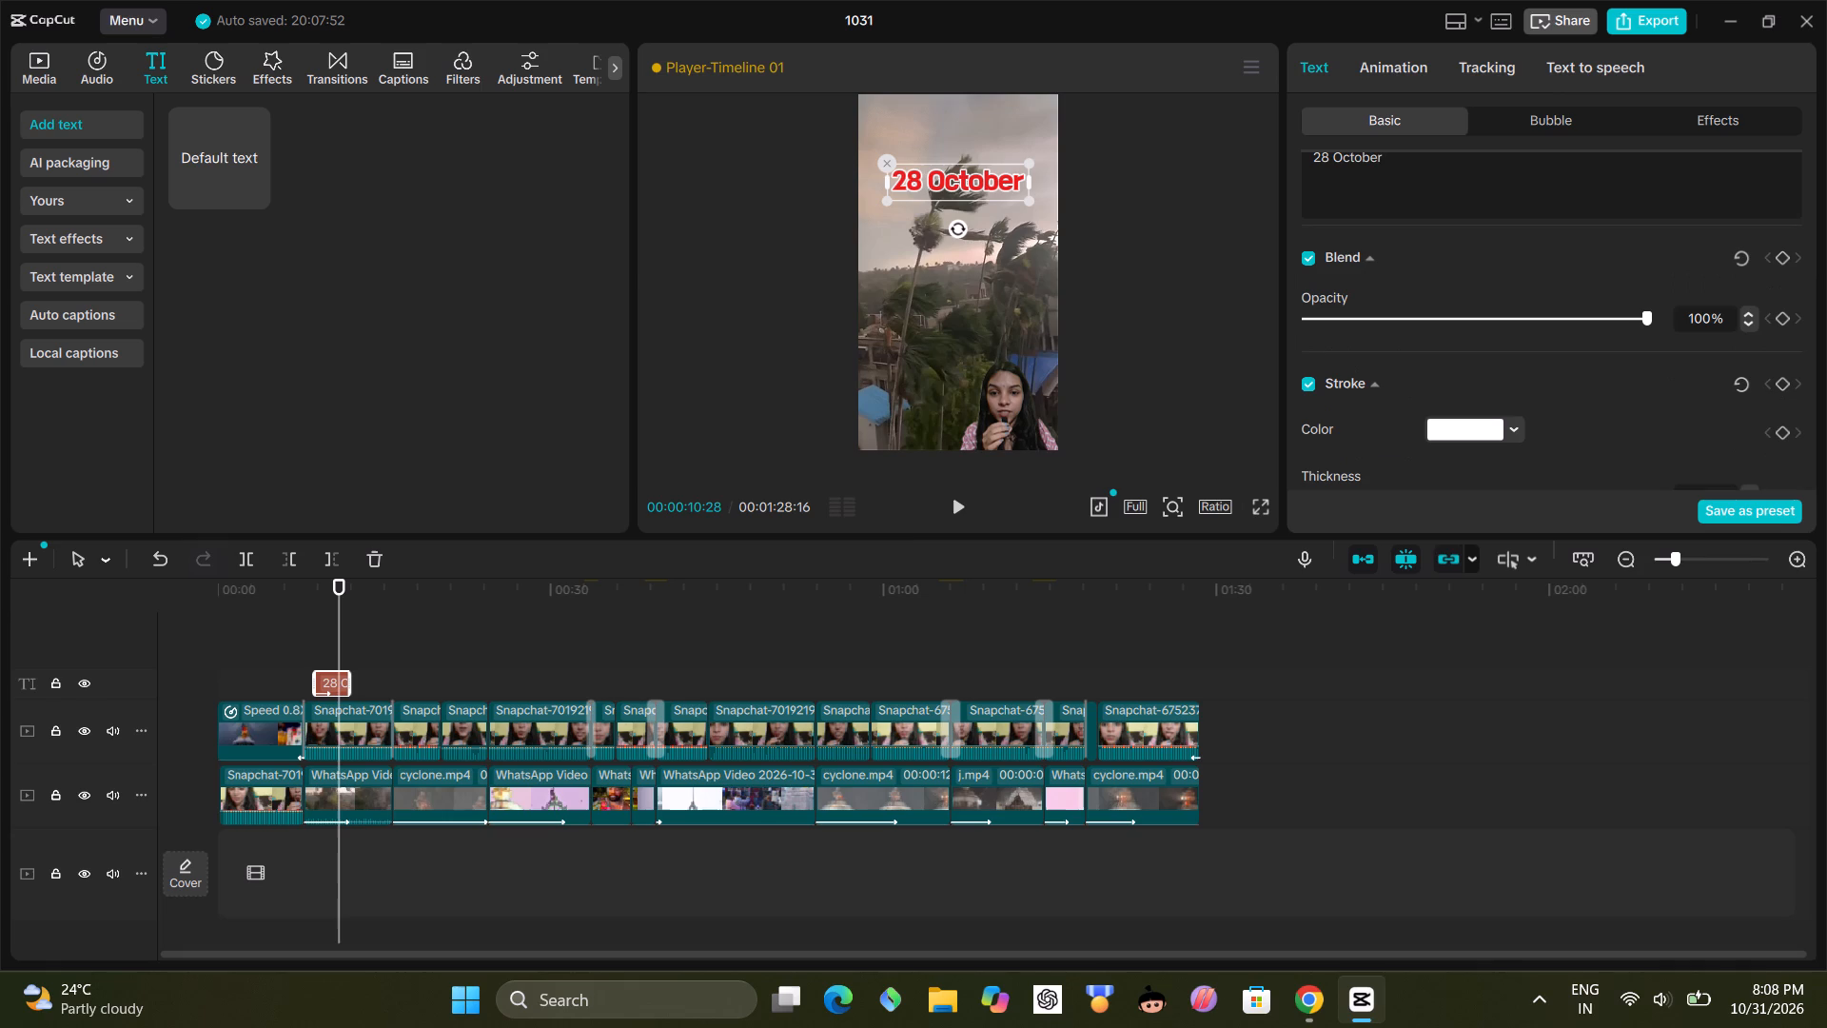
click(1521, 429)
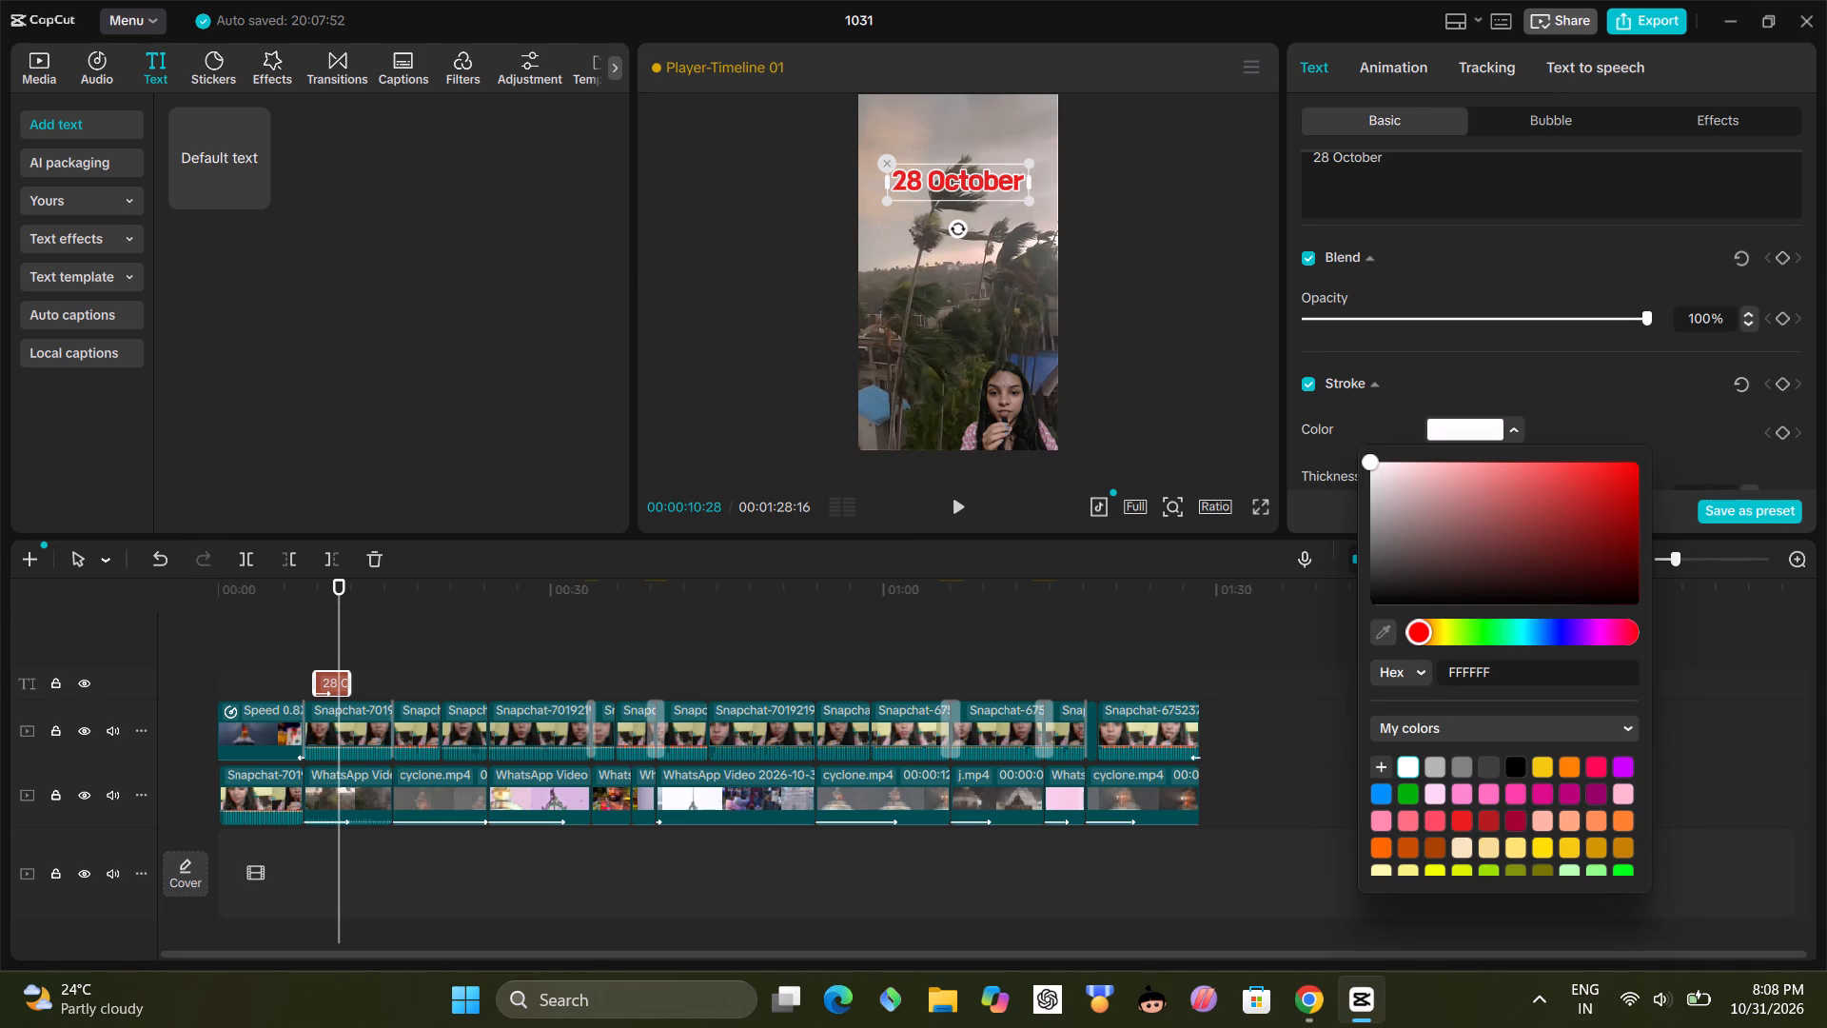
click(1509, 764)
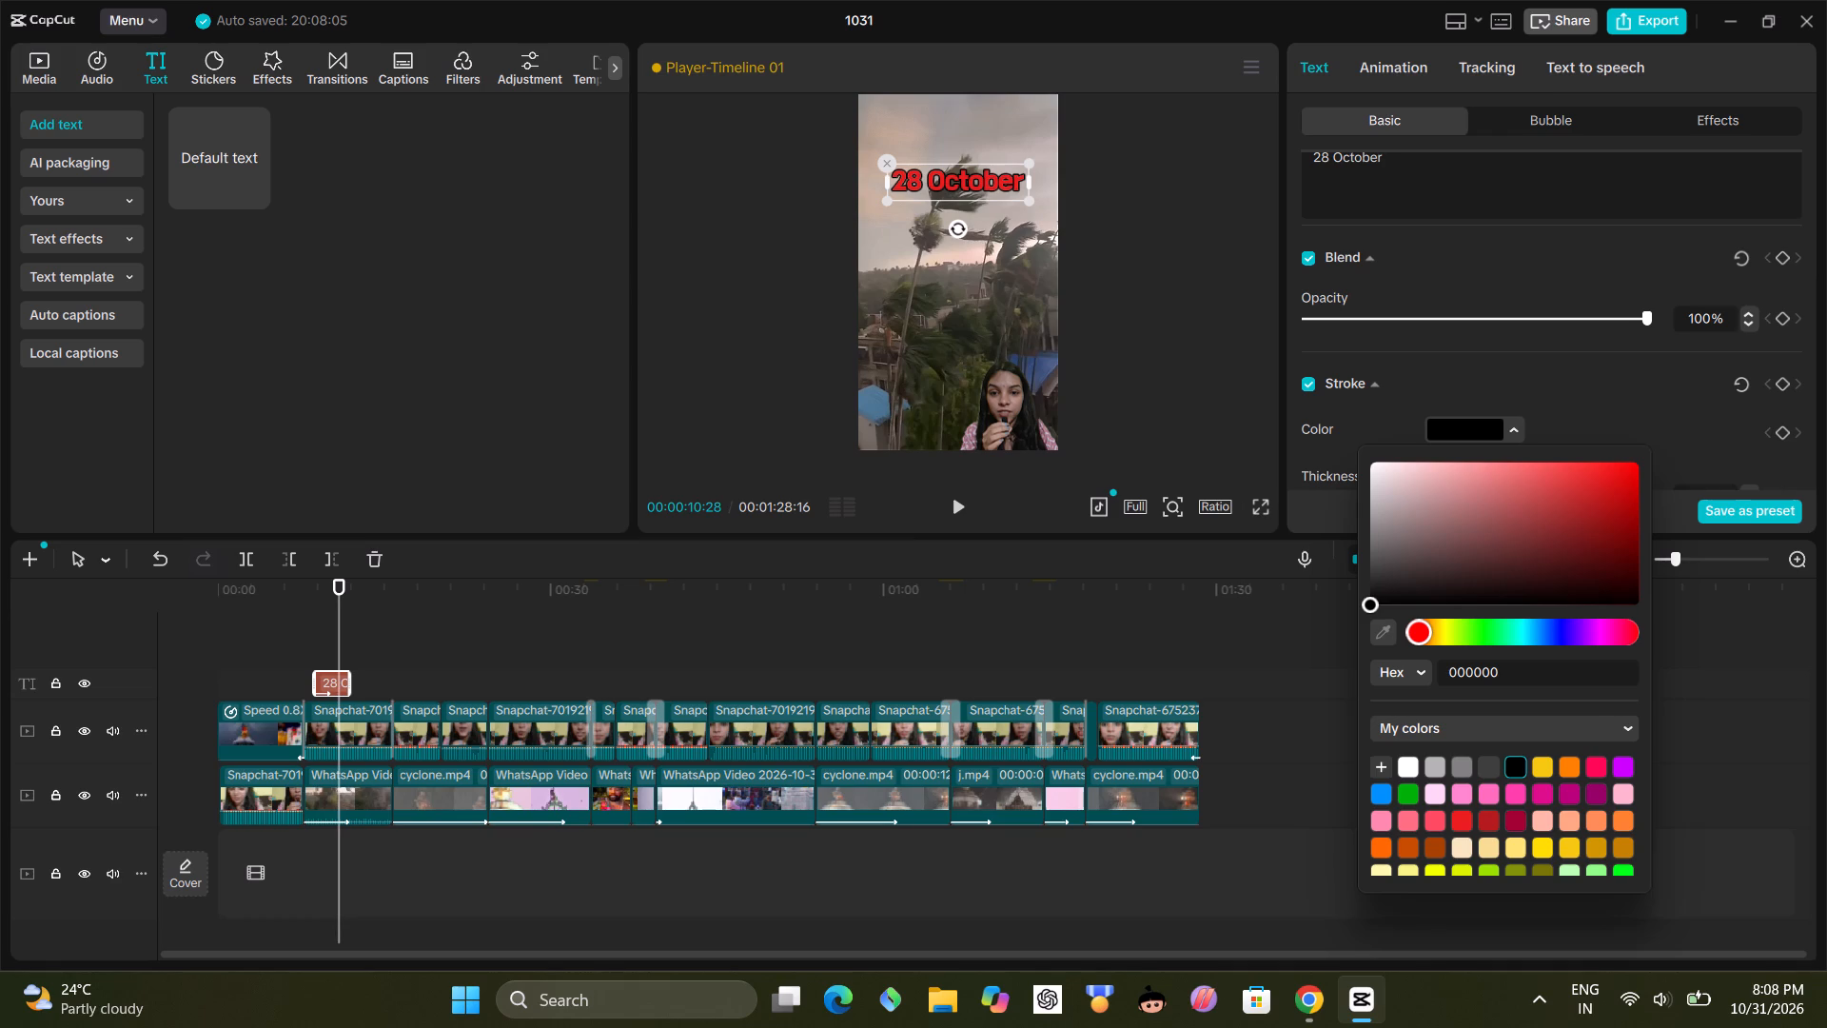
click(855, 655)
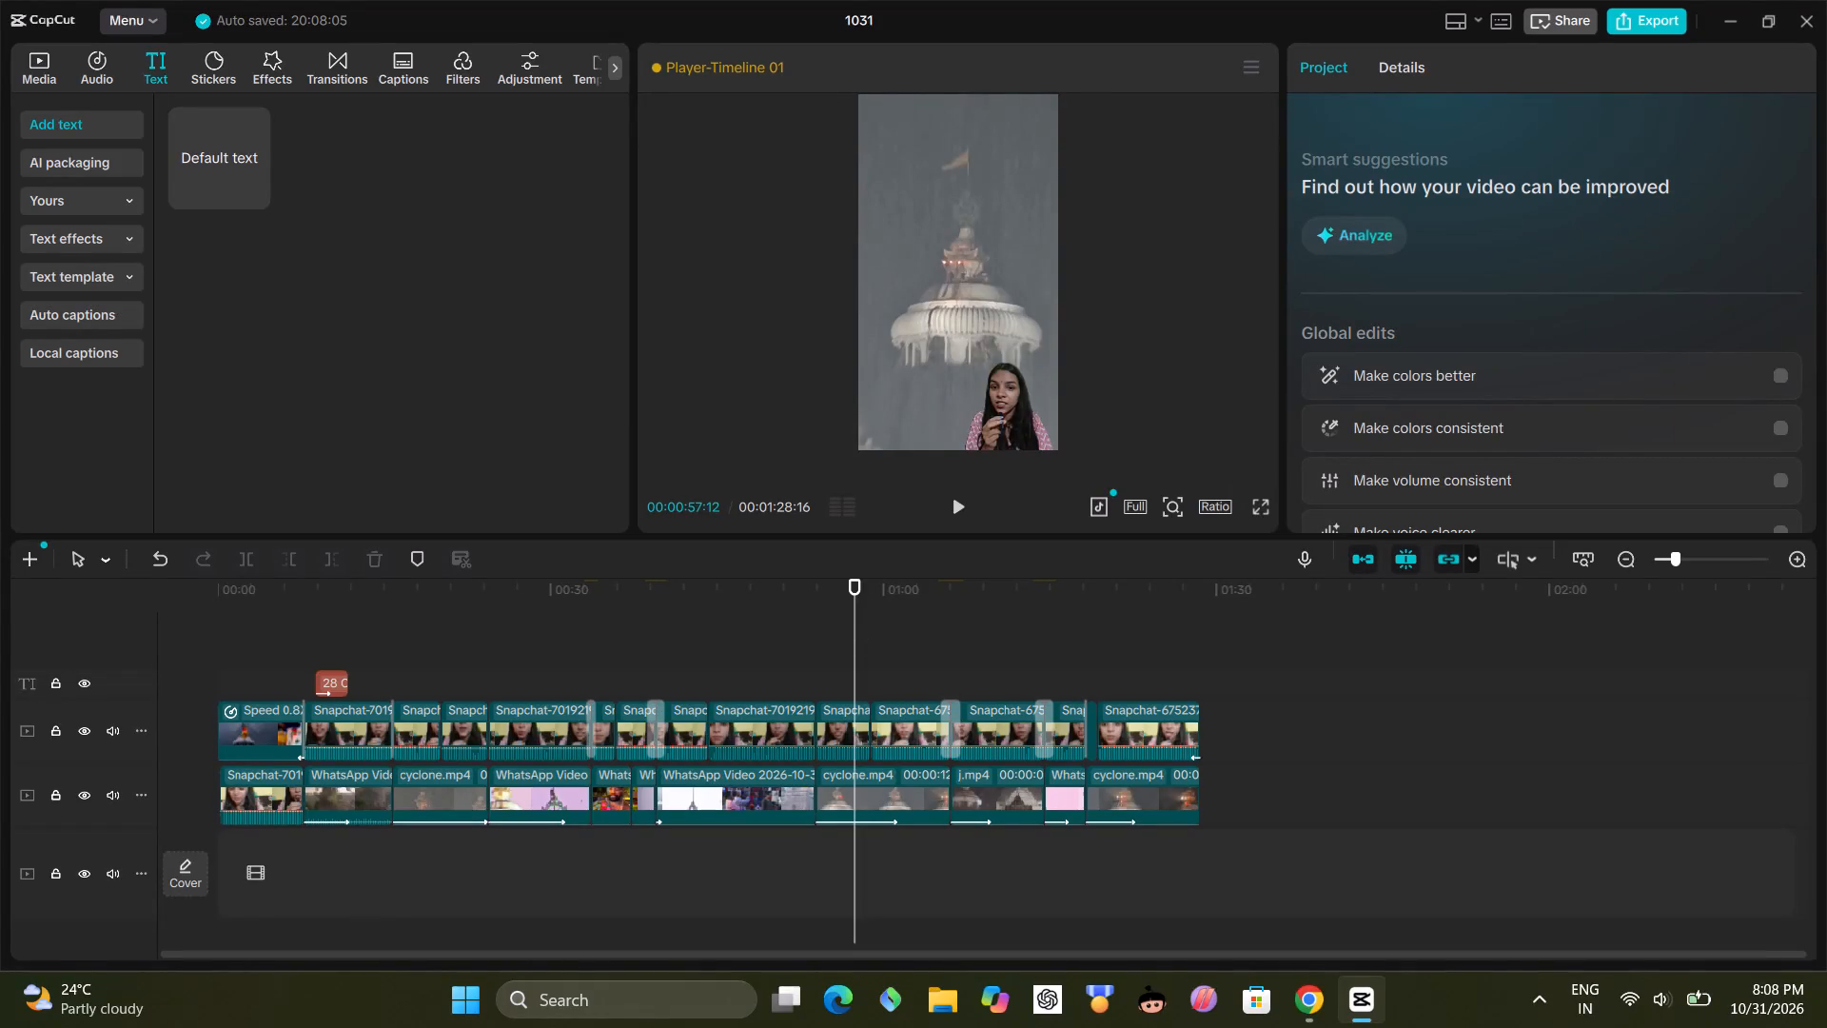
Duplicate the "28 October" text at 00:00:13:09 and change the copy's wording to "Arnab Cyclone".
click(365, 657)
click(335, 680)
key(ctrl+c)
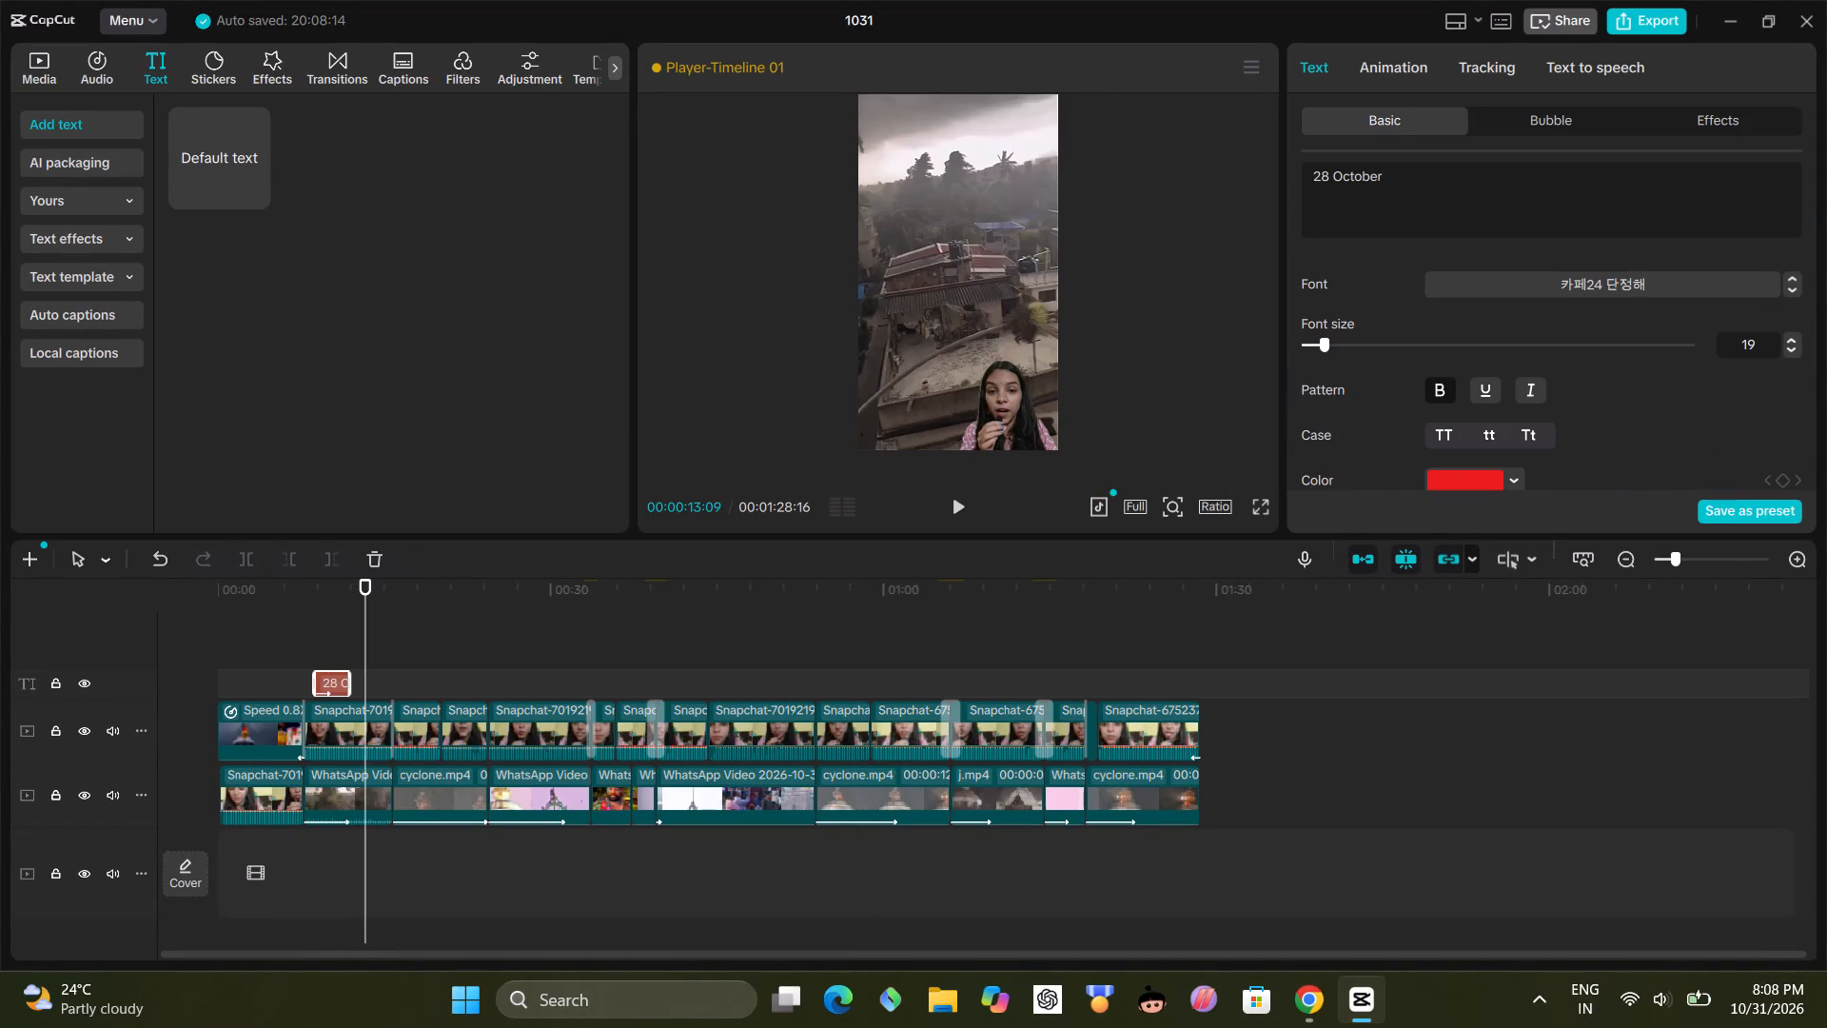
key(ctrl+v)
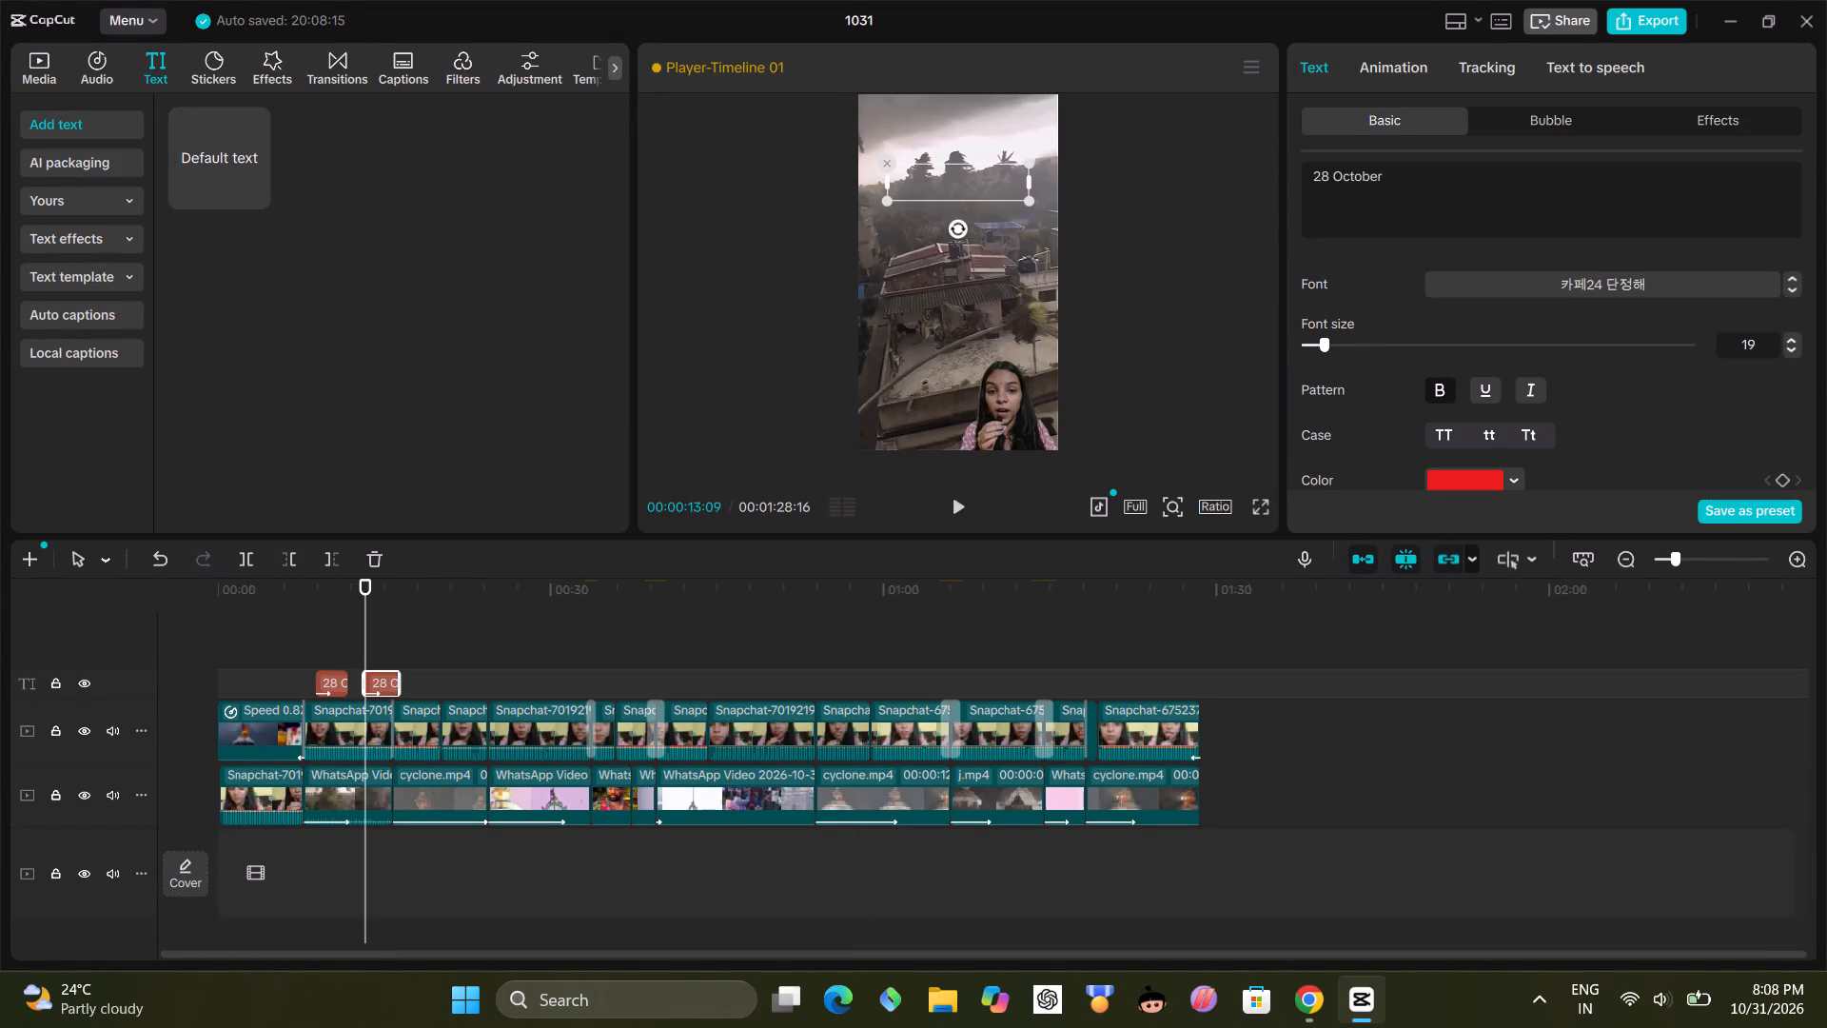
triple_click(1441, 183)
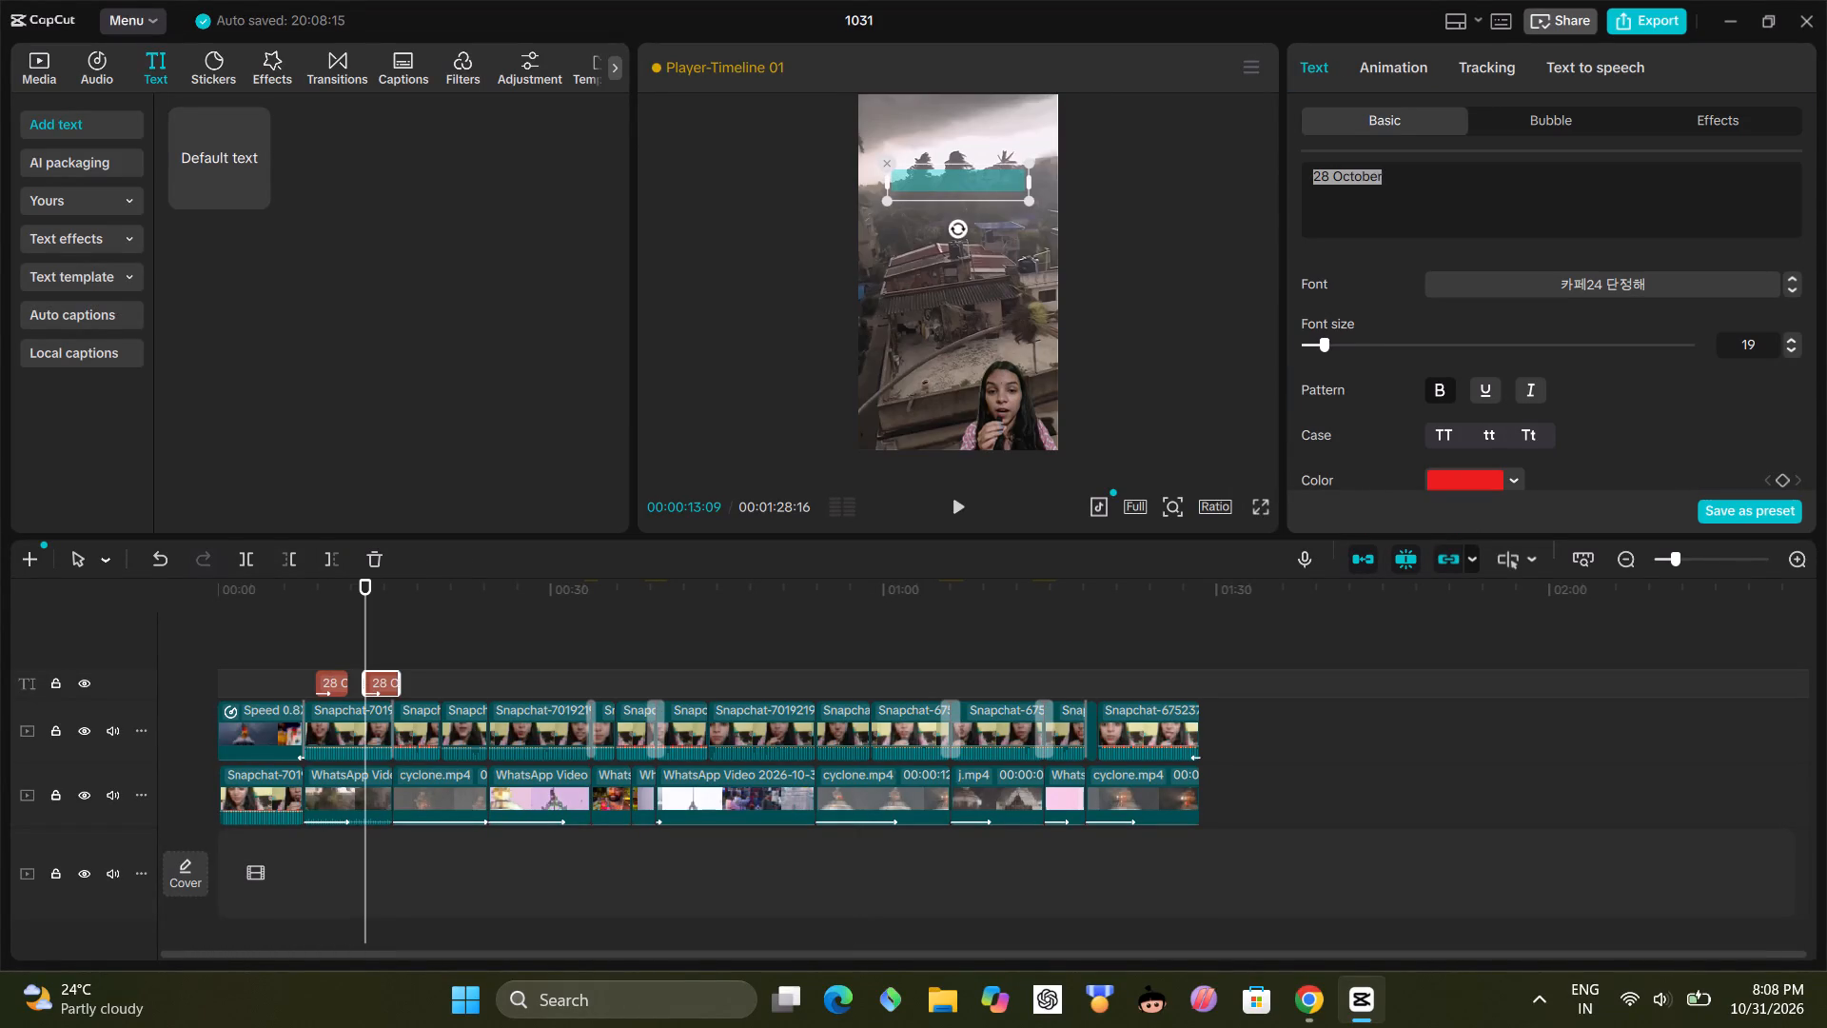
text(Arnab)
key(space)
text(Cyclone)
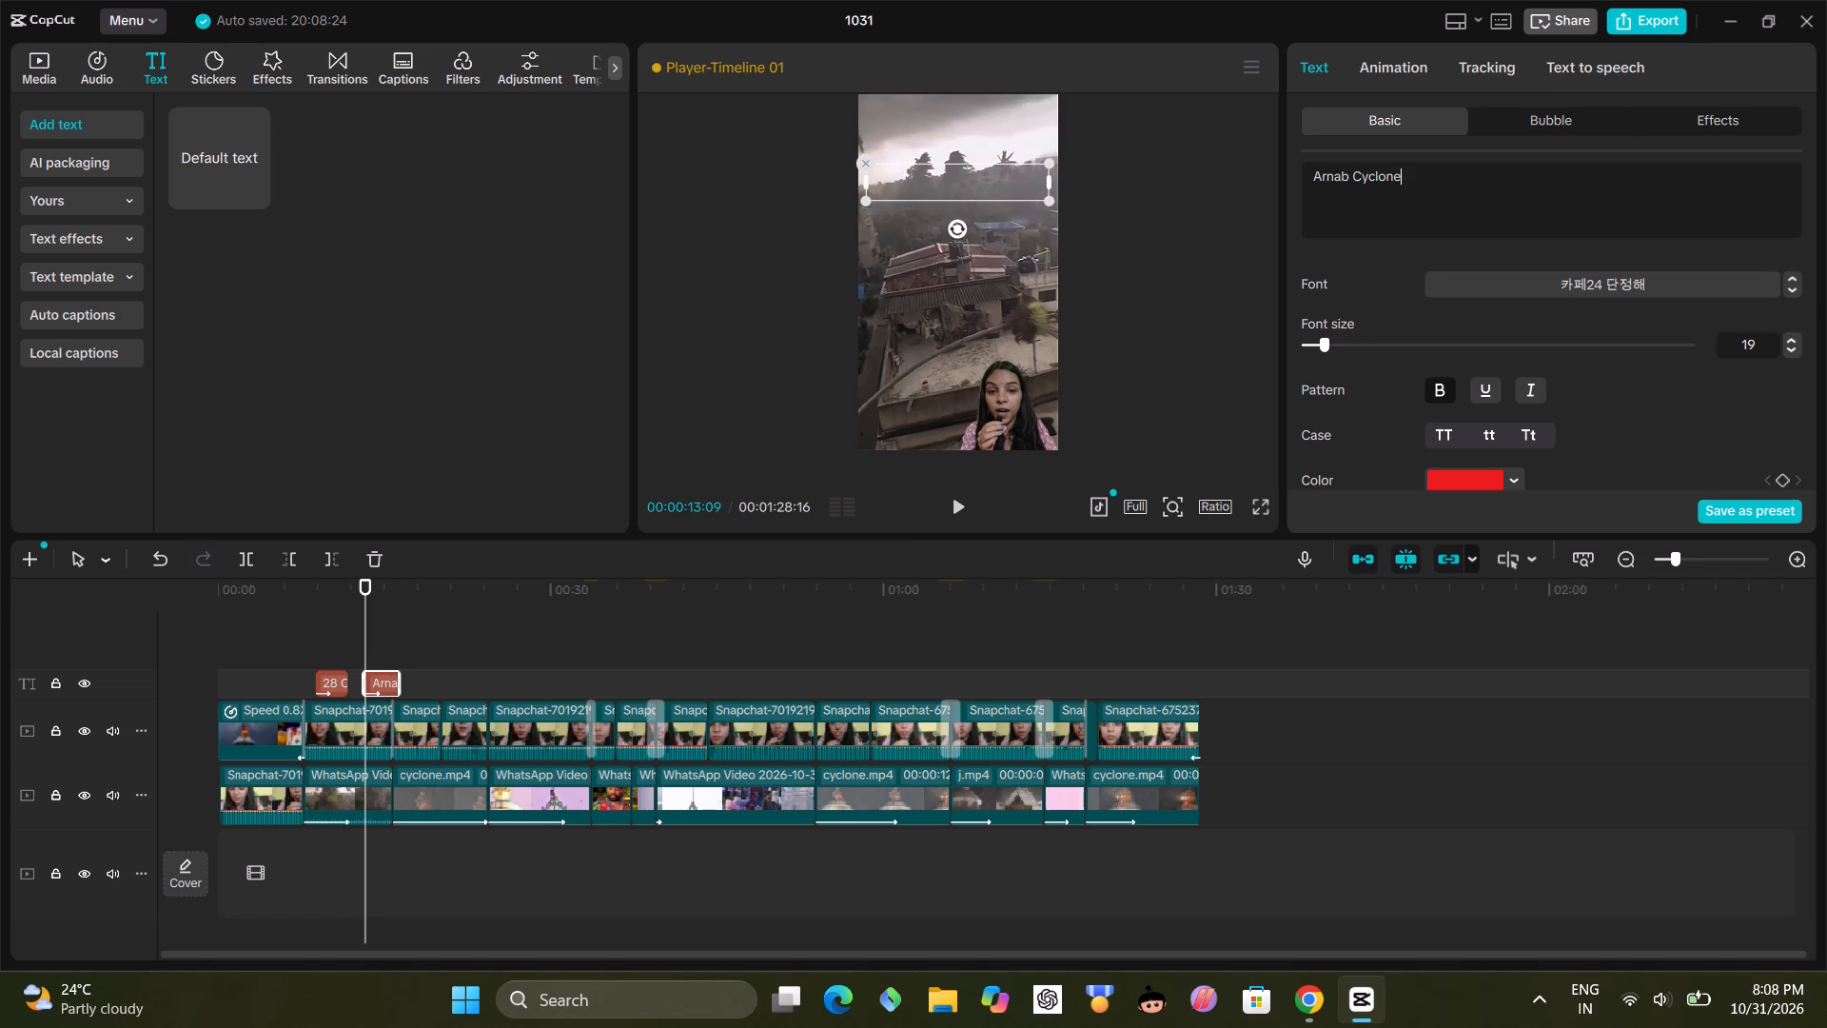
Move the "Arnab Cyclone" text clip earlier so it starts right after the "28 October" clip.
drag(381, 687, 376, 687)
drag(376, 687, 362, 687)
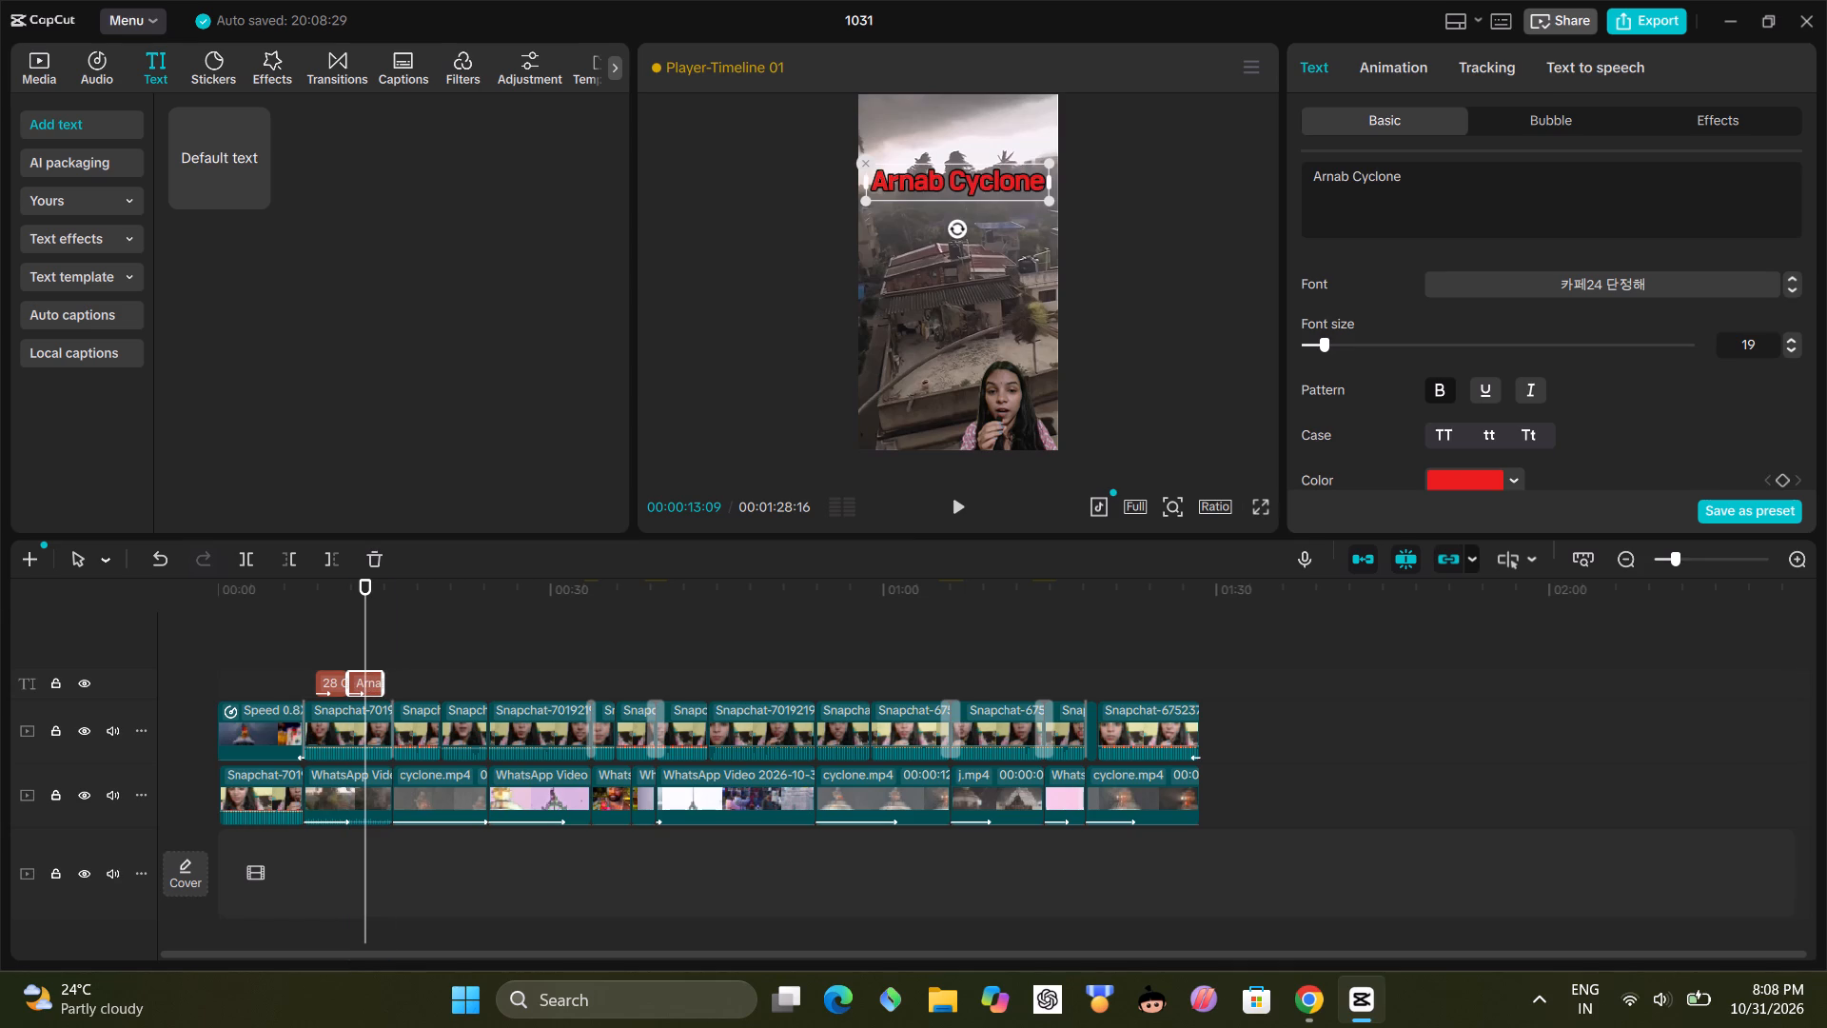
Move the "28 October" text clip to start at 00:00:07:26, where the storm footage begins, and preview its timing.
click(297, 659)
click(950, 507)
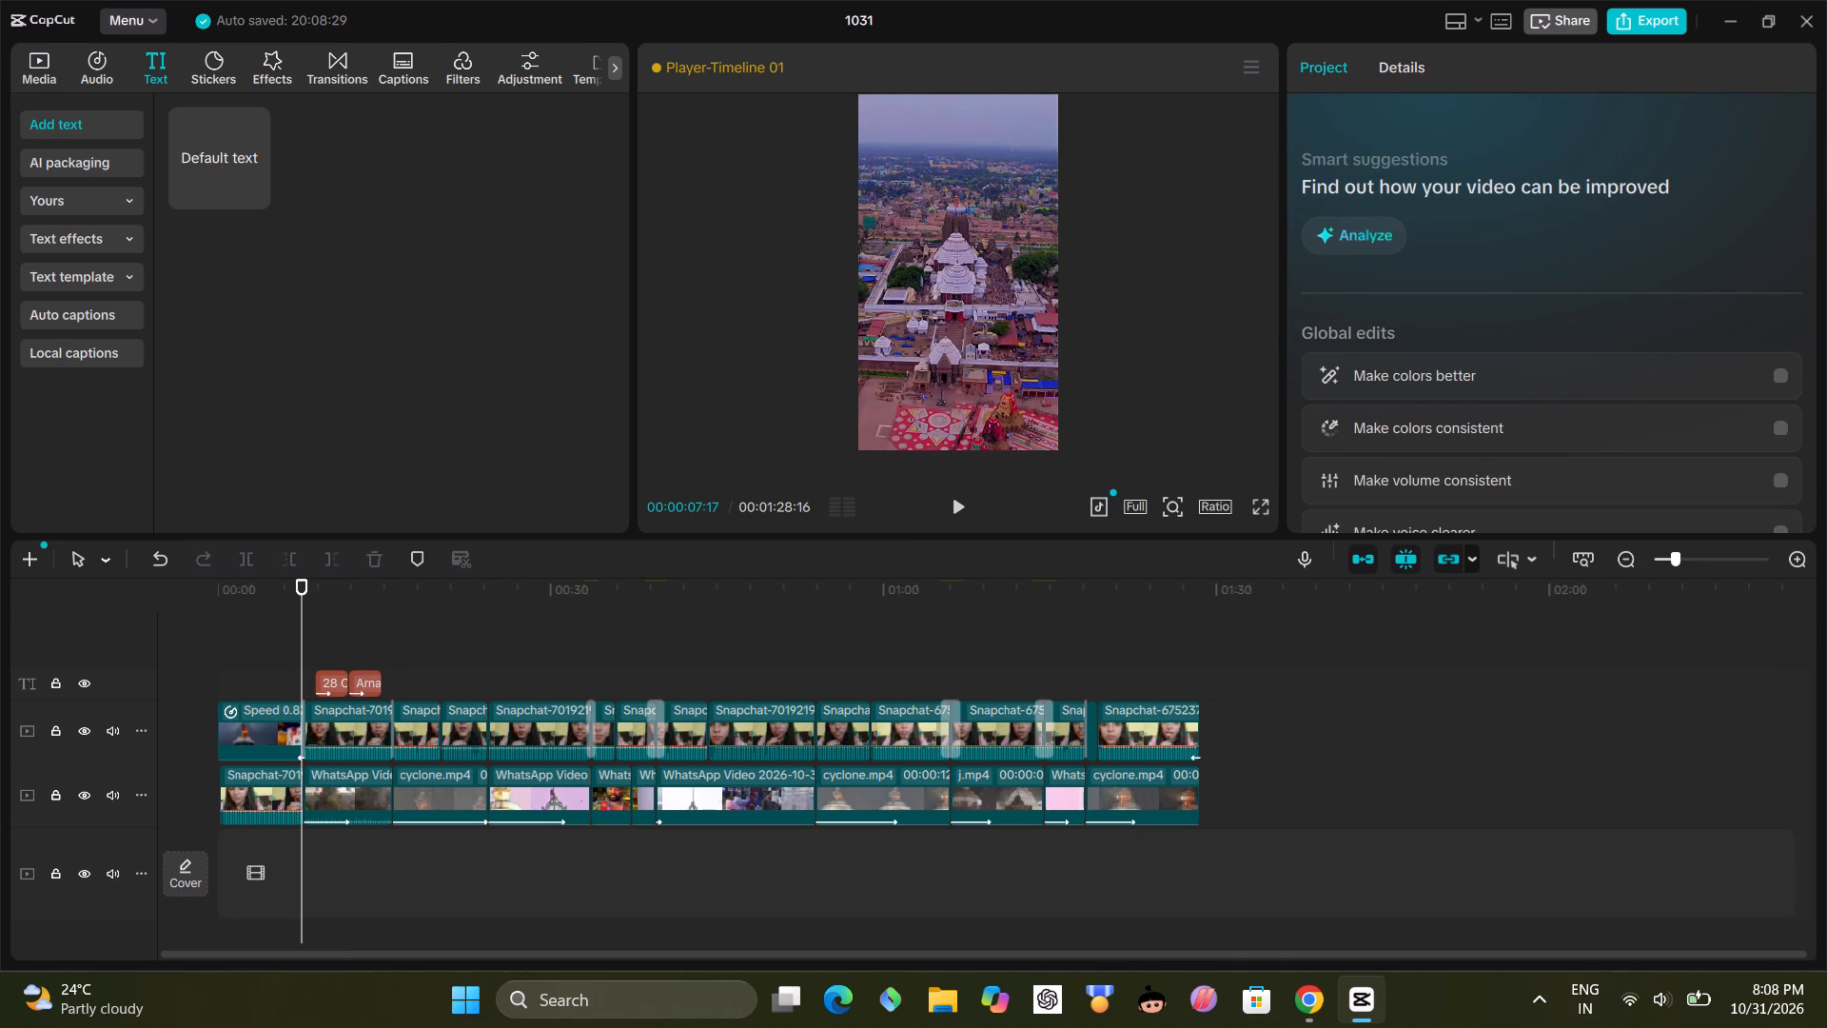
click(957, 500)
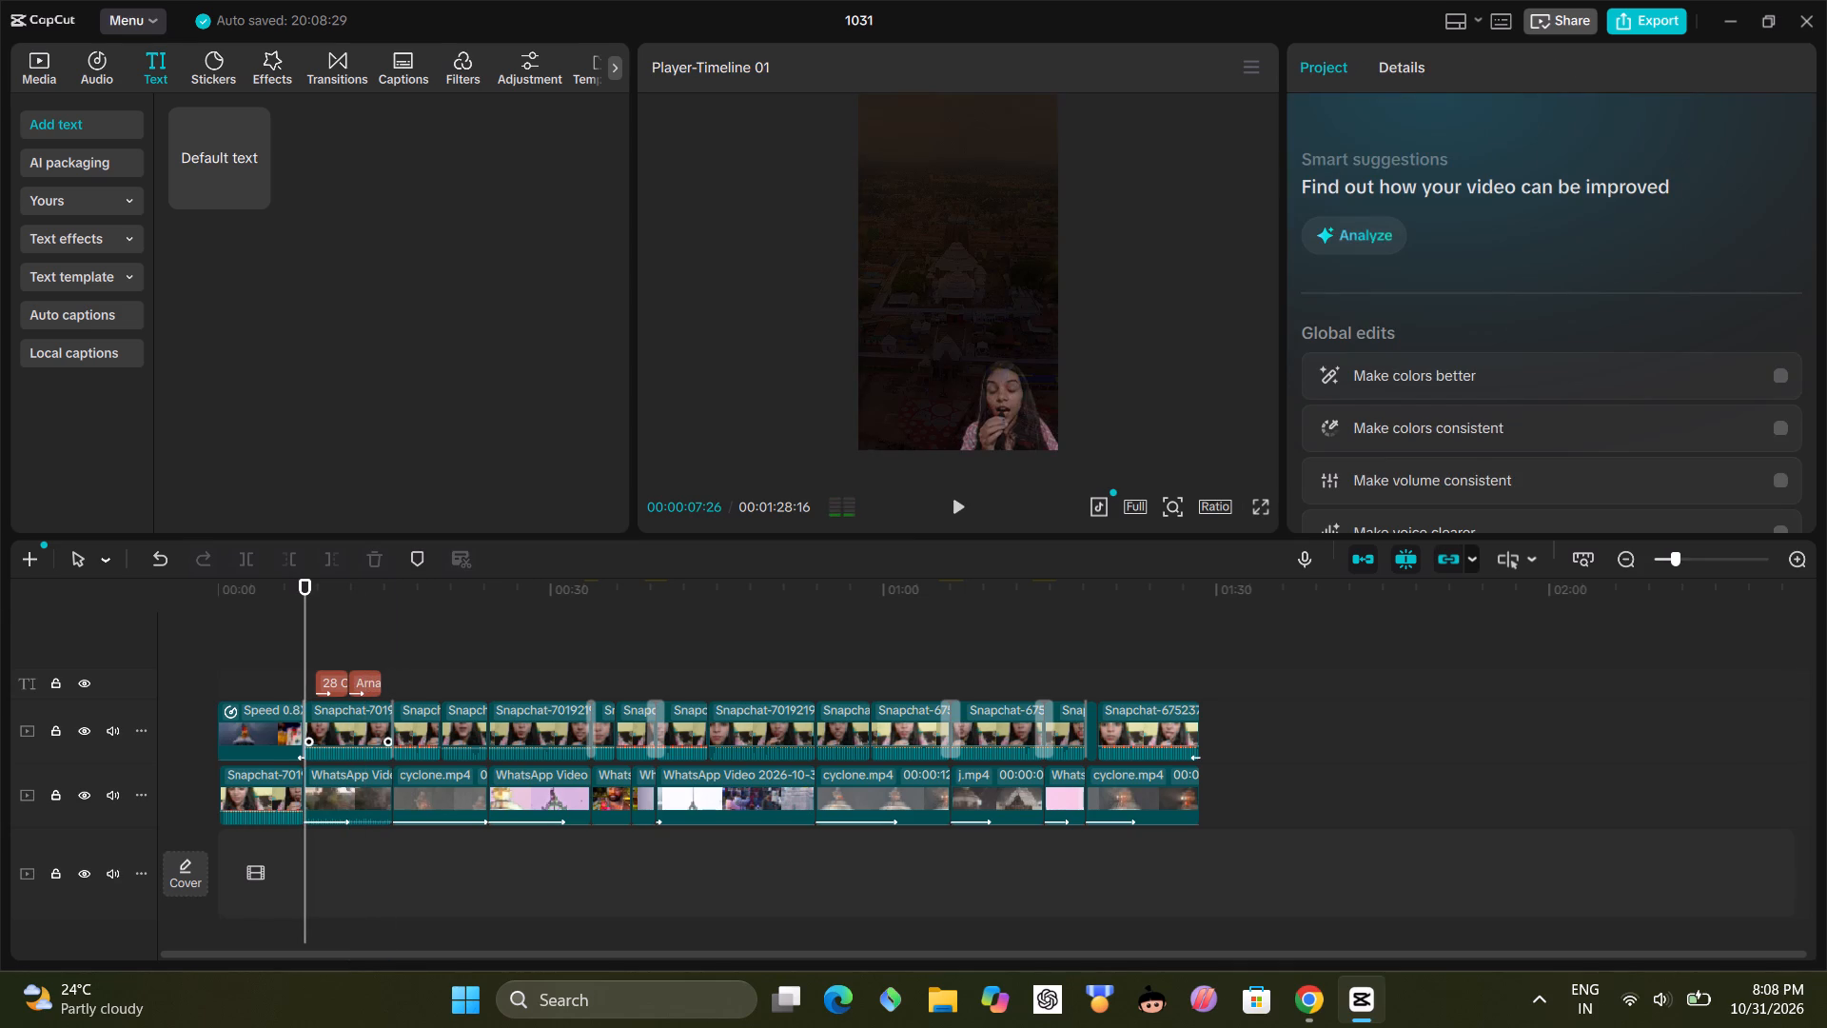
click(333, 681)
drag(333, 681, 322, 682)
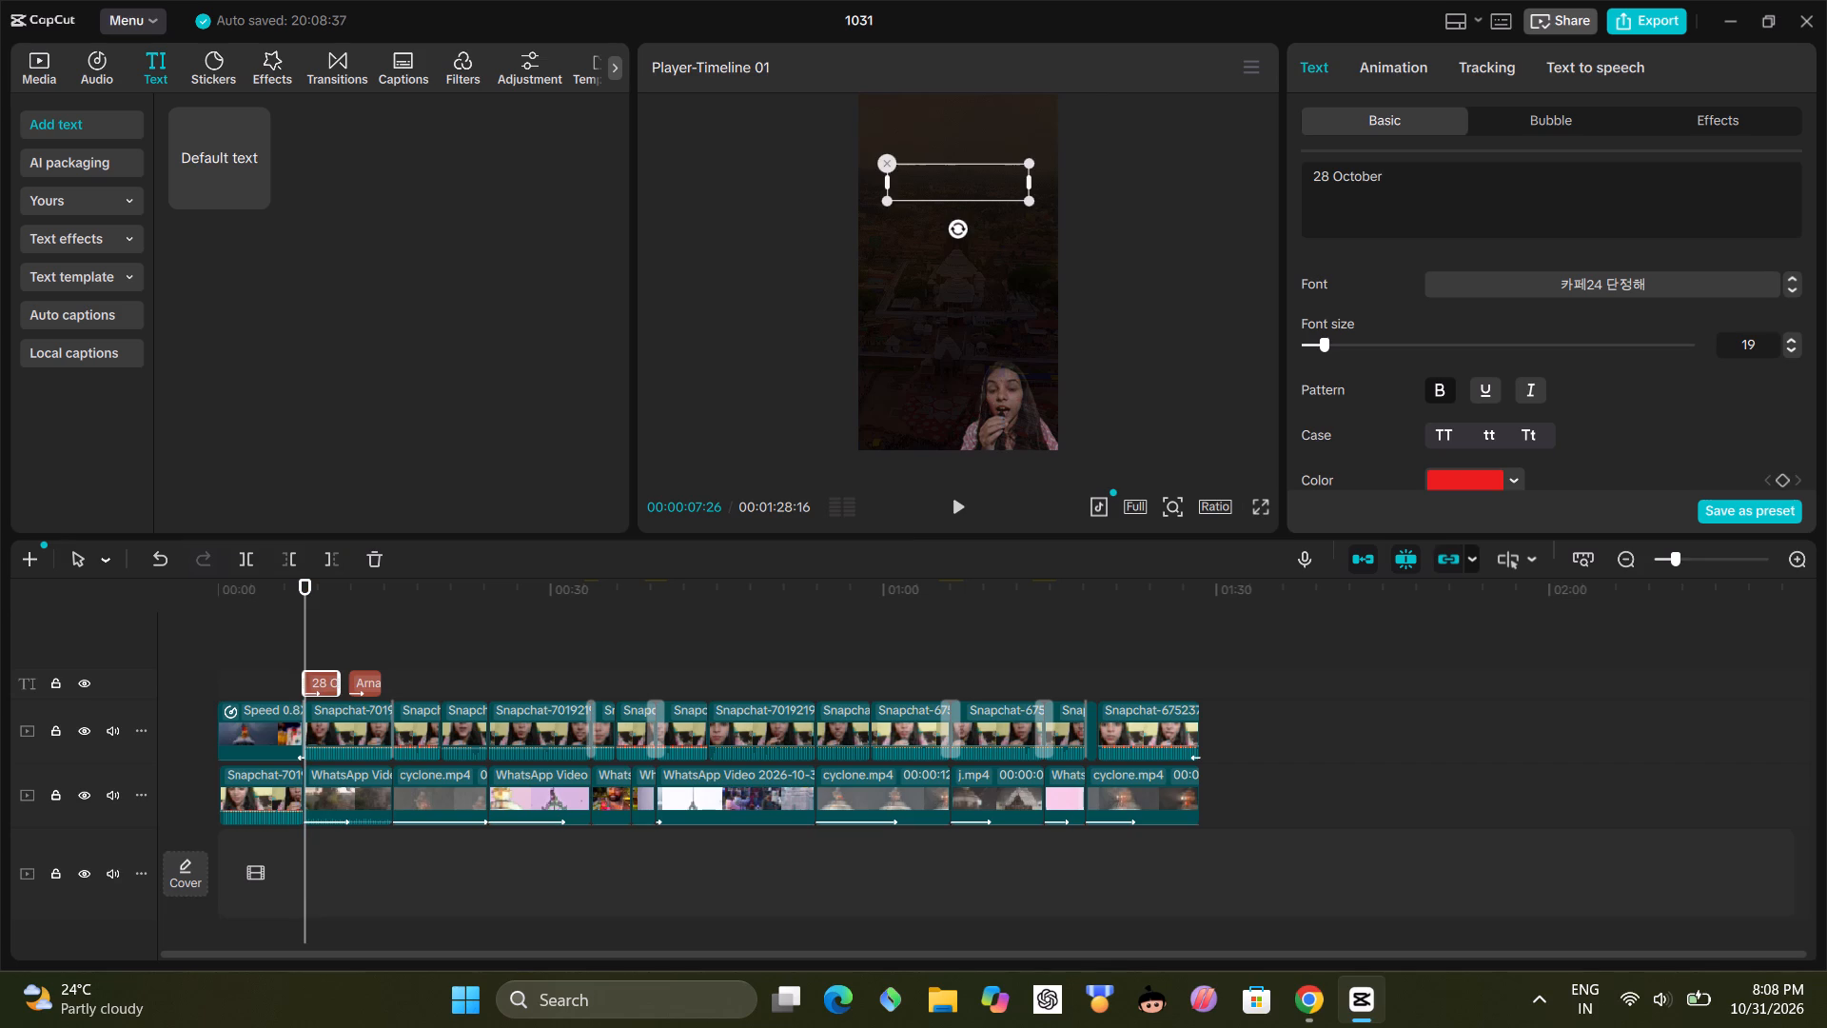
click(964, 504)
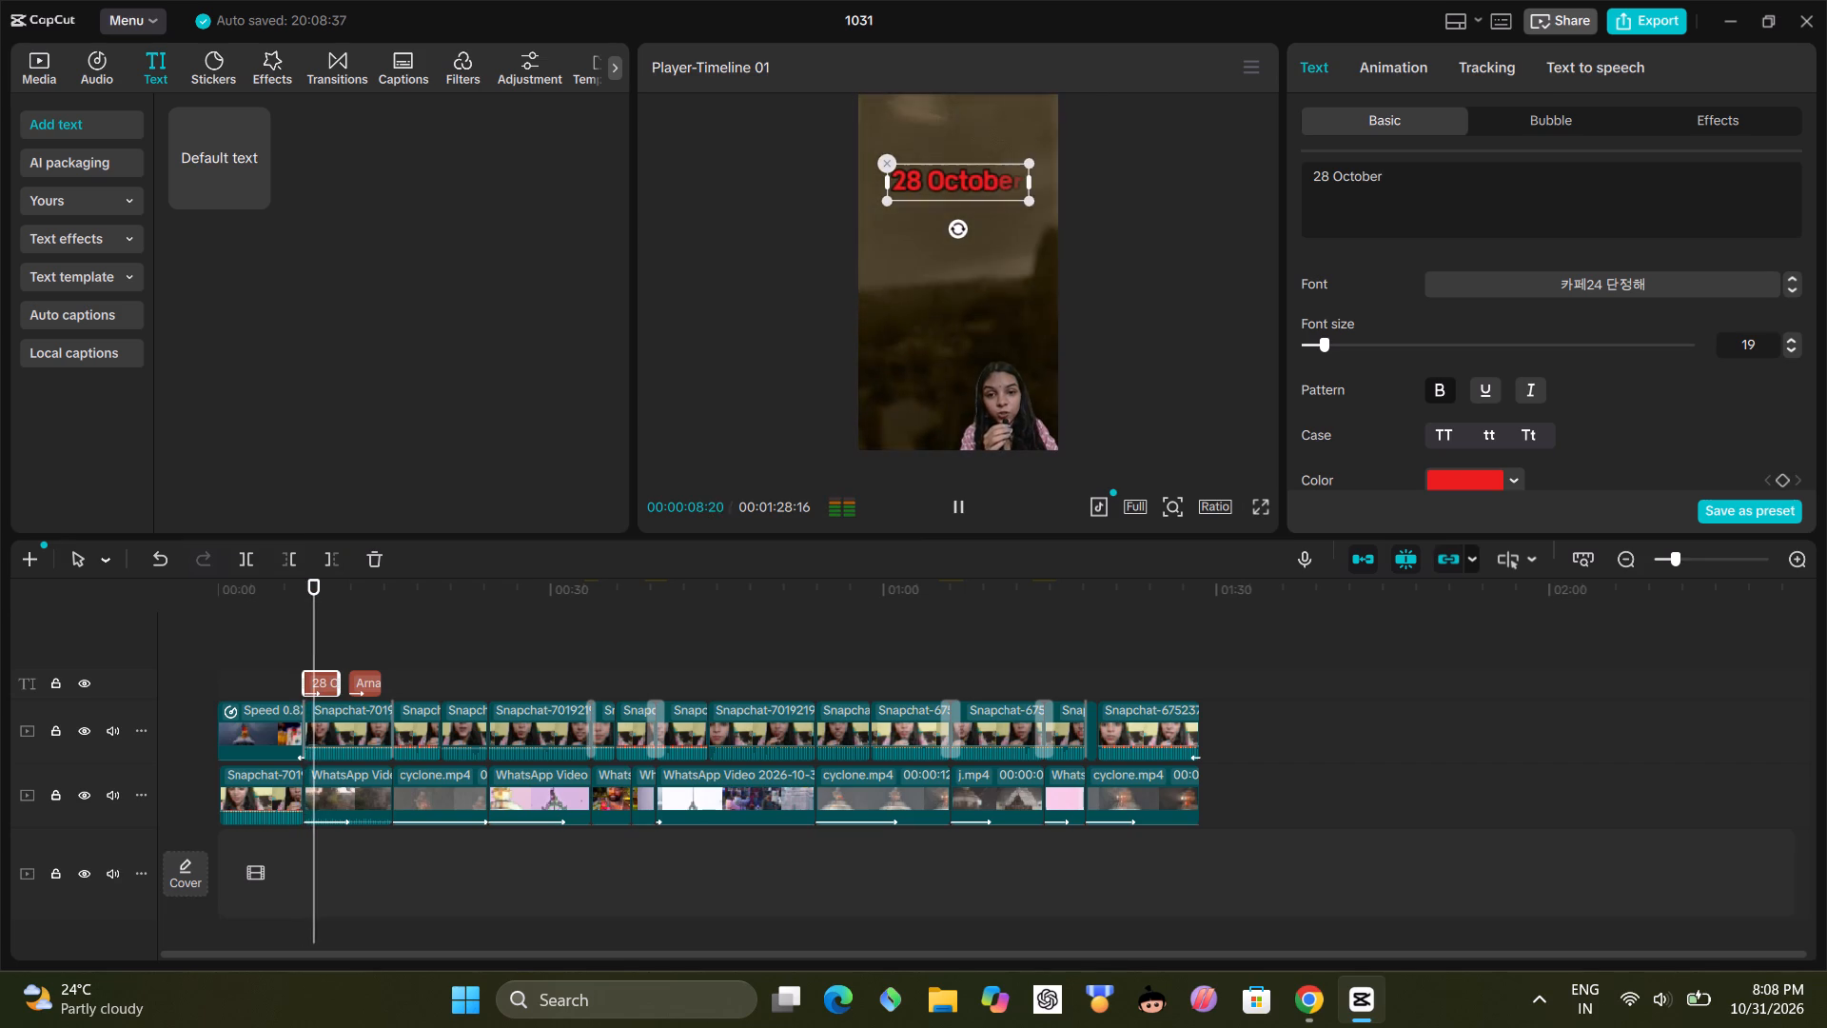
click(964, 504)
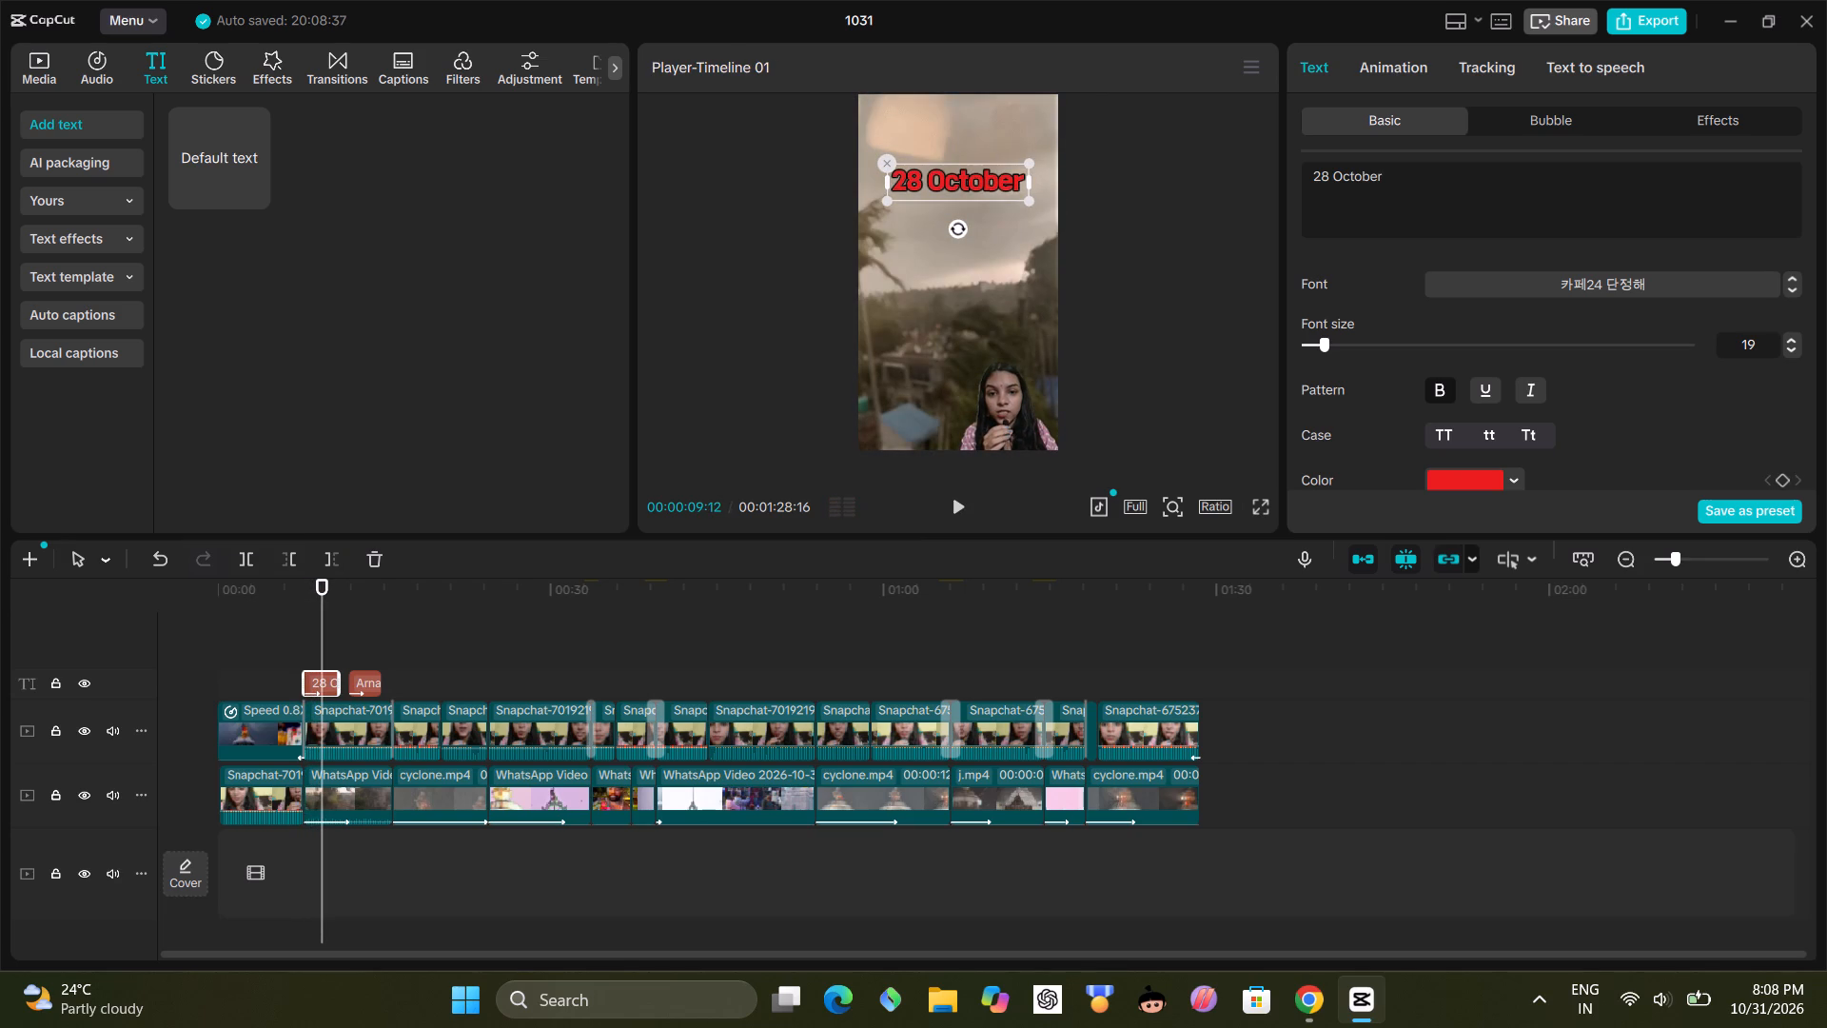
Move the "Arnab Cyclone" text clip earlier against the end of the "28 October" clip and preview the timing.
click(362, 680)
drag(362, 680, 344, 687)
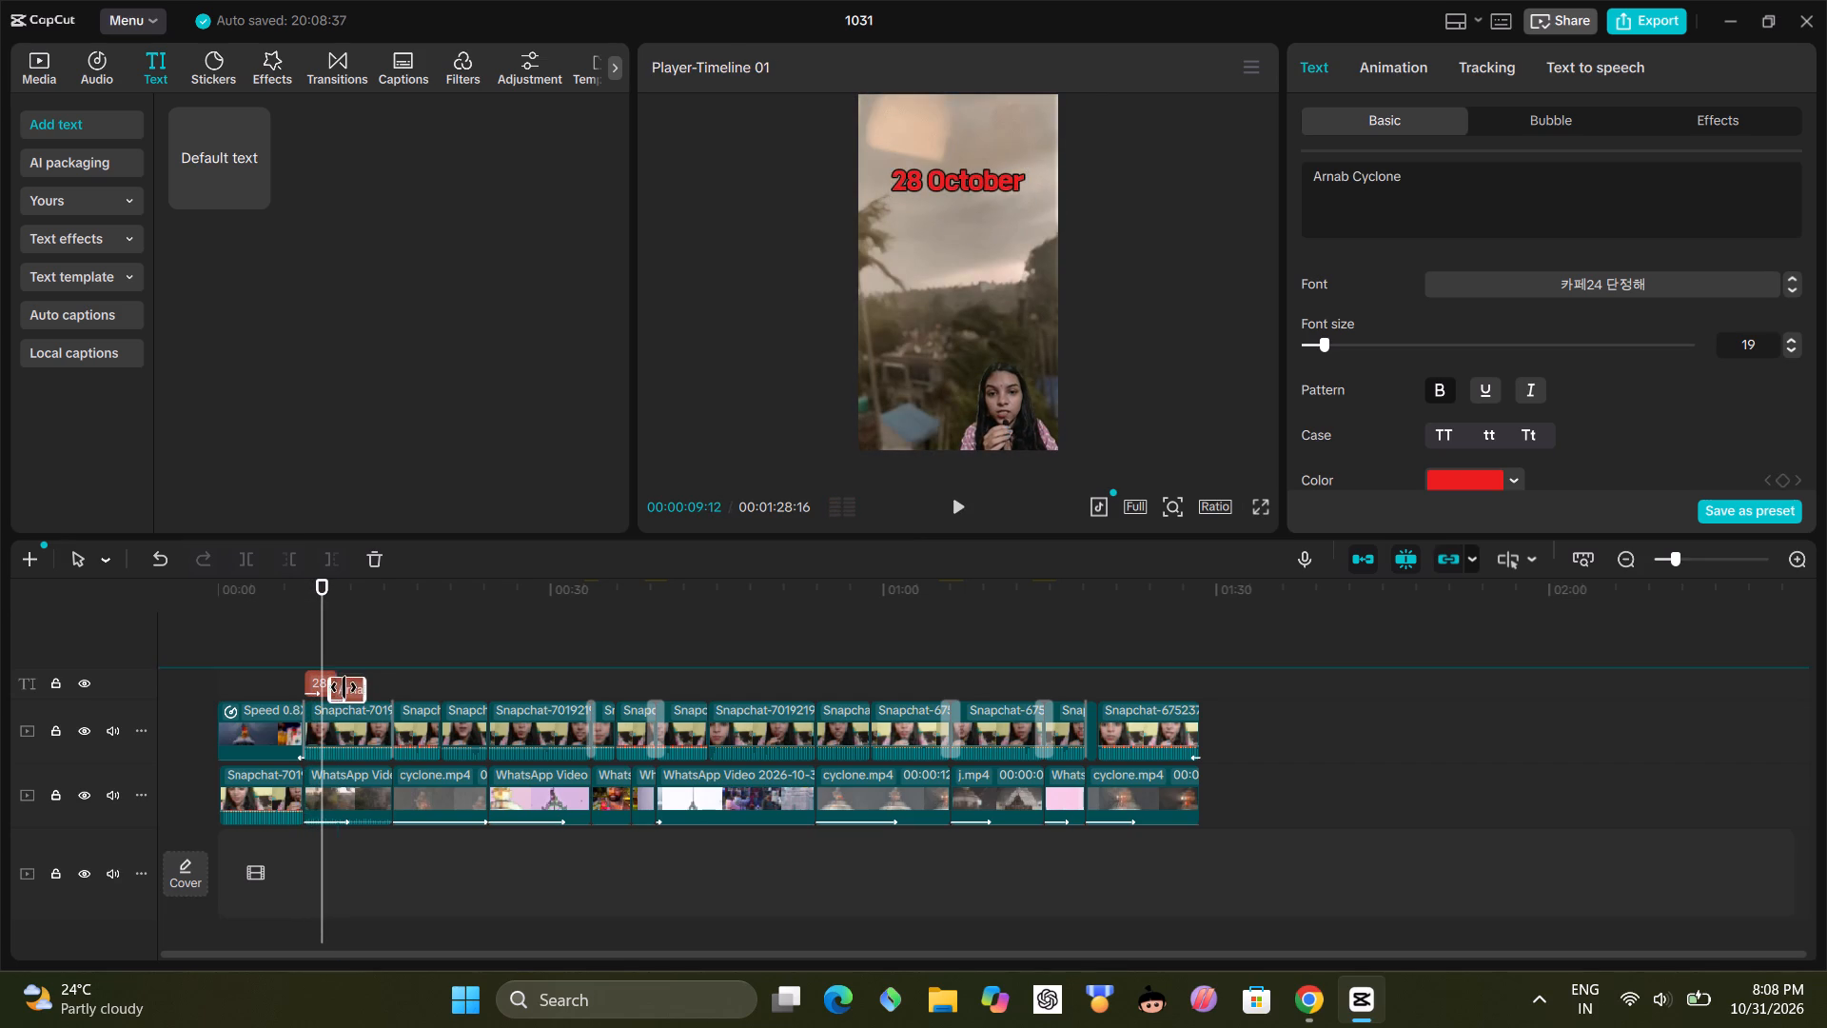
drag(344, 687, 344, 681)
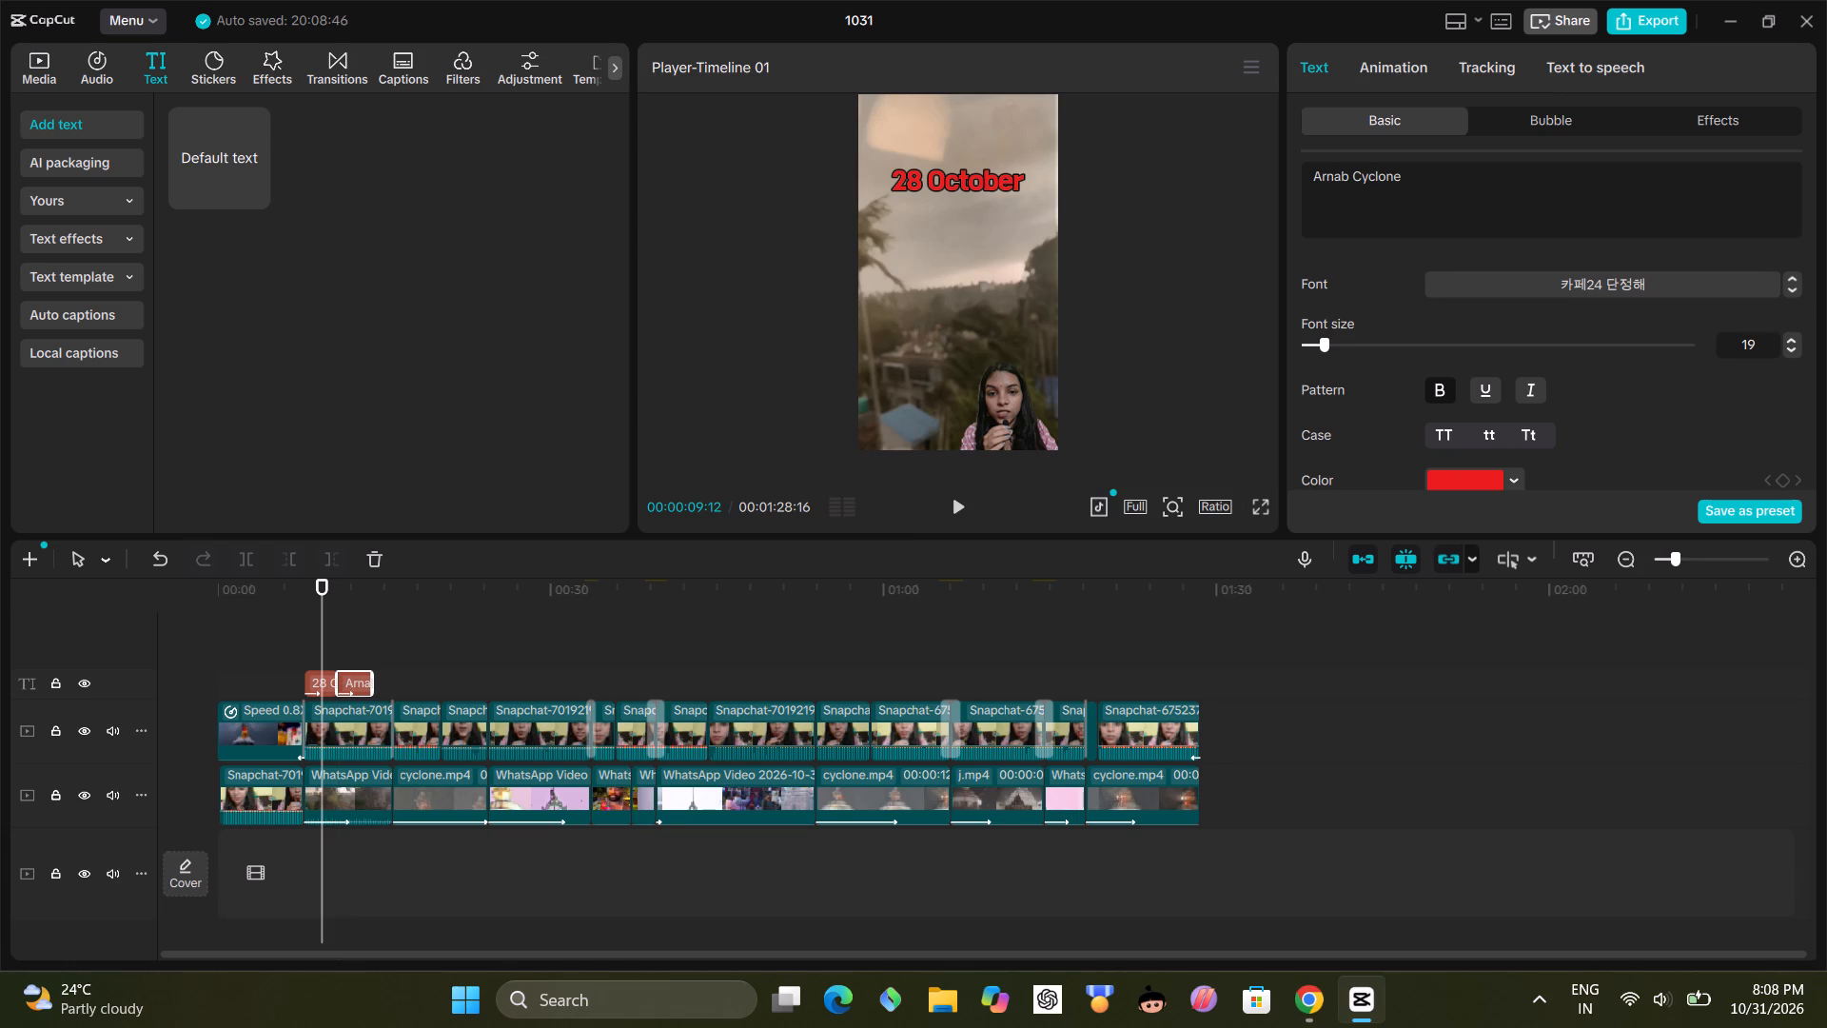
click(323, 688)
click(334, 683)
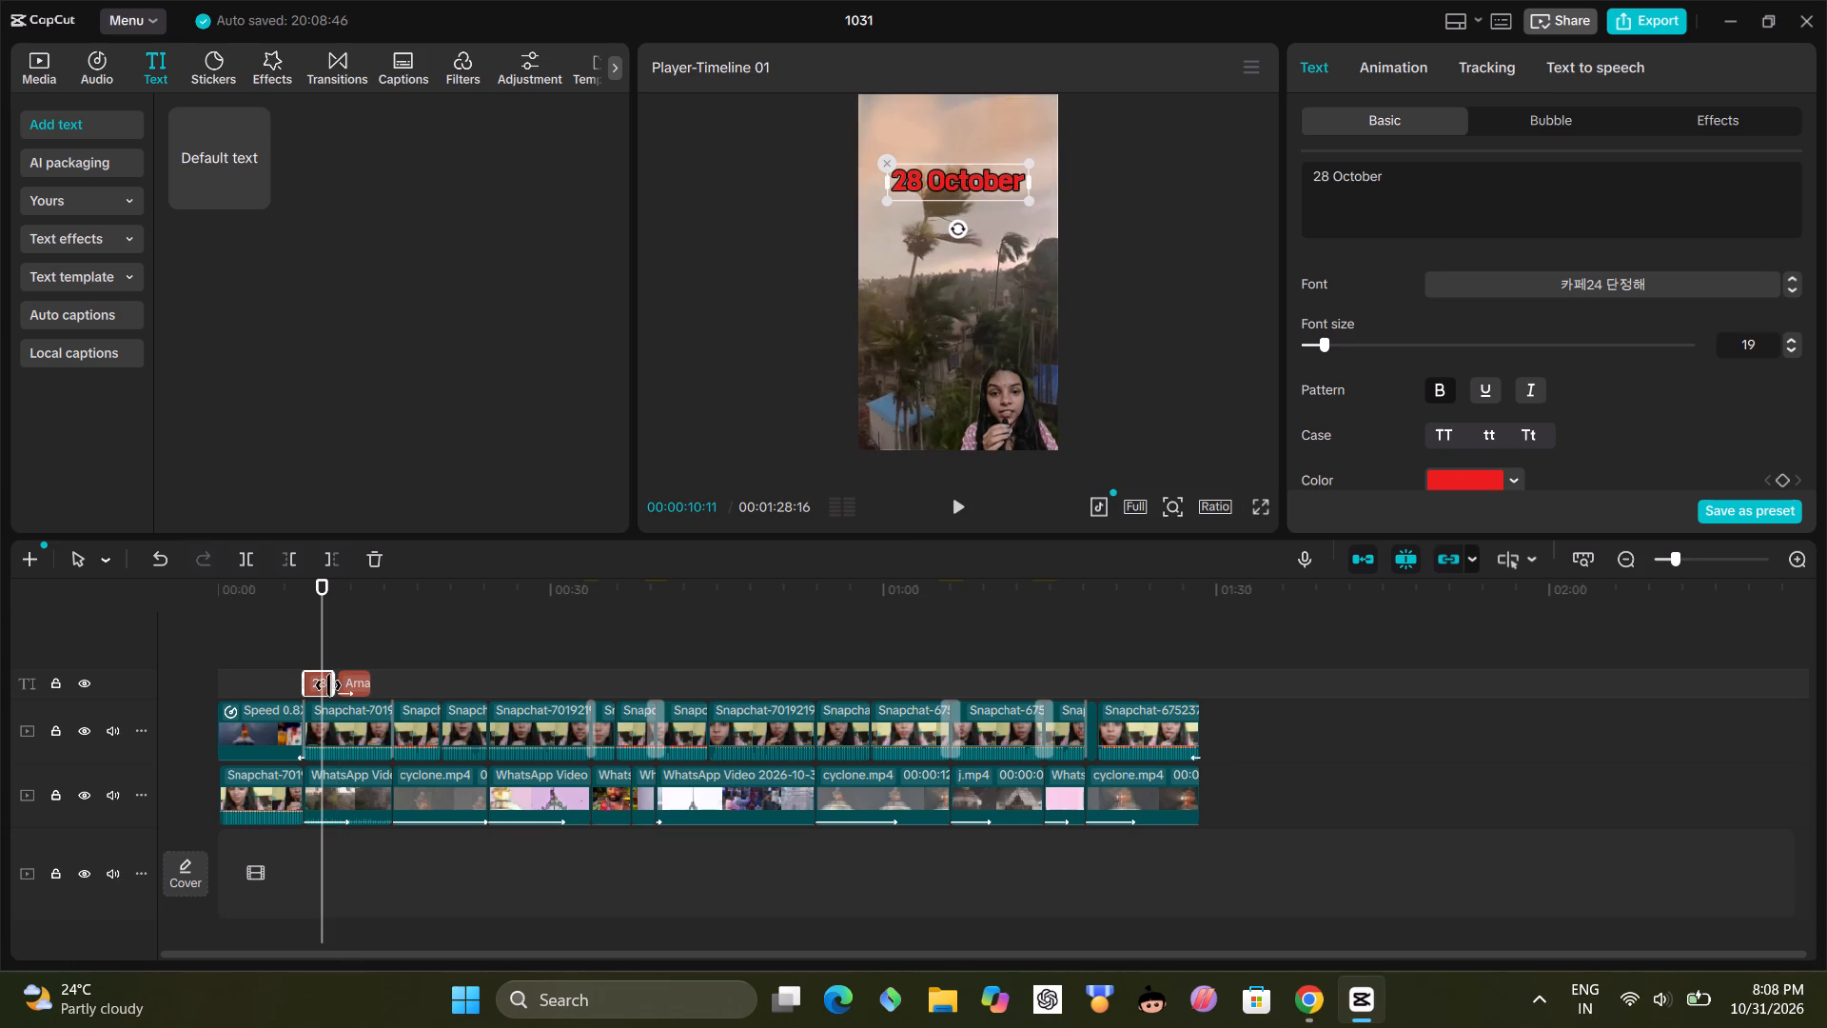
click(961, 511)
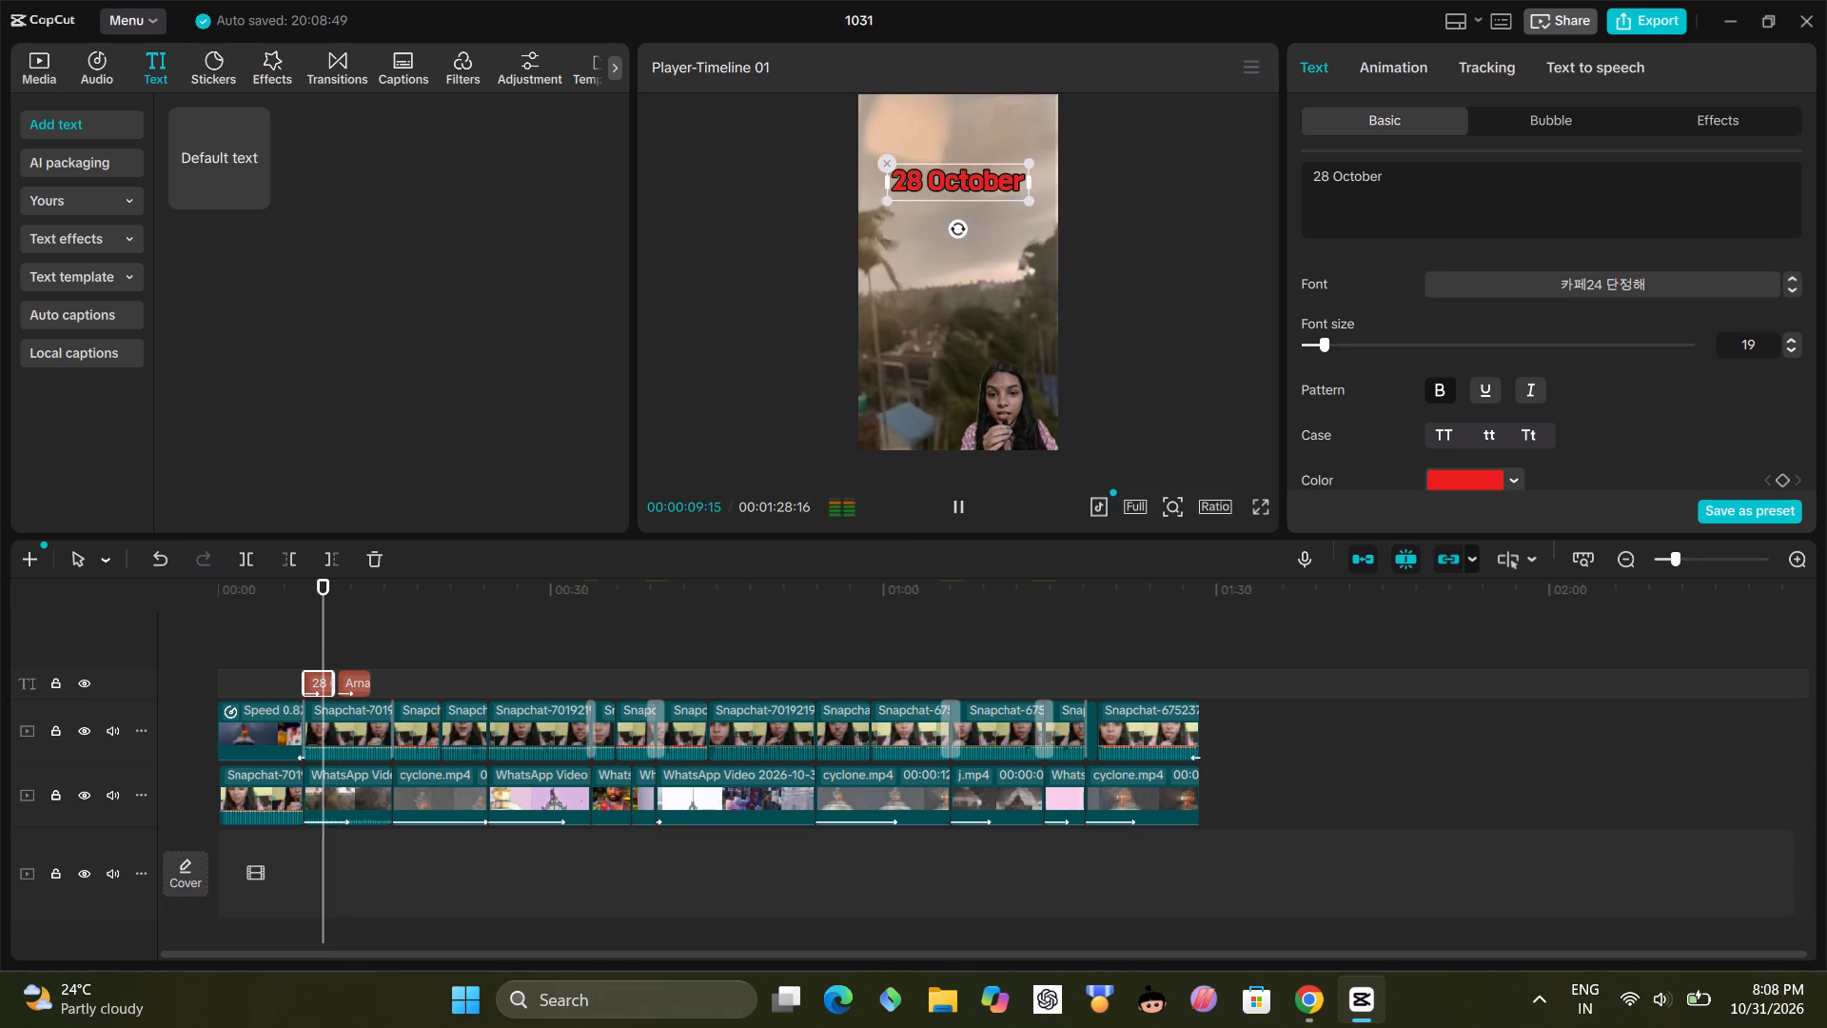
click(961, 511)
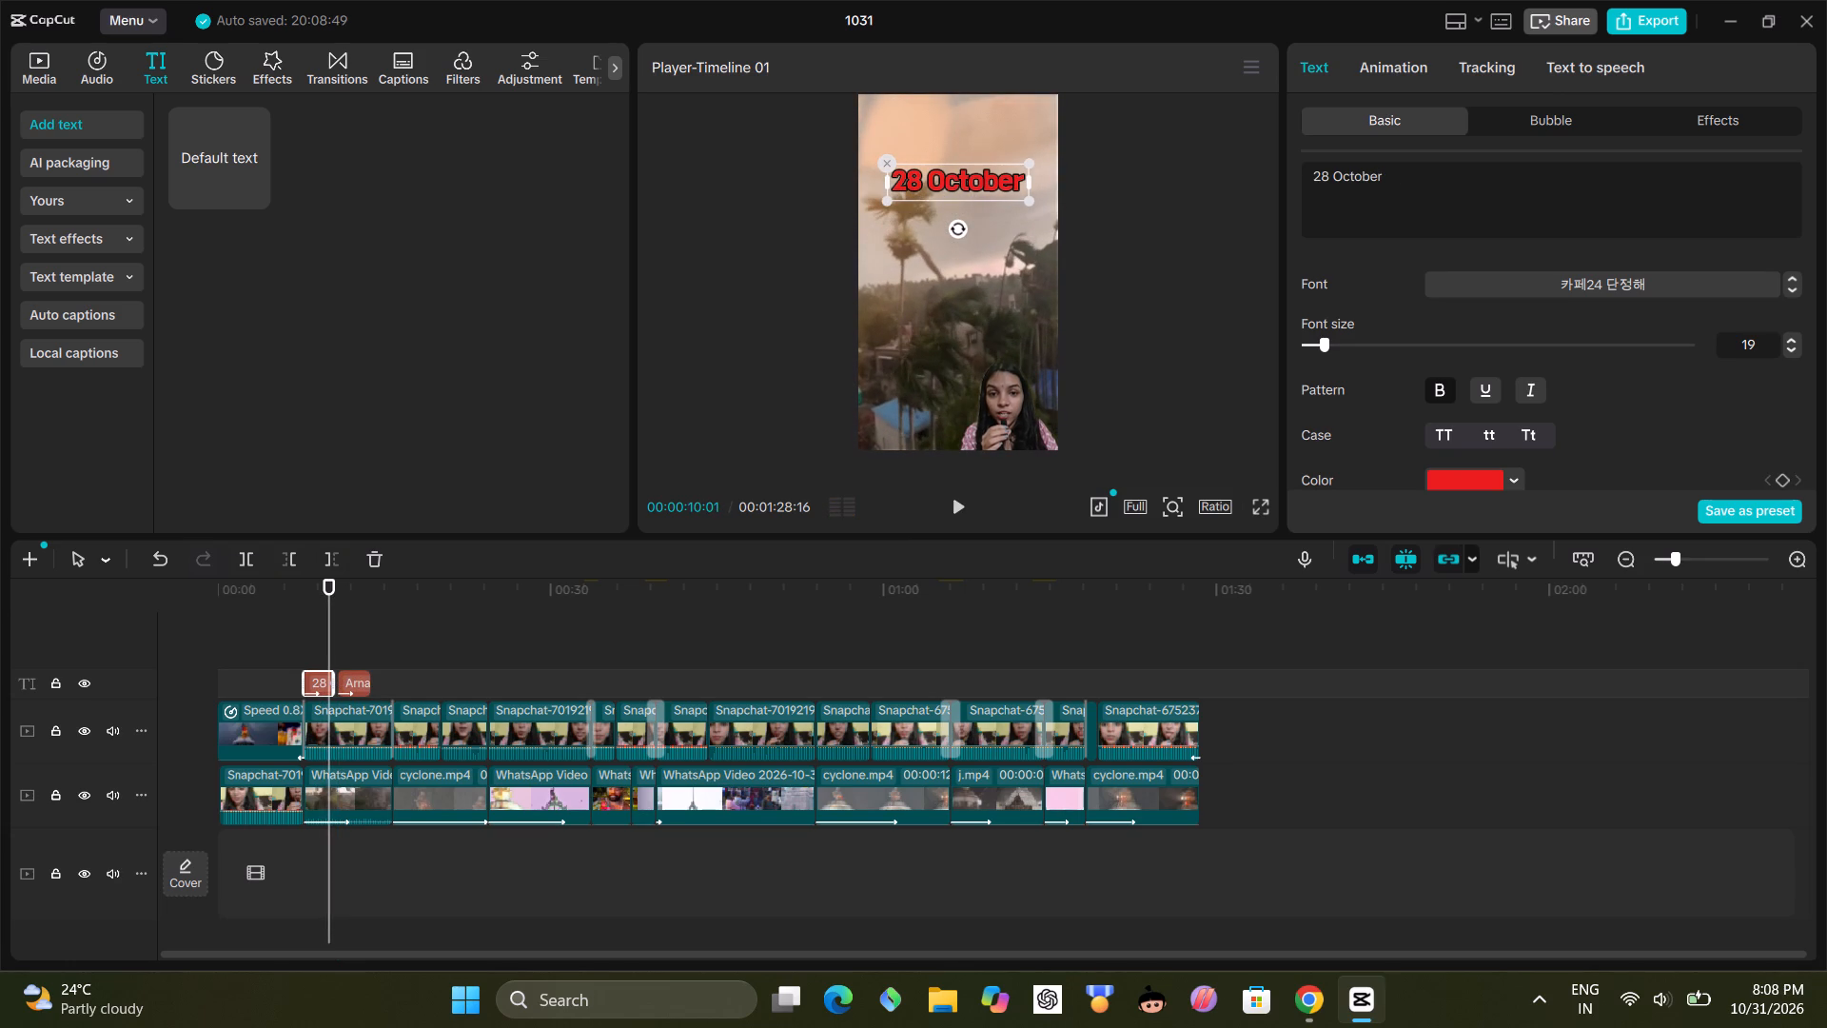
Set the duration of the "28 October" text's In animation to 0.6s.
click(1409, 80)
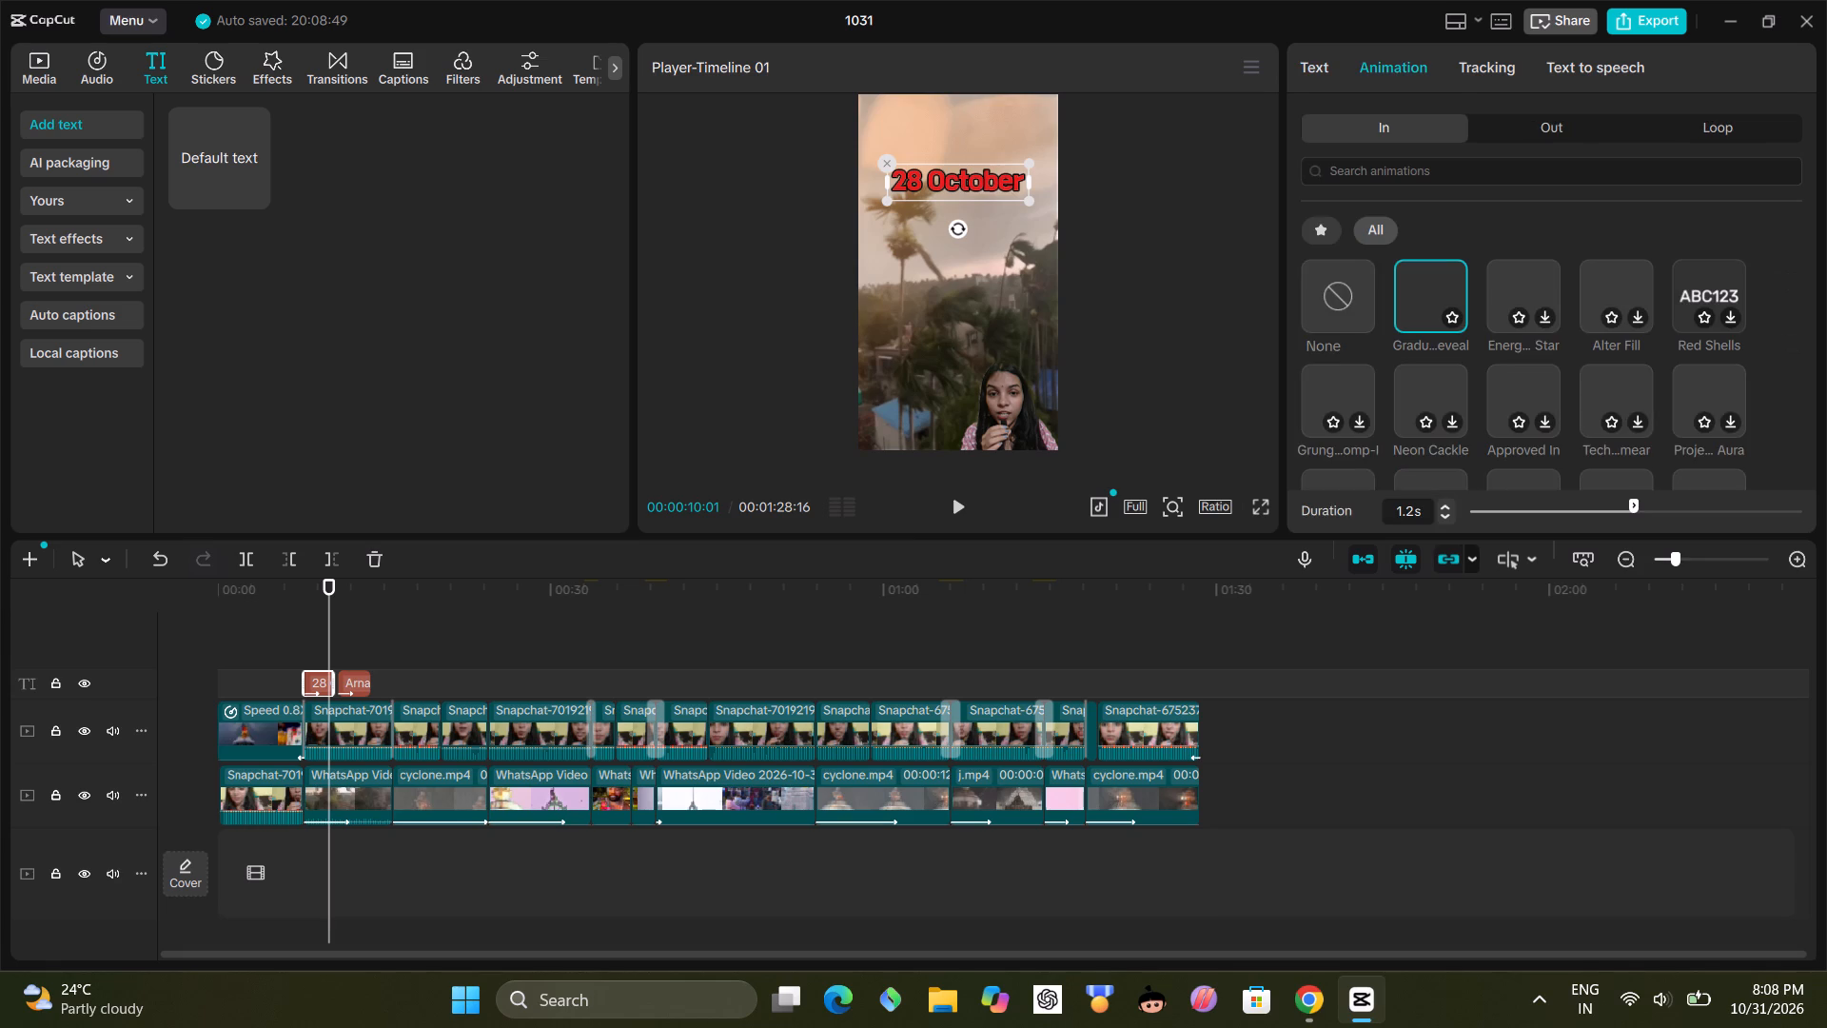
click(1546, 507)
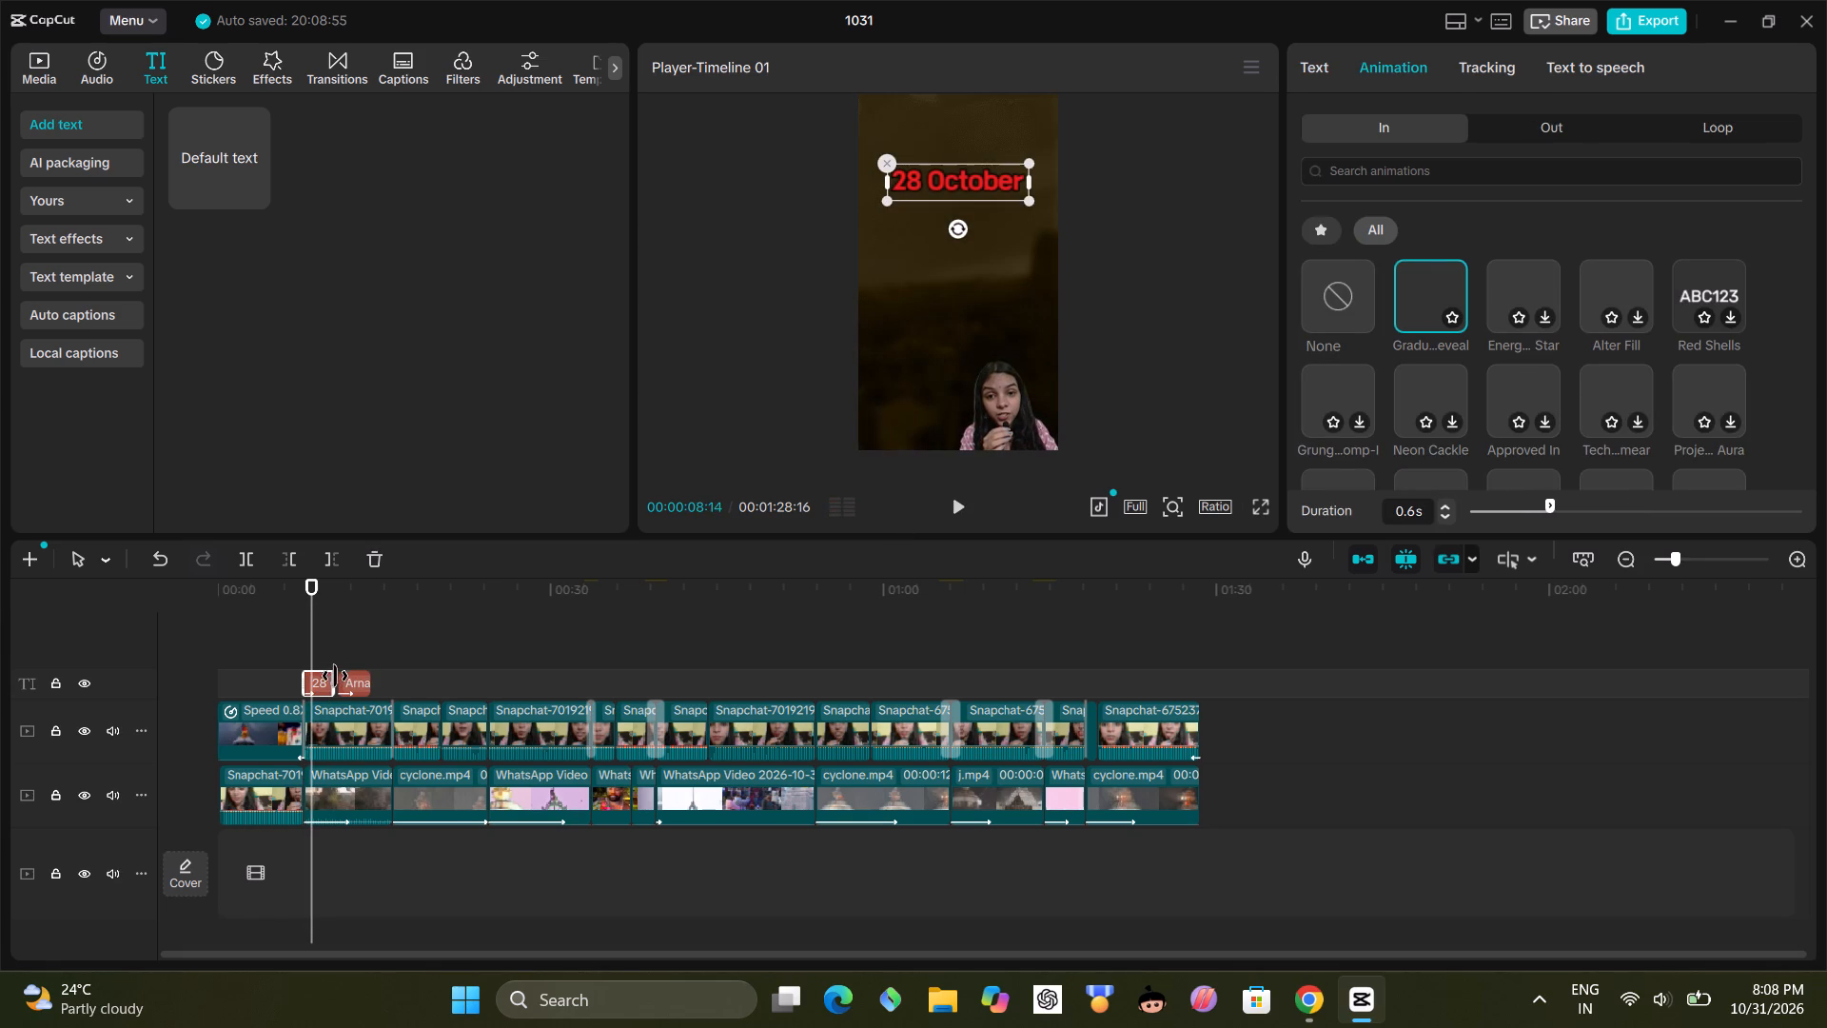
Trim the end of the "28 October" text clip to shorten it to a little over 1 second.
drag(336, 685, 320, 685)
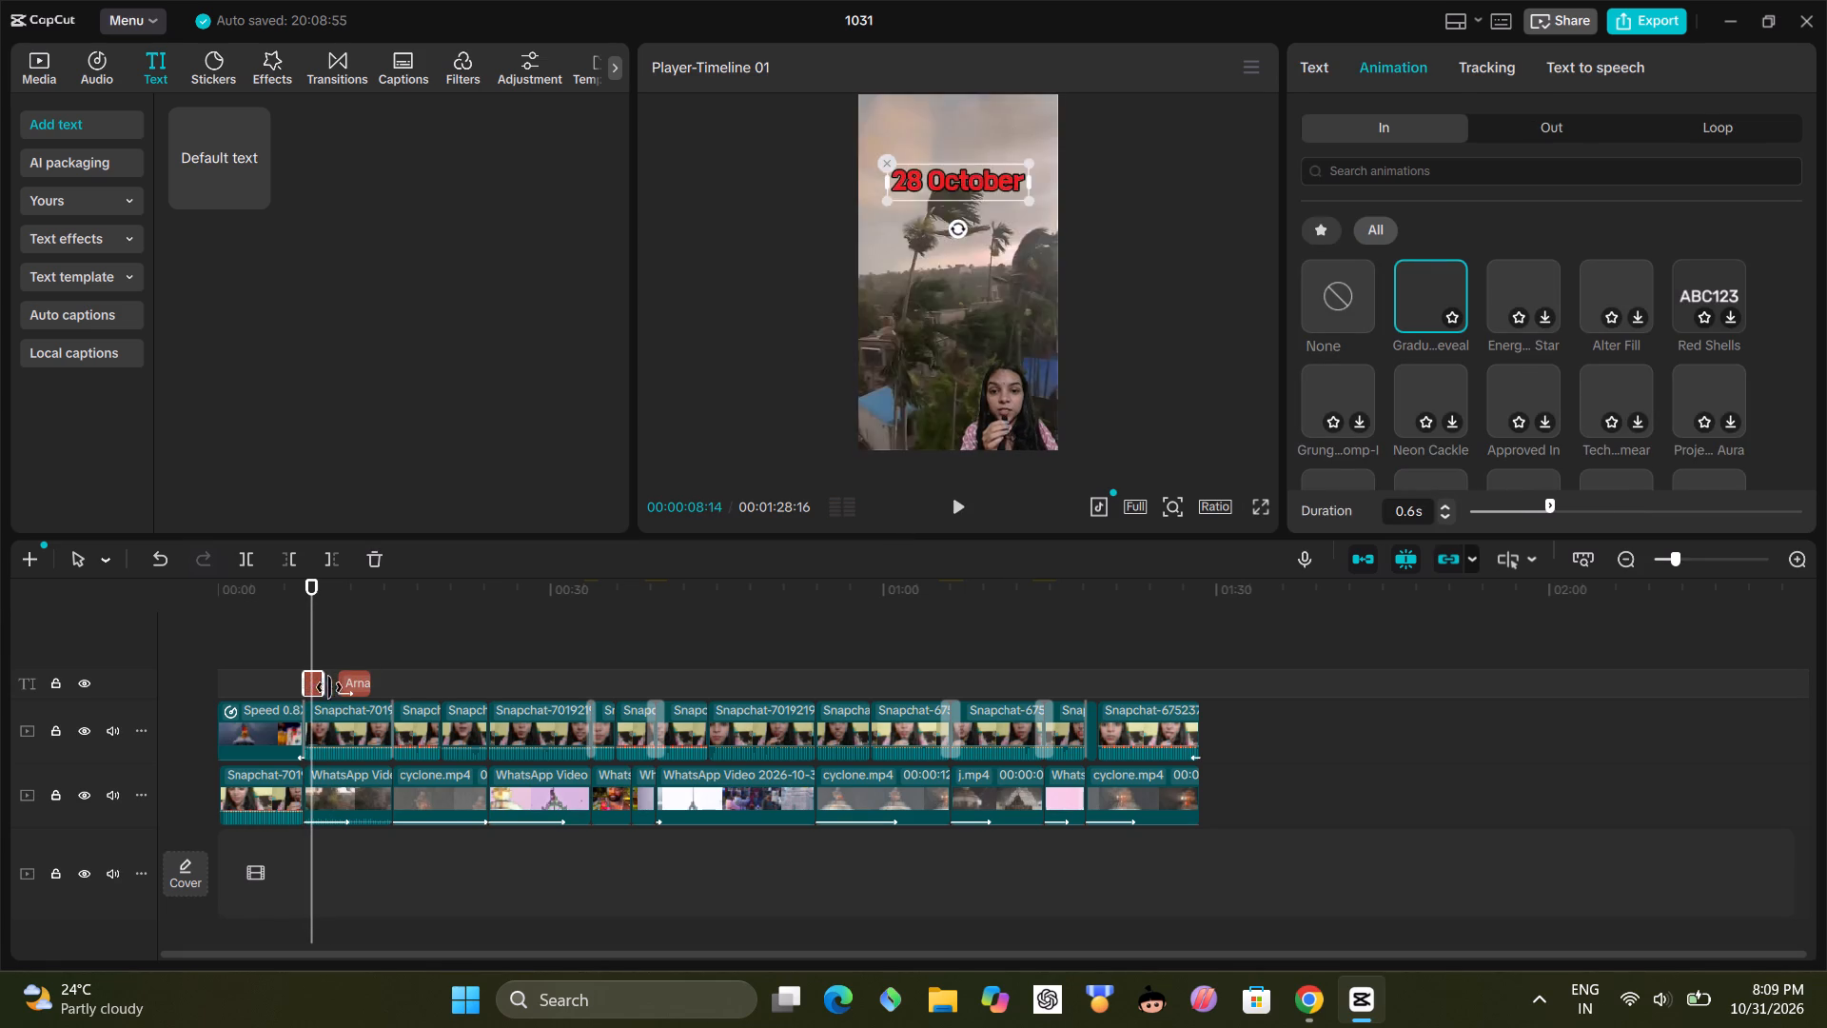
Move the "Arnab Cyclone" text clip earlier so it follows the shortened "28 October" clip, and play back both titles.
click(355, 686)
drag(358, 679, 344, 679)
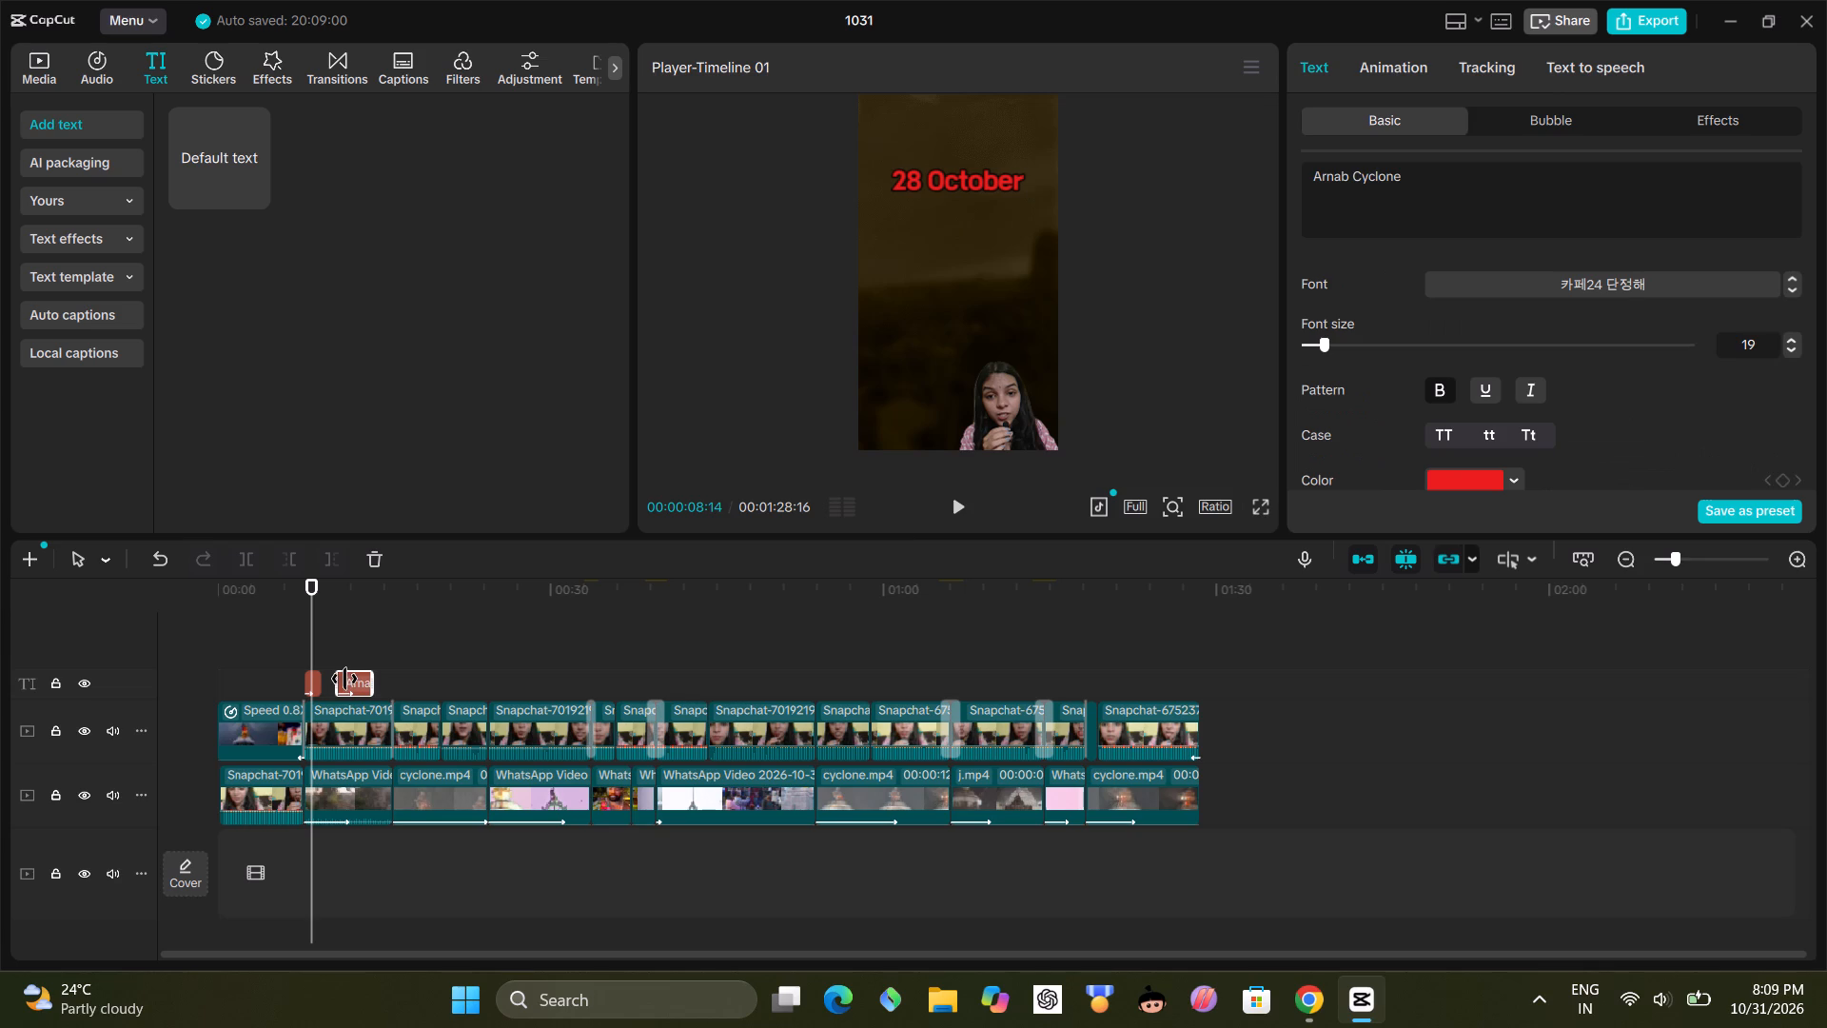
drag(344, 679, 346, 682)
click(308, 649)
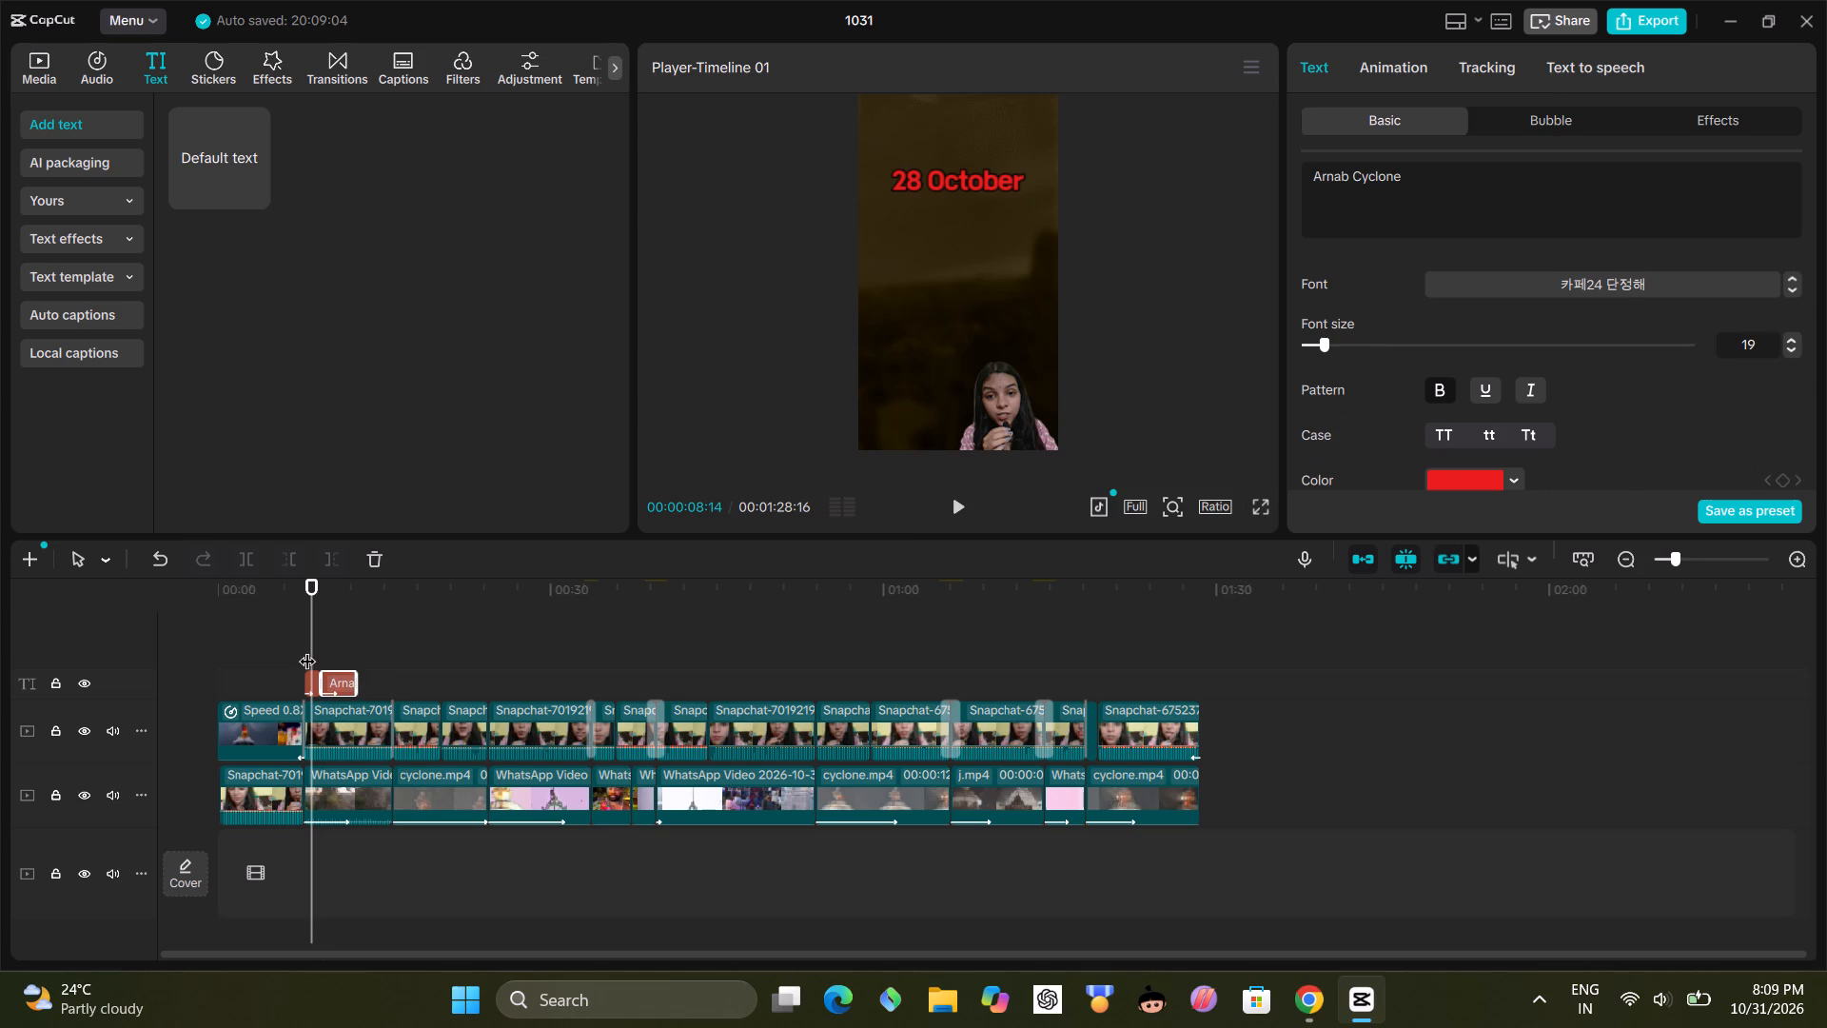
click(289, 654)
click(959, 503)
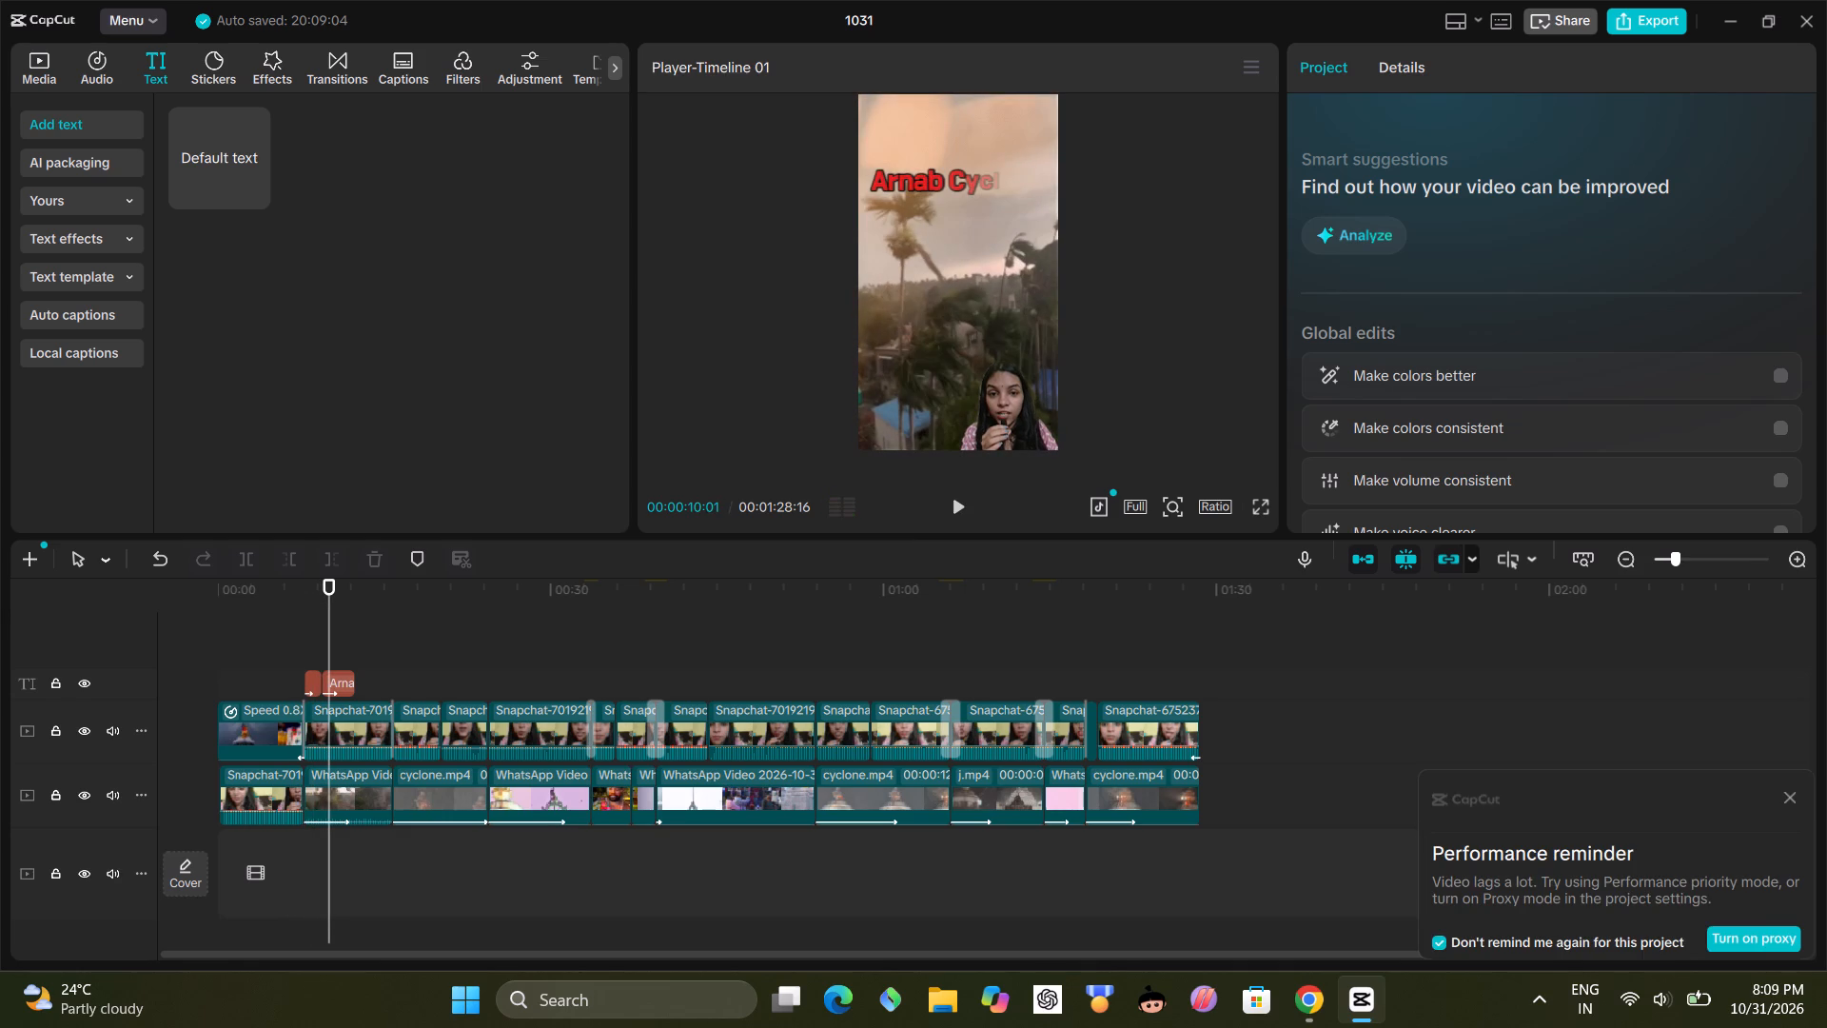
Review the footage after the titles, replaying the section where the cyclone clip changes to the temple flag clip.
click(959, 503)
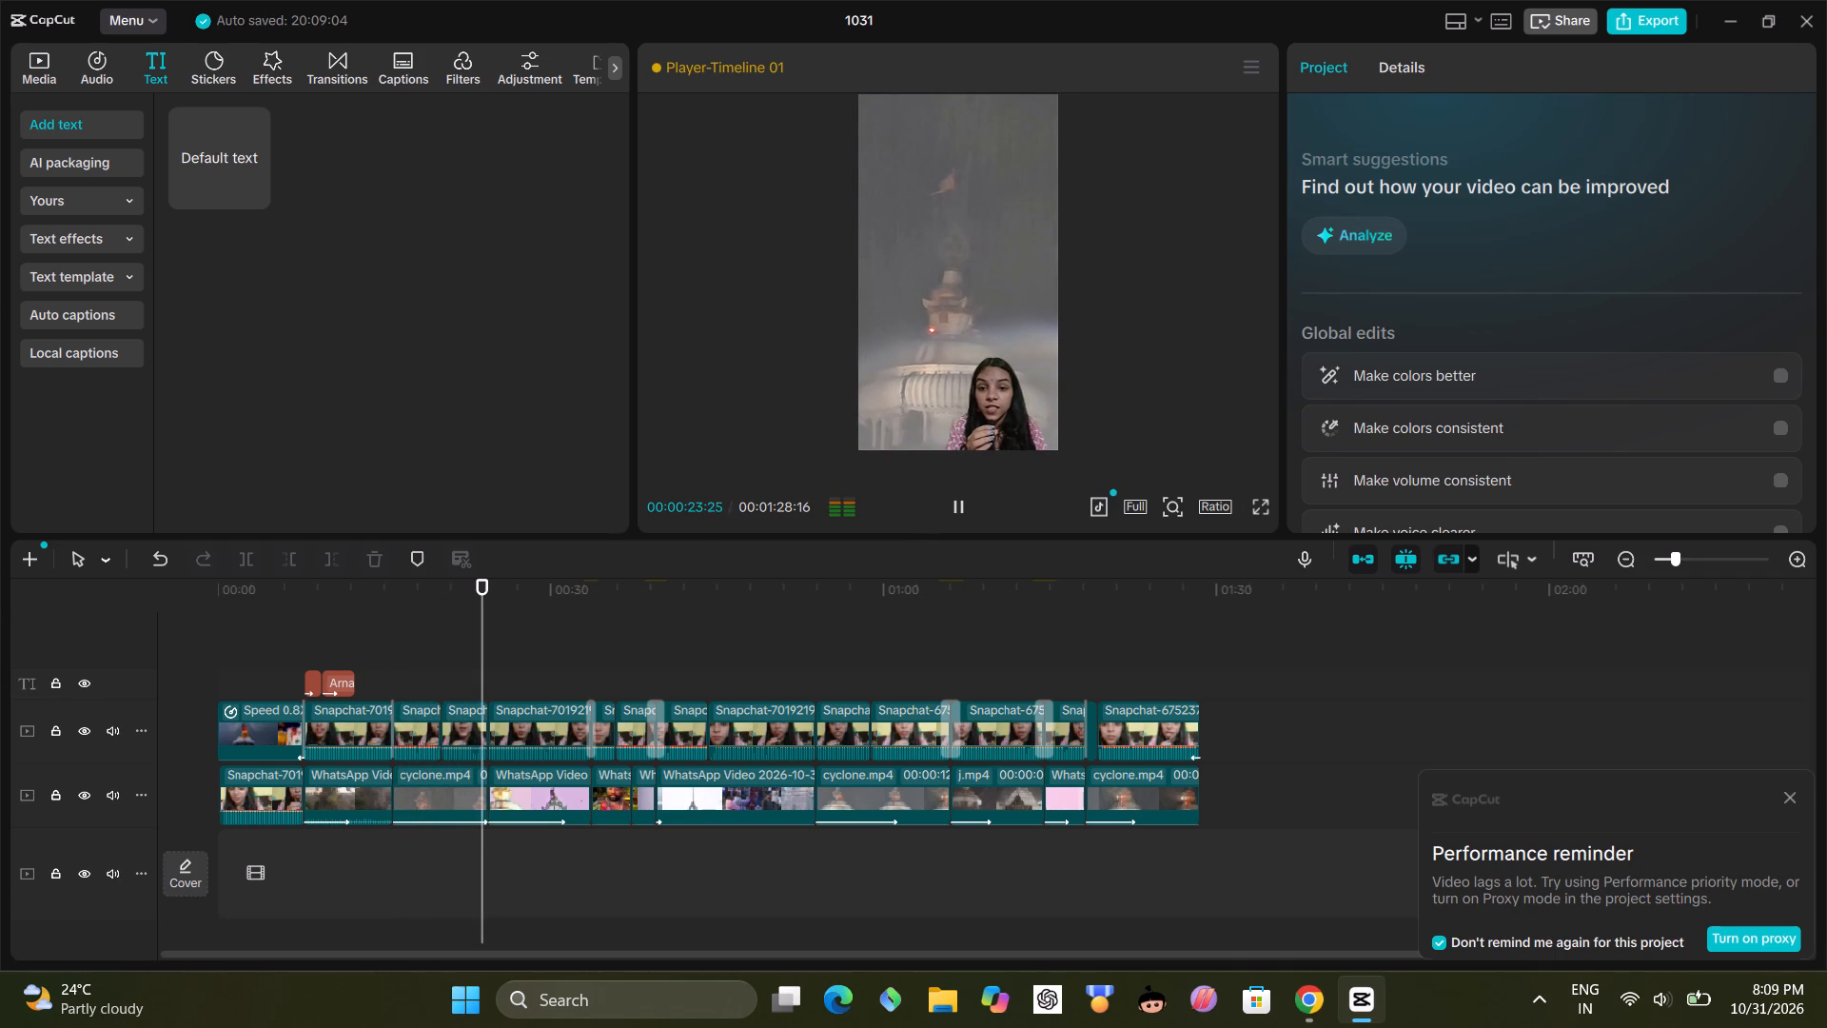
click(951, 509)
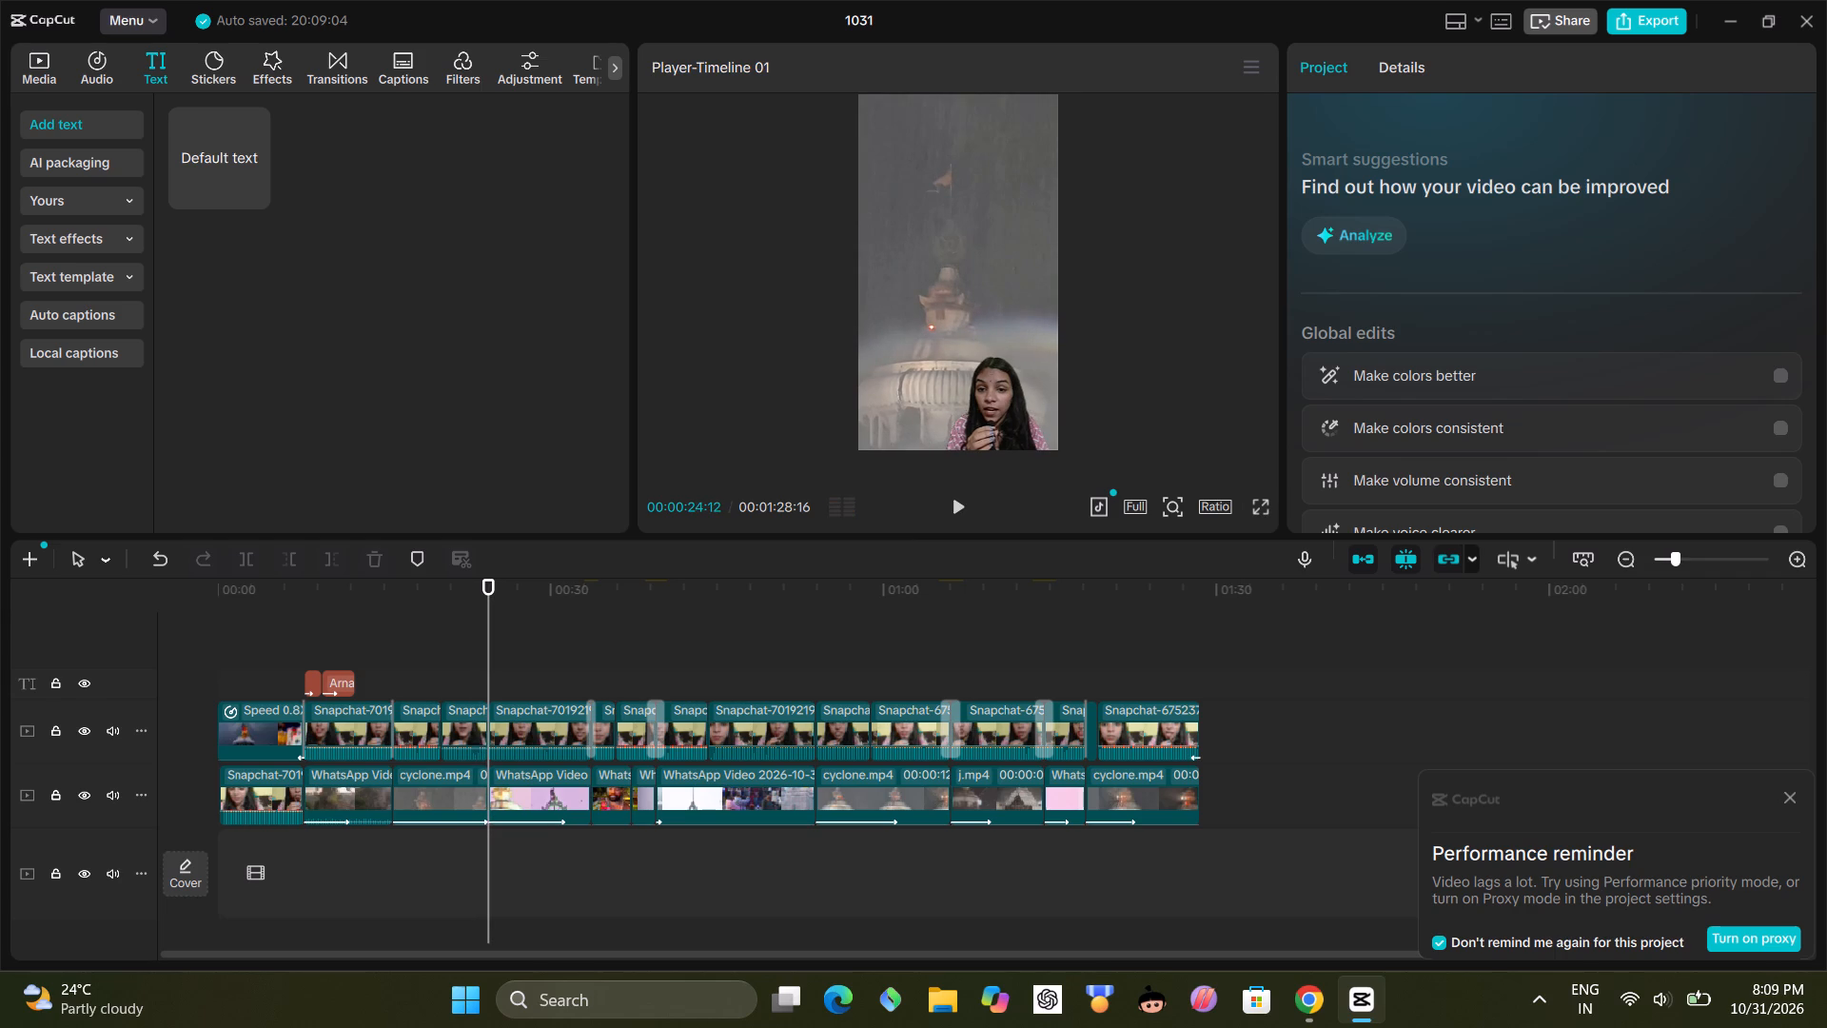
click(951, 509)
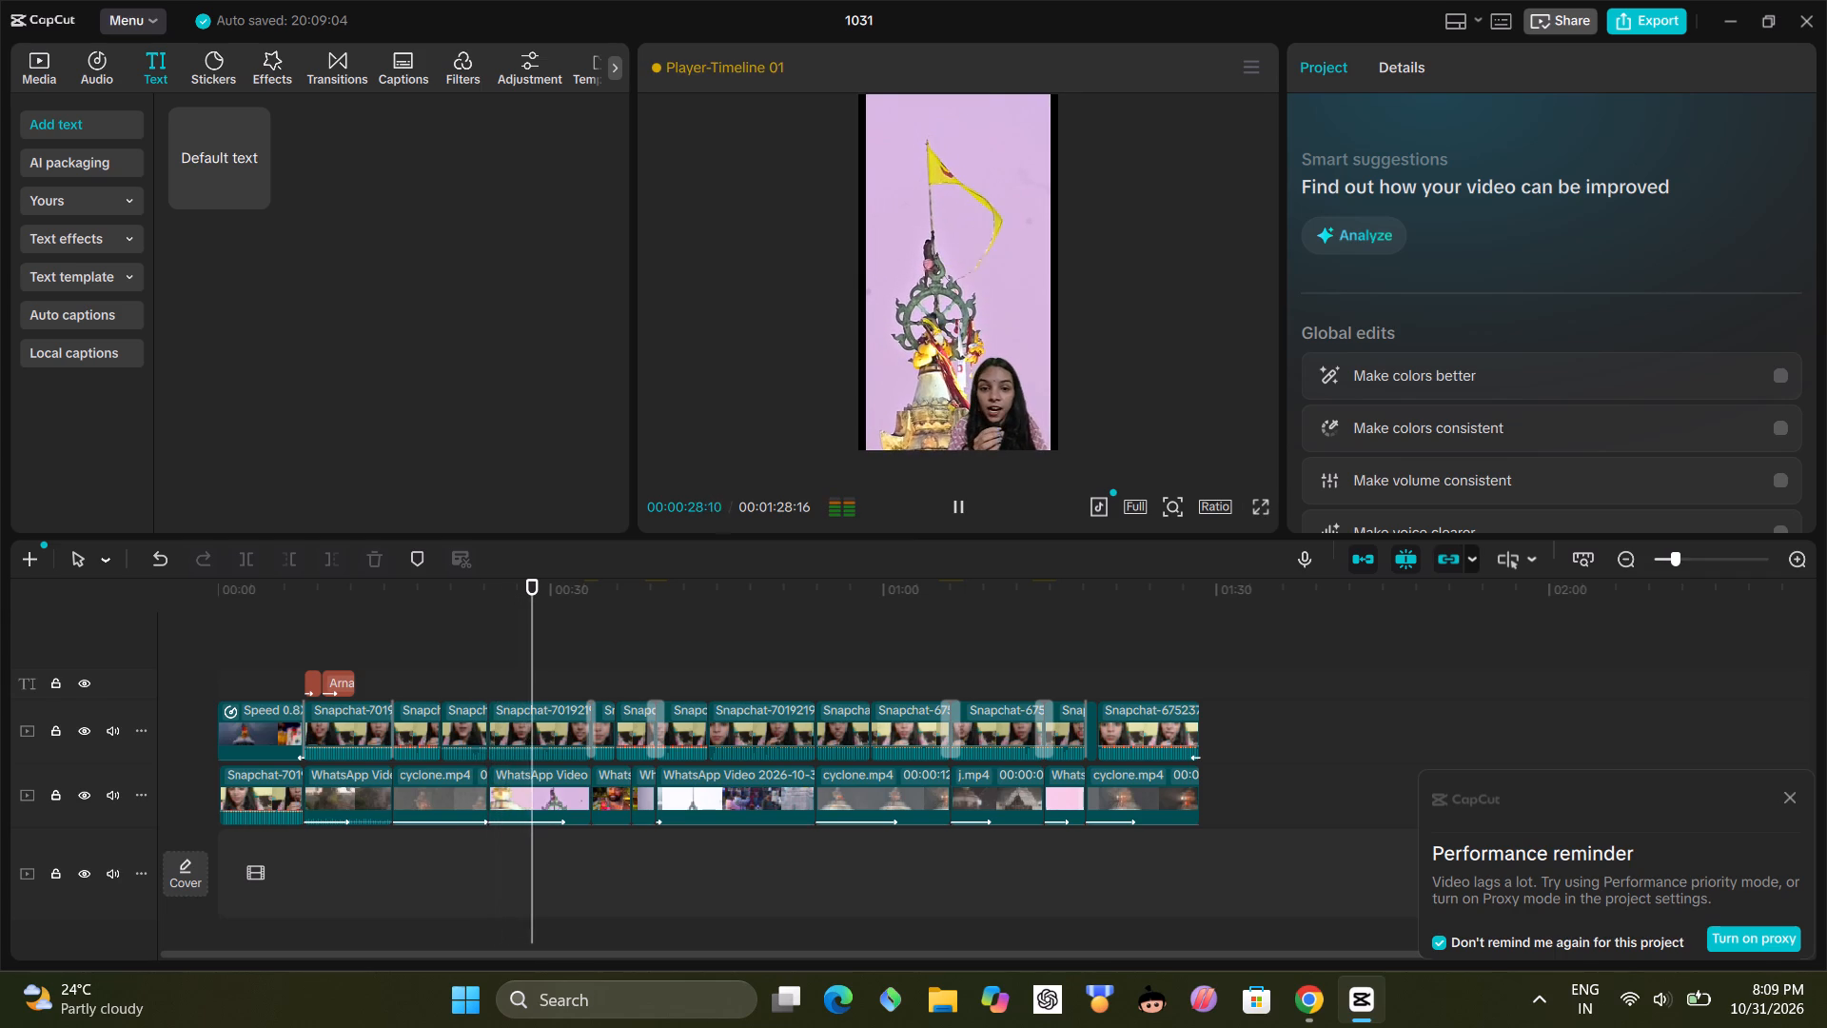
click(959, 502)
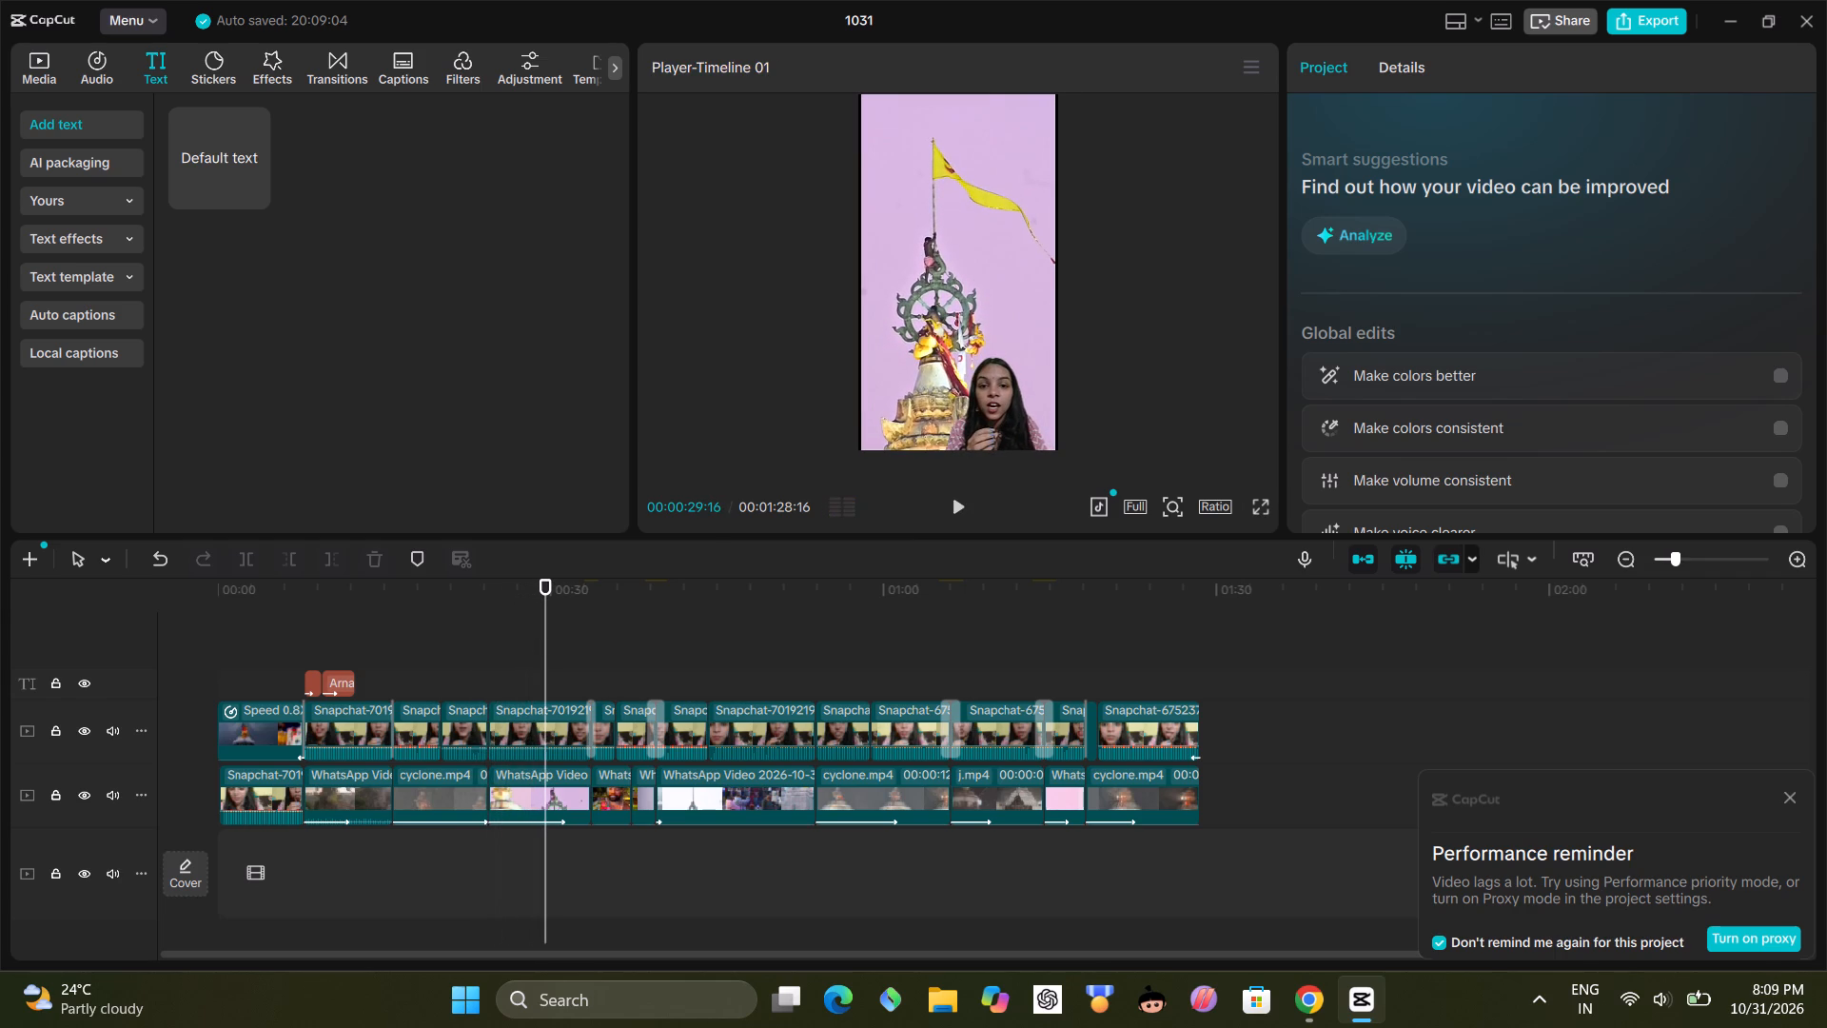
click(523, 660)
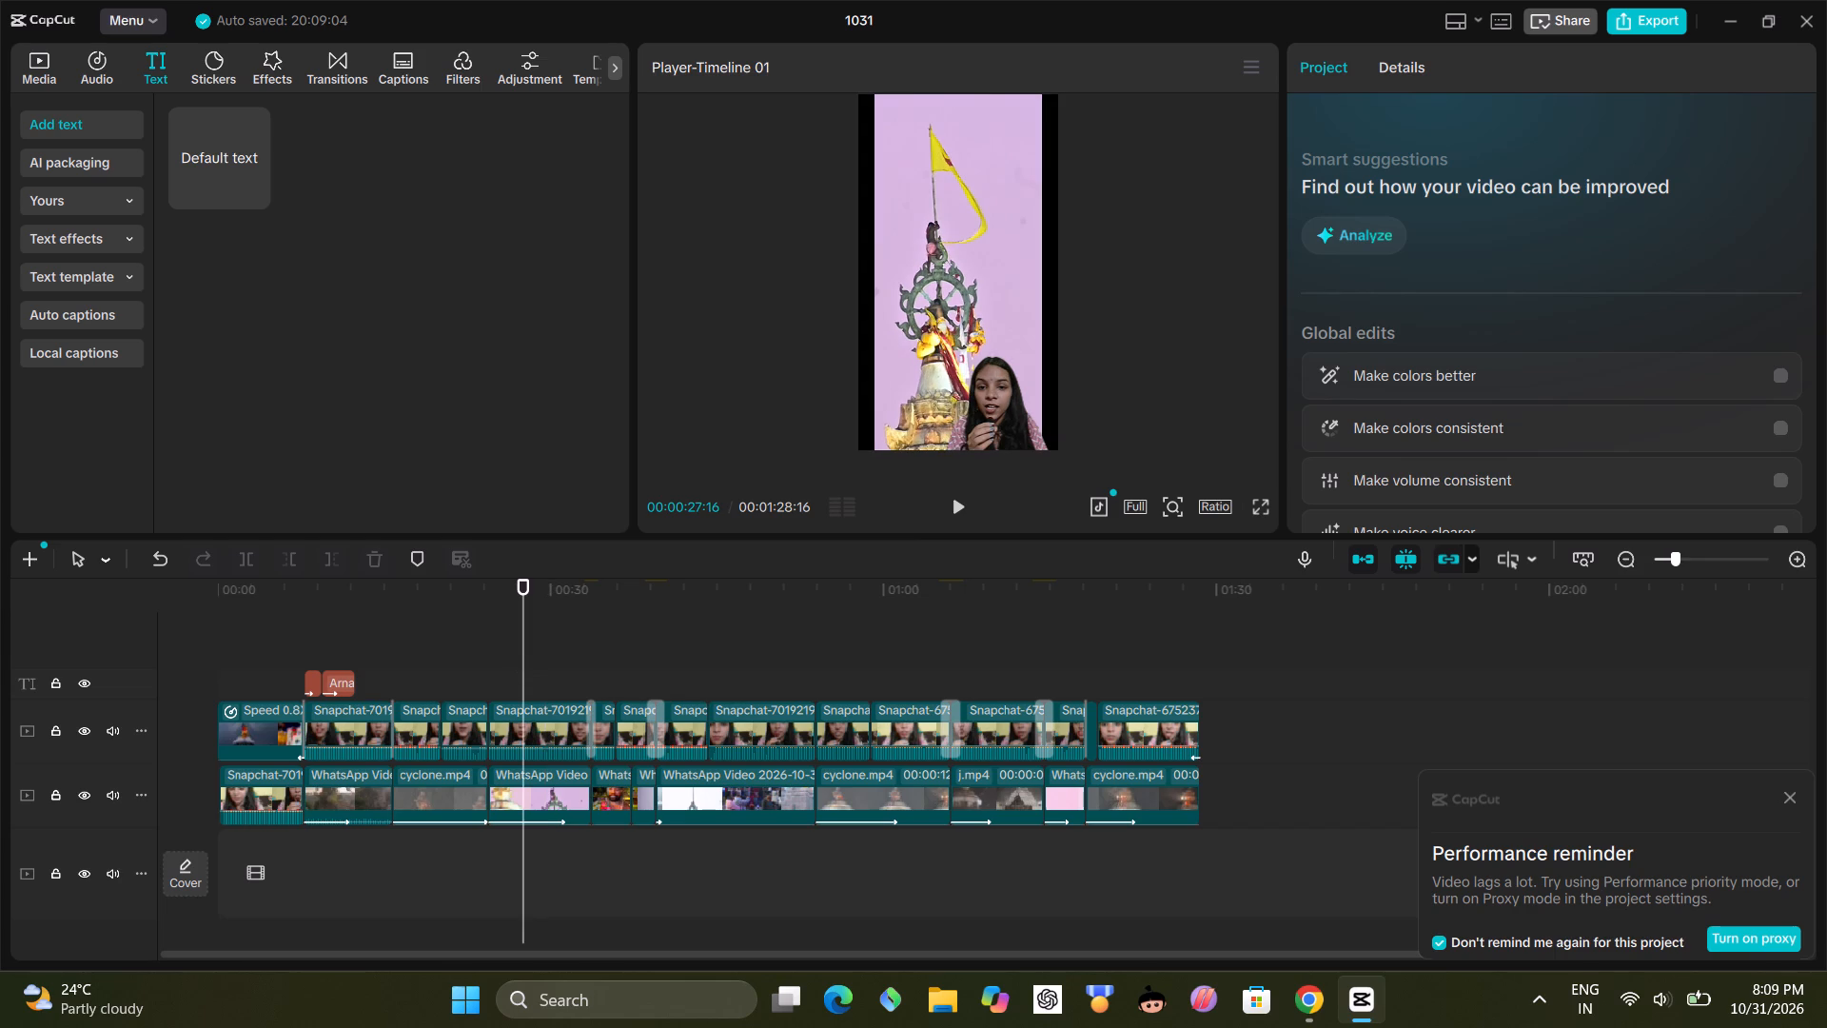
click(956, 504)
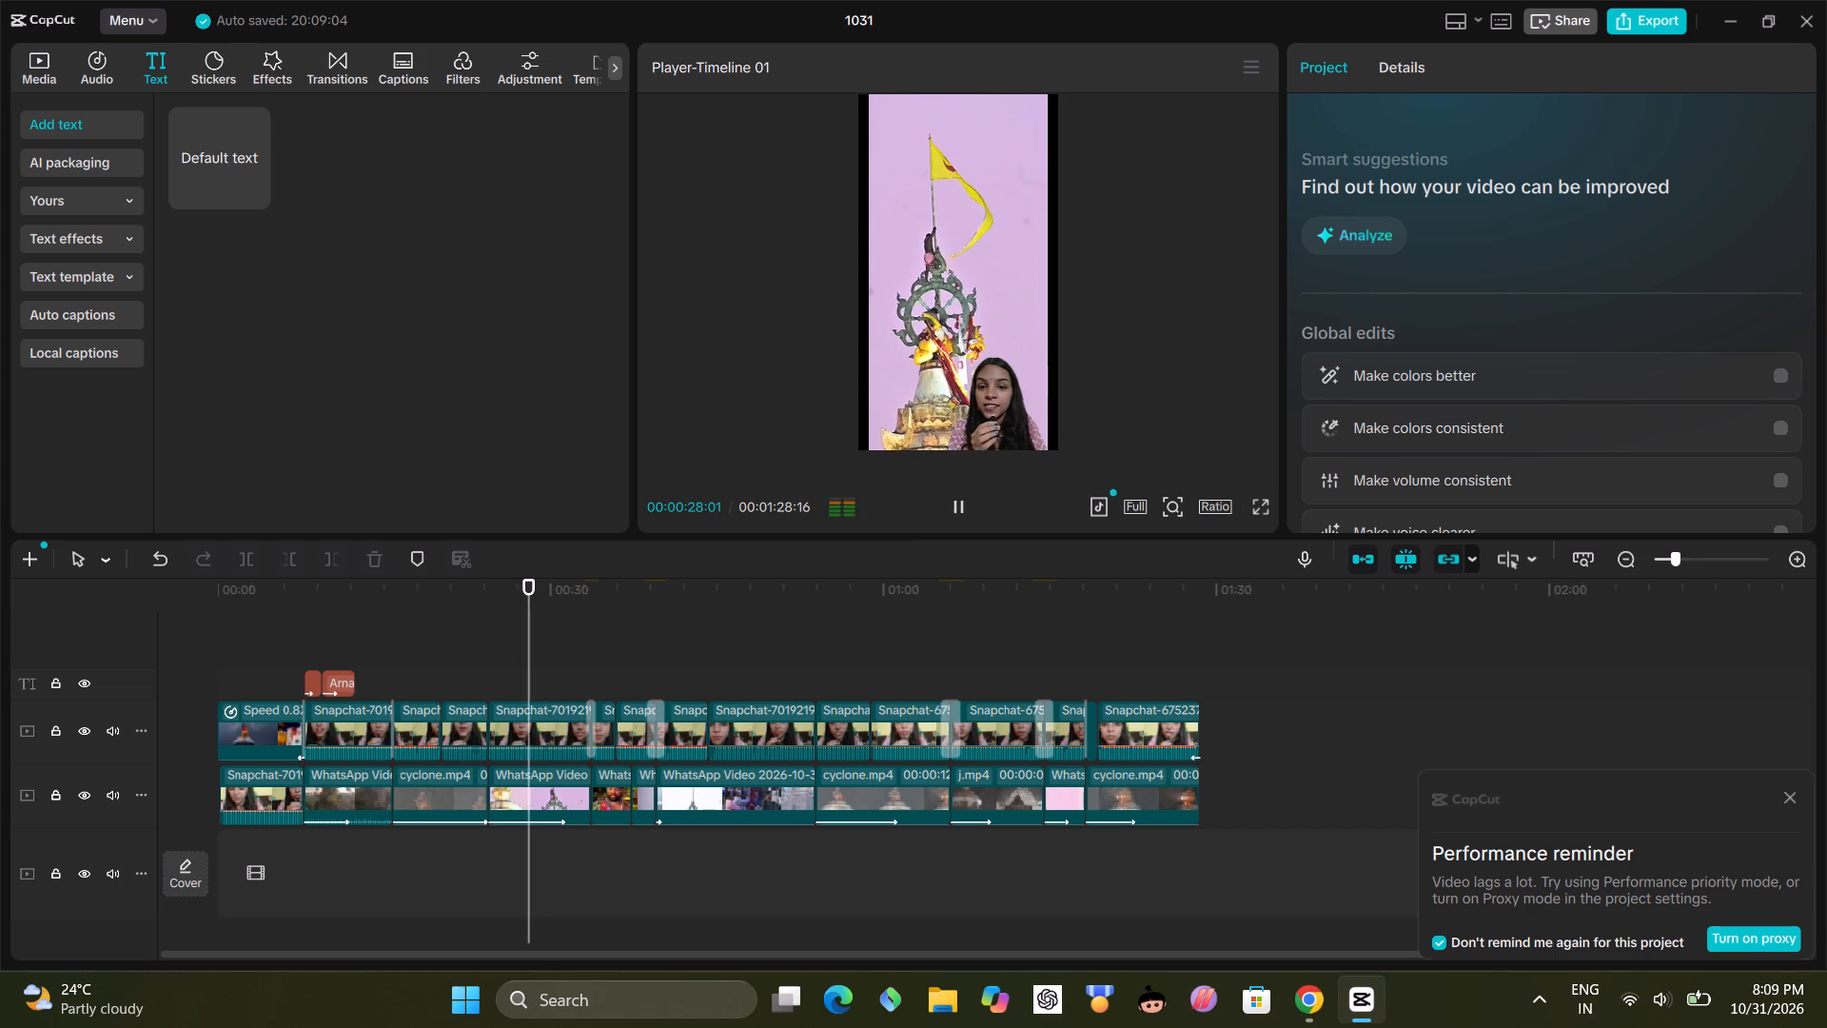
click(956, 504)
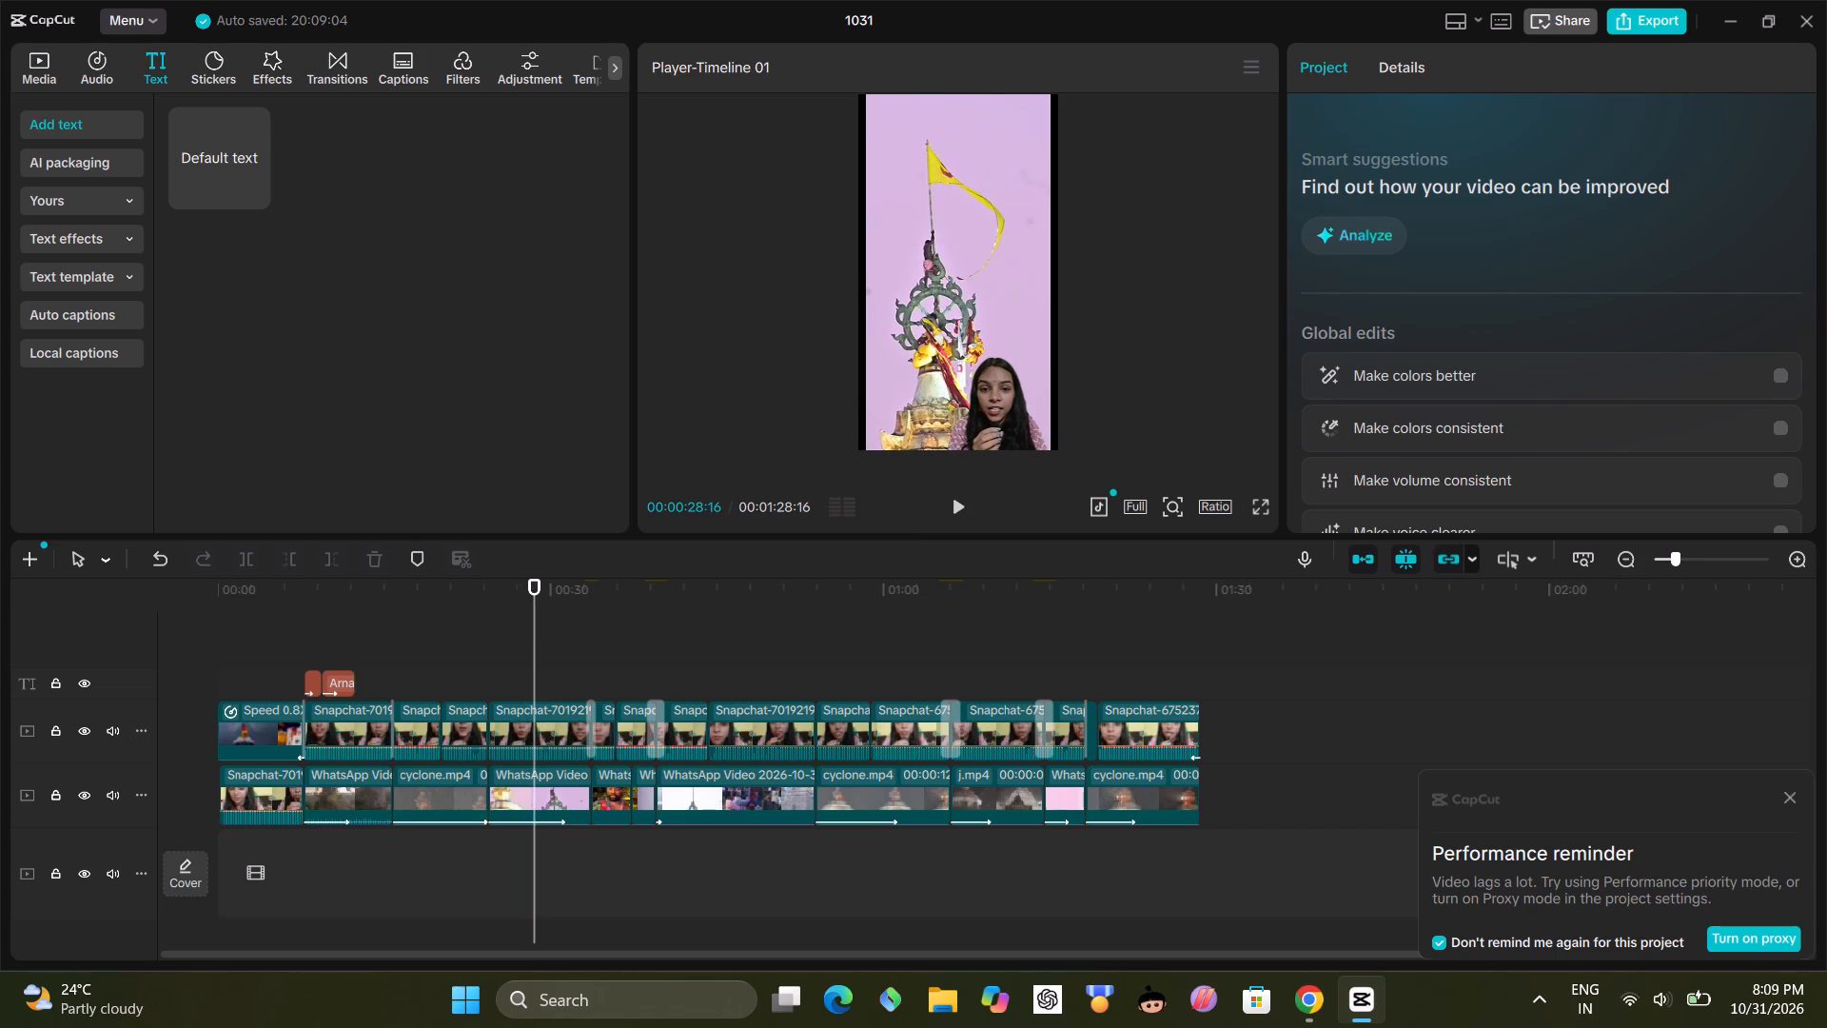
click(508, 682)
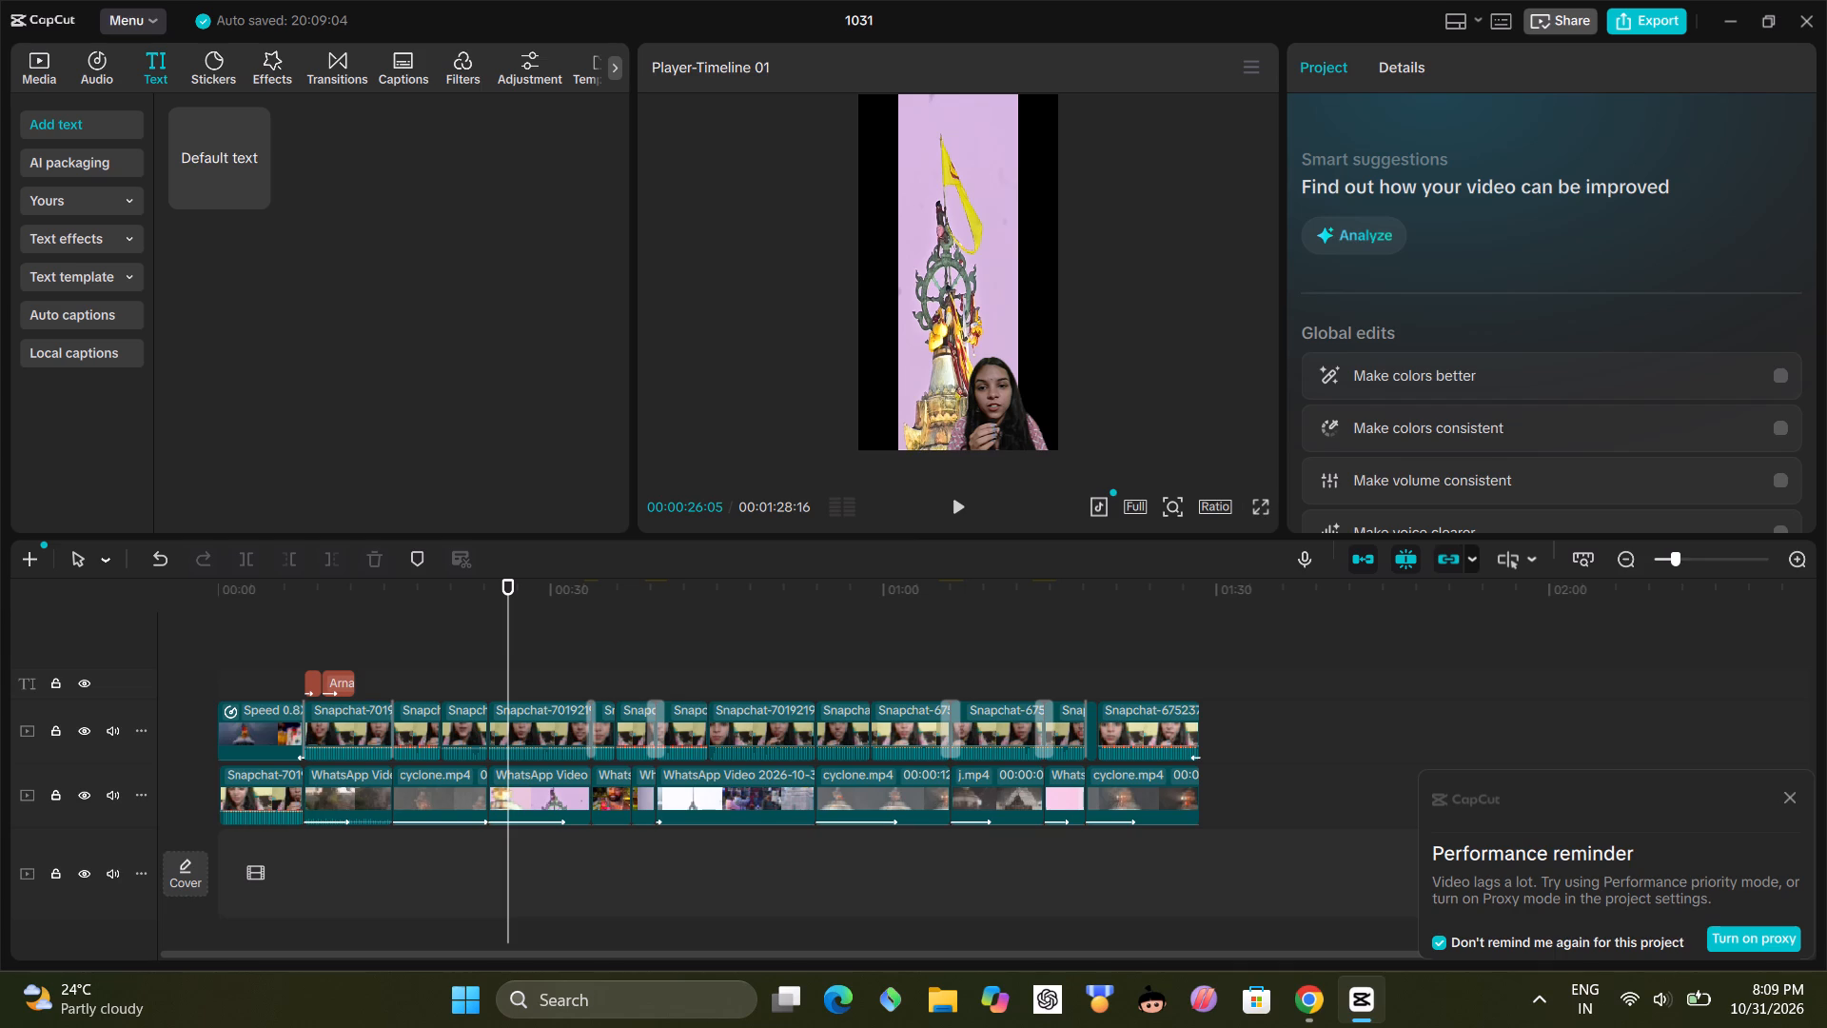
click(462, 684)
click(964, 505)
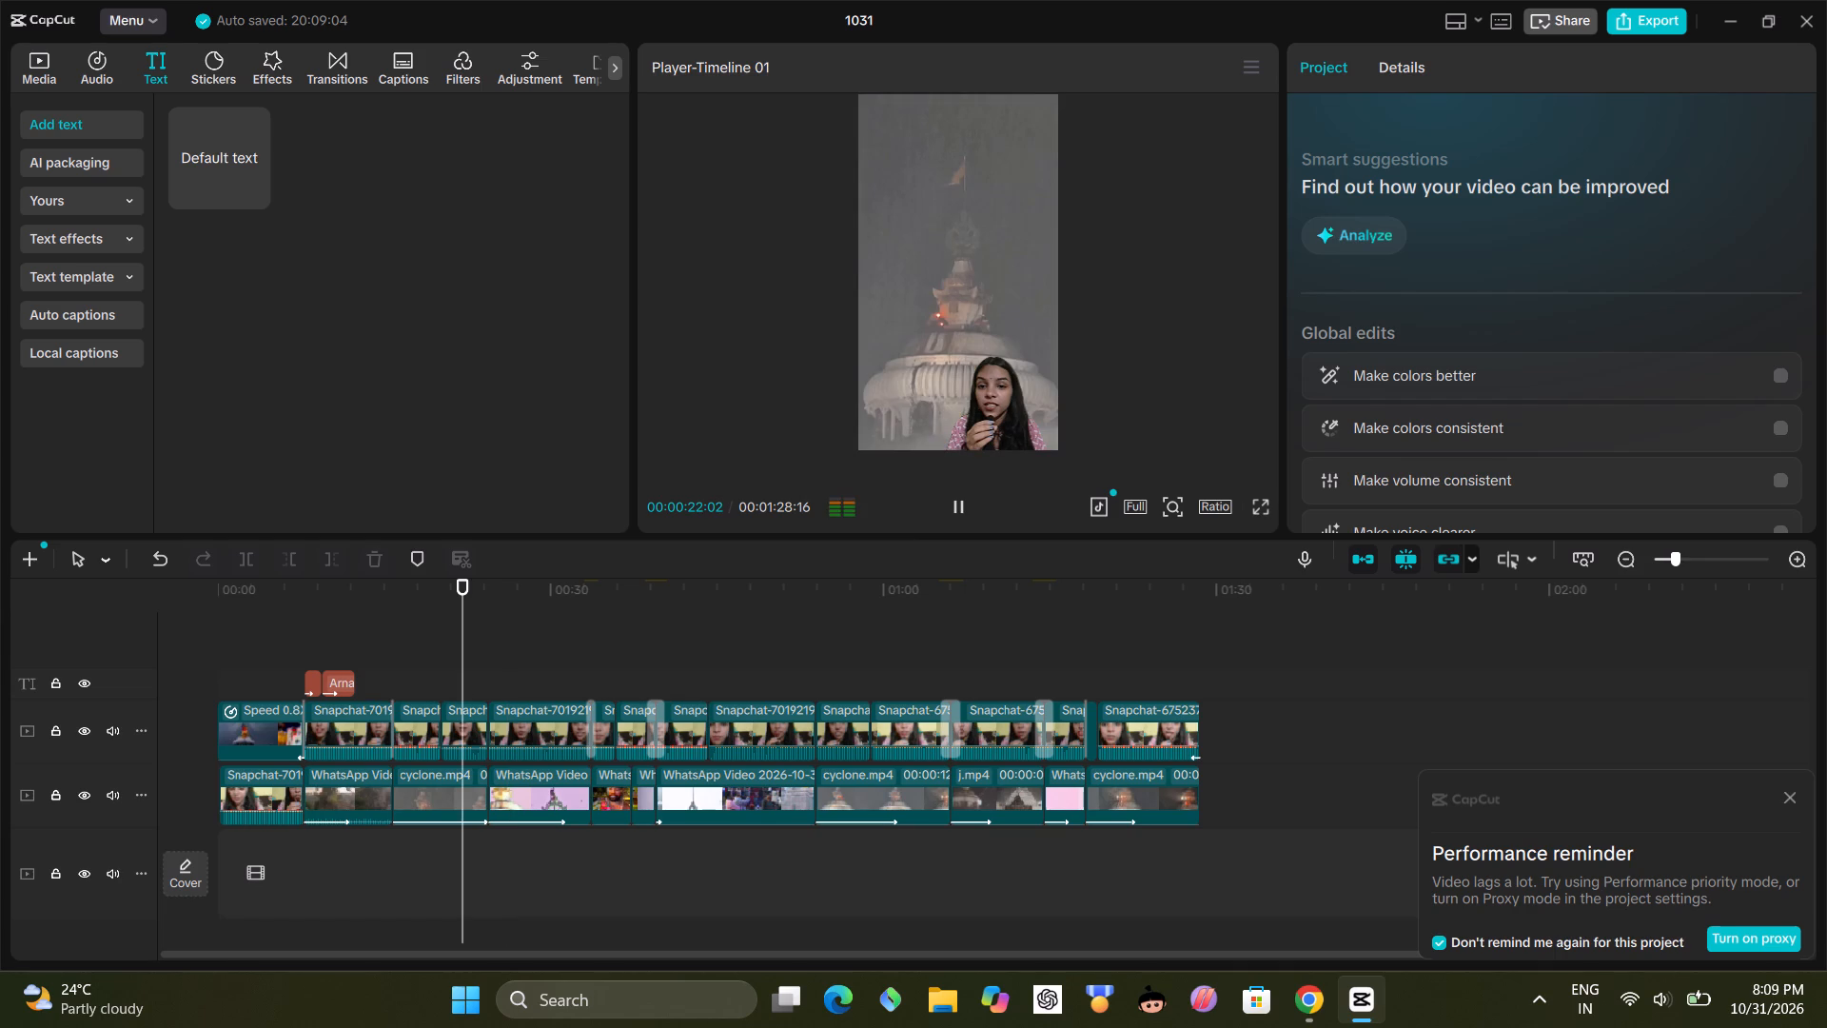
click(964, 505)
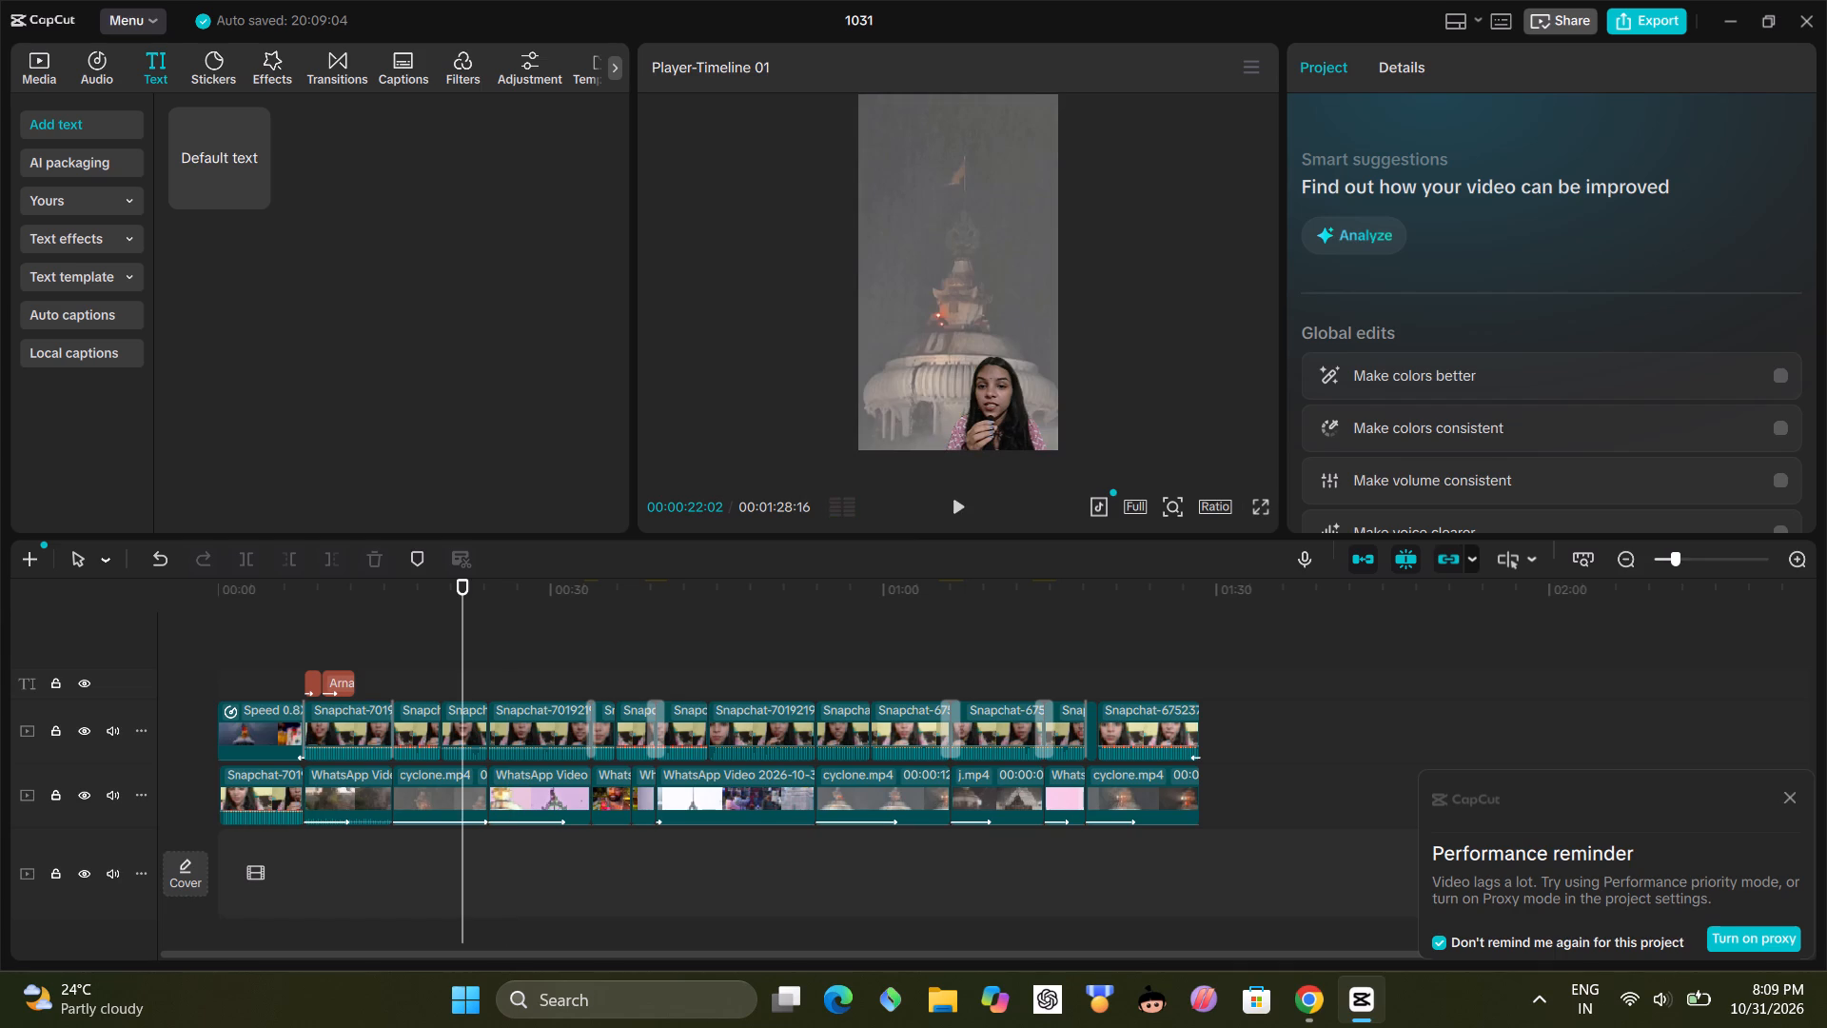
click(964, 505)
Dismiss the performance reminder and pause the playback.
click(1799, 786)
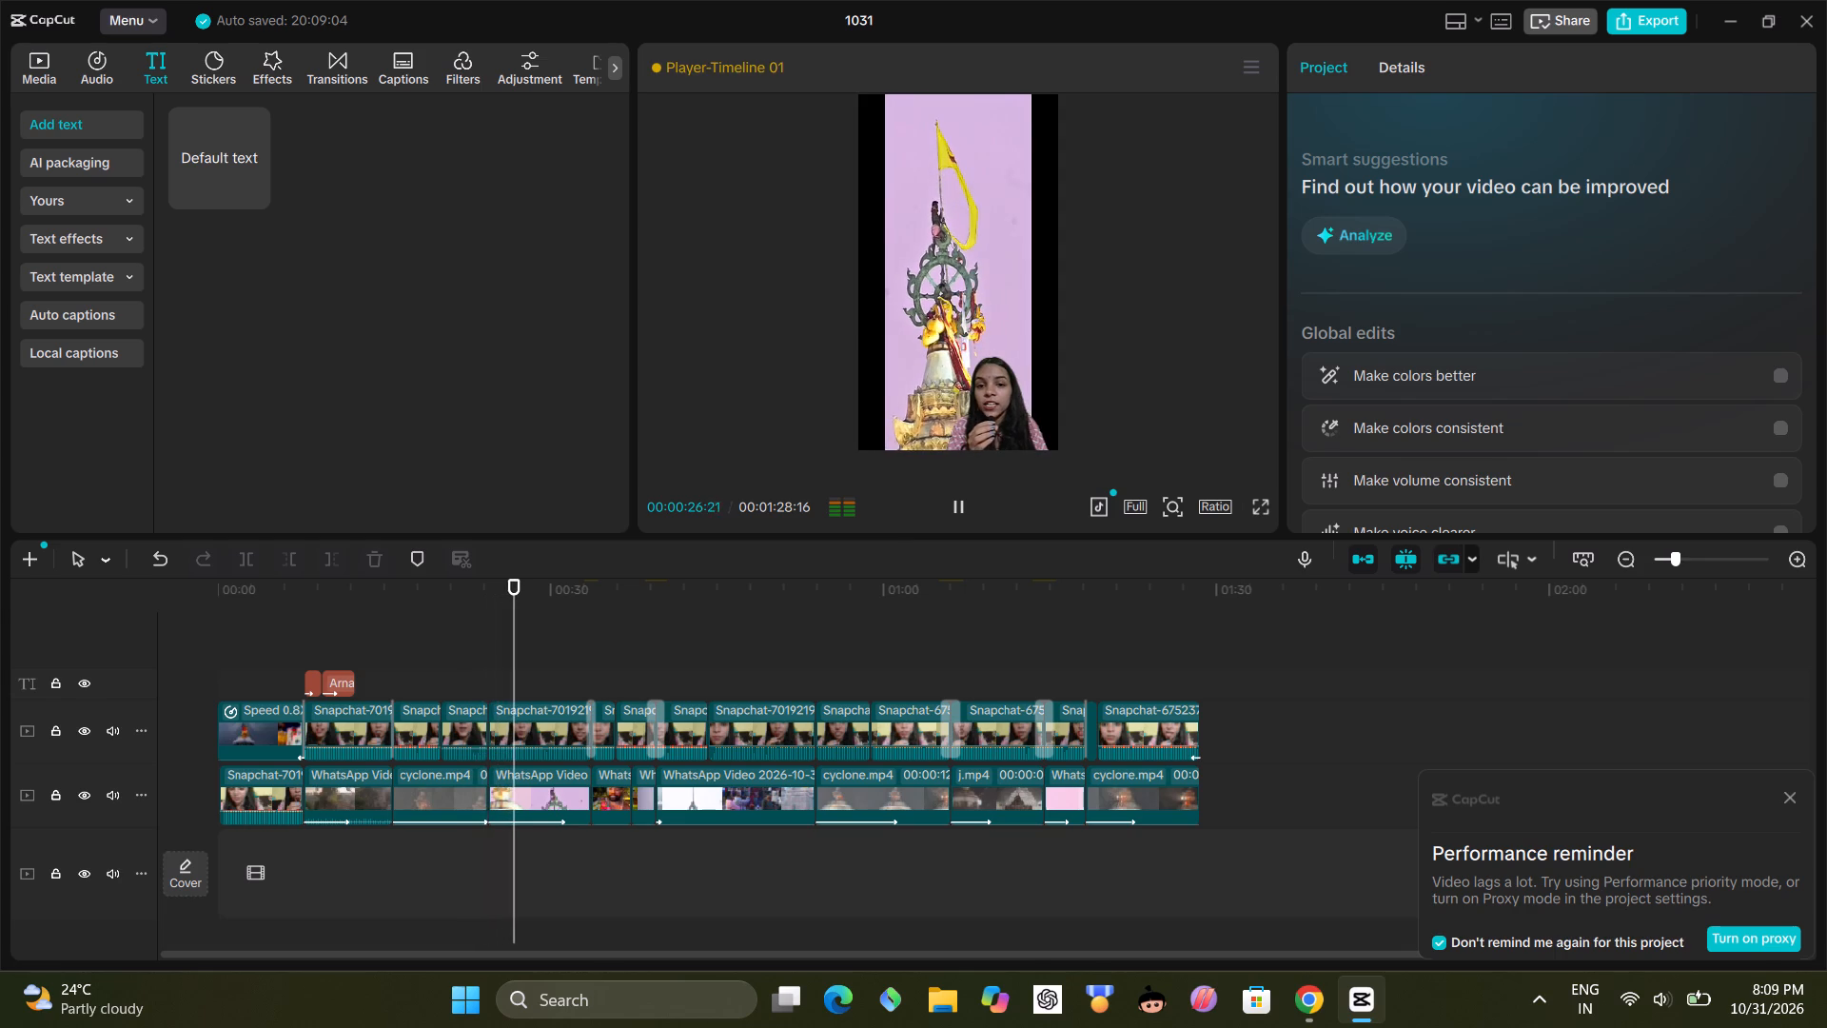
click(1791, 790)
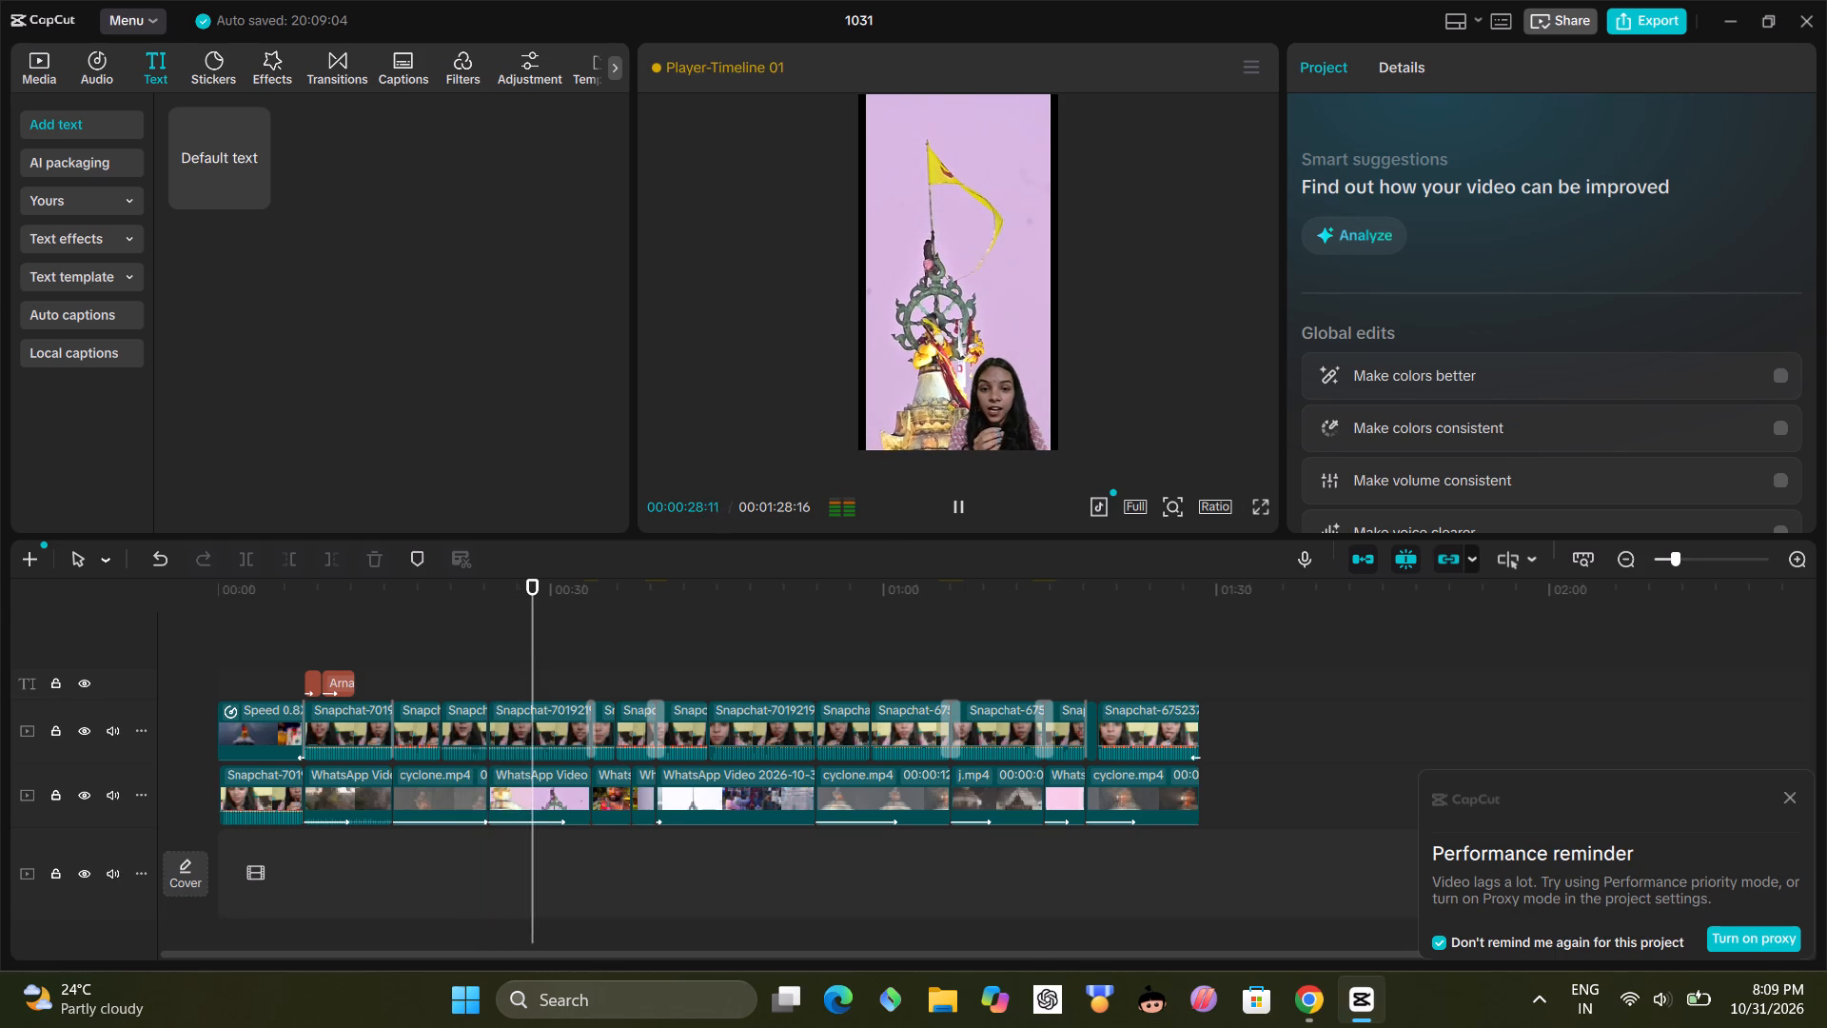
double_click(1783, 800)
click(1789, 800)
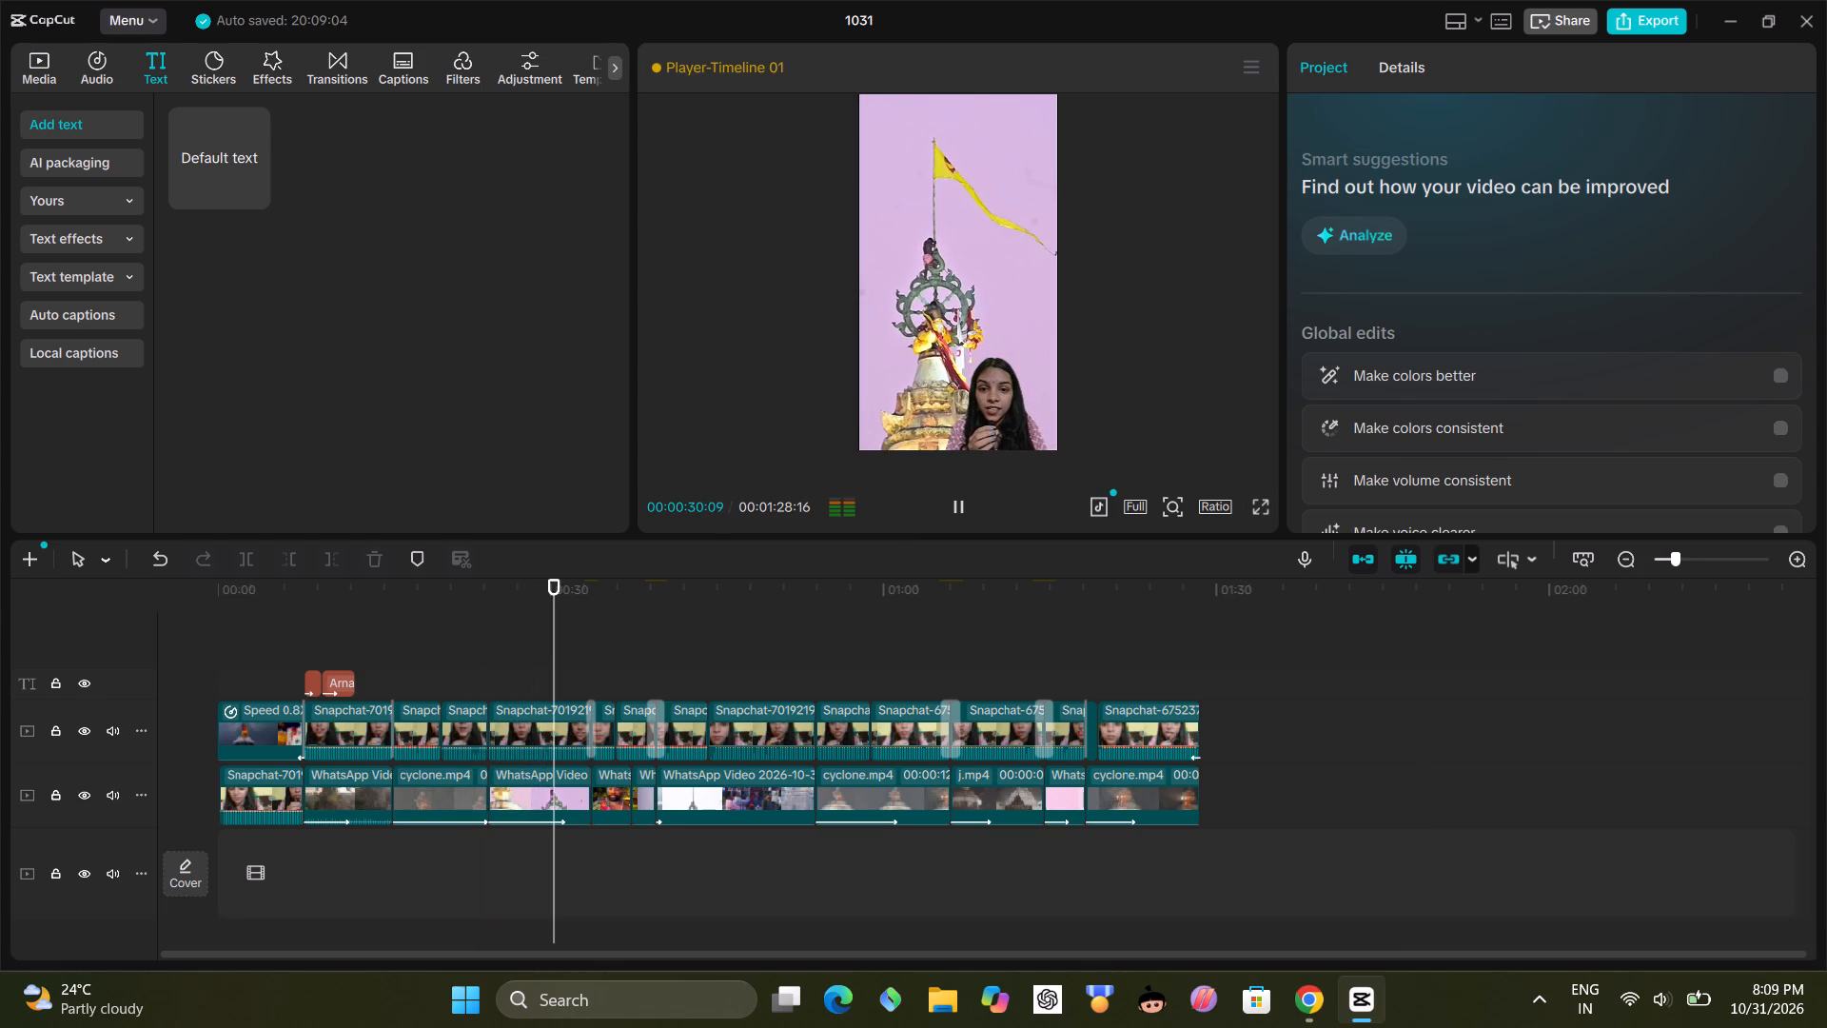
click(957, 514)
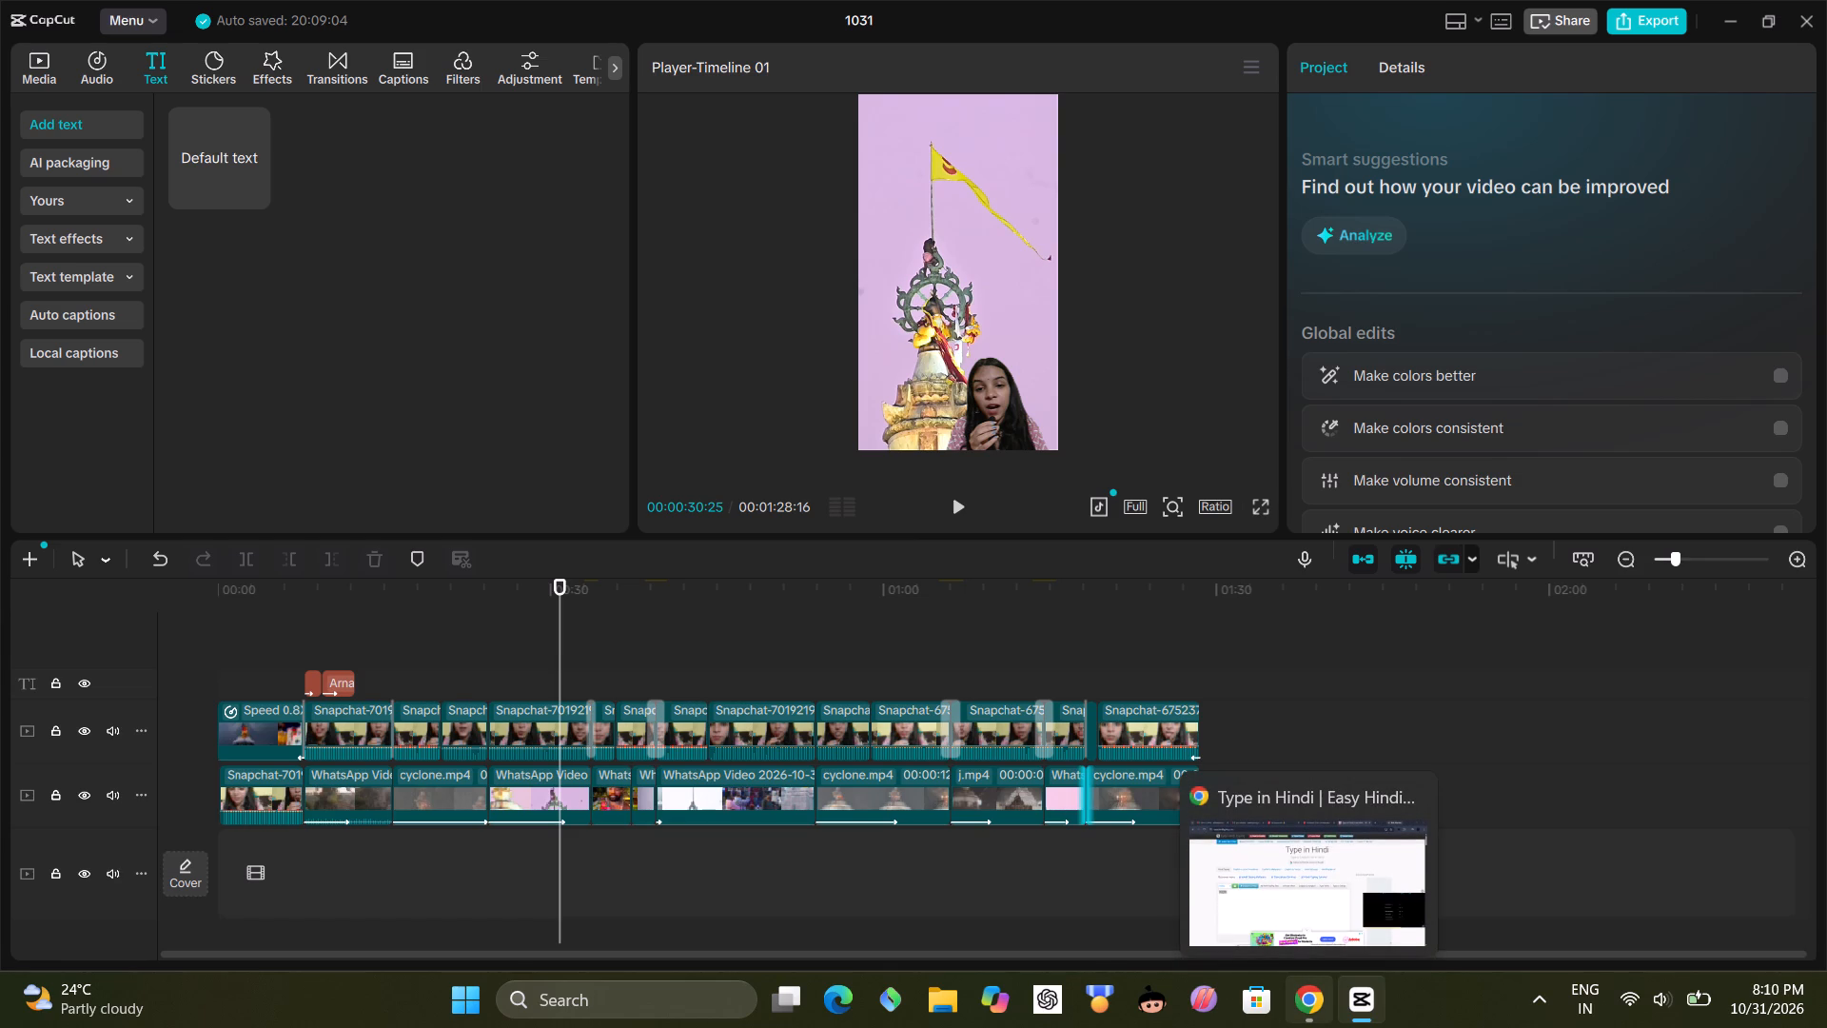
Set the editor and browser windows aside, check the connection in UrbanVPN, and return to CapCut.
click(1724, 19)
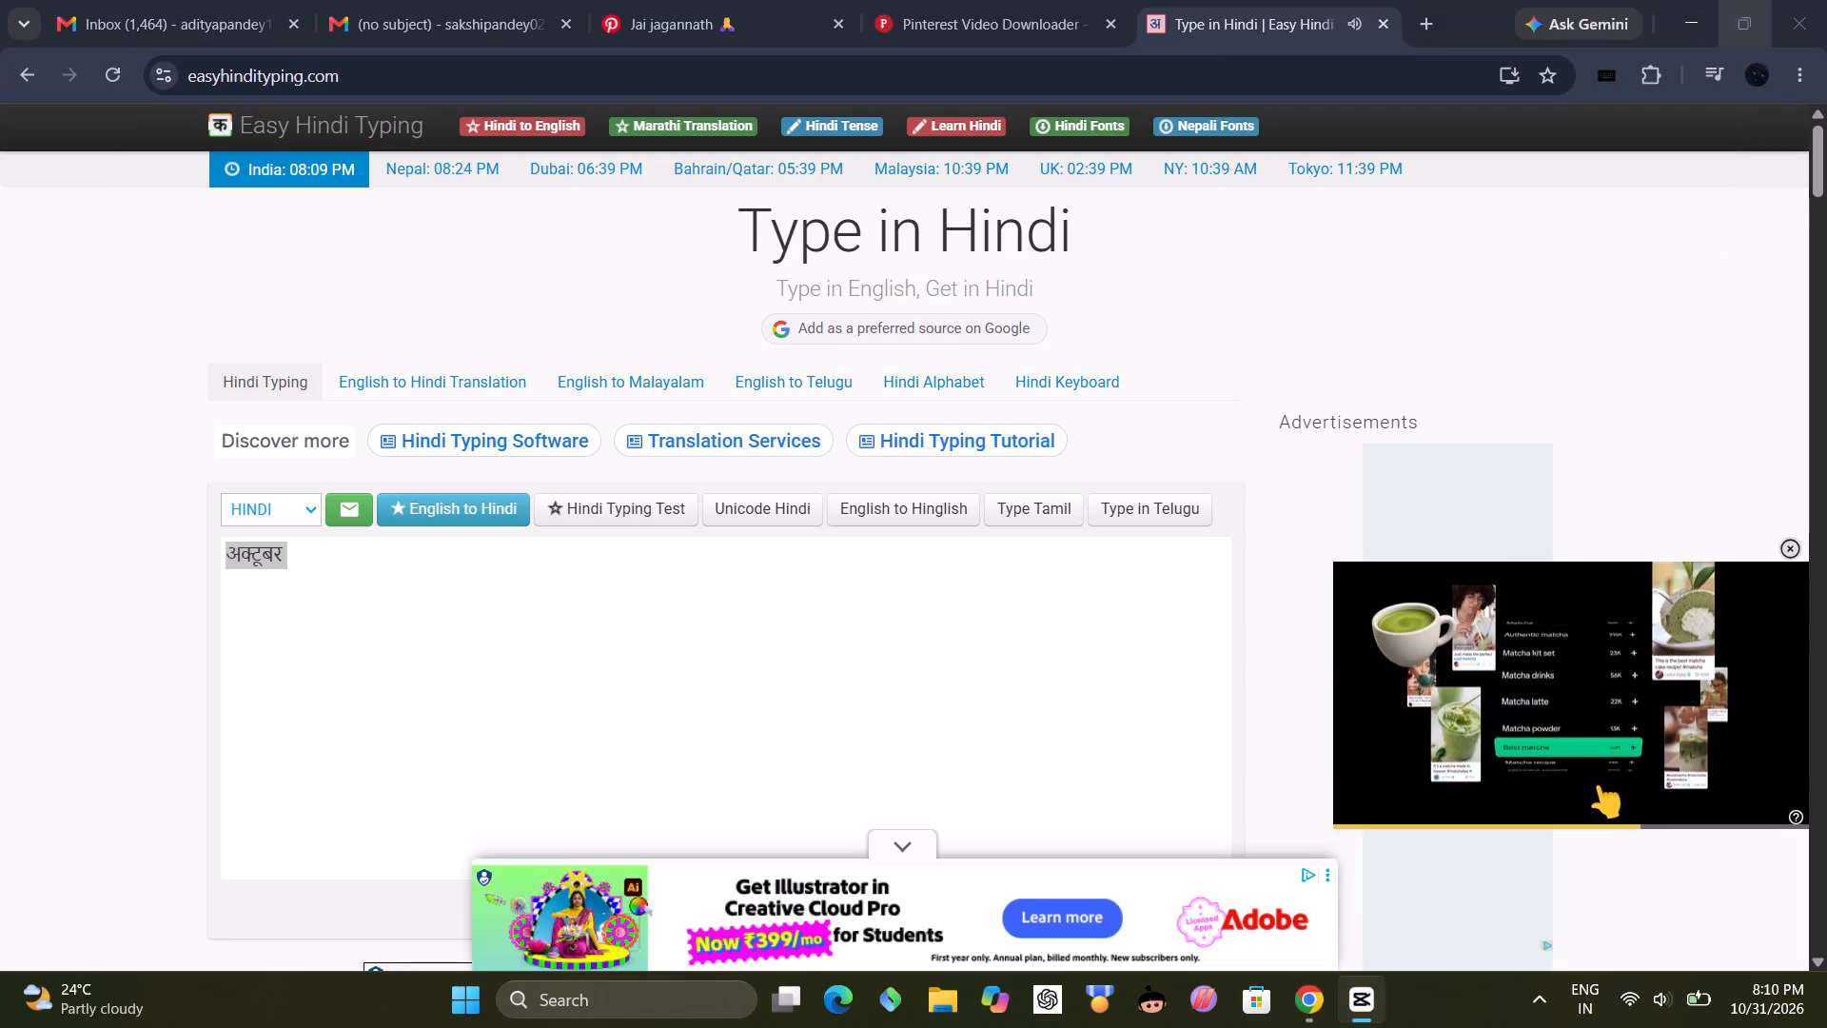
click(1686, 30)
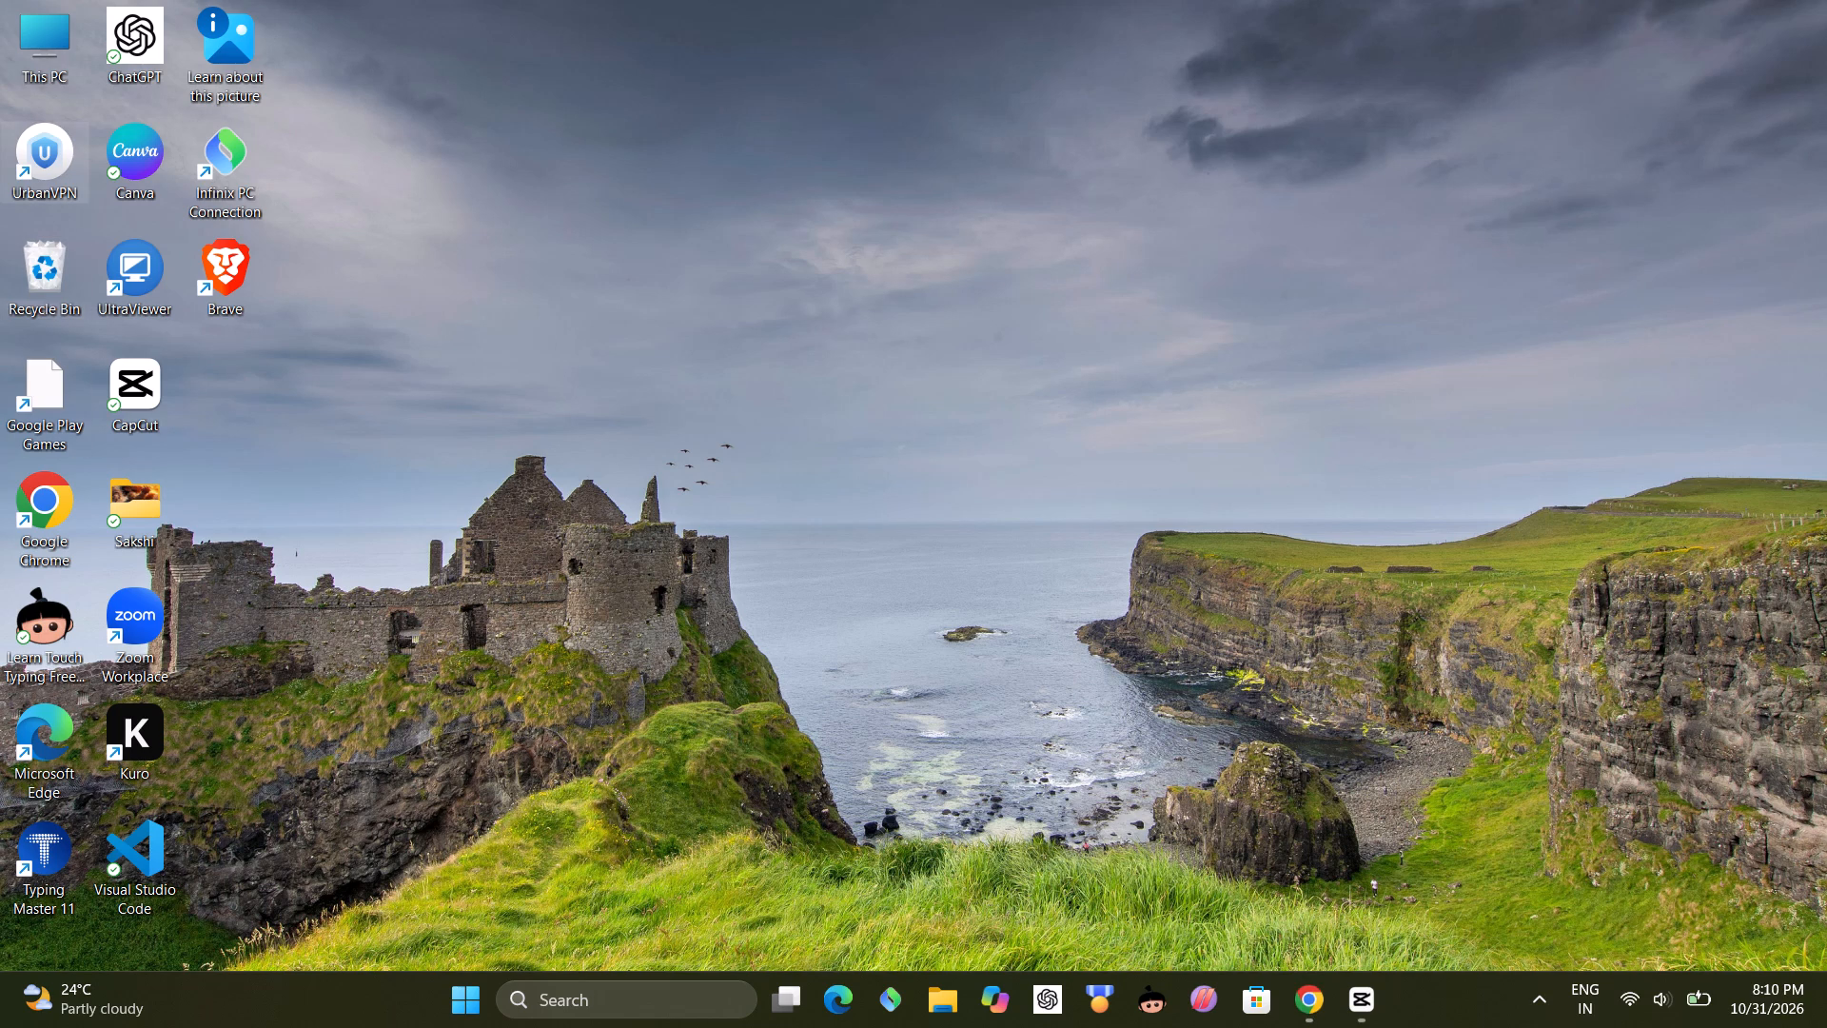
double_click(28, 136)
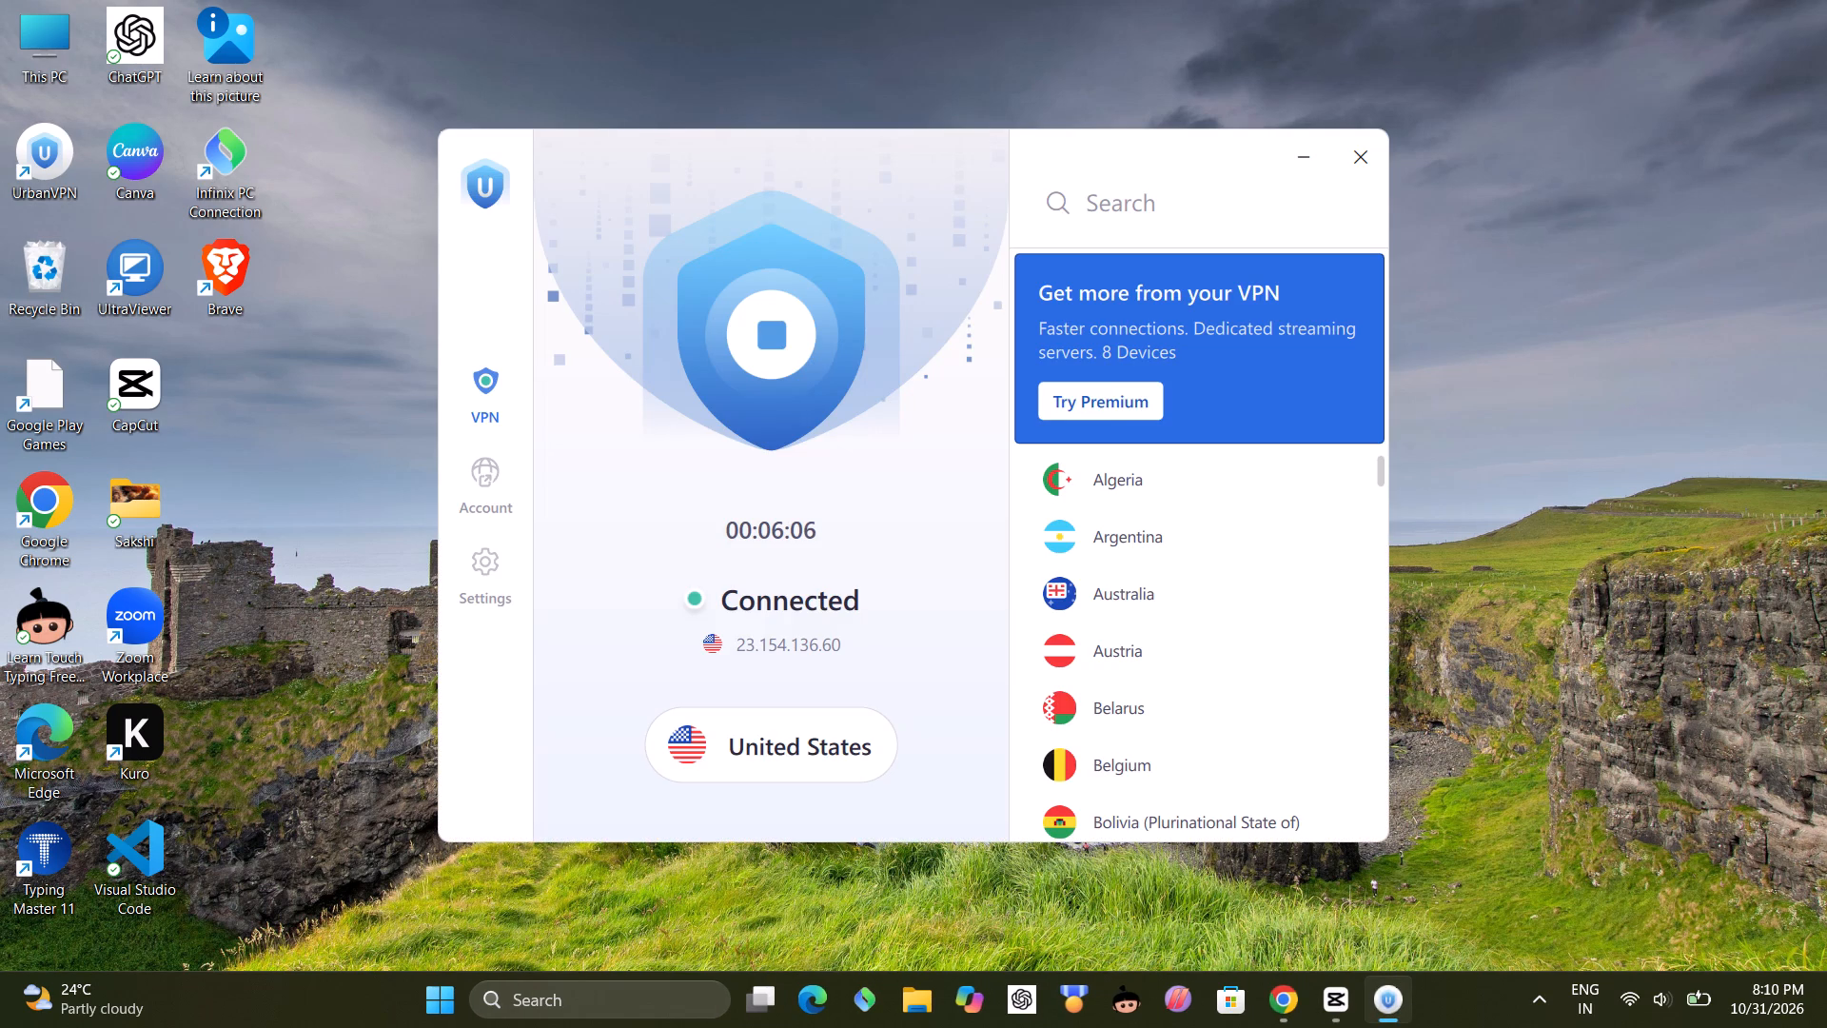
click(1338, 1003)
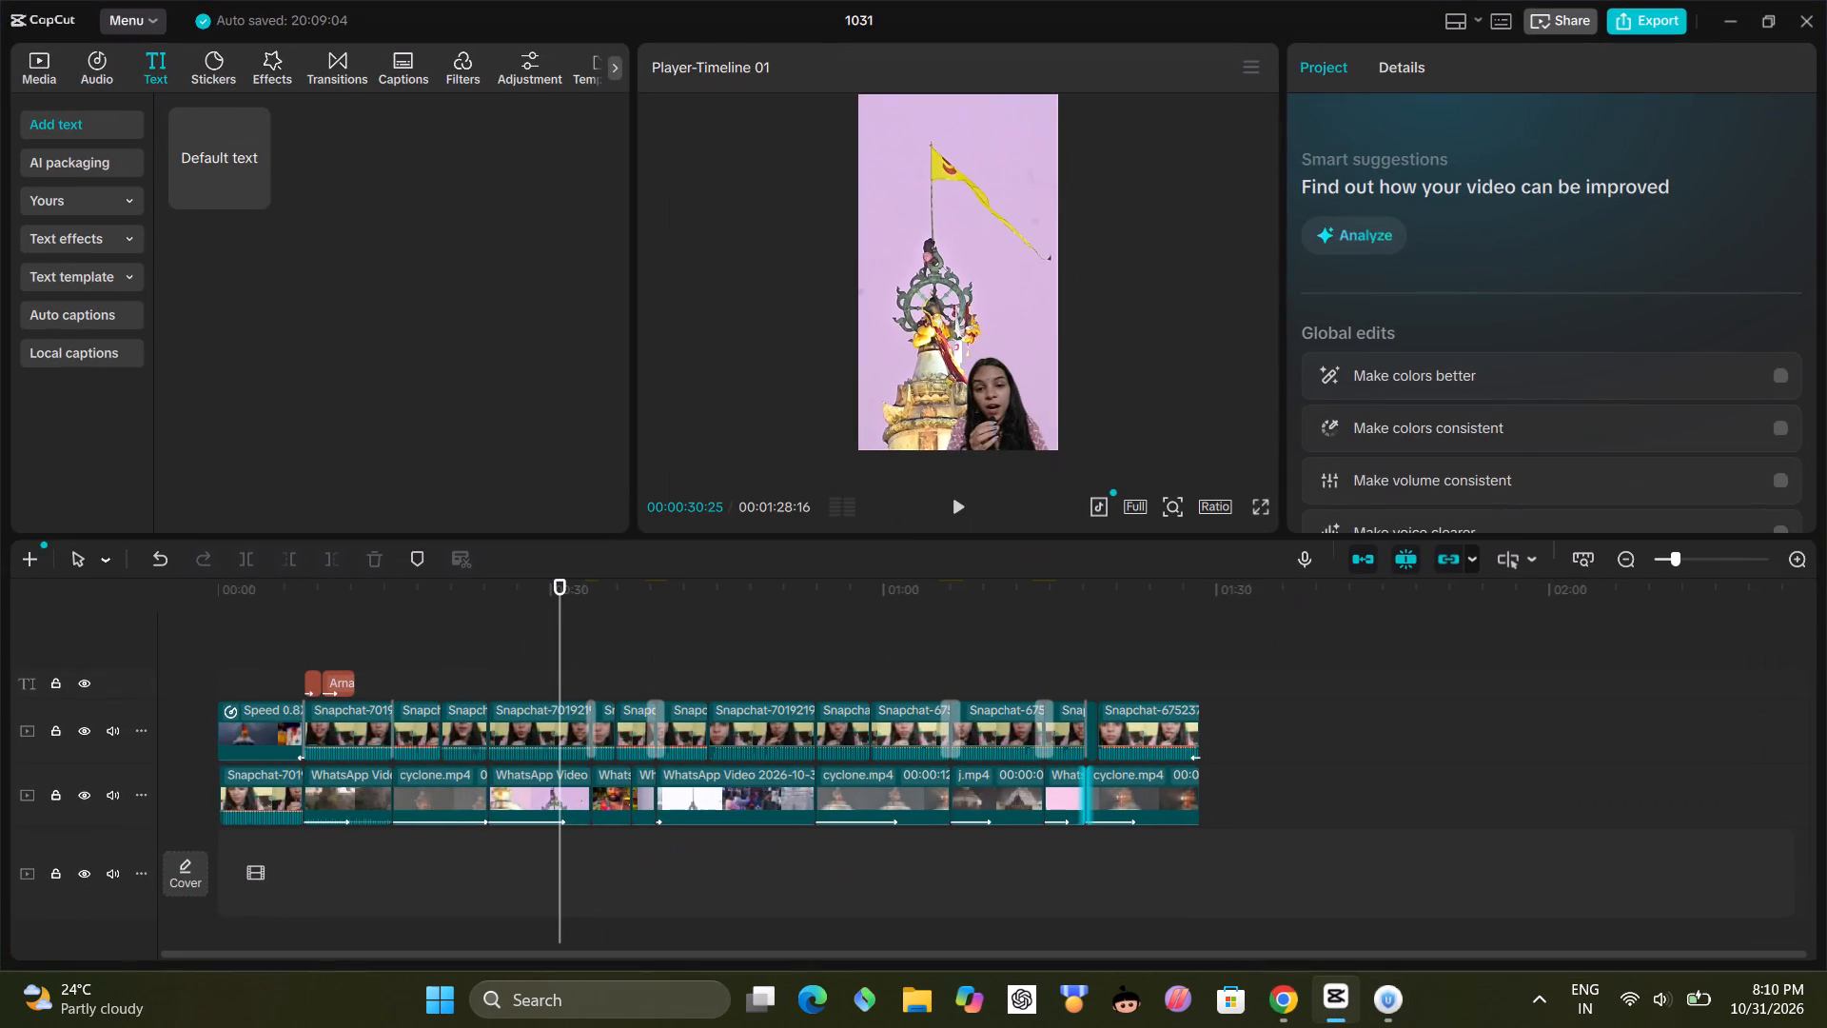
Replay the section where the cyclone clip changes to the yellow temple flag clip, checking the transition between them.
click(495, 663)
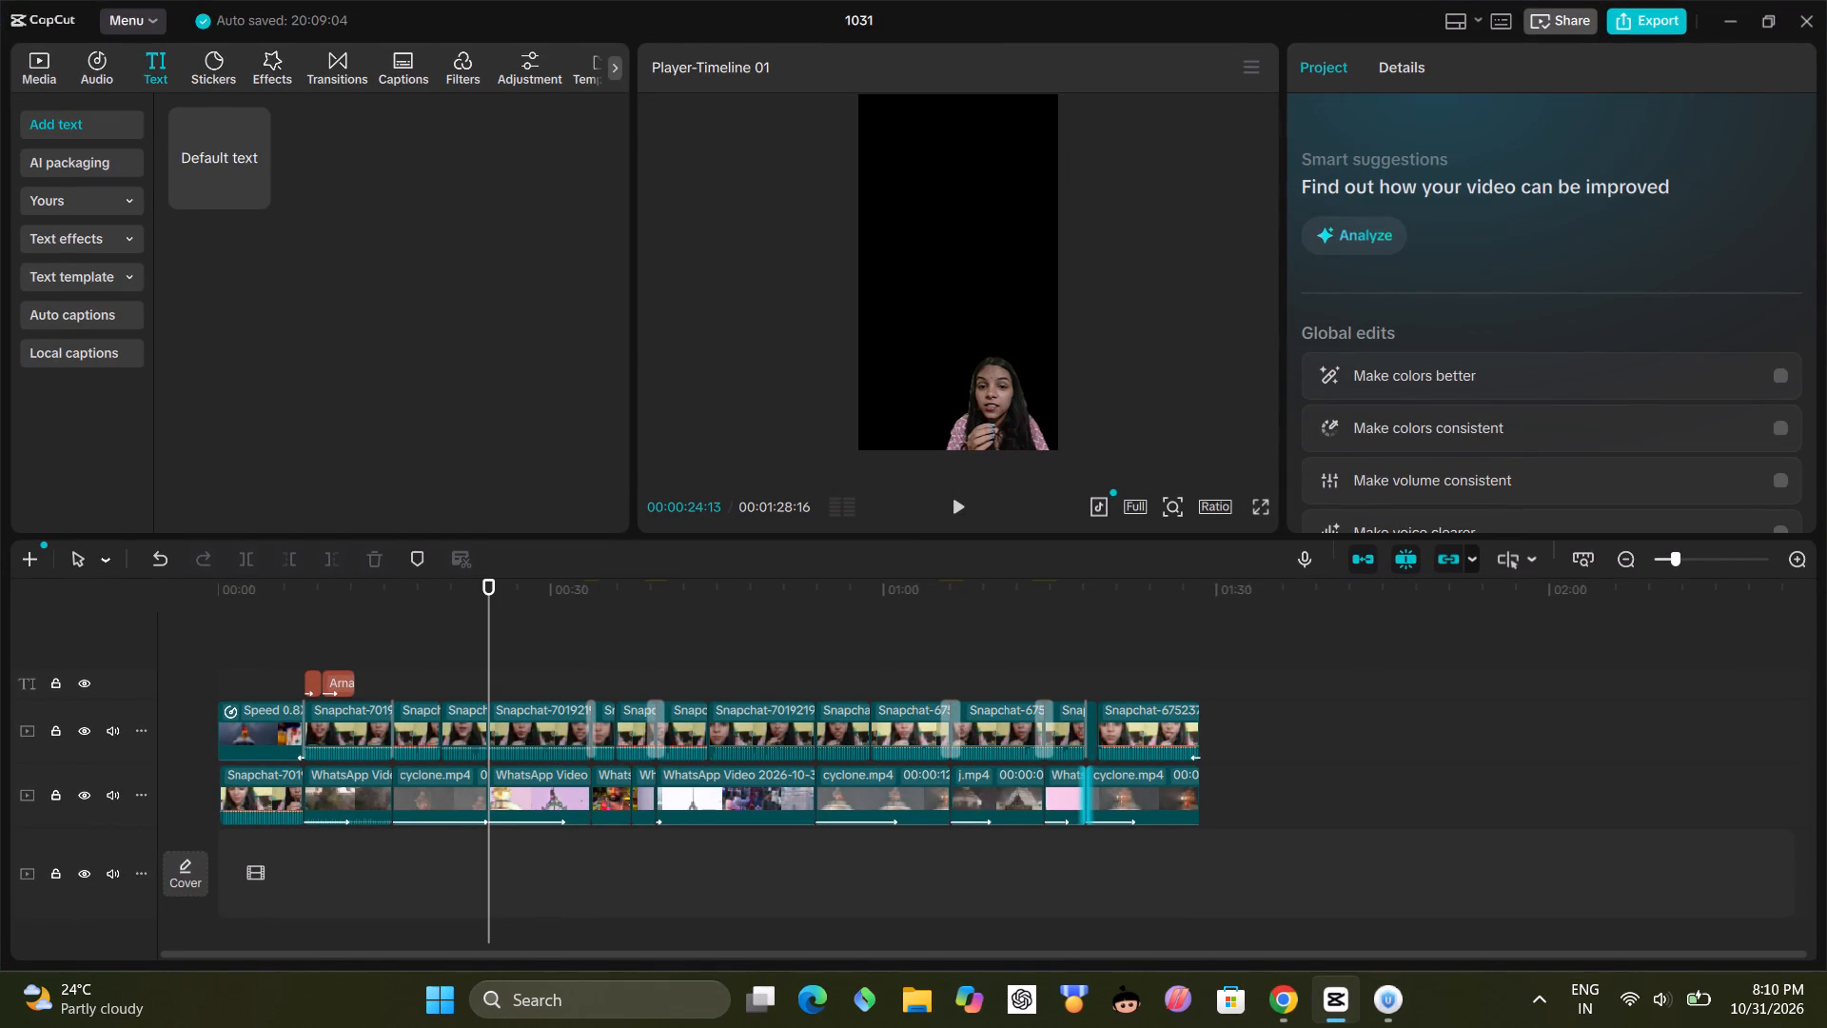
click(963, 508)
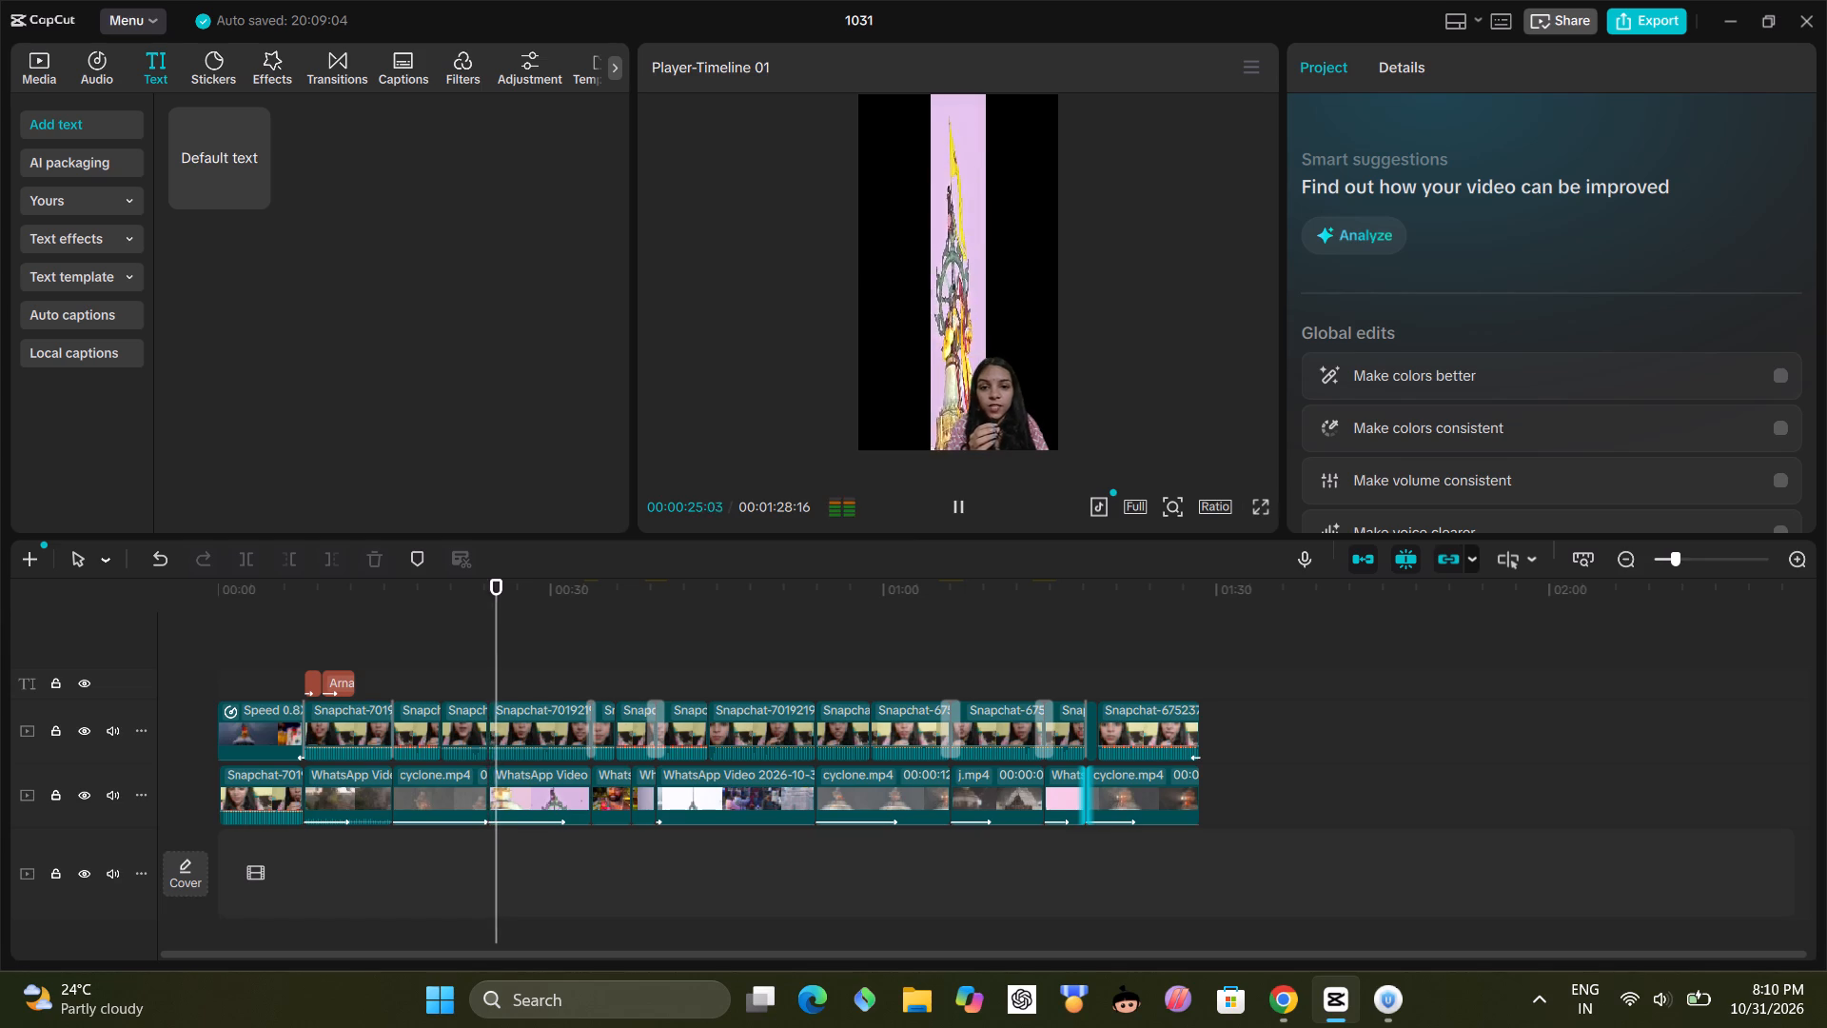
click(963, 508)
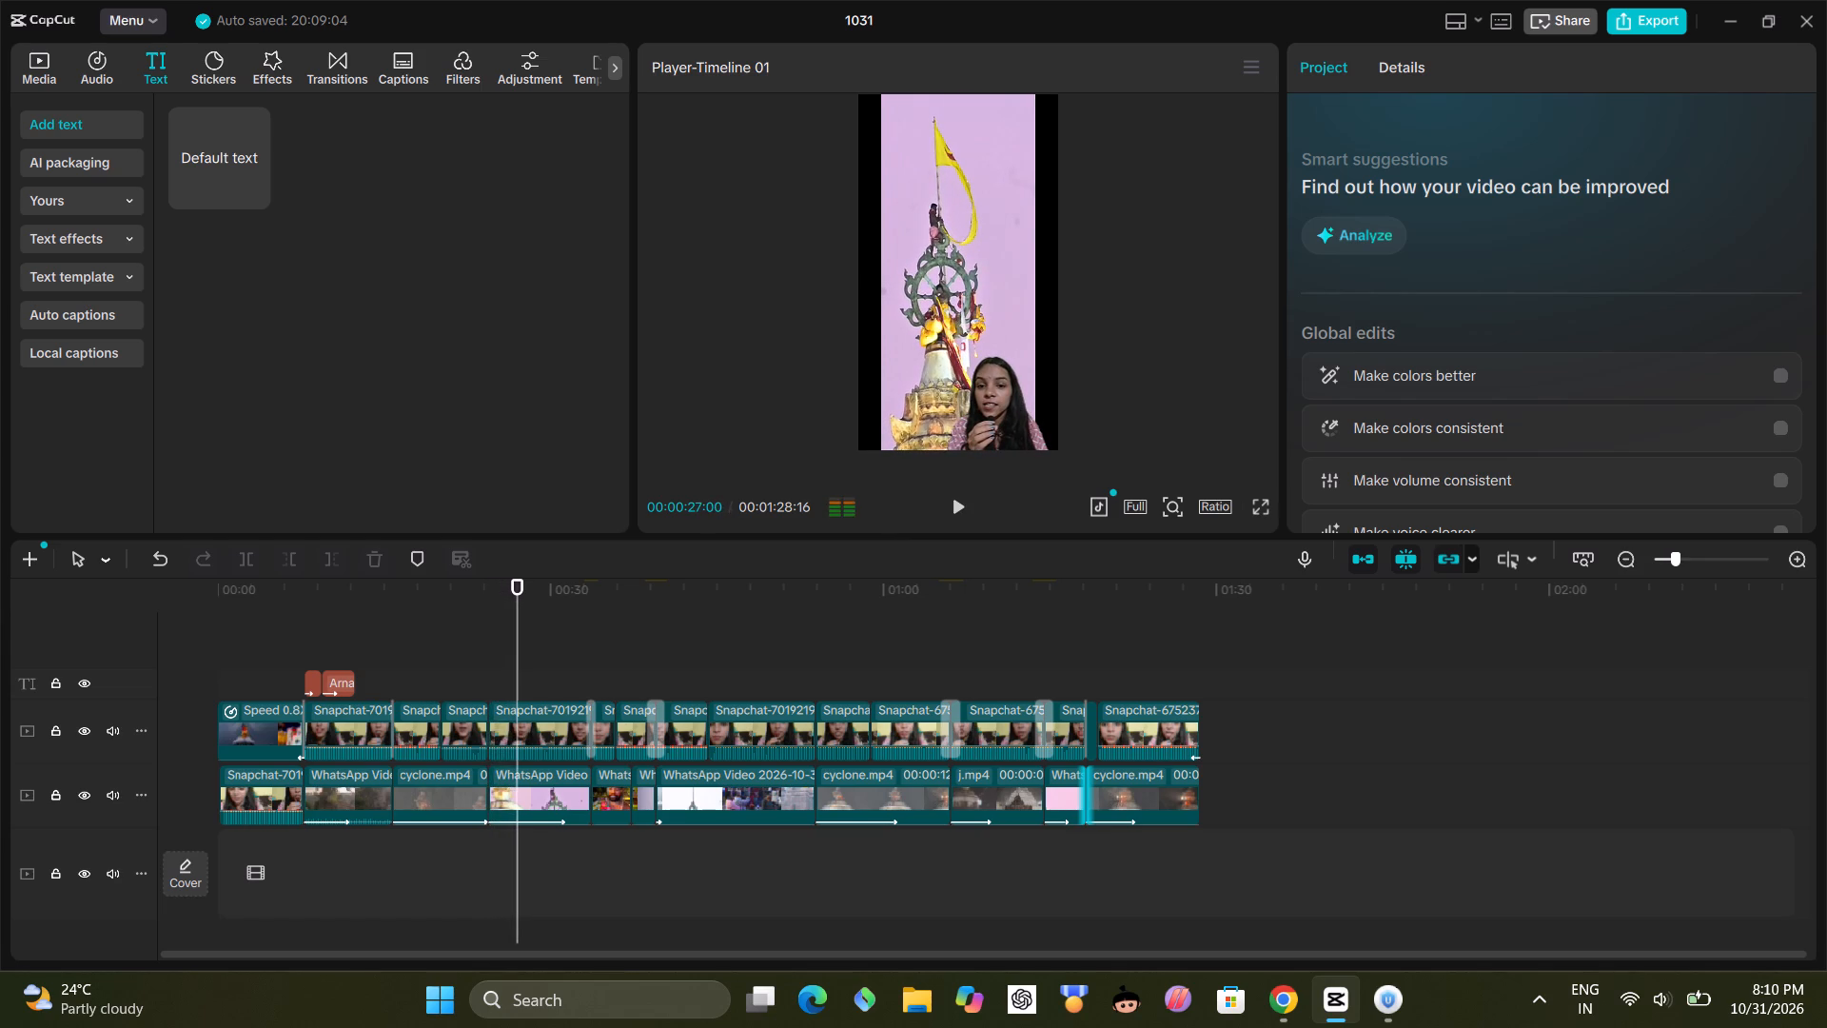
click(489, 710)
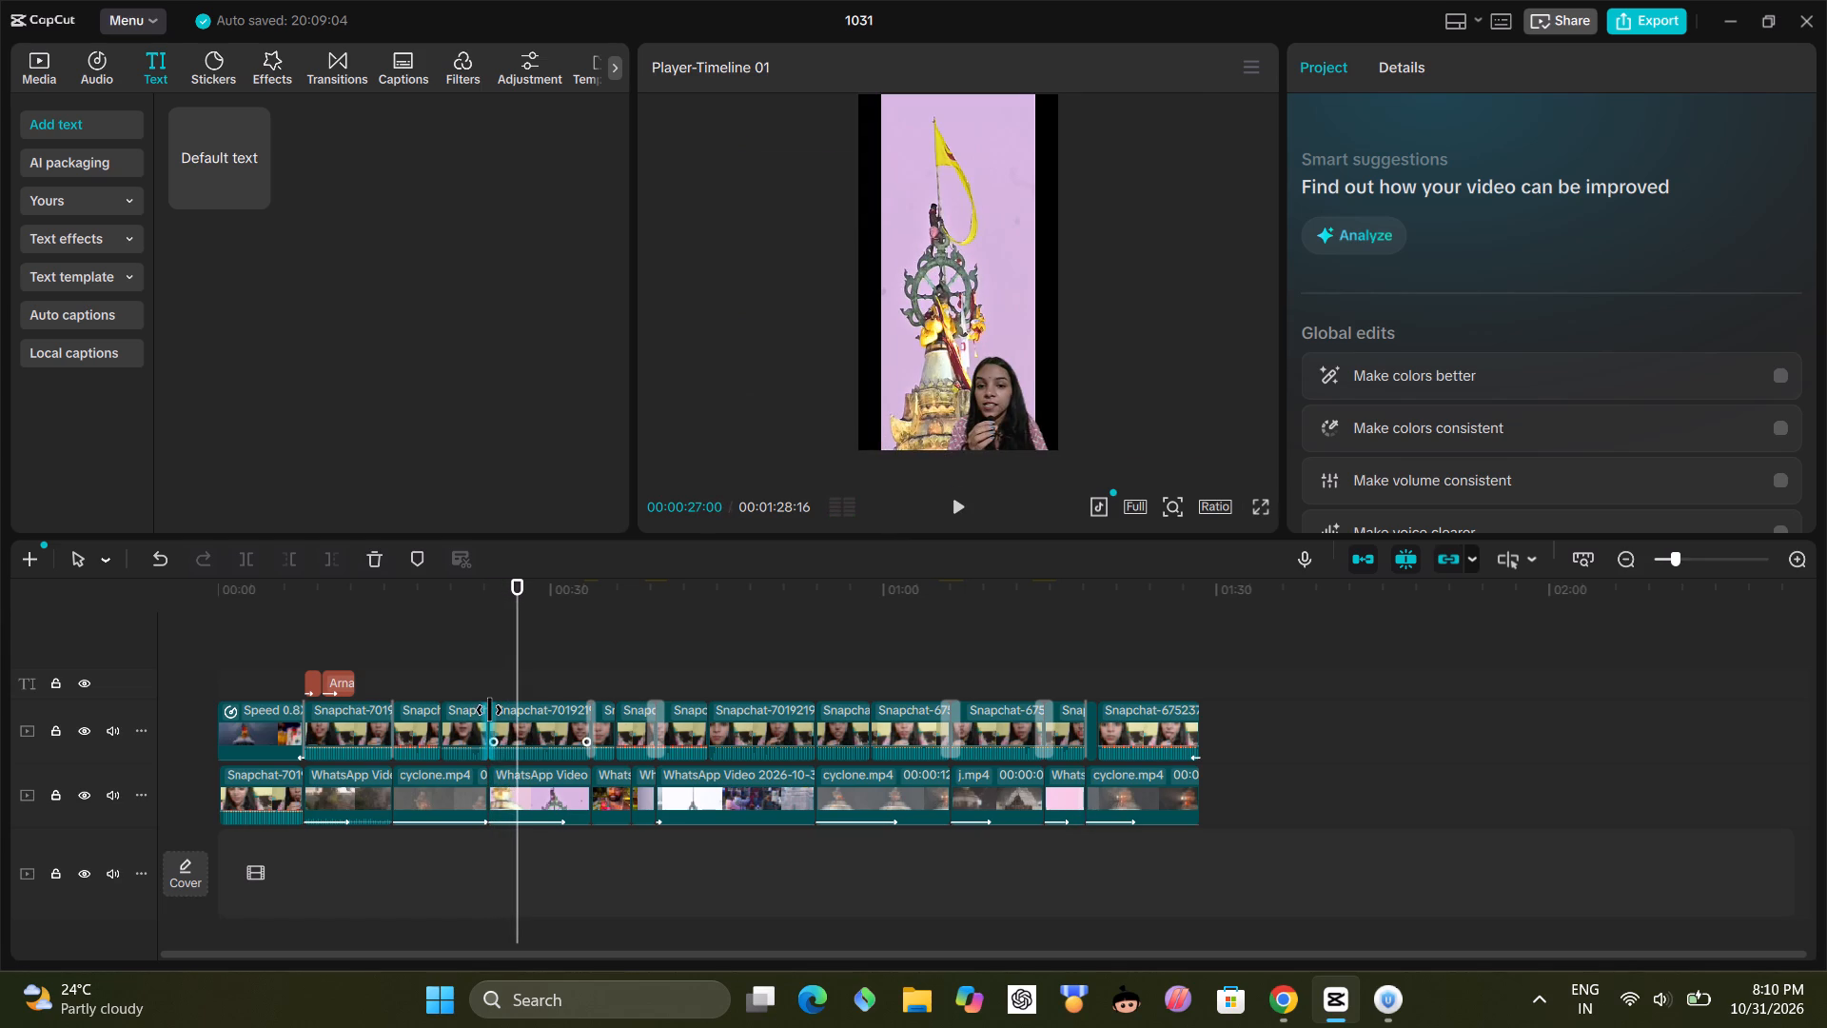
click(468, 708)
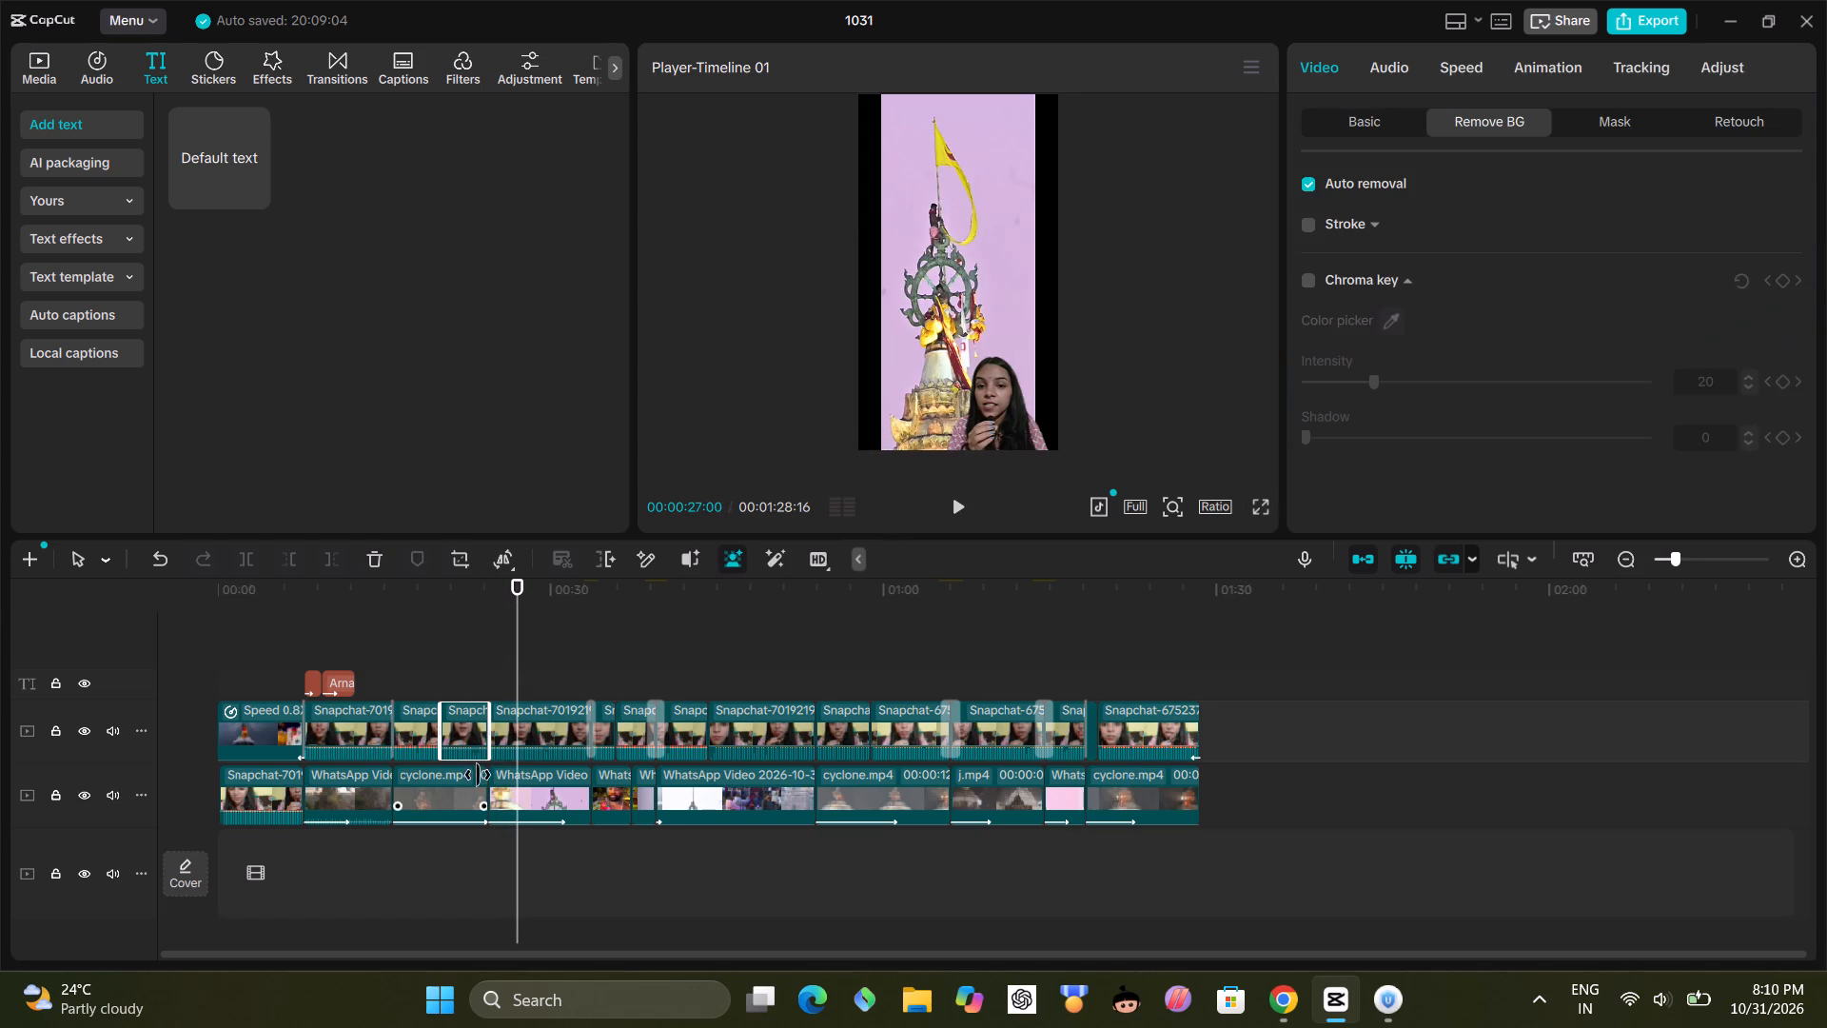
click(431, 662)
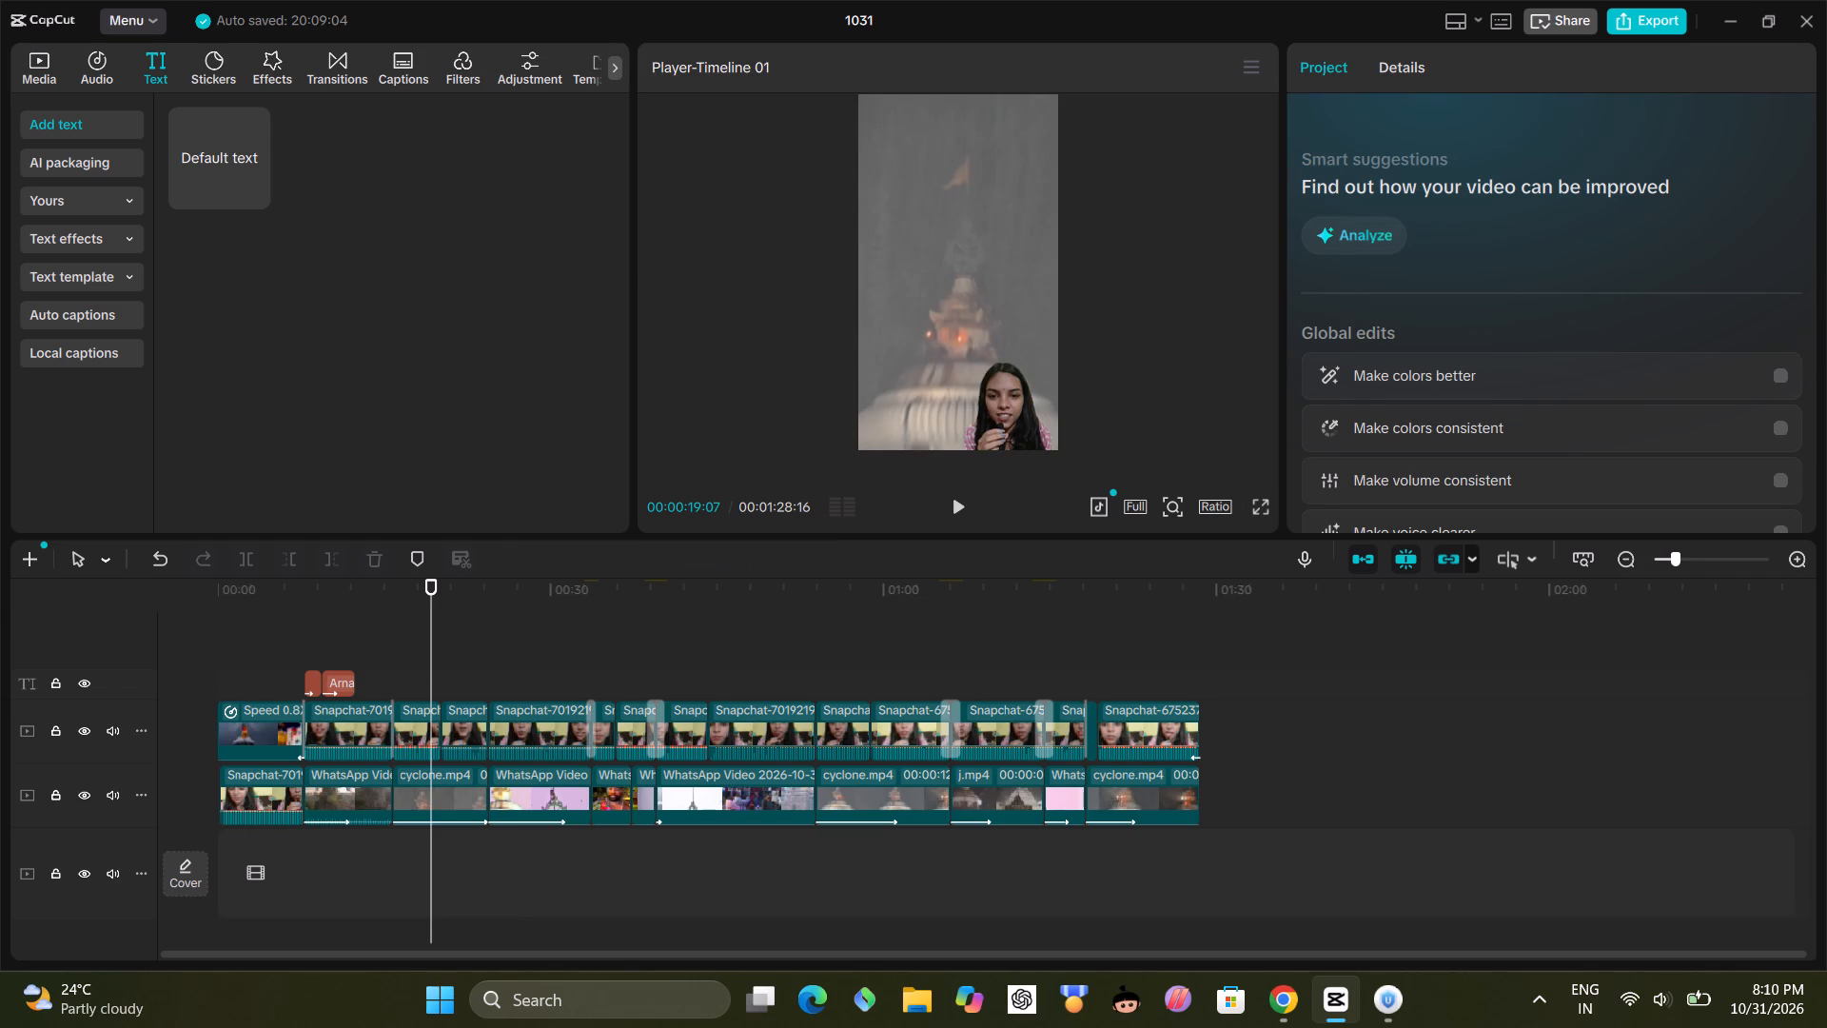
click(960, 505)
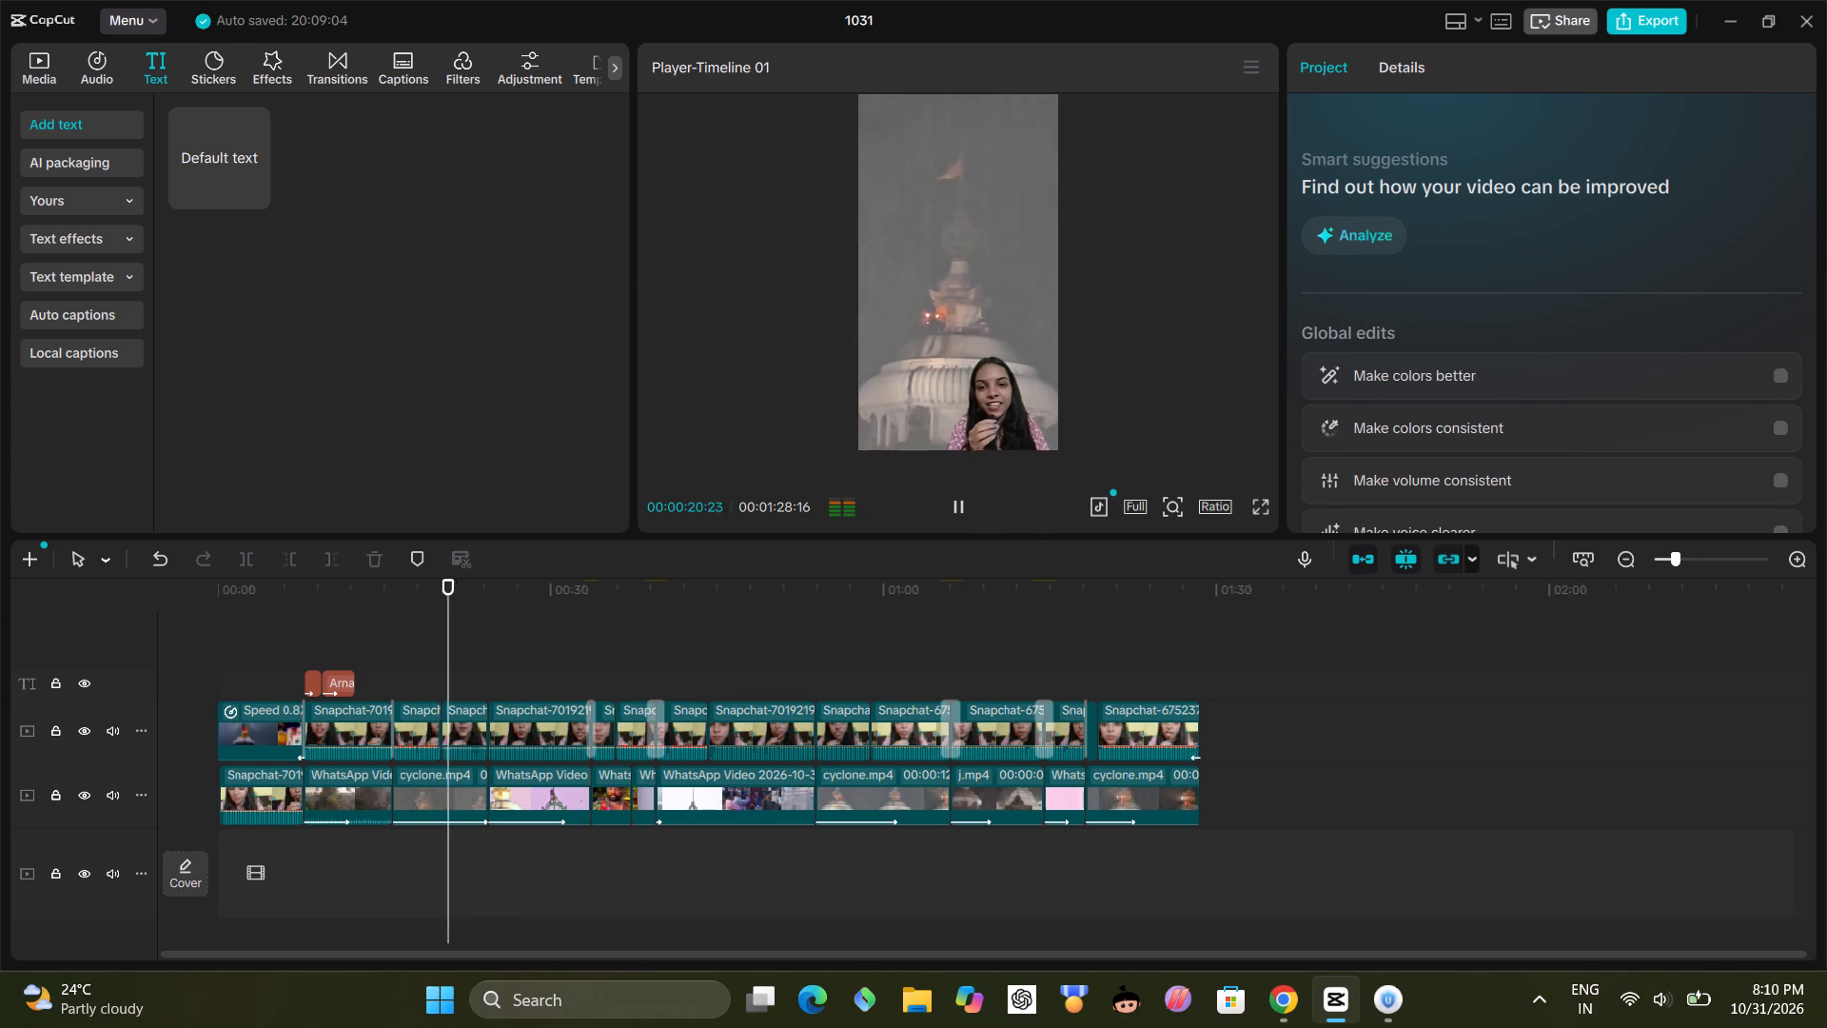
click(420, 685)
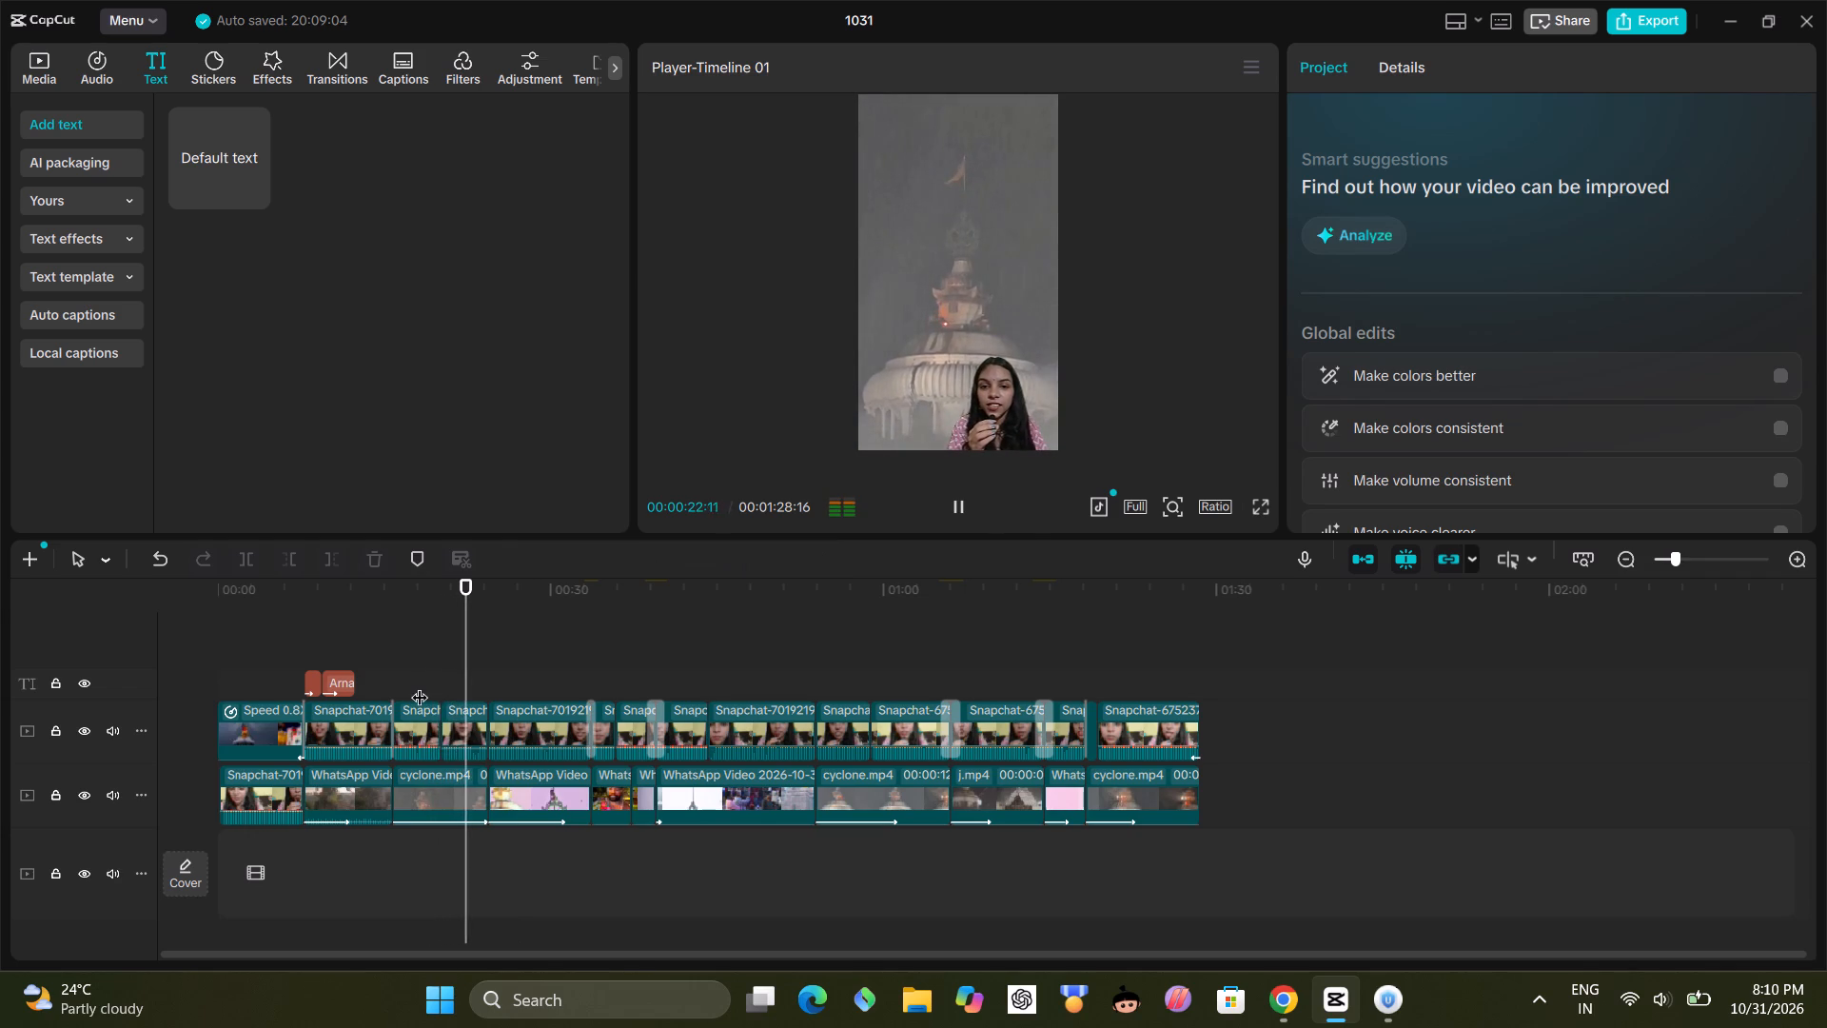
click(957, 503)
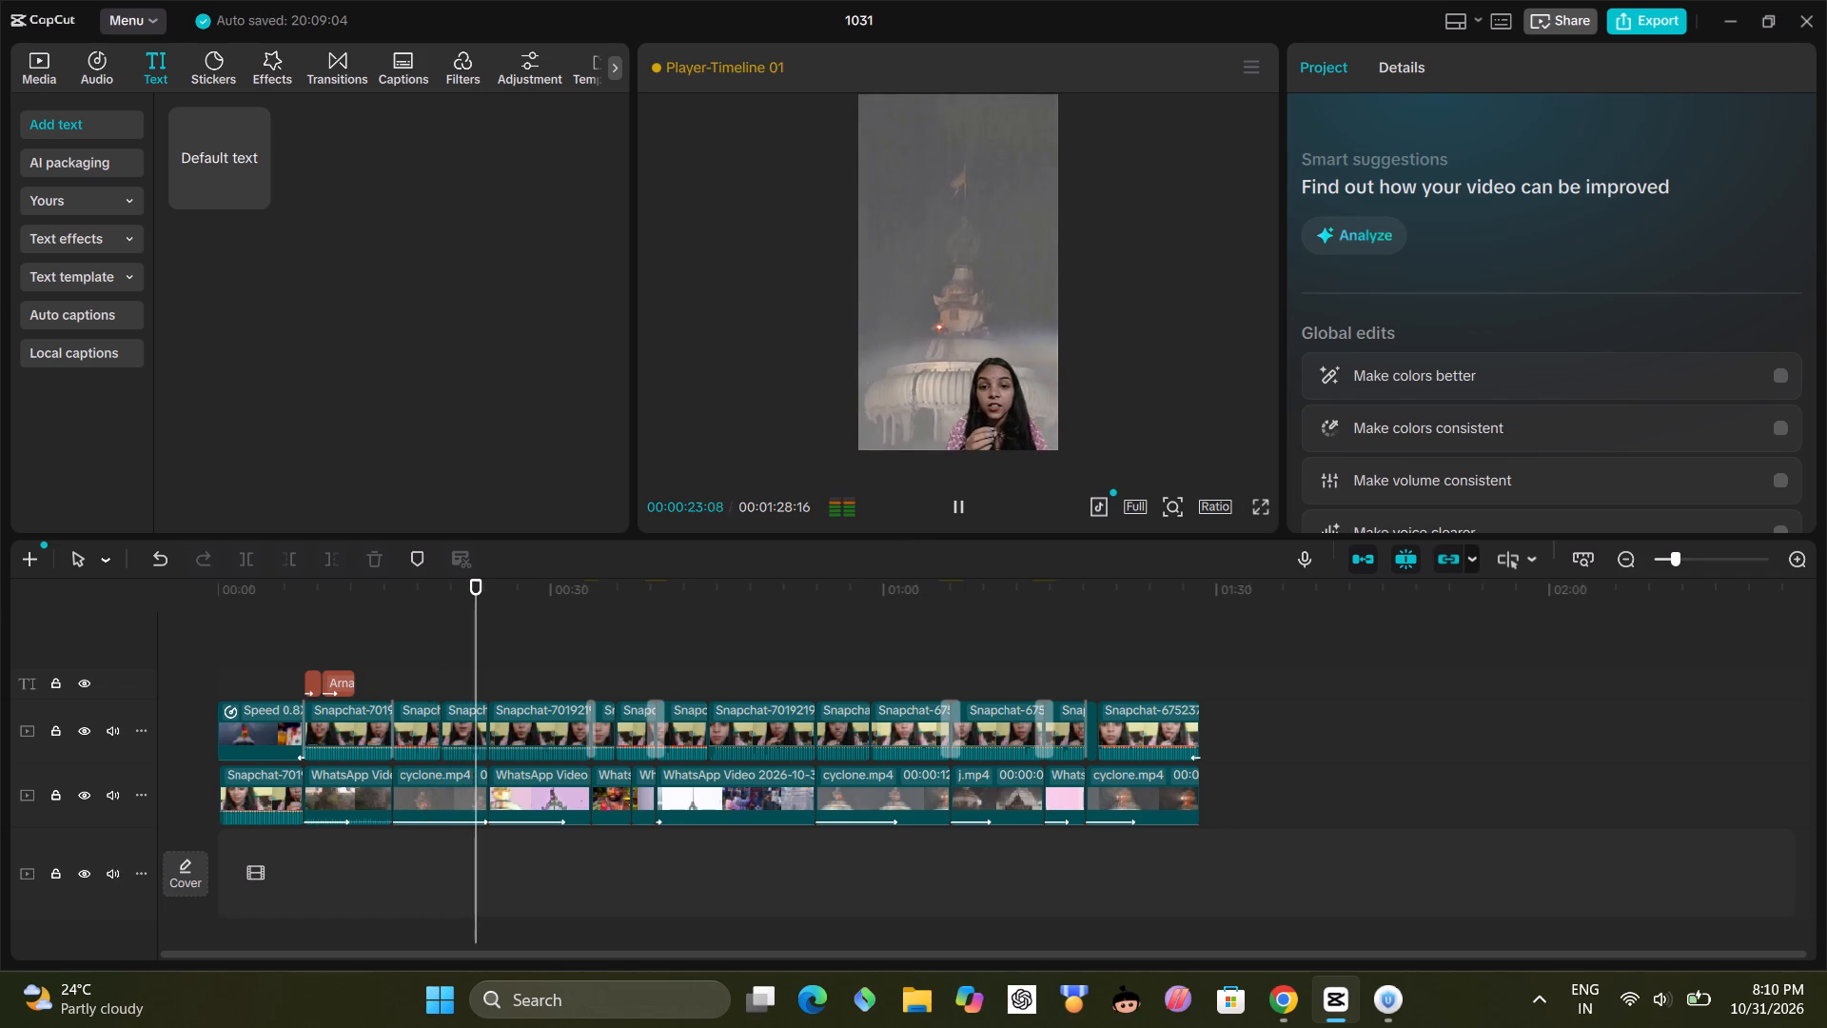
click(959, 505)
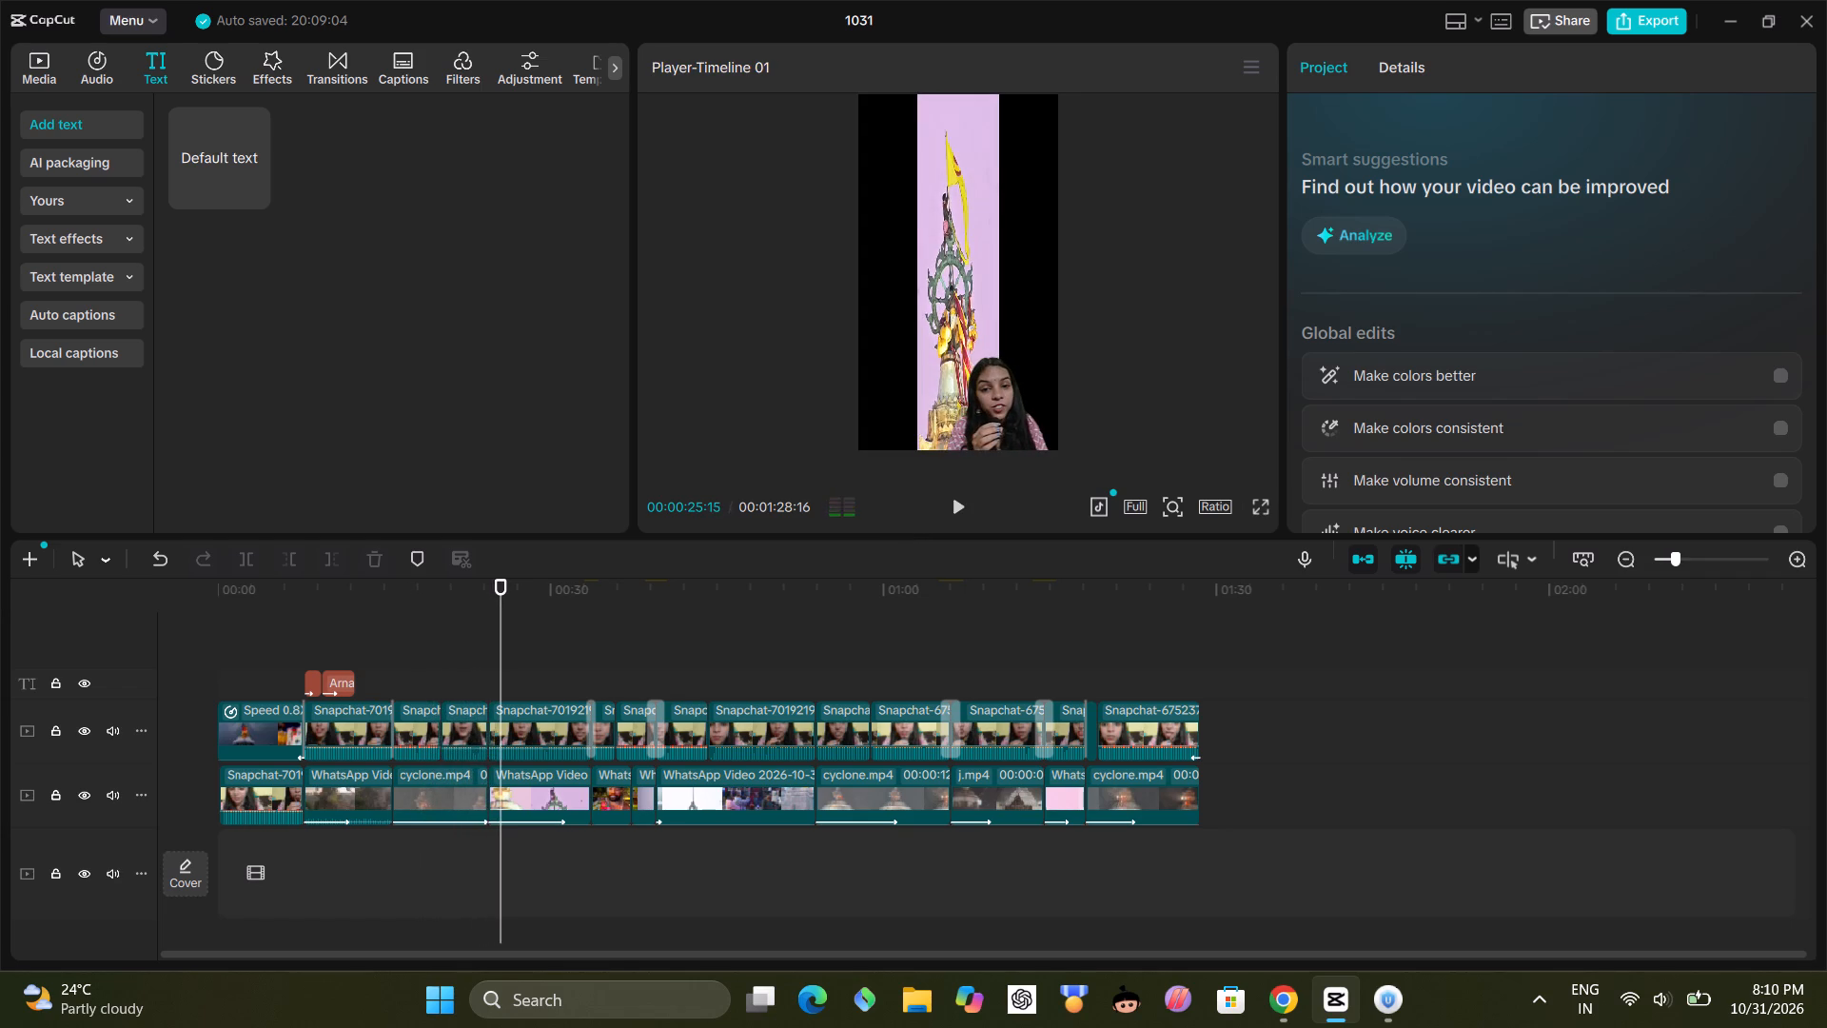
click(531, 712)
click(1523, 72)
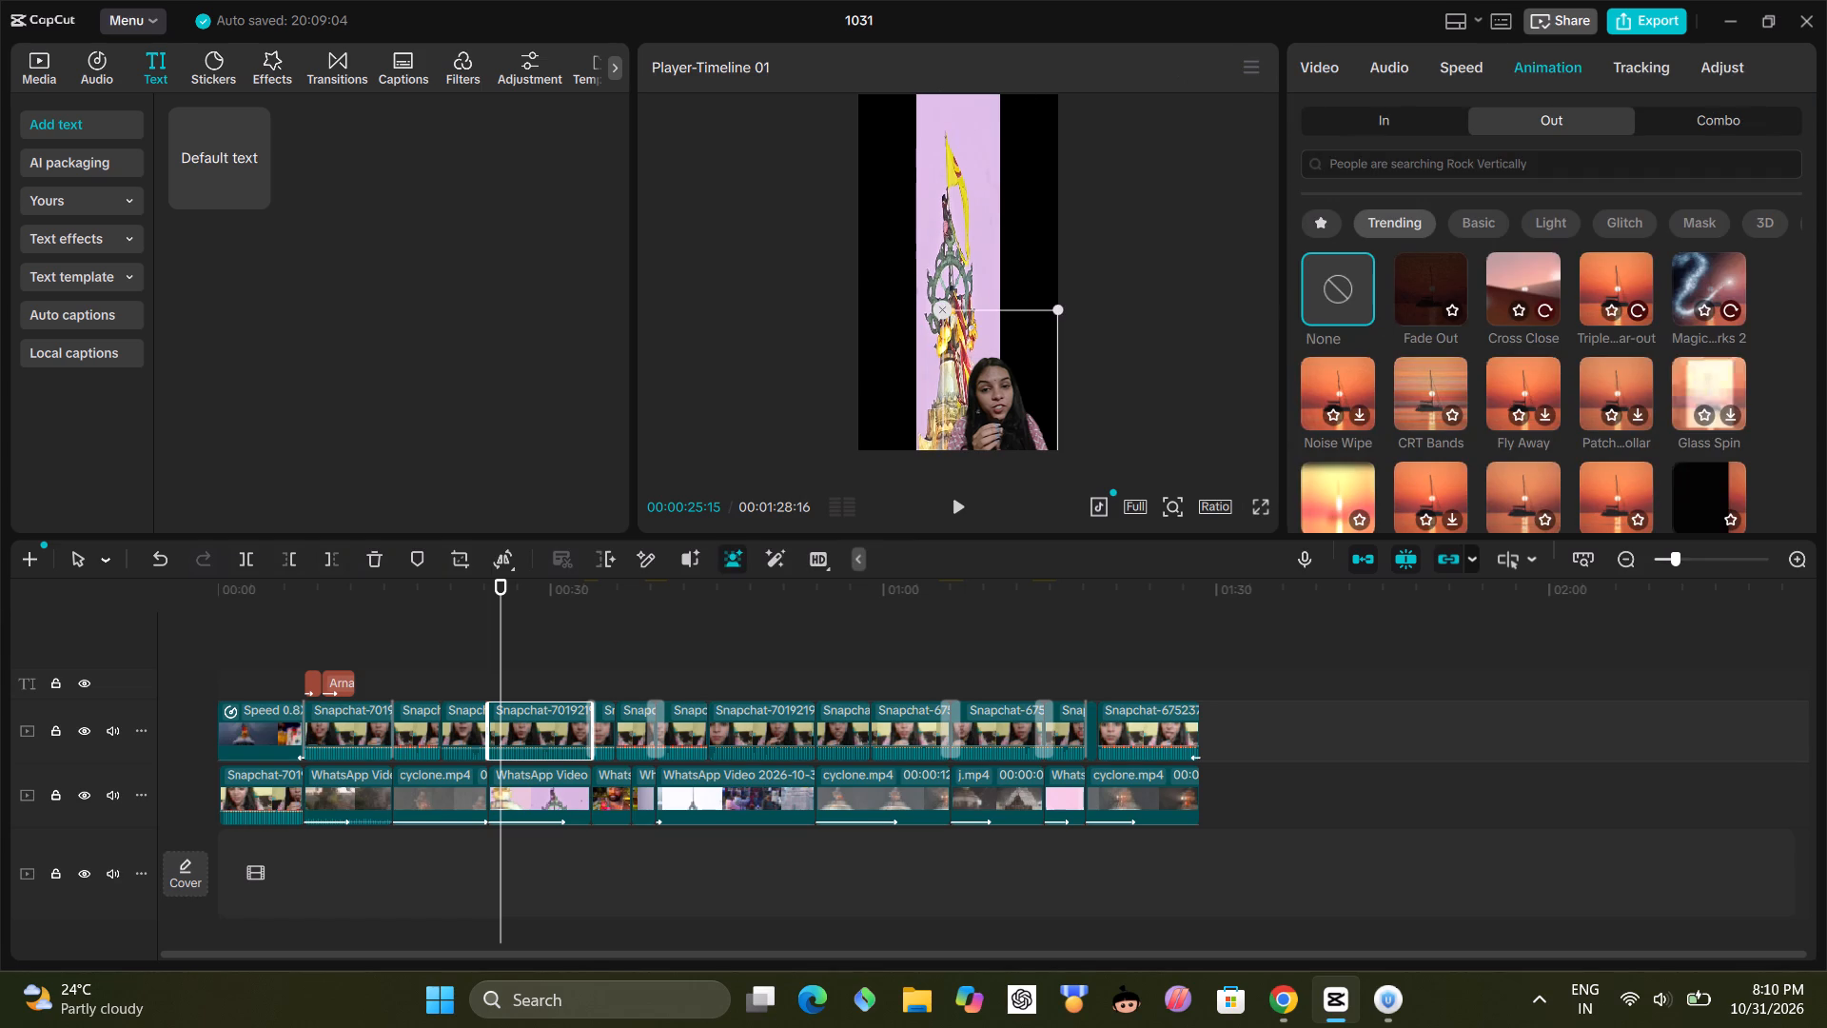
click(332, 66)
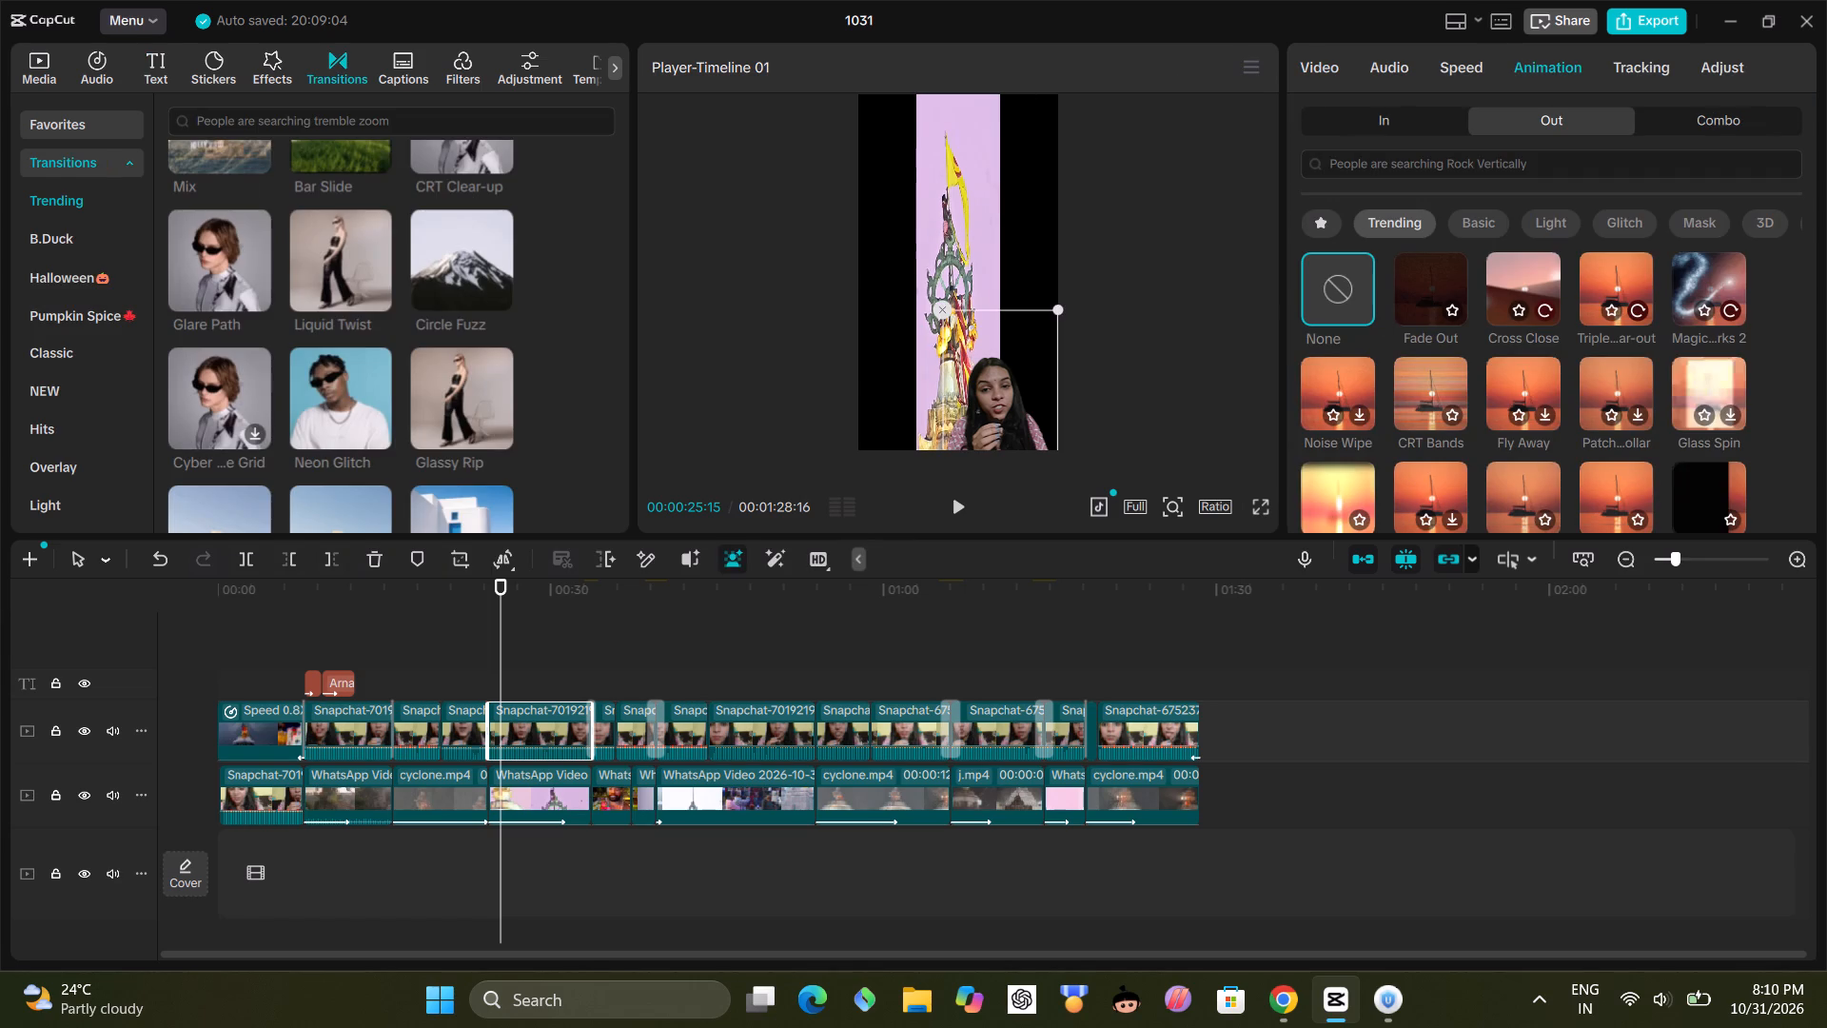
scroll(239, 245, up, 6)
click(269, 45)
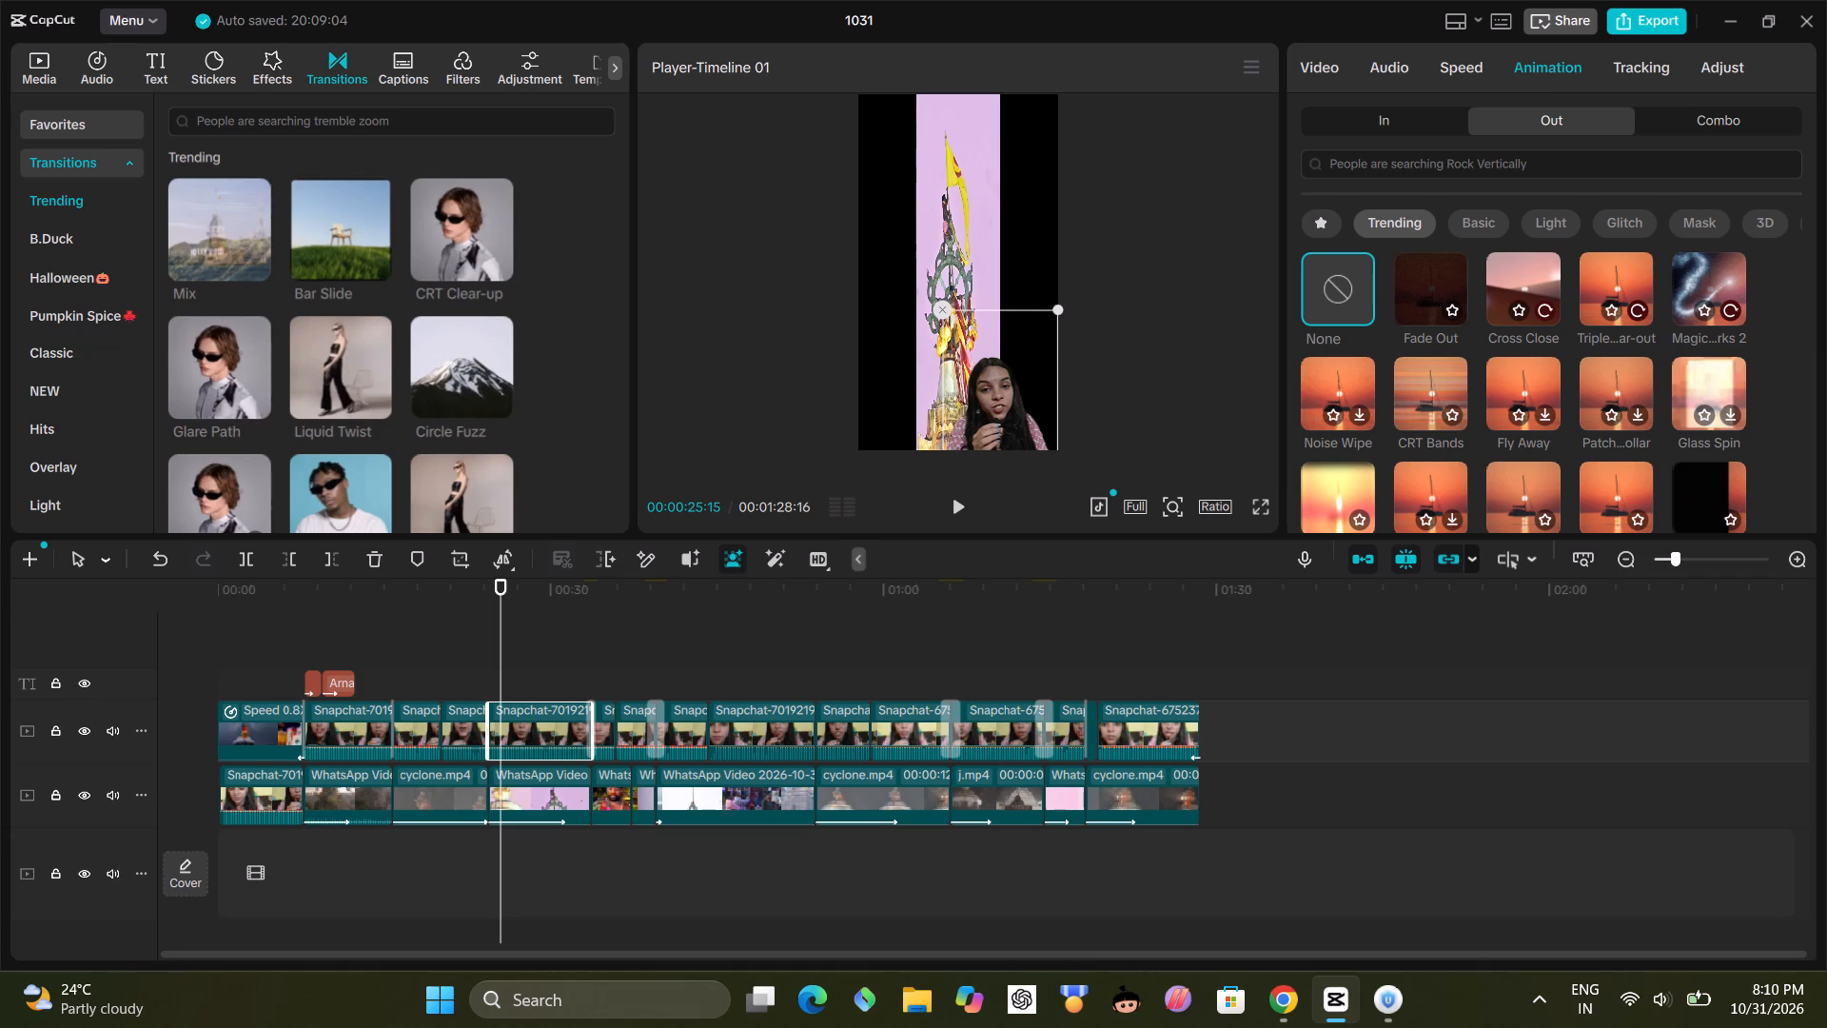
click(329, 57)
Remove the cut between the two presenter clips above the start of the yellow temple flag clip, and play back that section.
click(479, 684)
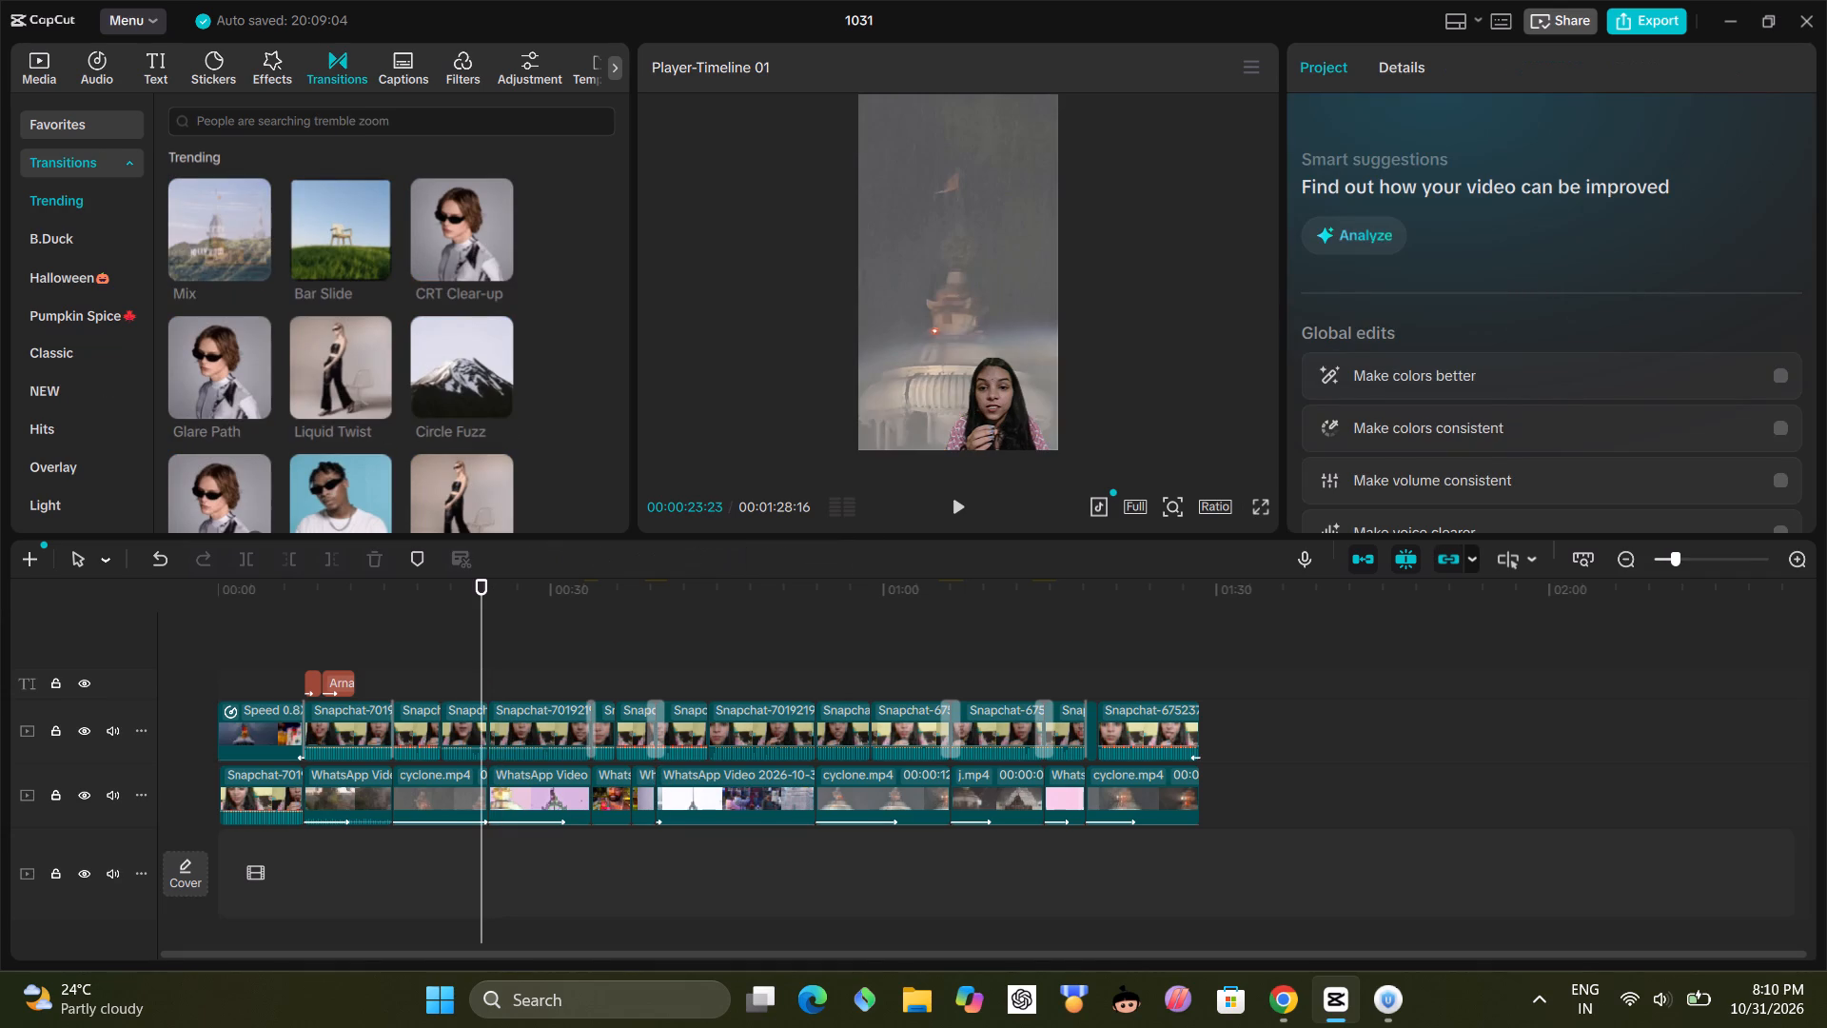
click(488, 695)
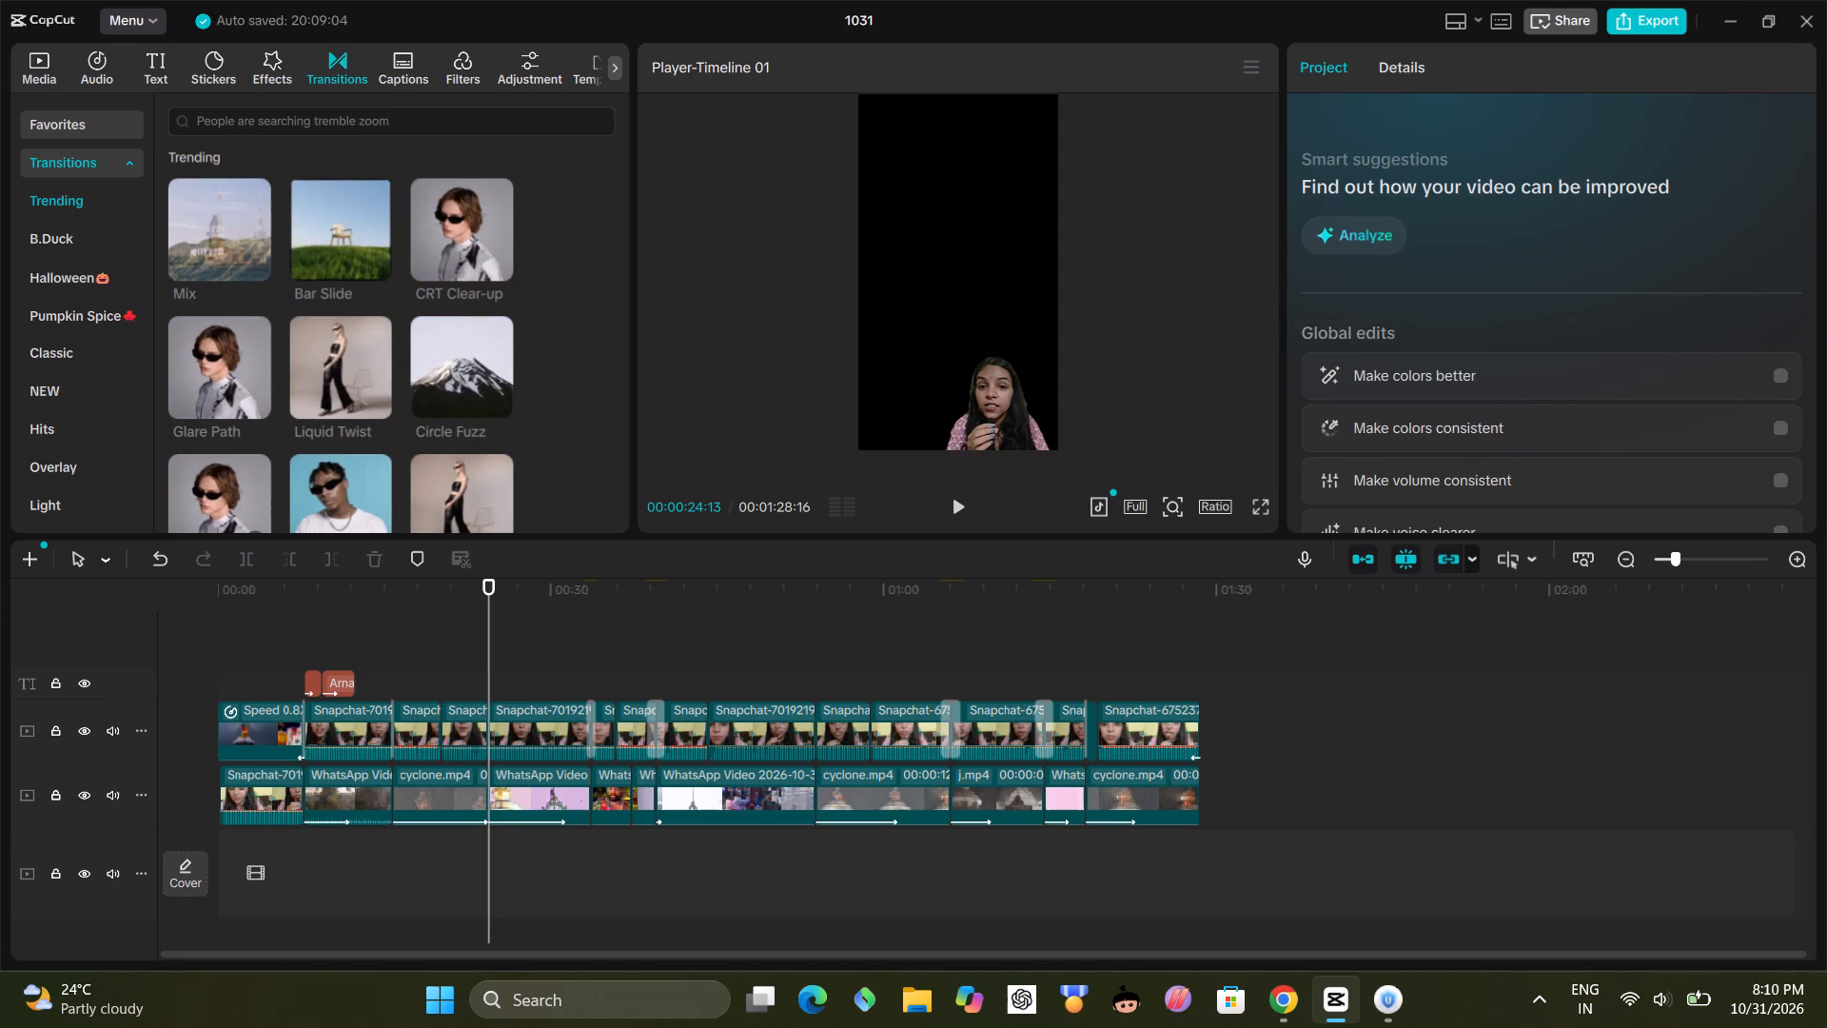
click(487, 726)
key(BackSpace)
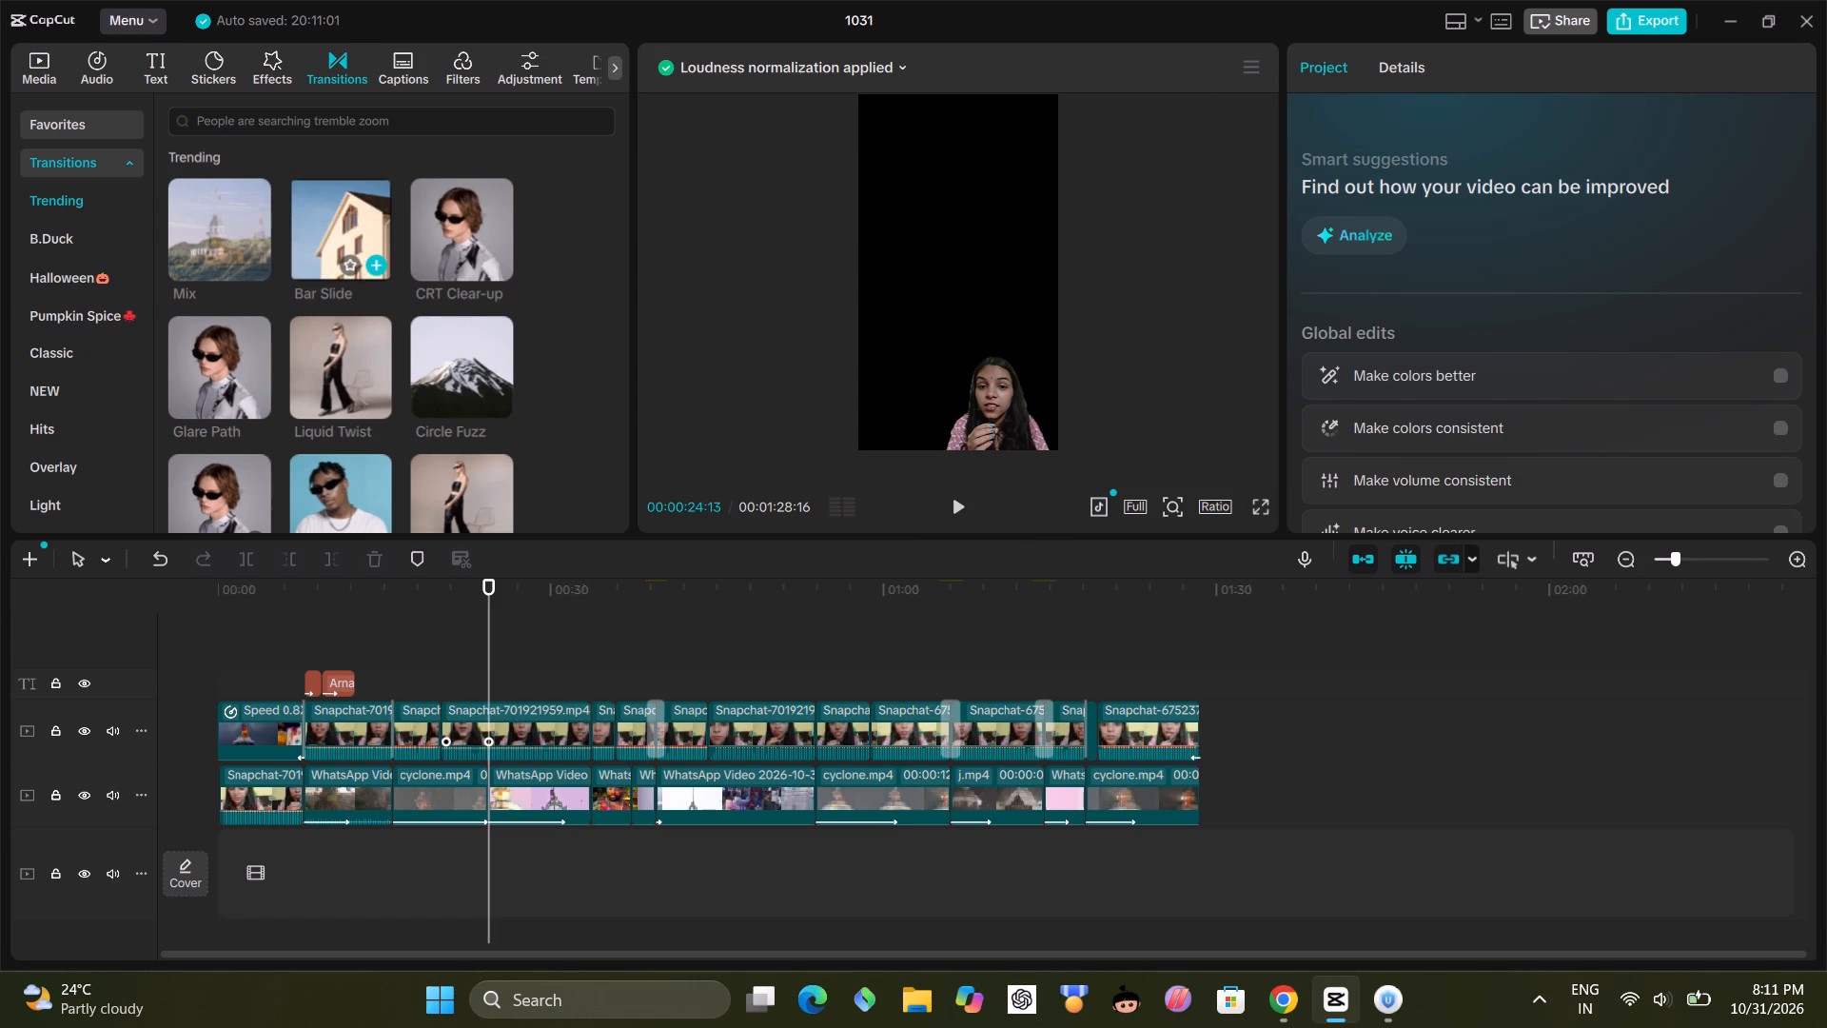
click(462, 678)
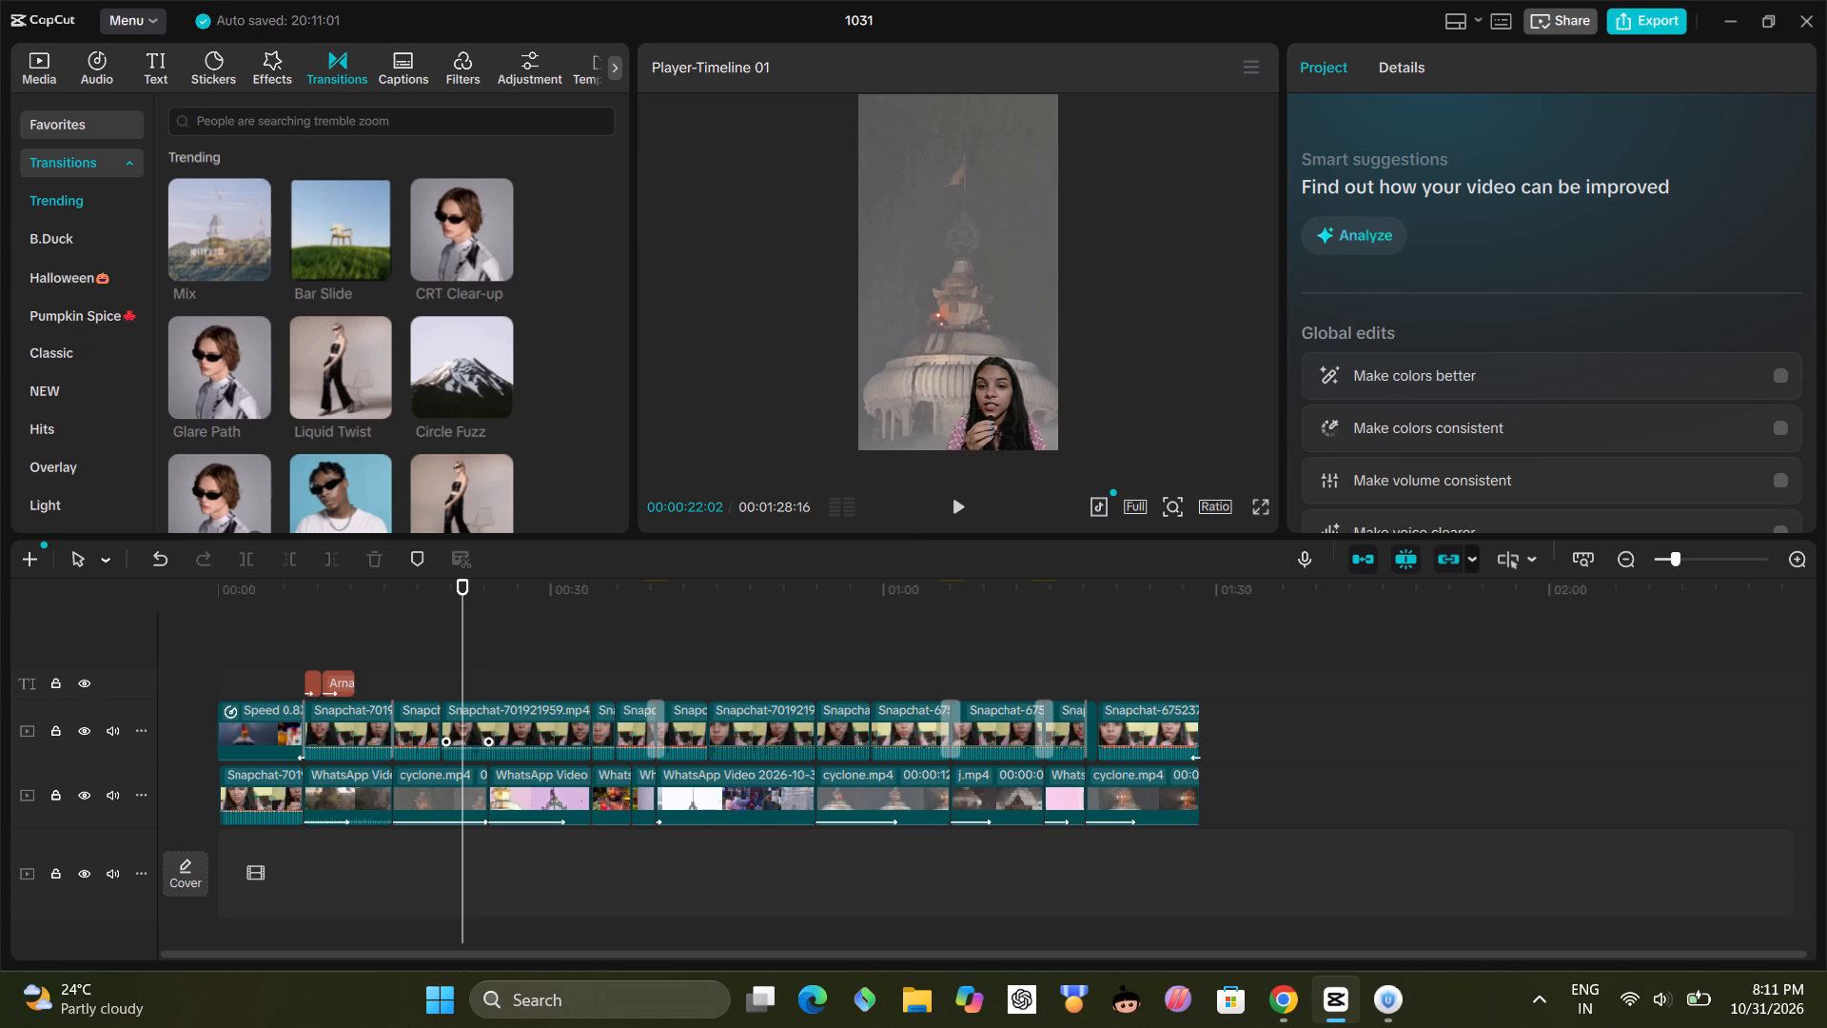
click(943, 504)
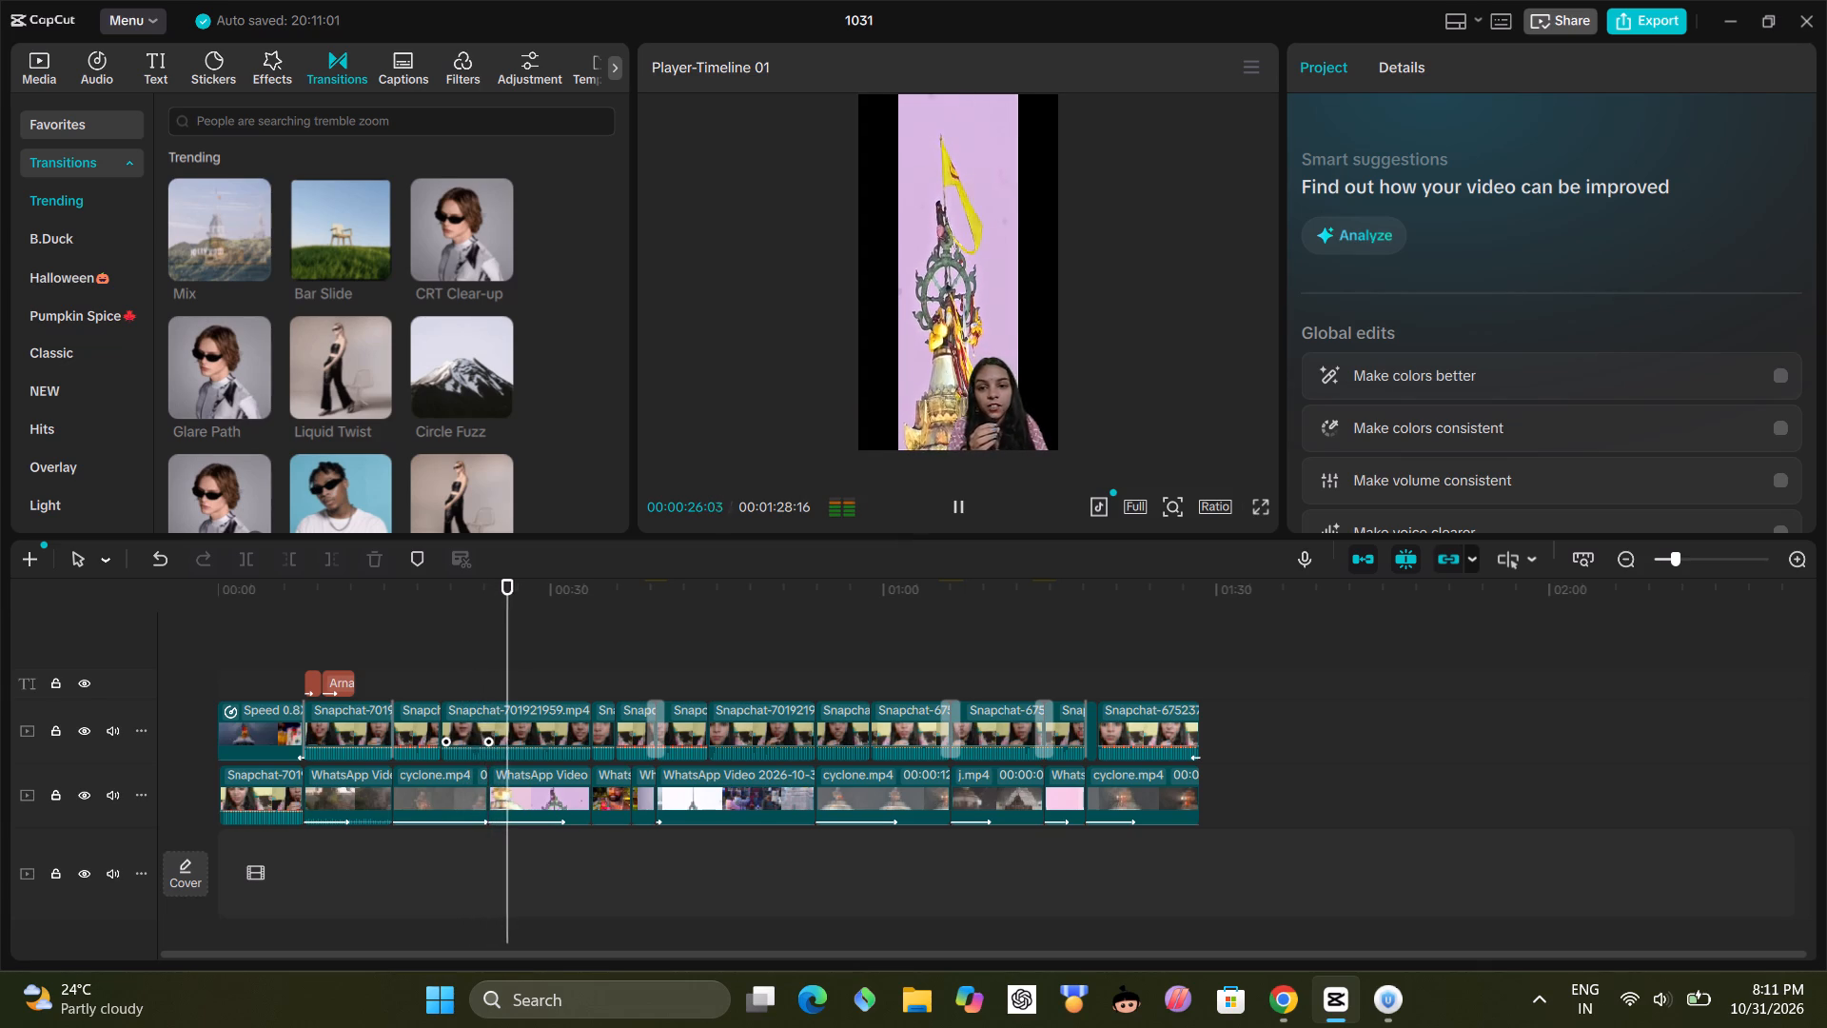
click(963, 504)
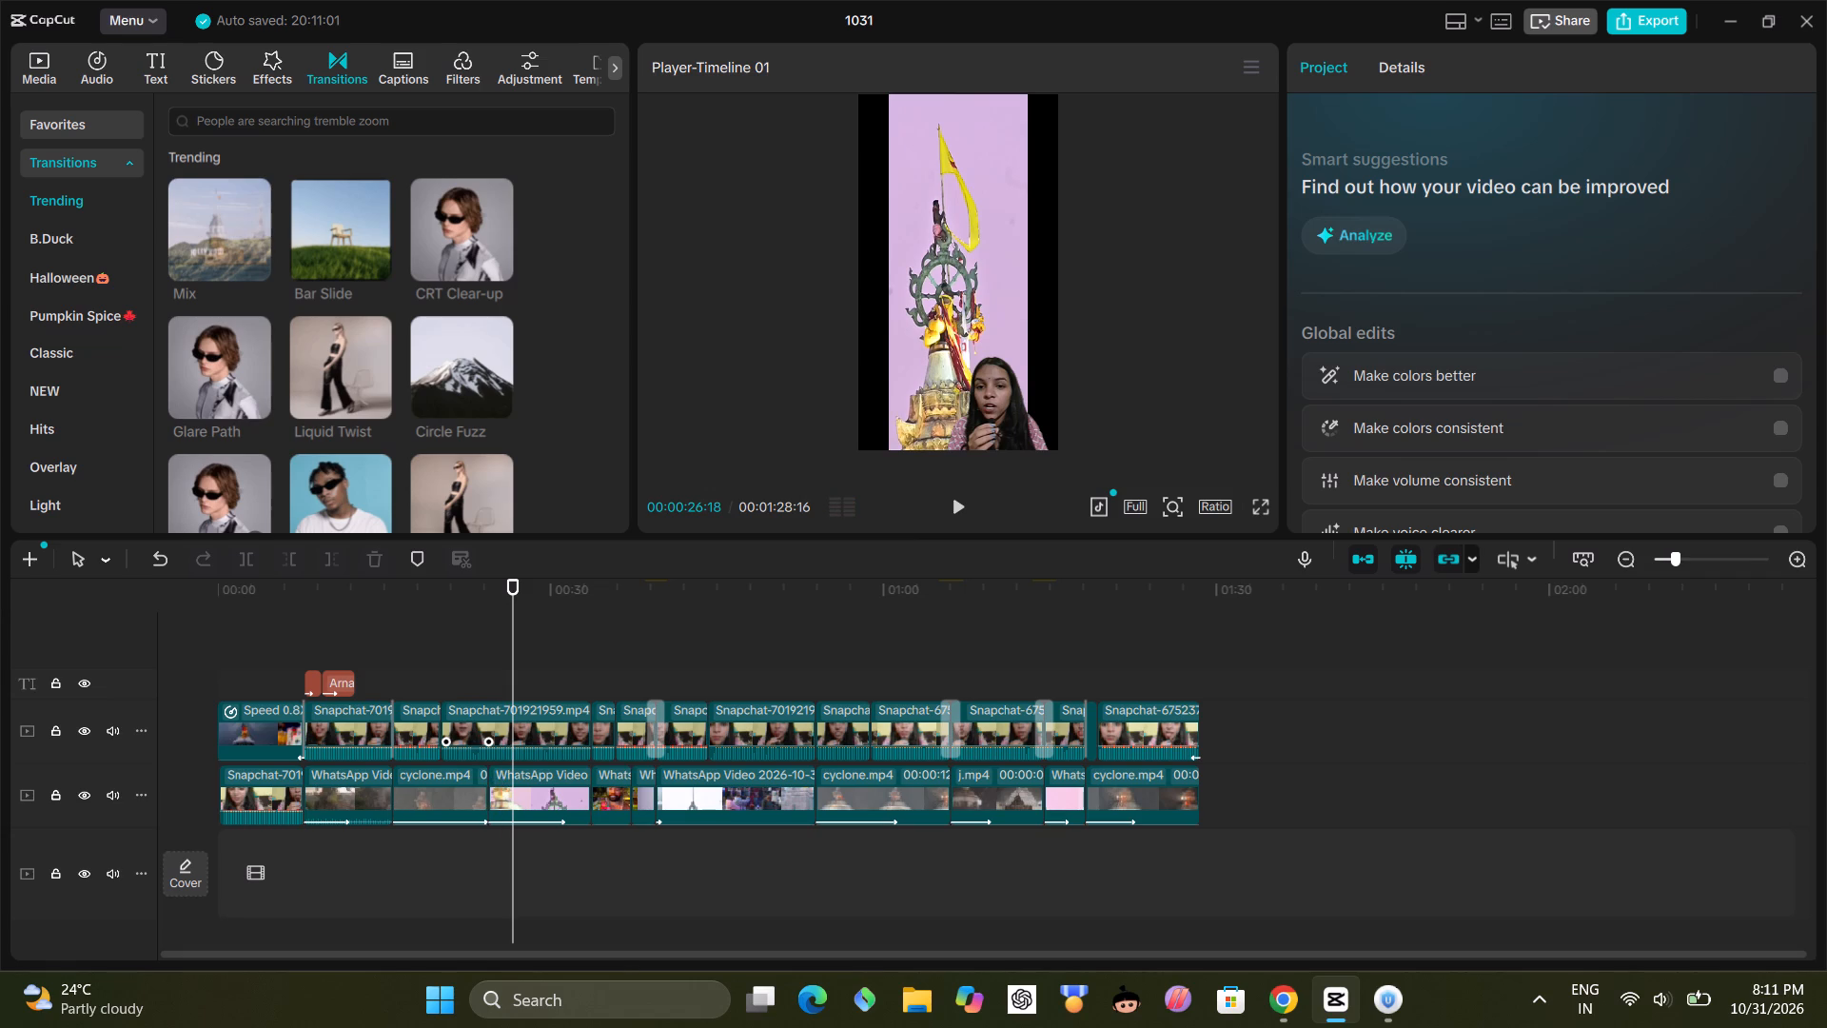
Split the joined presenter clip at the point where the yellow temple flag clip begins below it.
key(b)
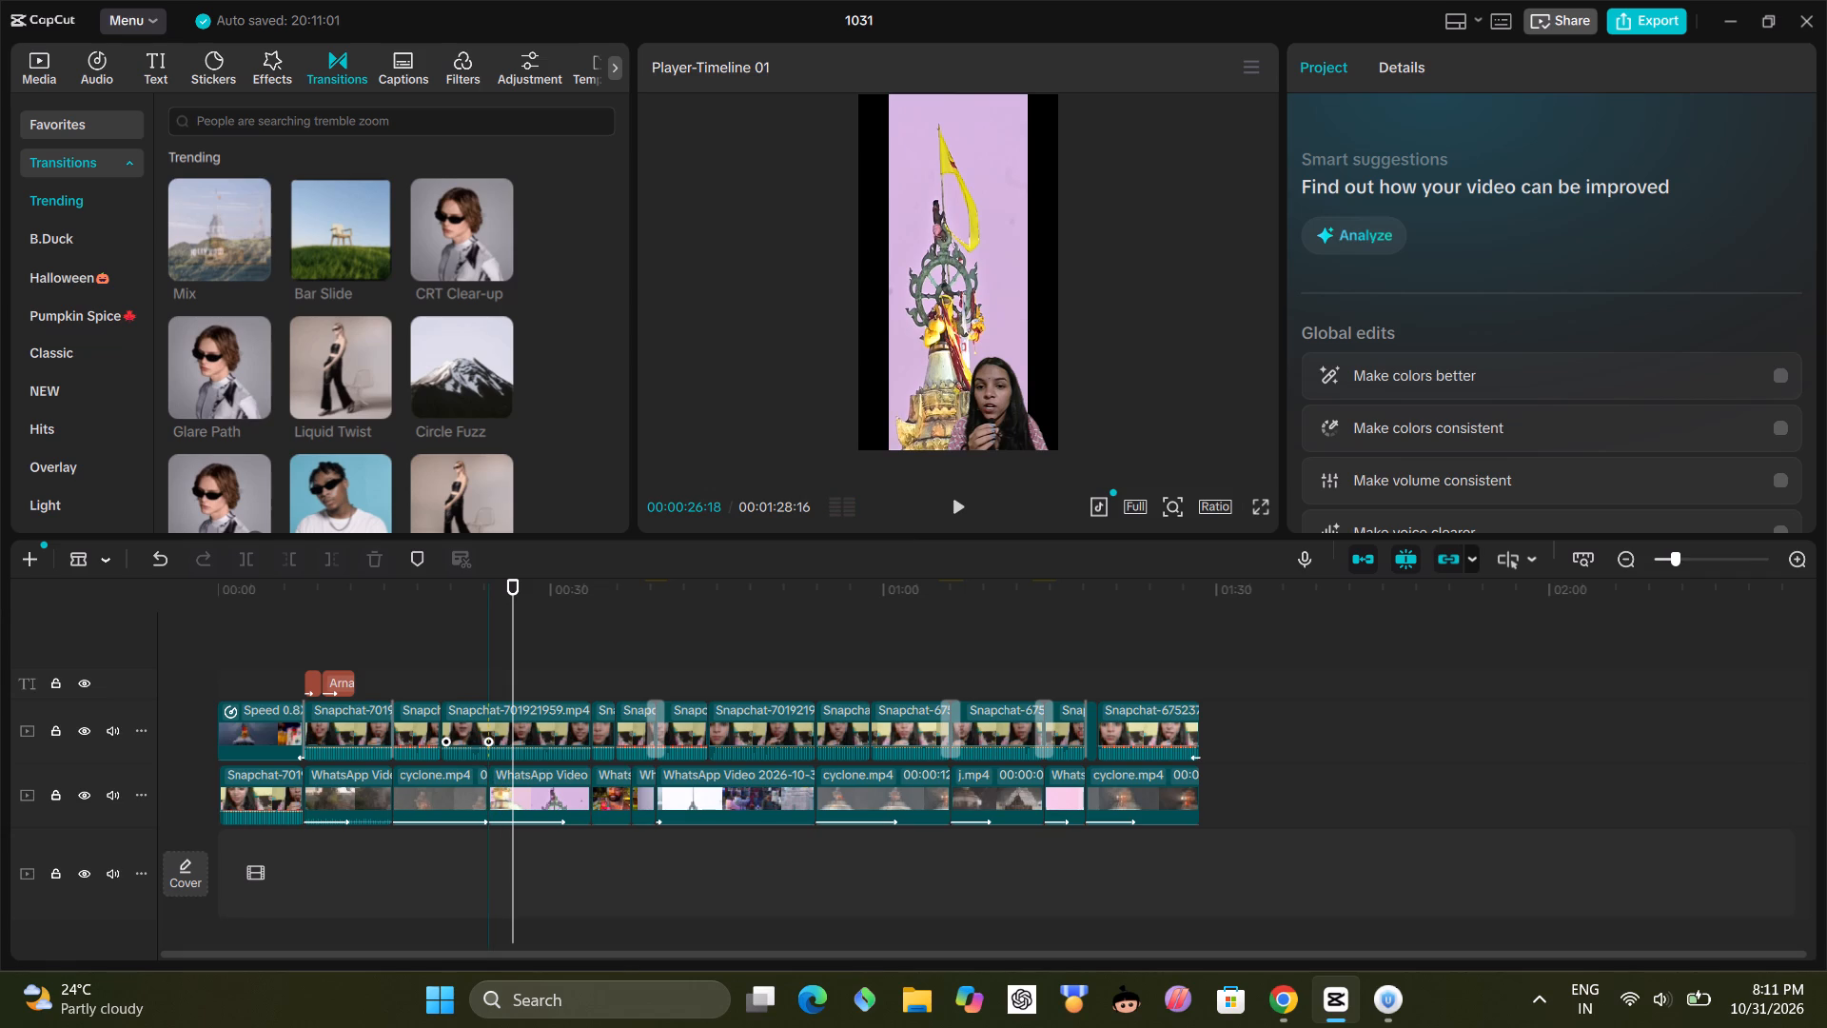
click(489, 712)
key(a)
Apply the Zoom 2 entrance animation to the yellow temple flag clip and set its duration to 4.7 s.
click(473, 783)
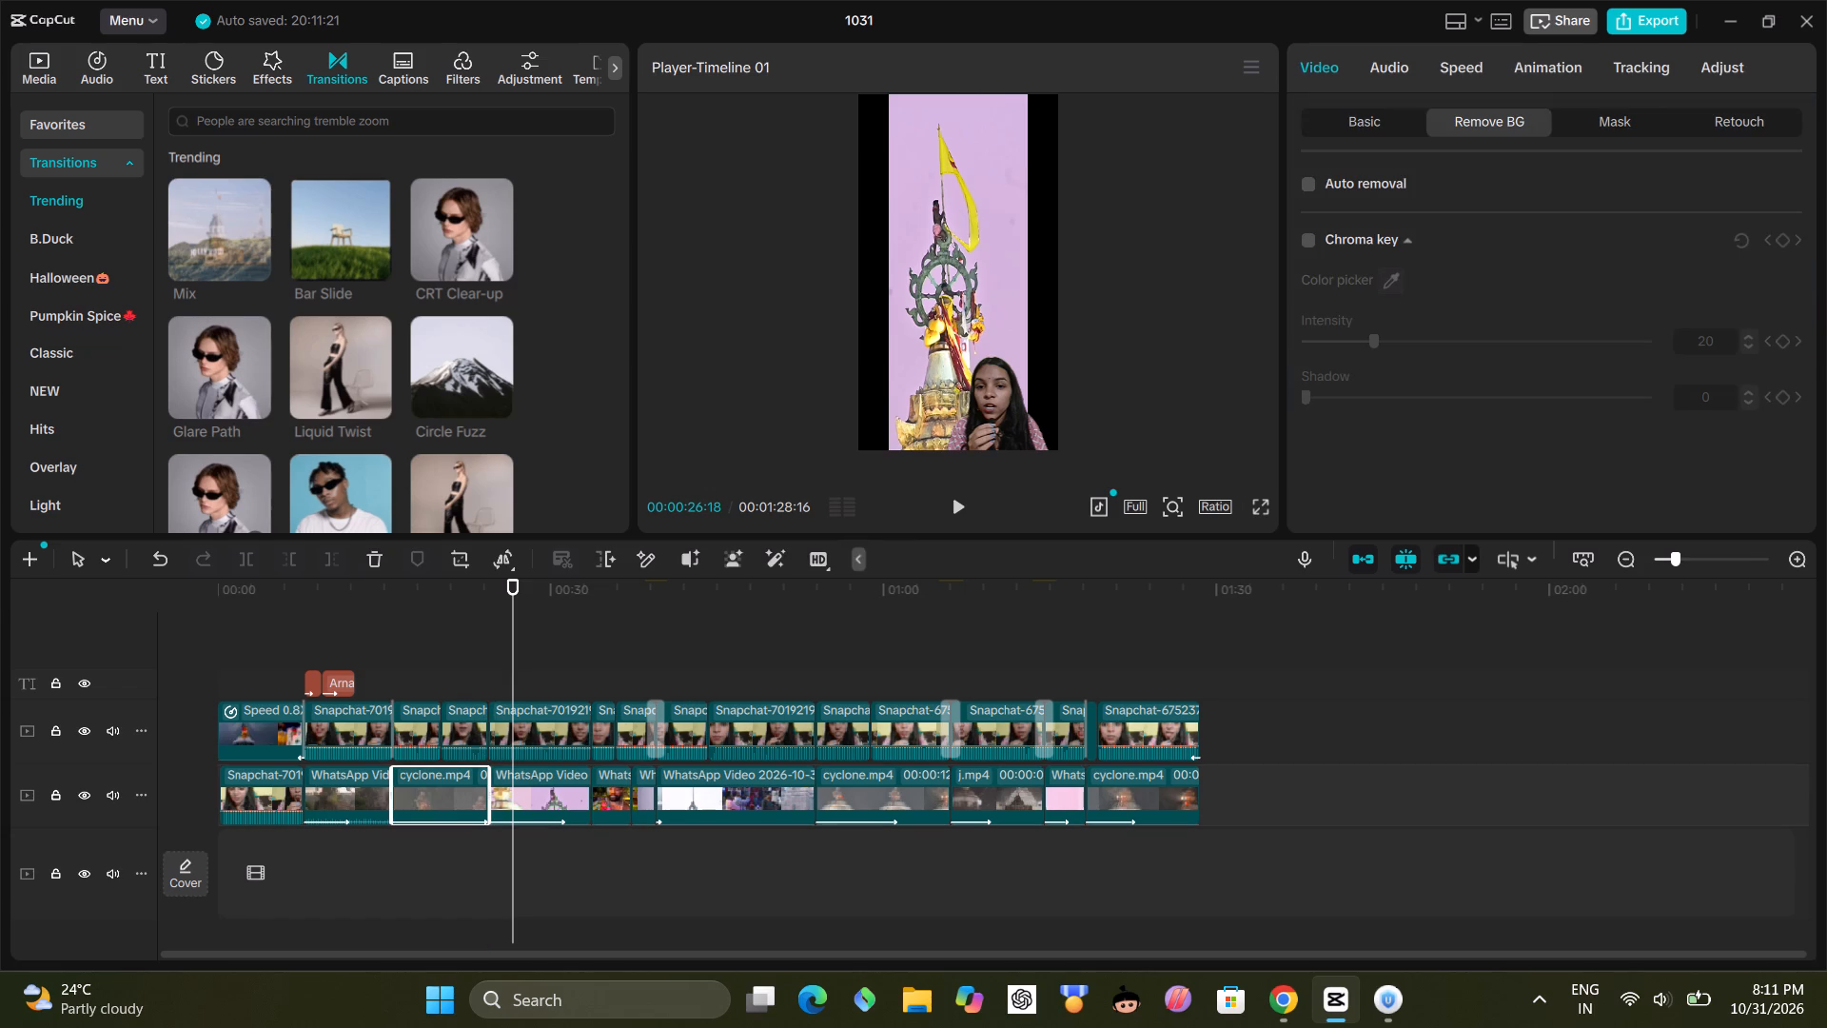
click(1537, 73)
click(547, 788)
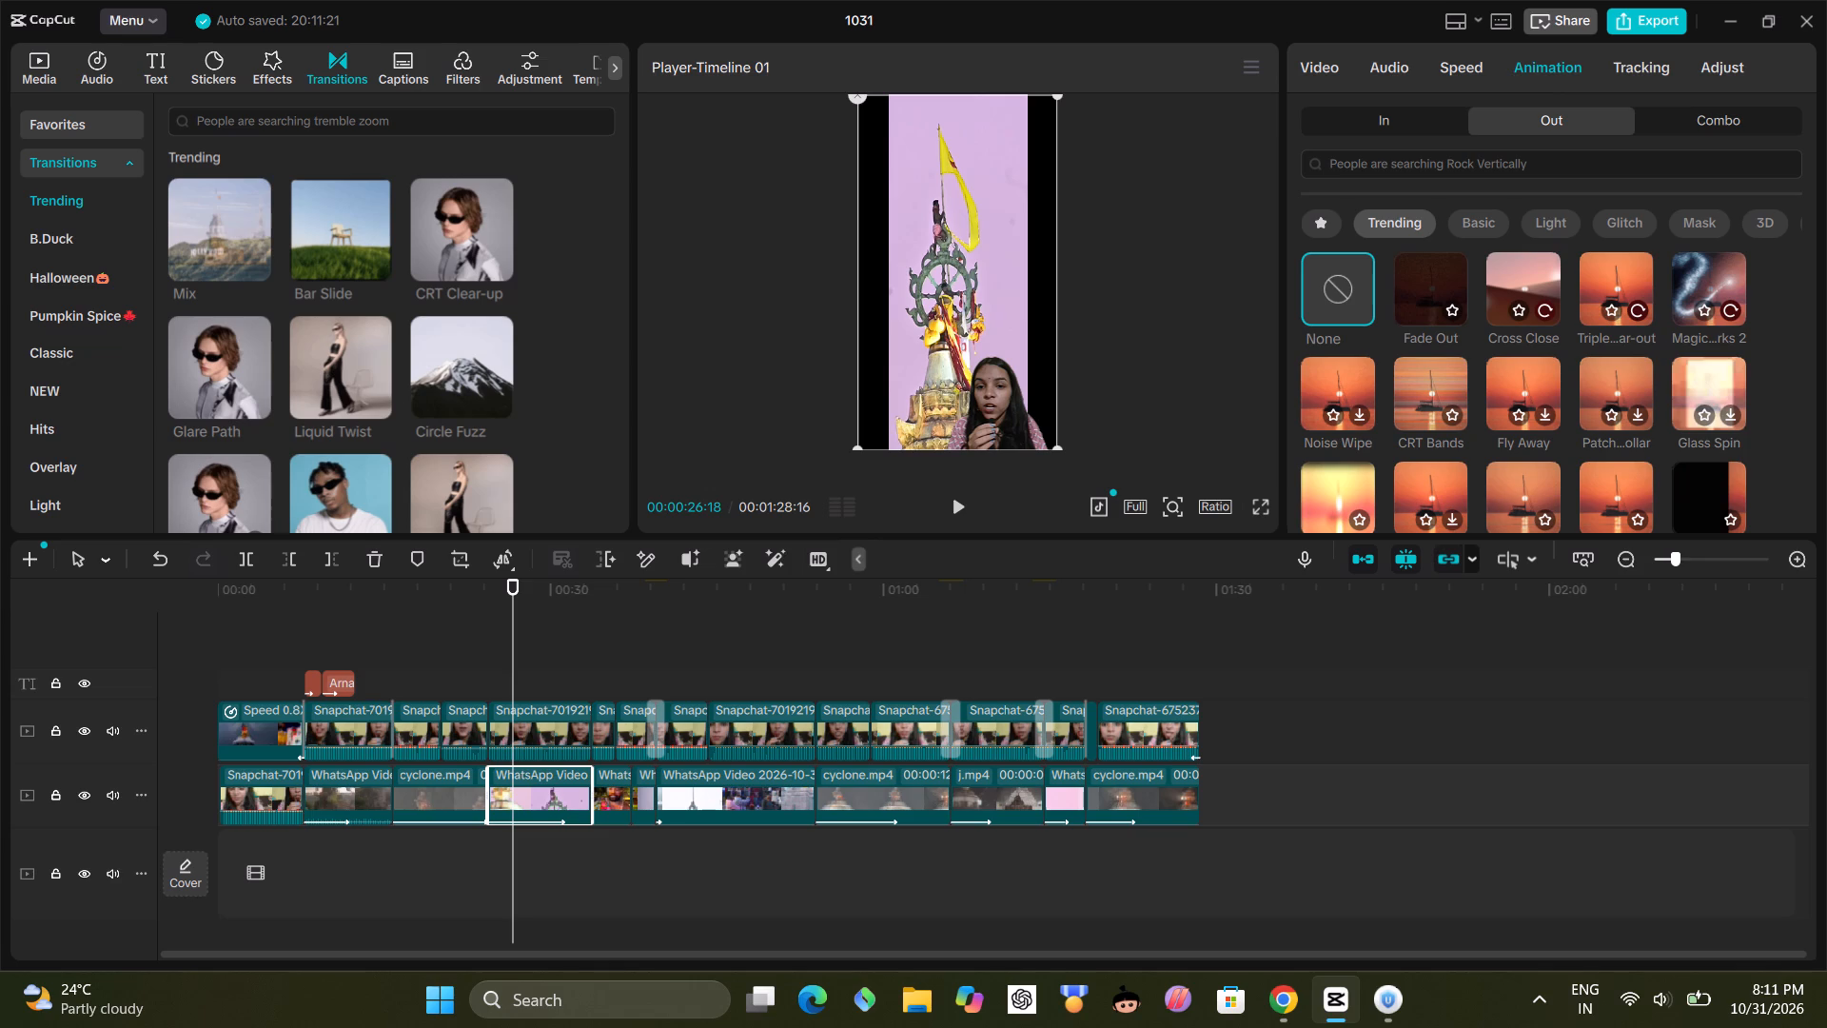
click(1464, 72)
click(1526, 70)
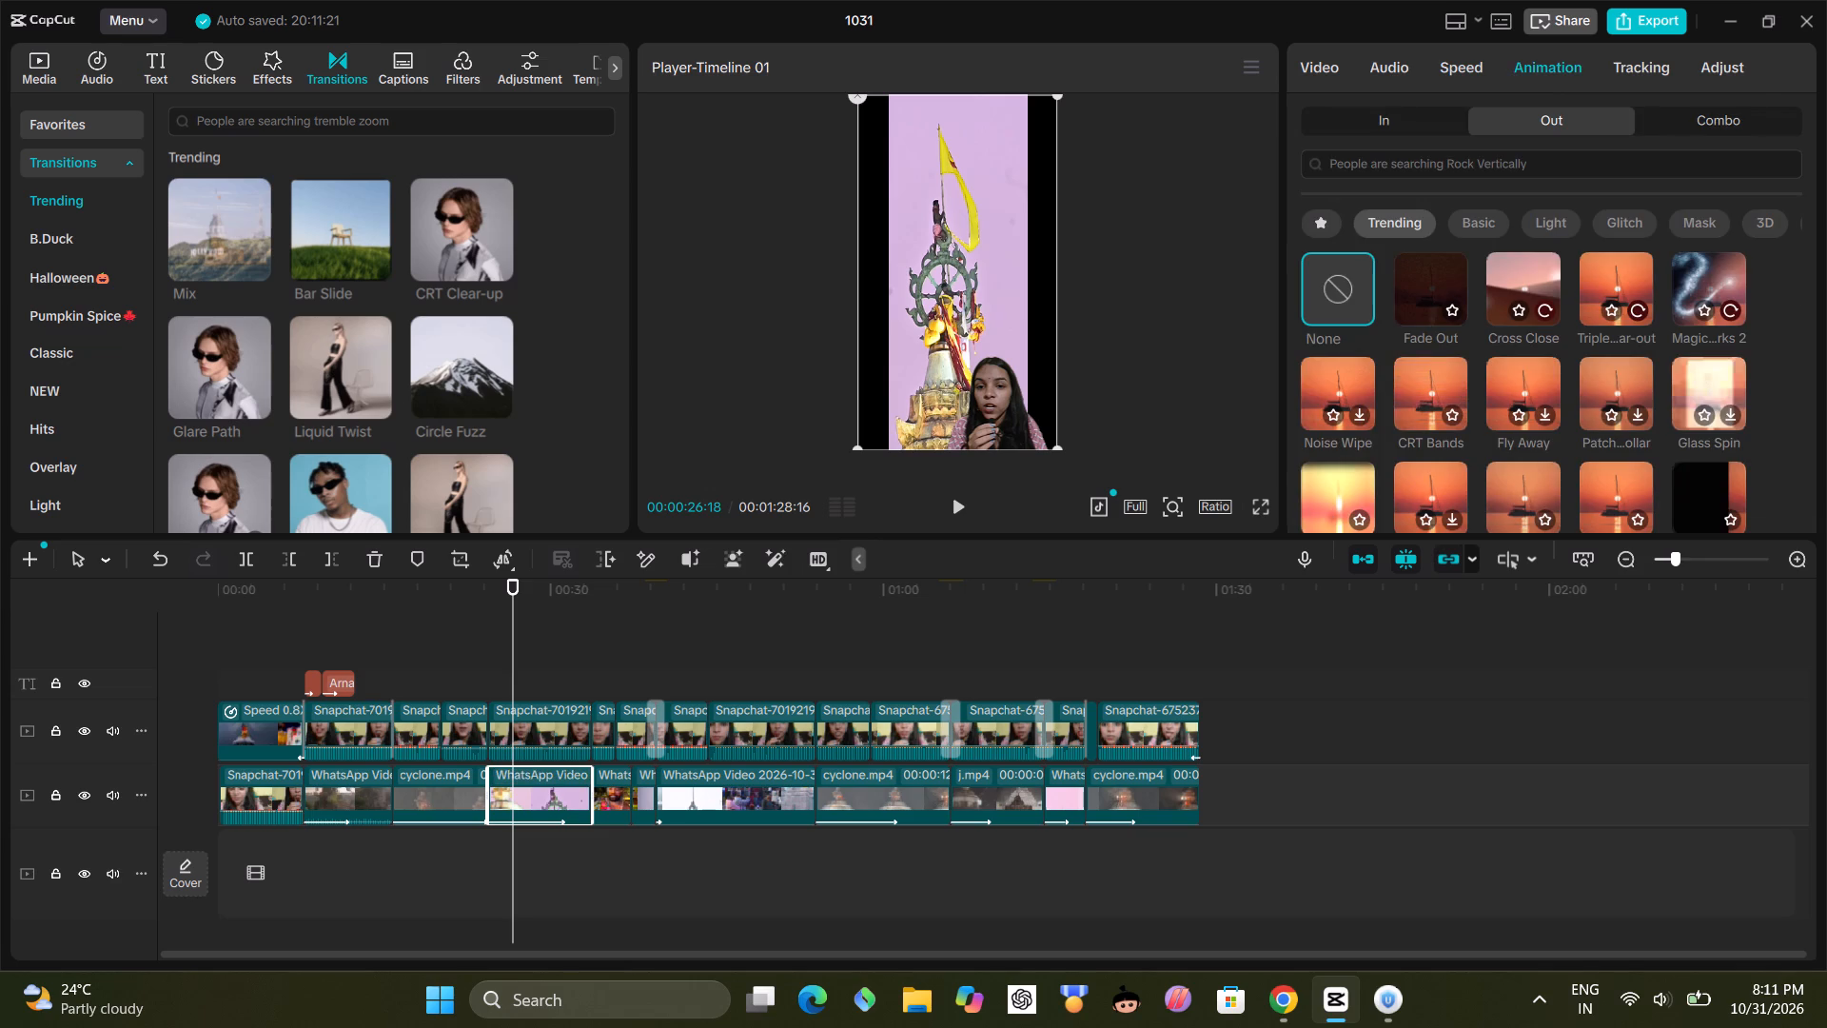
scroll(1479, 359, up, 2)
click(1370, 131)
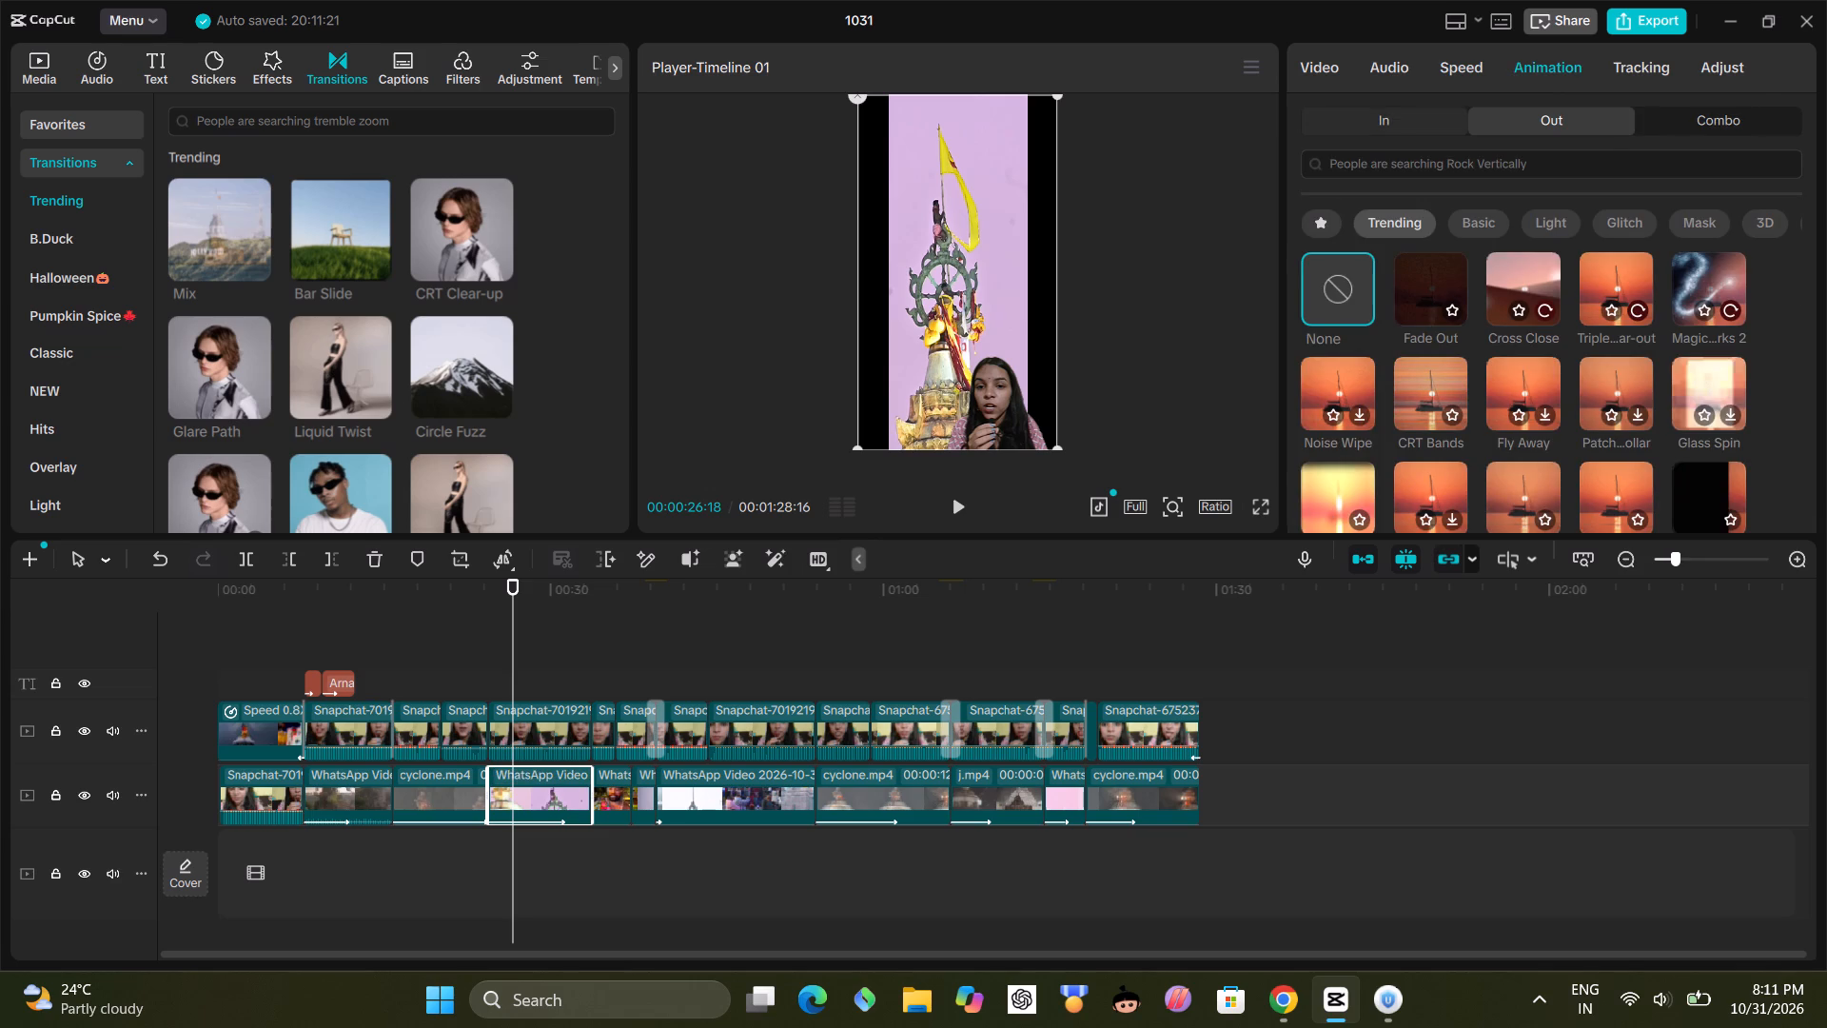
scroll(1385, 363, up, 1)
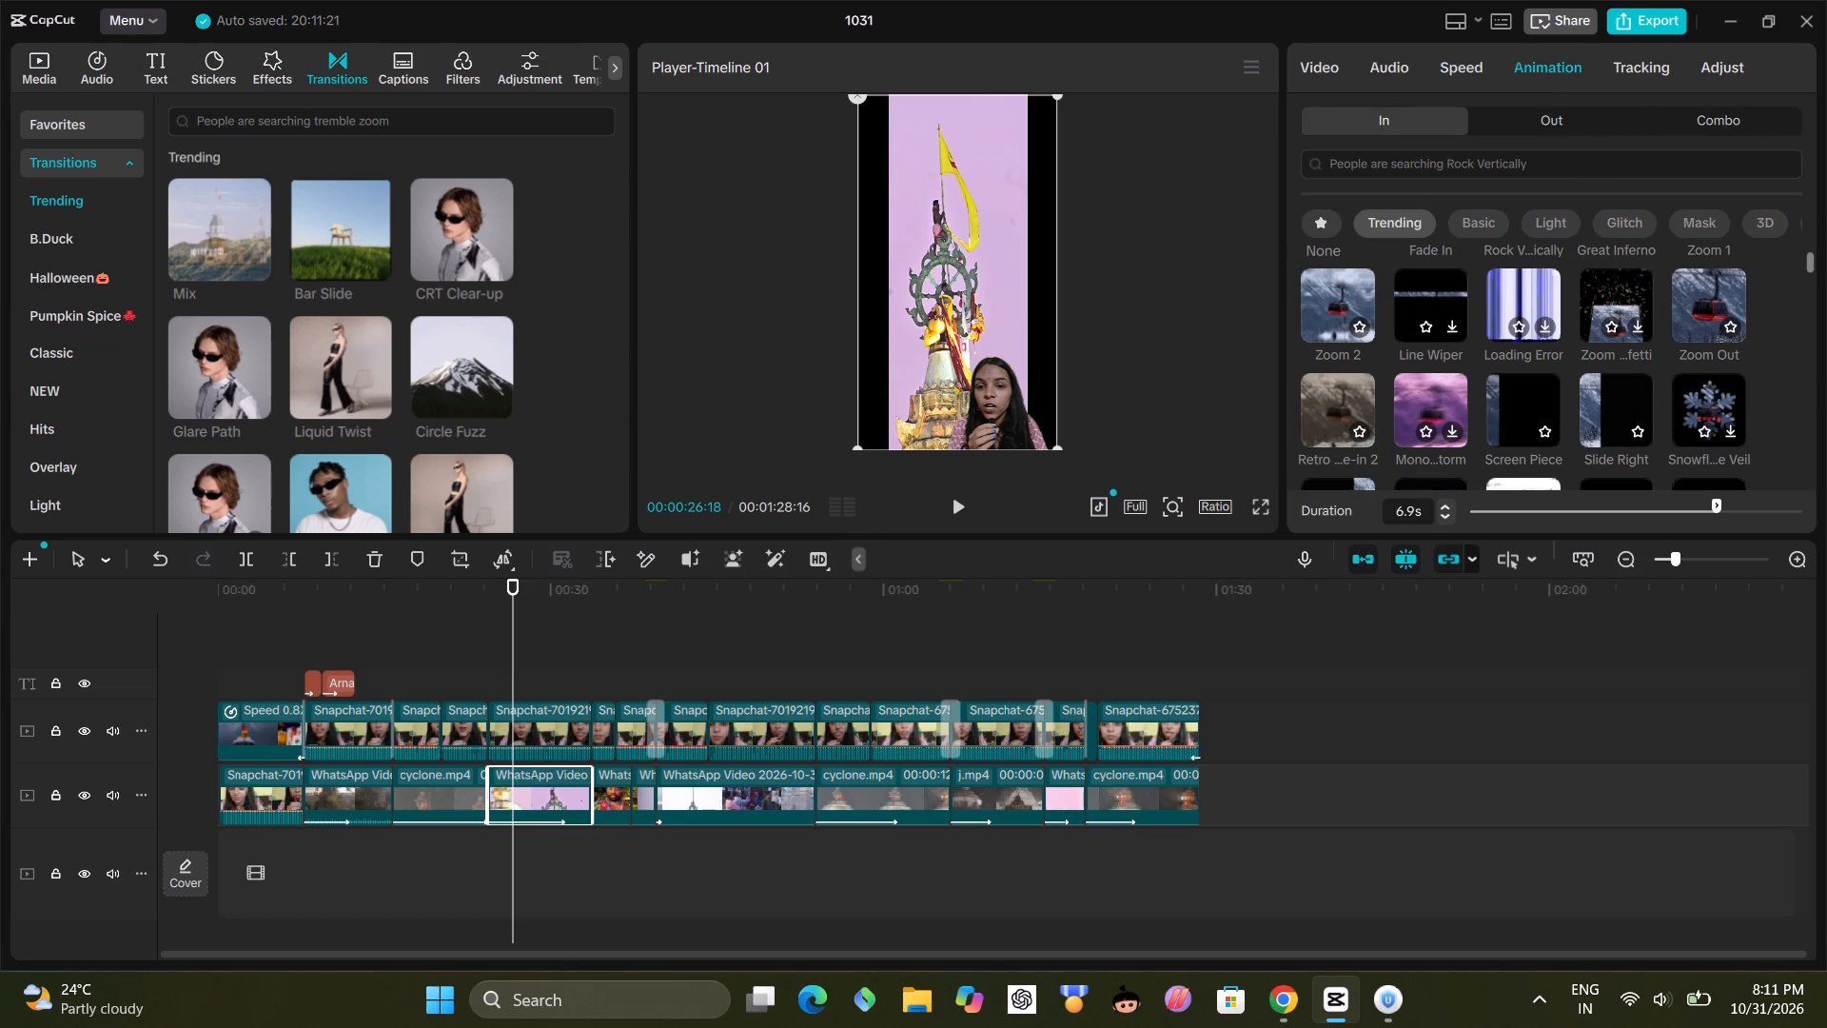
click(1326, 298)
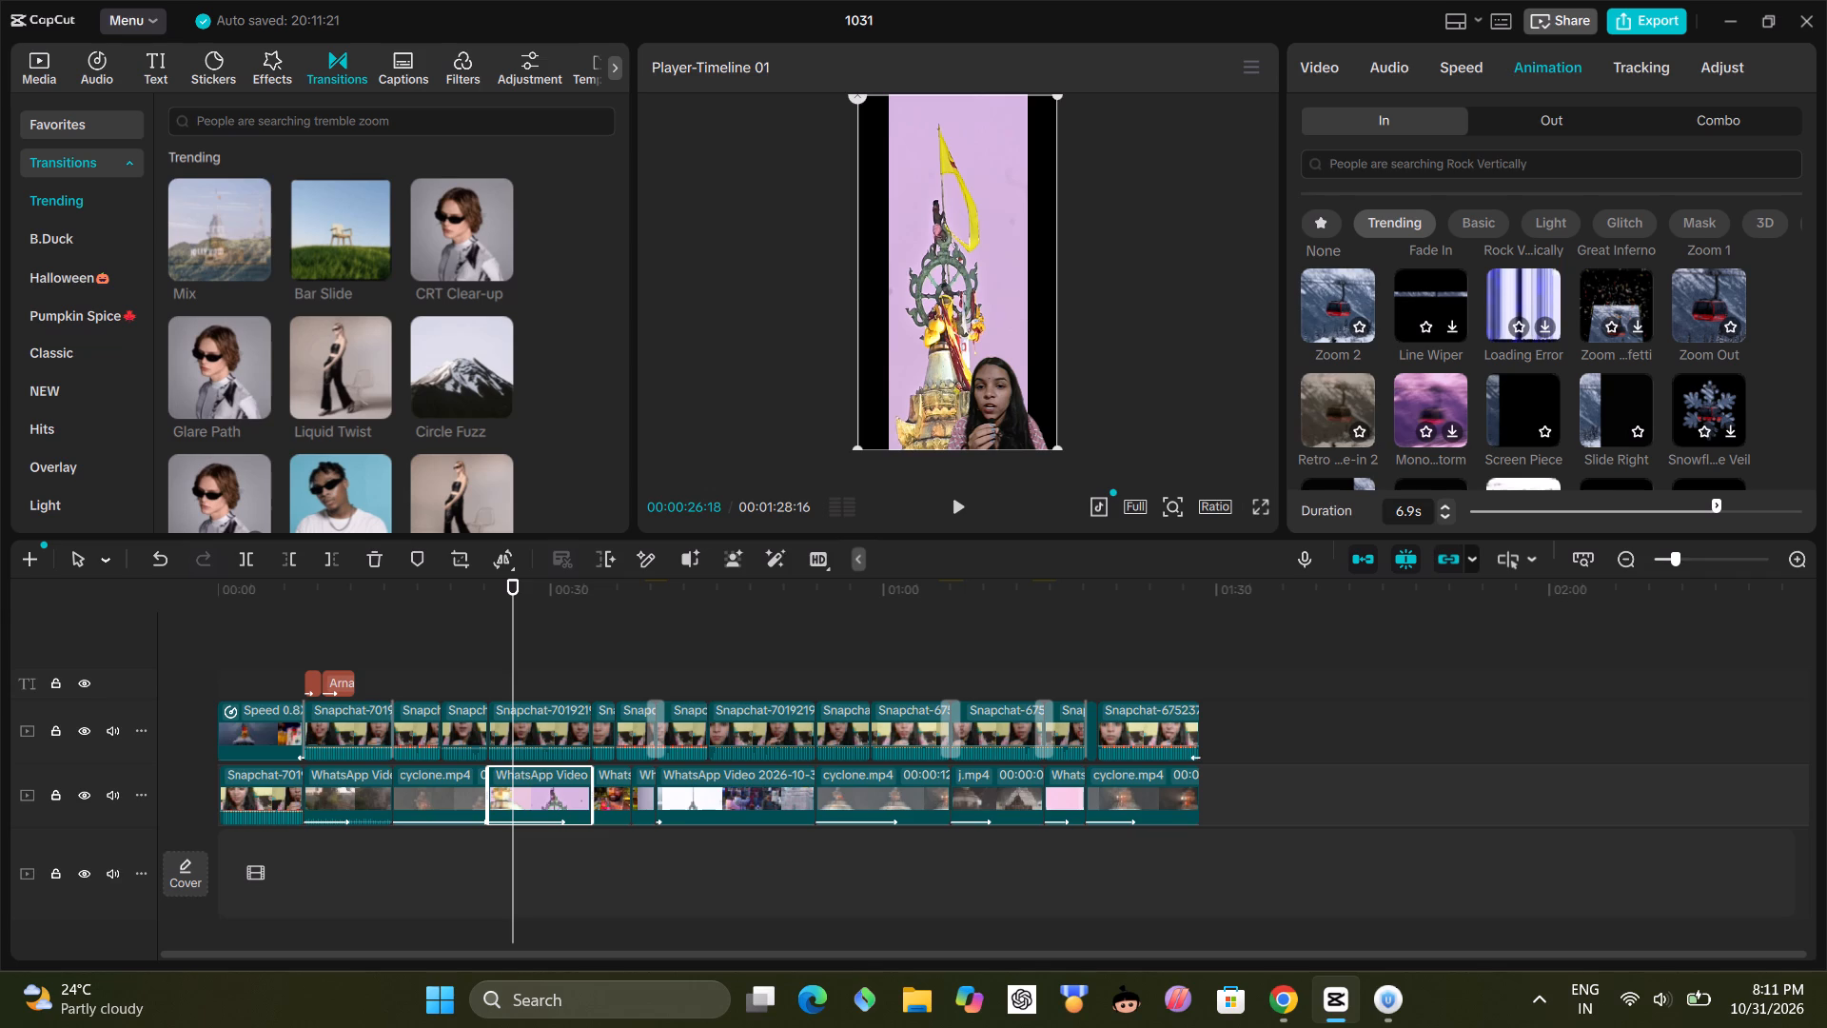
double_click(1338, 298)
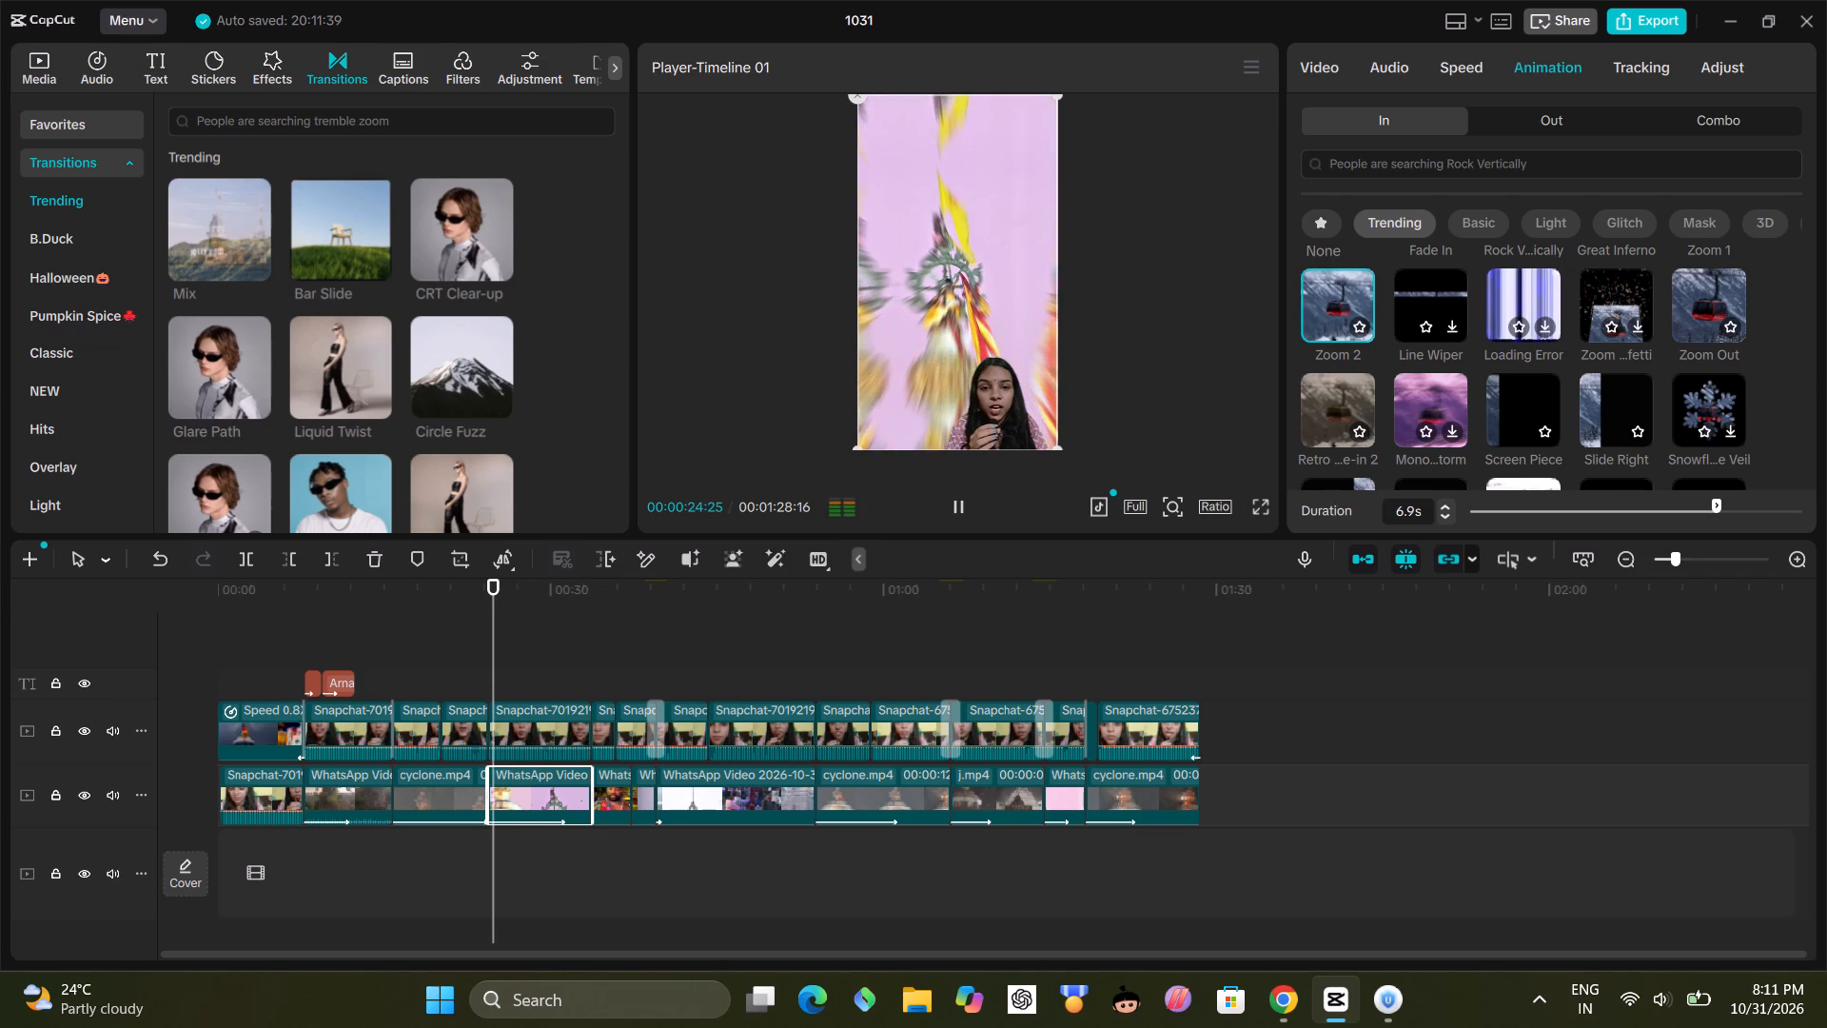
click(1638, 508)
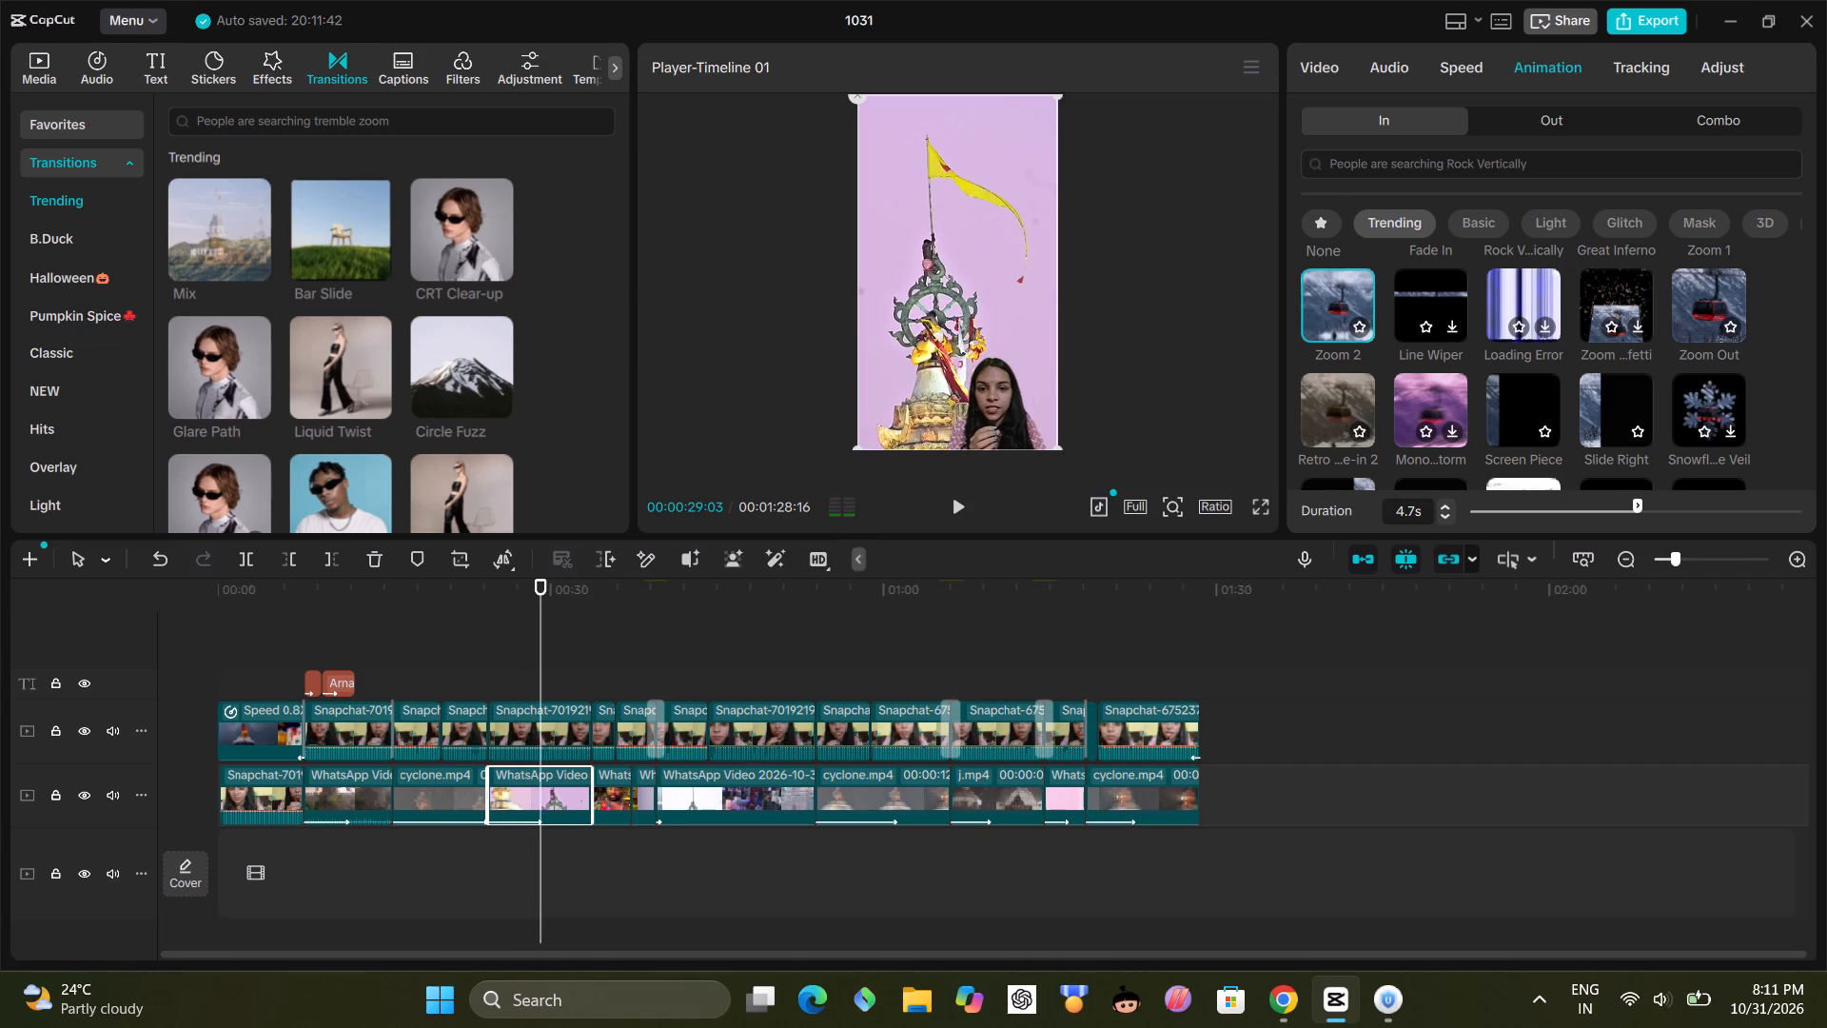
Play the video on from the yellow temple flag clip and pause at the red temple flag footage.
click(963, 505)
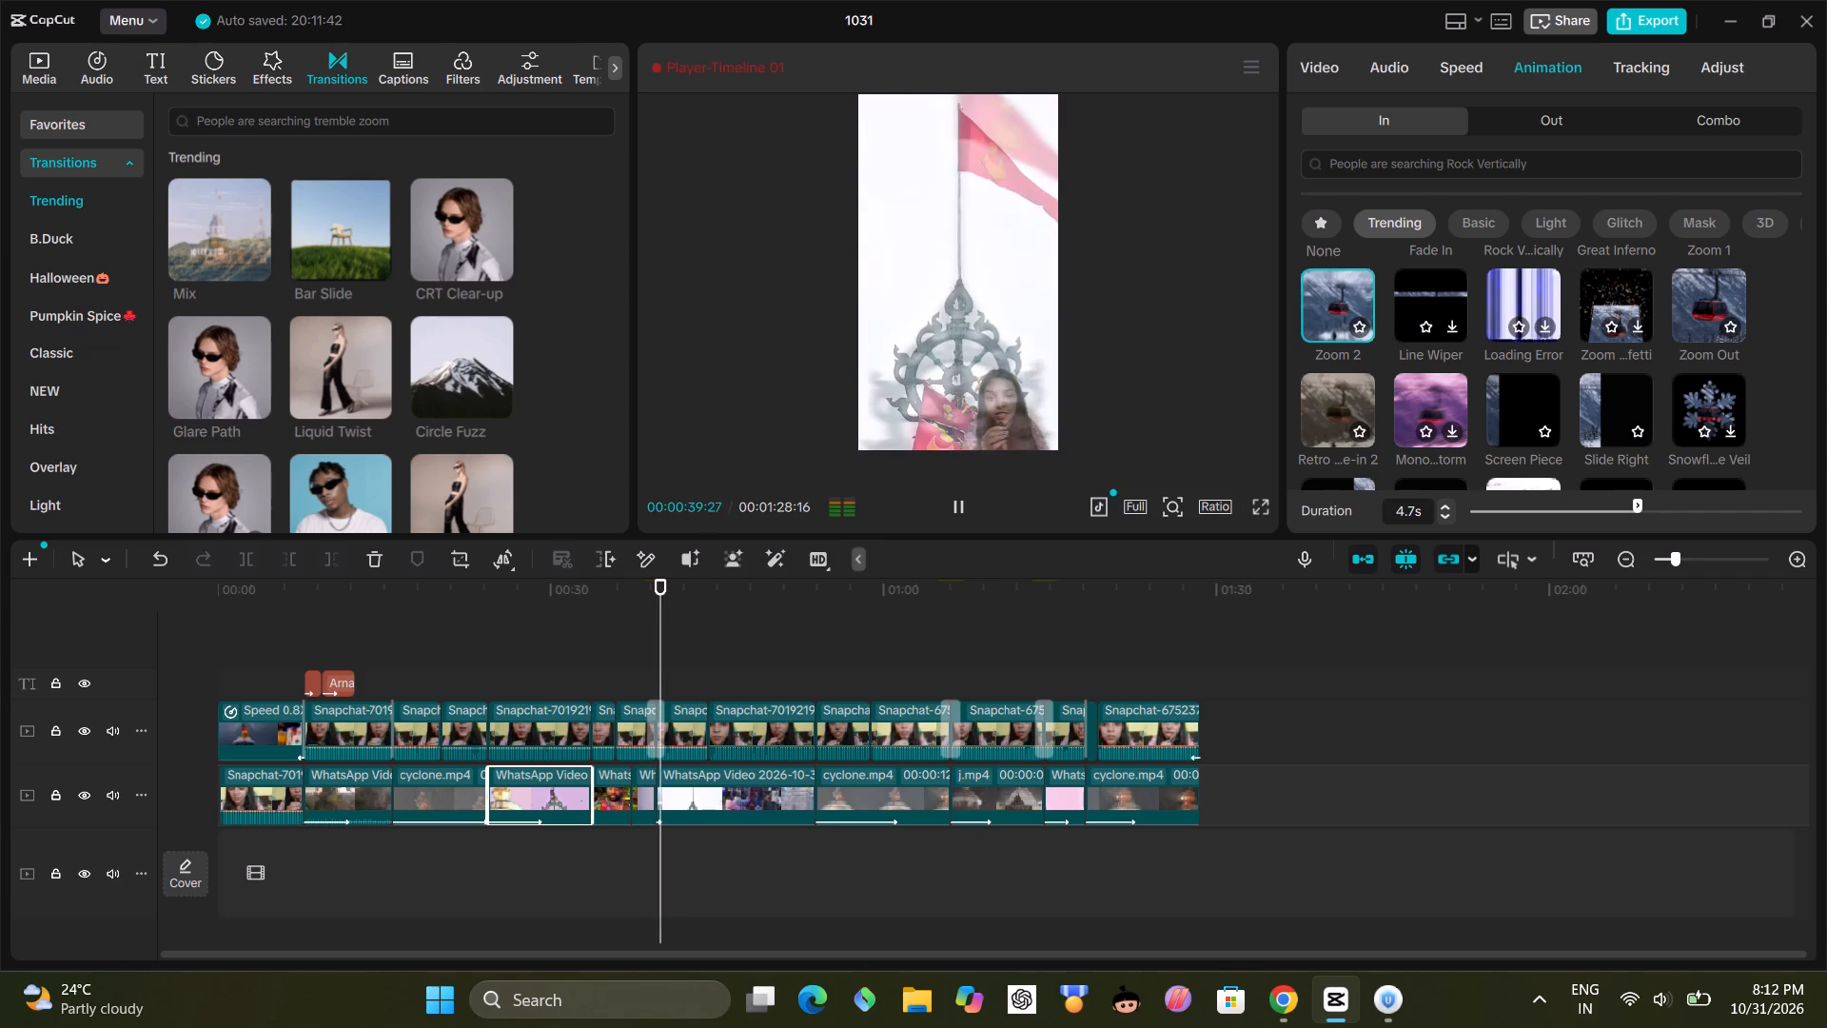
click(956, 502)
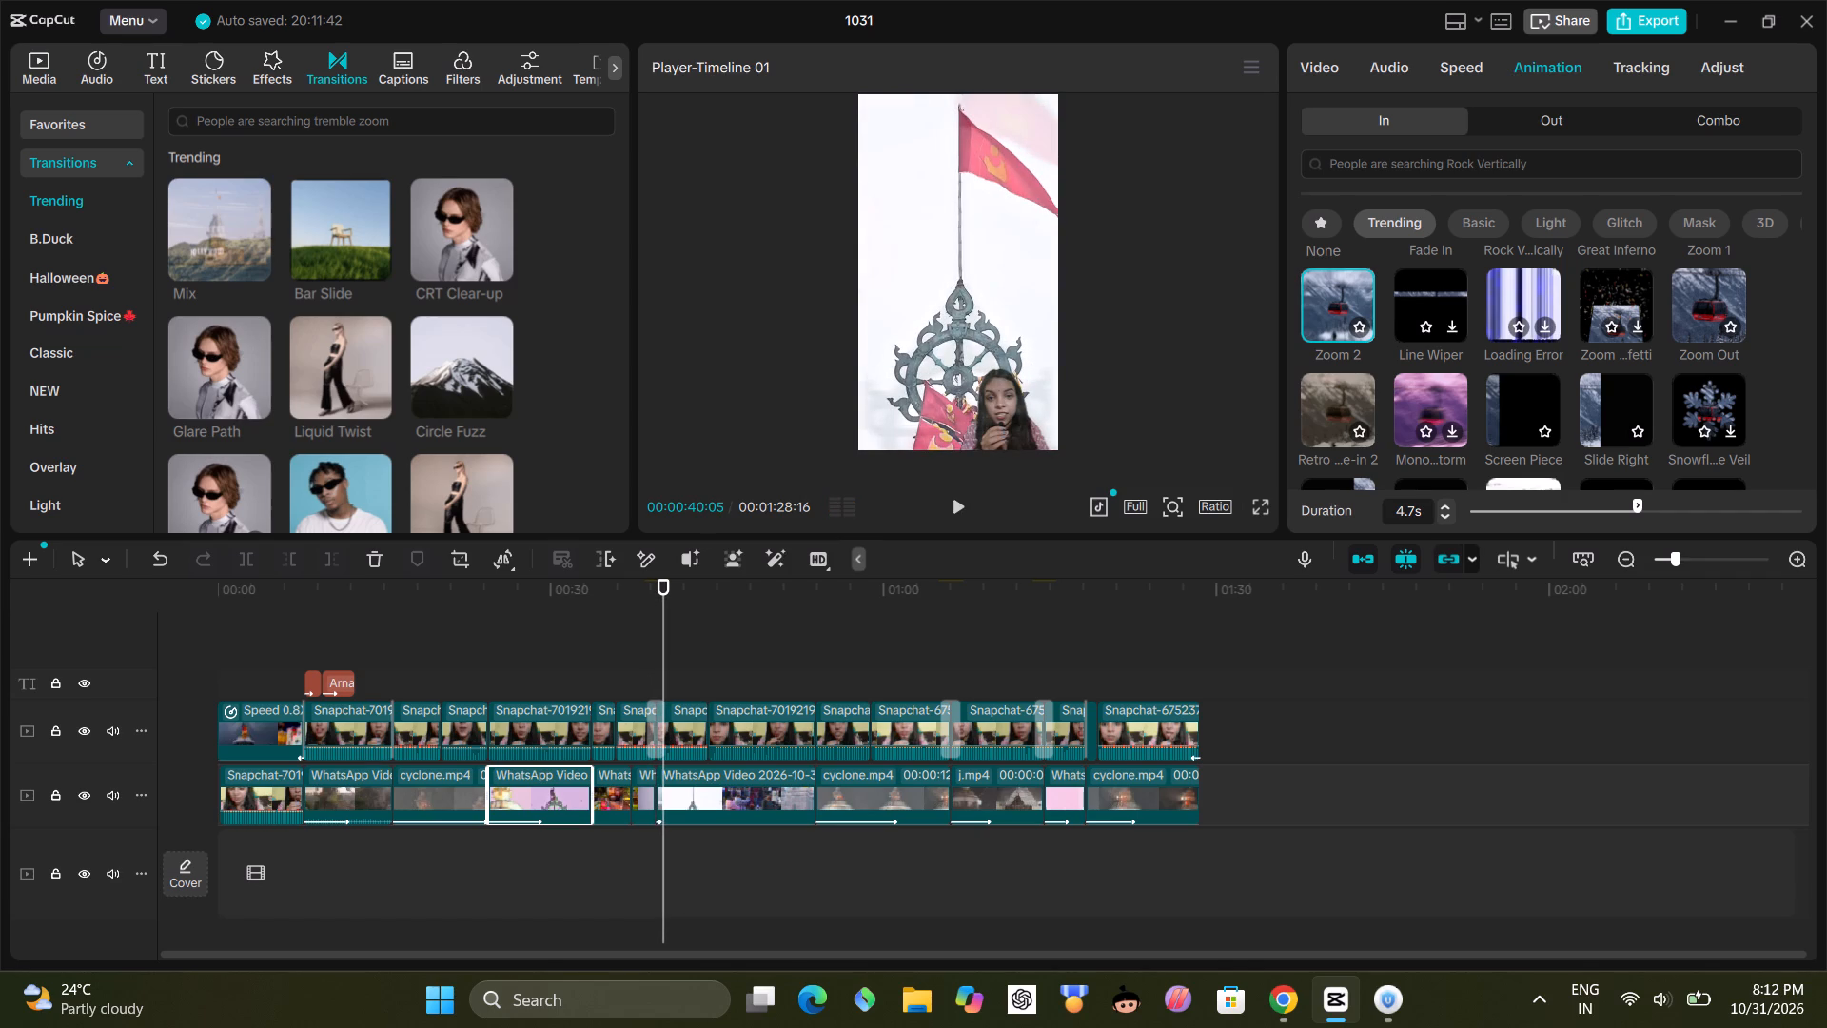
Add a default text title at 00:00:40:05 over the red temple flag clip, reading "Shunya Ganthi".
click(154, 64)
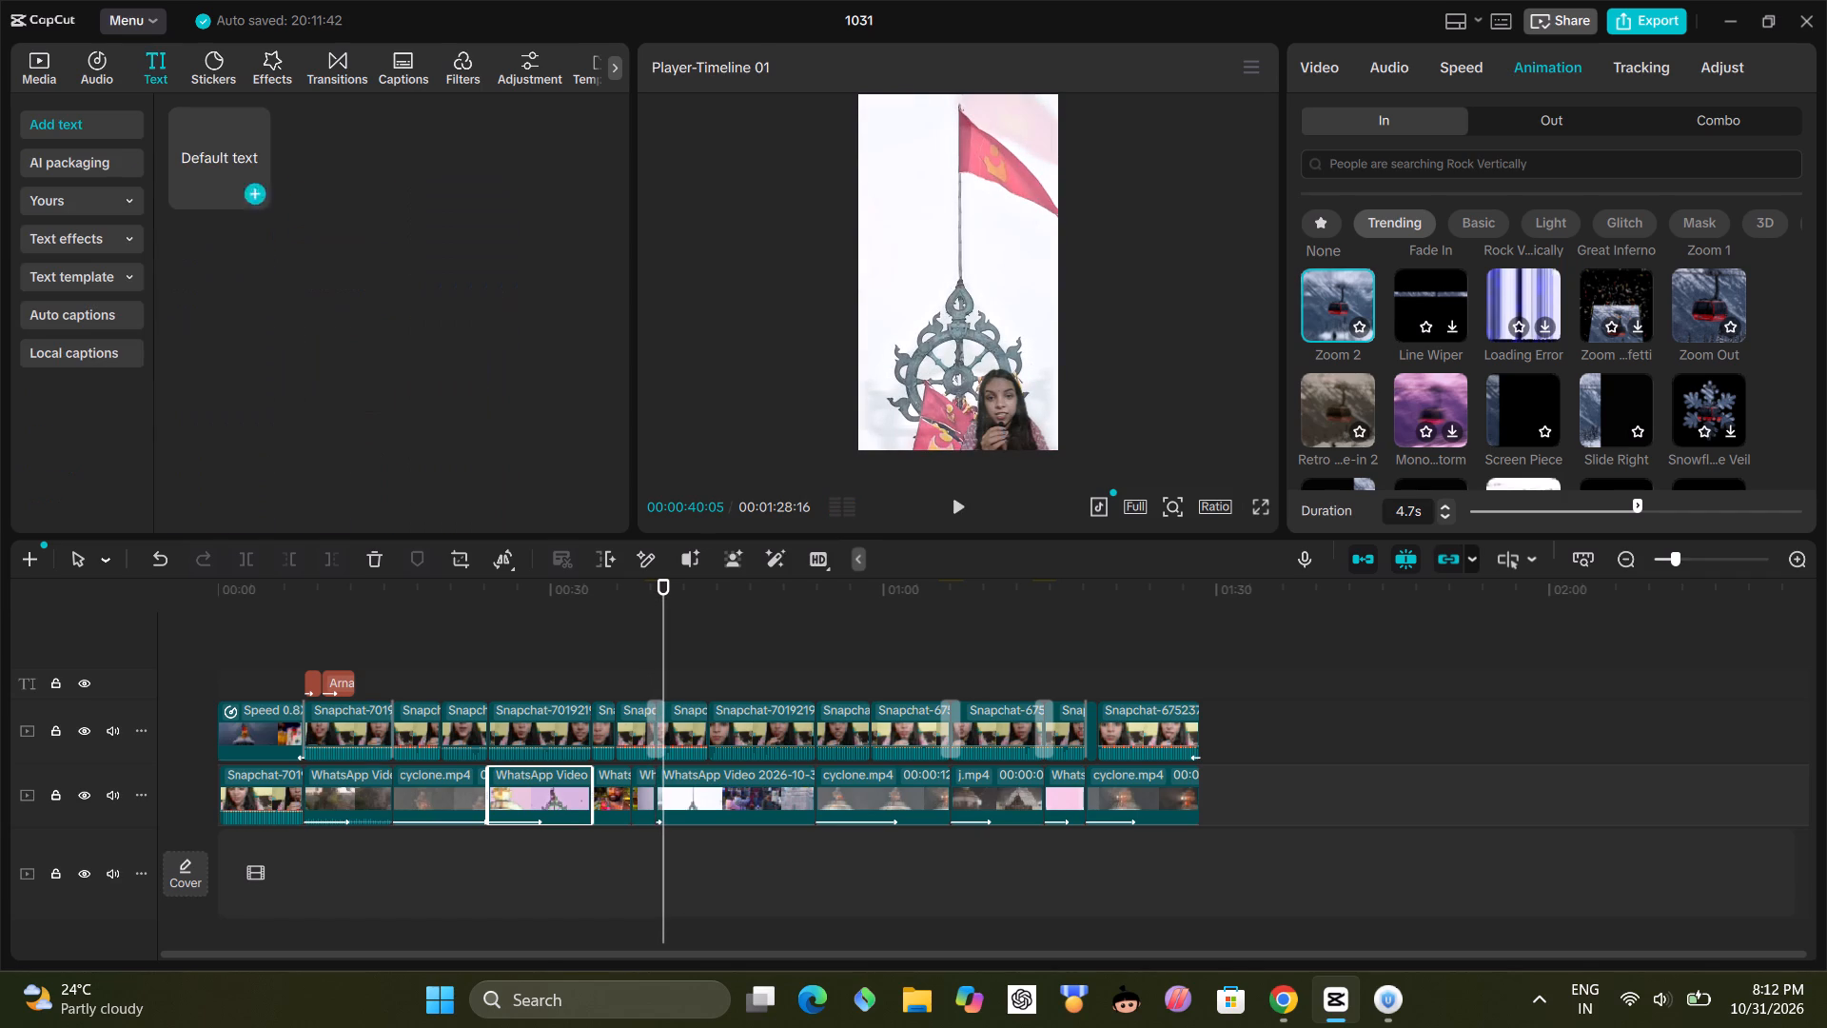
click(260, 187)
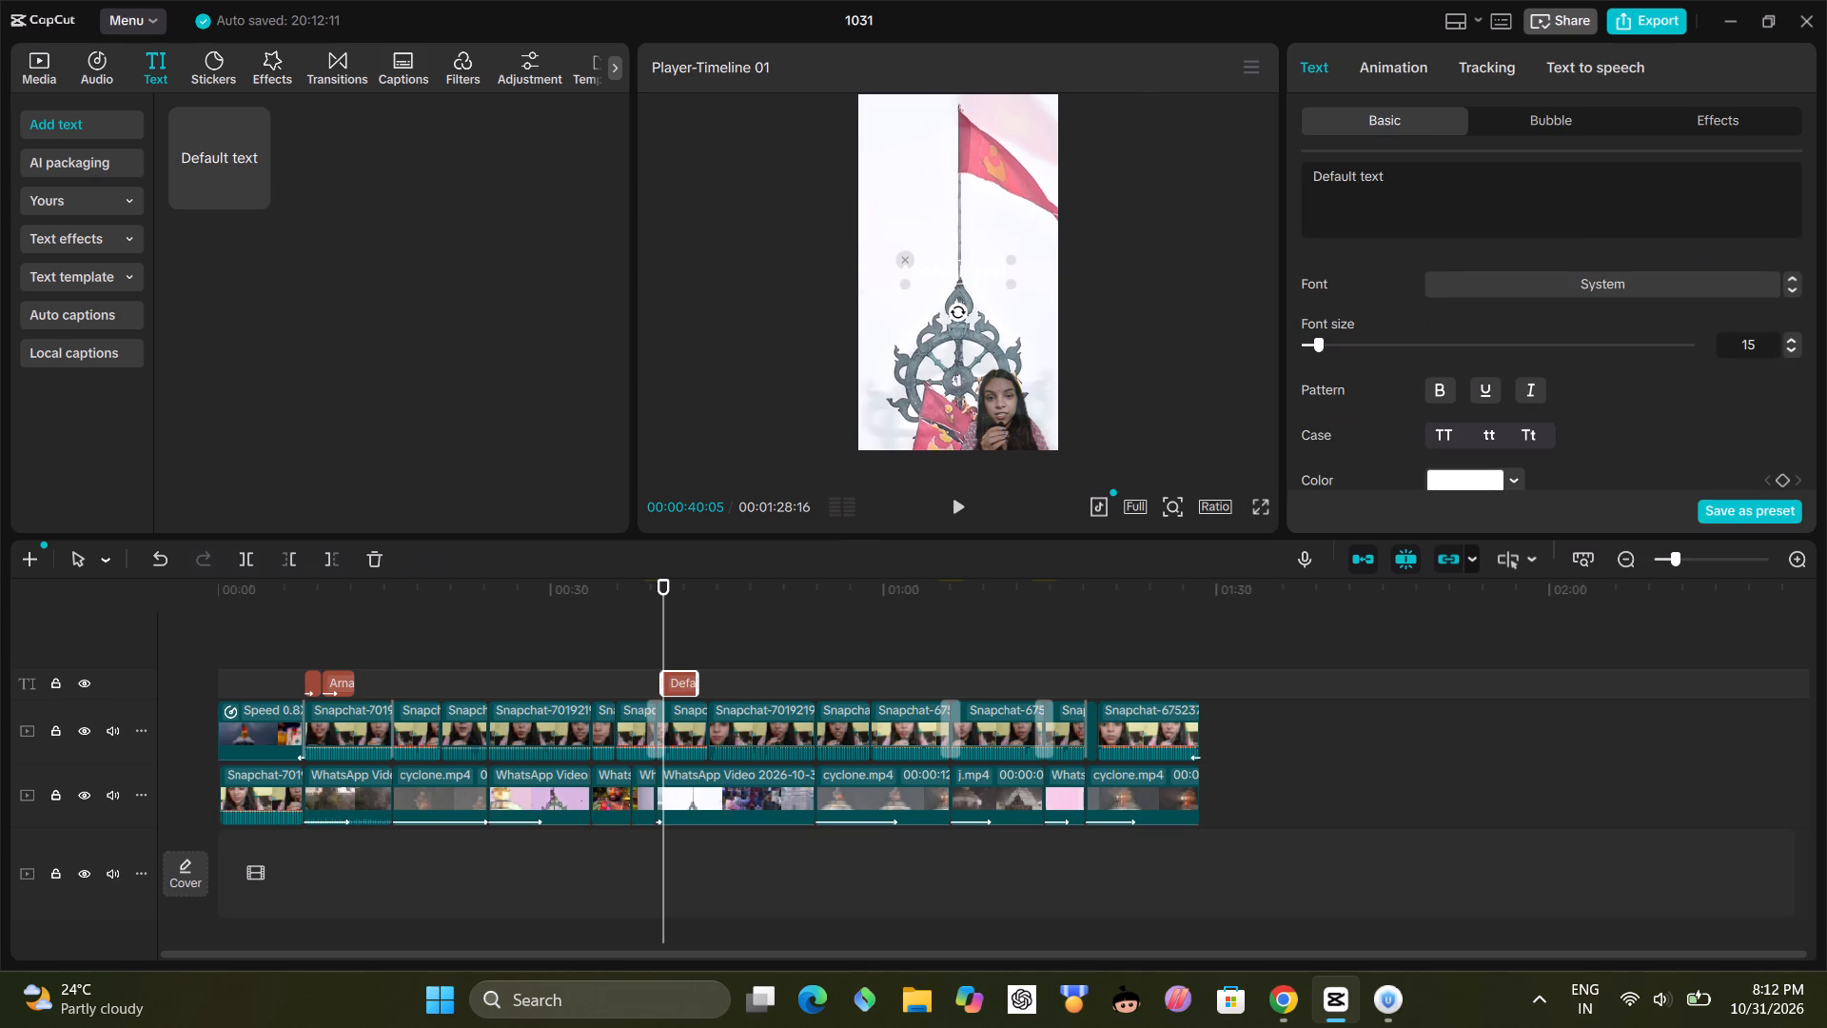
triple_click(1391, 182)
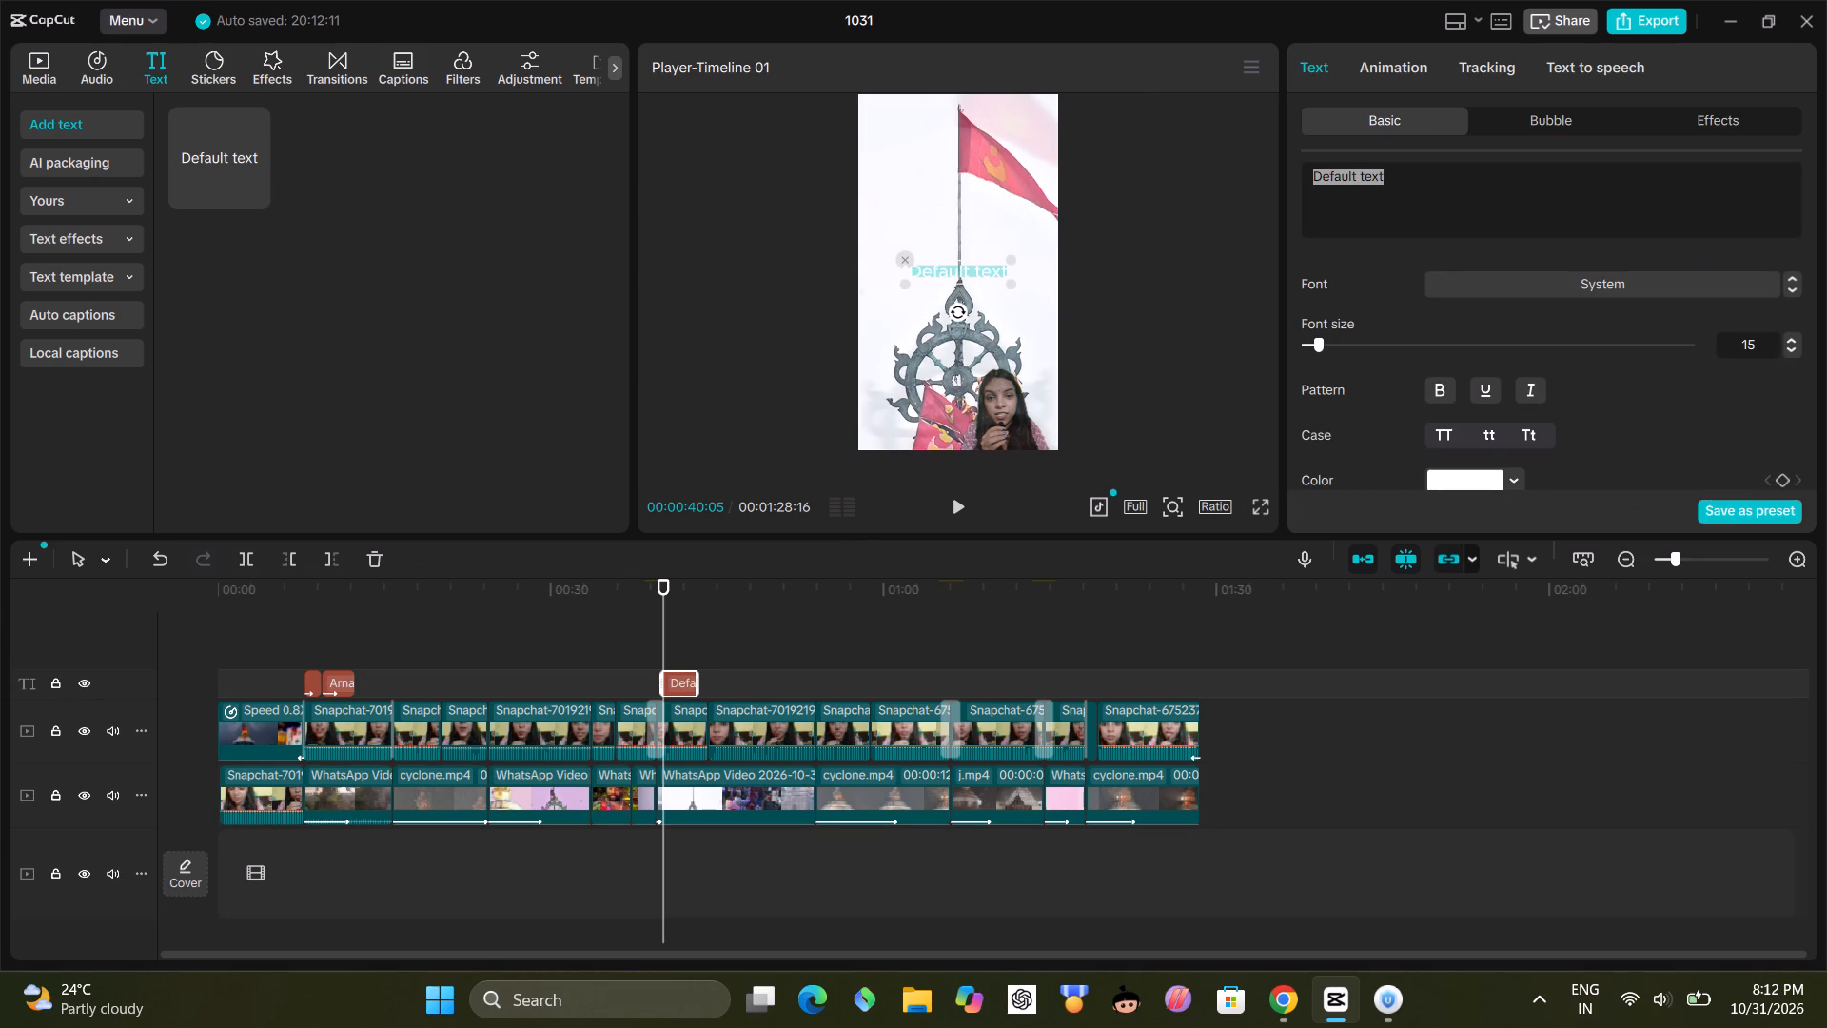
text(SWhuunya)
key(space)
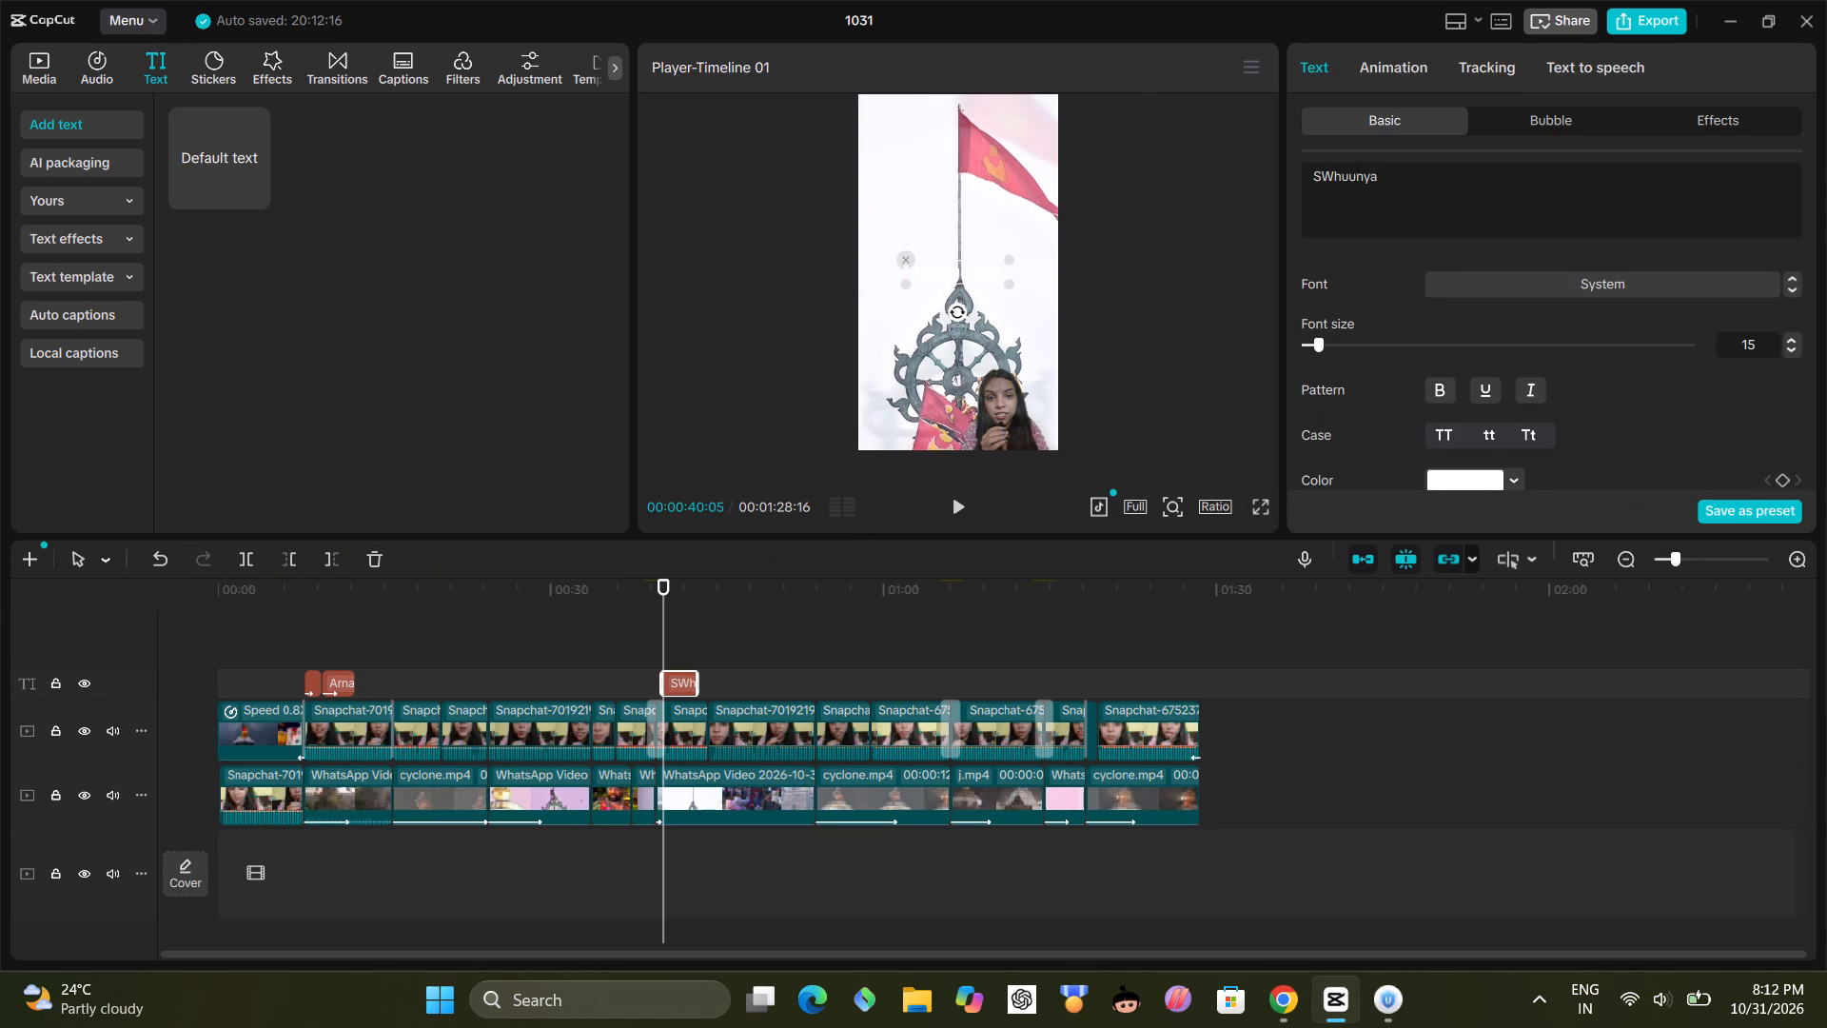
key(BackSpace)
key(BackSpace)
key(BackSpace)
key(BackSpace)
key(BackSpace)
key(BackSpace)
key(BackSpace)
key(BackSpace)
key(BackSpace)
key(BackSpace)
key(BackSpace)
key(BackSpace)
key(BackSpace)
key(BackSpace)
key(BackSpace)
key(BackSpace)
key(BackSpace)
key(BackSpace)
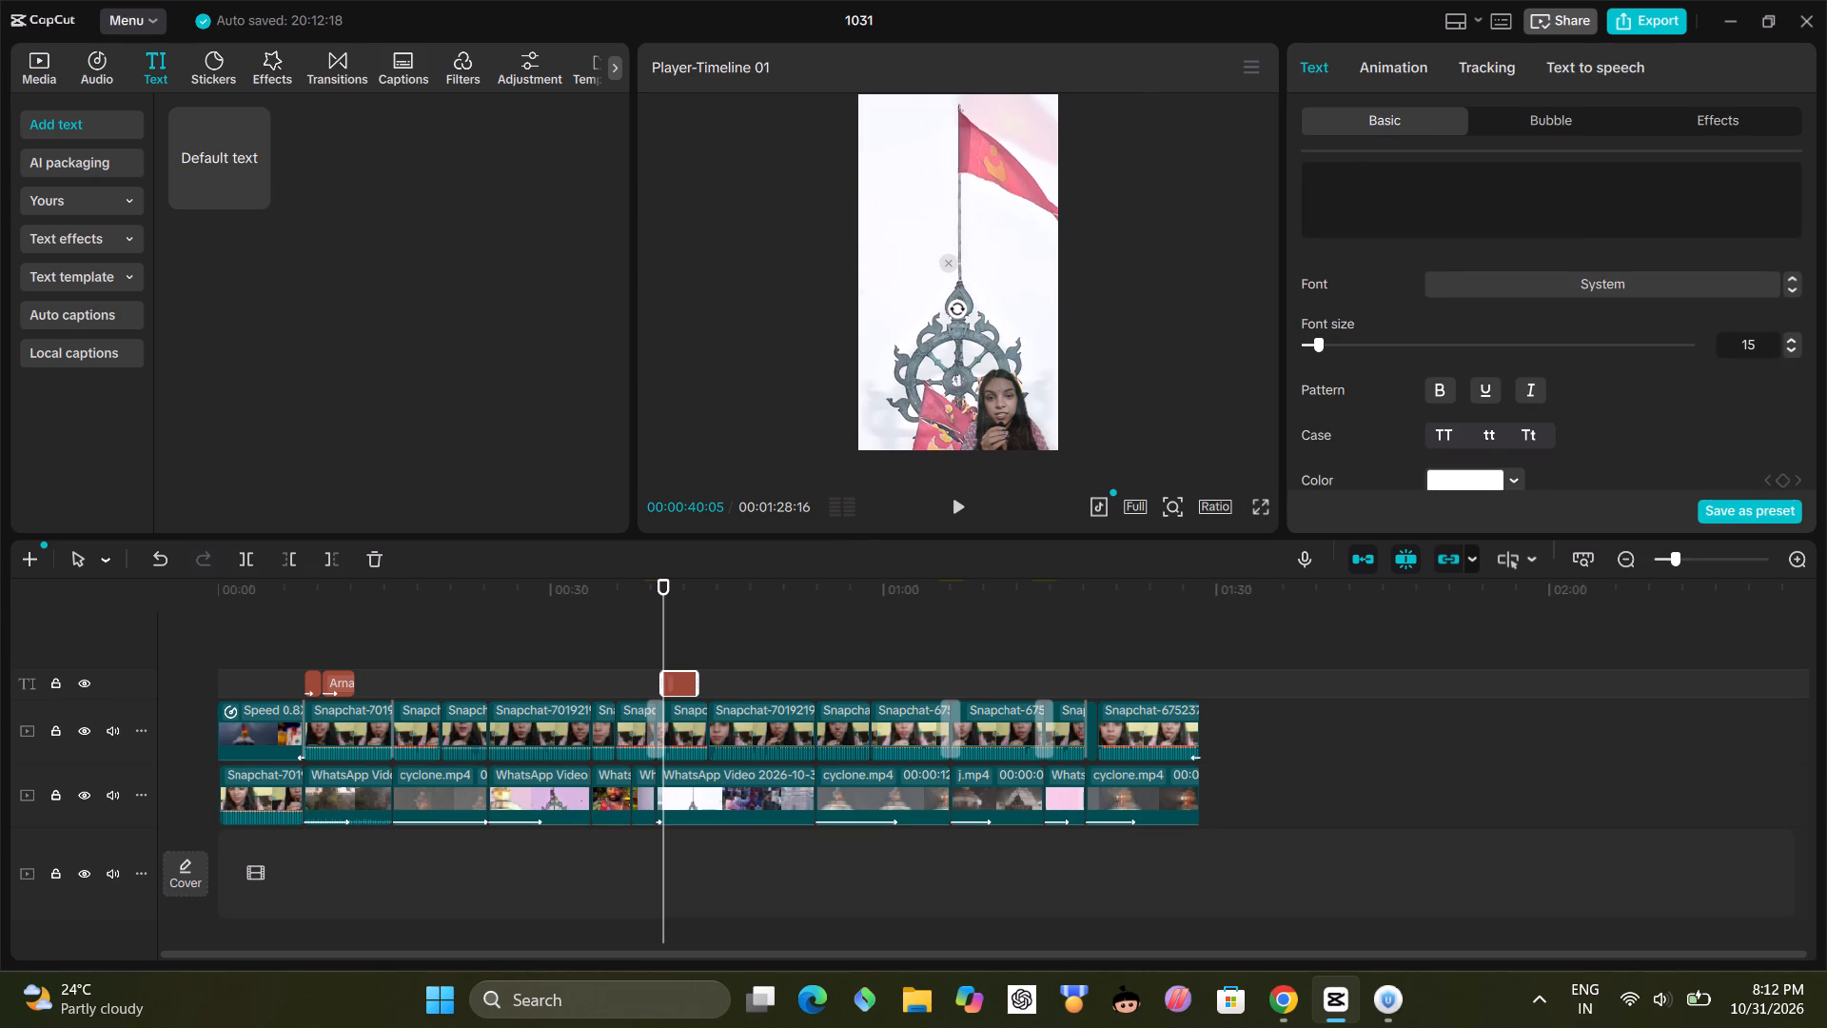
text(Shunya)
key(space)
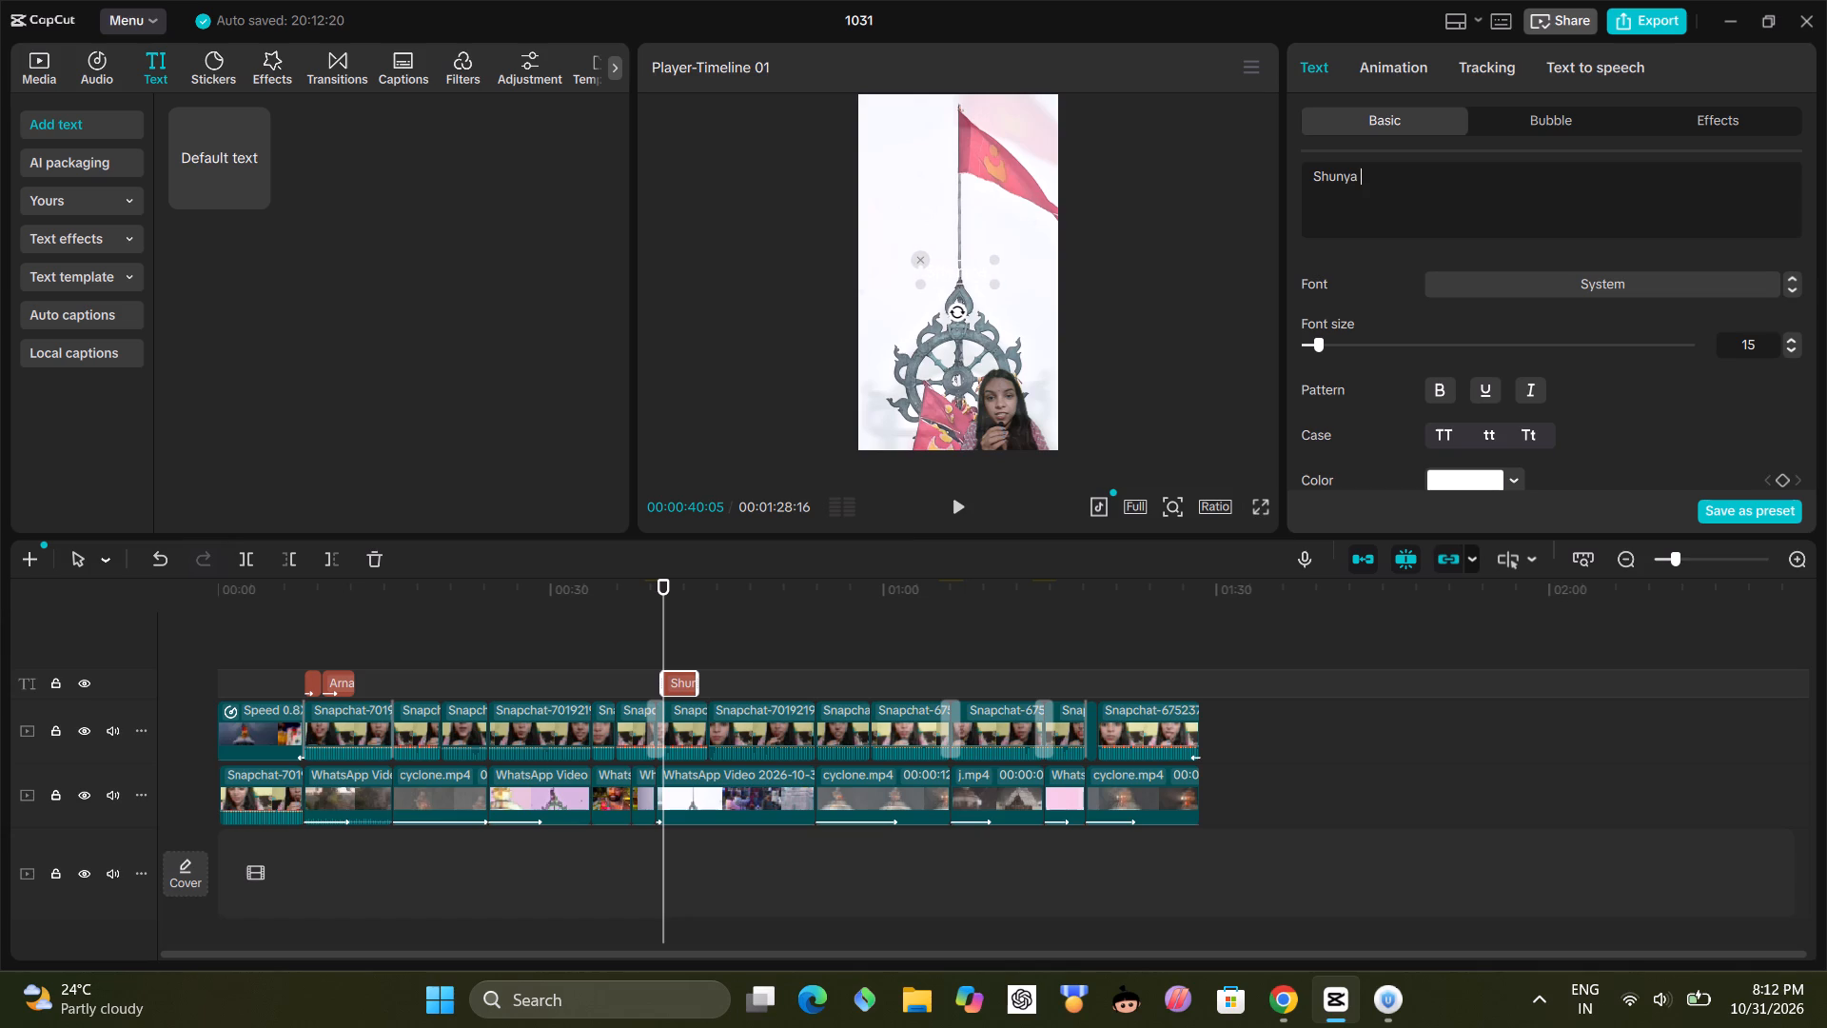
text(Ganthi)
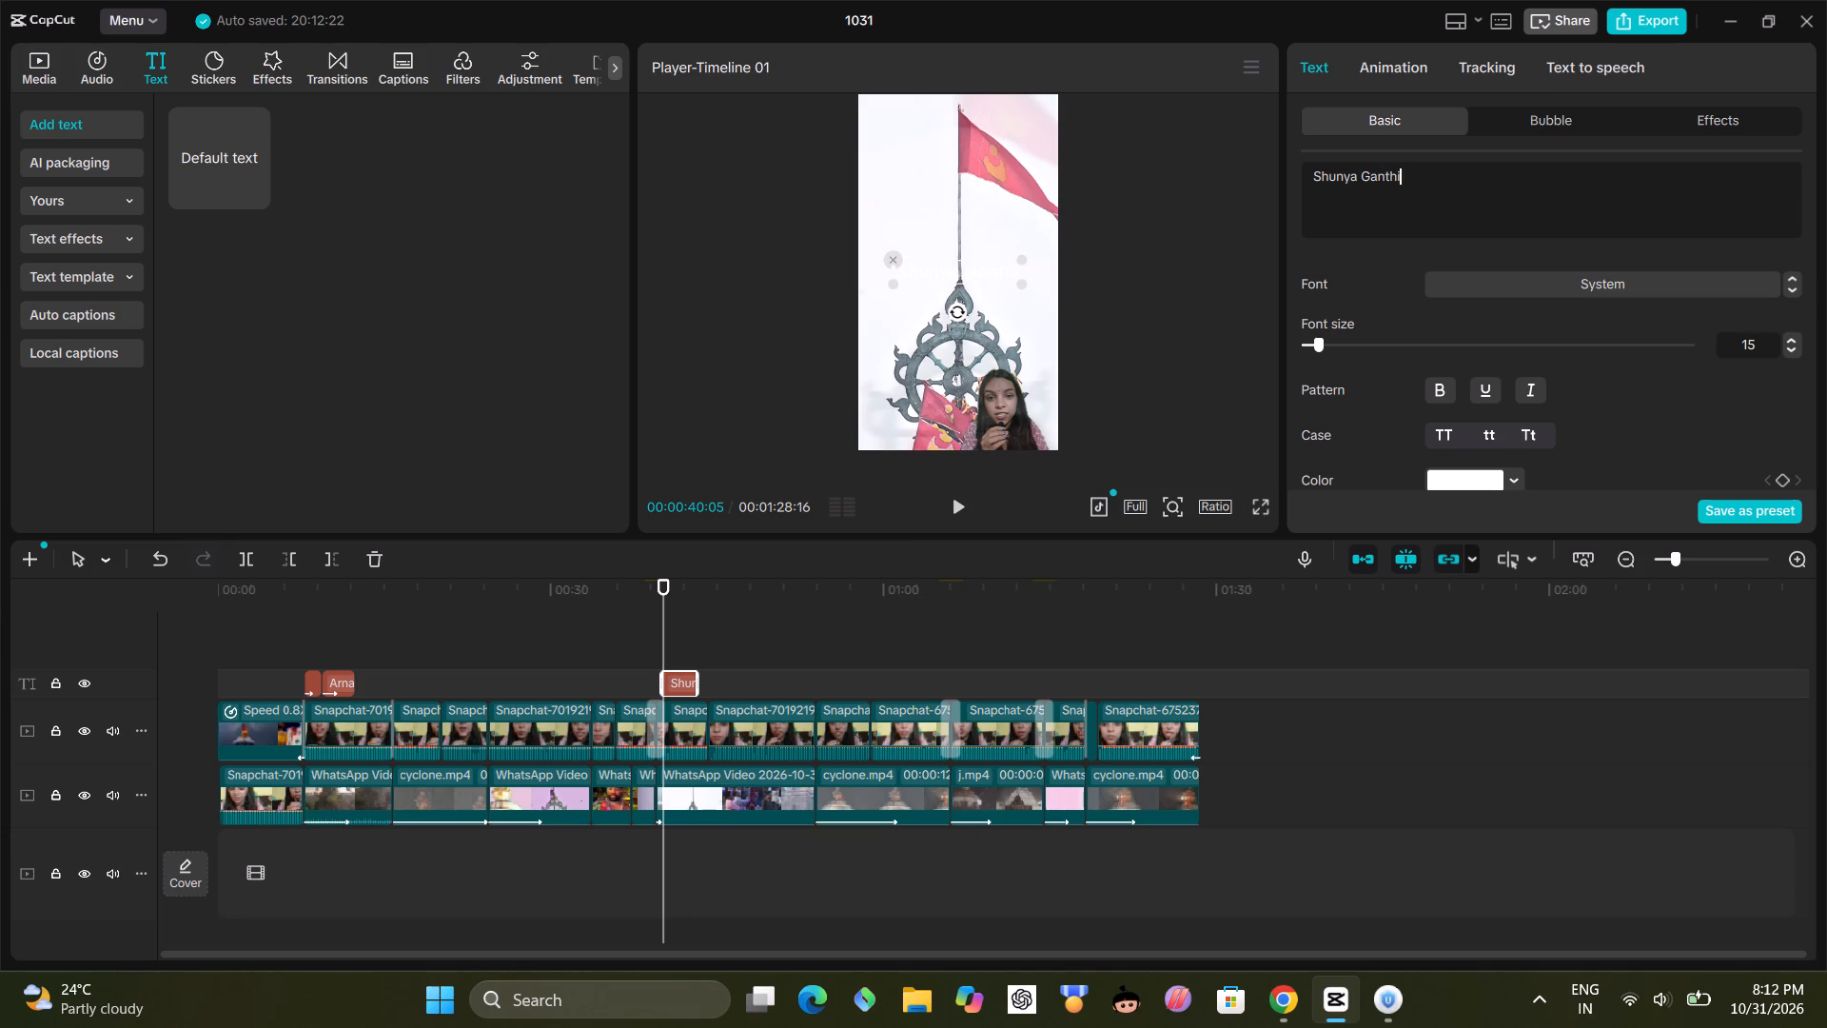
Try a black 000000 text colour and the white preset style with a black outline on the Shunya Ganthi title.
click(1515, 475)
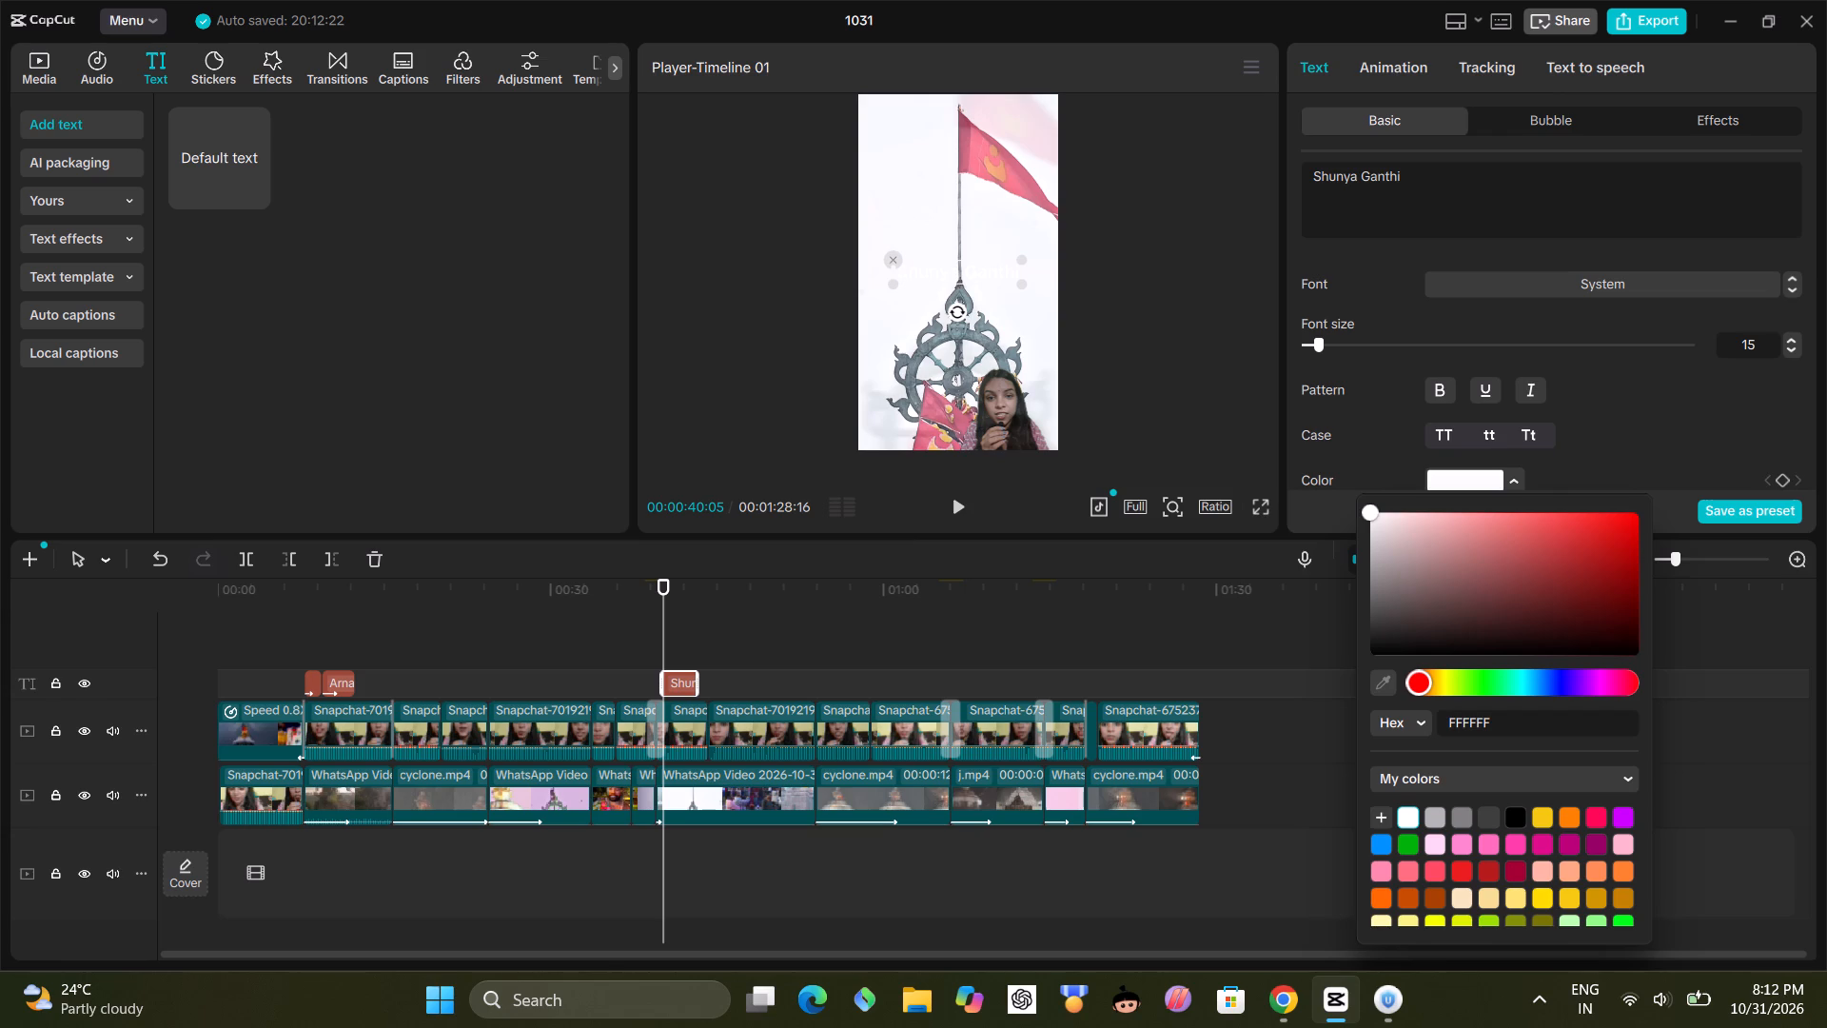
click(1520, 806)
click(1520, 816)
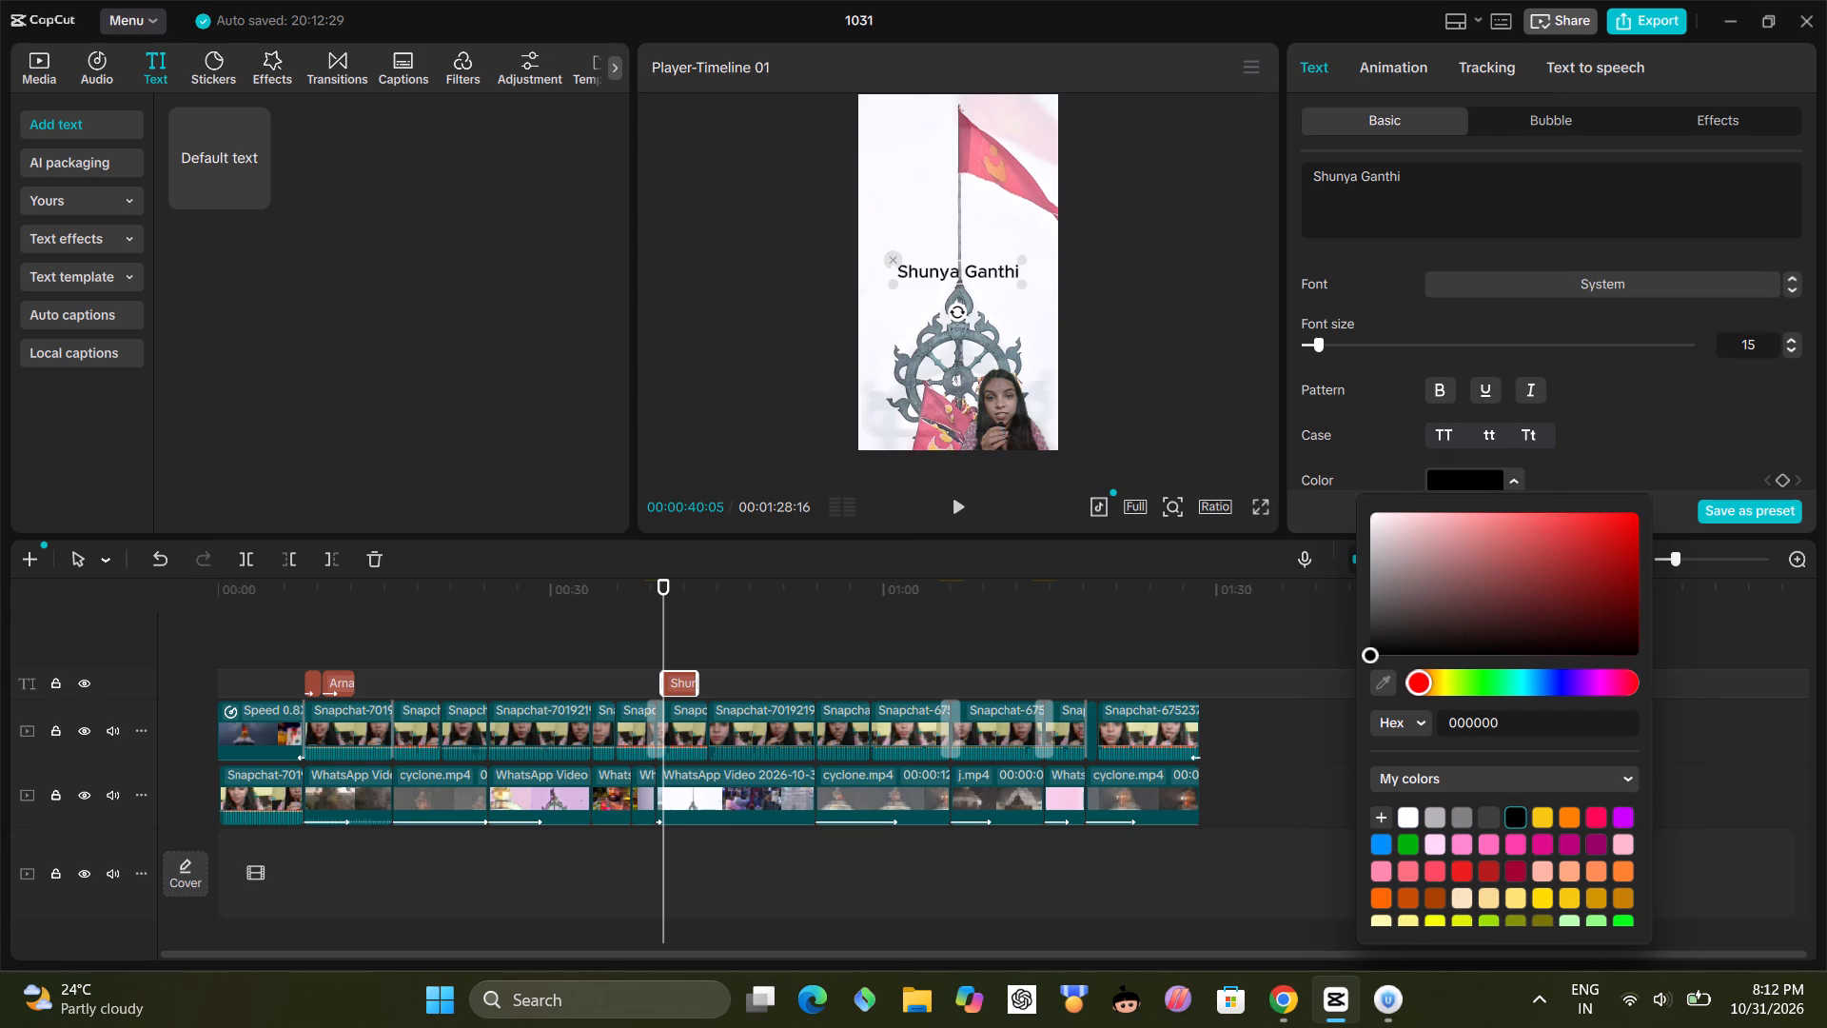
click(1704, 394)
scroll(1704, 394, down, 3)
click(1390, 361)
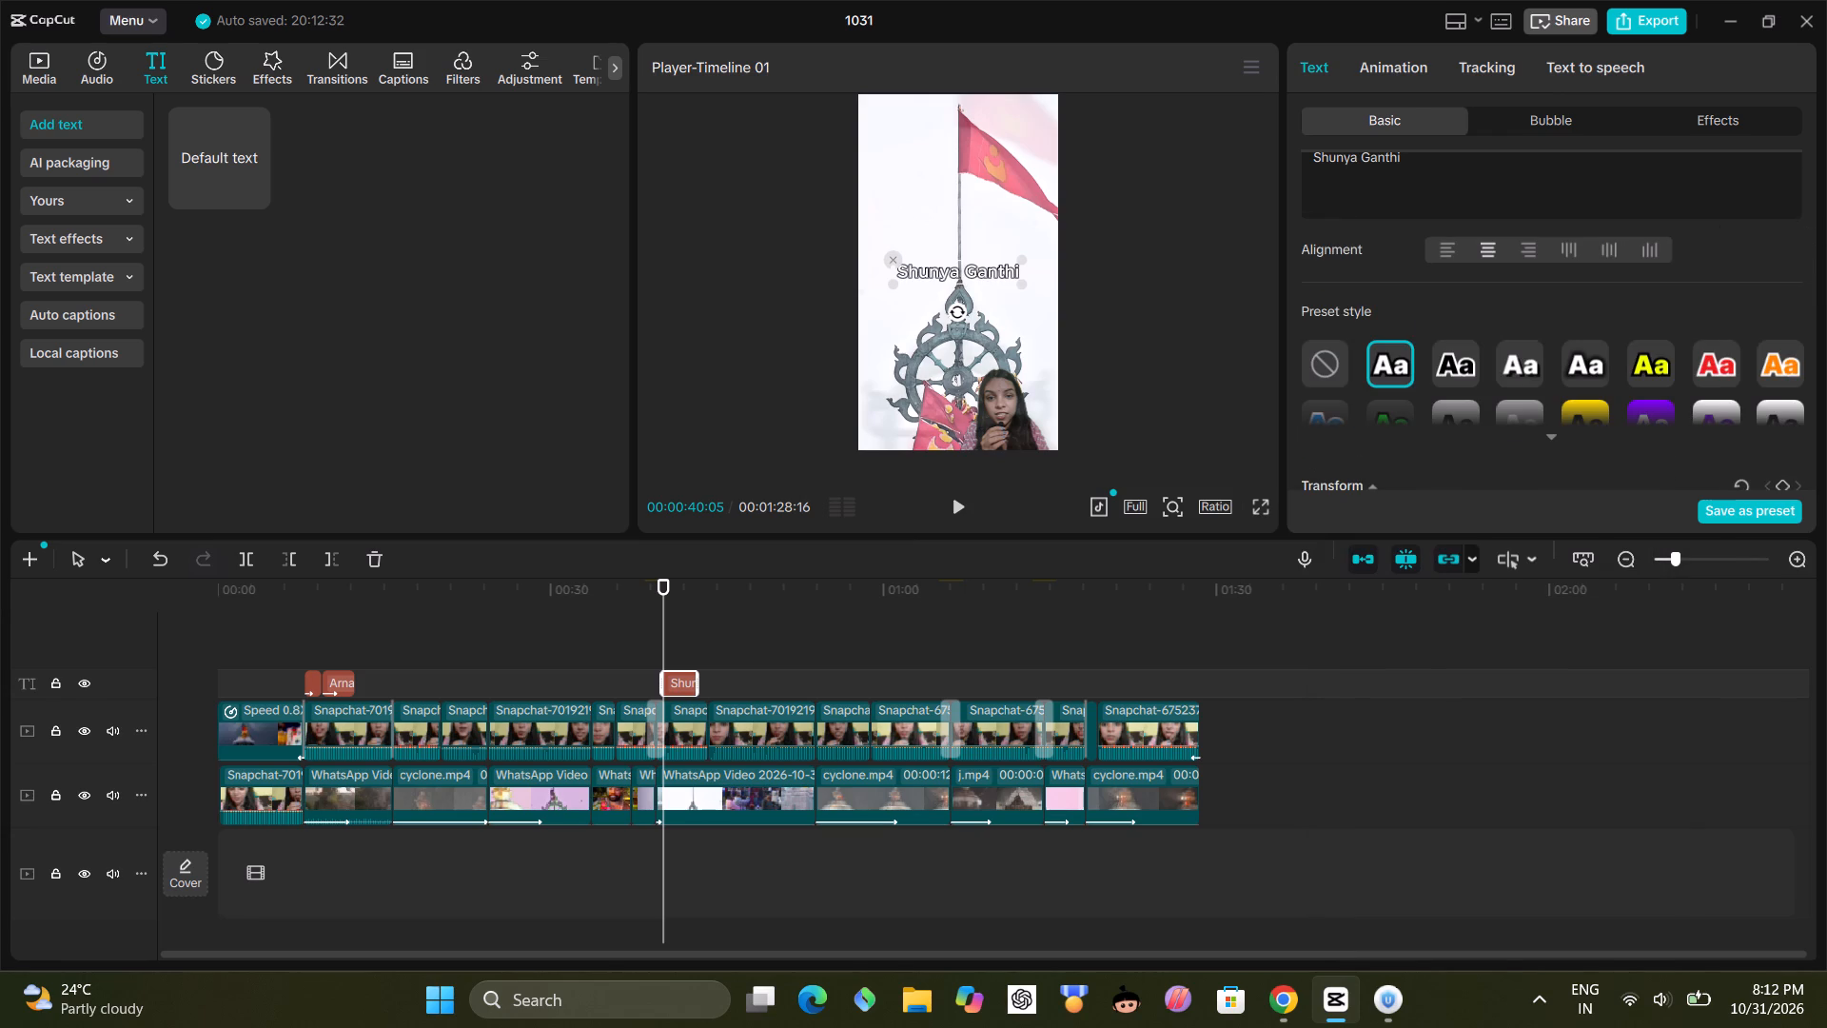
Move the Shunya Ganthi title up over the red flag, to about X 71, Y 1129.
drag(952, 271, 952, 180)
click(946, 158)
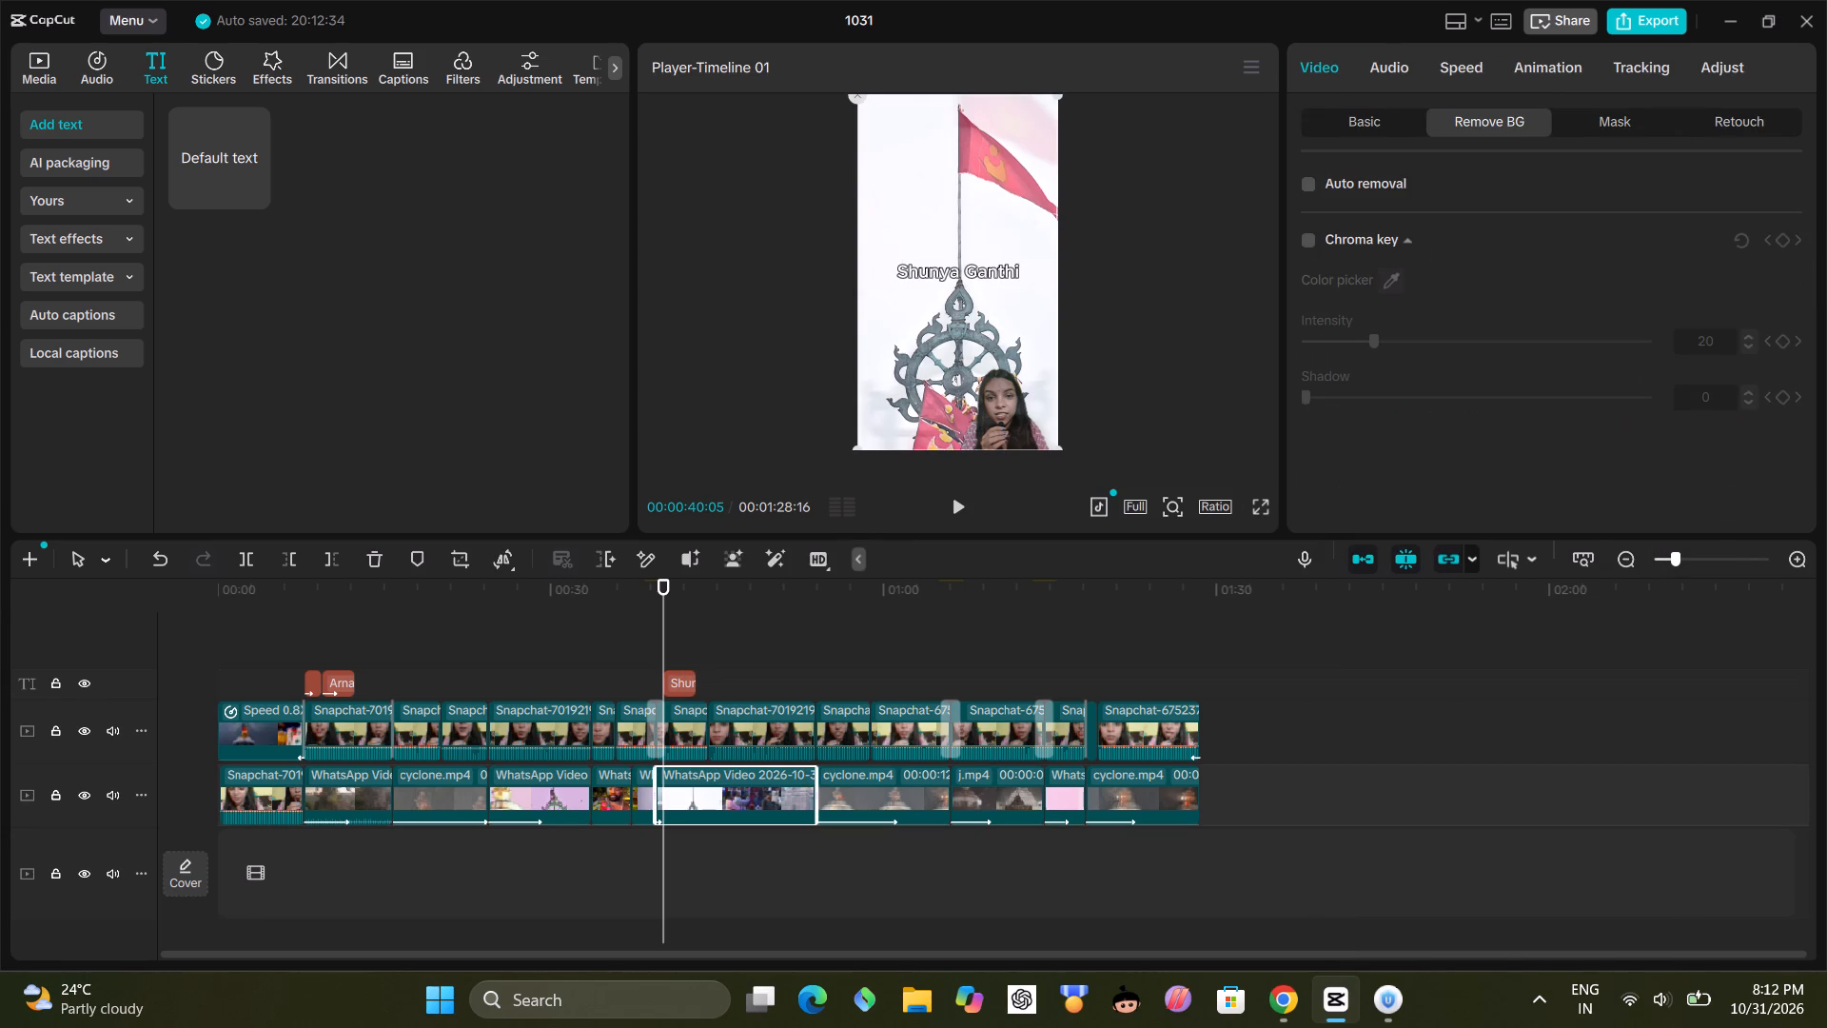
click(938, 267)
drag(952, 282, 953, 270)
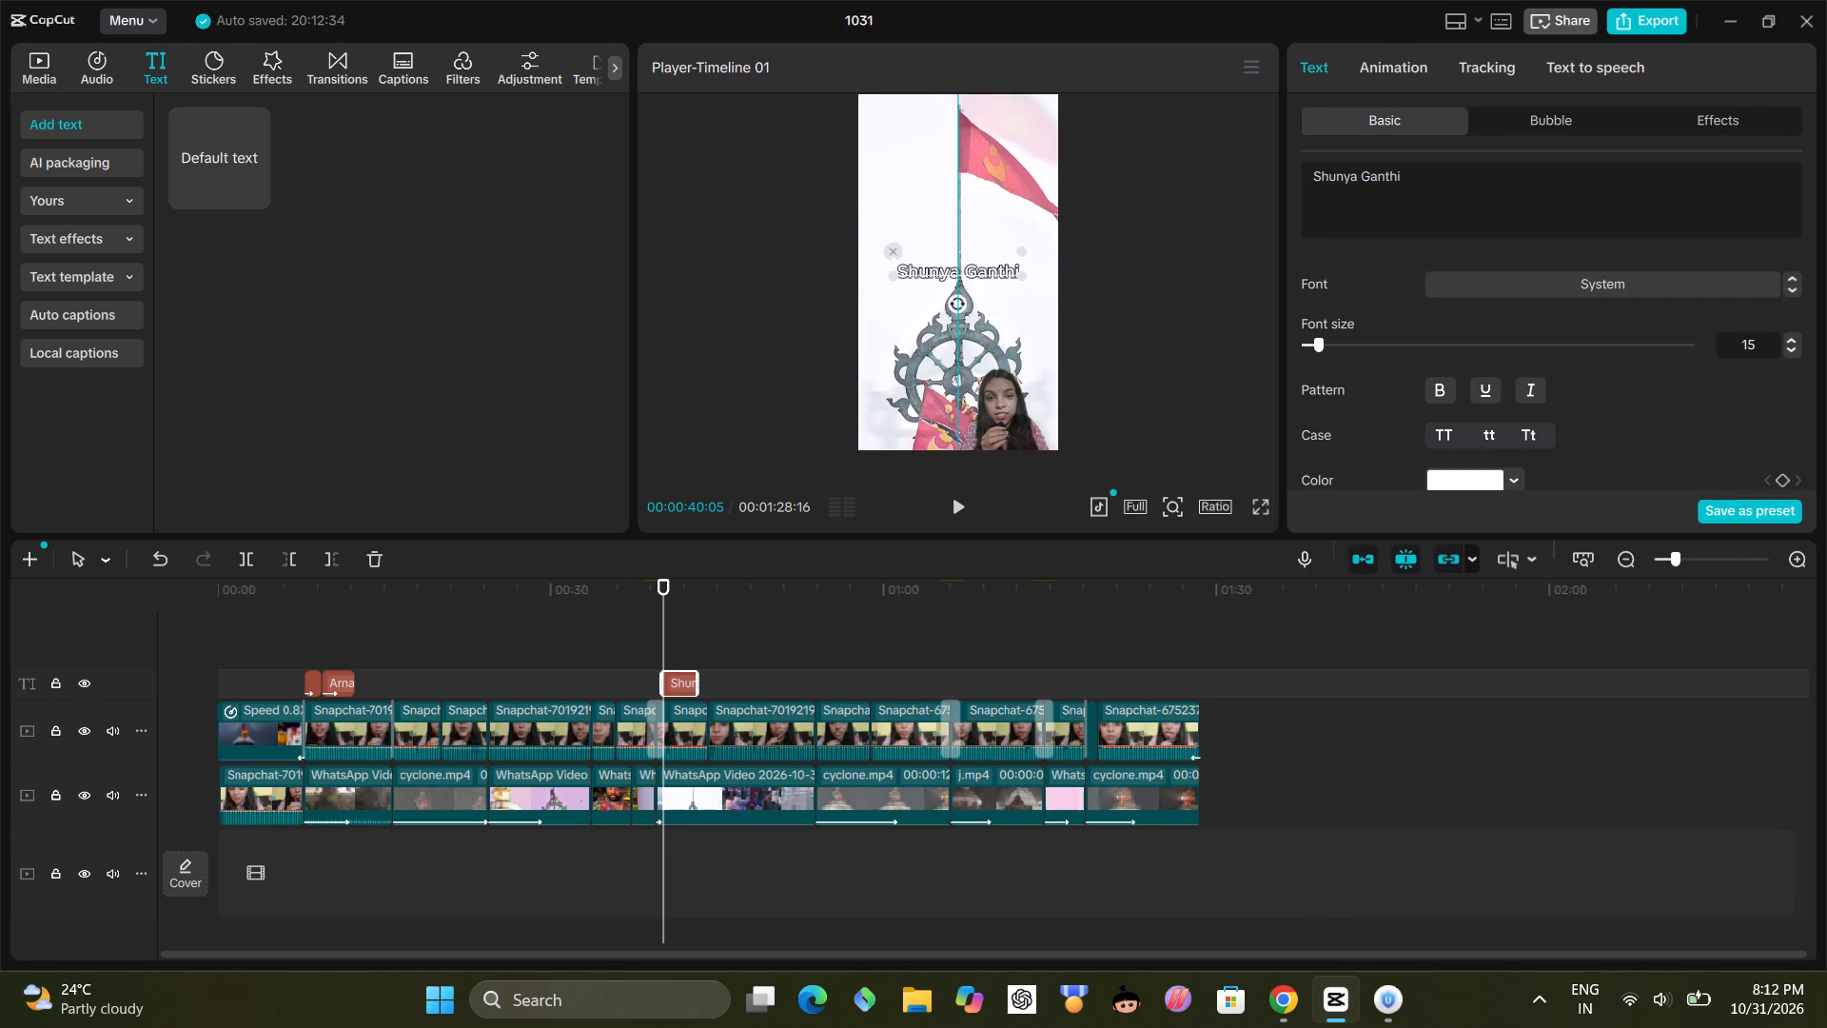
drag(953, 270, 959, 177)
Apply the red preset style with a white outline to the Shunya Ganthi title.
scroll(1548, 331, down, 1)
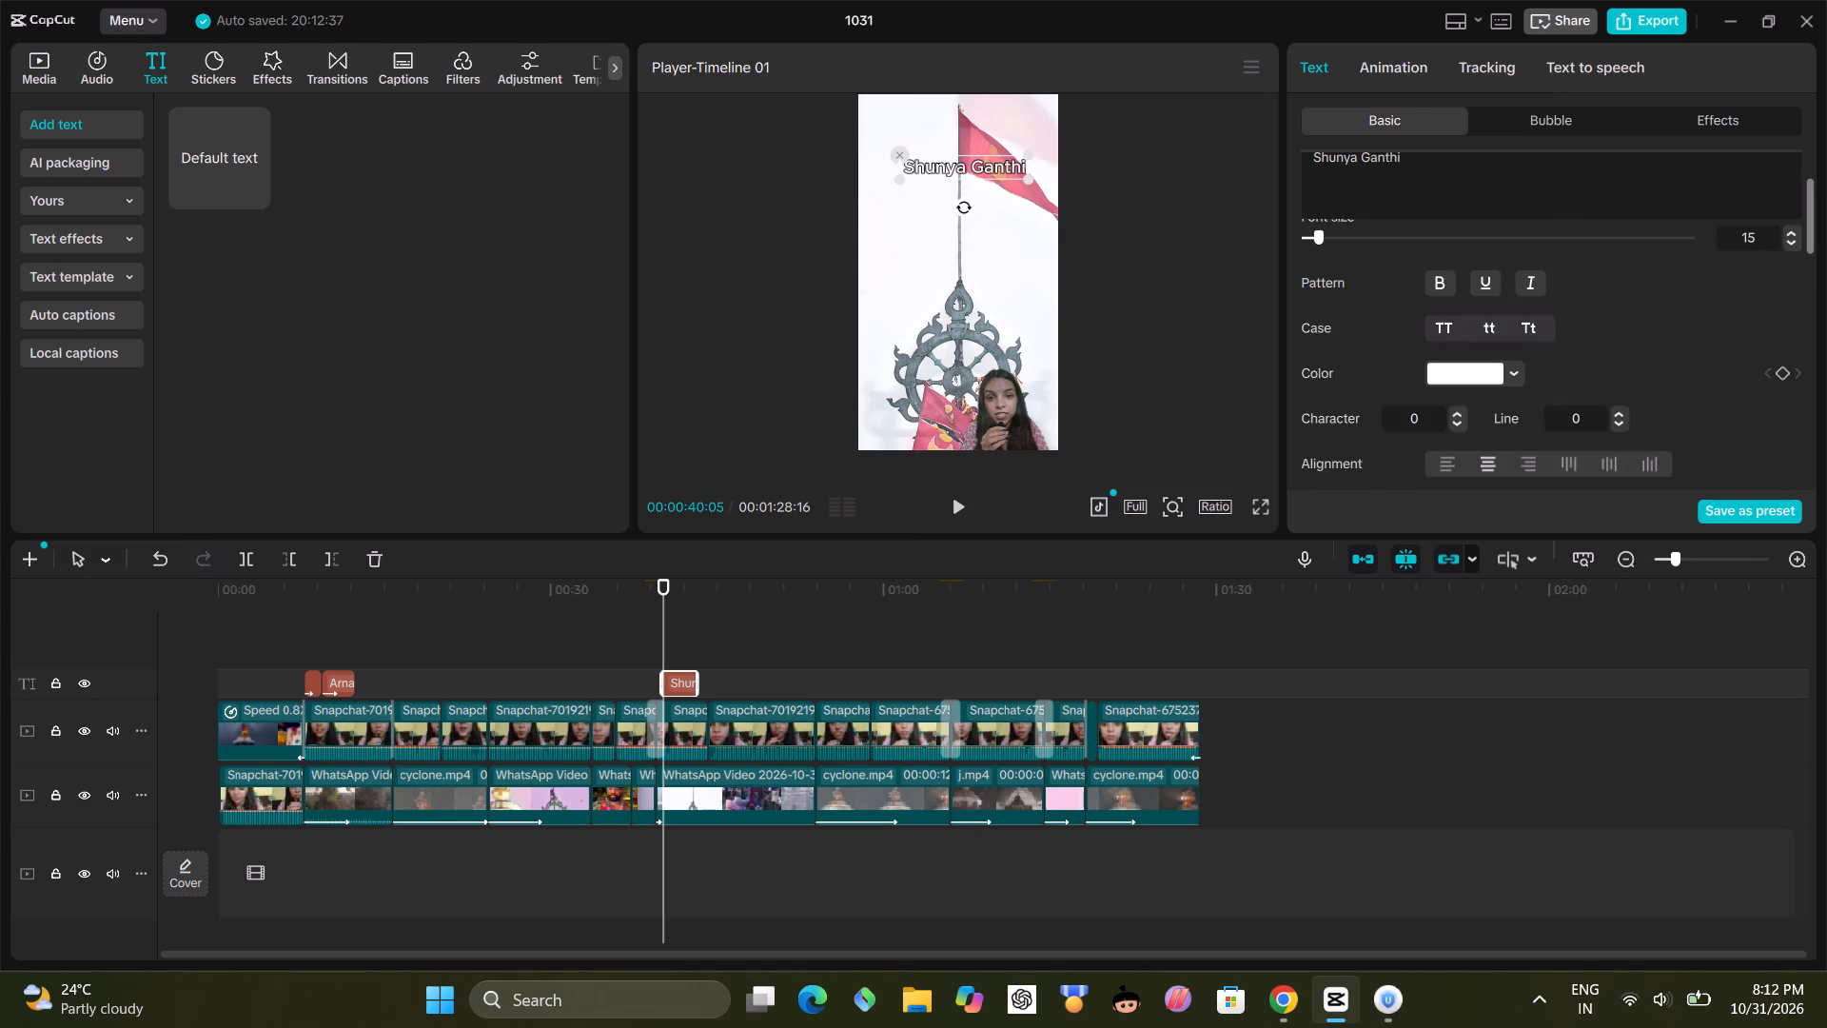
scroll(1526, 381, down, 1)
click(1697, 464)
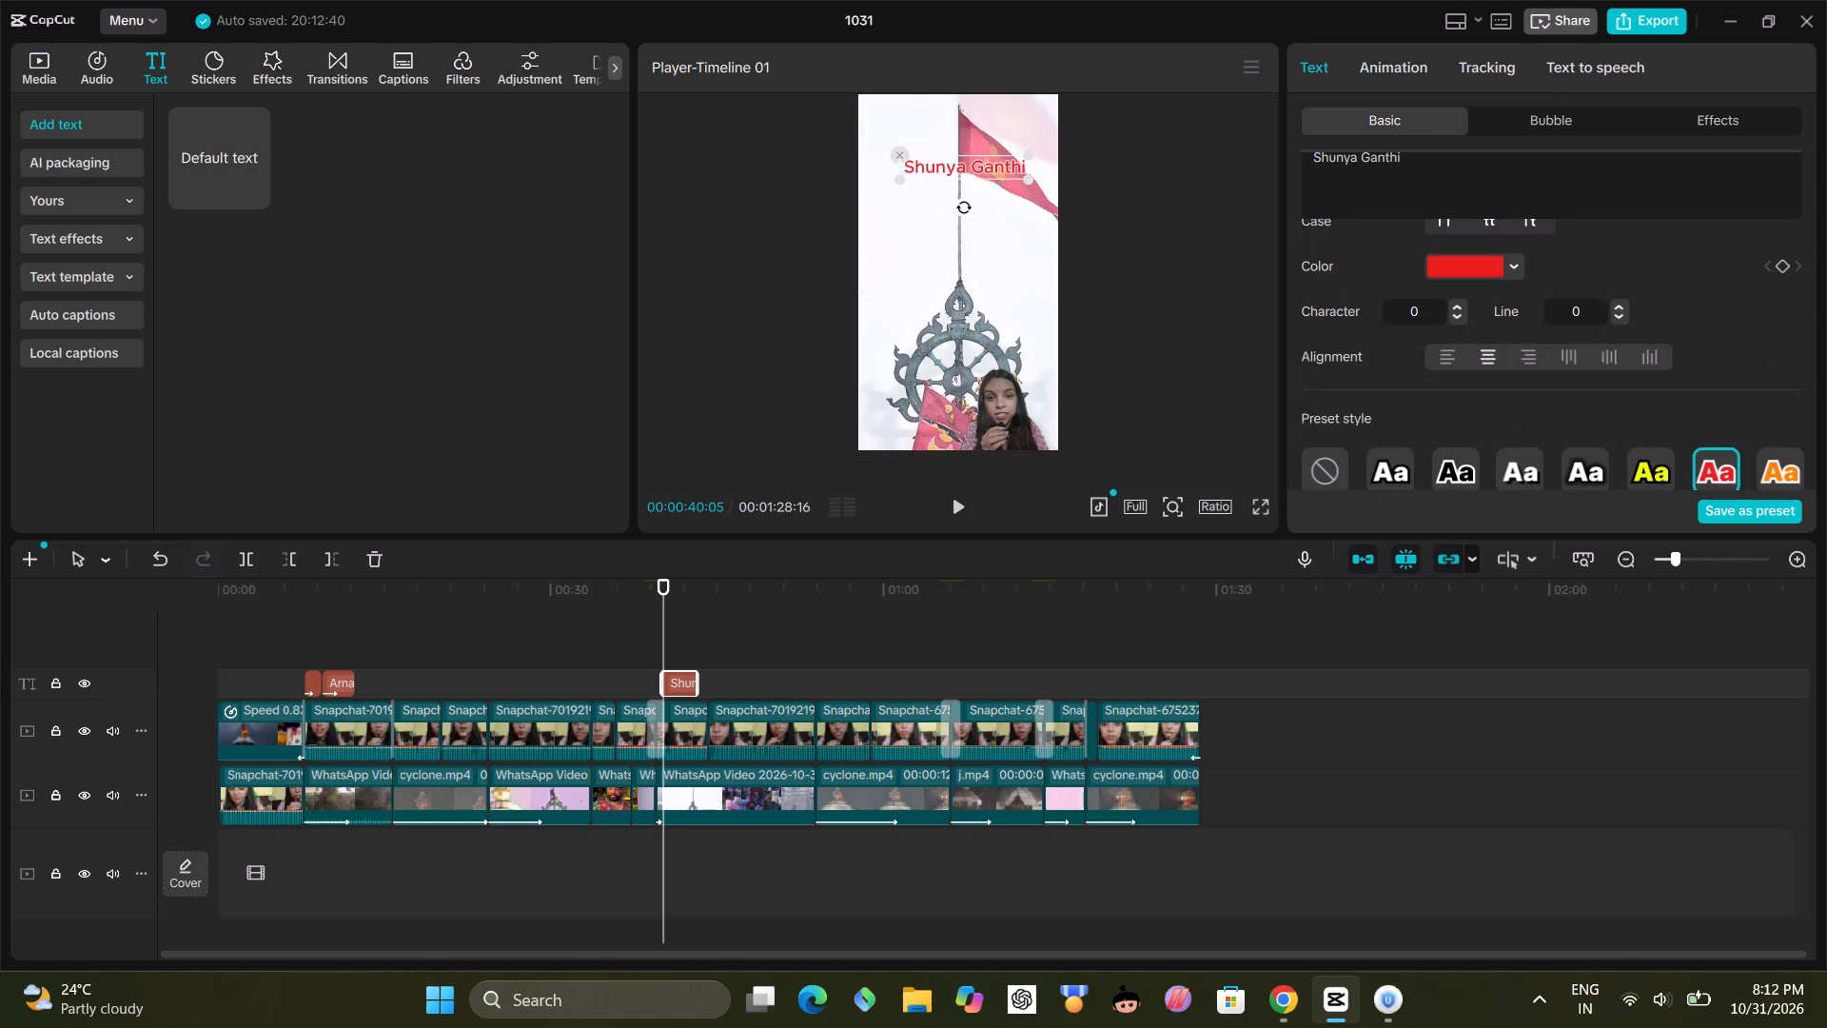
Set the stroke colour of the Shunya Ganthi title to black 000000.
scroll(1501, 344, down, 3)
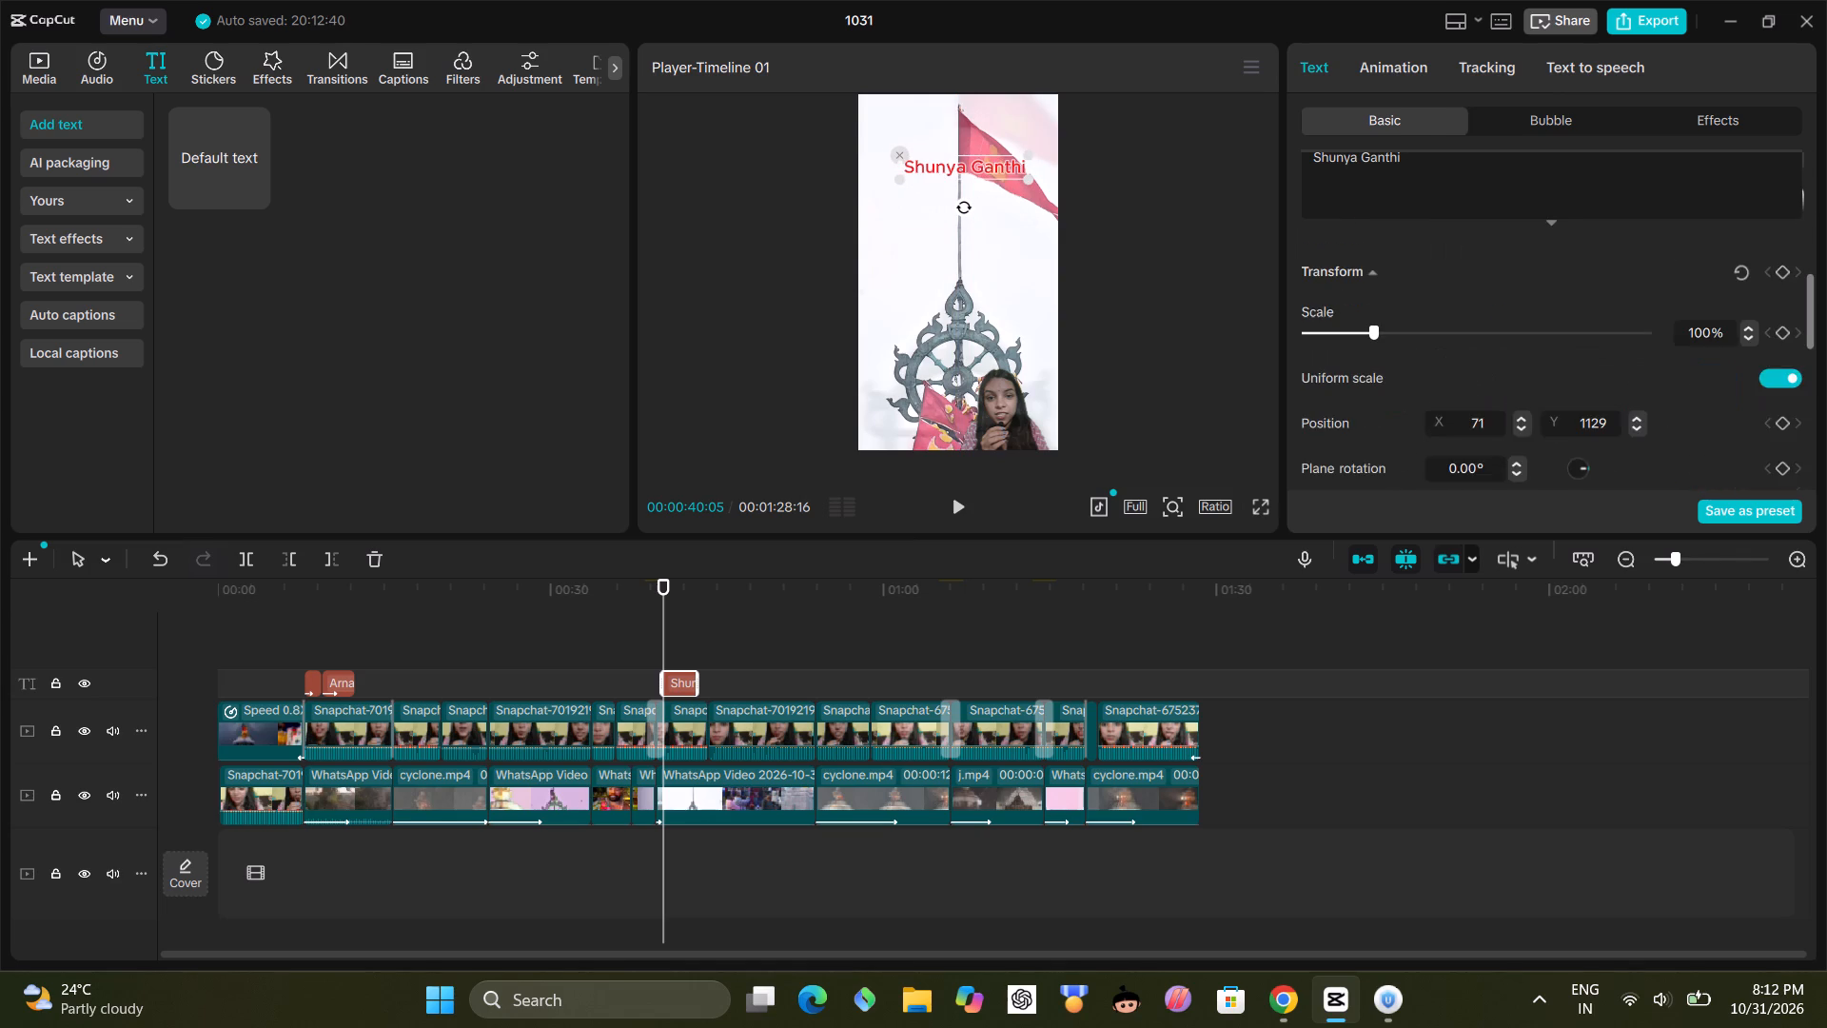
scroll(1497, 344, down, 4)
click(1522, 317)
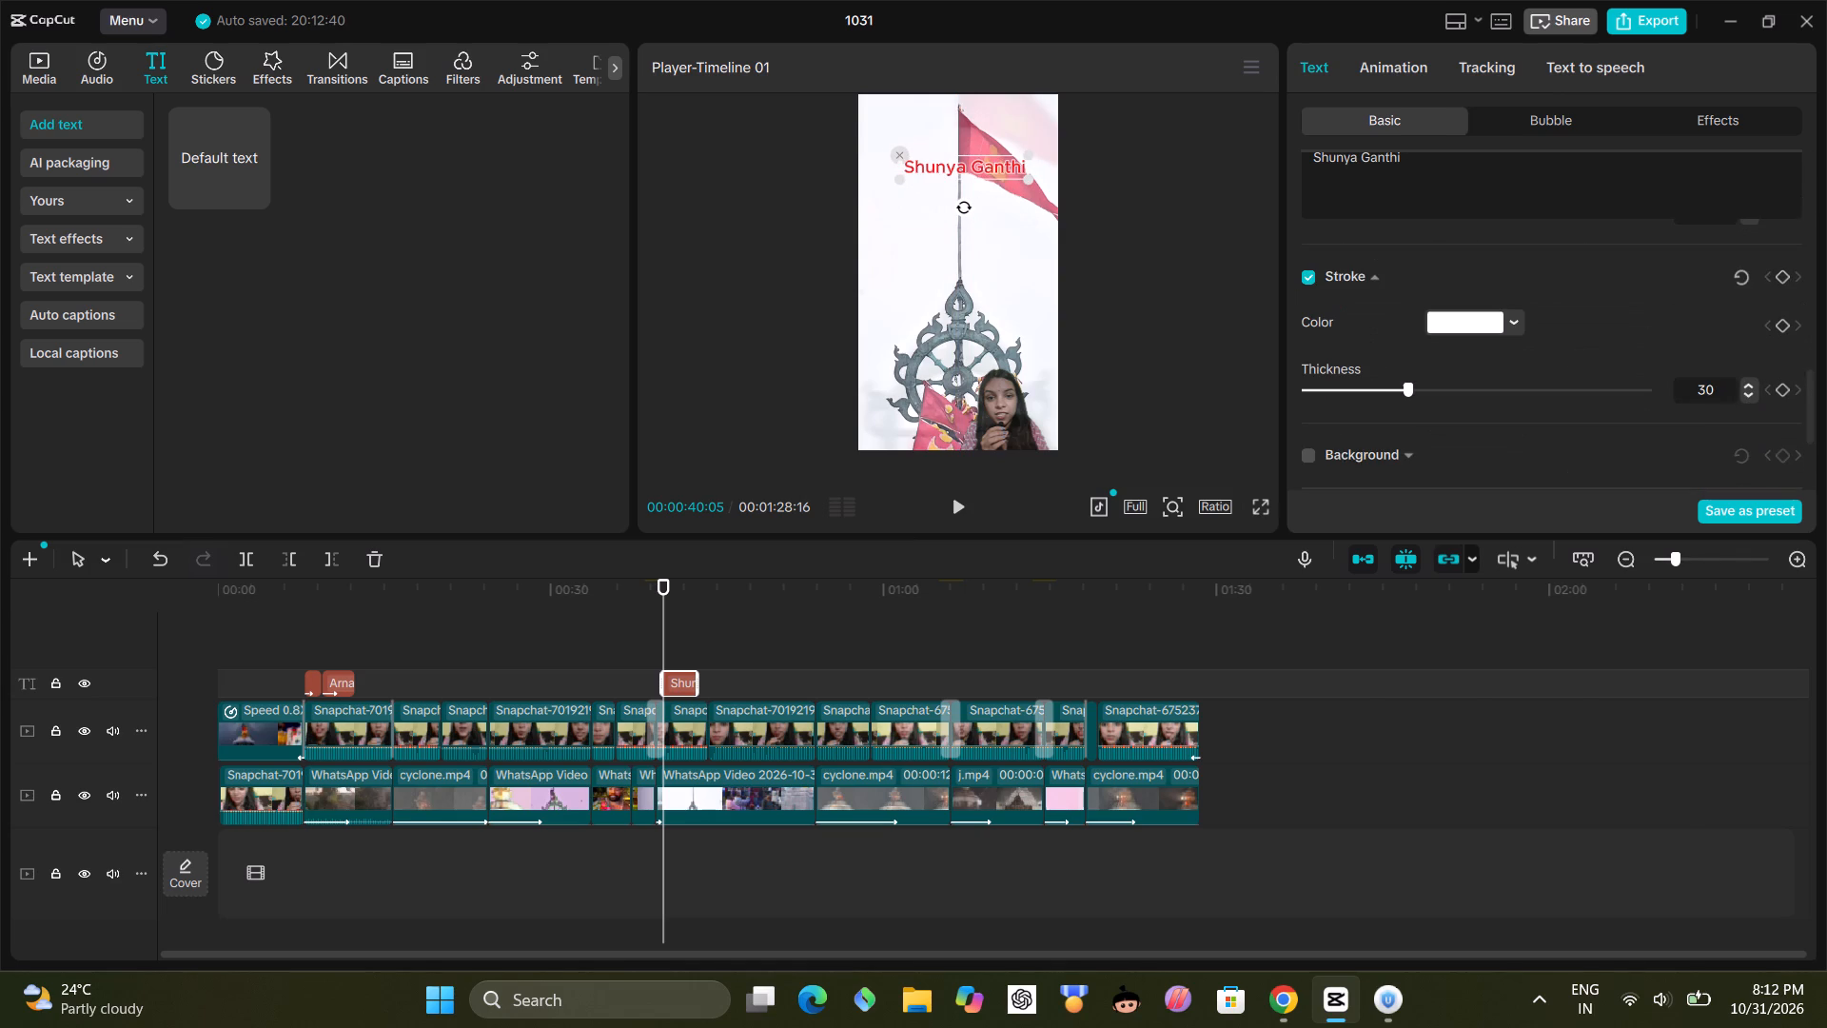
click(1524, 657)
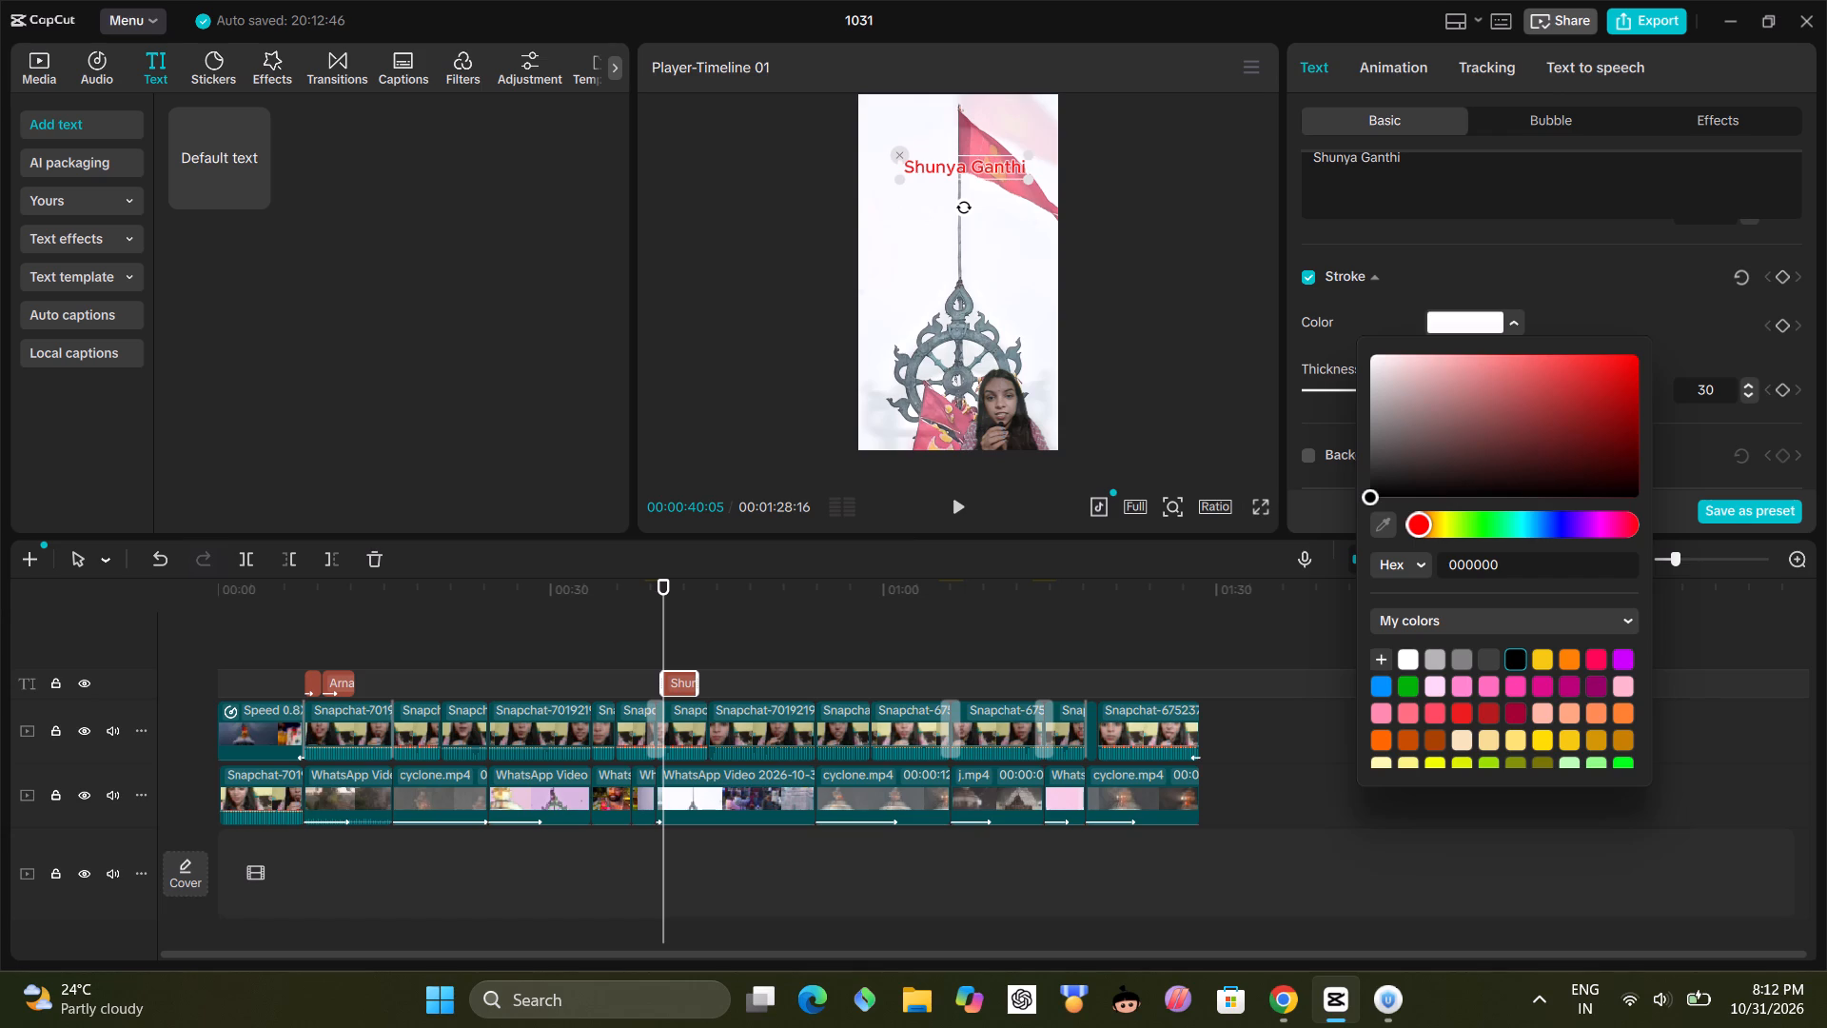
triple_click(1507, 662)
click(1507, 661)
click(1595, 273)
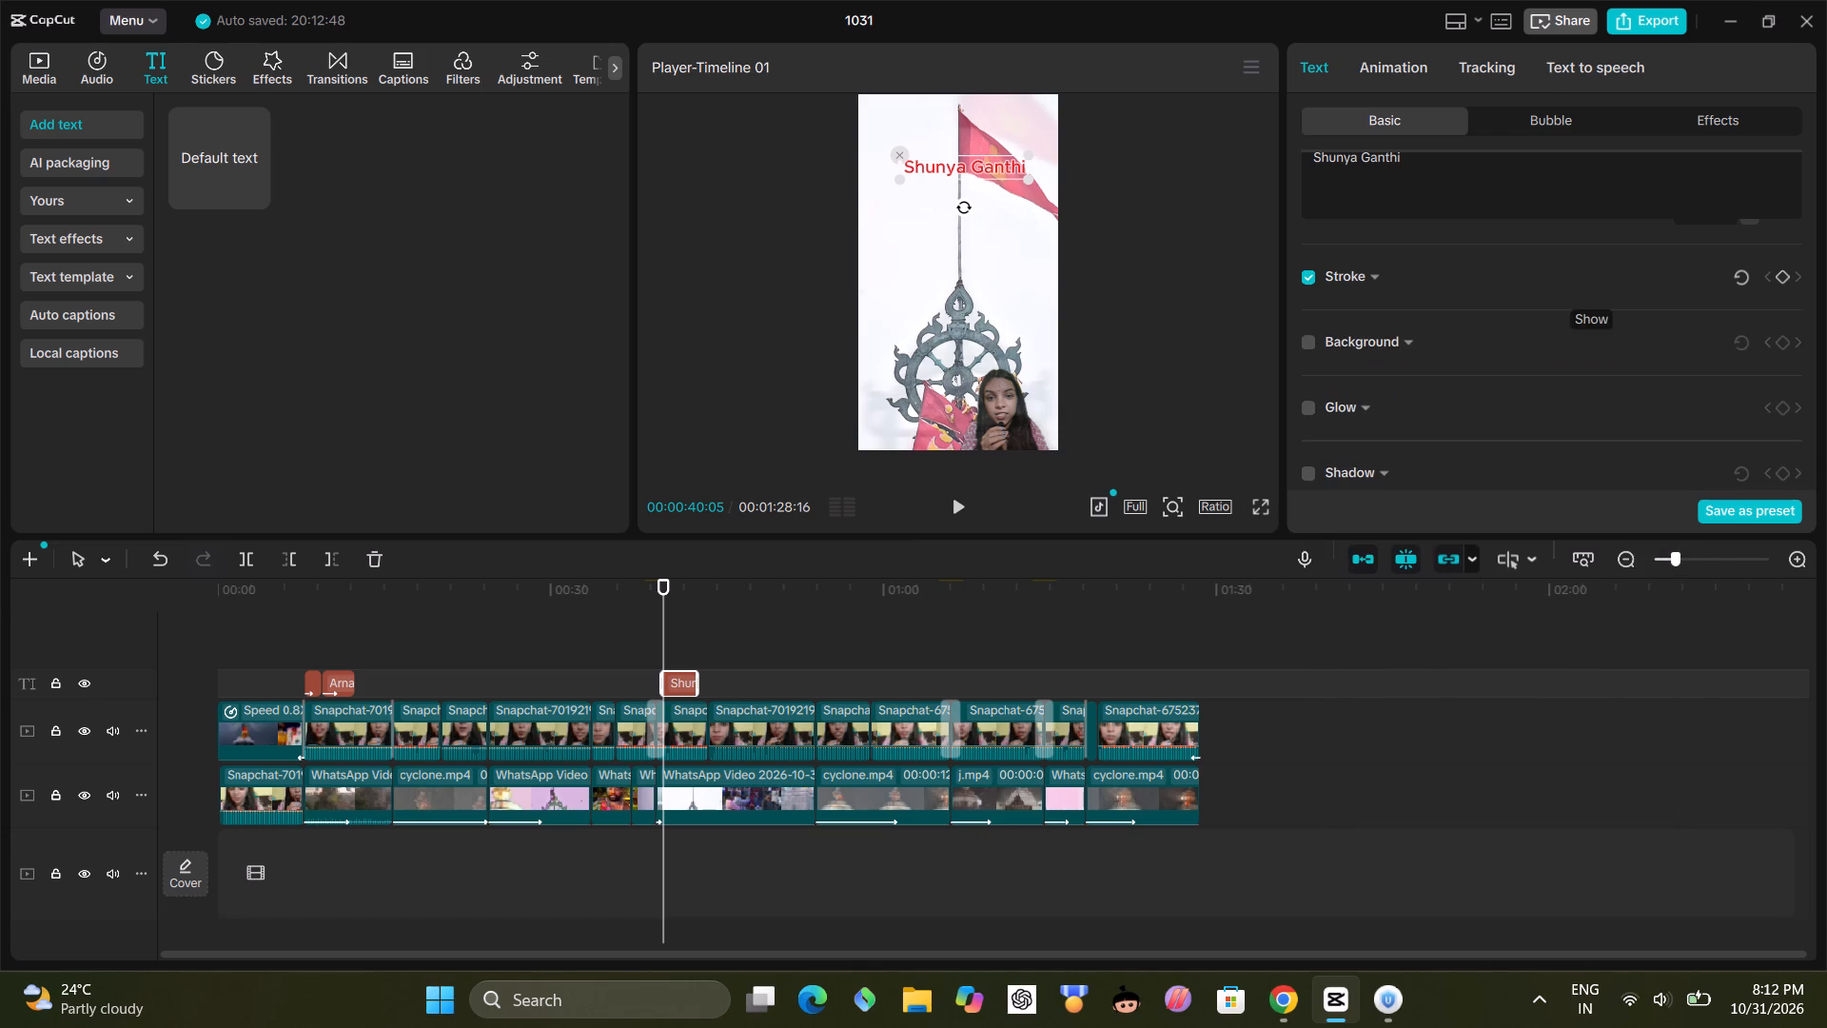
drag(1374, 278, 1366, 293)
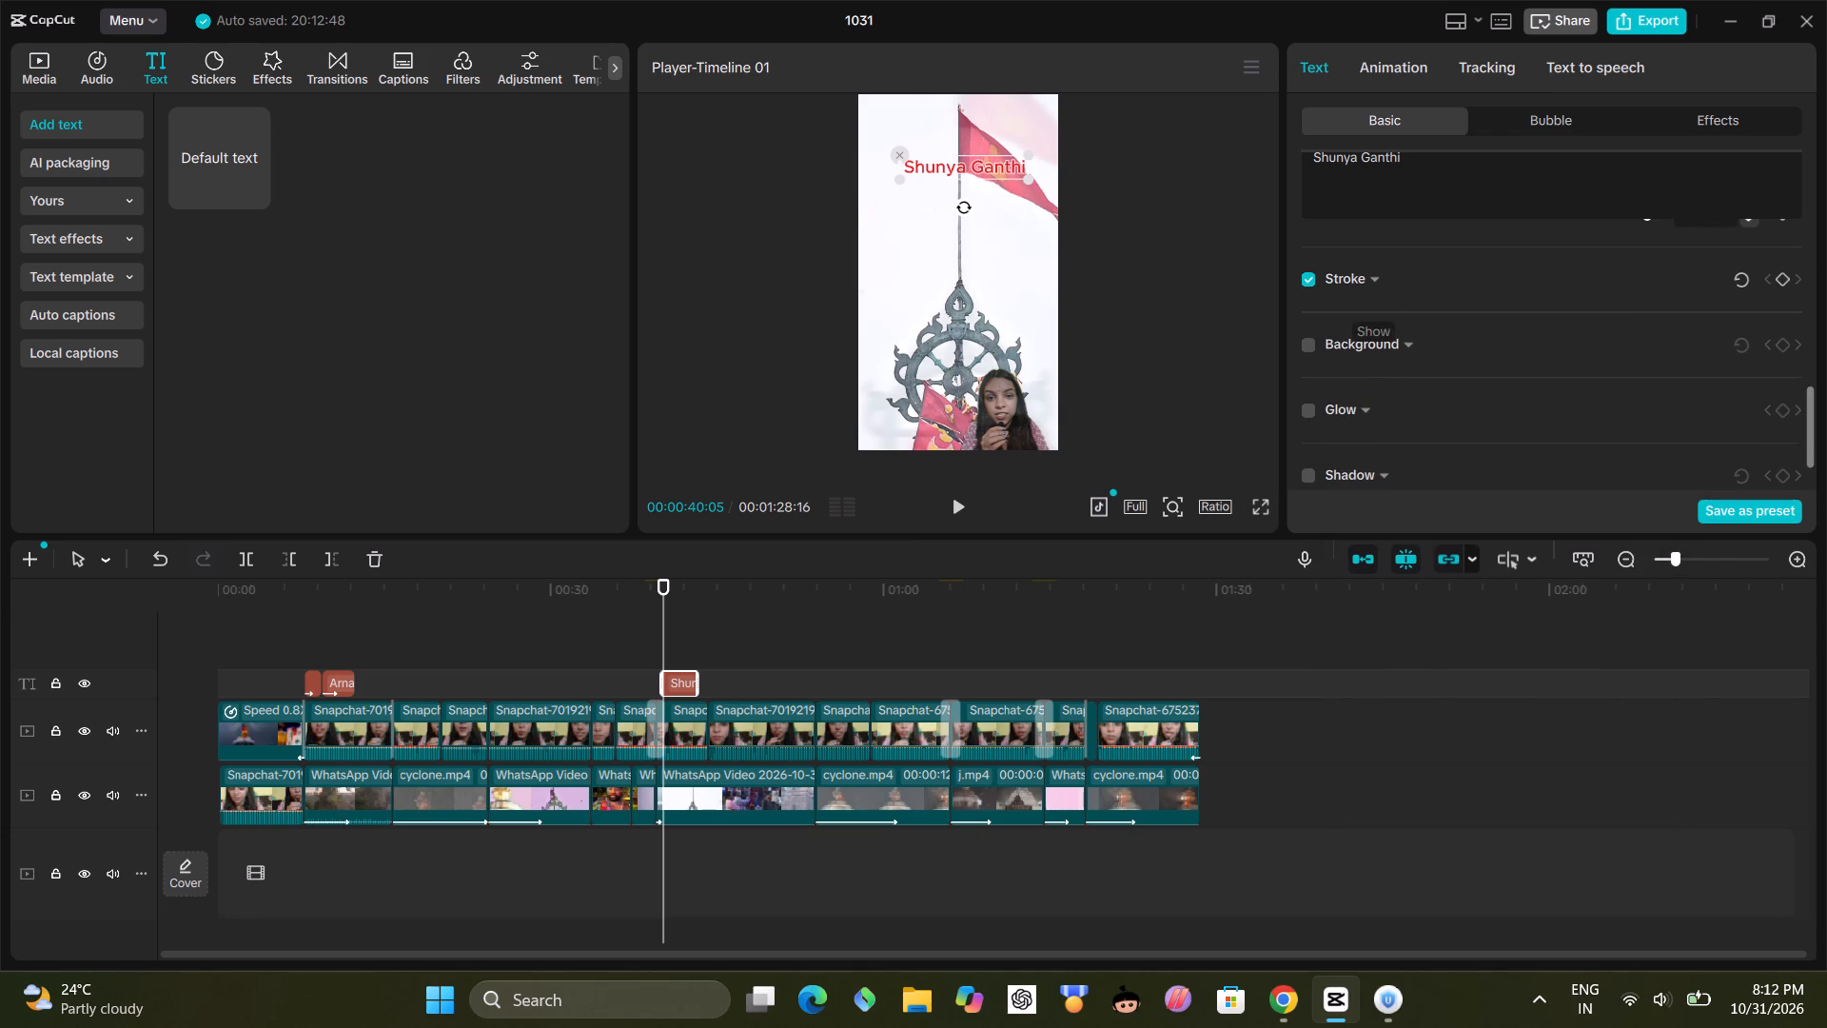
click(1370, 273)
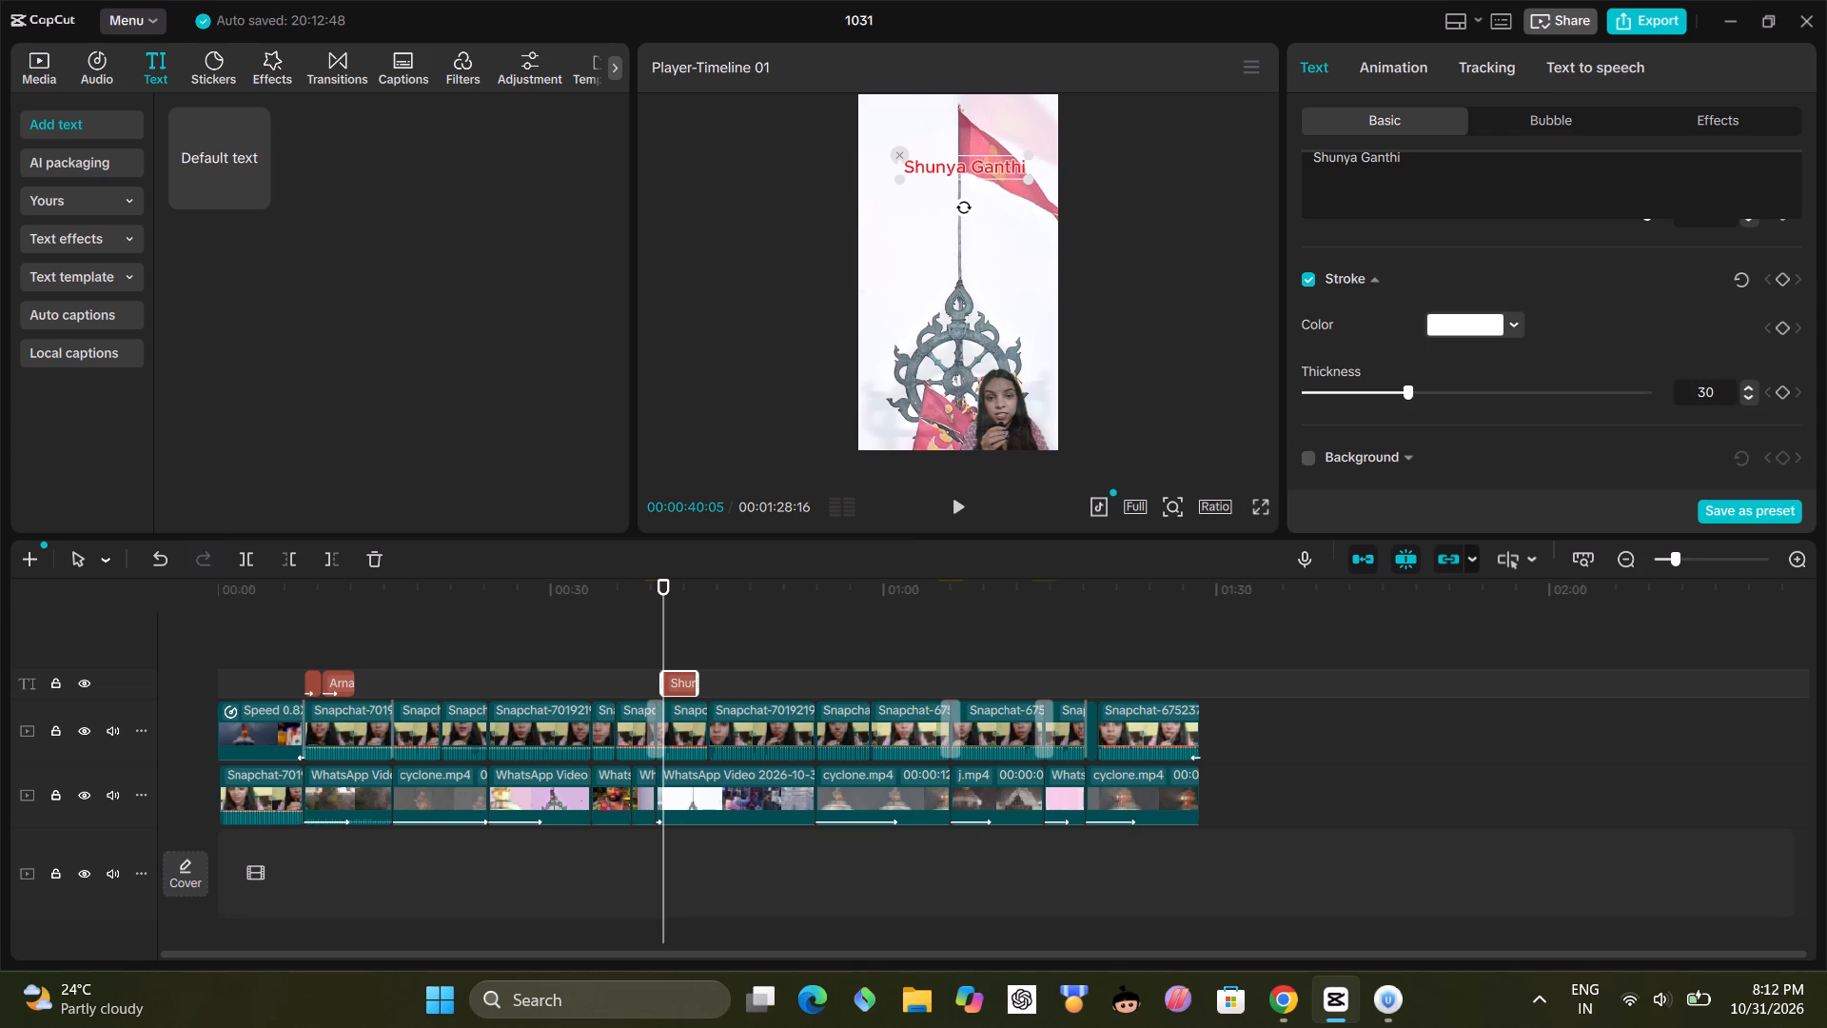
click(1517, 315)
click(1461, 668)
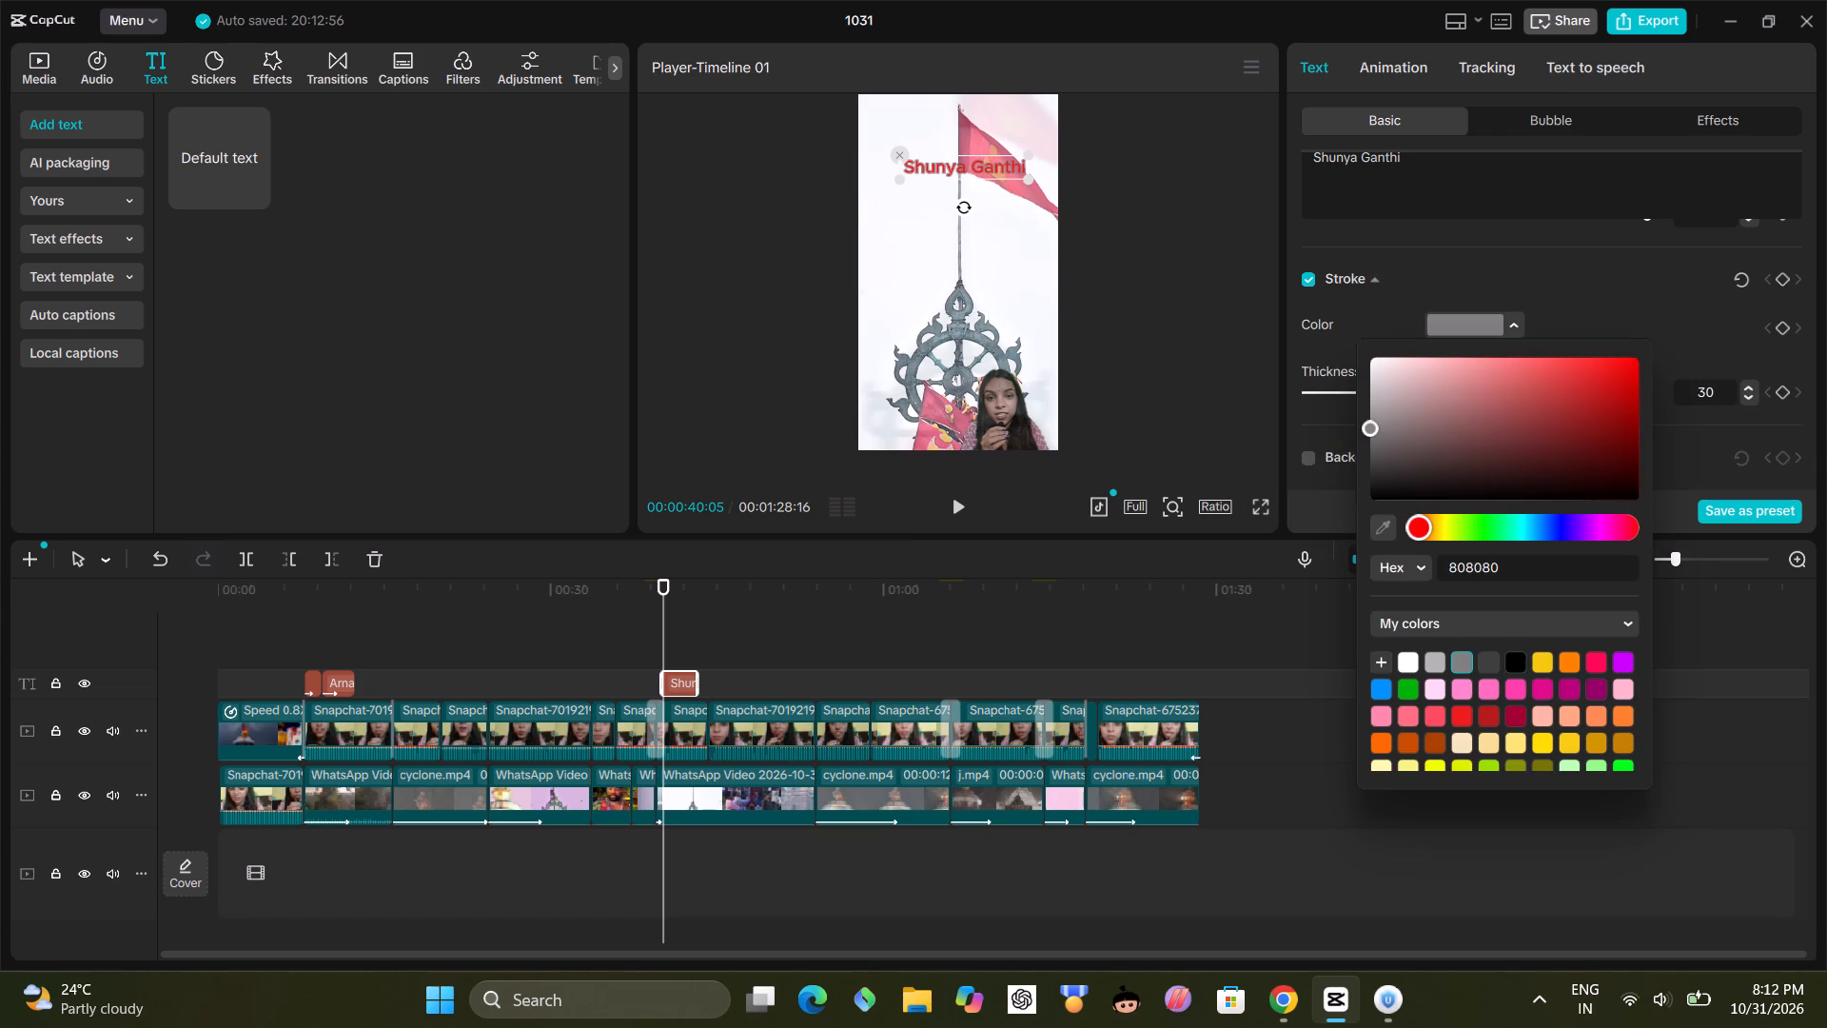
click(1521, 657)
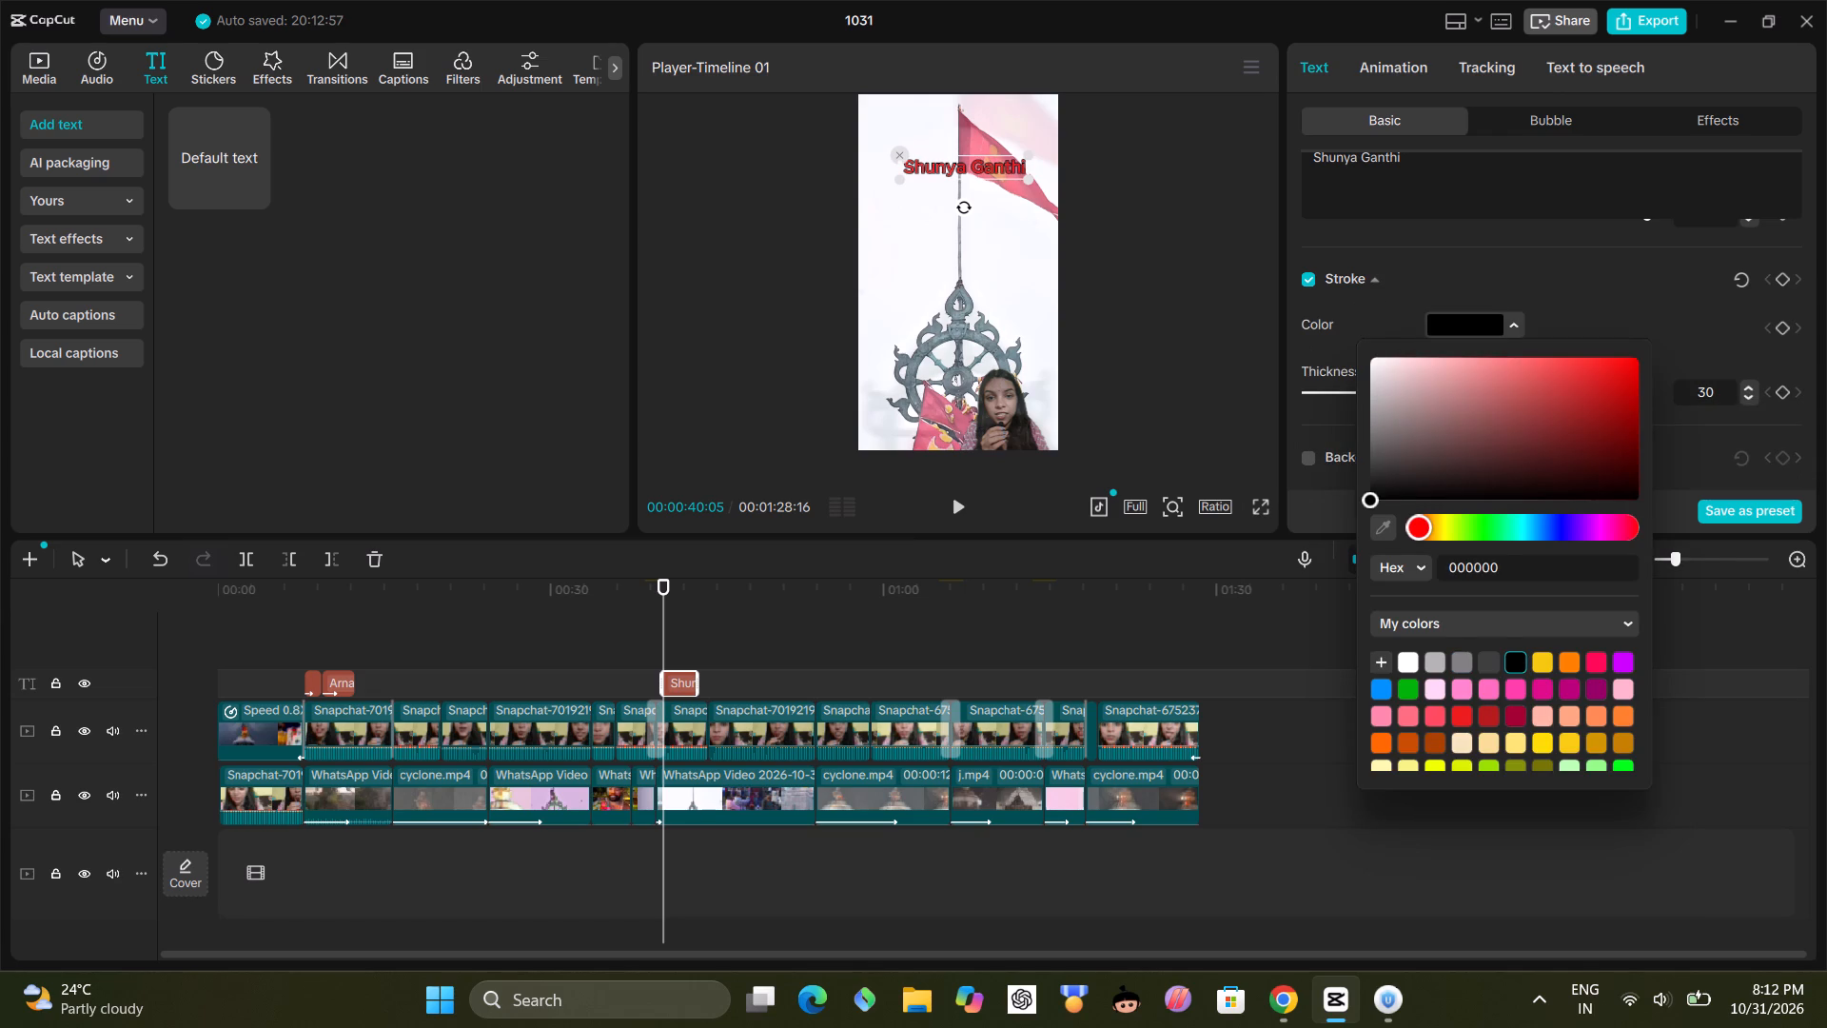
click(1583, 283)
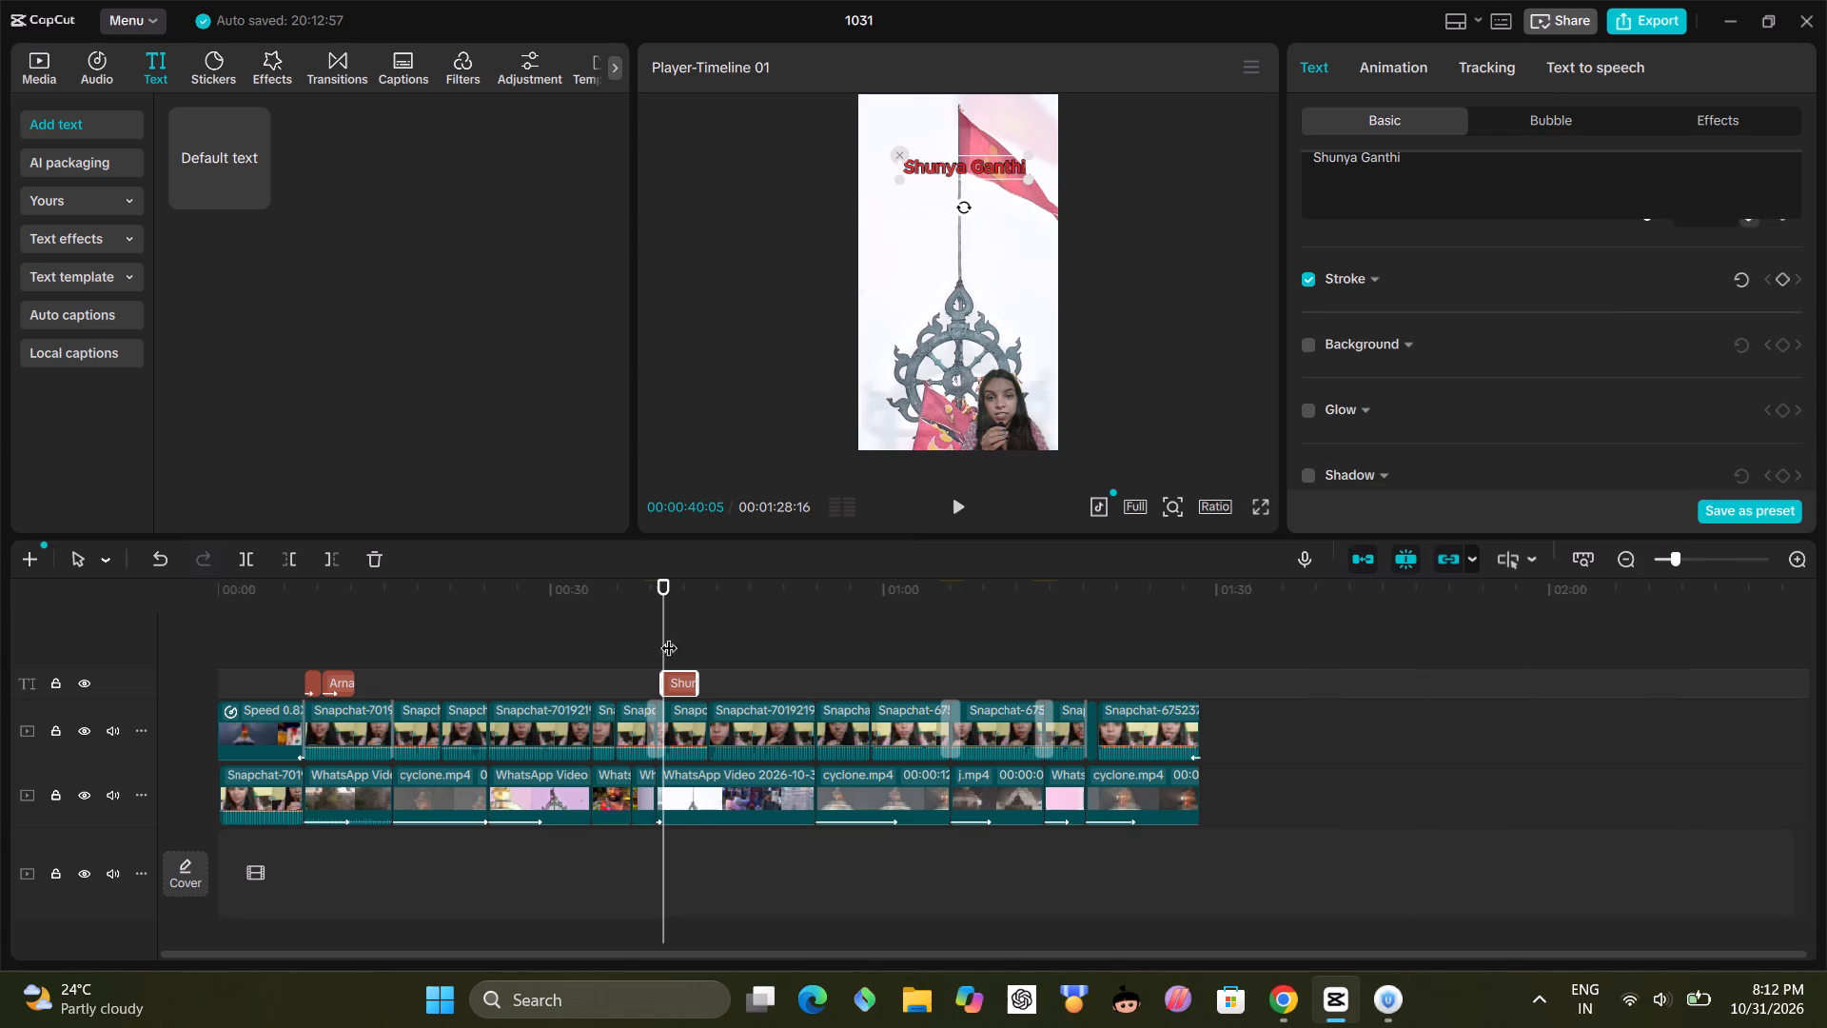
Play back the start of the Shunya Ganthi title briefly and pause.
click(619, 677)
click(964, 514)
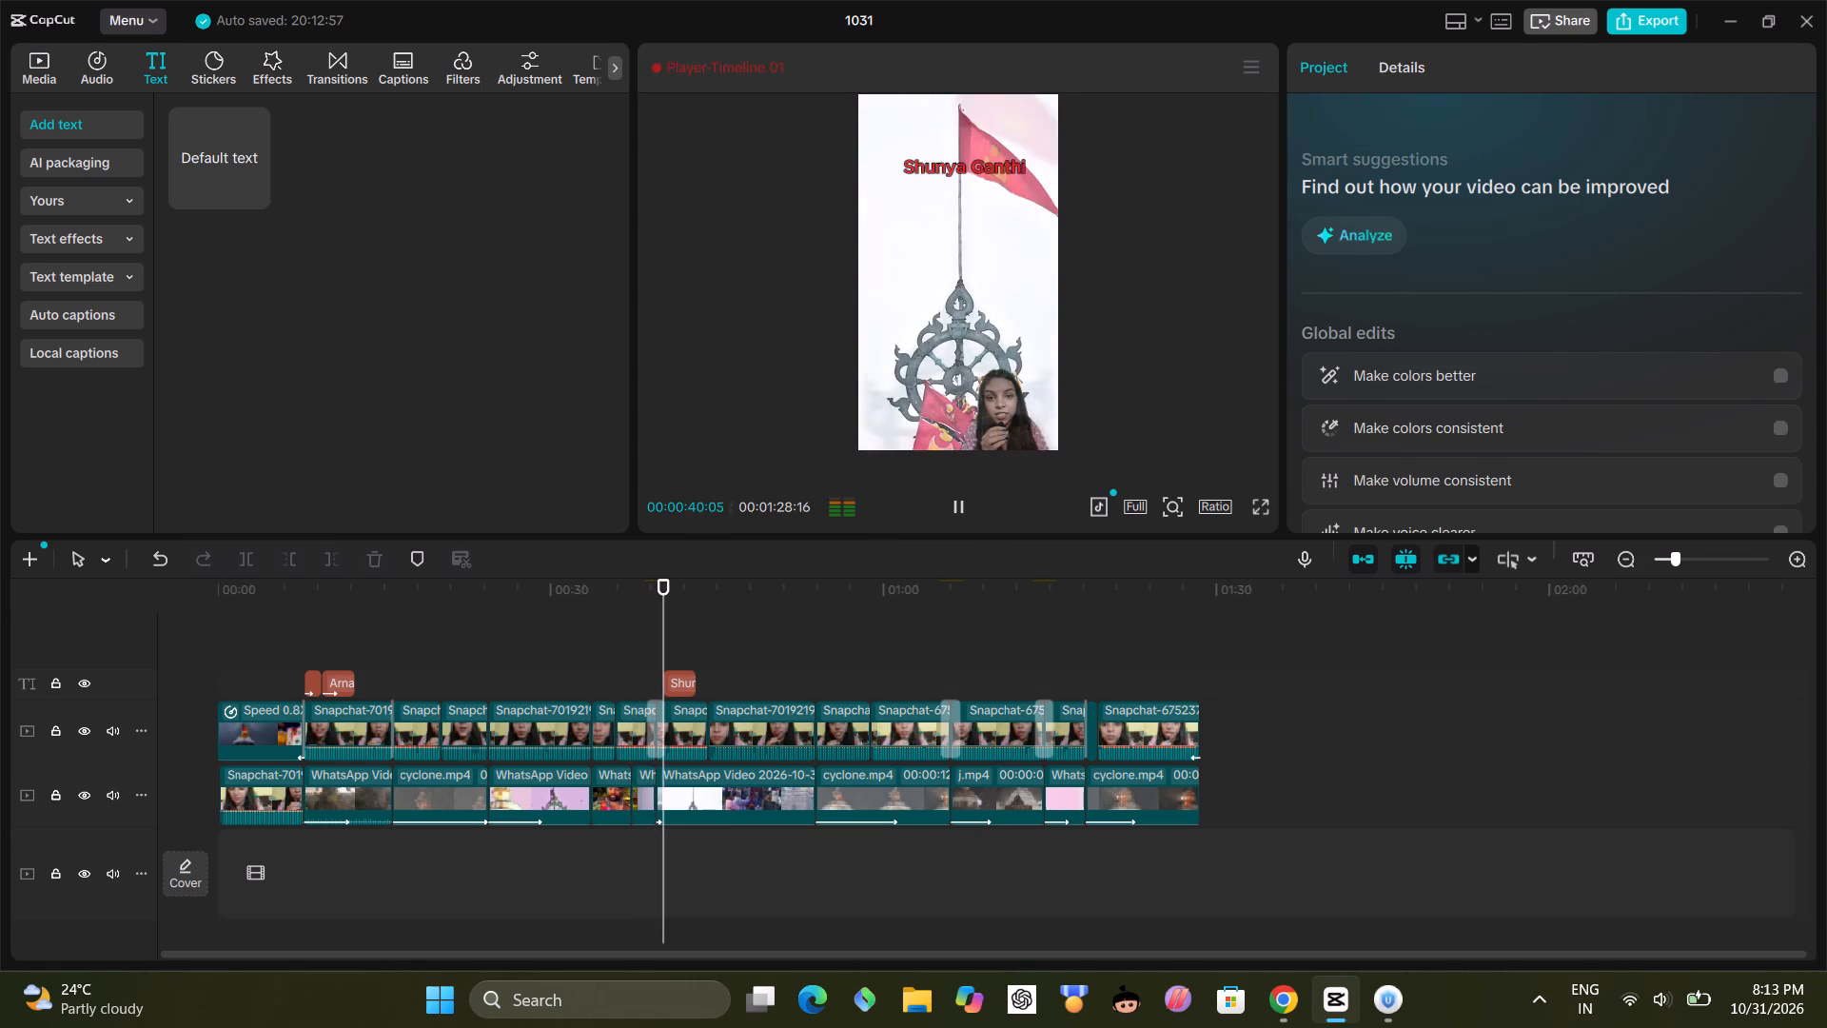
click(964, 514)
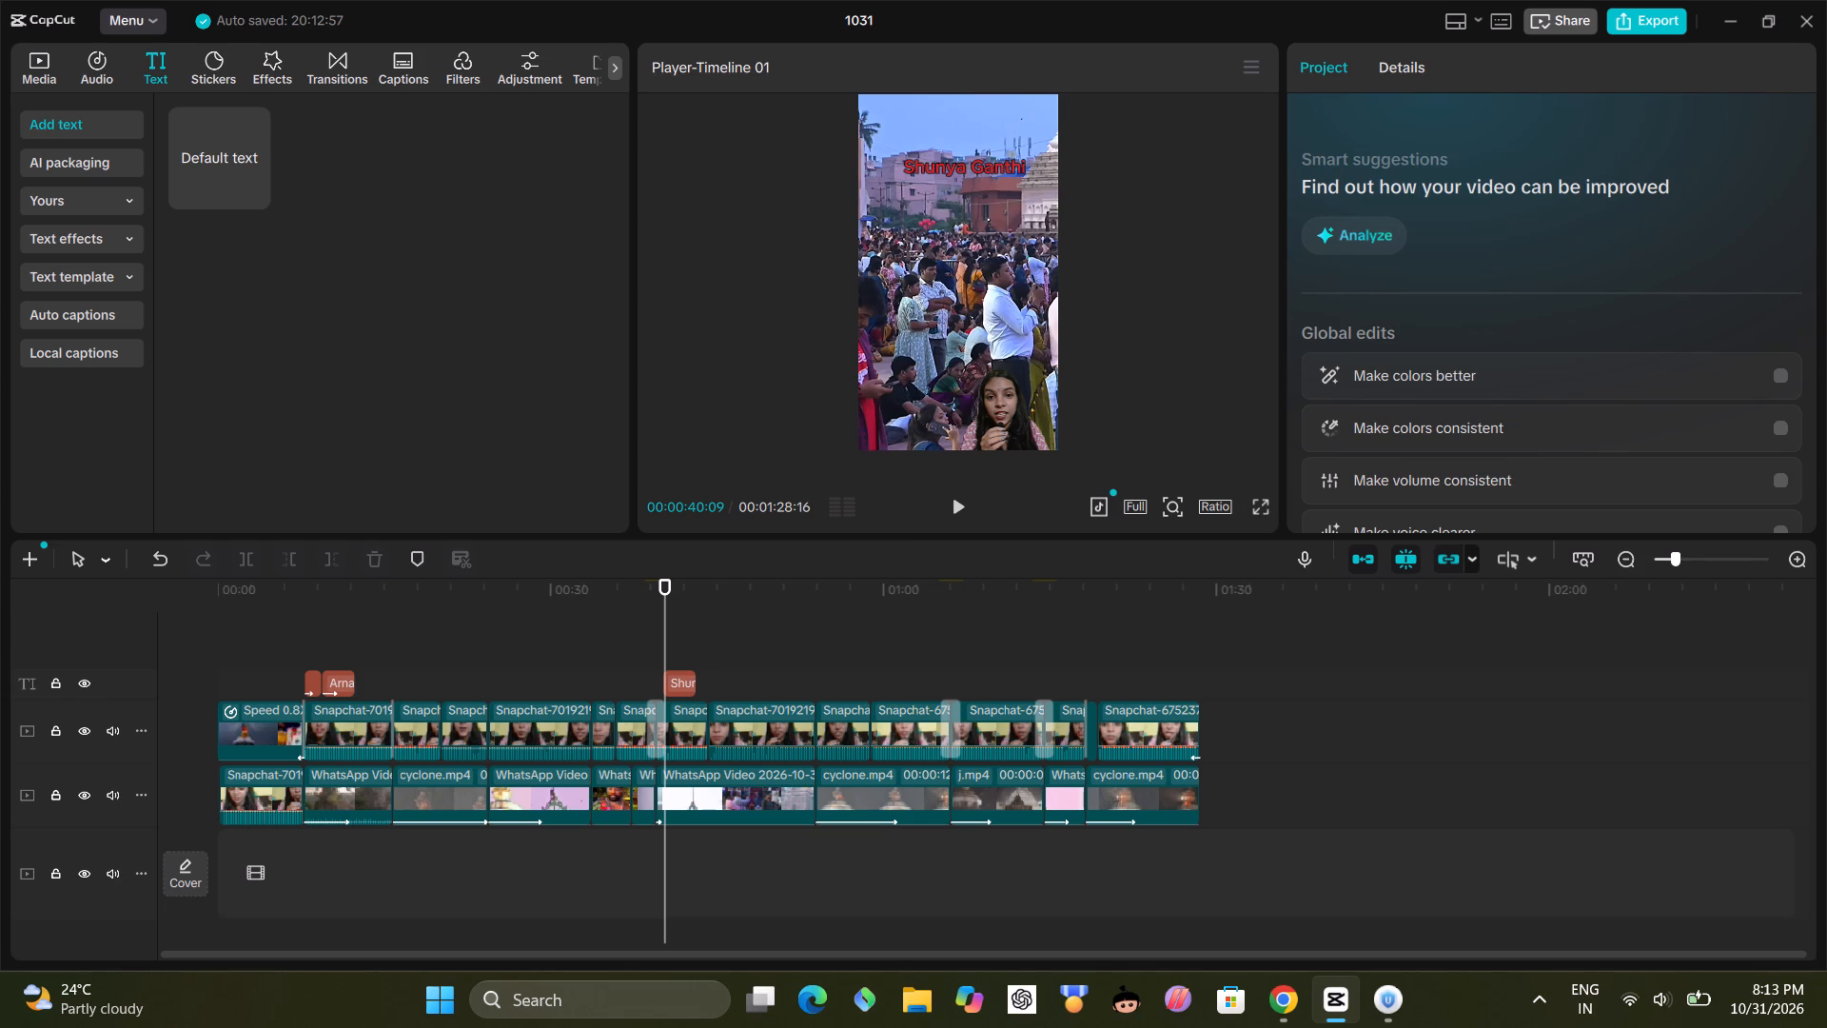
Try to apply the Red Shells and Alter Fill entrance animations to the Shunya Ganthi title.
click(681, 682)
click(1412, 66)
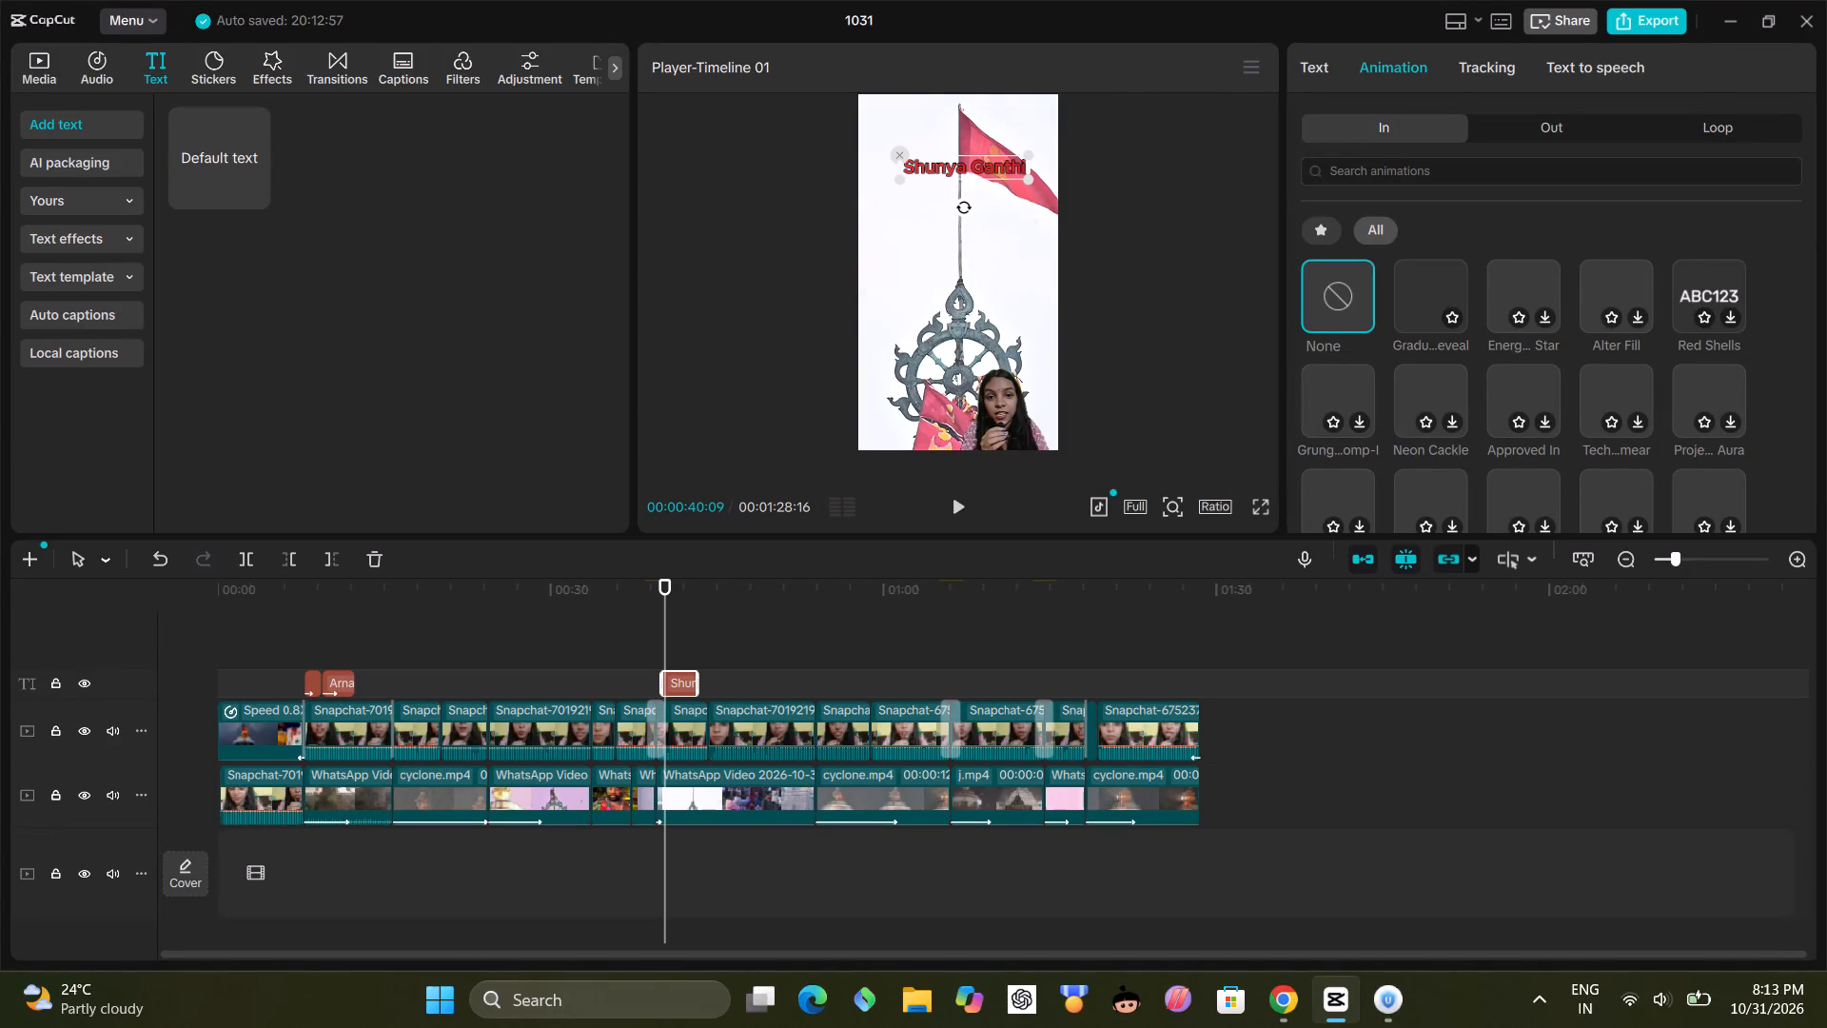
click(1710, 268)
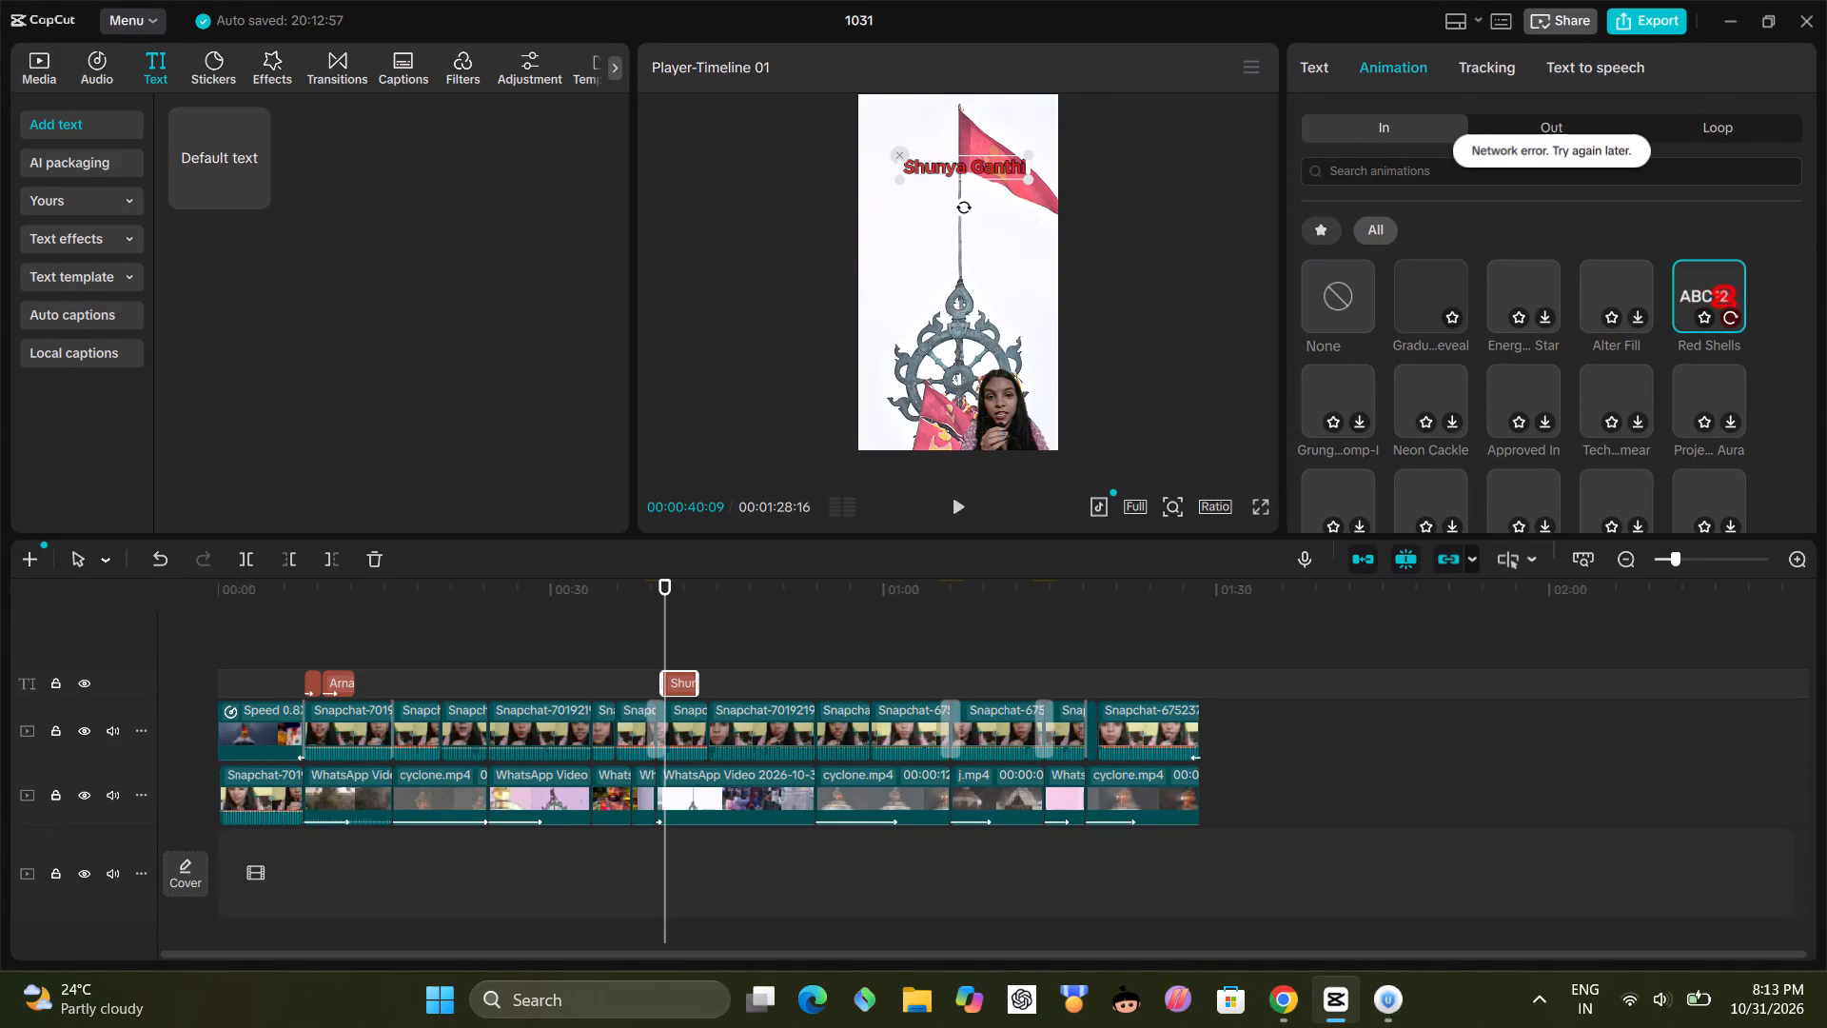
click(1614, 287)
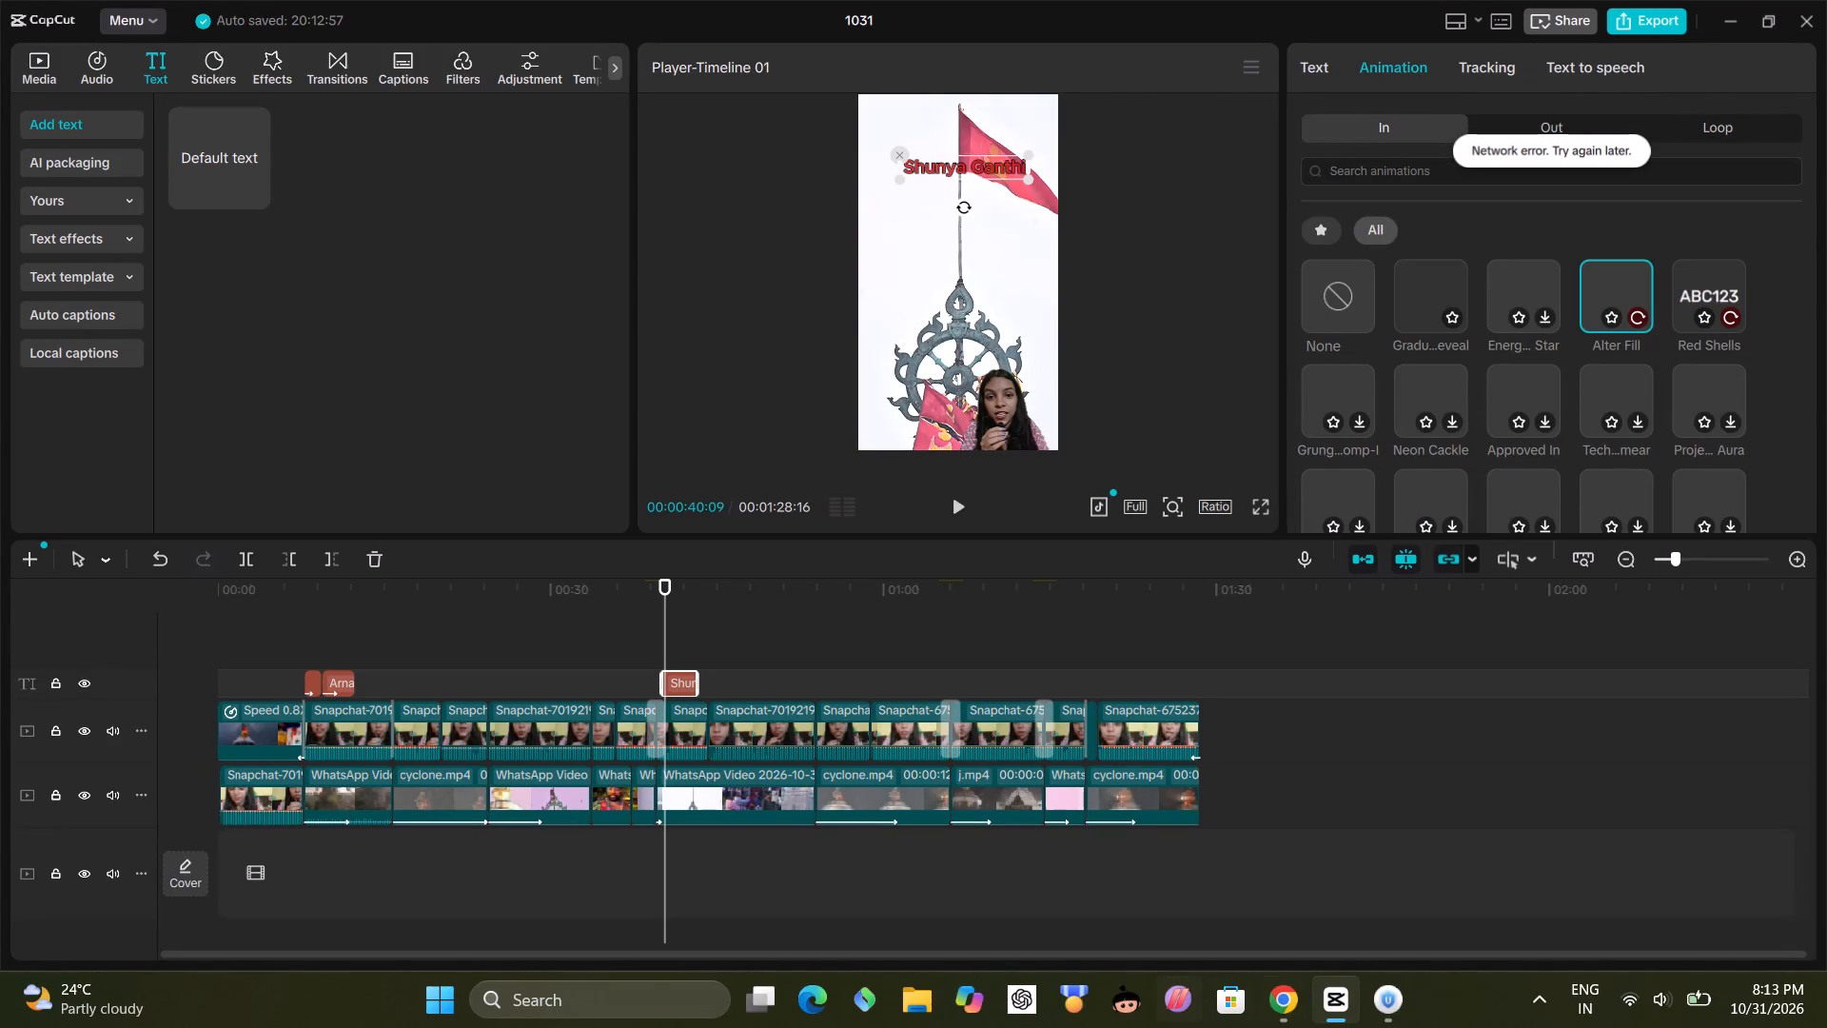
Close the 1031 project editor and force the unresponsive CapCut program to close.
click(1807, 26)
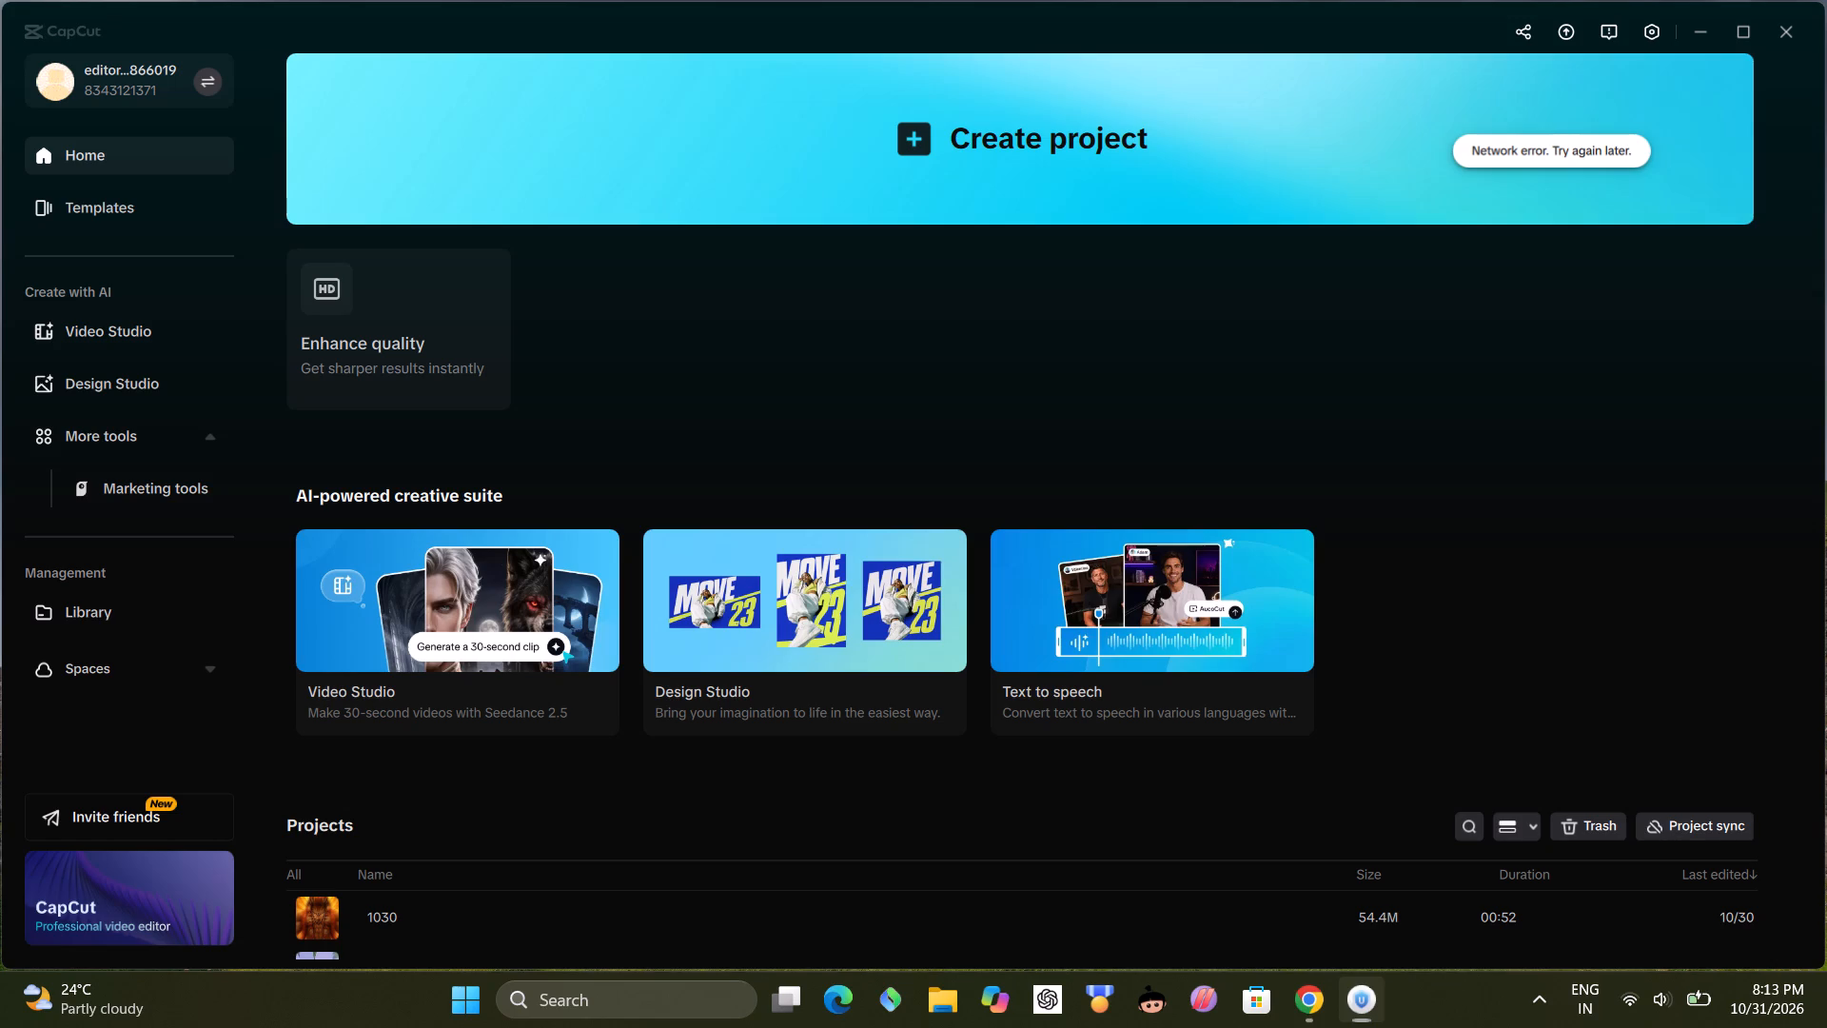
scroll(565, 516, down, 4)
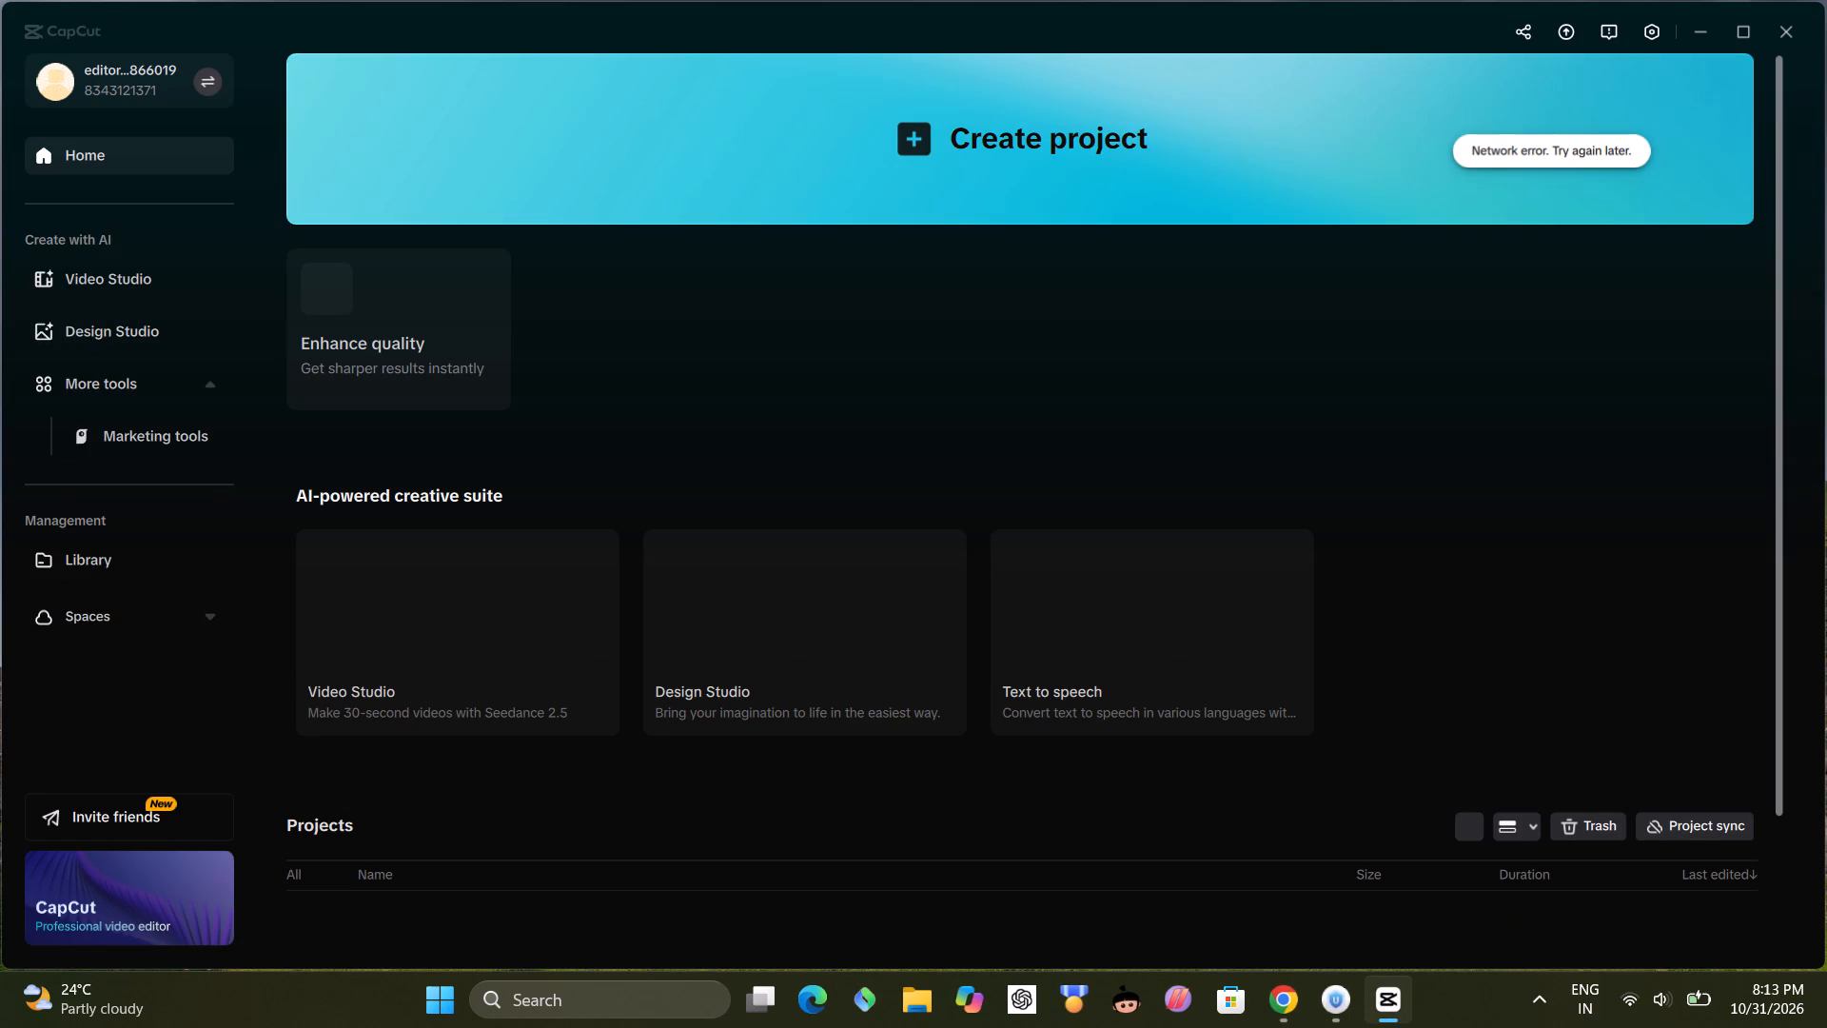
scroll(805, 427, down, 11)
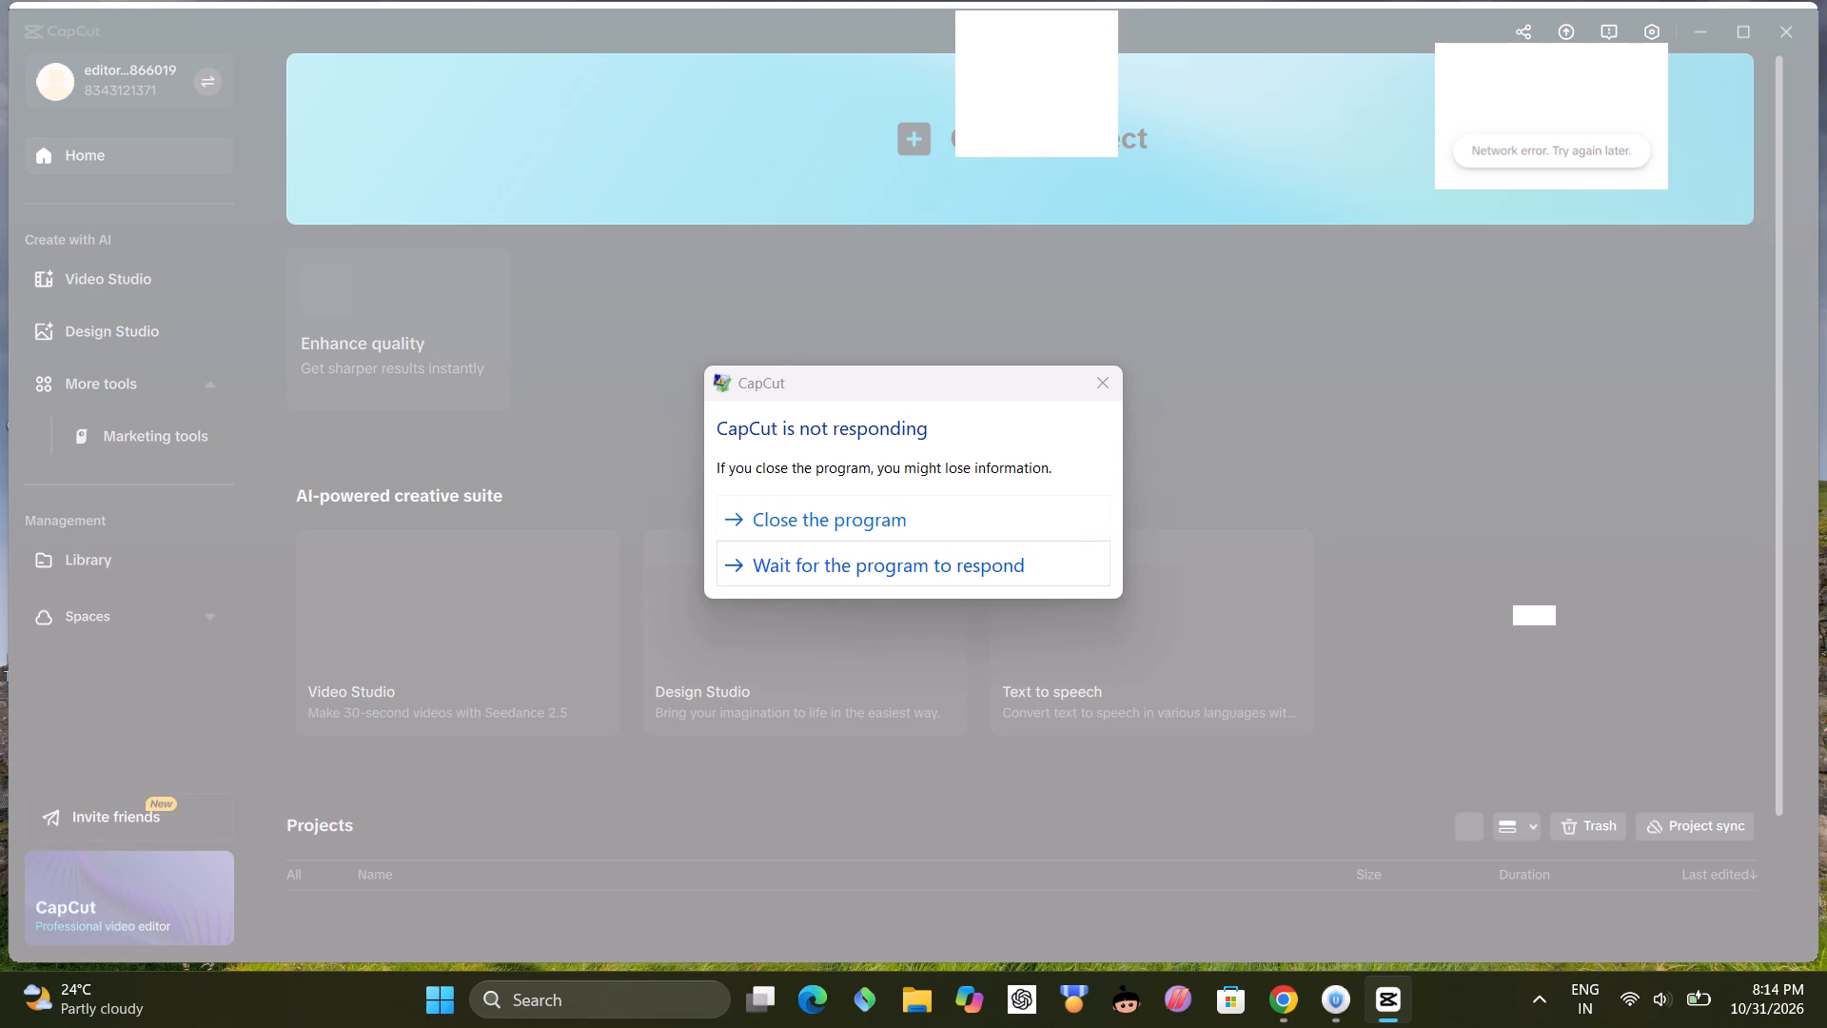
click(878, 521)
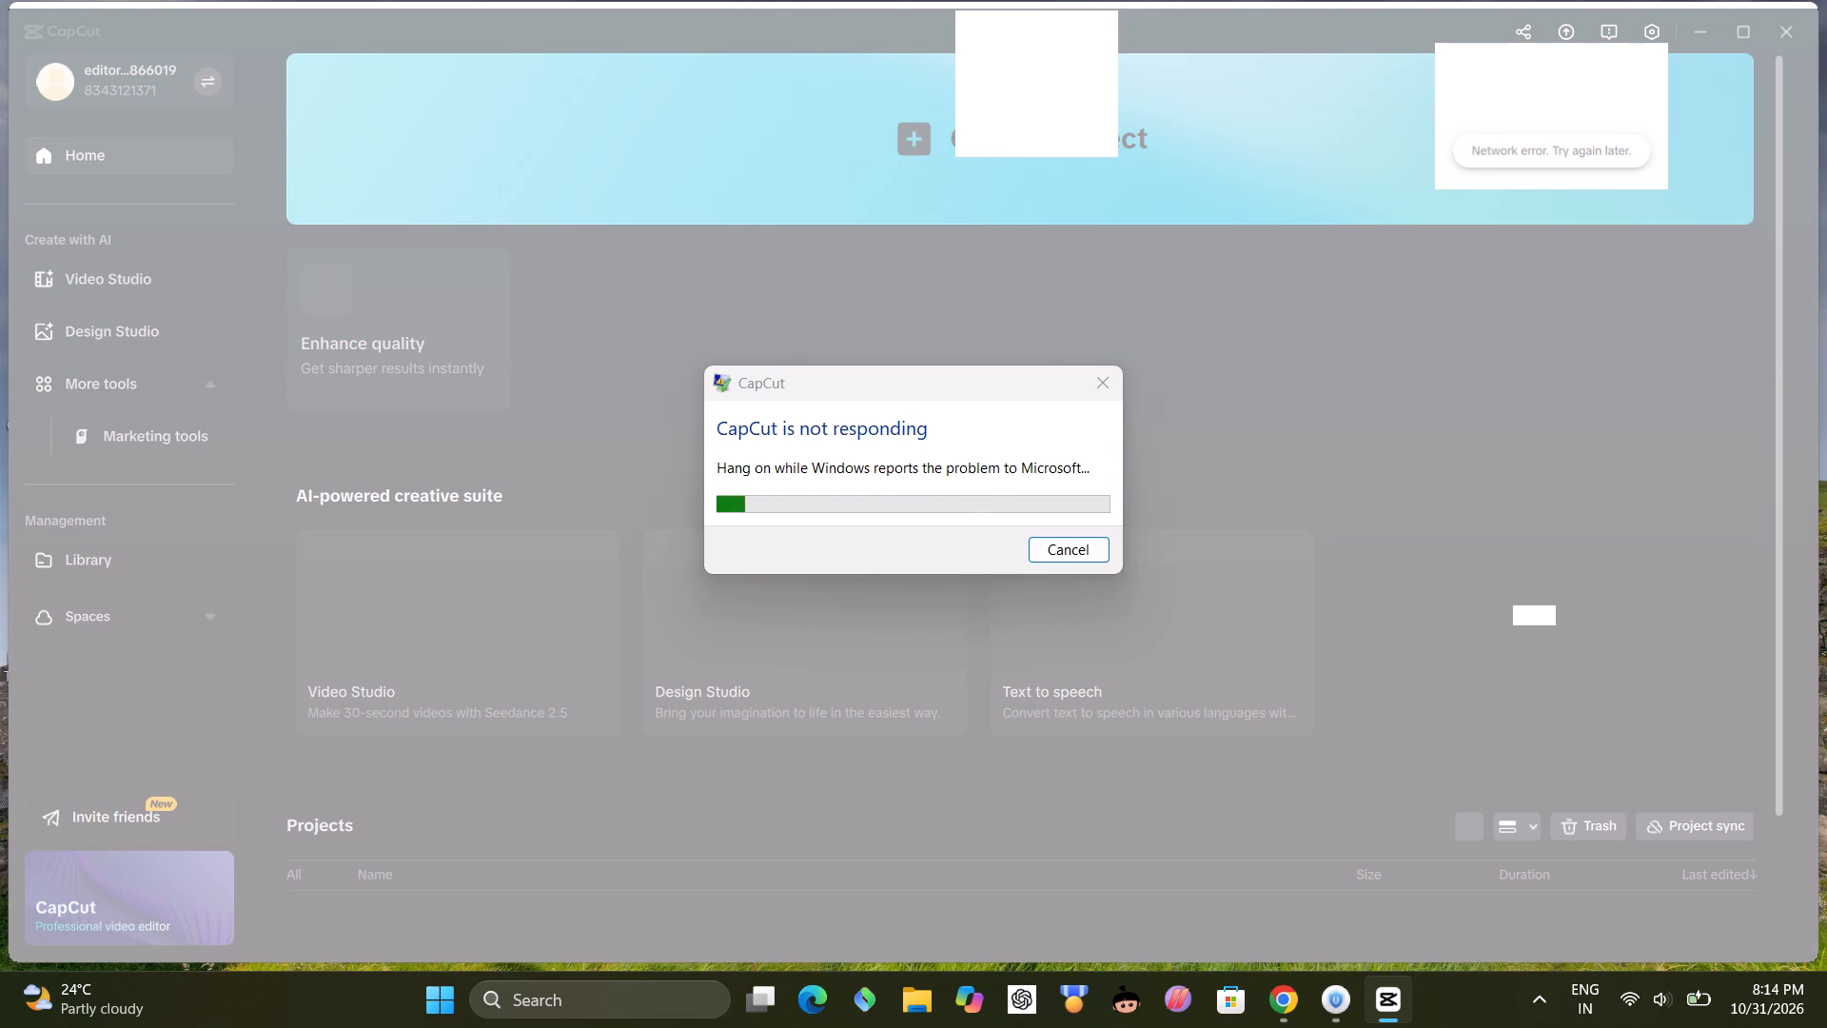
click(1091, 397)
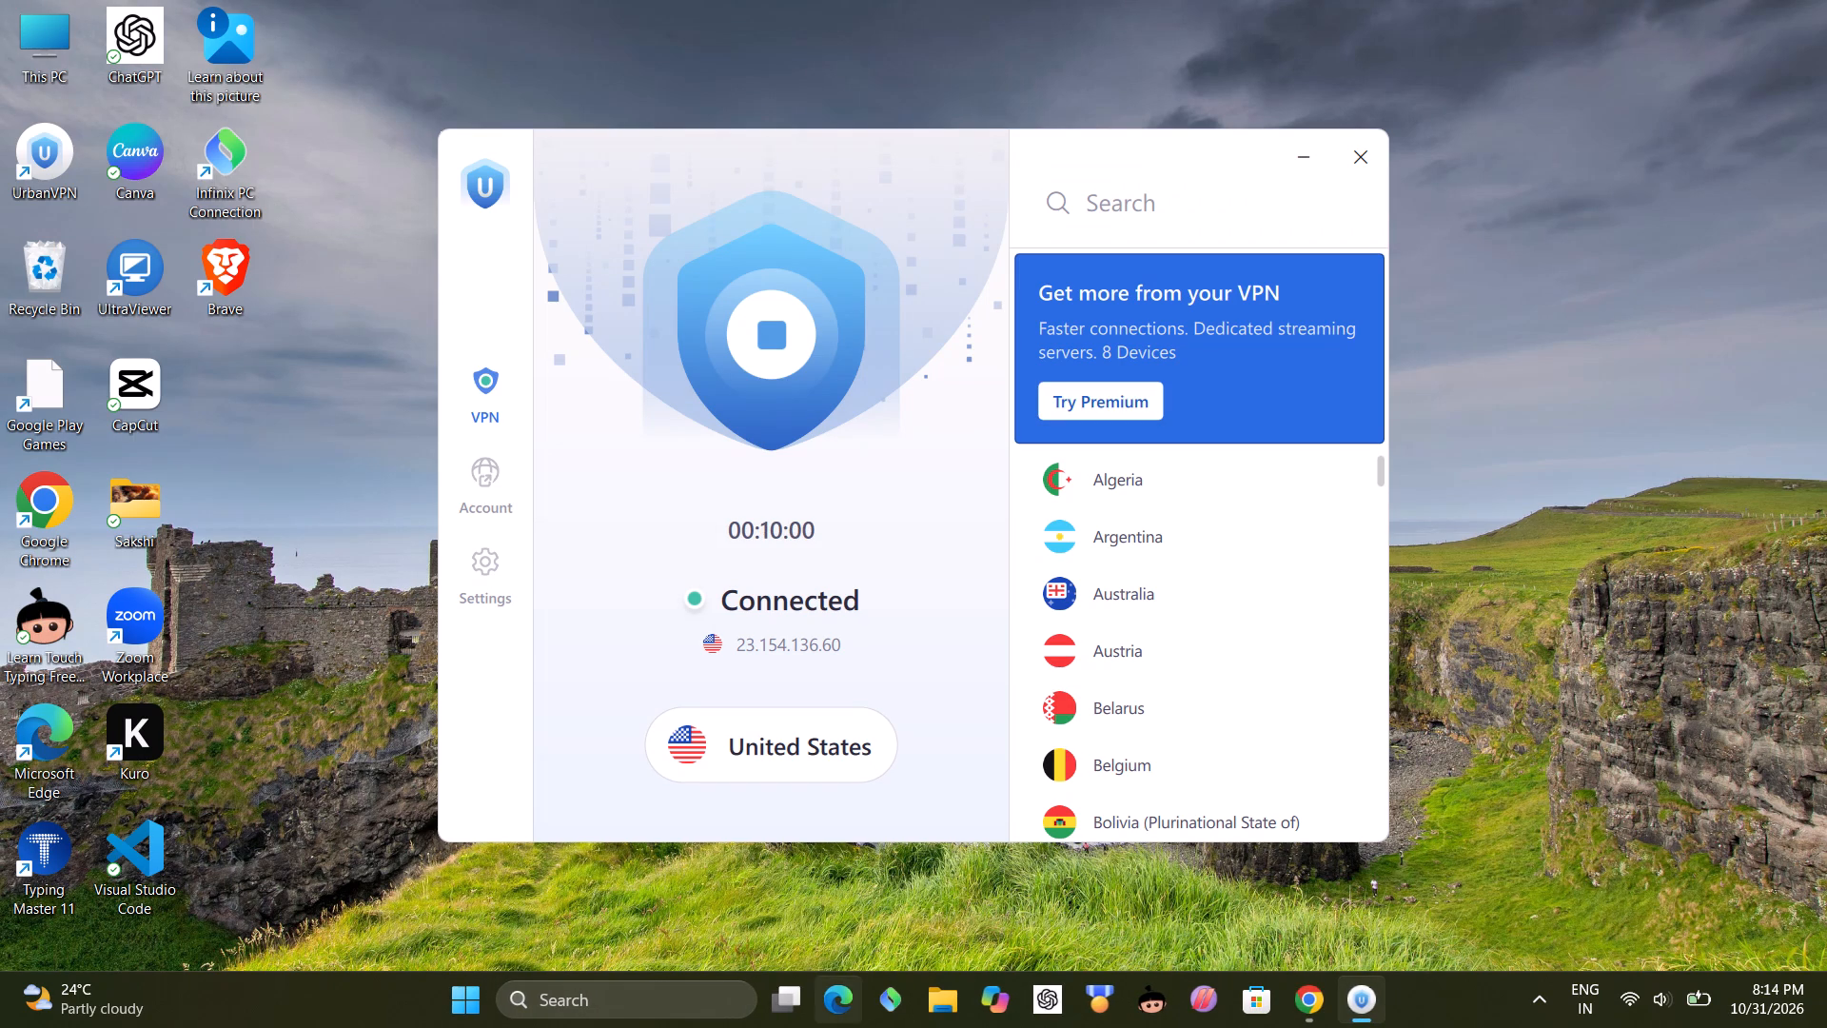
Relaunch CapCut from the desktop and open project 1031 from the projects list.
double_click(142, 389)
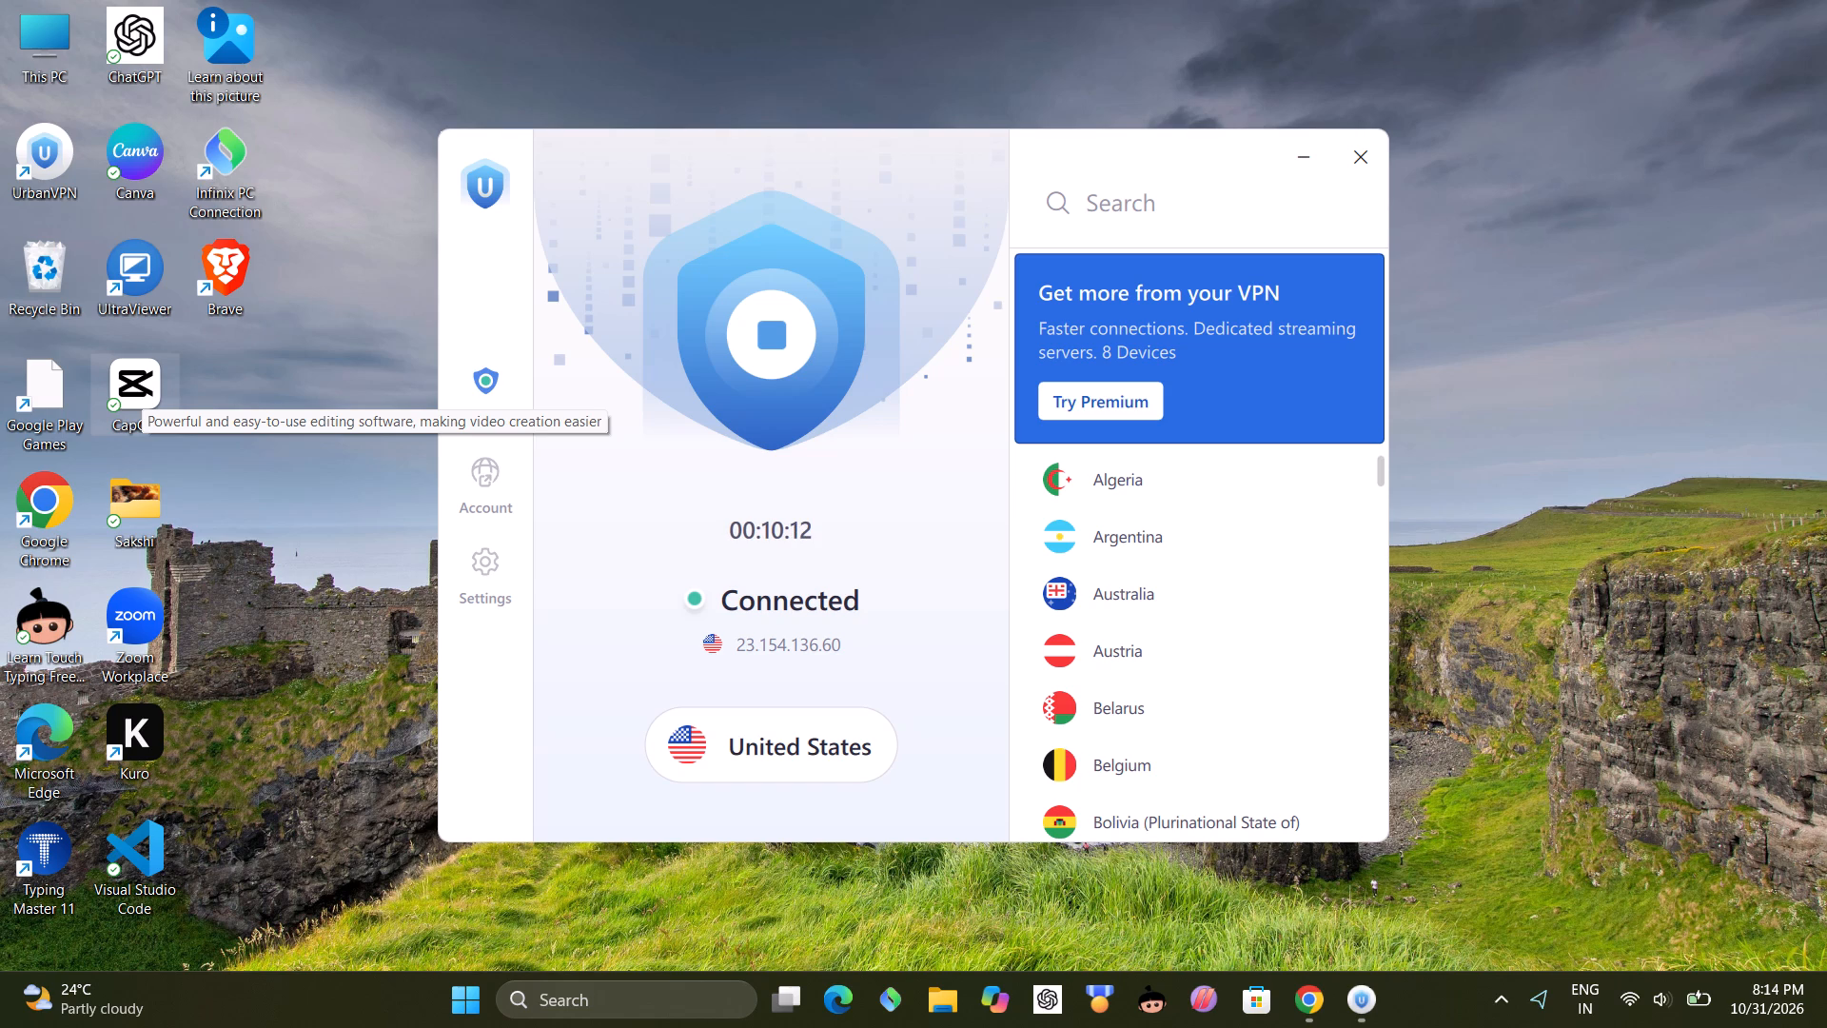
double_click(161, 725)
right_click(161, 725)
double_click(161, 725)
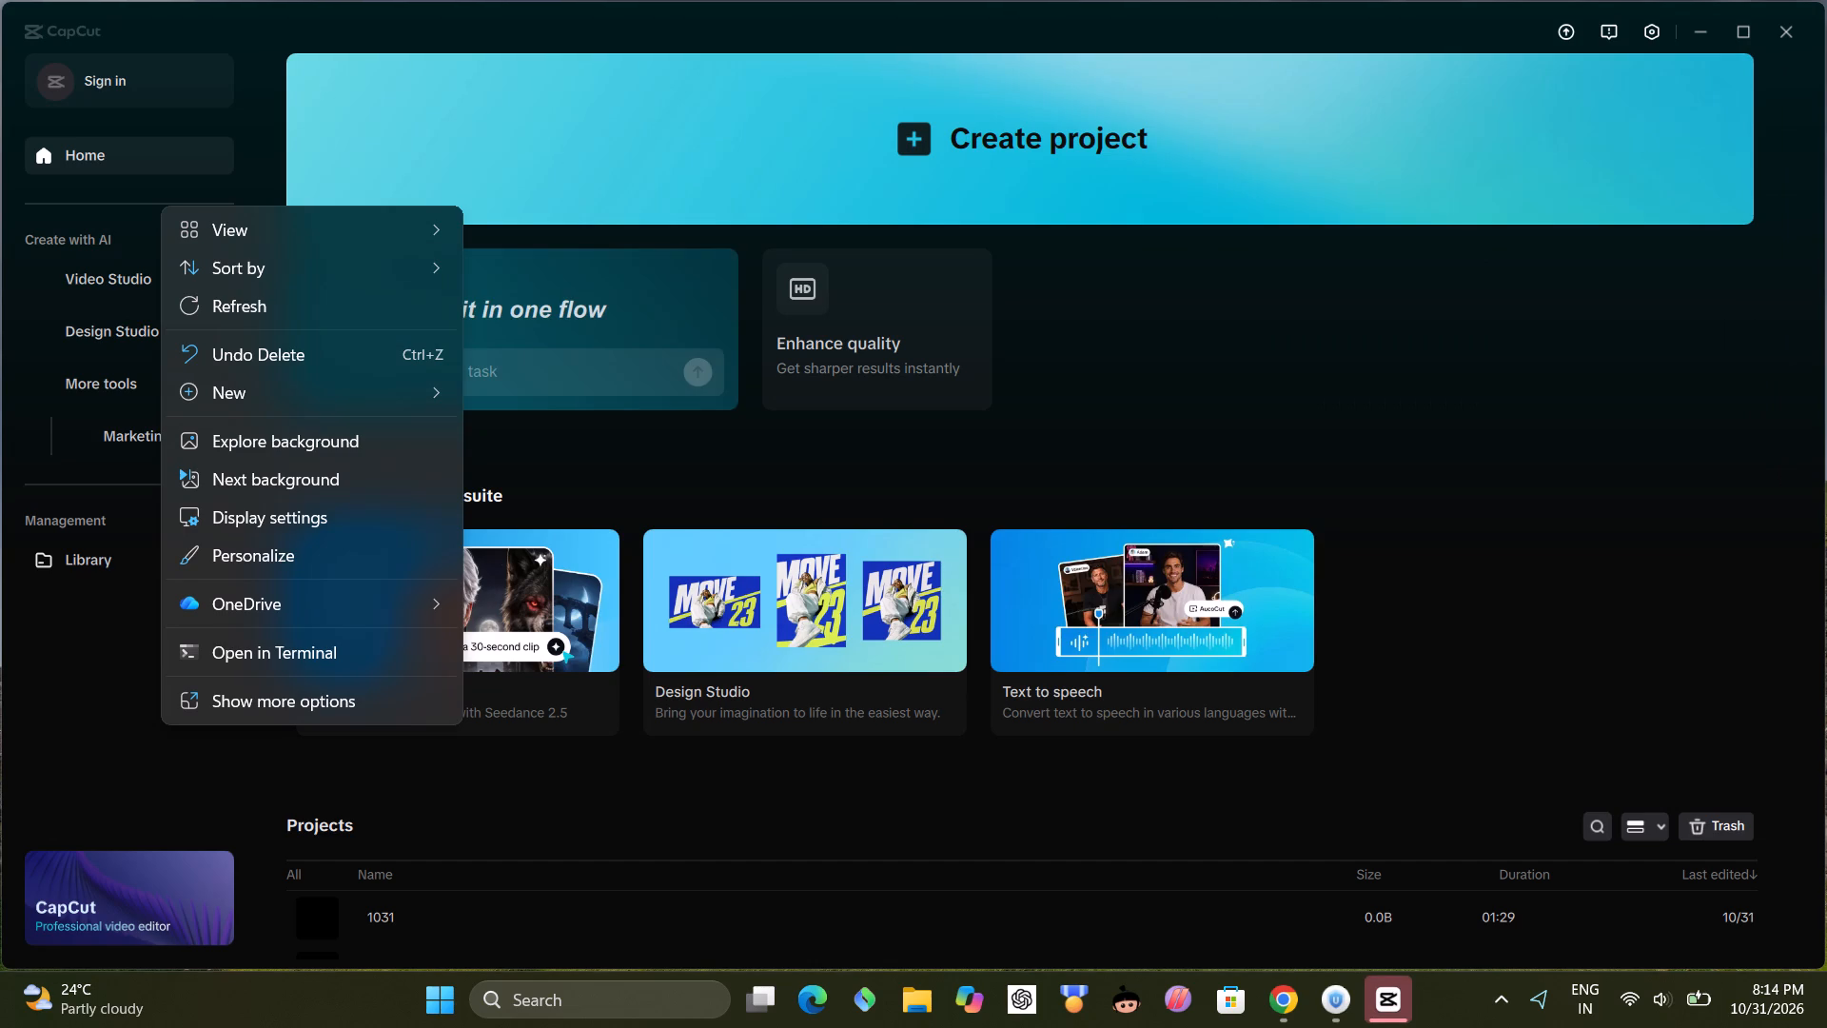
click(398, 909)
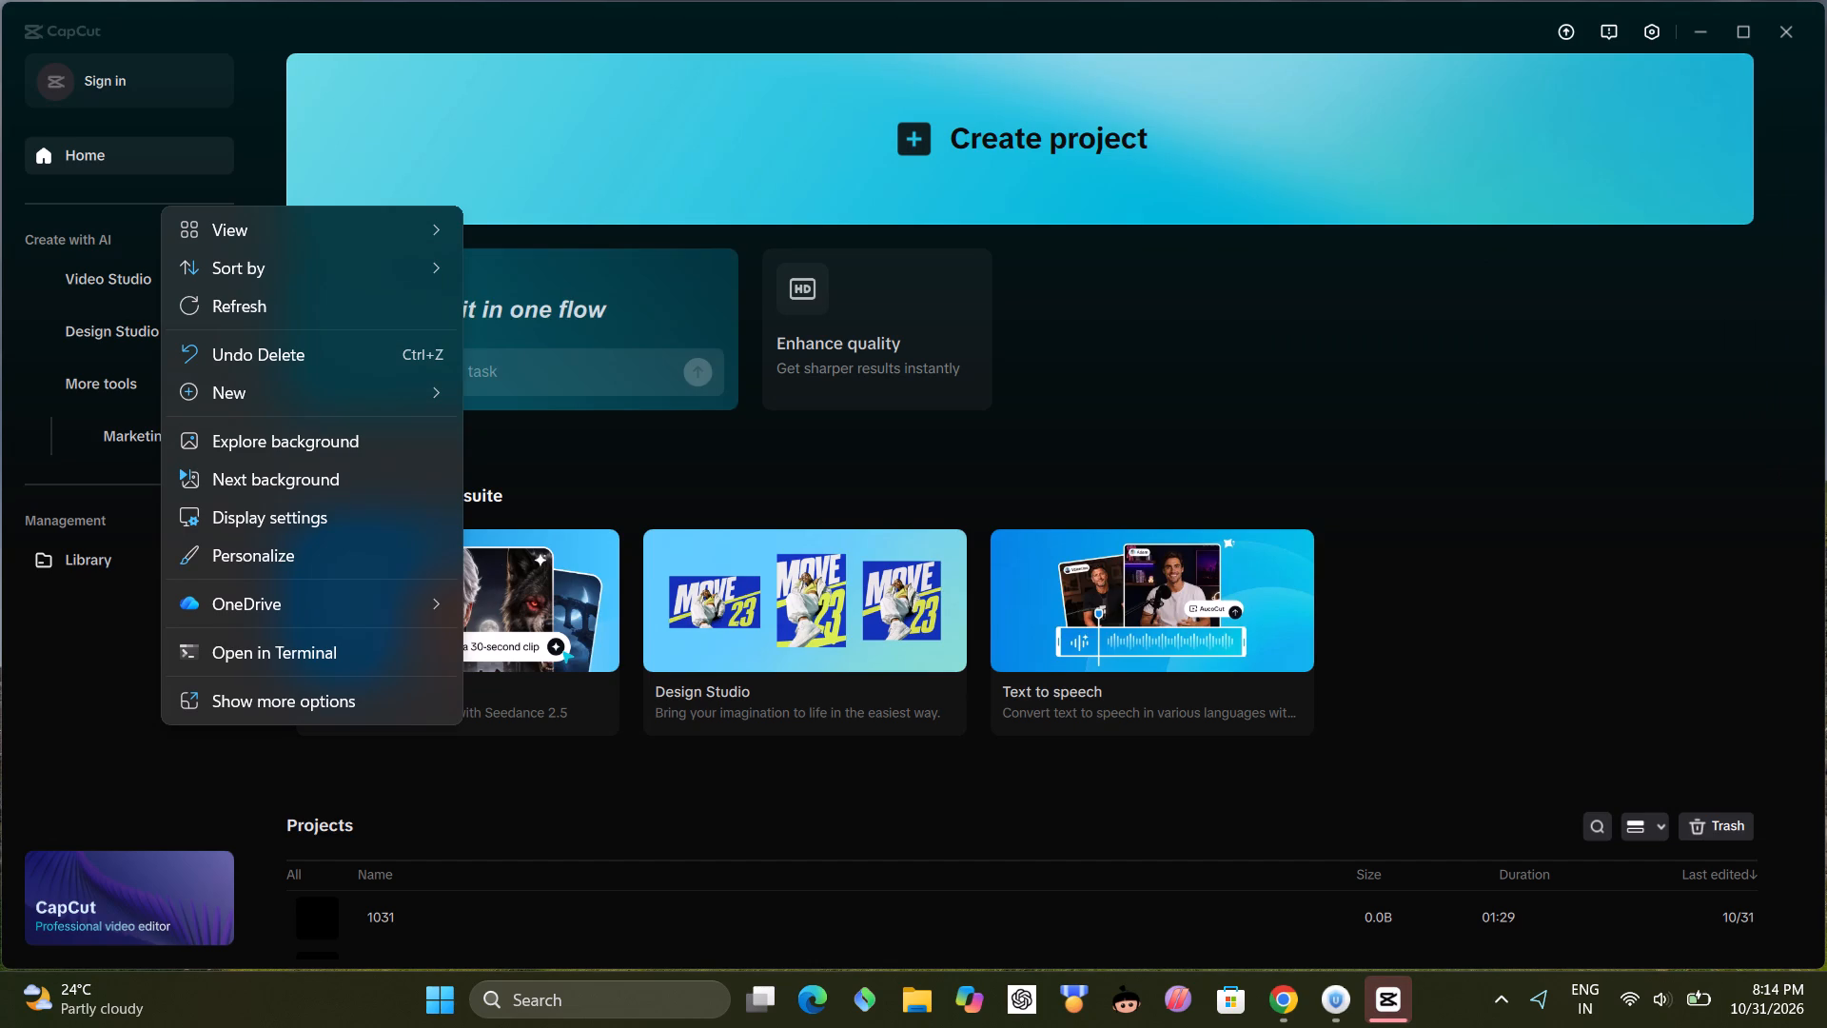
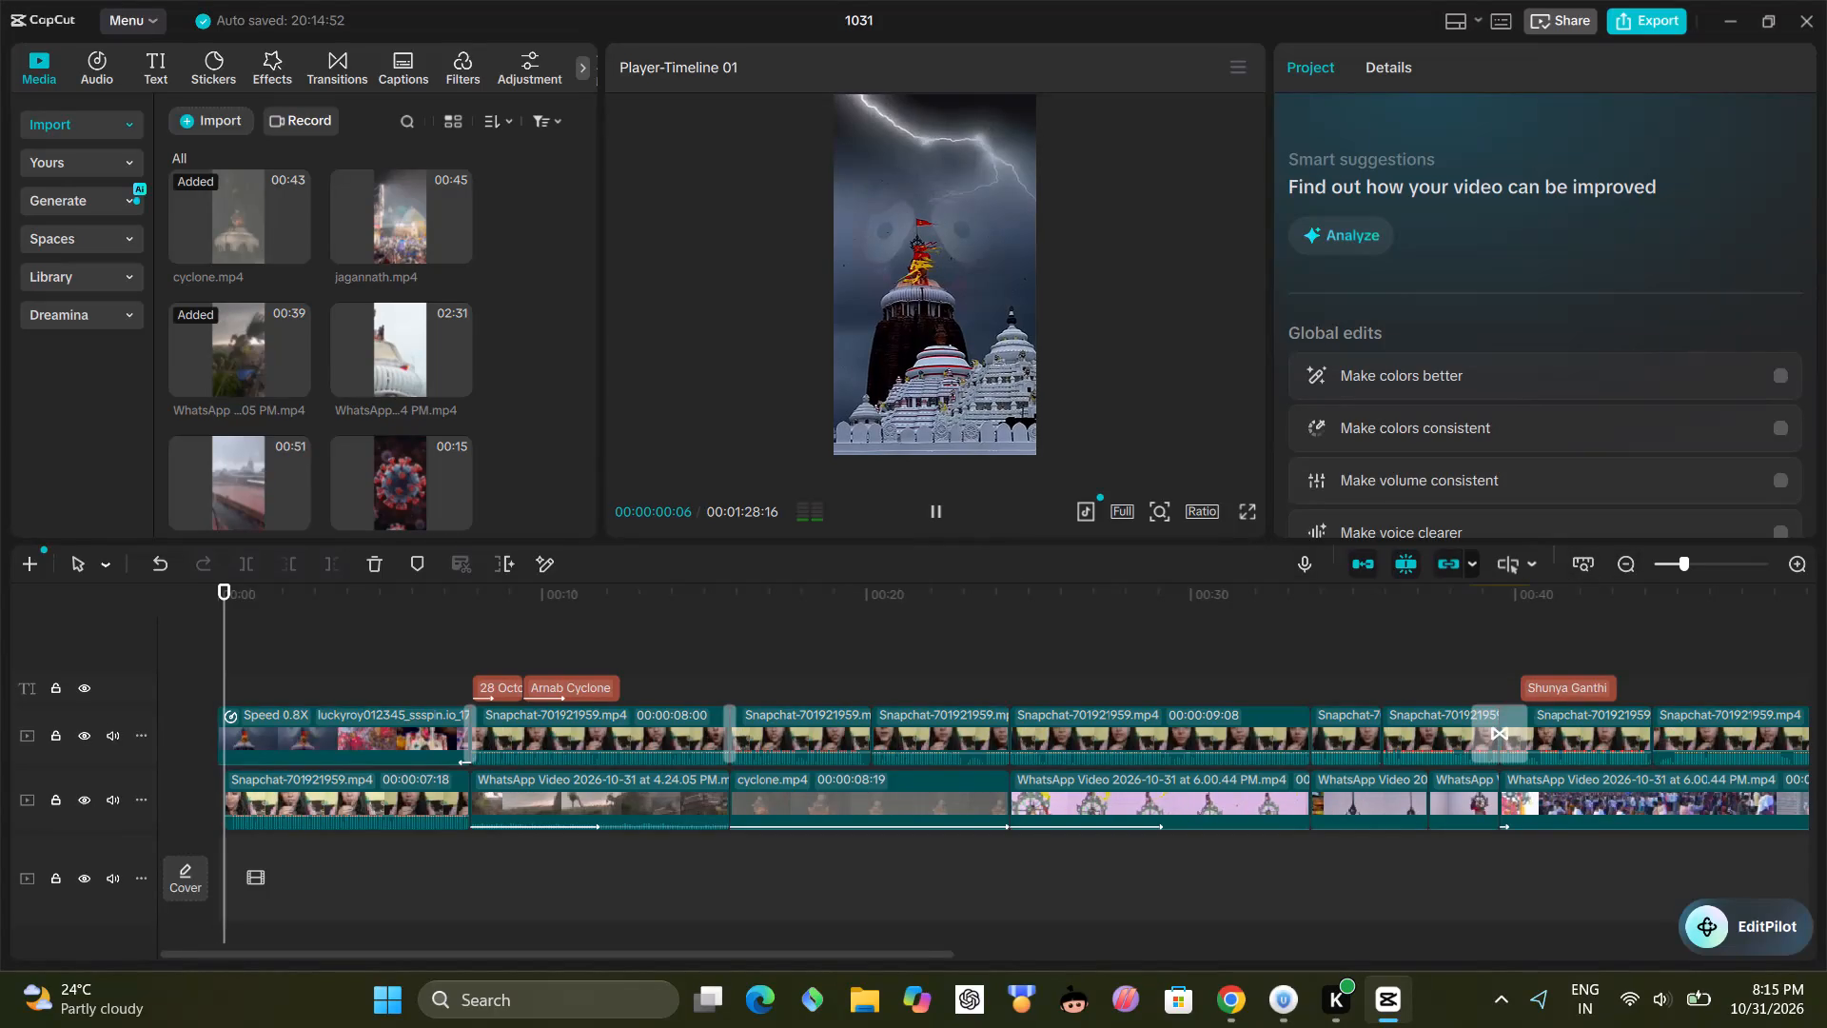
Play the timeline from the opening temple clip into the start of the Arnab Cyclone title, and pause there.
click(936, 512)
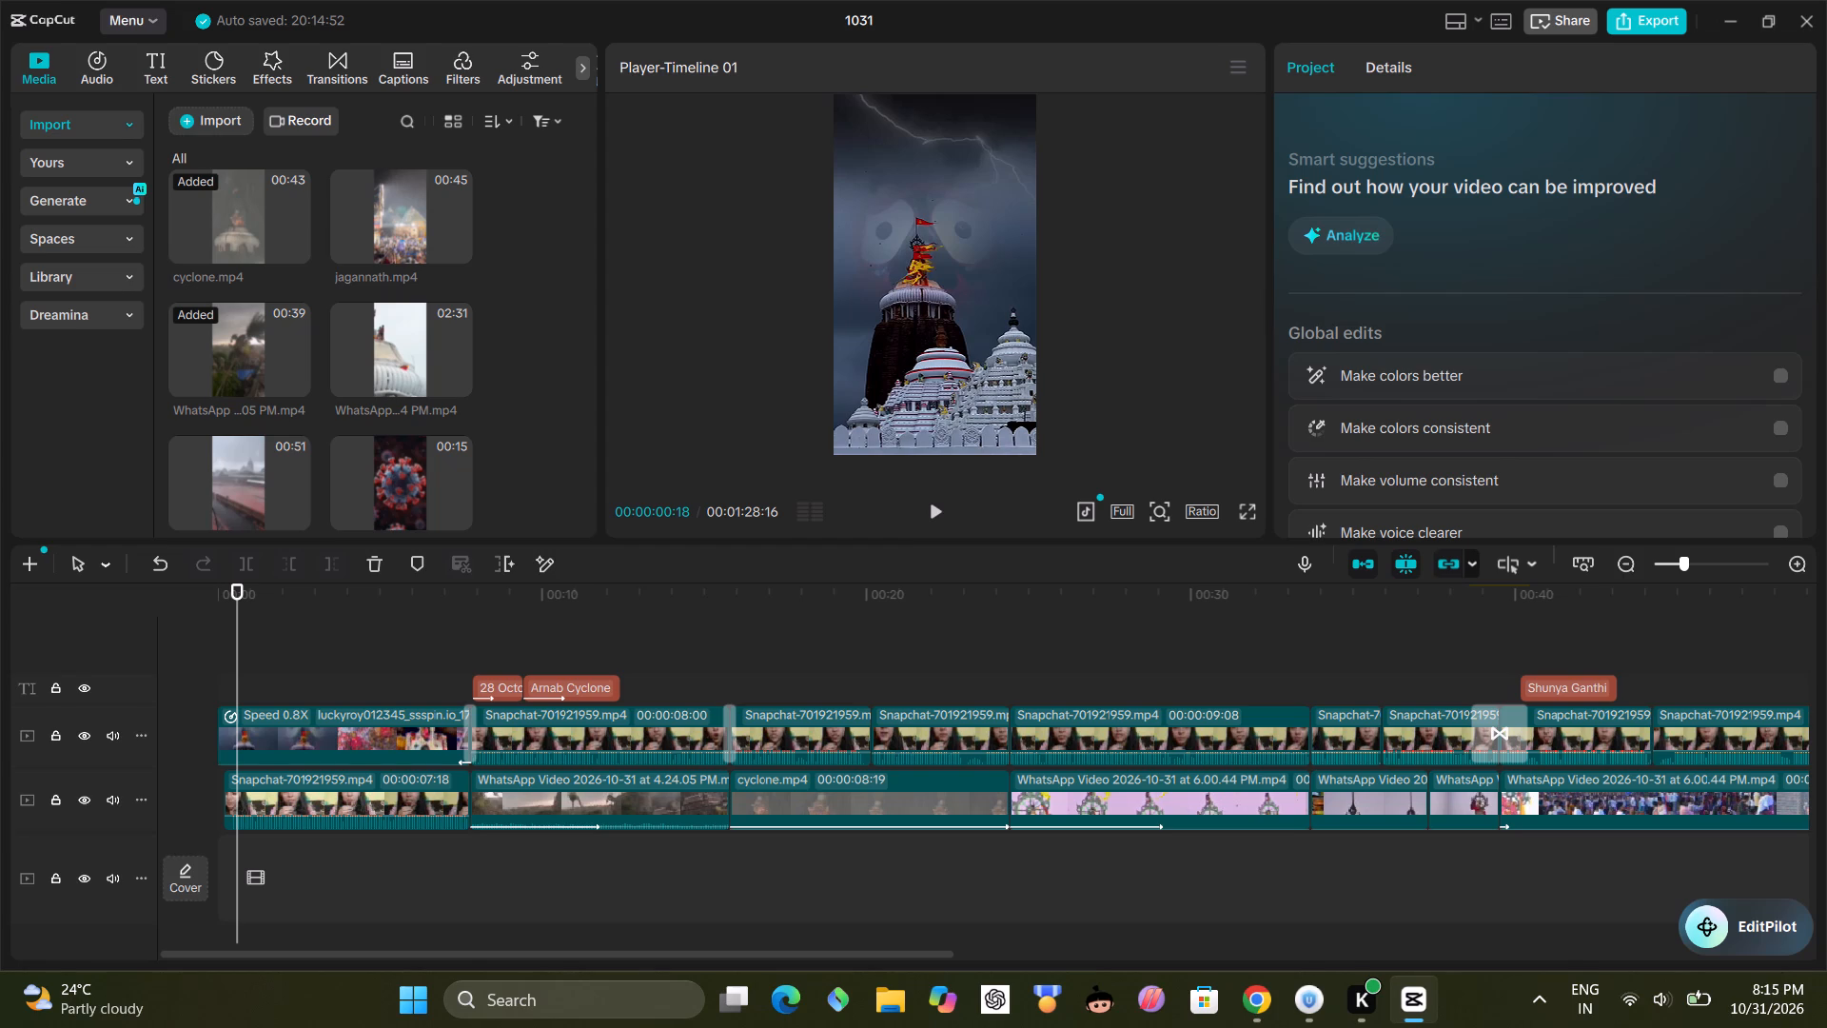
click(926, 512)
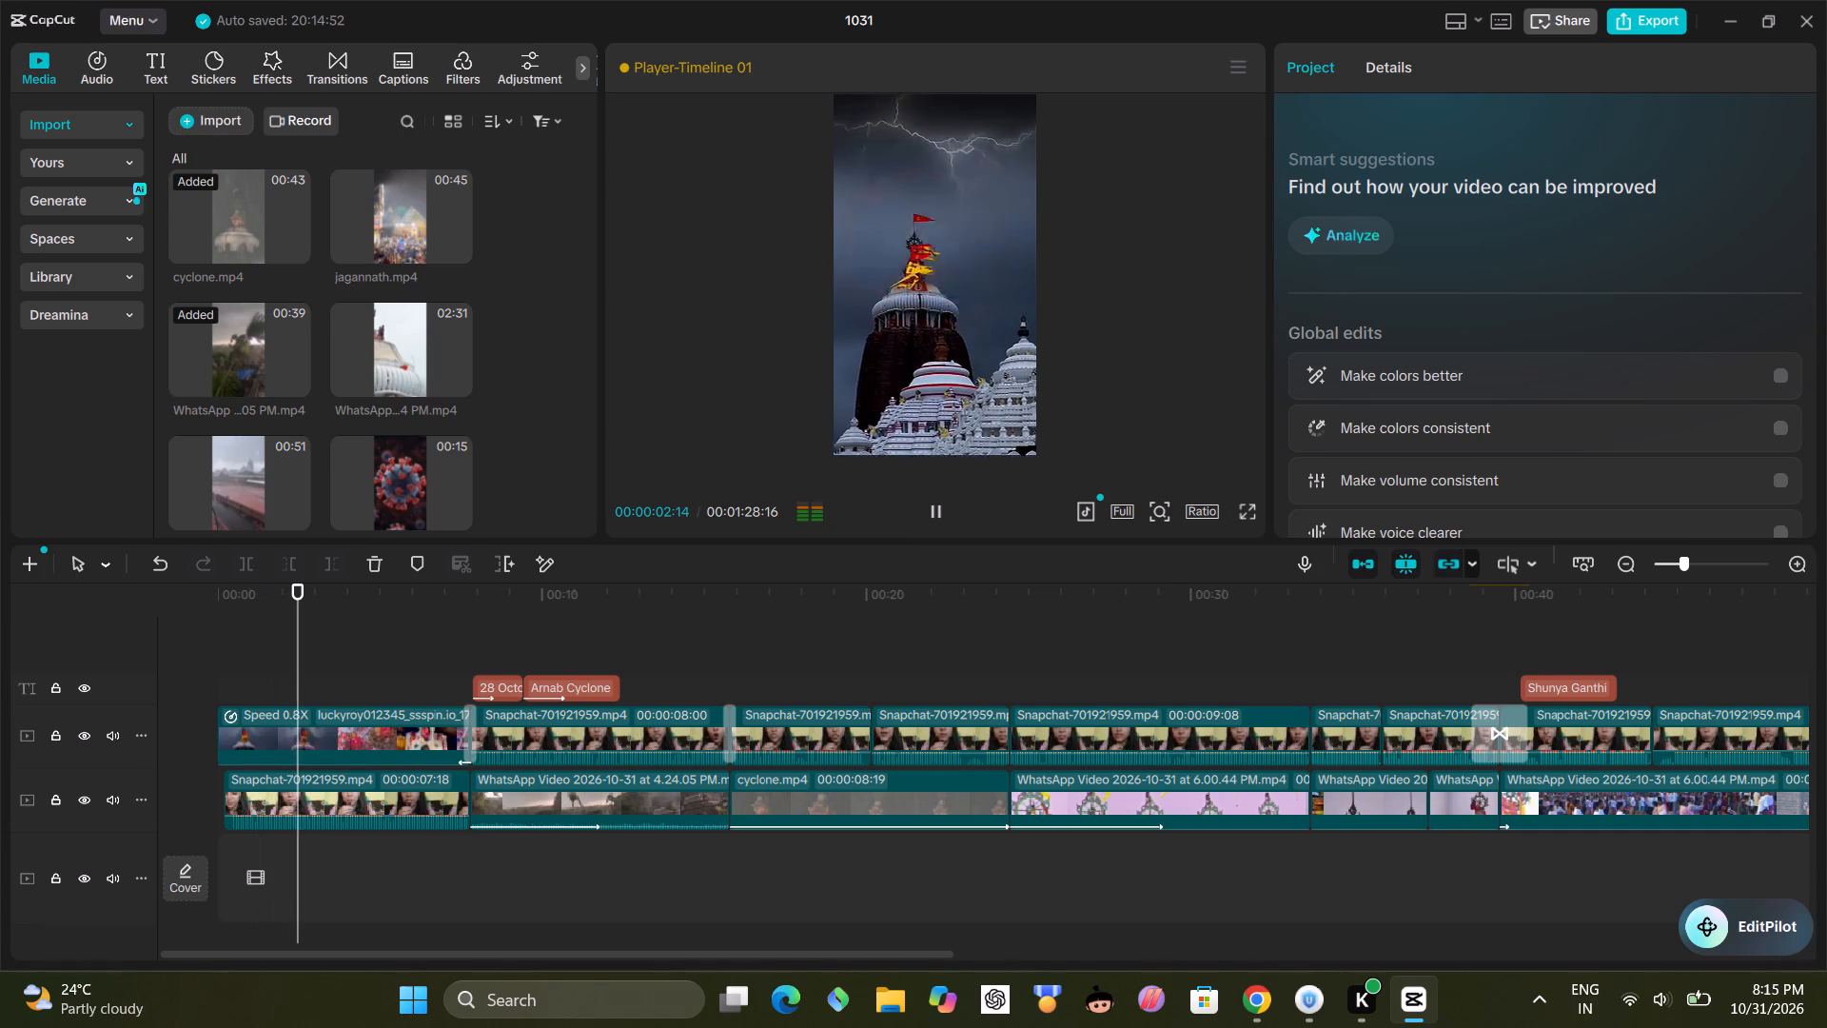
click(1669, 562)
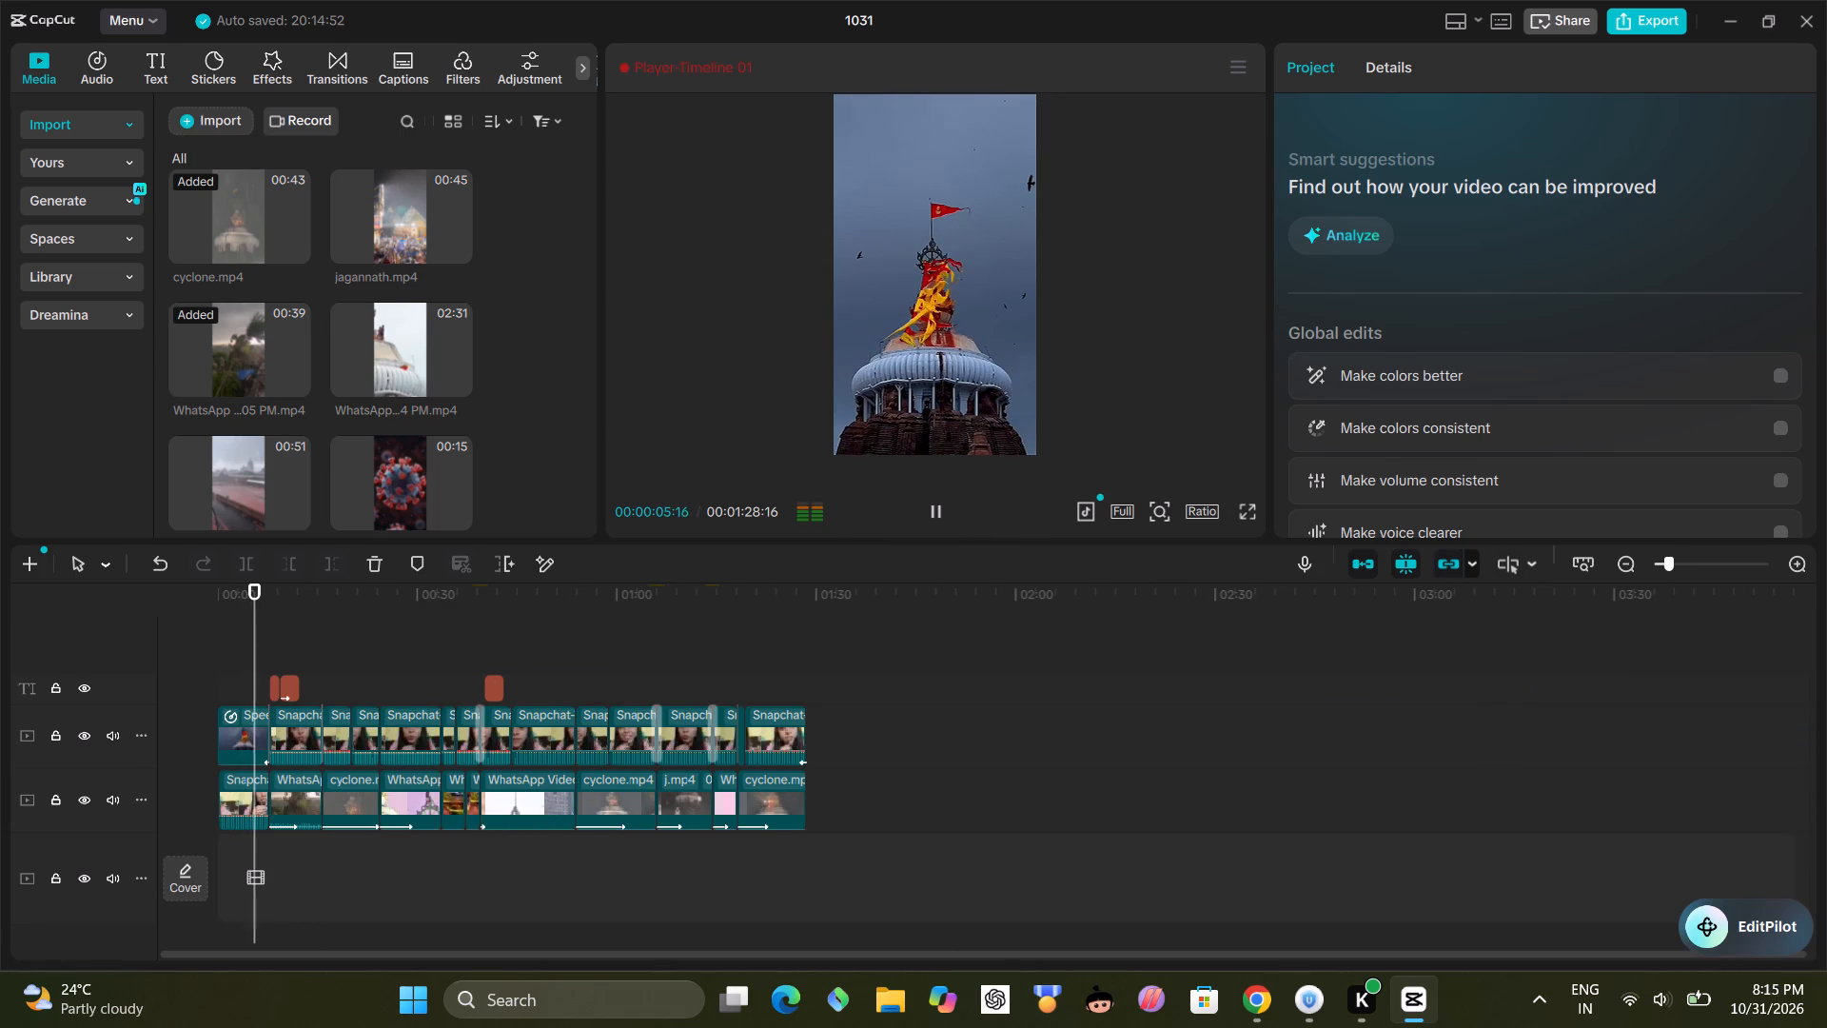
click(944, 508)
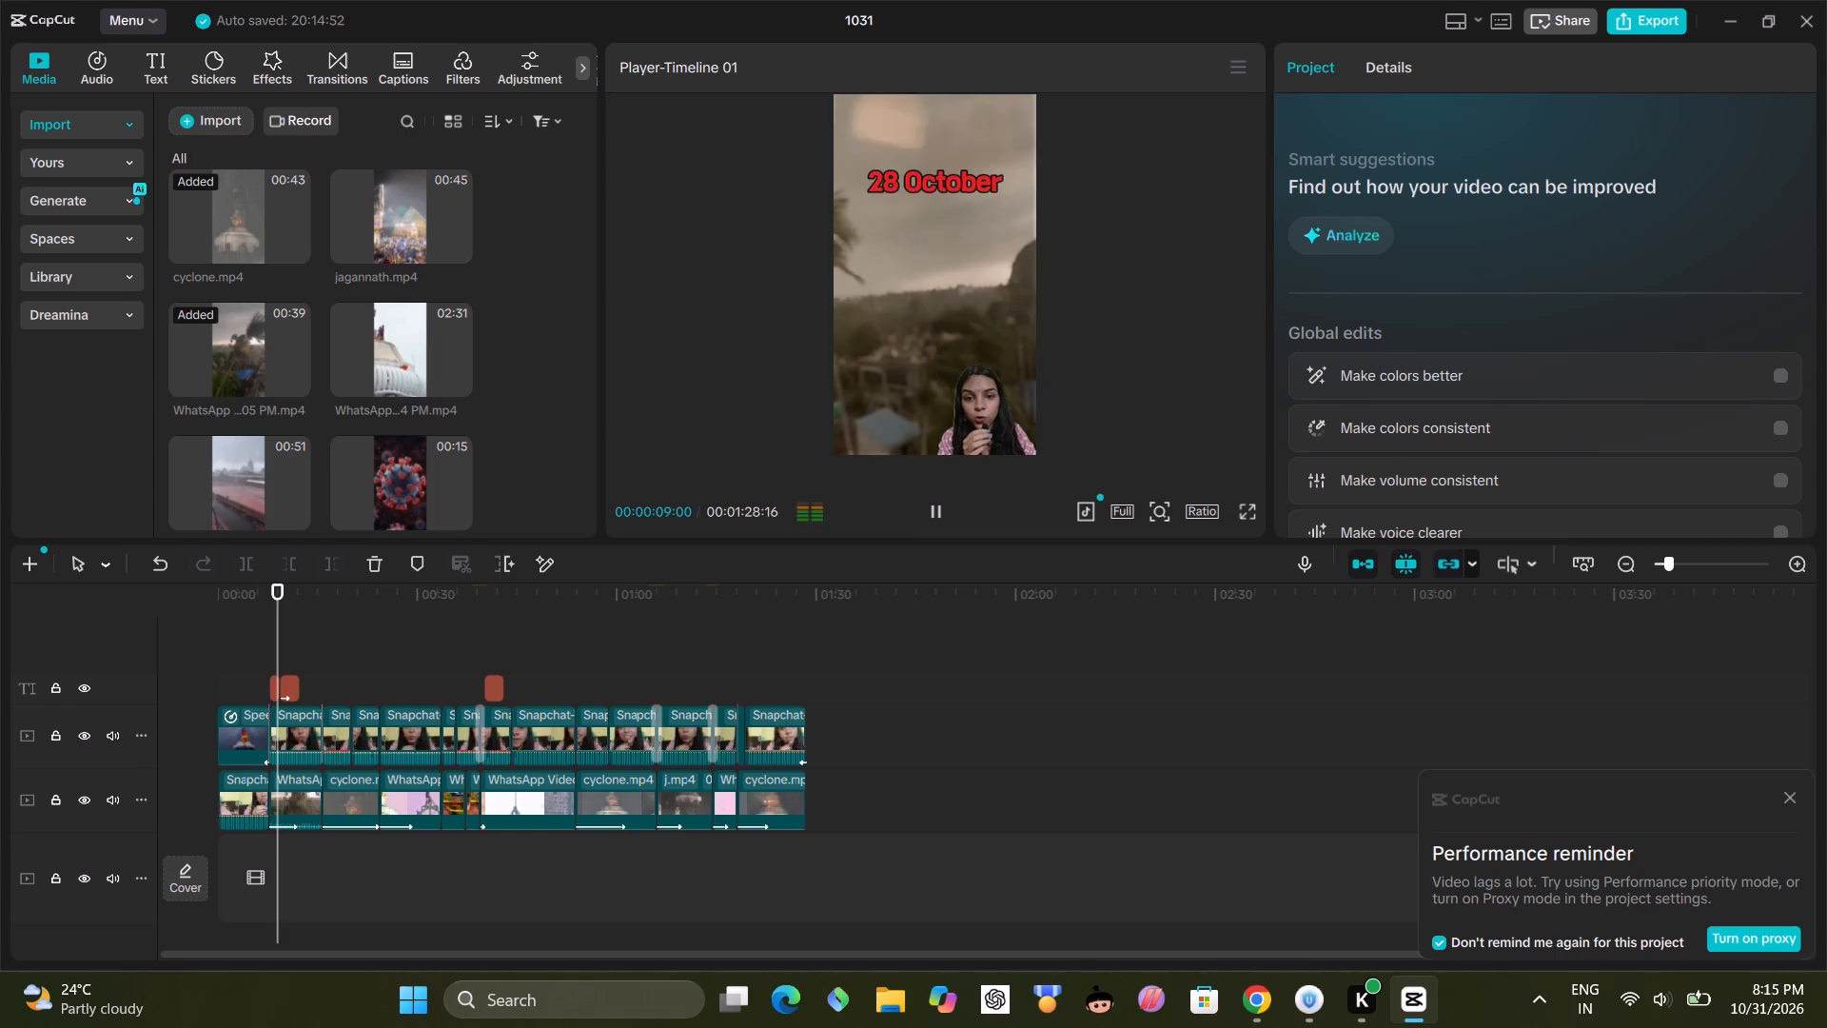
click(936, 511)
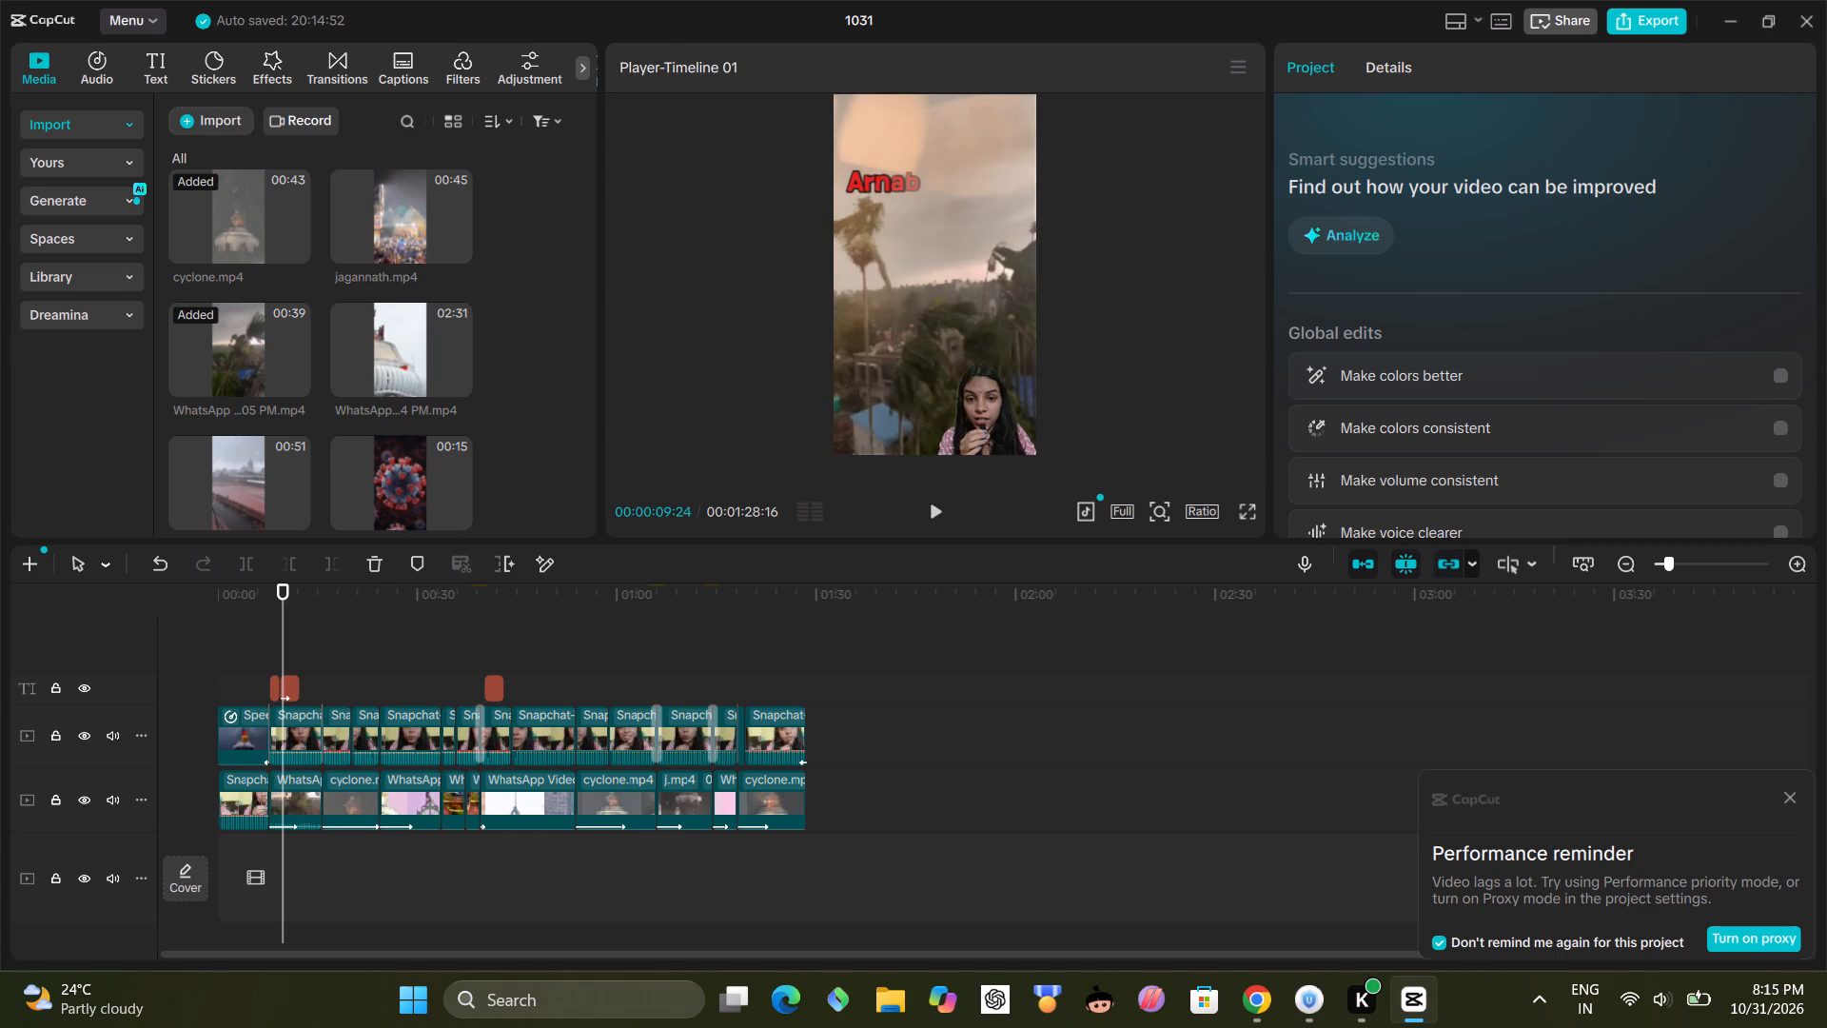
Turn on proxy mode for the project at 720P resolution and save the project settings.
click(1730, 928)
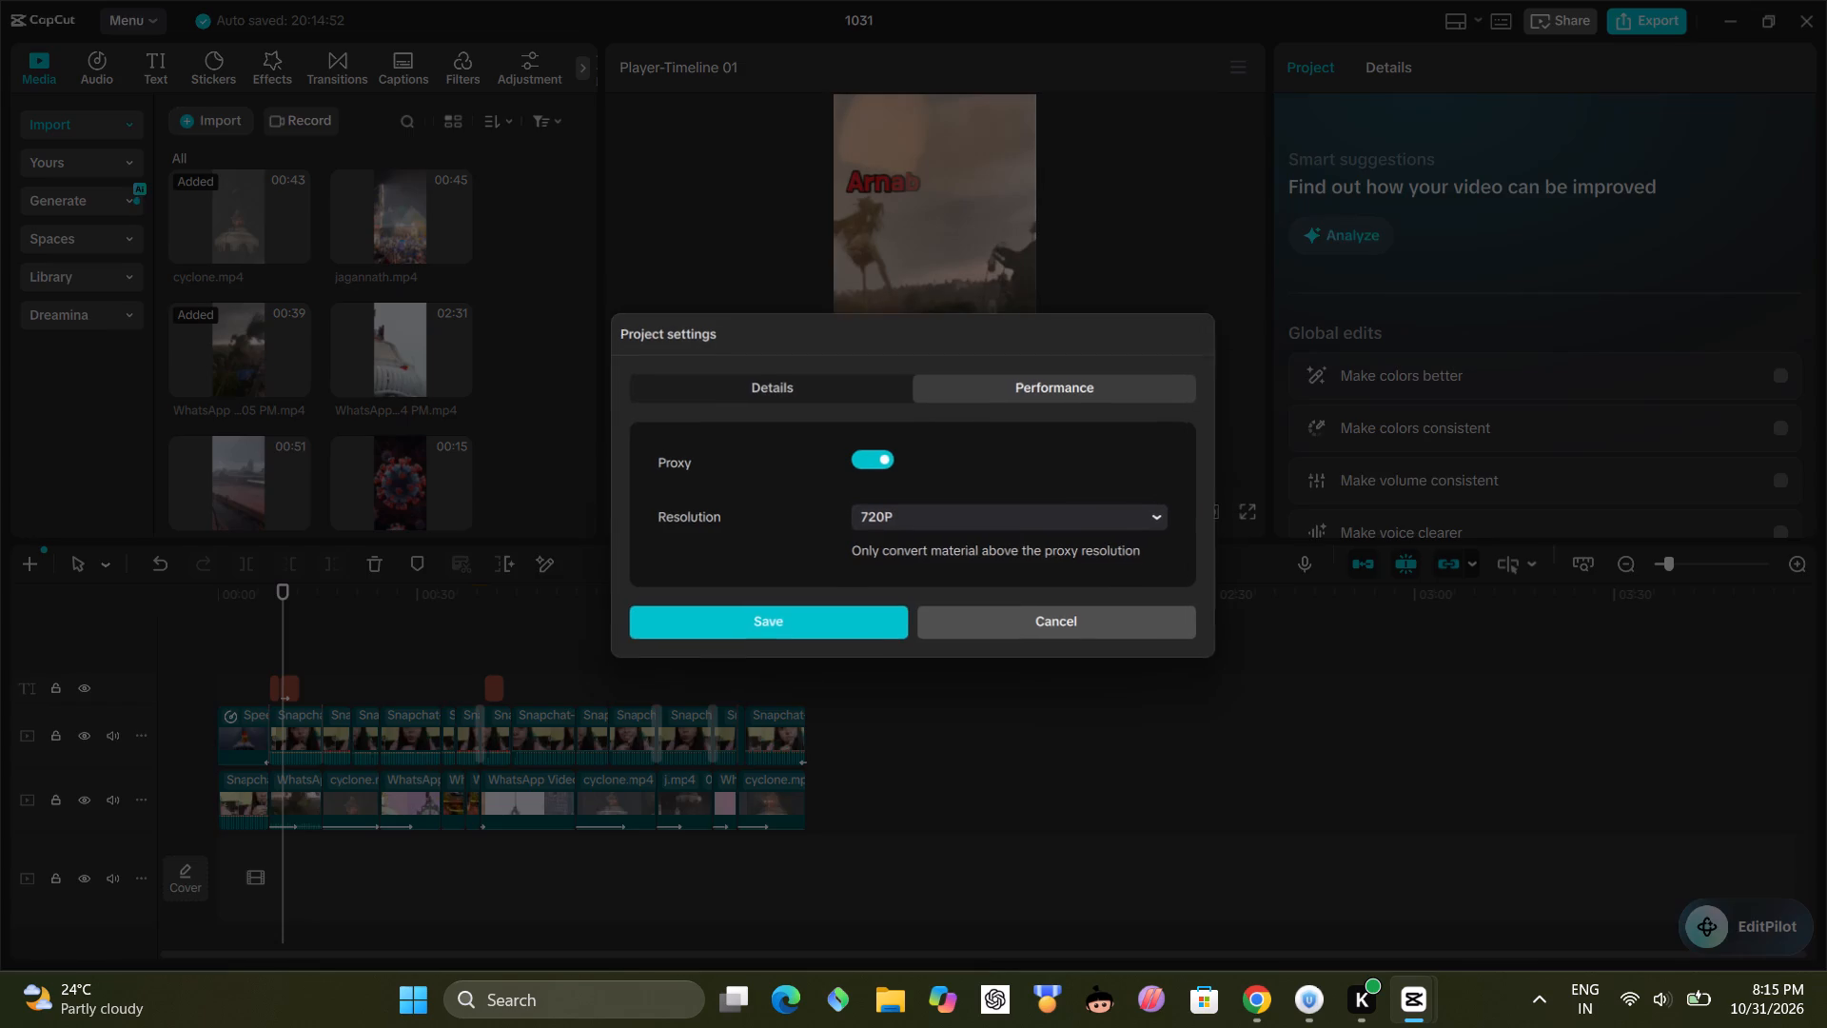
click(834, 625)
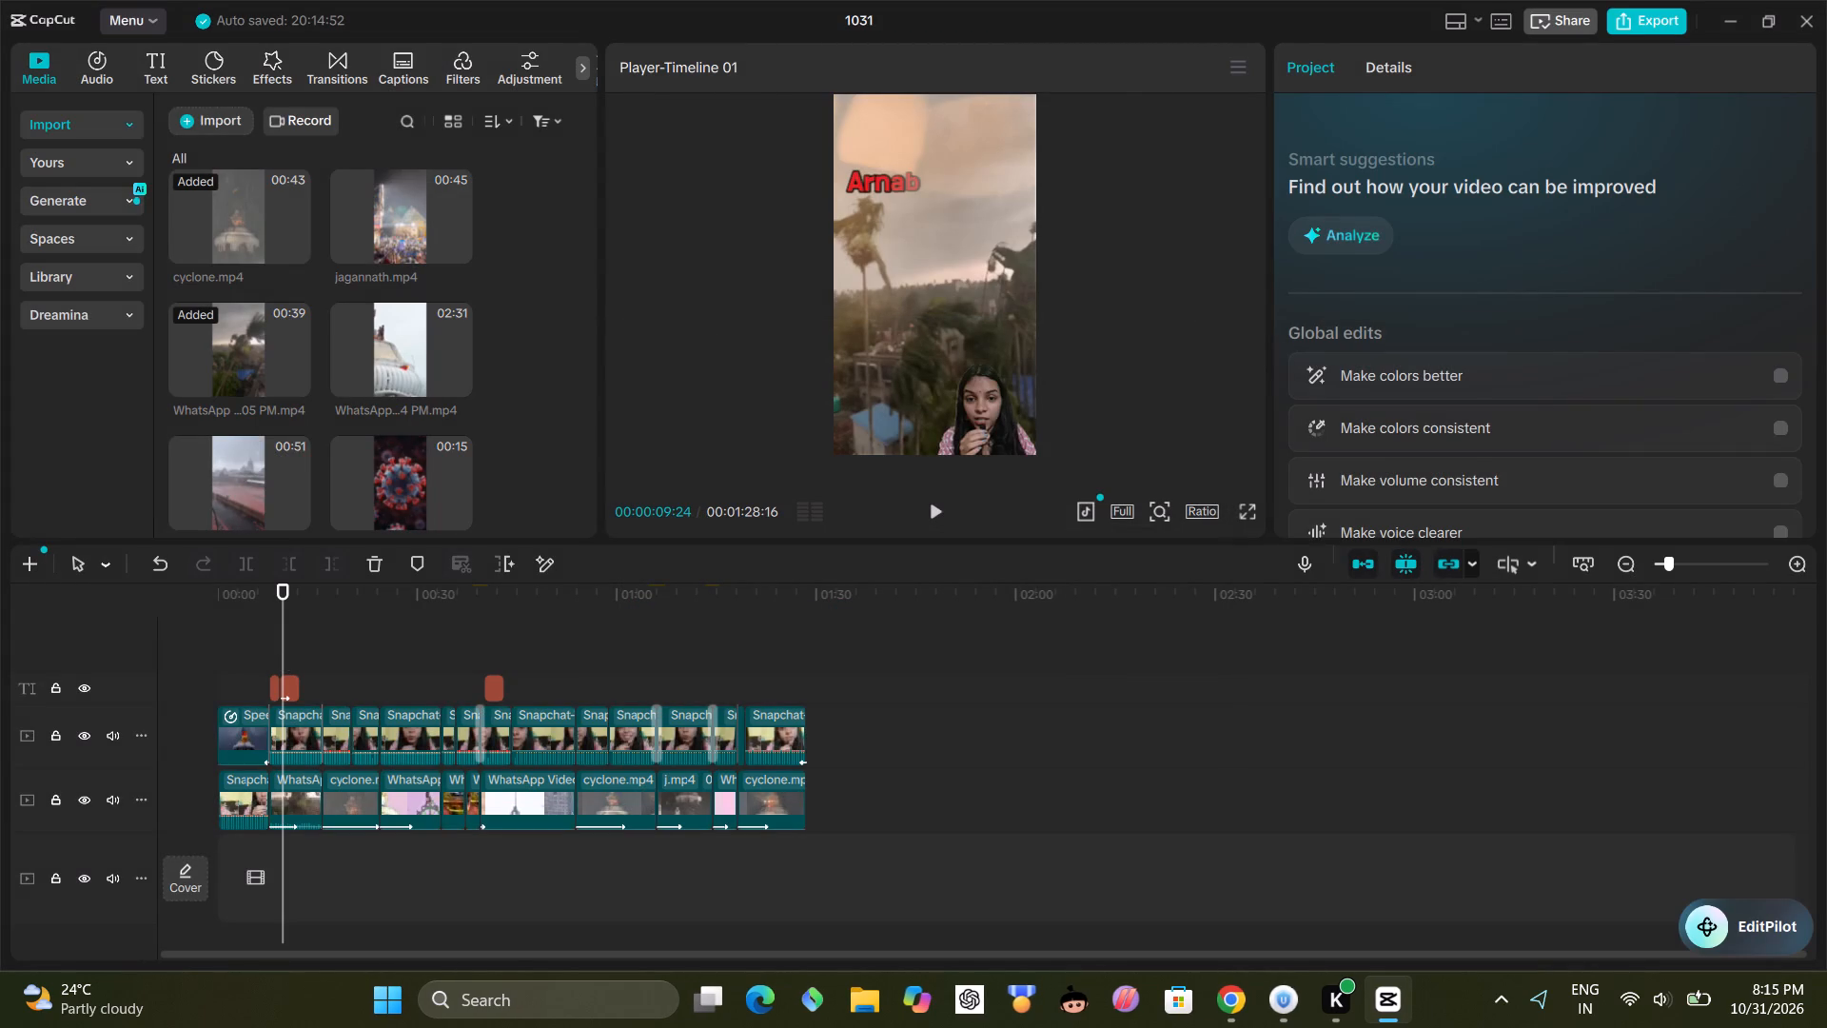
Play the video again from the very beginning to the cyclone.mp4 temple clip, dismissing the playback resolution suggestion, and pause.
click(218, 662)
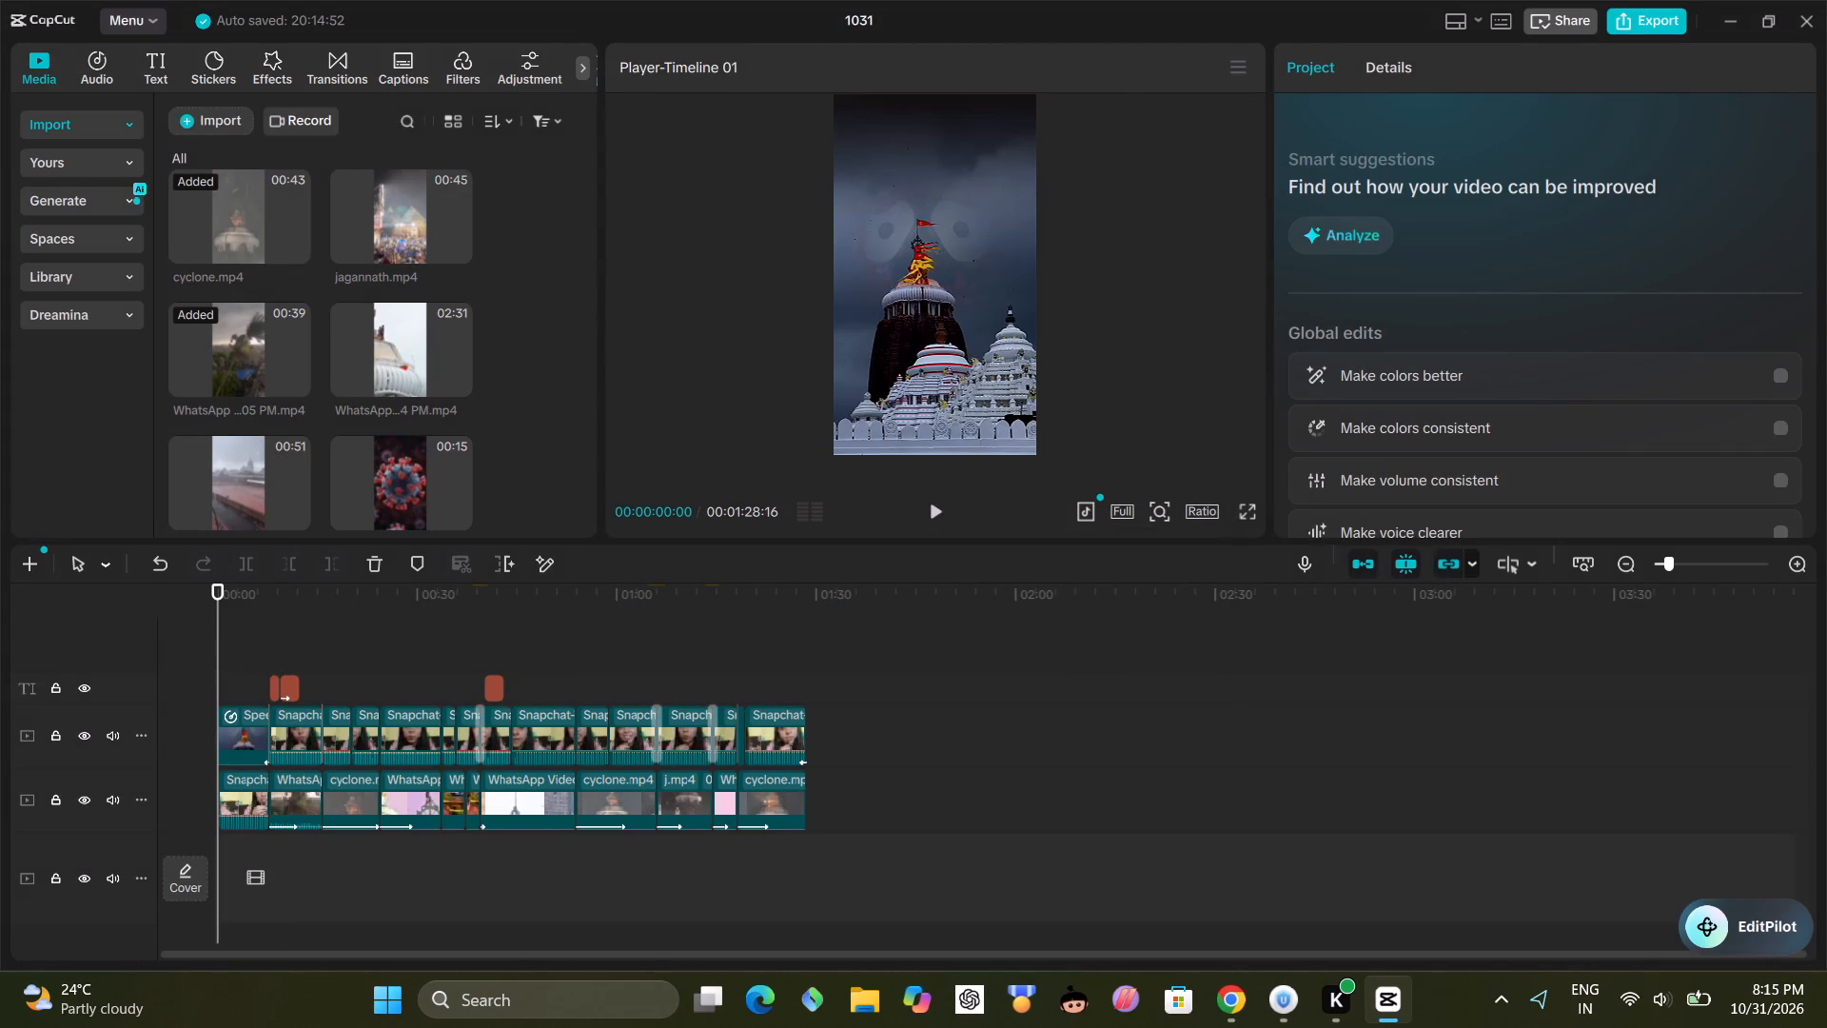
click(938, 512)
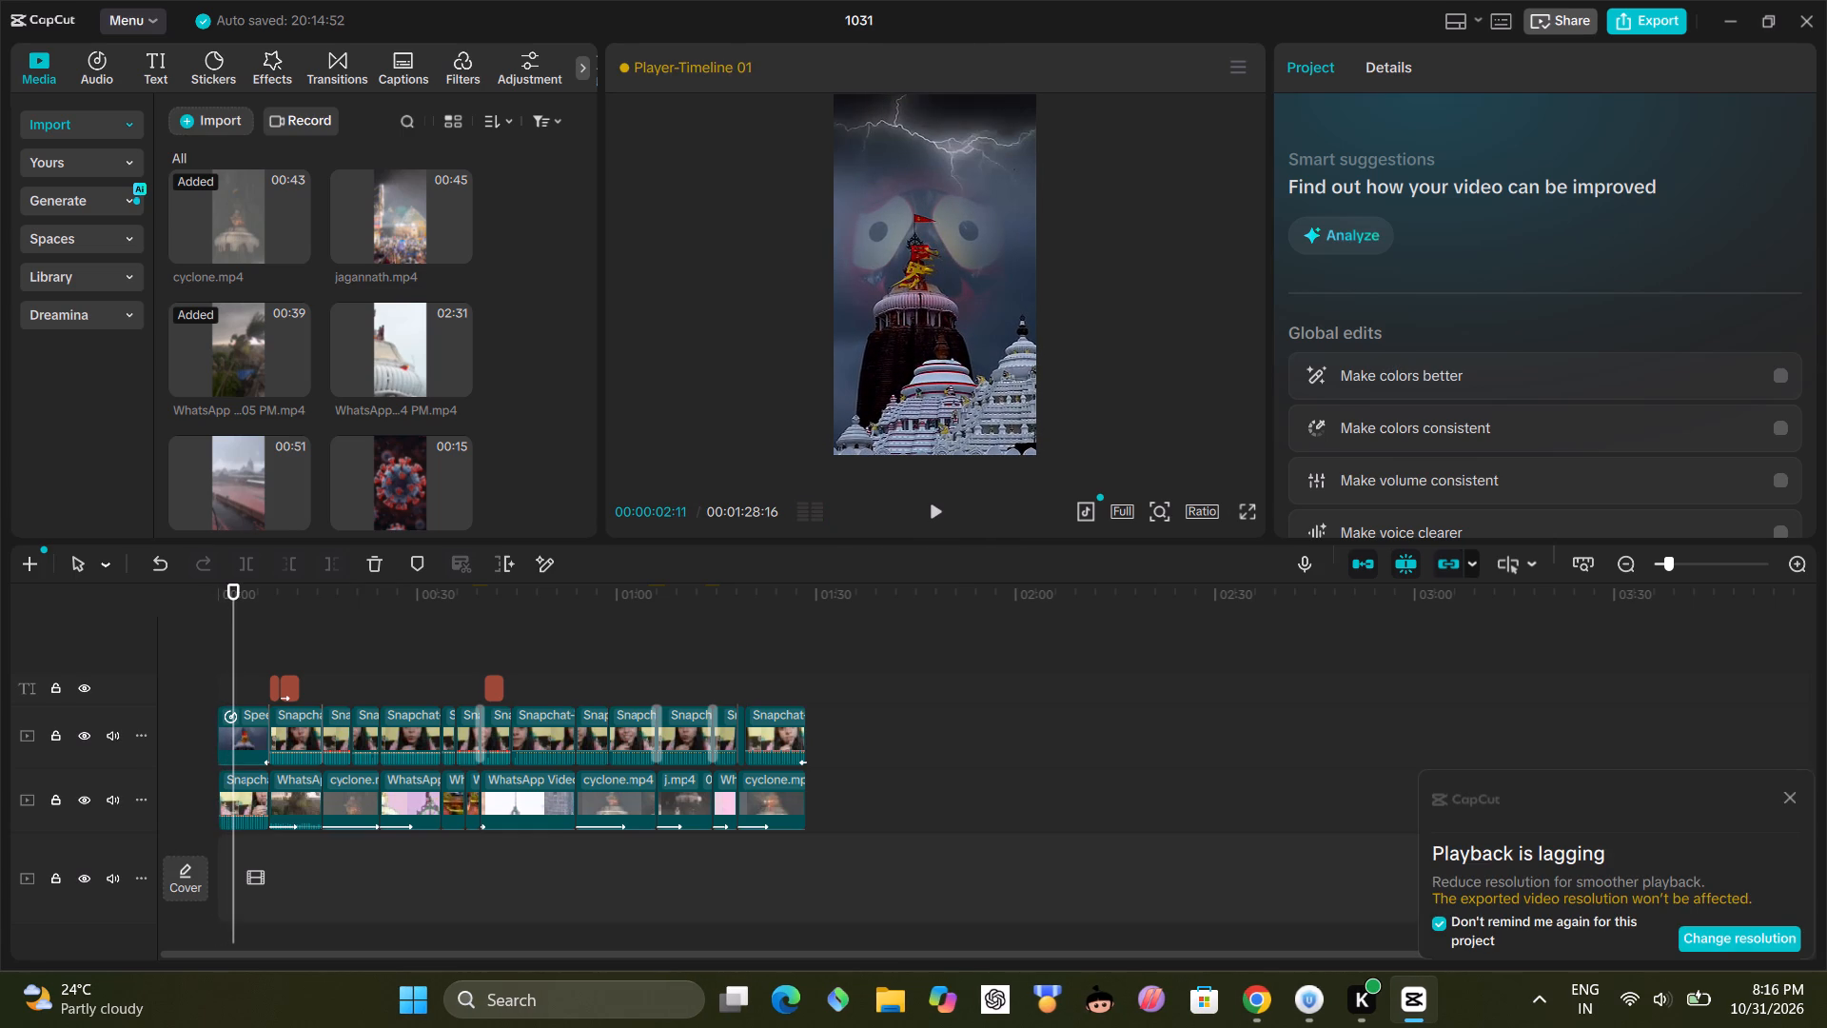
click(1798, 793)
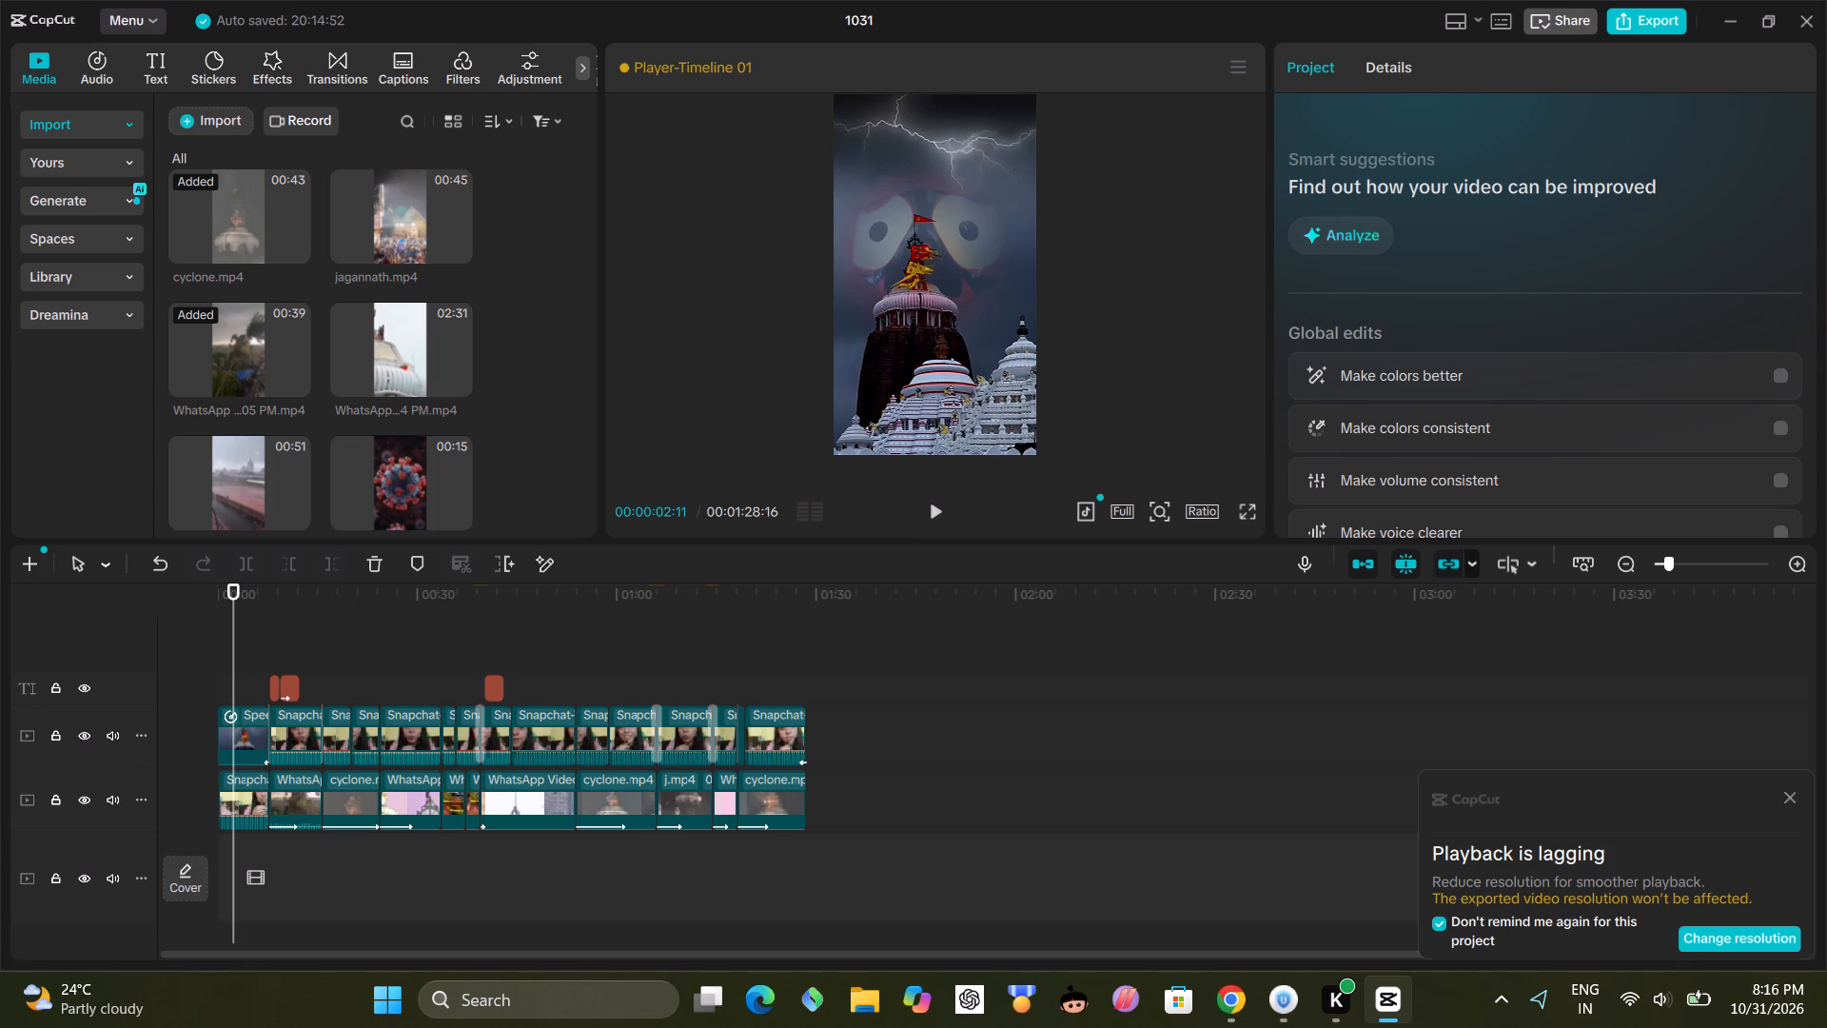
click(1794, 799)
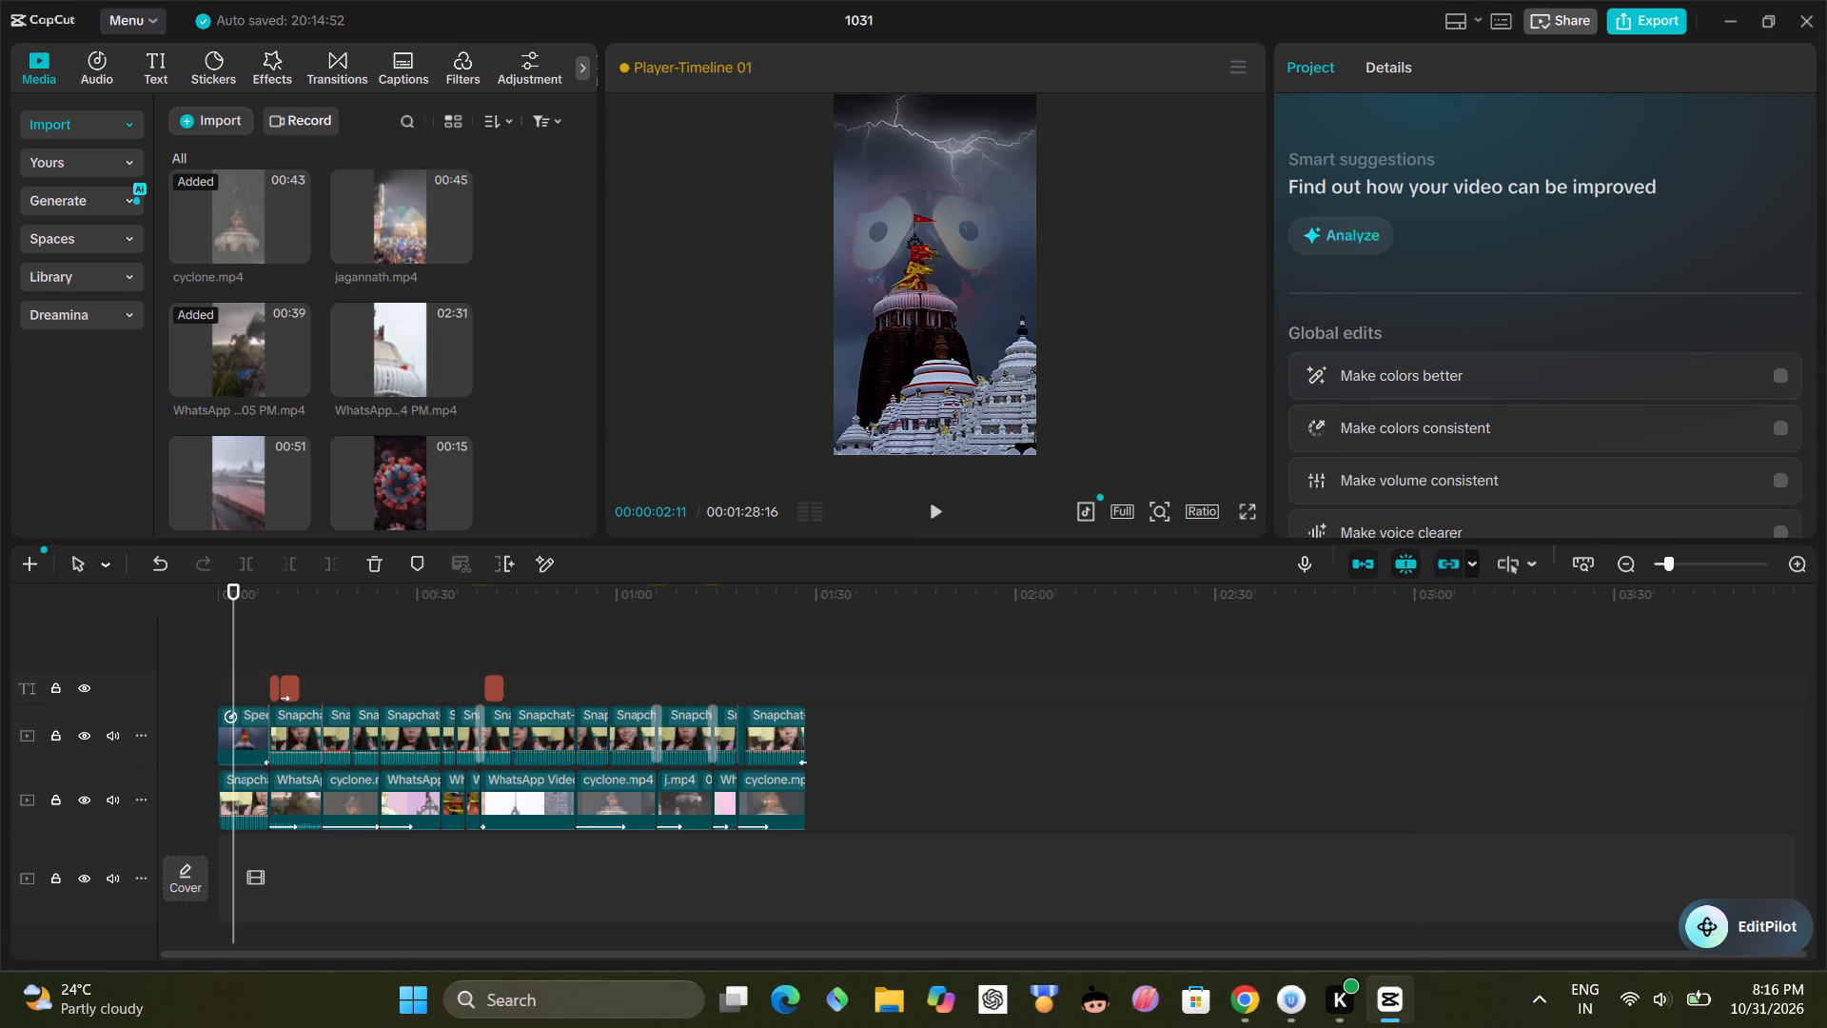
click(929, 510)
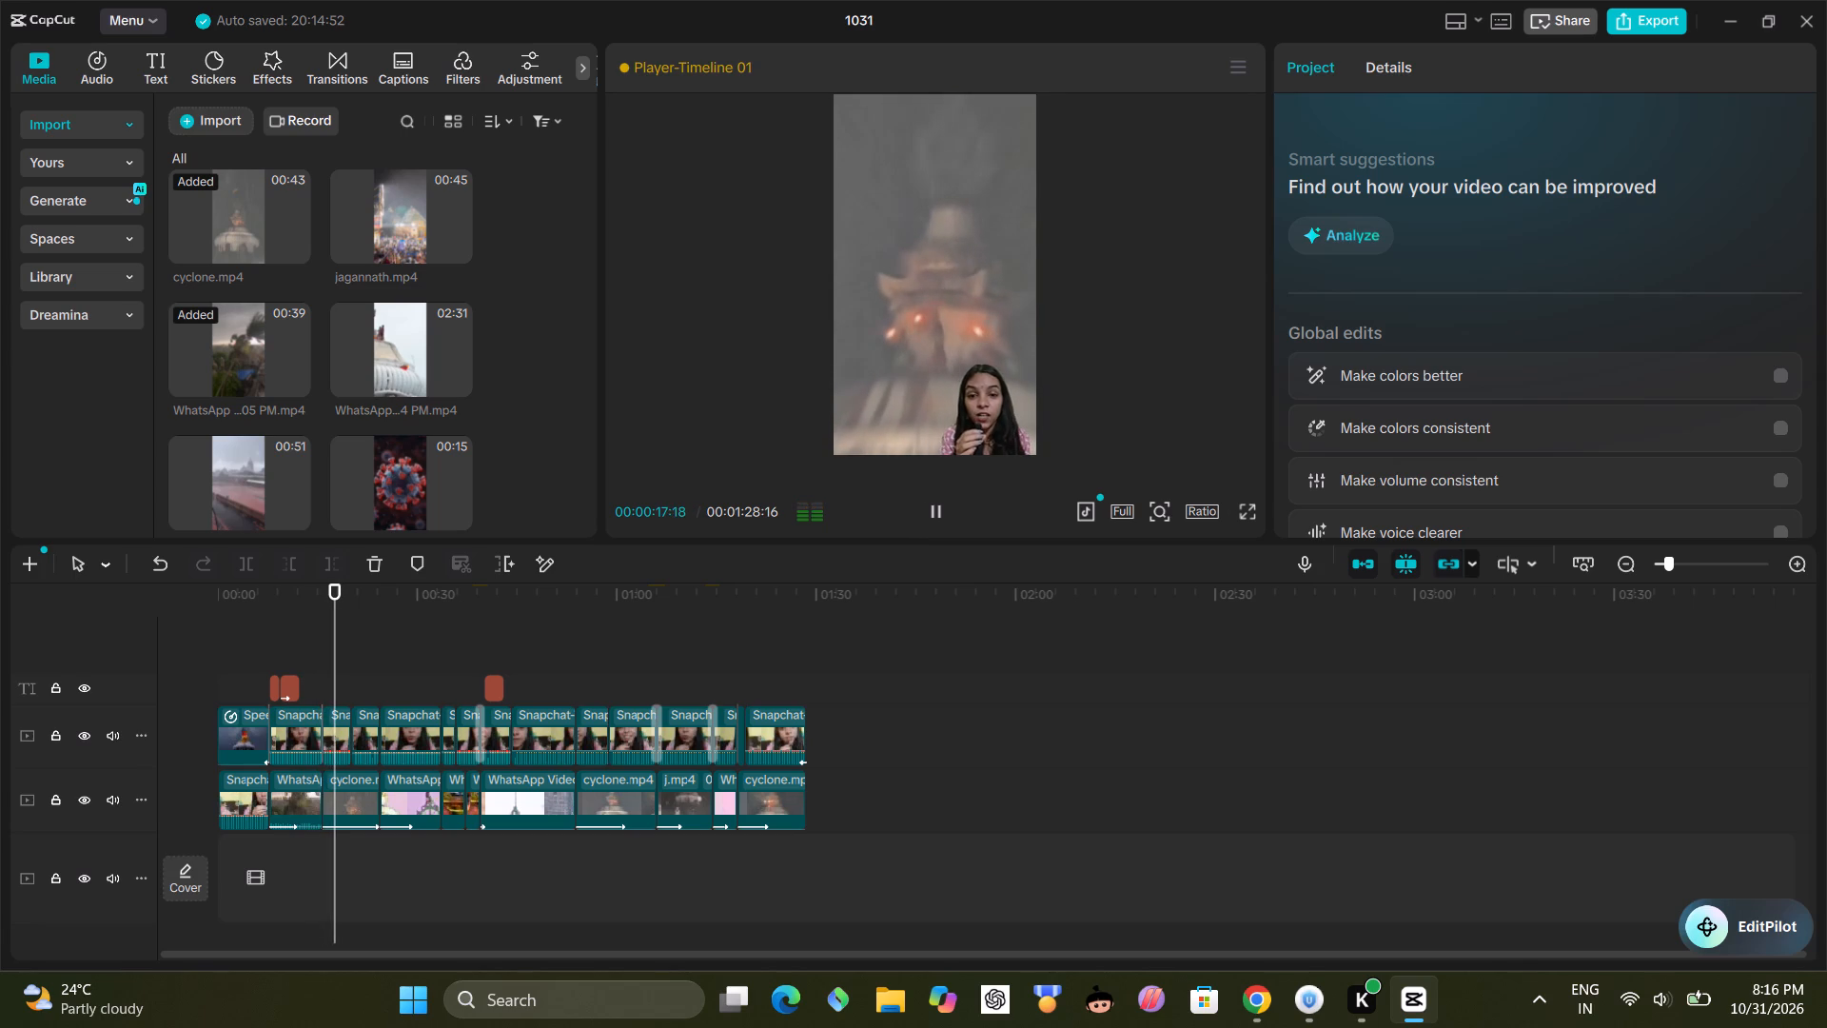
click(933, 510)
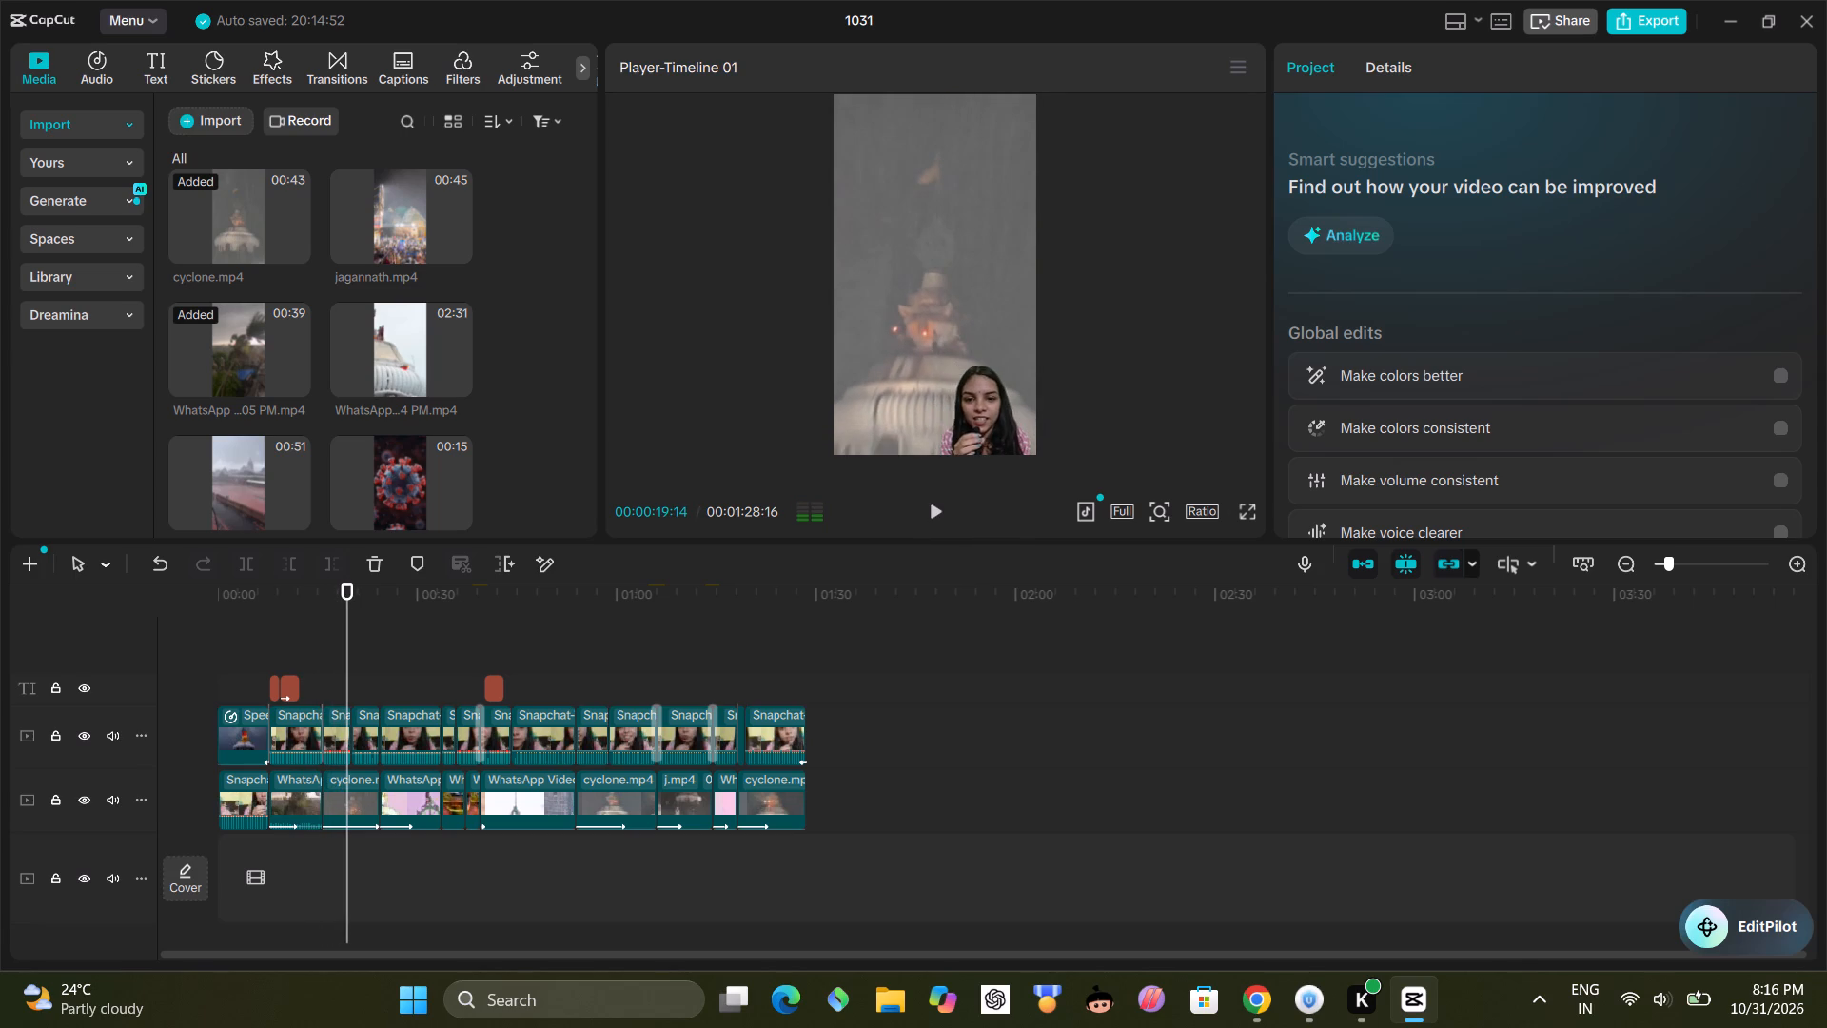
Show the preview in full screen and play the video from the very beginning.
click(1237, 505)
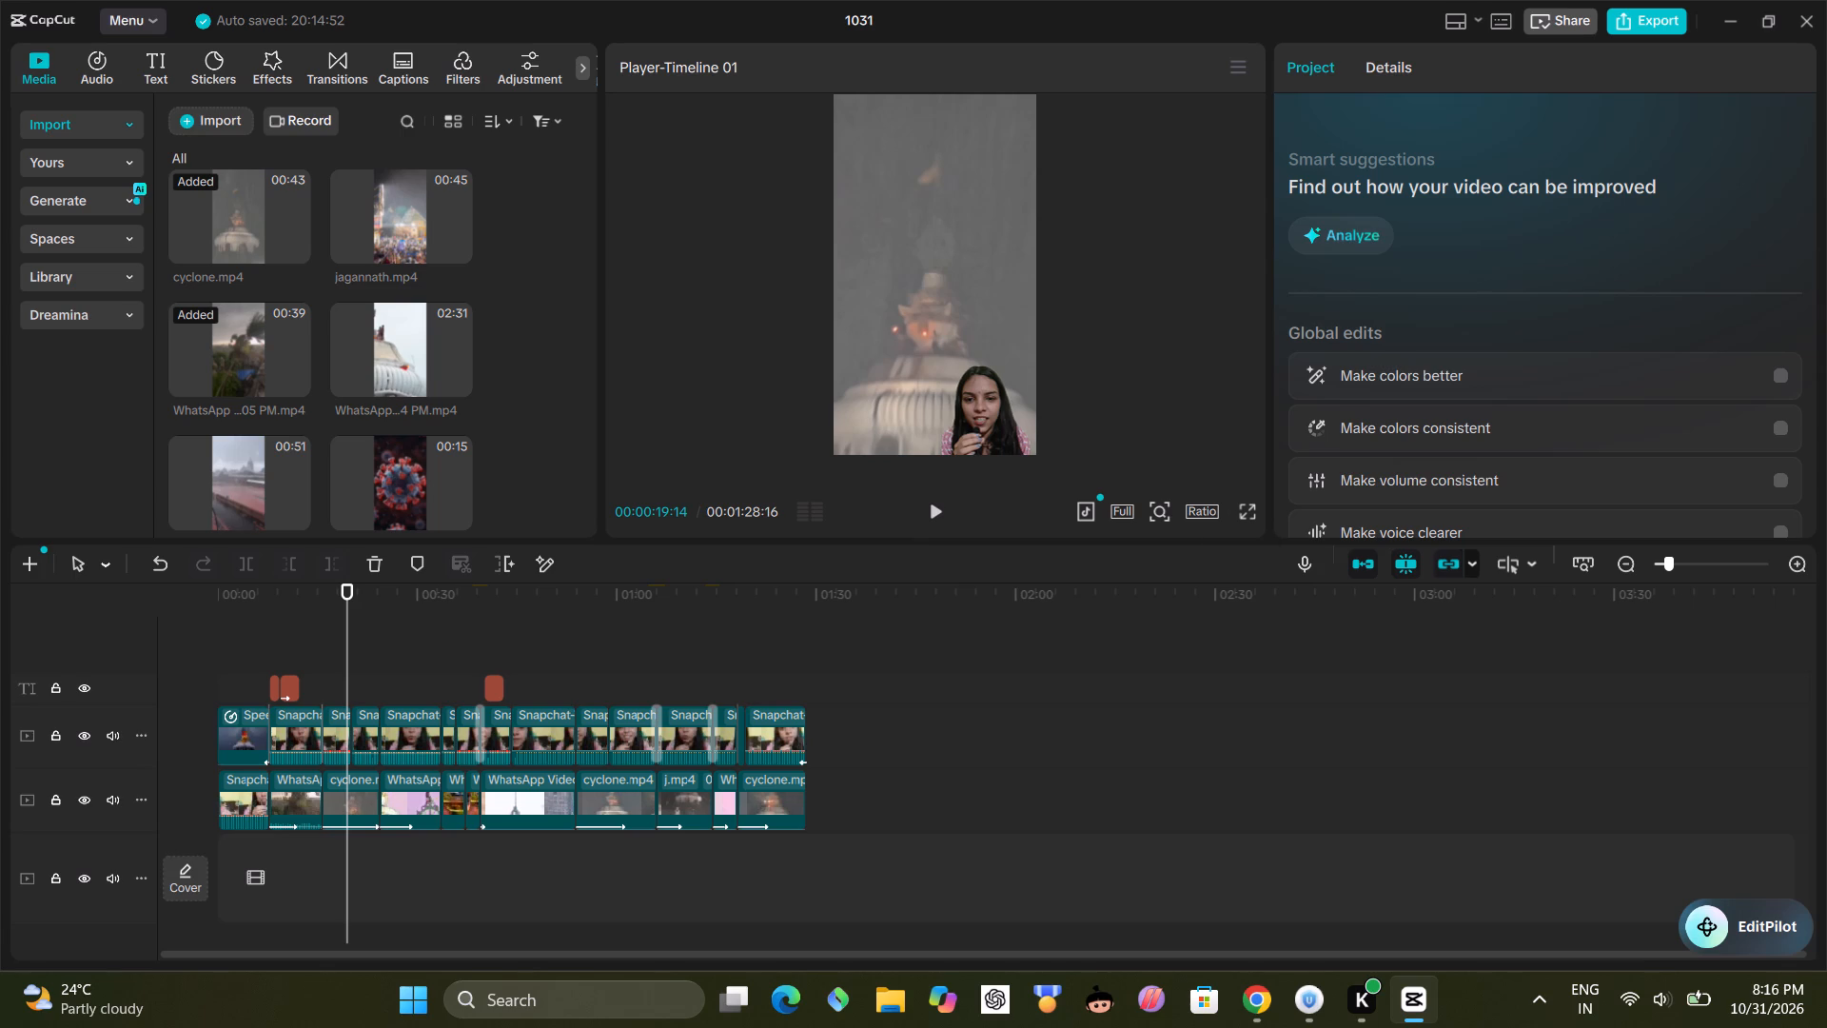
click(1247, 508)
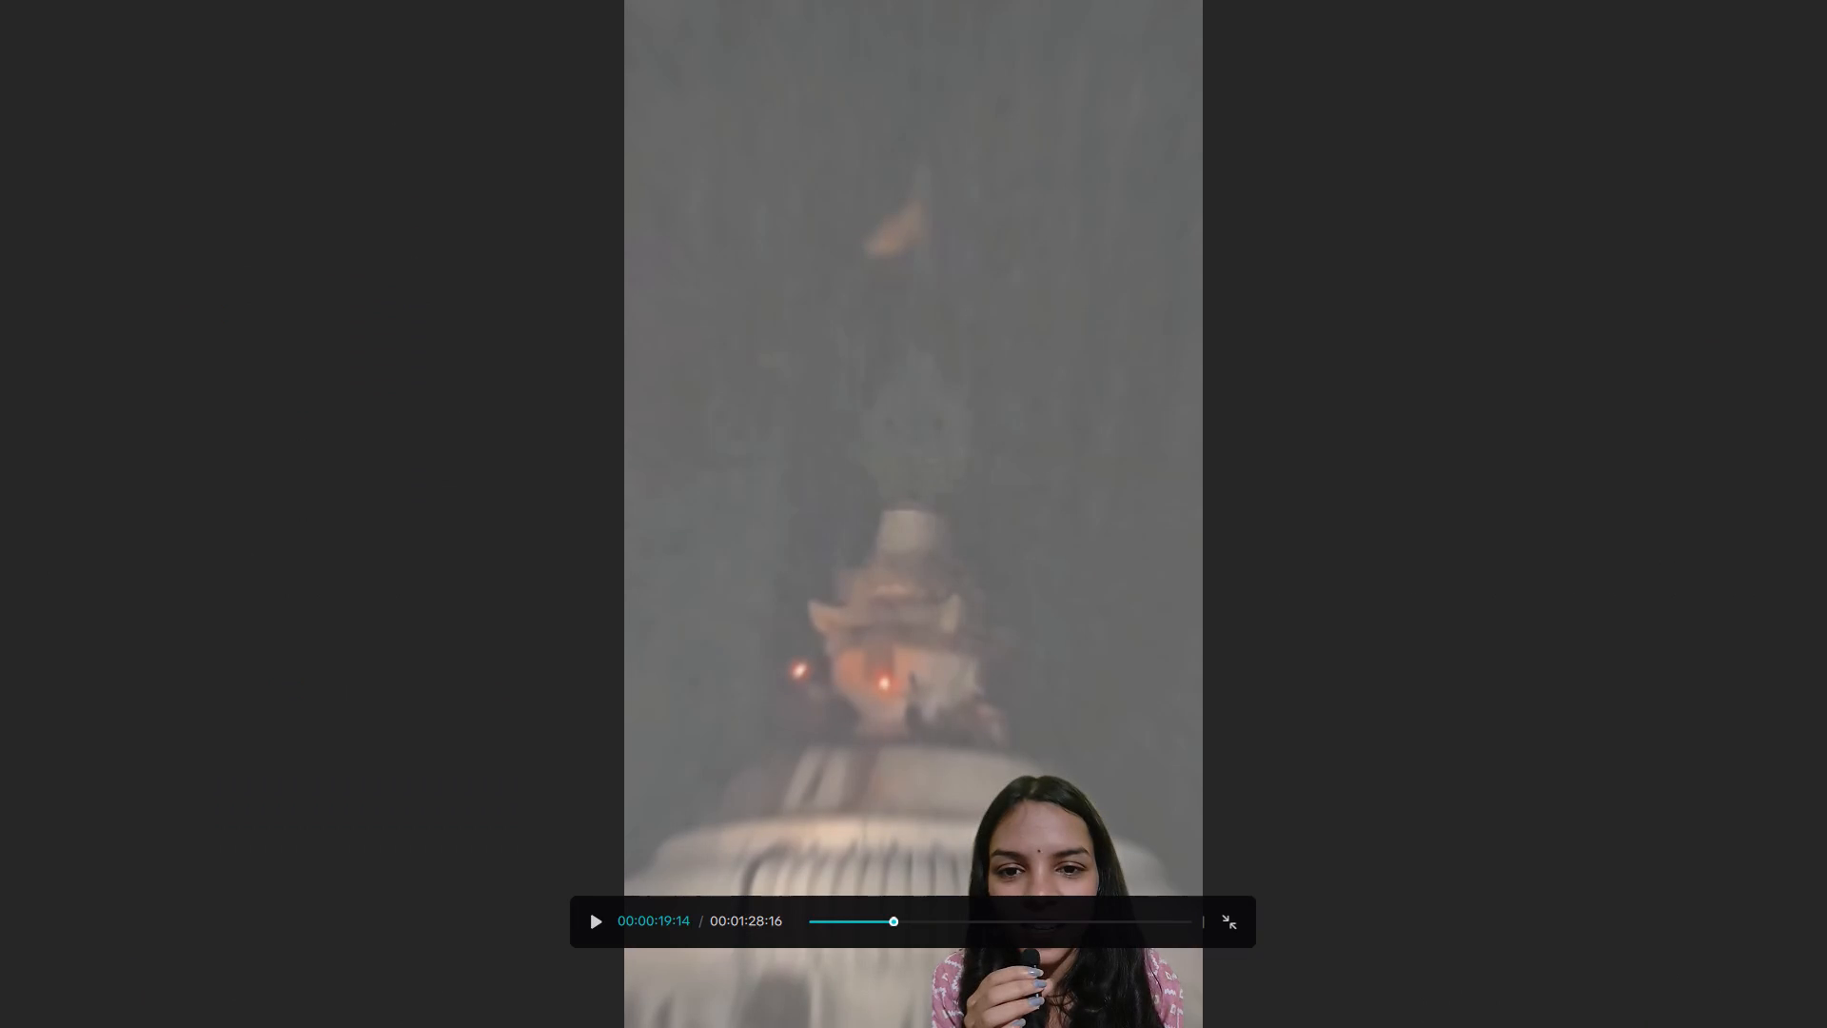
click(602, 916)
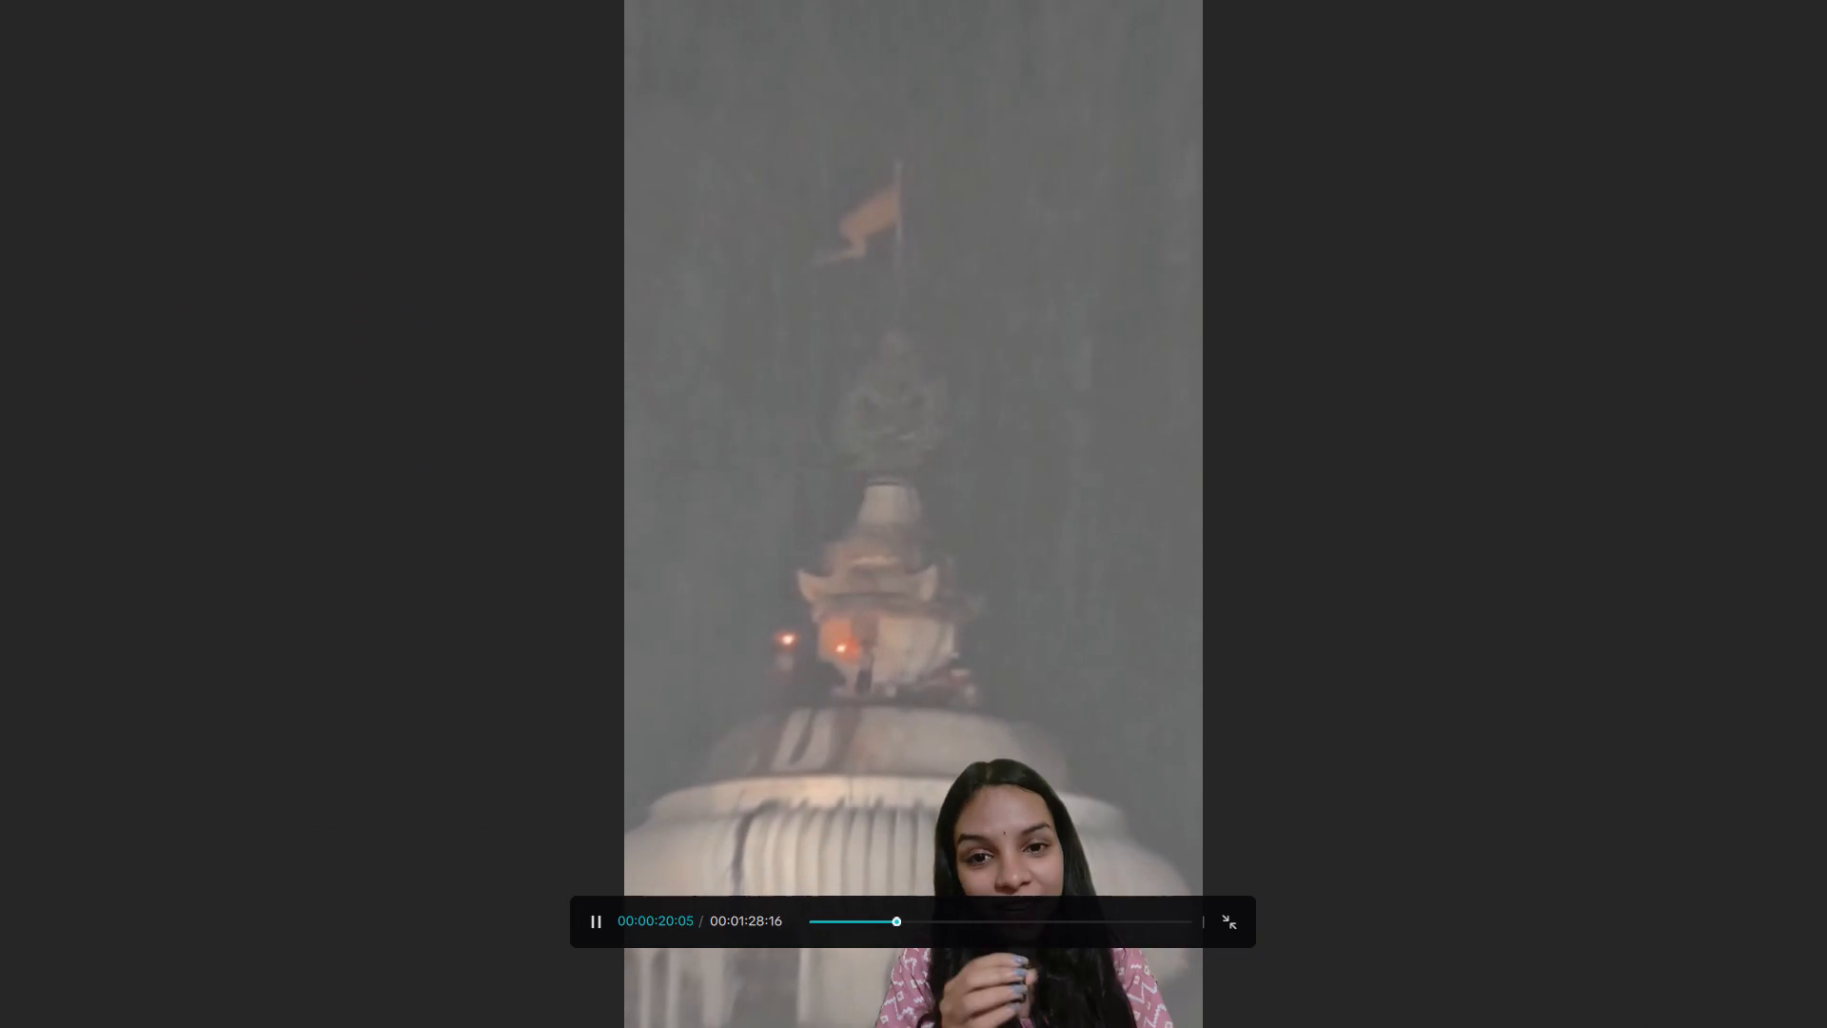
click(817, 928)
click(816, 917)
drag(816, 917, 808, 920)
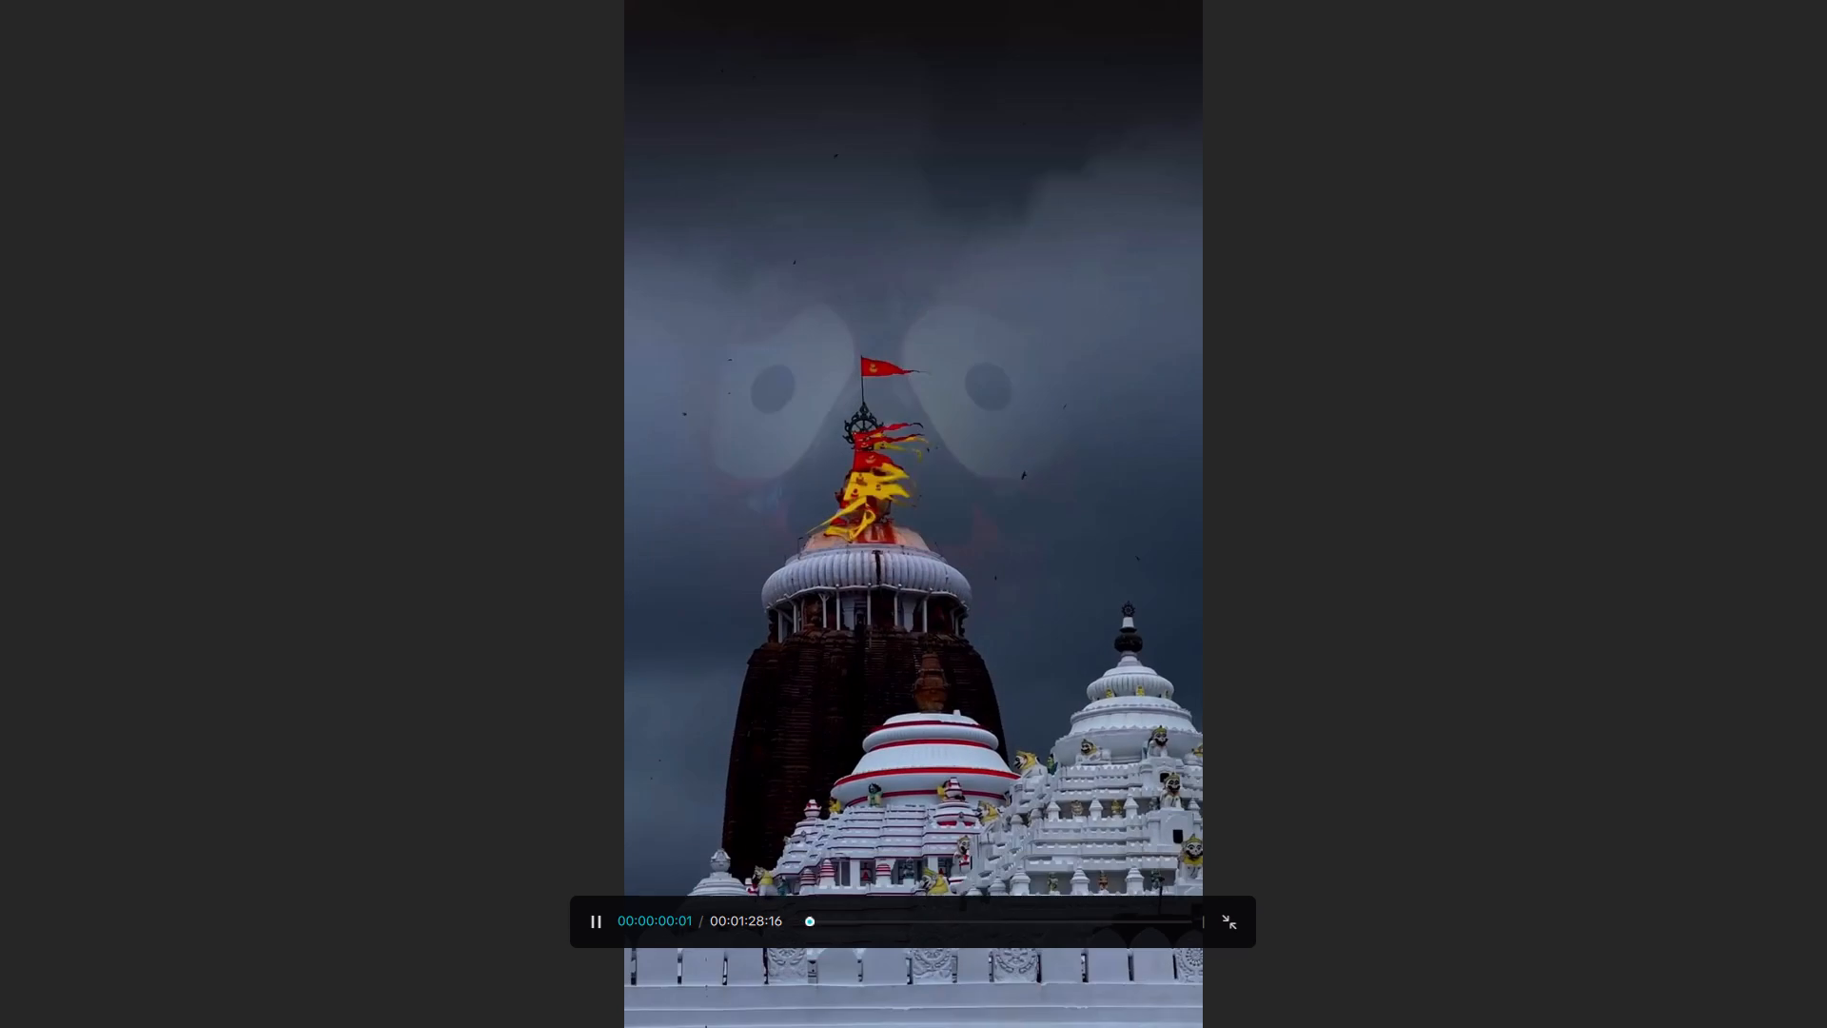
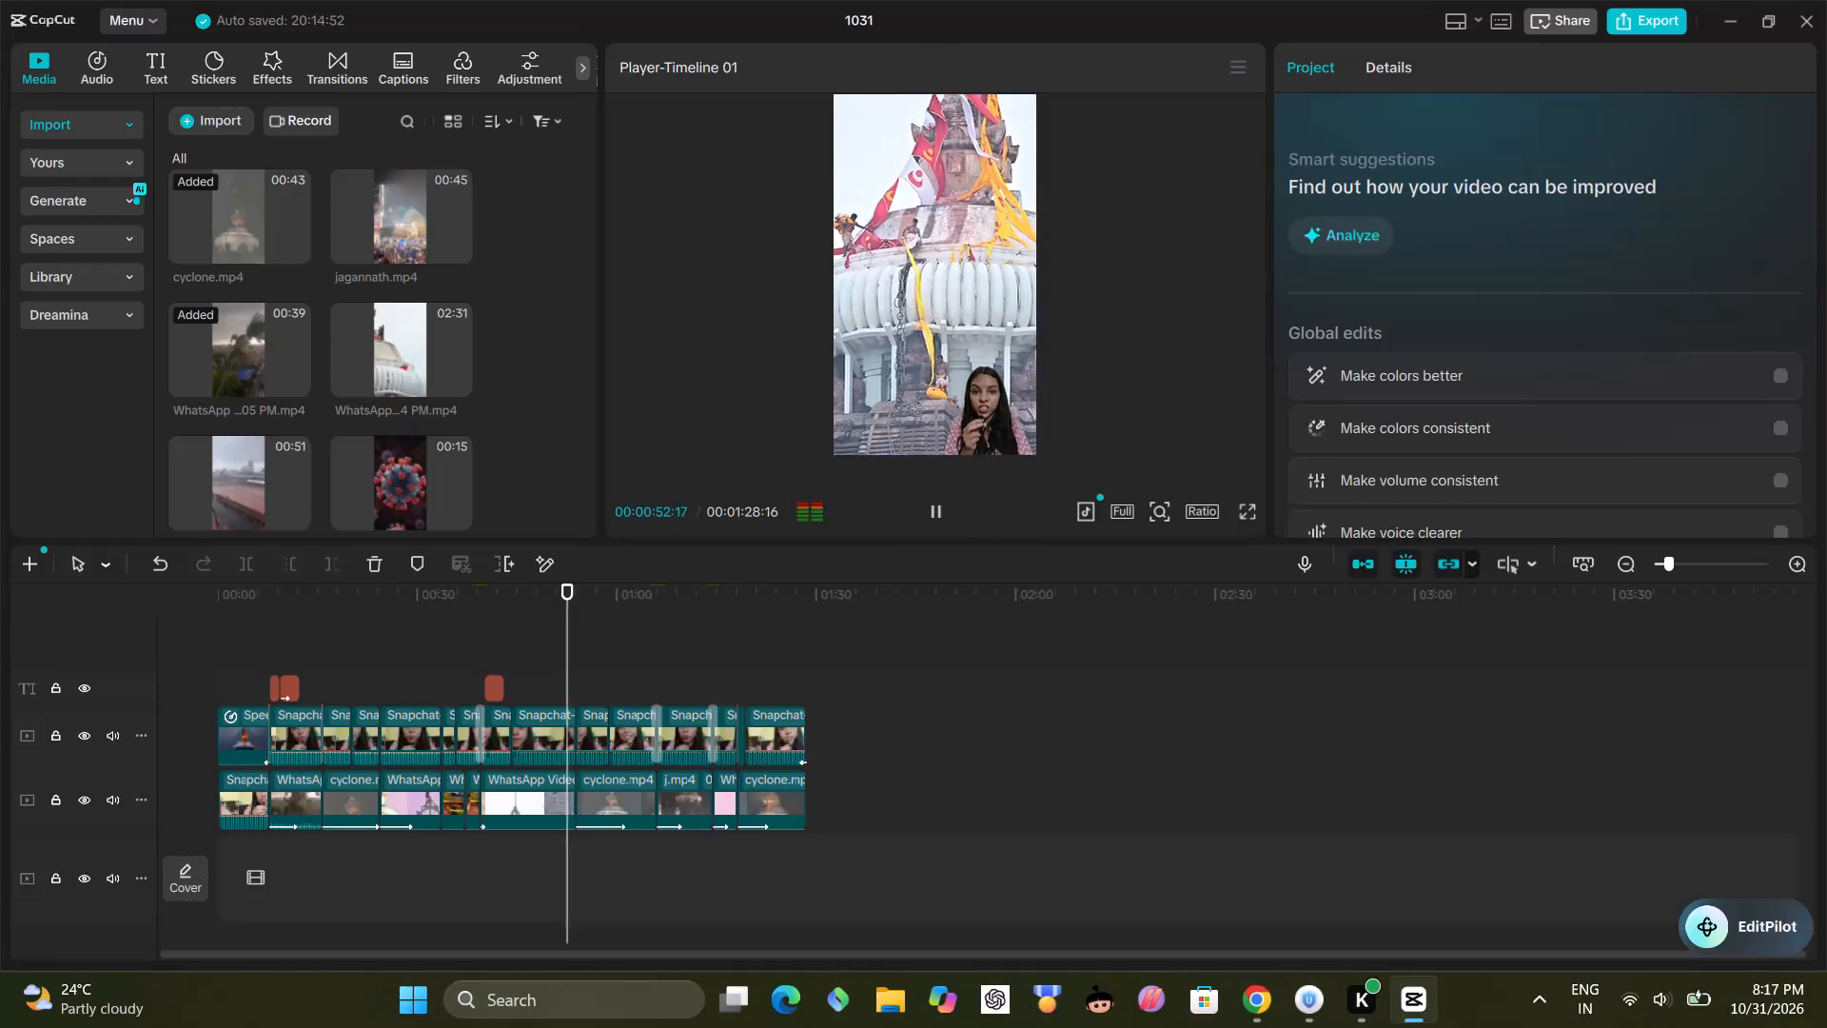
Add a default text at 00:00:57:28 over the cyclone.mp4 temple clip and change its wording to "214 Feet".
click(169, 62)
double_click(147, 64)
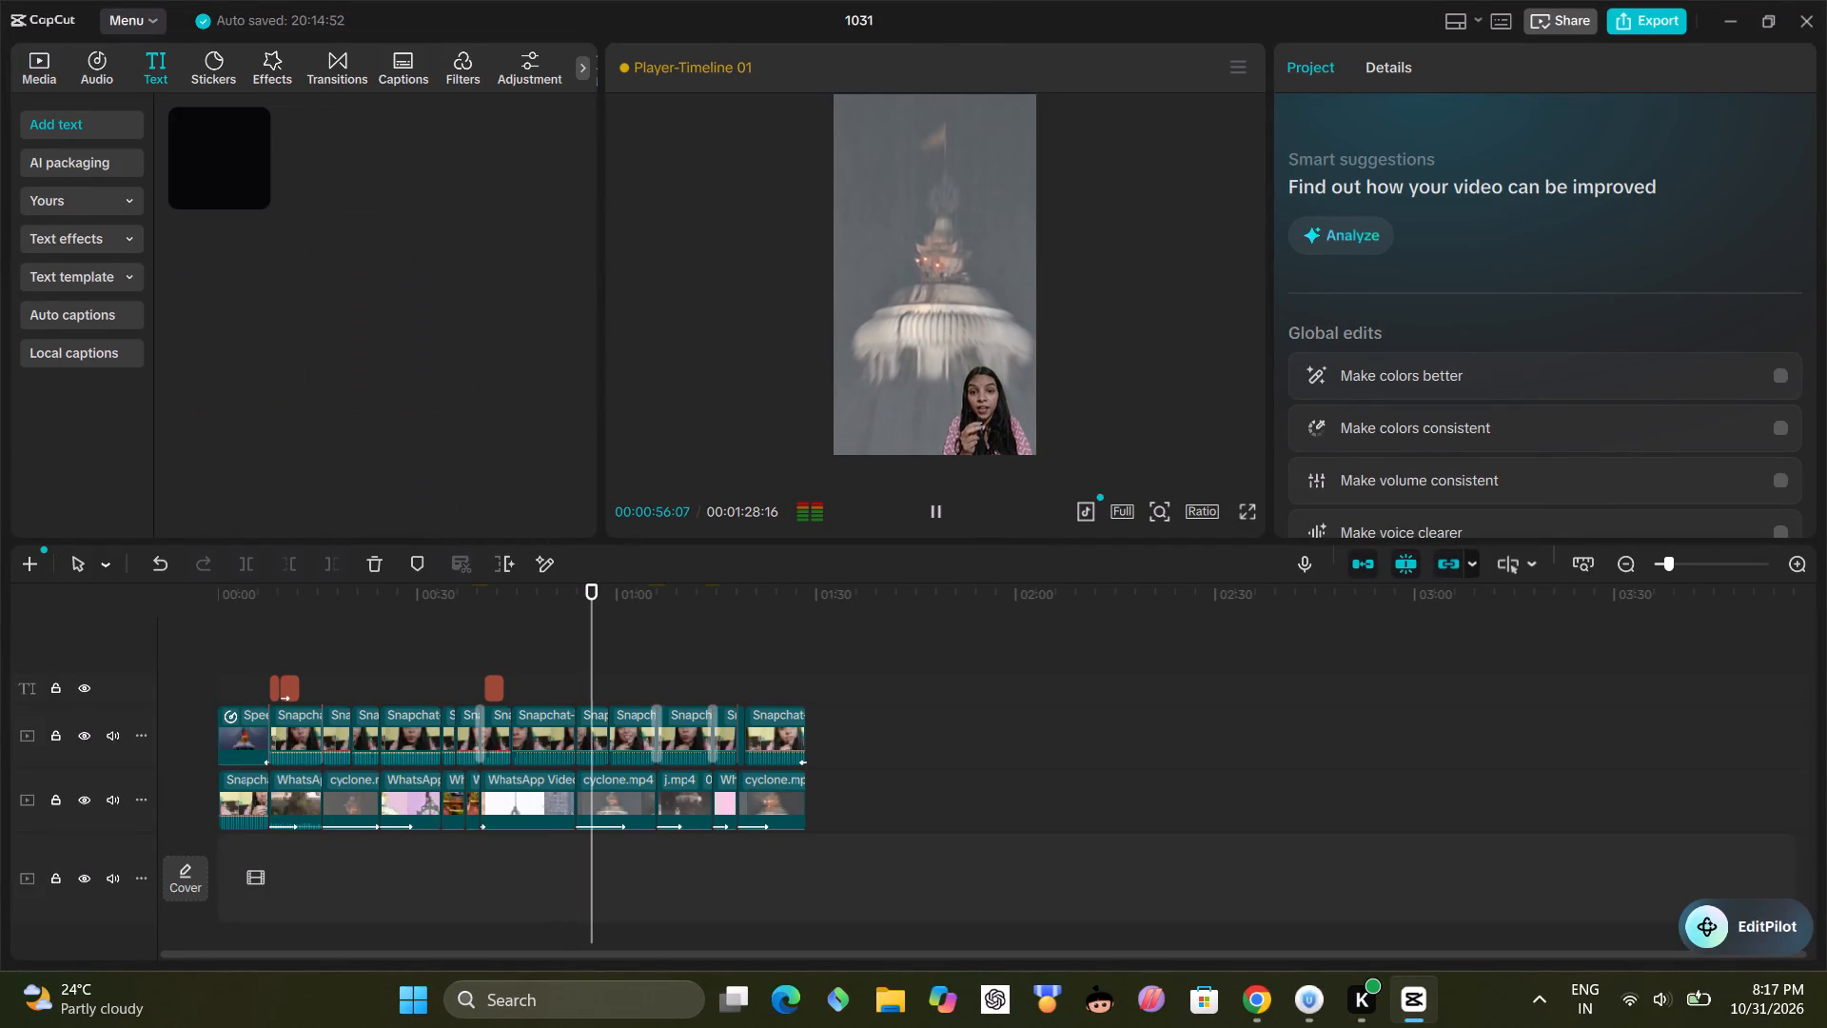
click(259, 195)
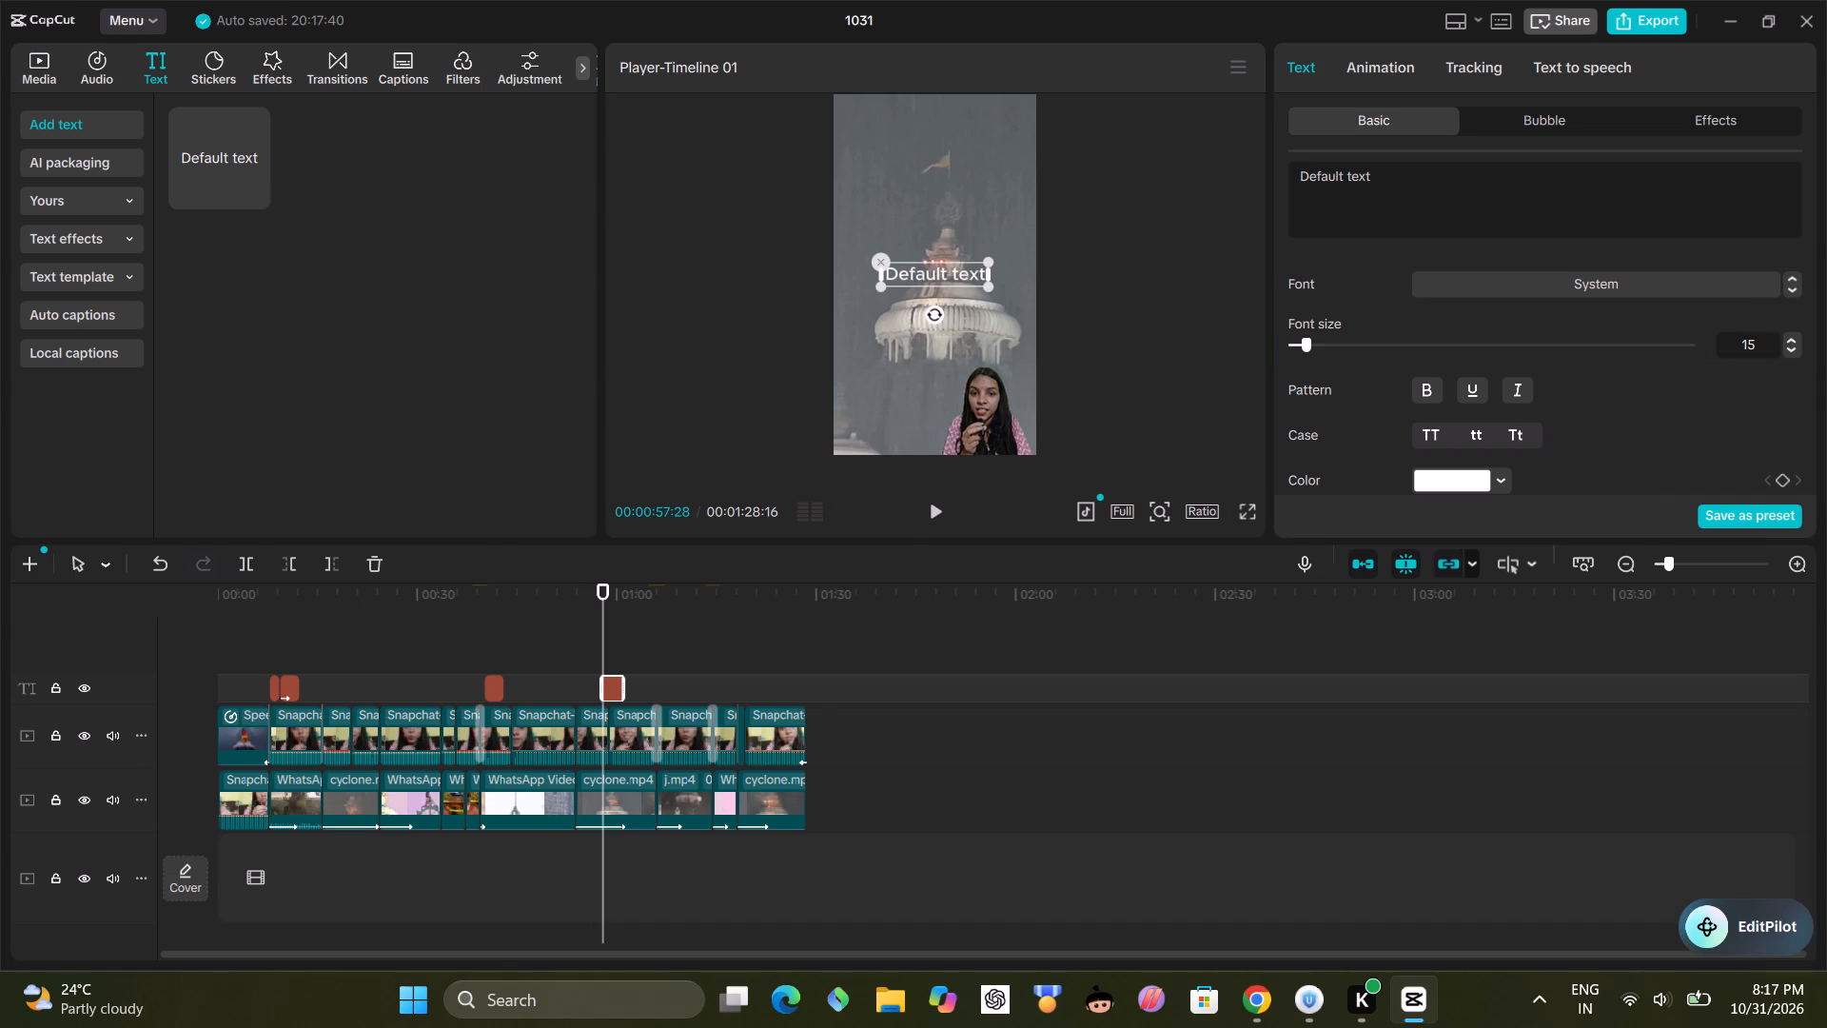
triple_click(1439, 204)
triple_click(1439, 202)
click(1439, 202)
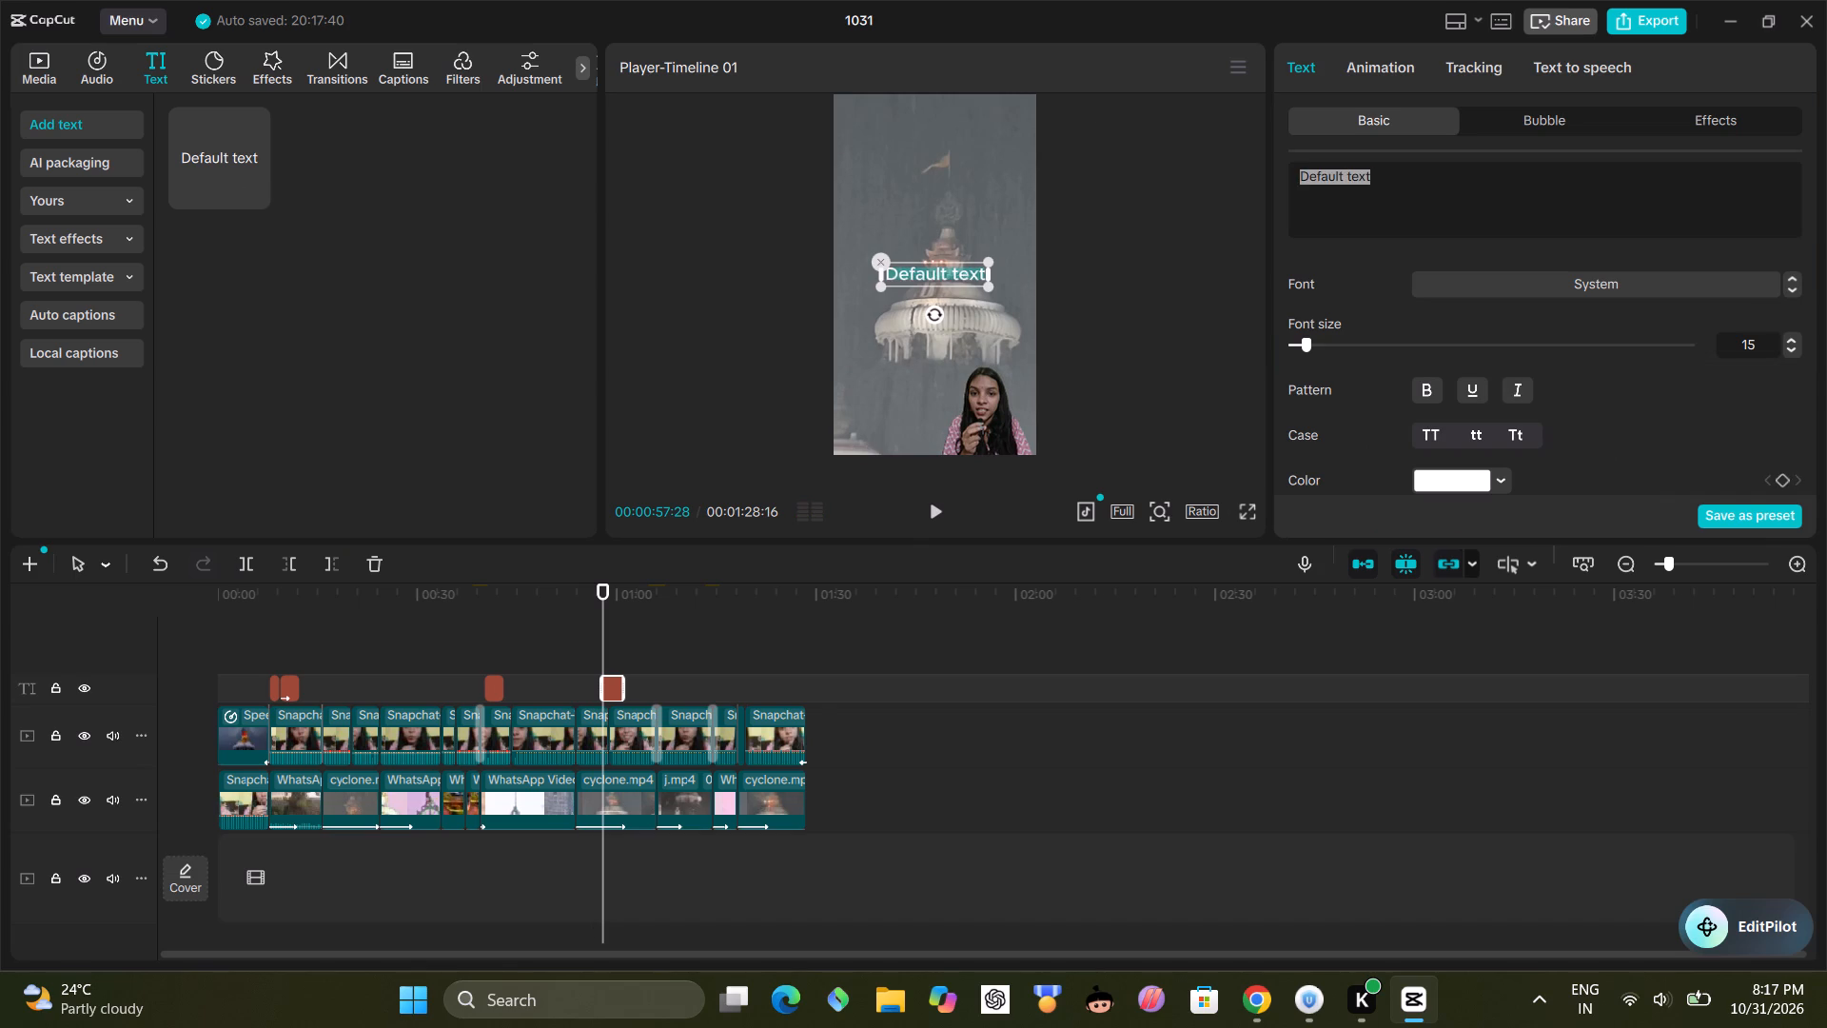
text(21)
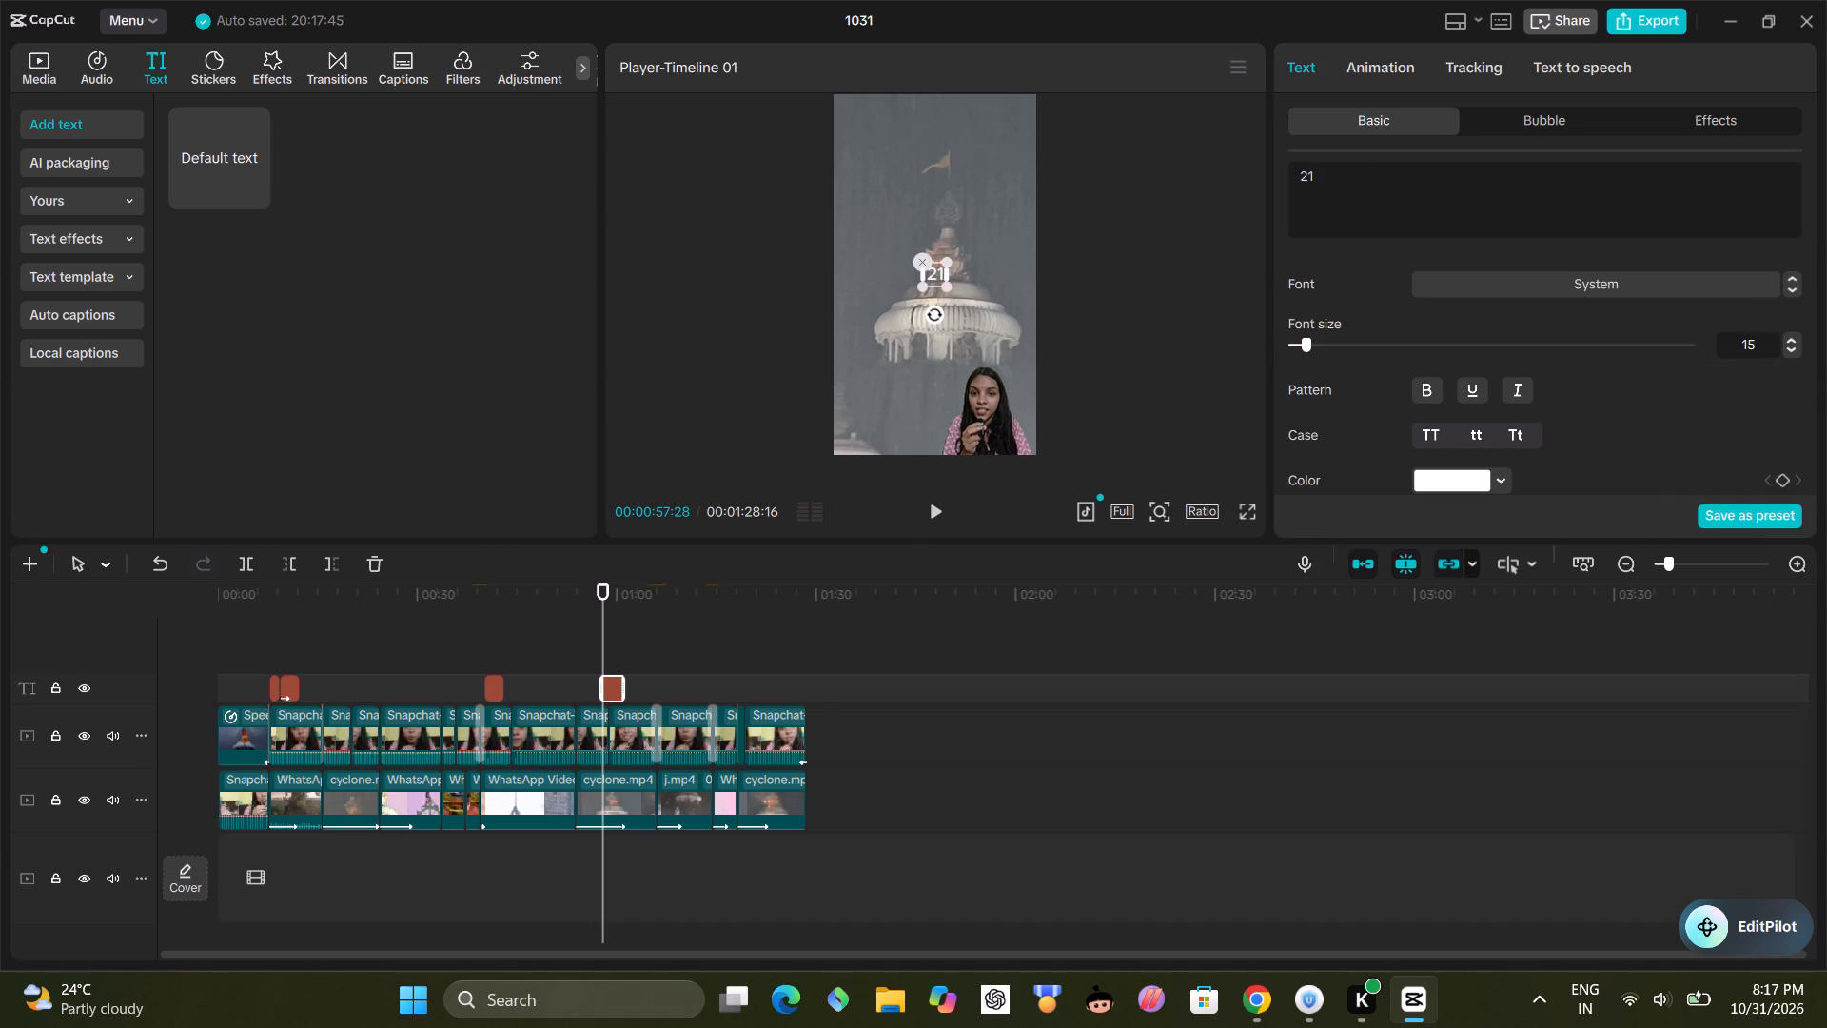
text(4)
key(space)
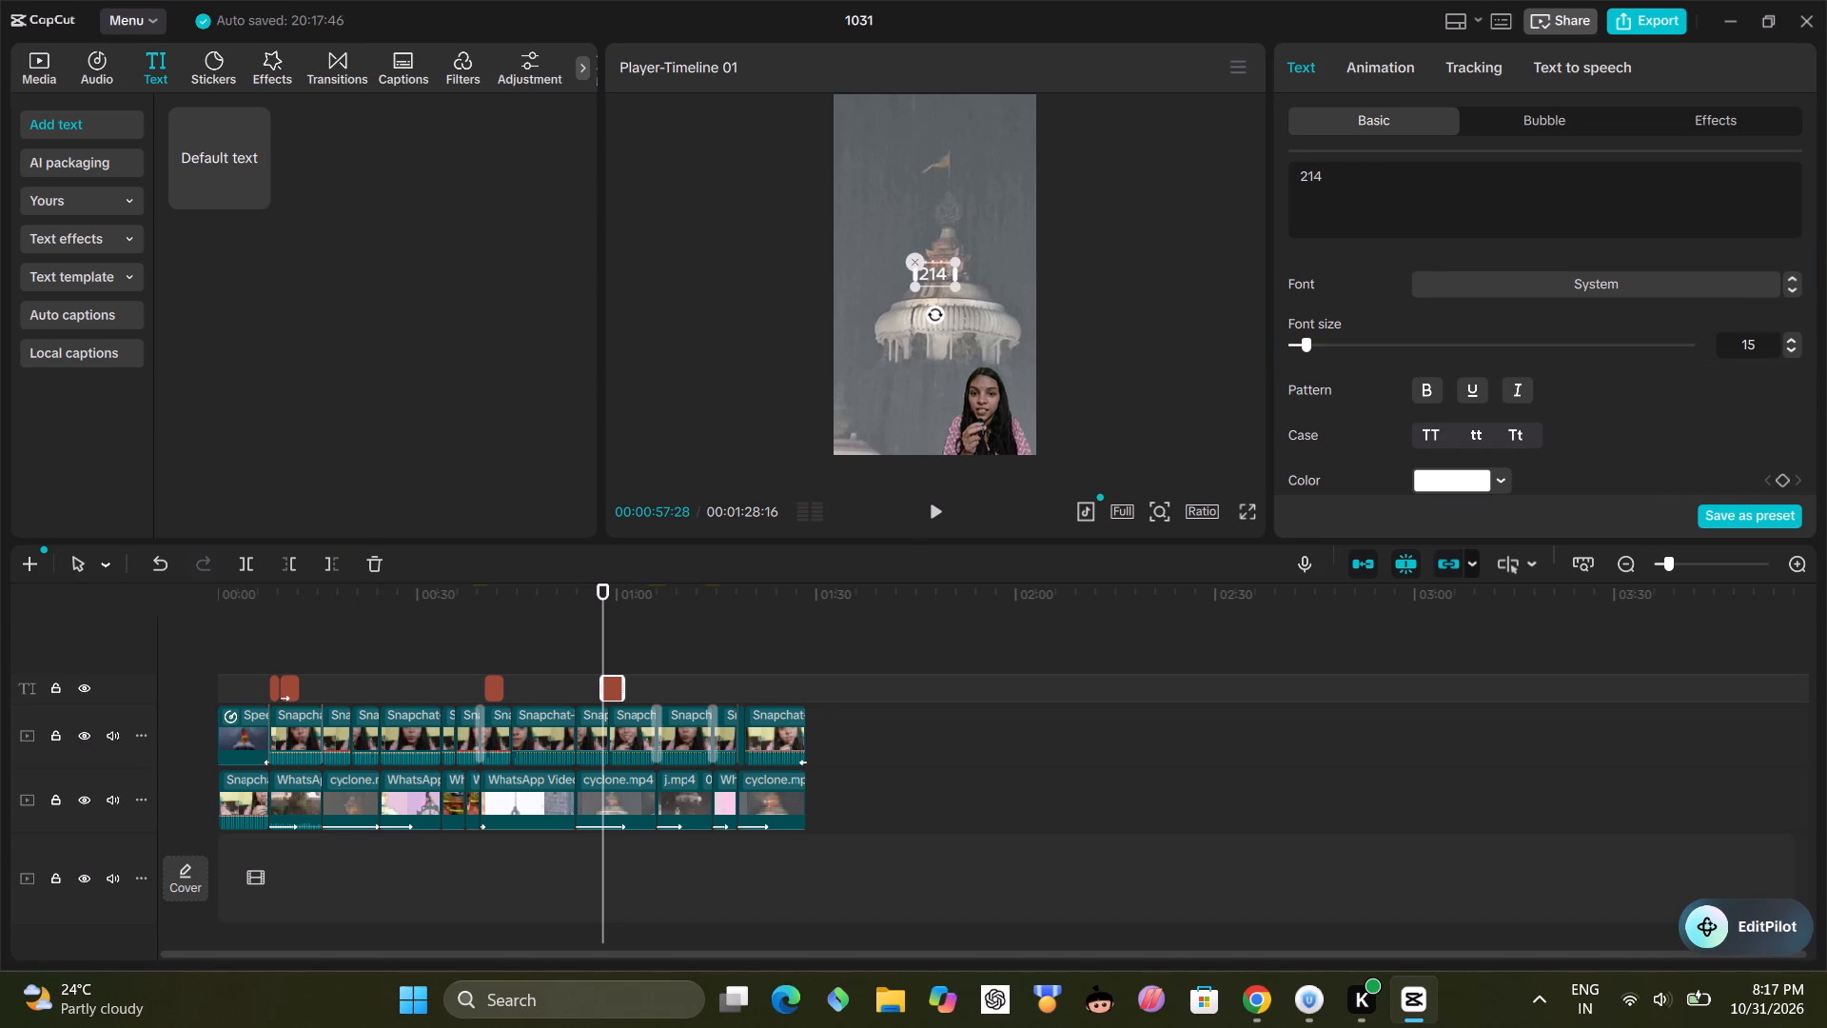
text(Feet)
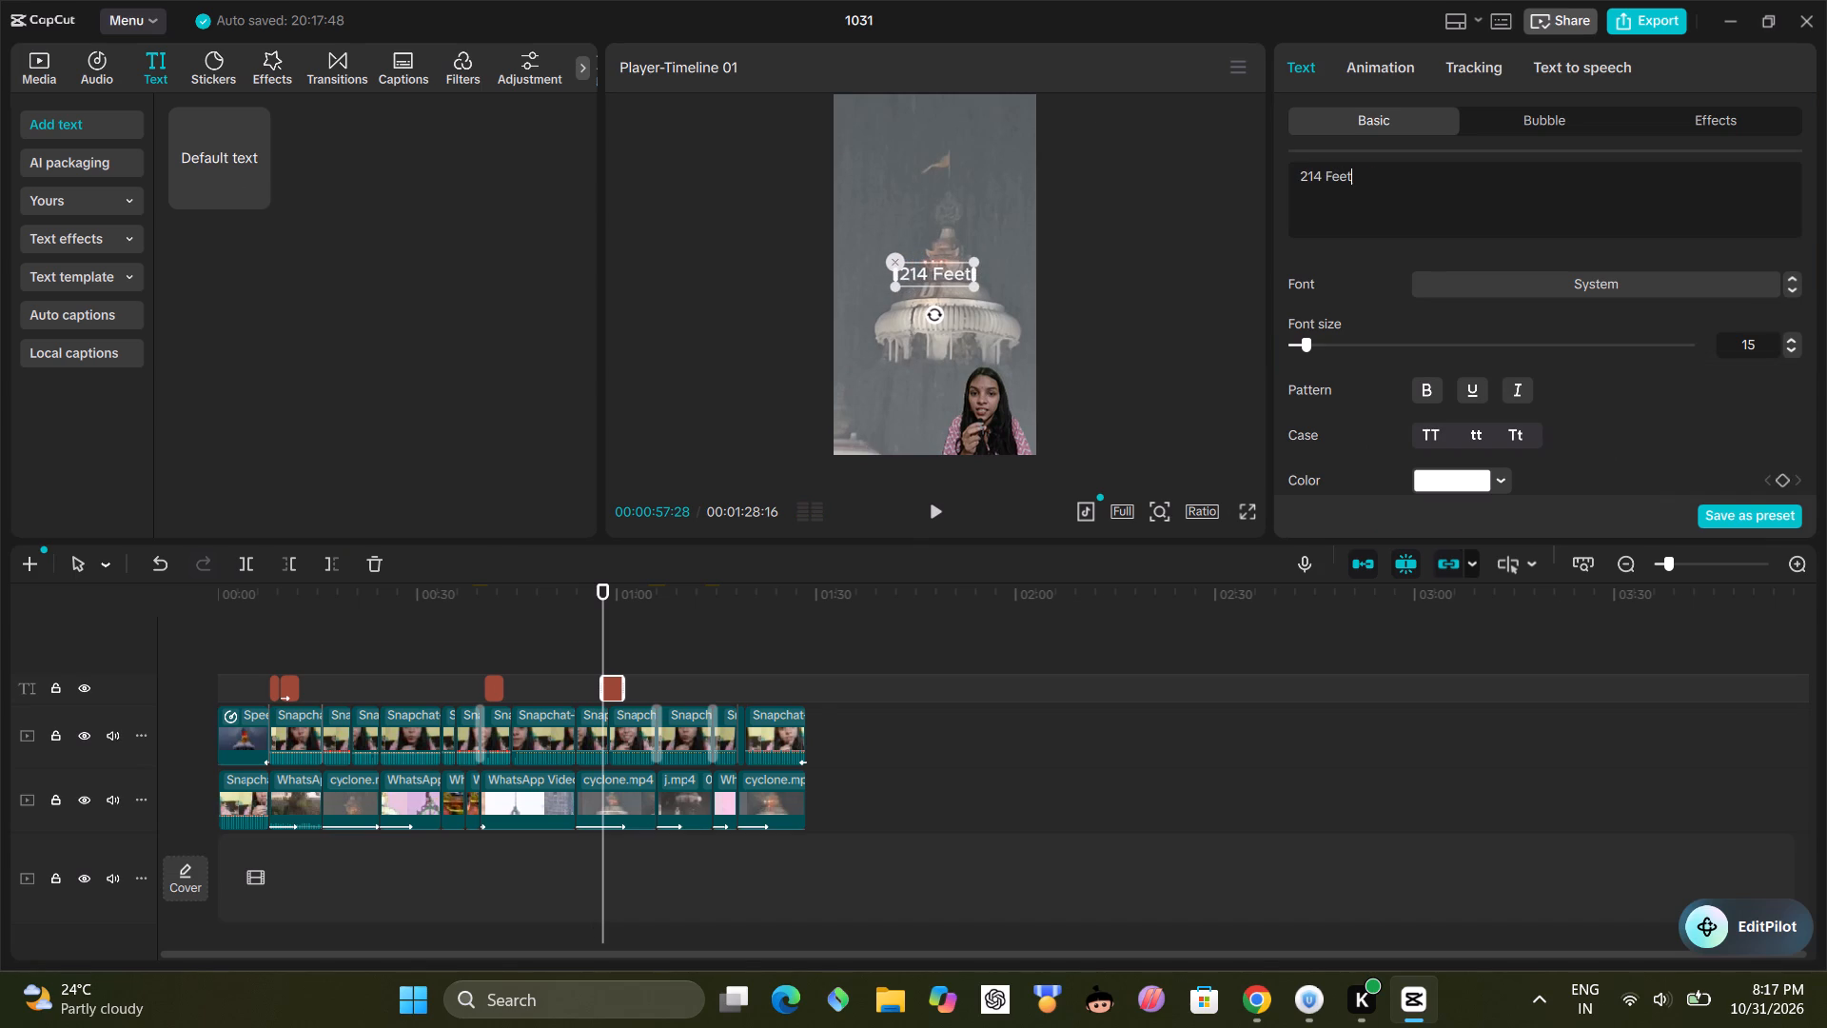
Make the 214 Feet title bold and set its font to Rubik-Bold.
click(1421, 387)
click(1791, 280)
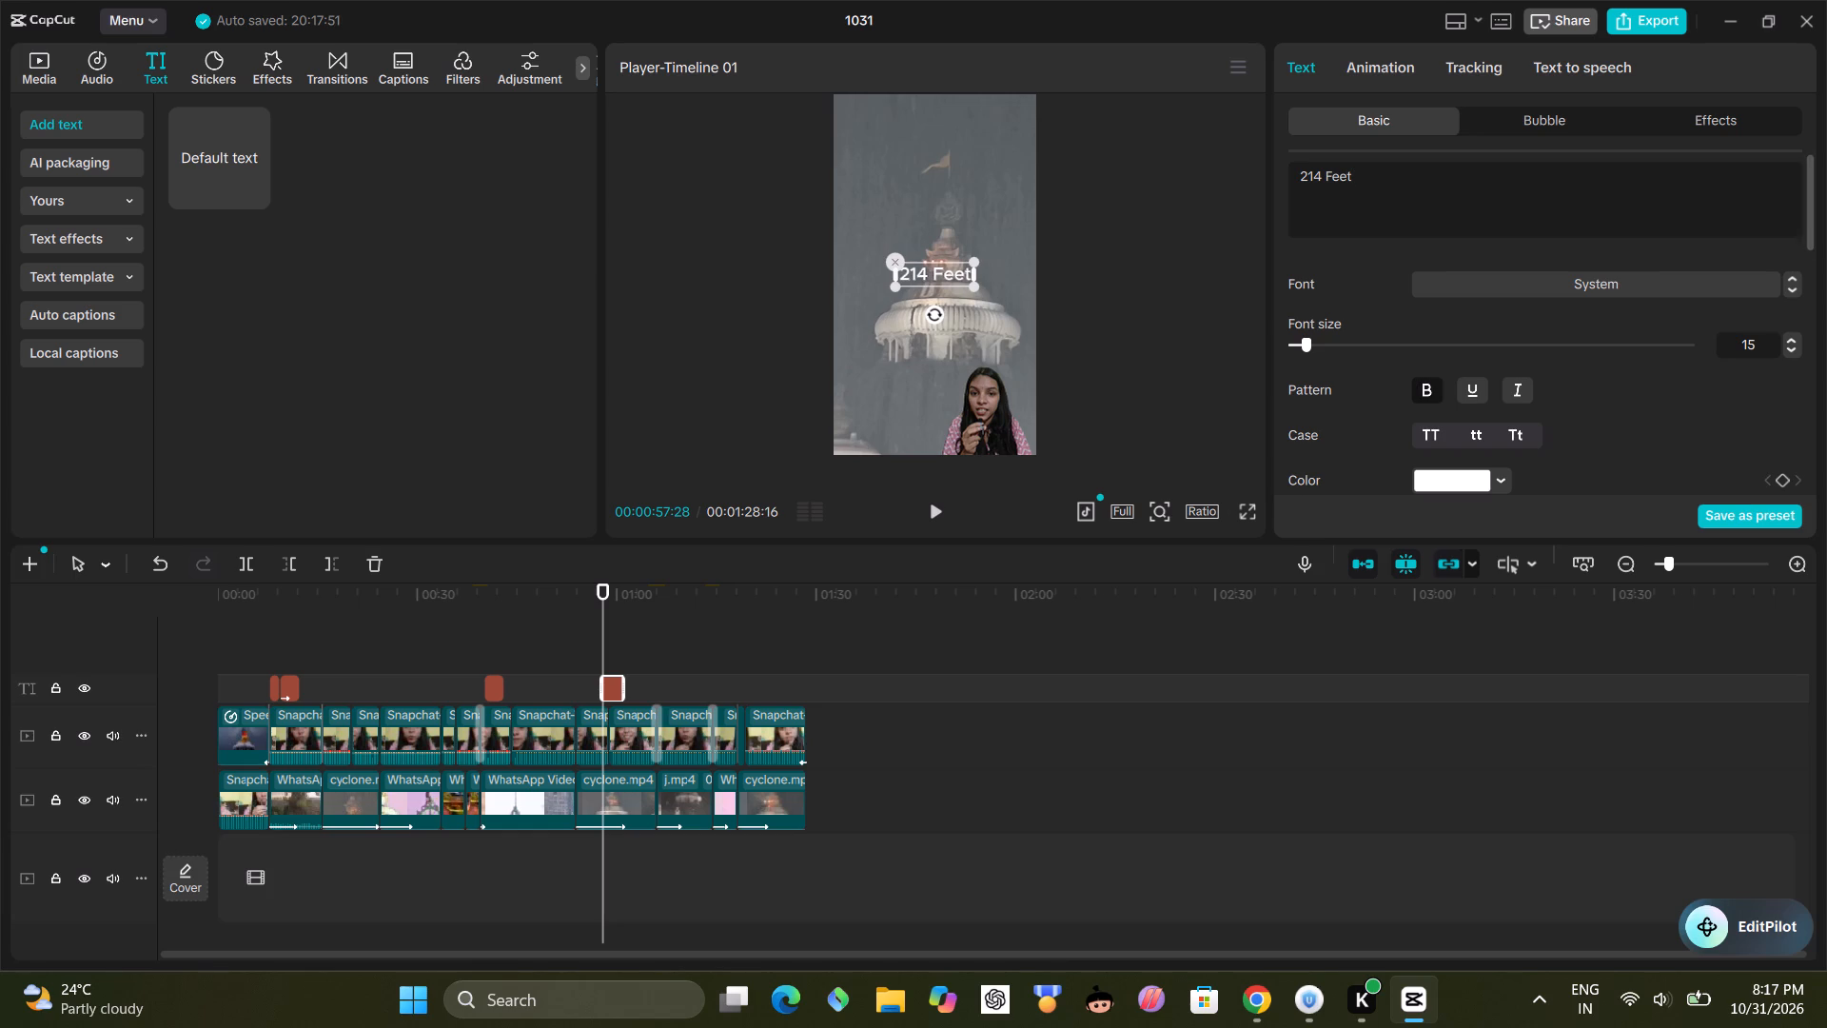
click(1791, 278)
double_click(1788, 289)
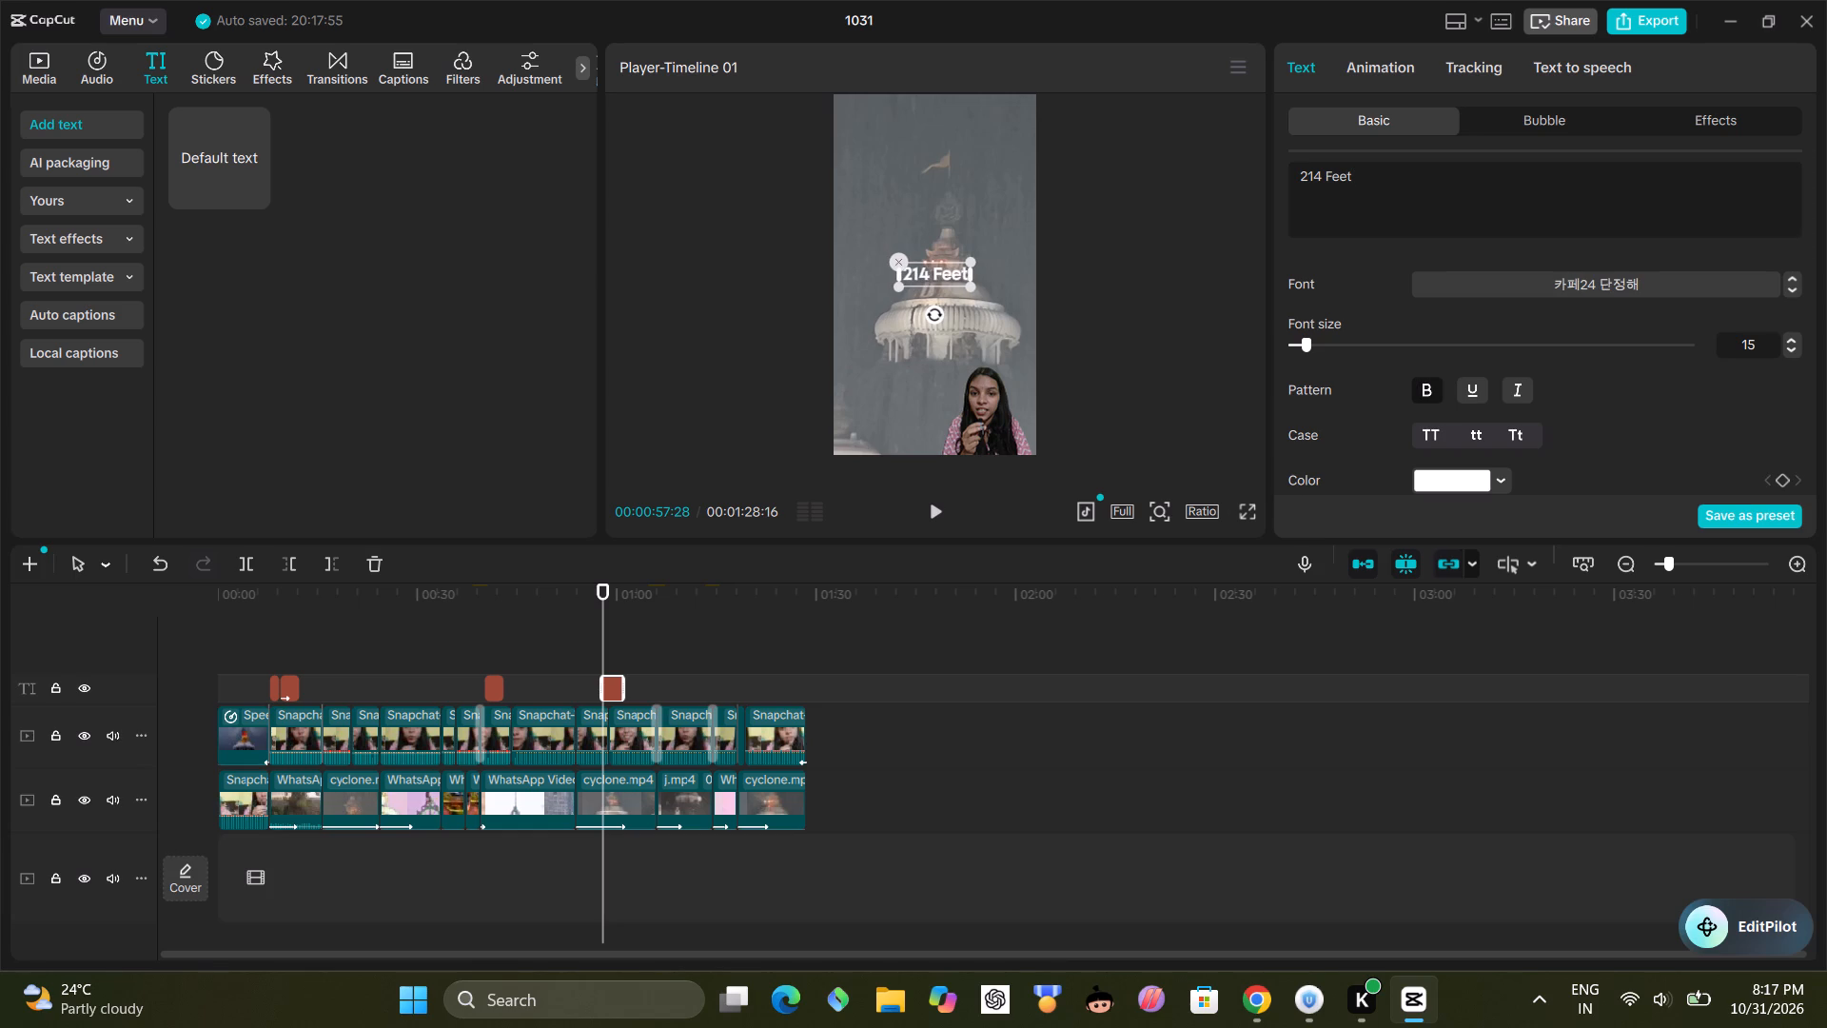
click(1792, 276)
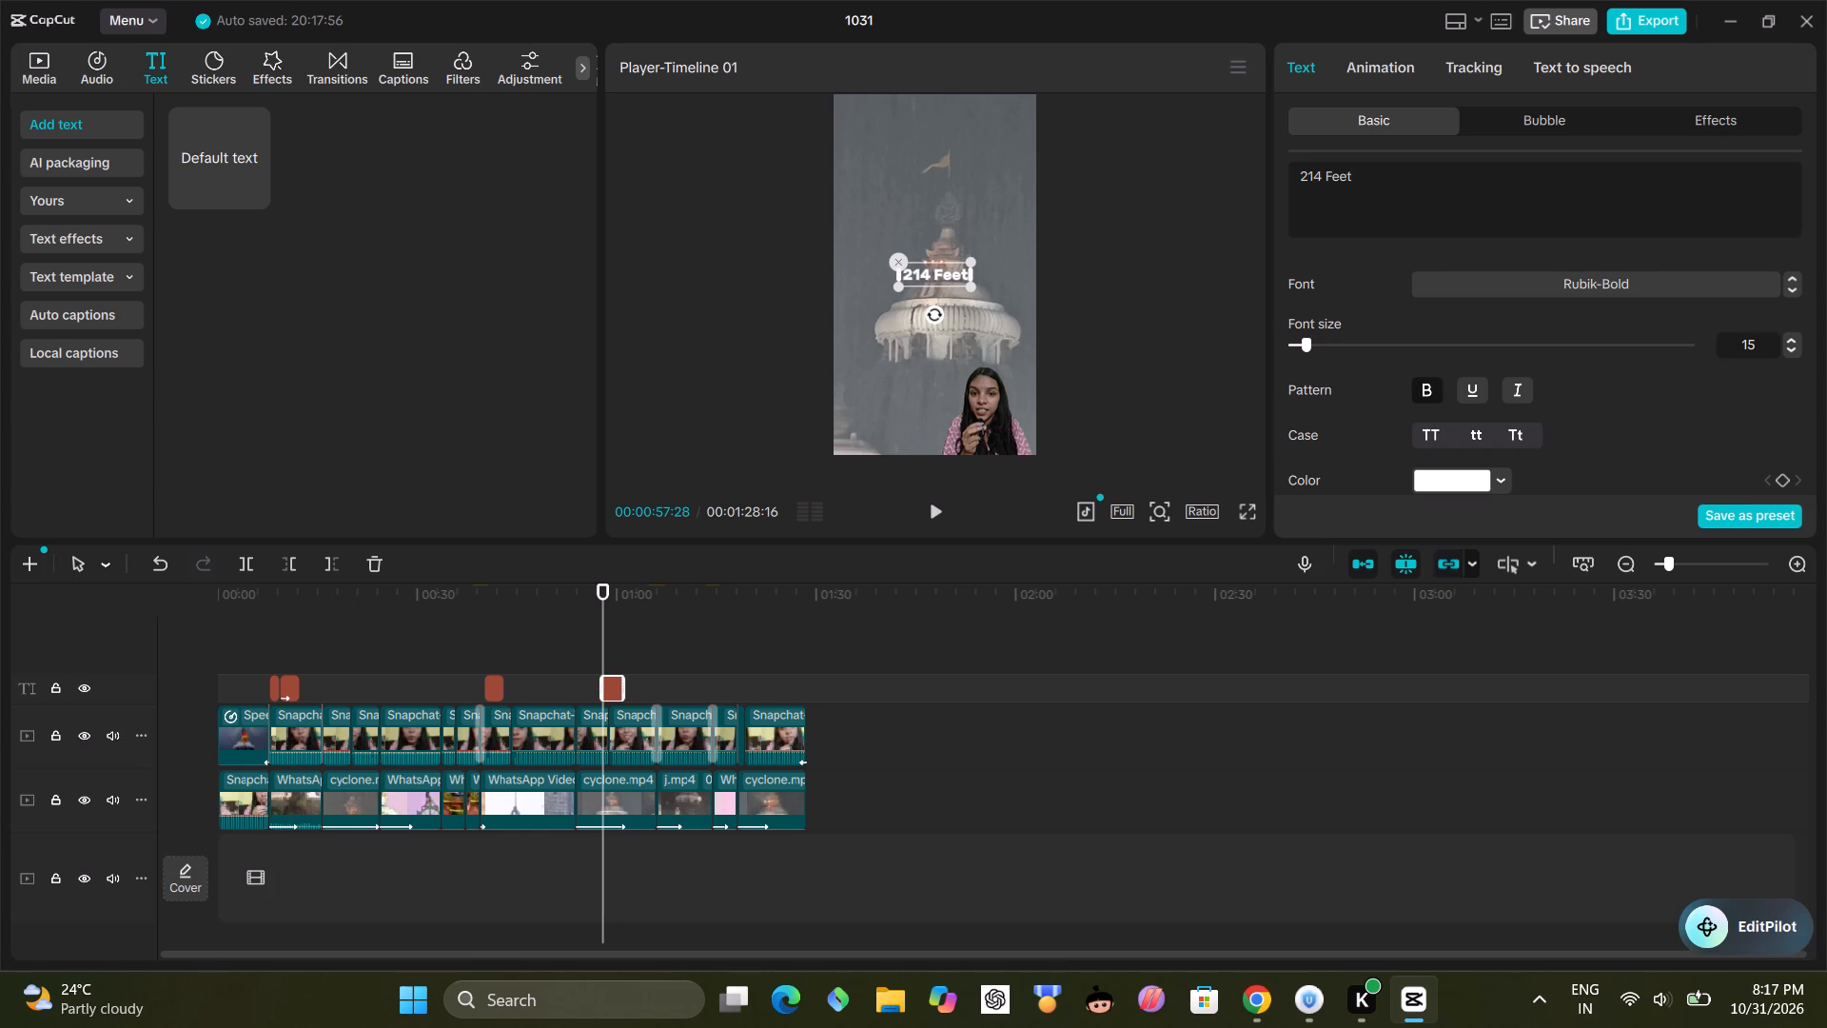
Apply the red preset style with white outline to the 214 Feet title and change its stroke colour to black.
scroll(1518, 400, down, 2)
click(1672, 474)
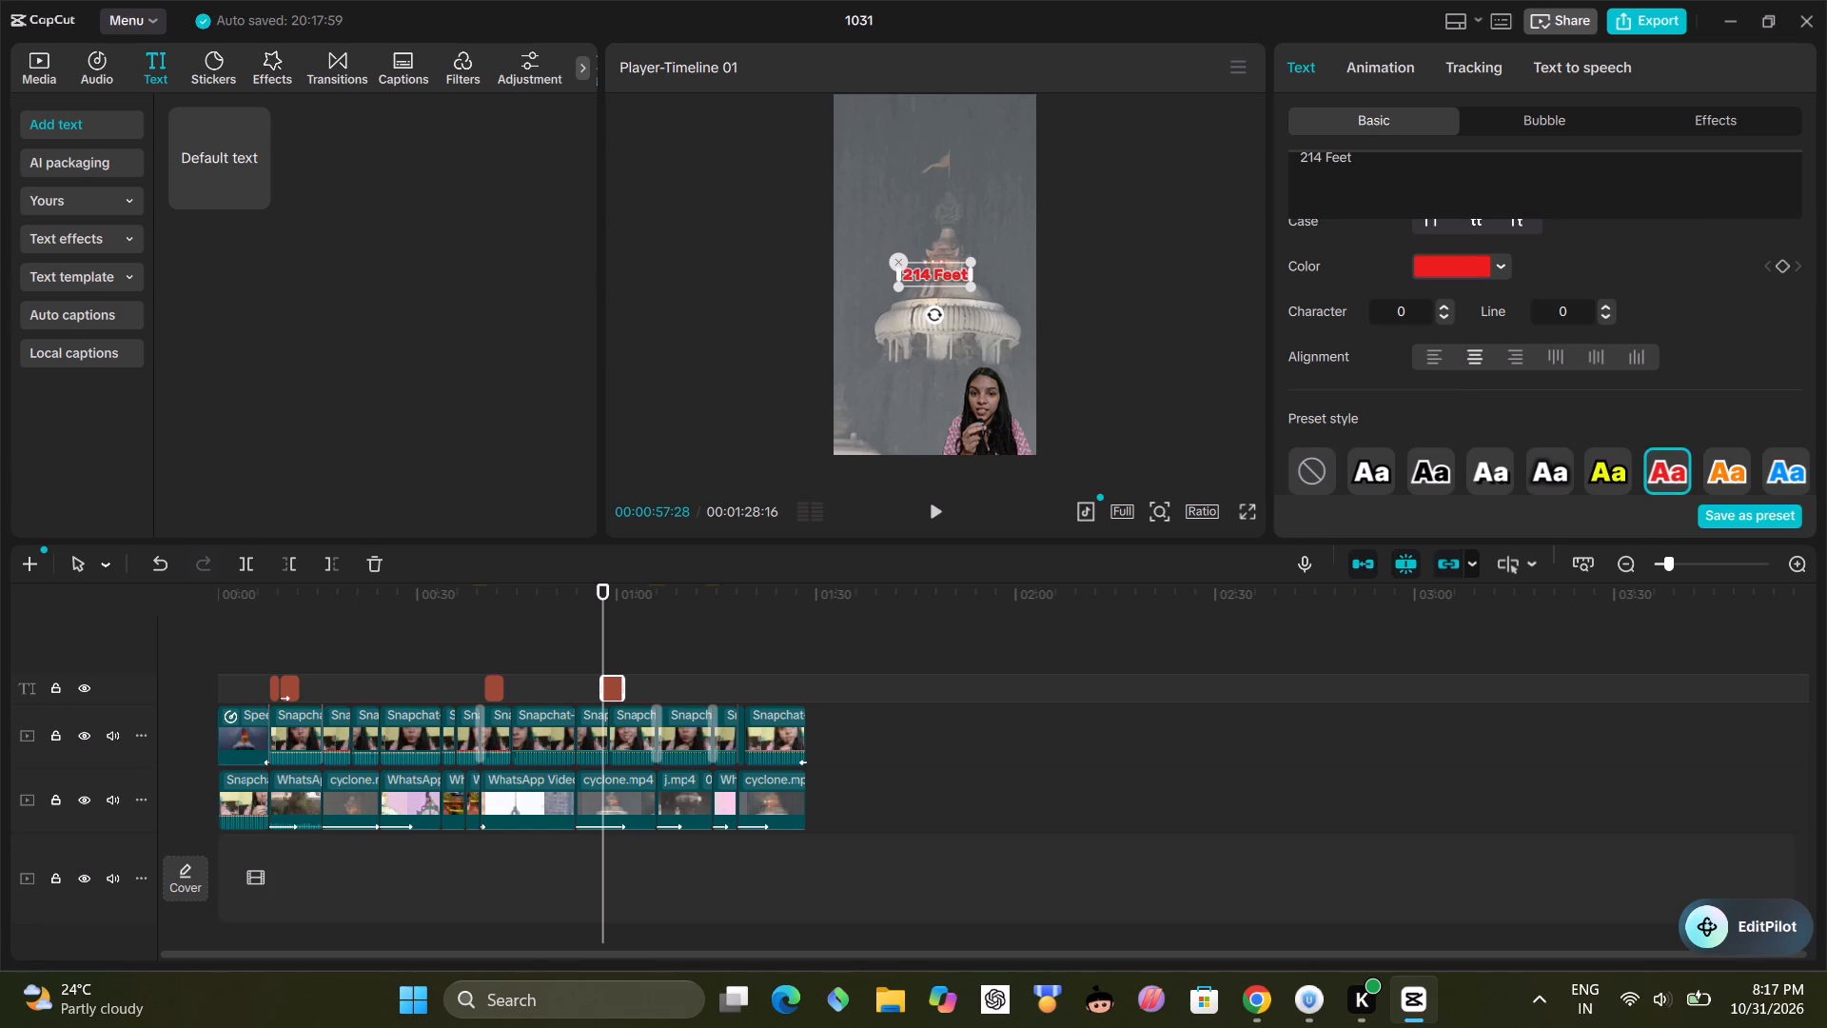
scroll(1672, 371, down, 2)
scroll(1505, 443, down, 1)
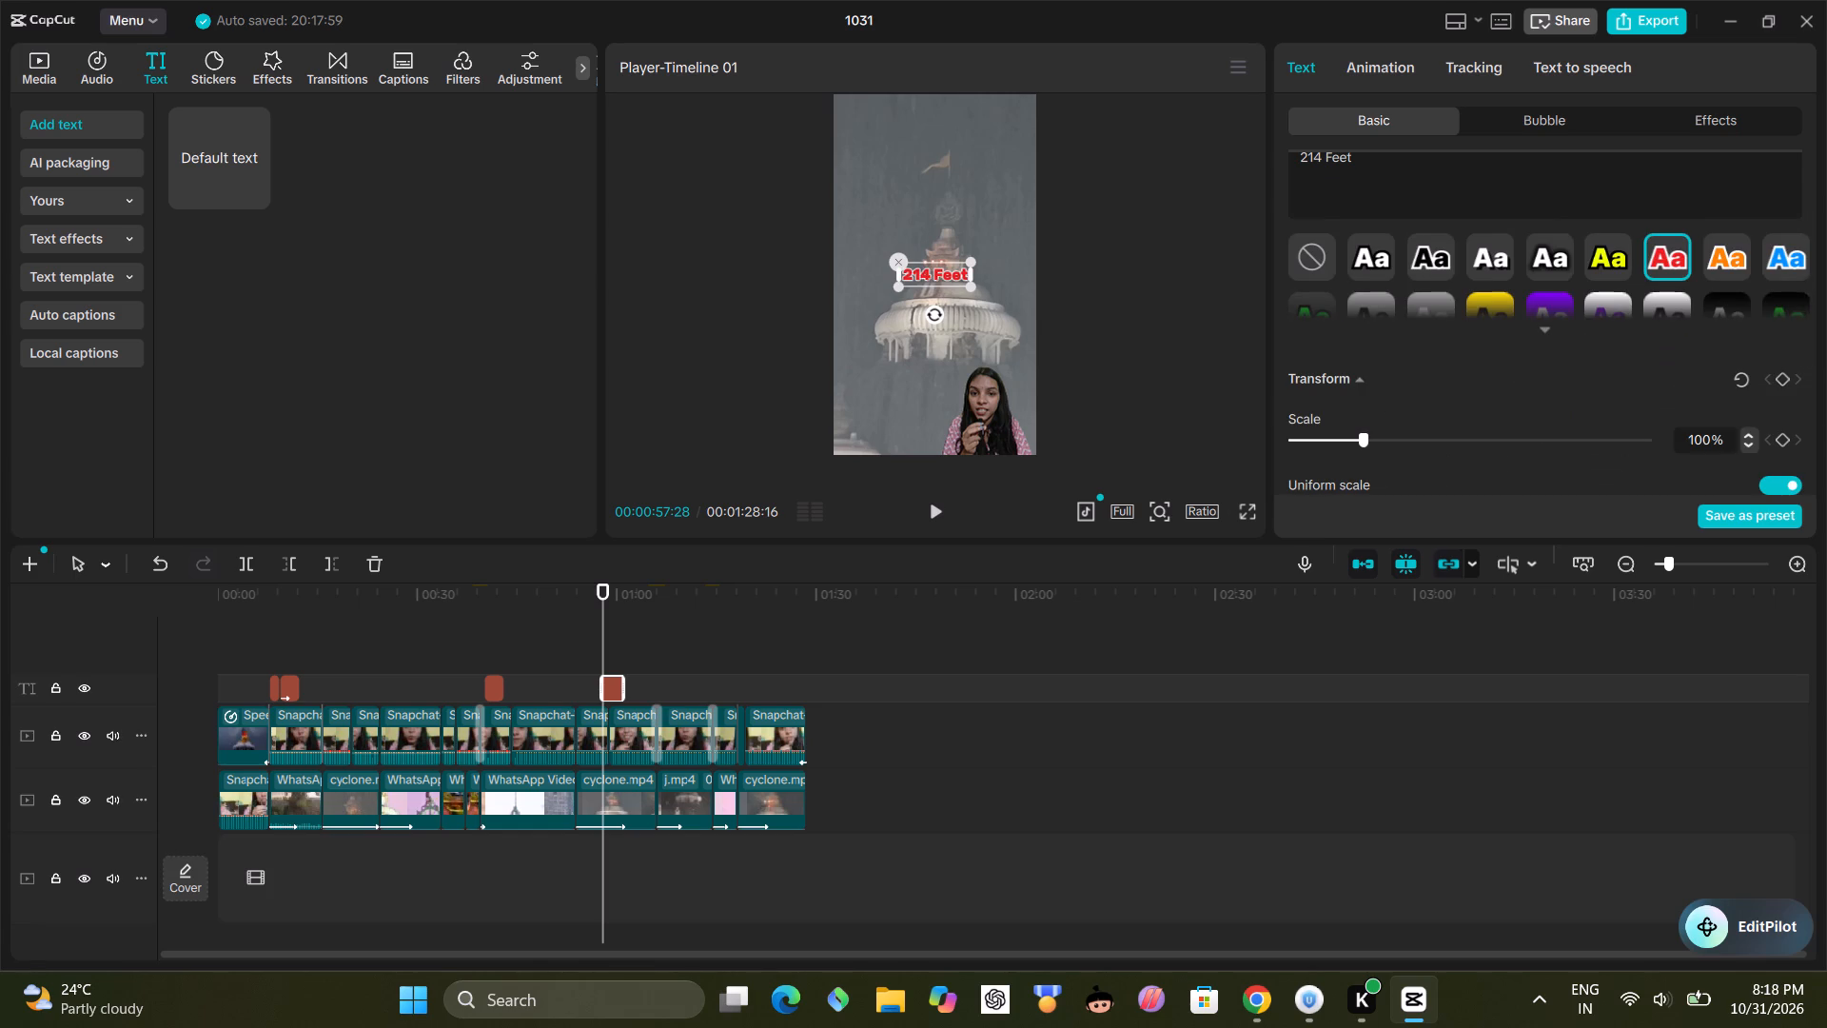
scroll(1491, 411, down, 3)
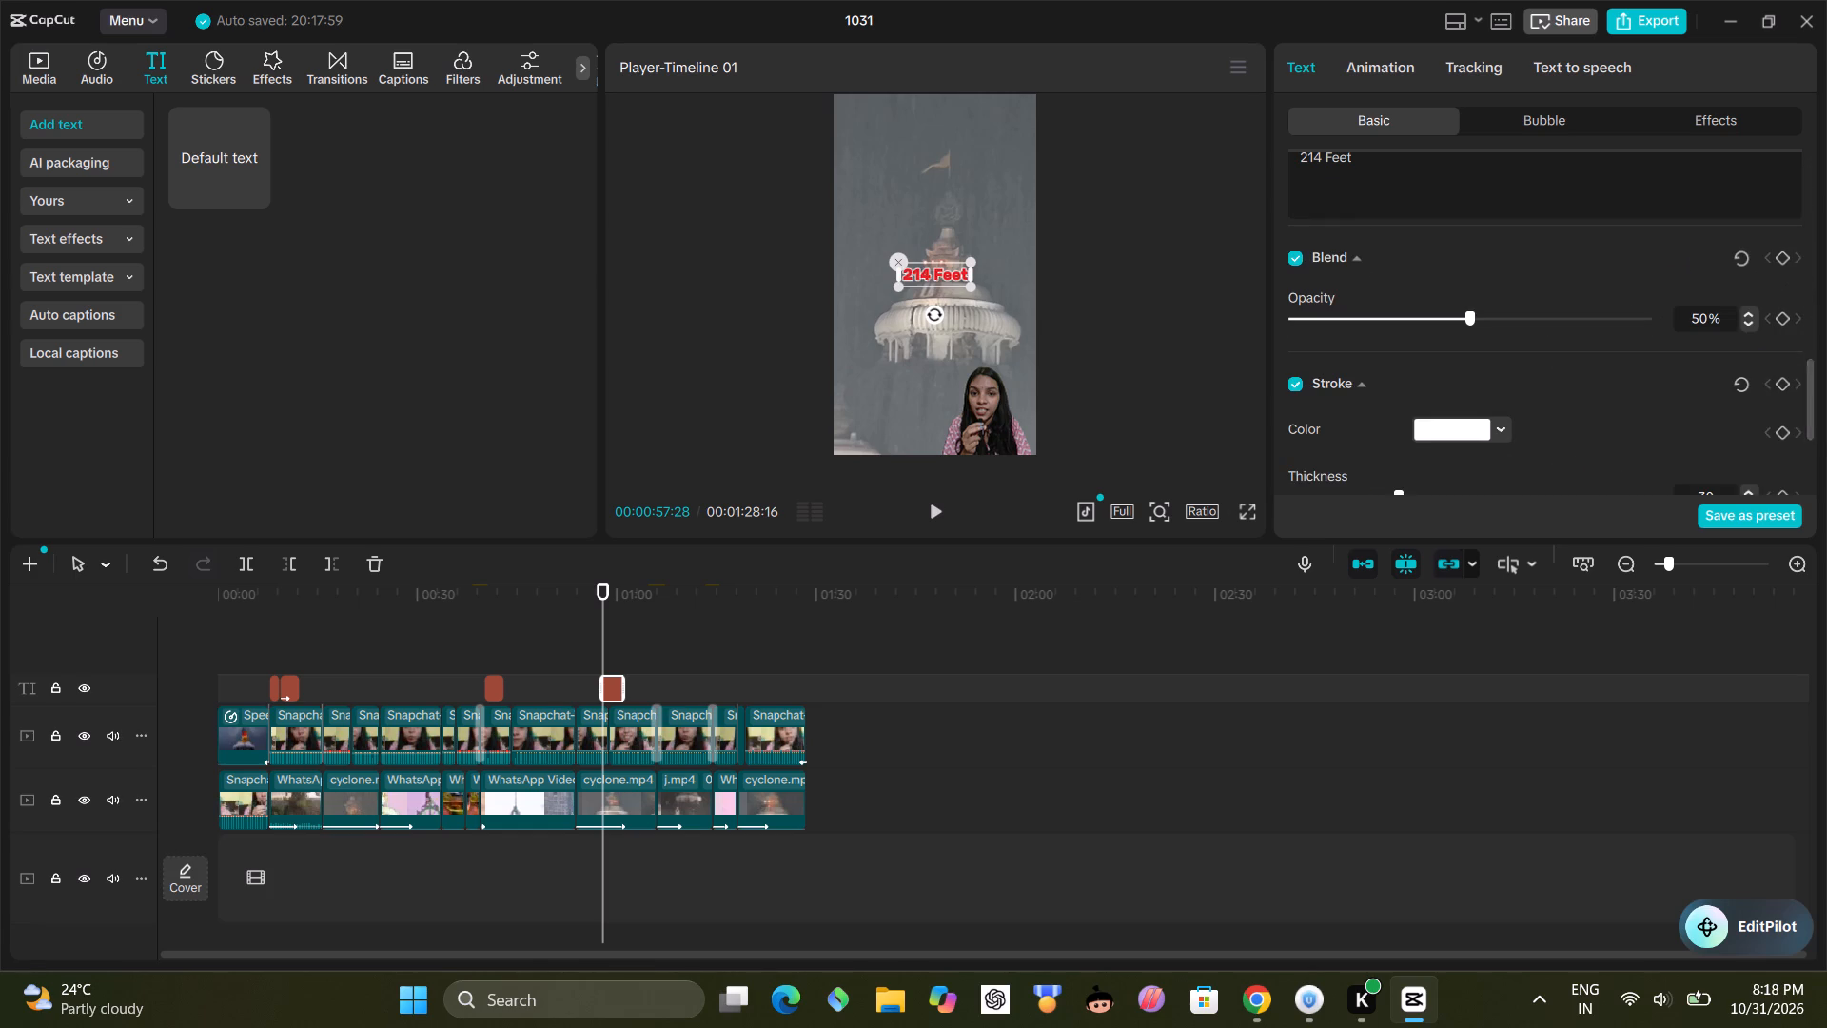
click(1497, 436)
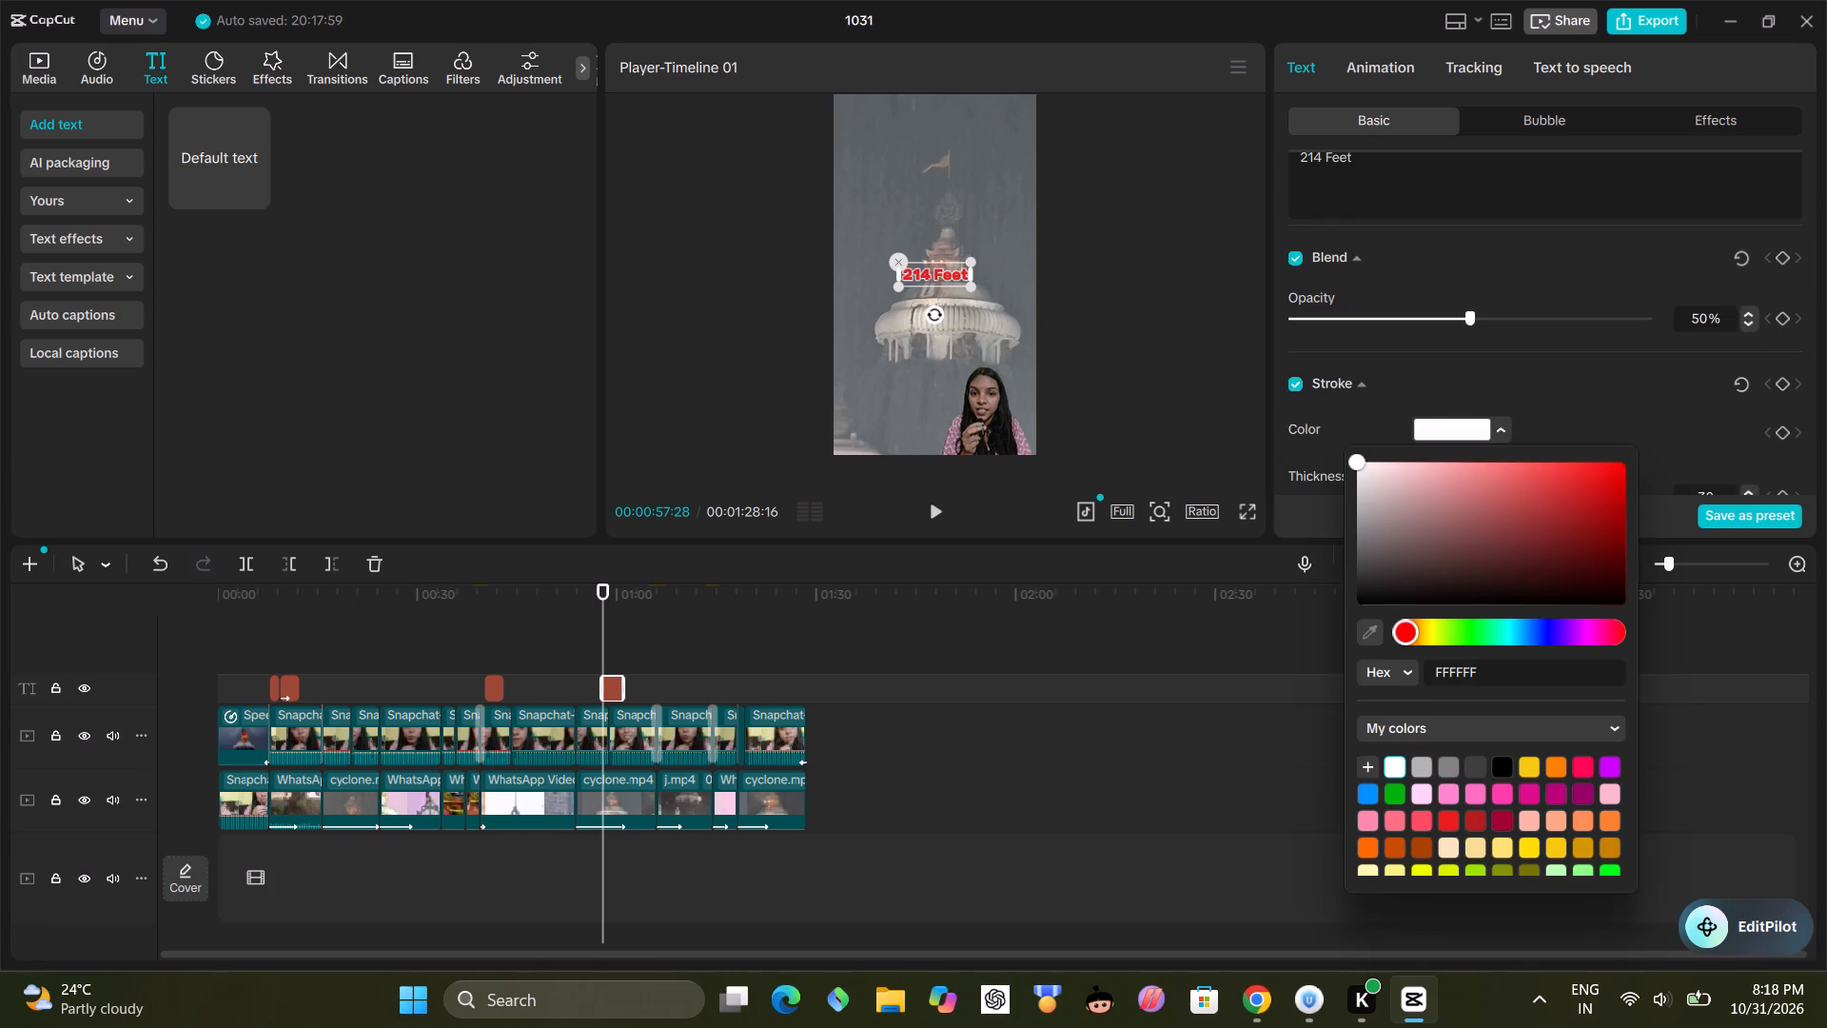
click(1495, 767)
click(1483, 249)
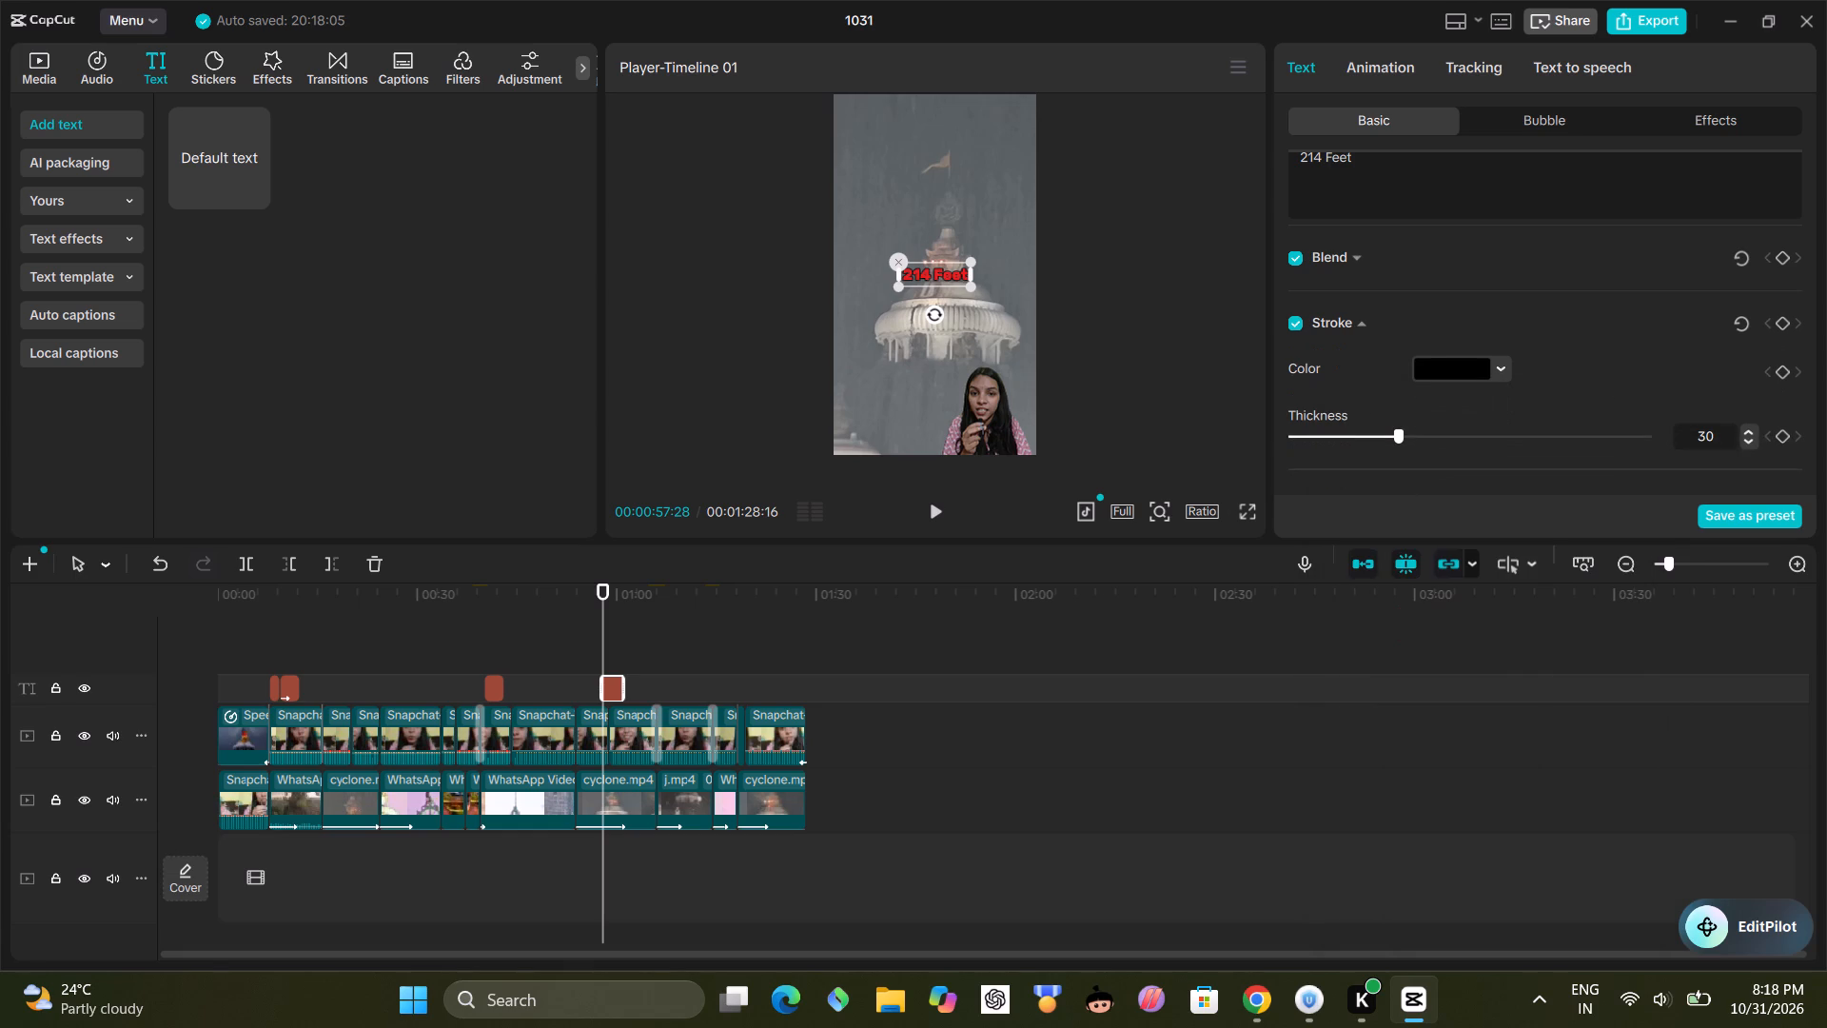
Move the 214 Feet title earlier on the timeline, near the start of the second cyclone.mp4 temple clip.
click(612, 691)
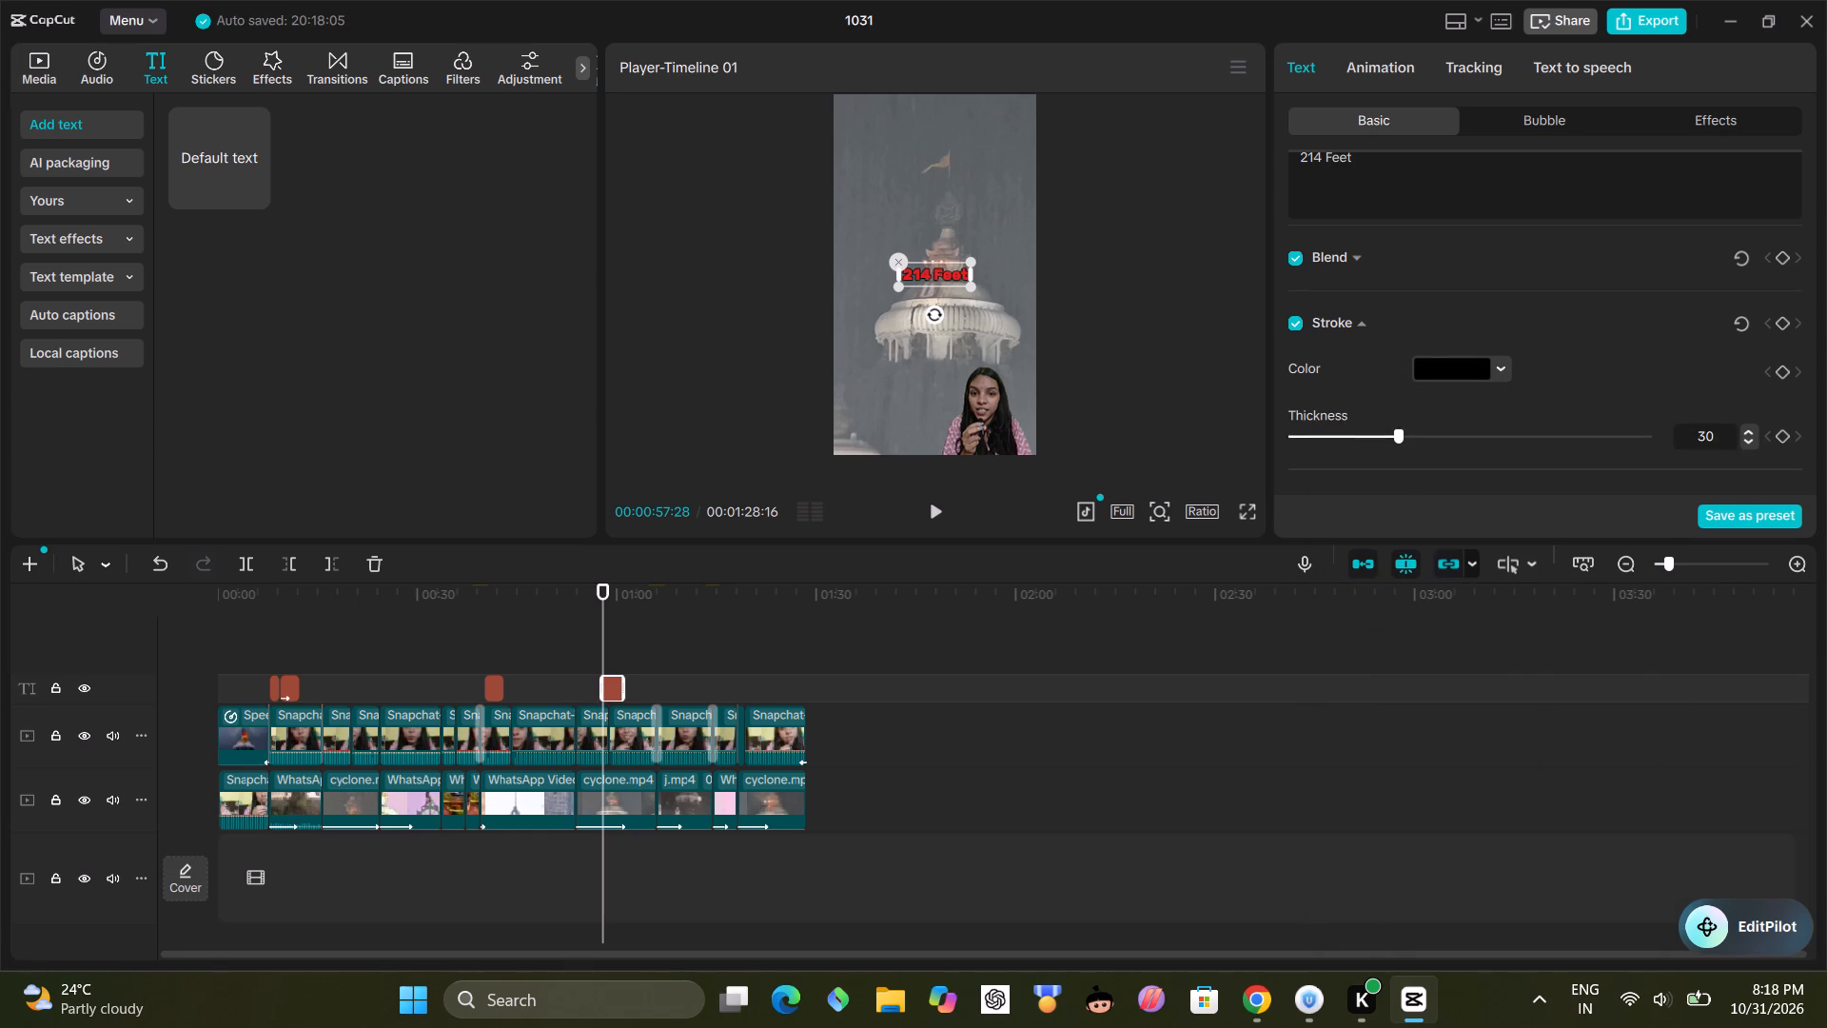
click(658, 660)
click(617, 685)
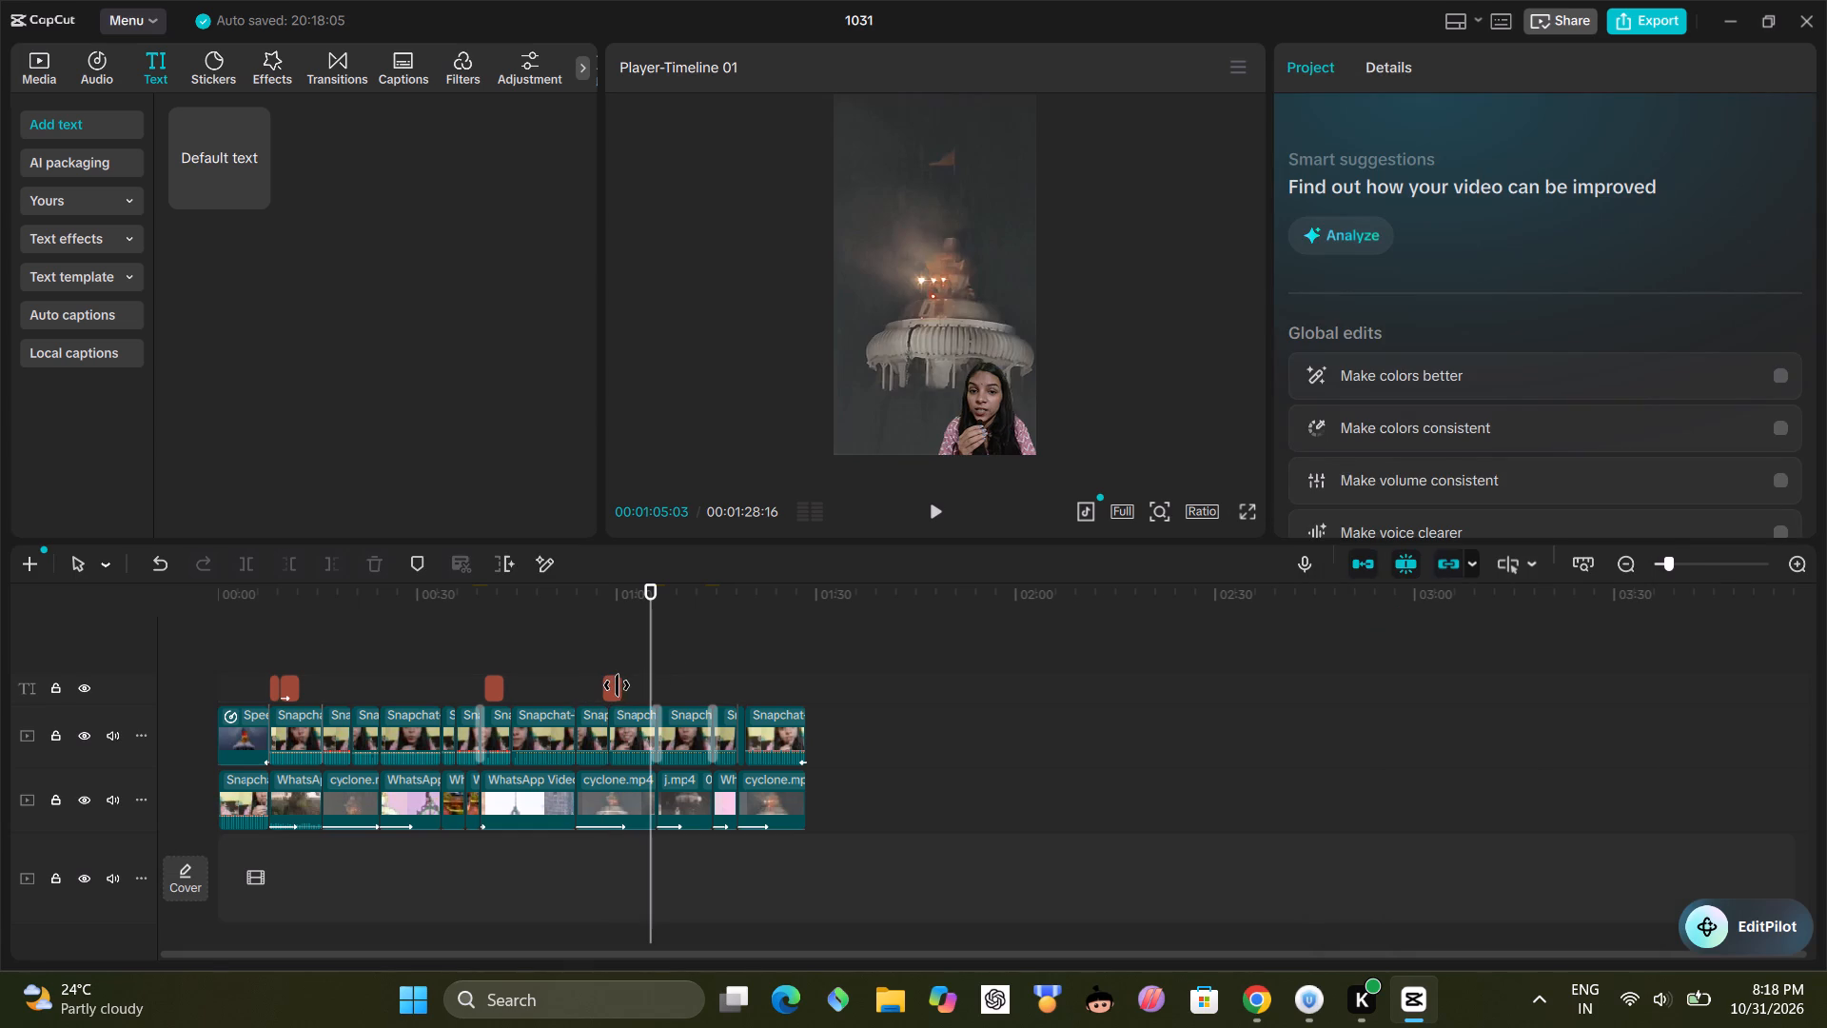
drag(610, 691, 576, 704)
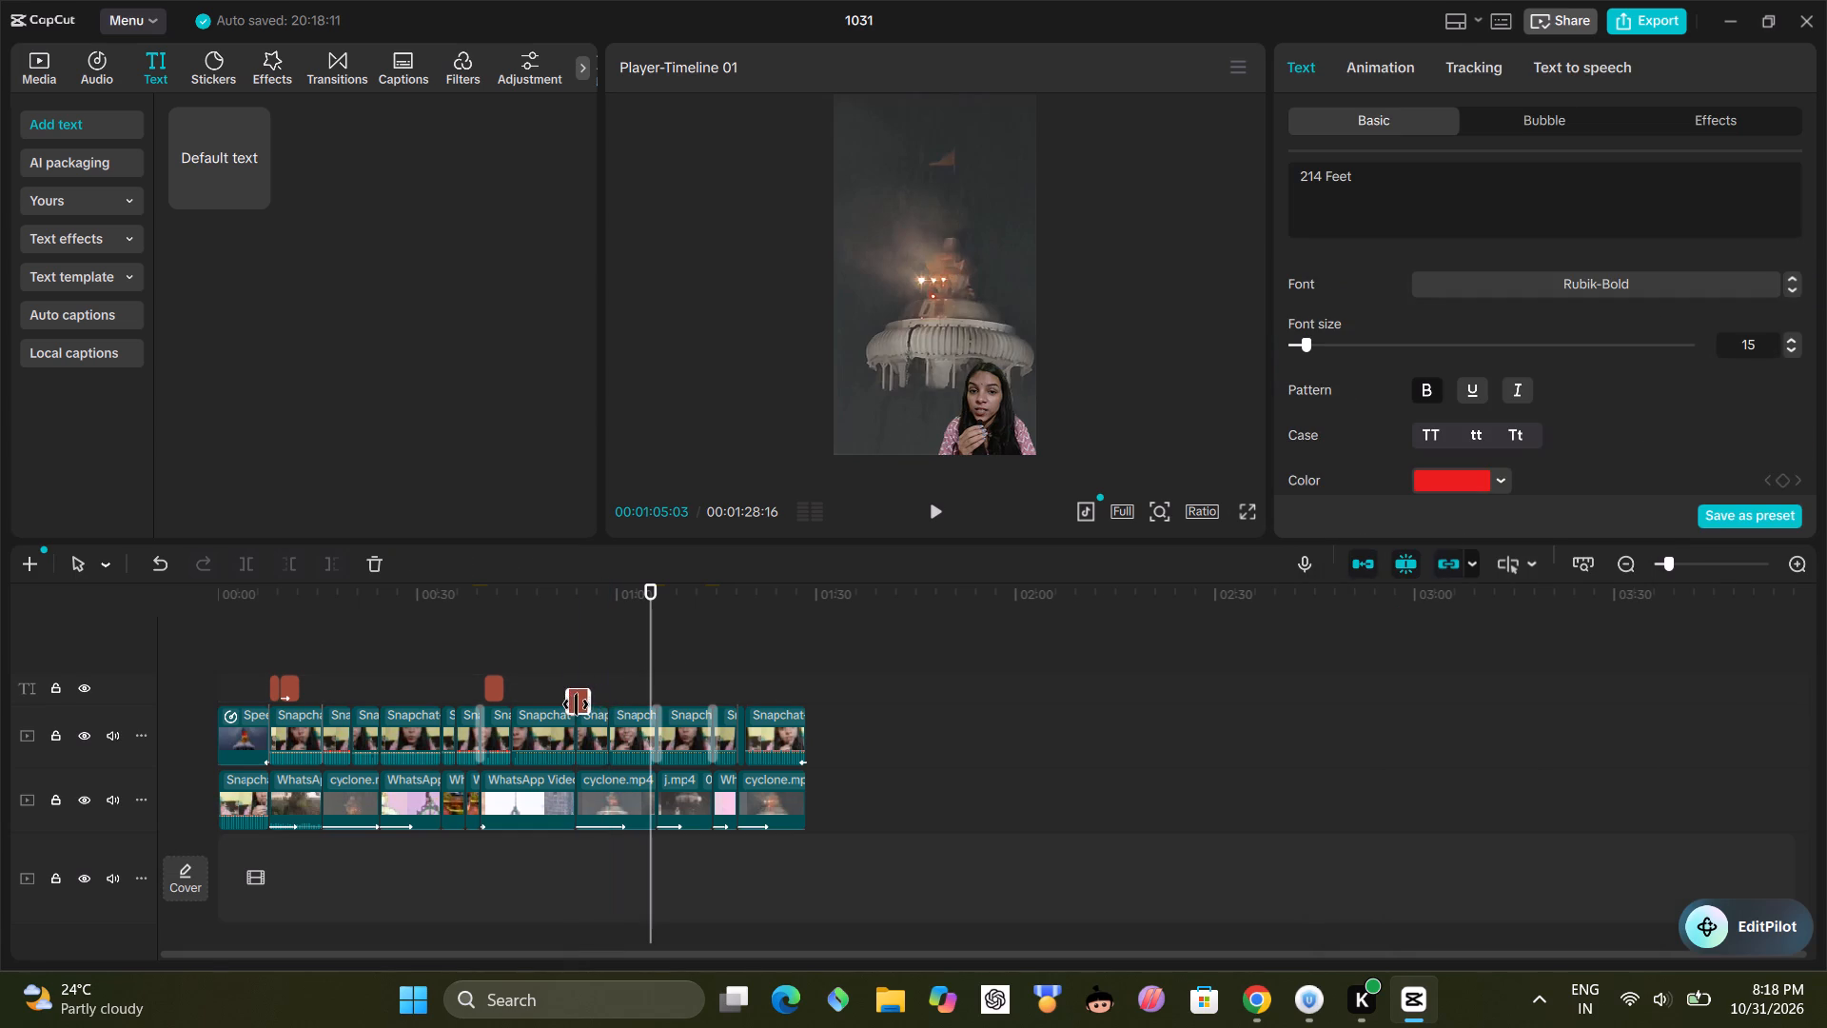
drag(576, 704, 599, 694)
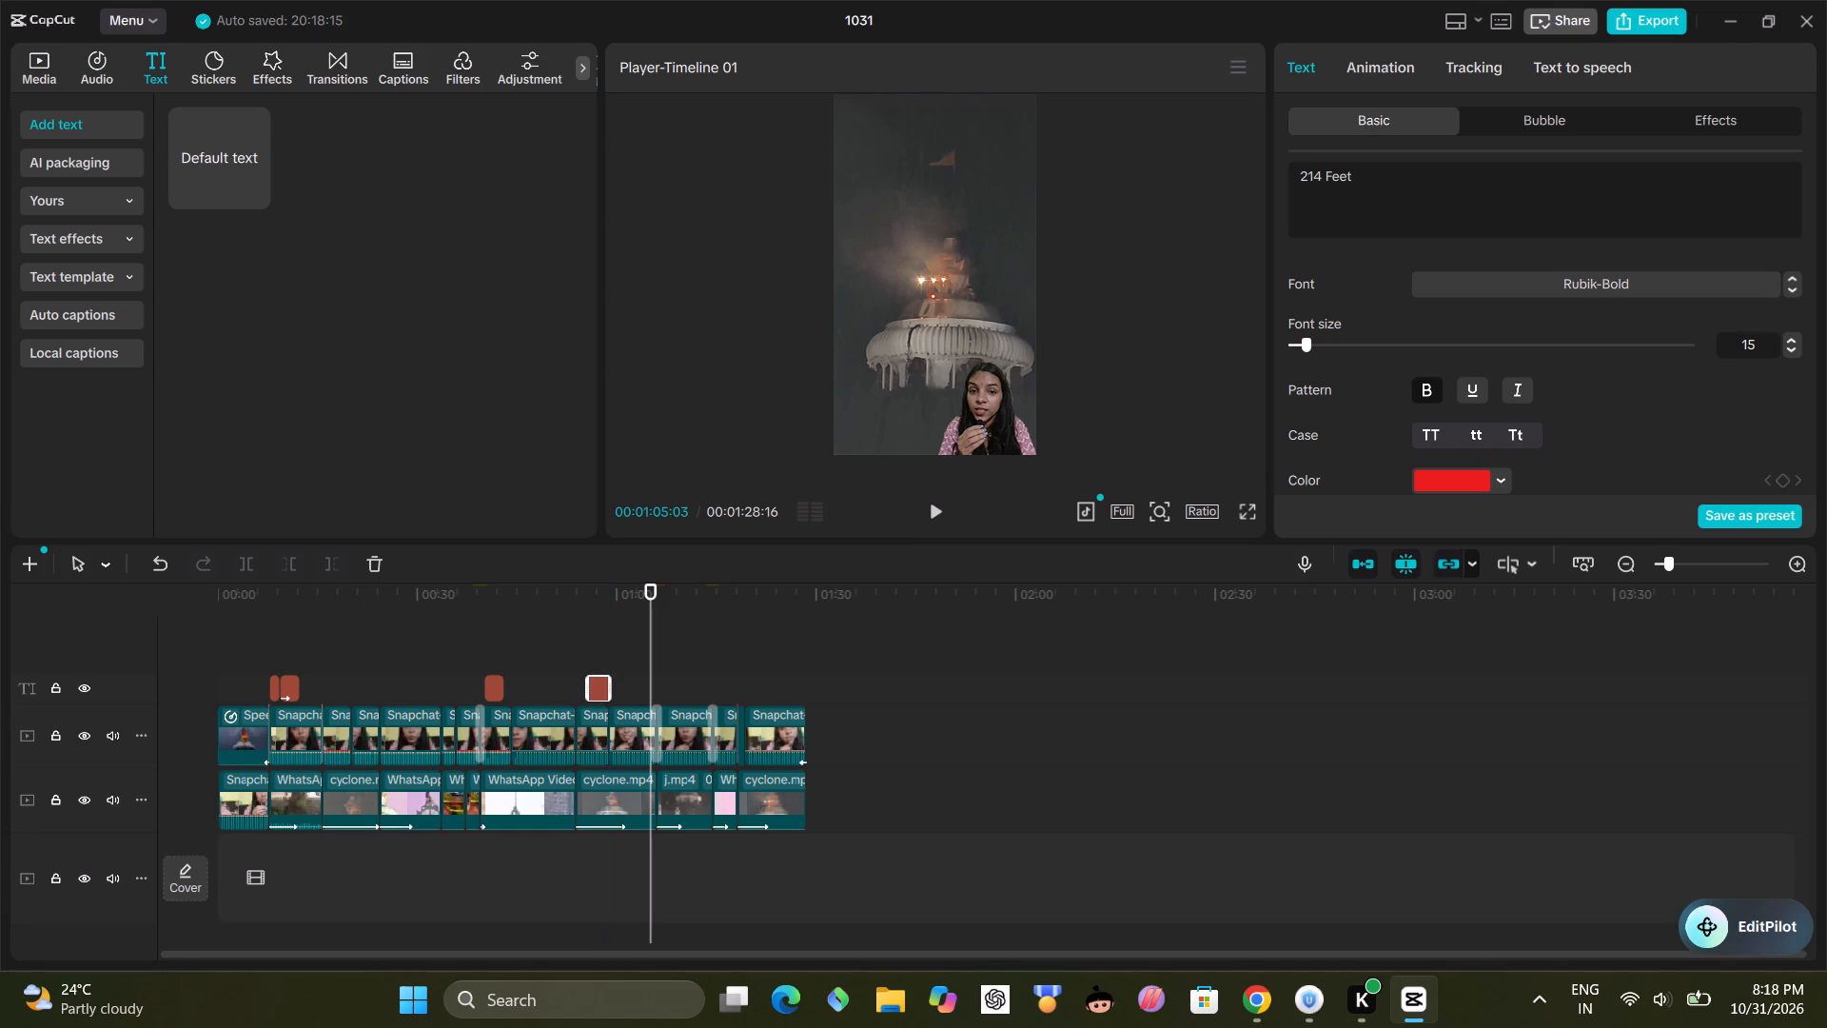
Play the stretch around the 214 Feet title, and replay from 00:00:47:12 to 00:00:51:03 to find the title's start point.
click(572, 692)
click(935, 504)
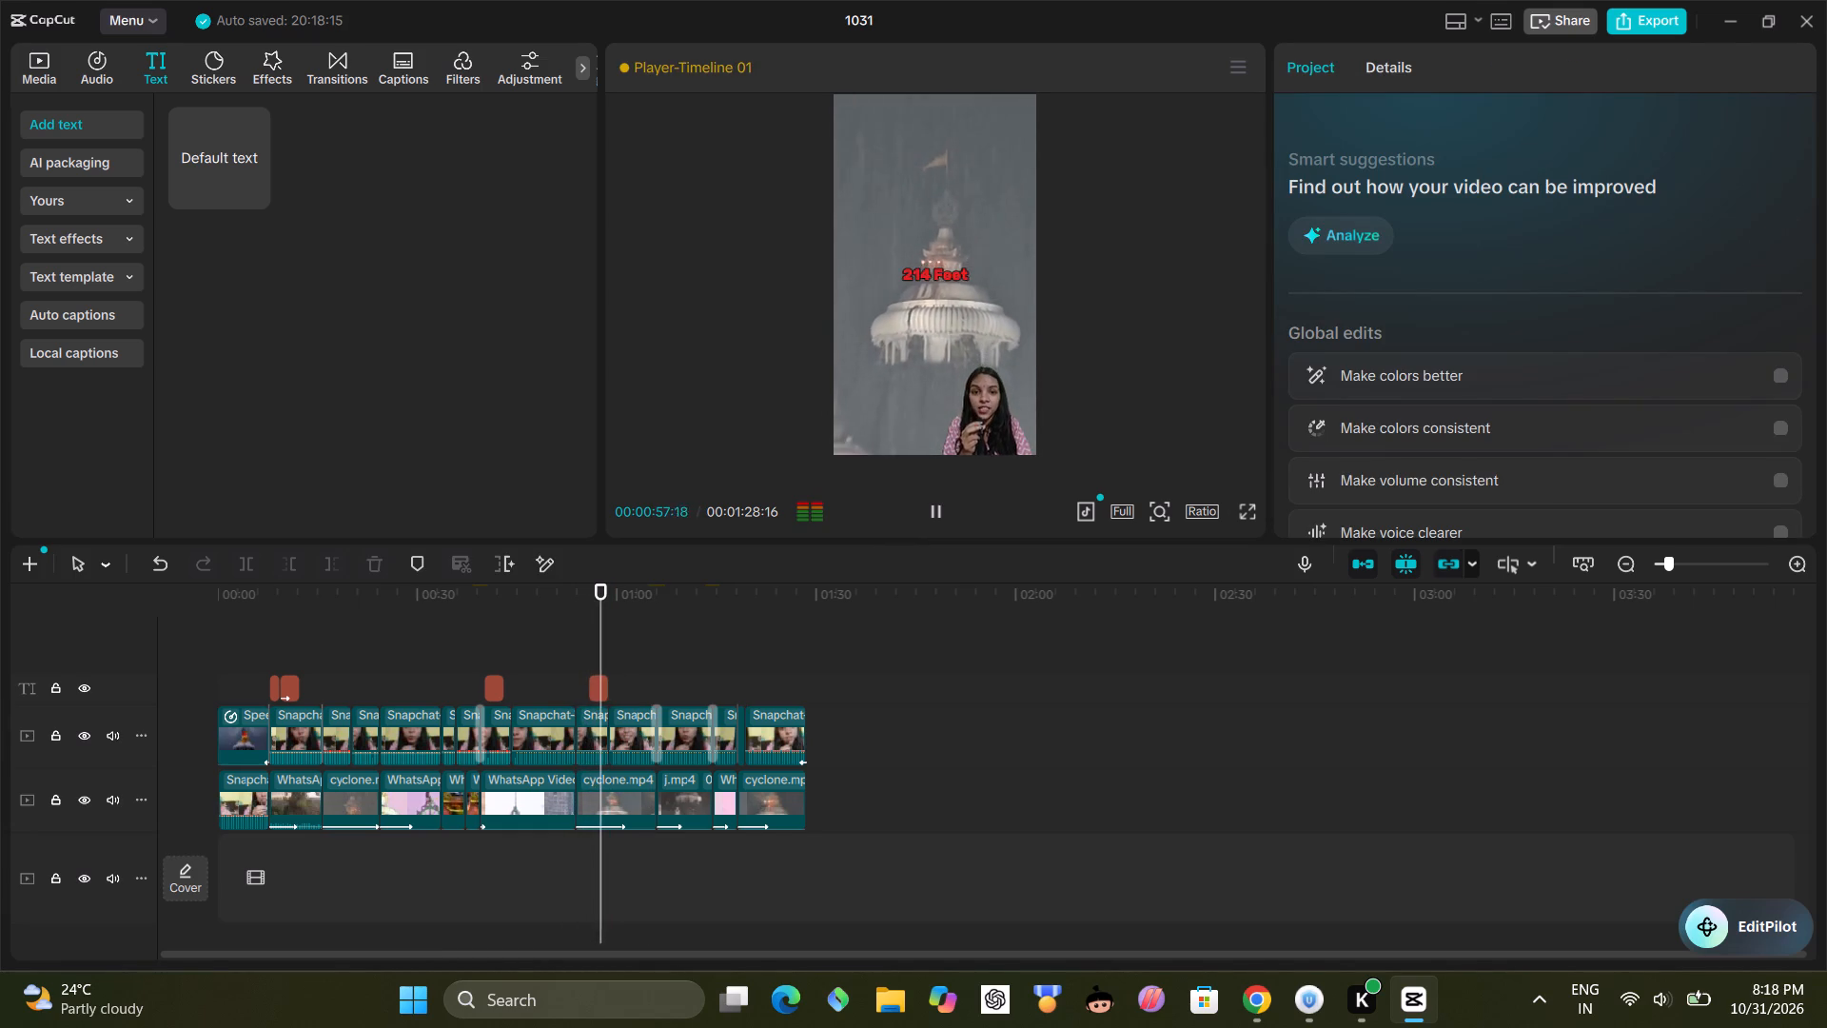
click(935, 504)
click(533, 692)
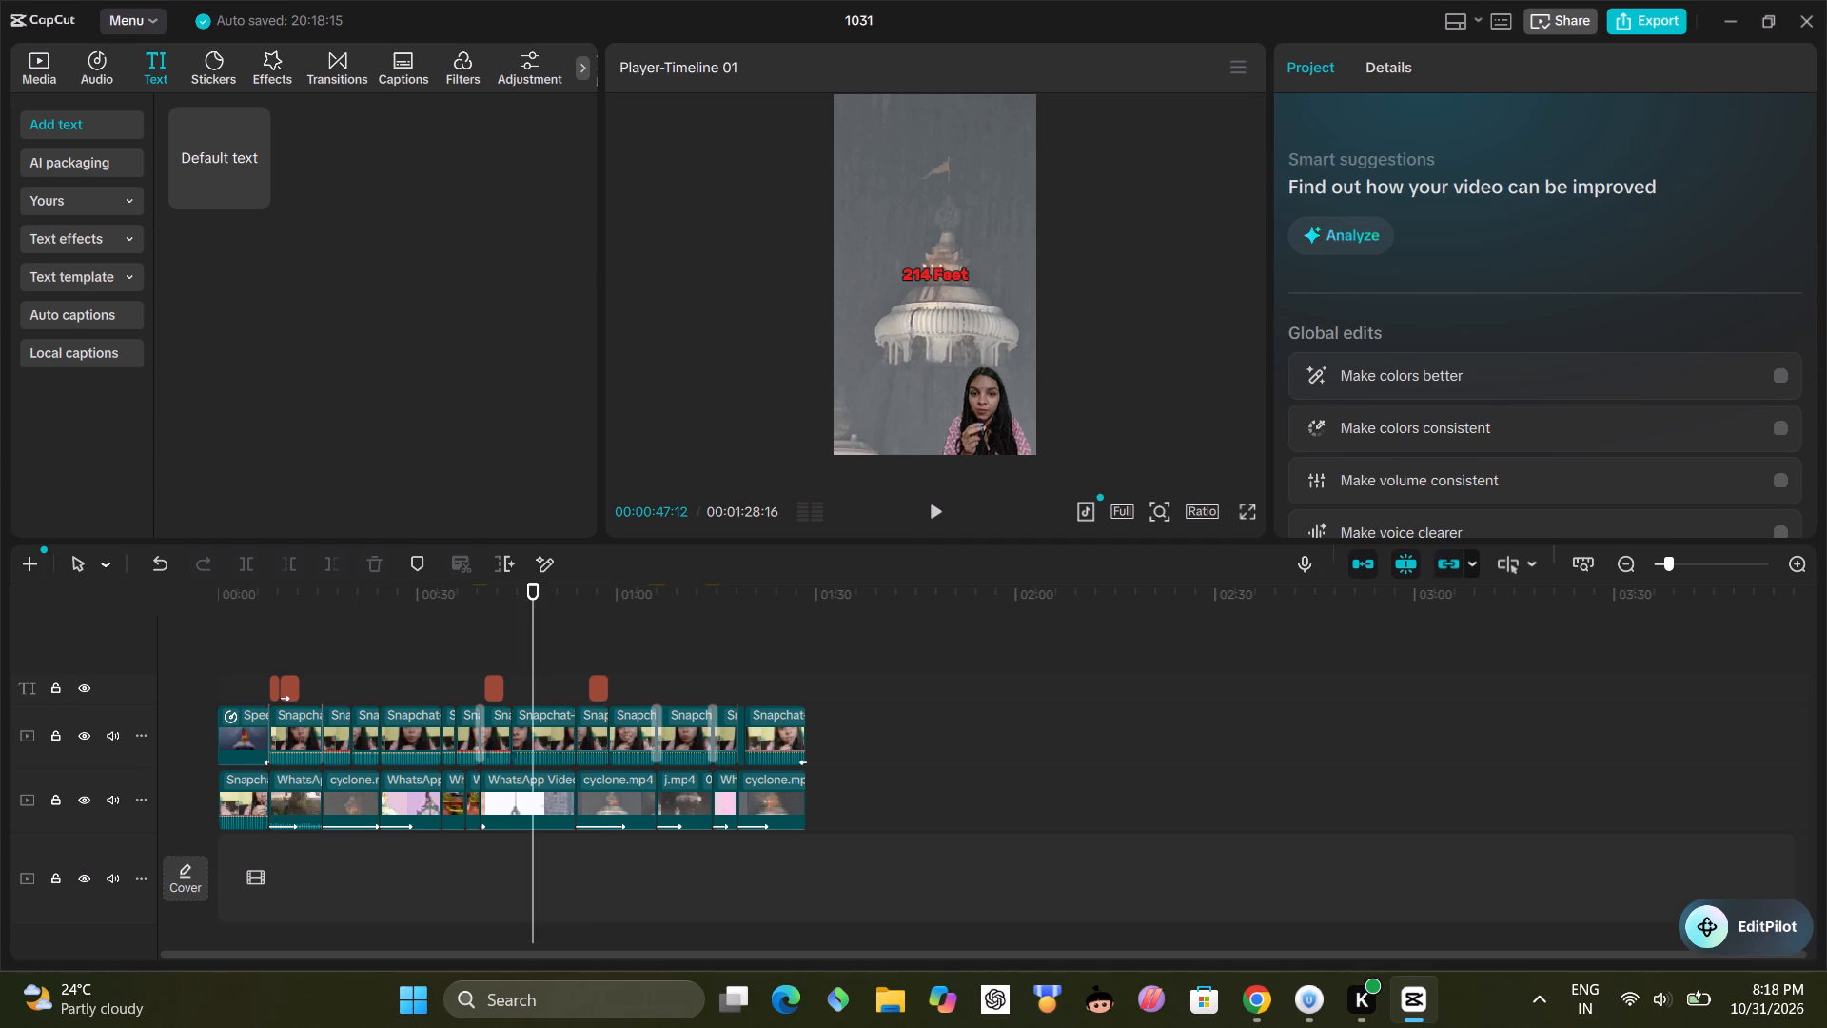
click(937, 505)
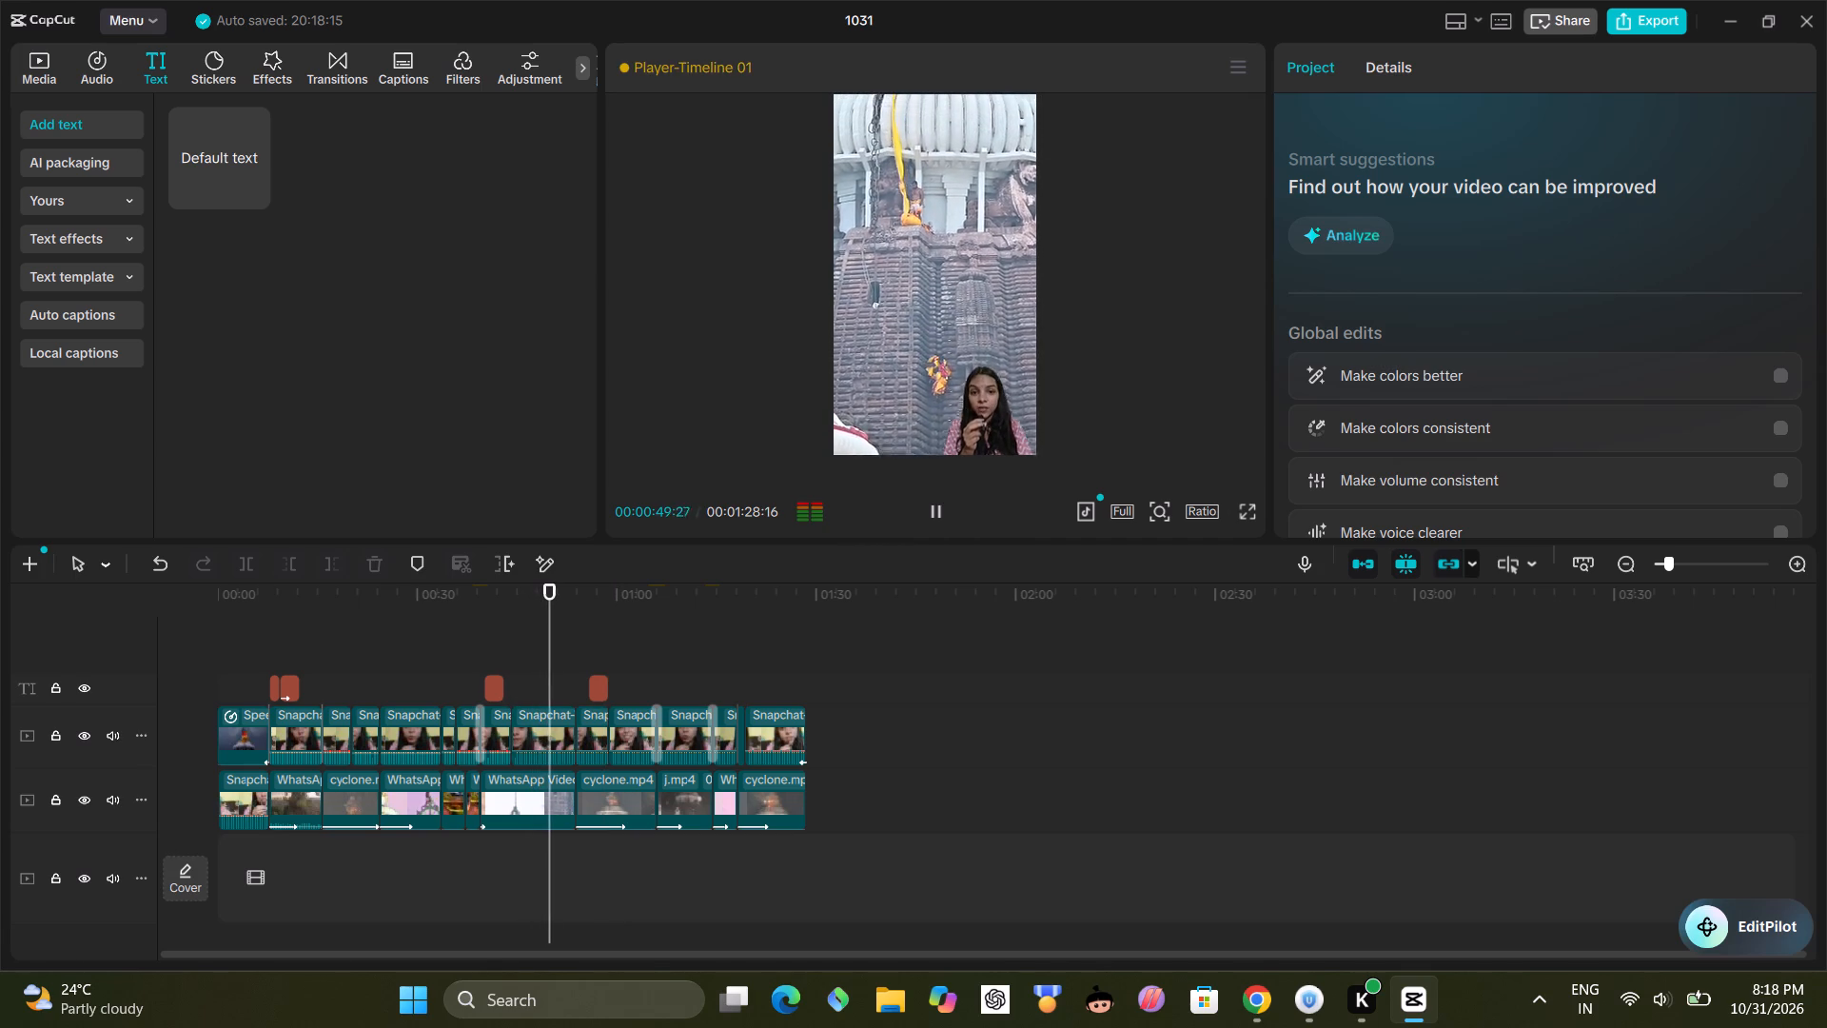
click(937, 505)
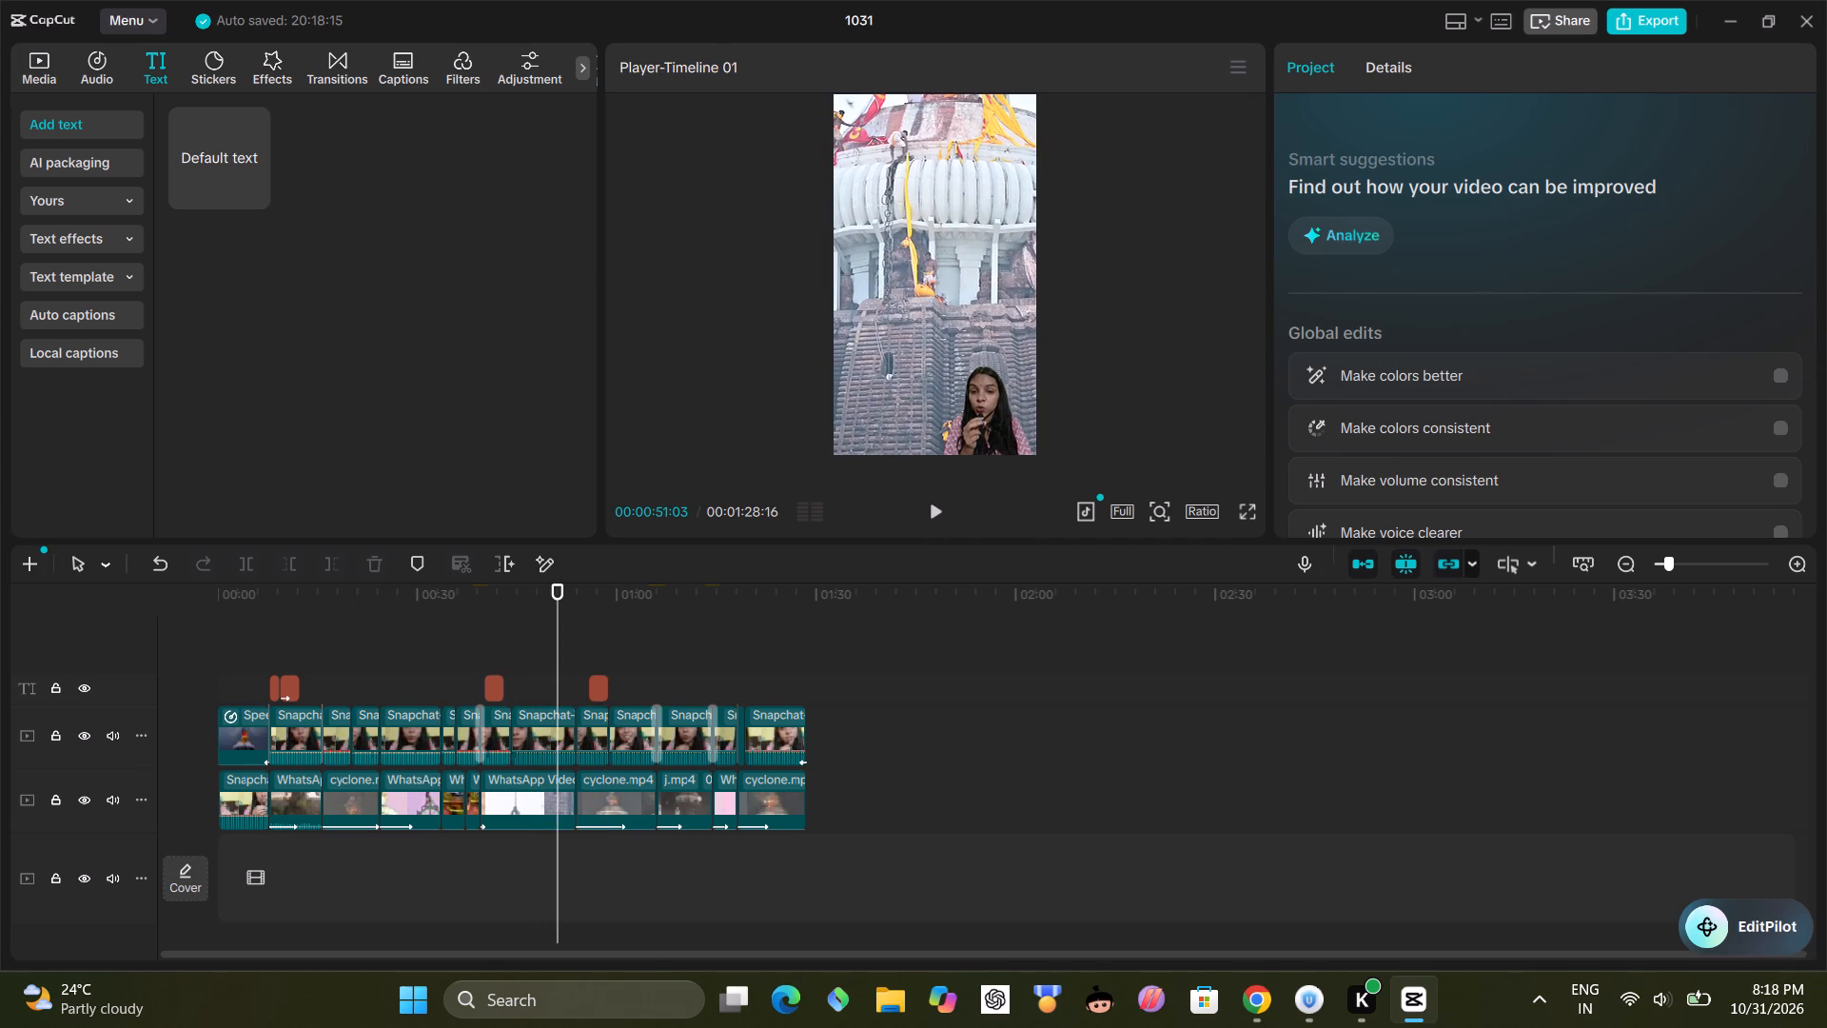
Move the 214 Feet title earlier so it starts at the playhead, 00:00:51:03, over the WhatsApp temple video.
click(602, 688)
drag(599, 690, 579, 698)
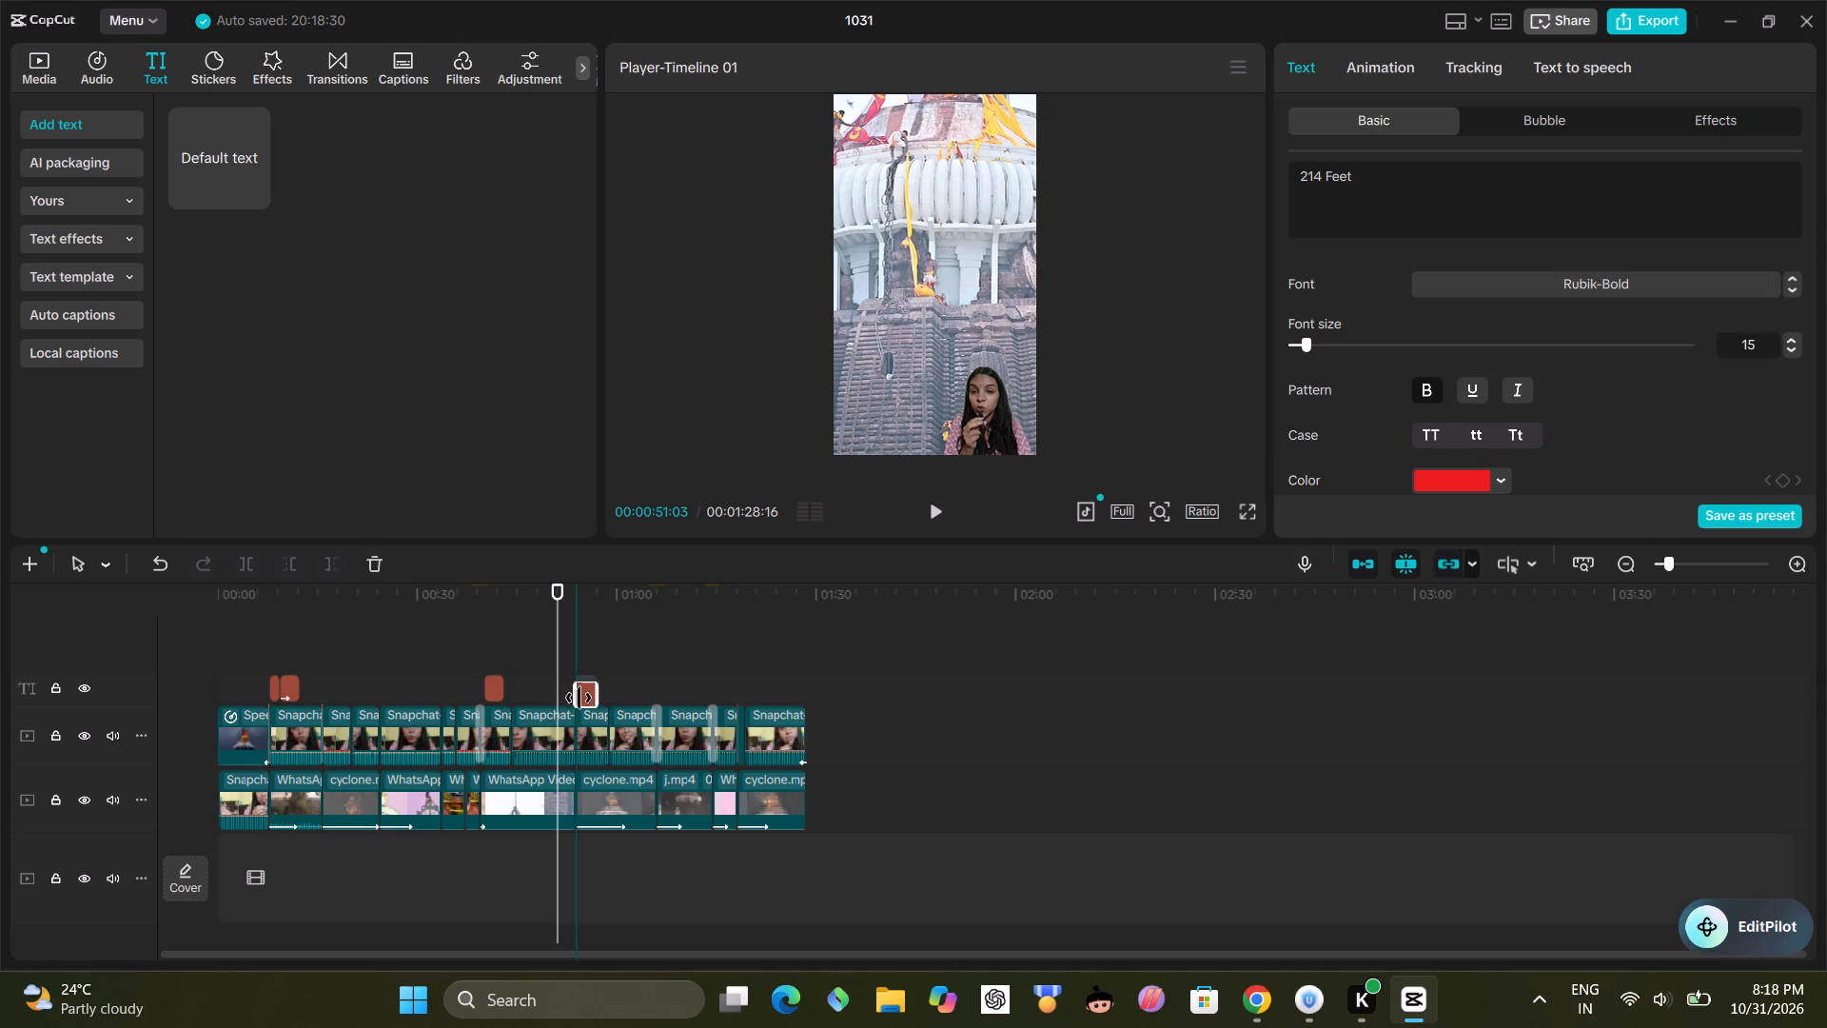
drag(579, 698, 561, 692)
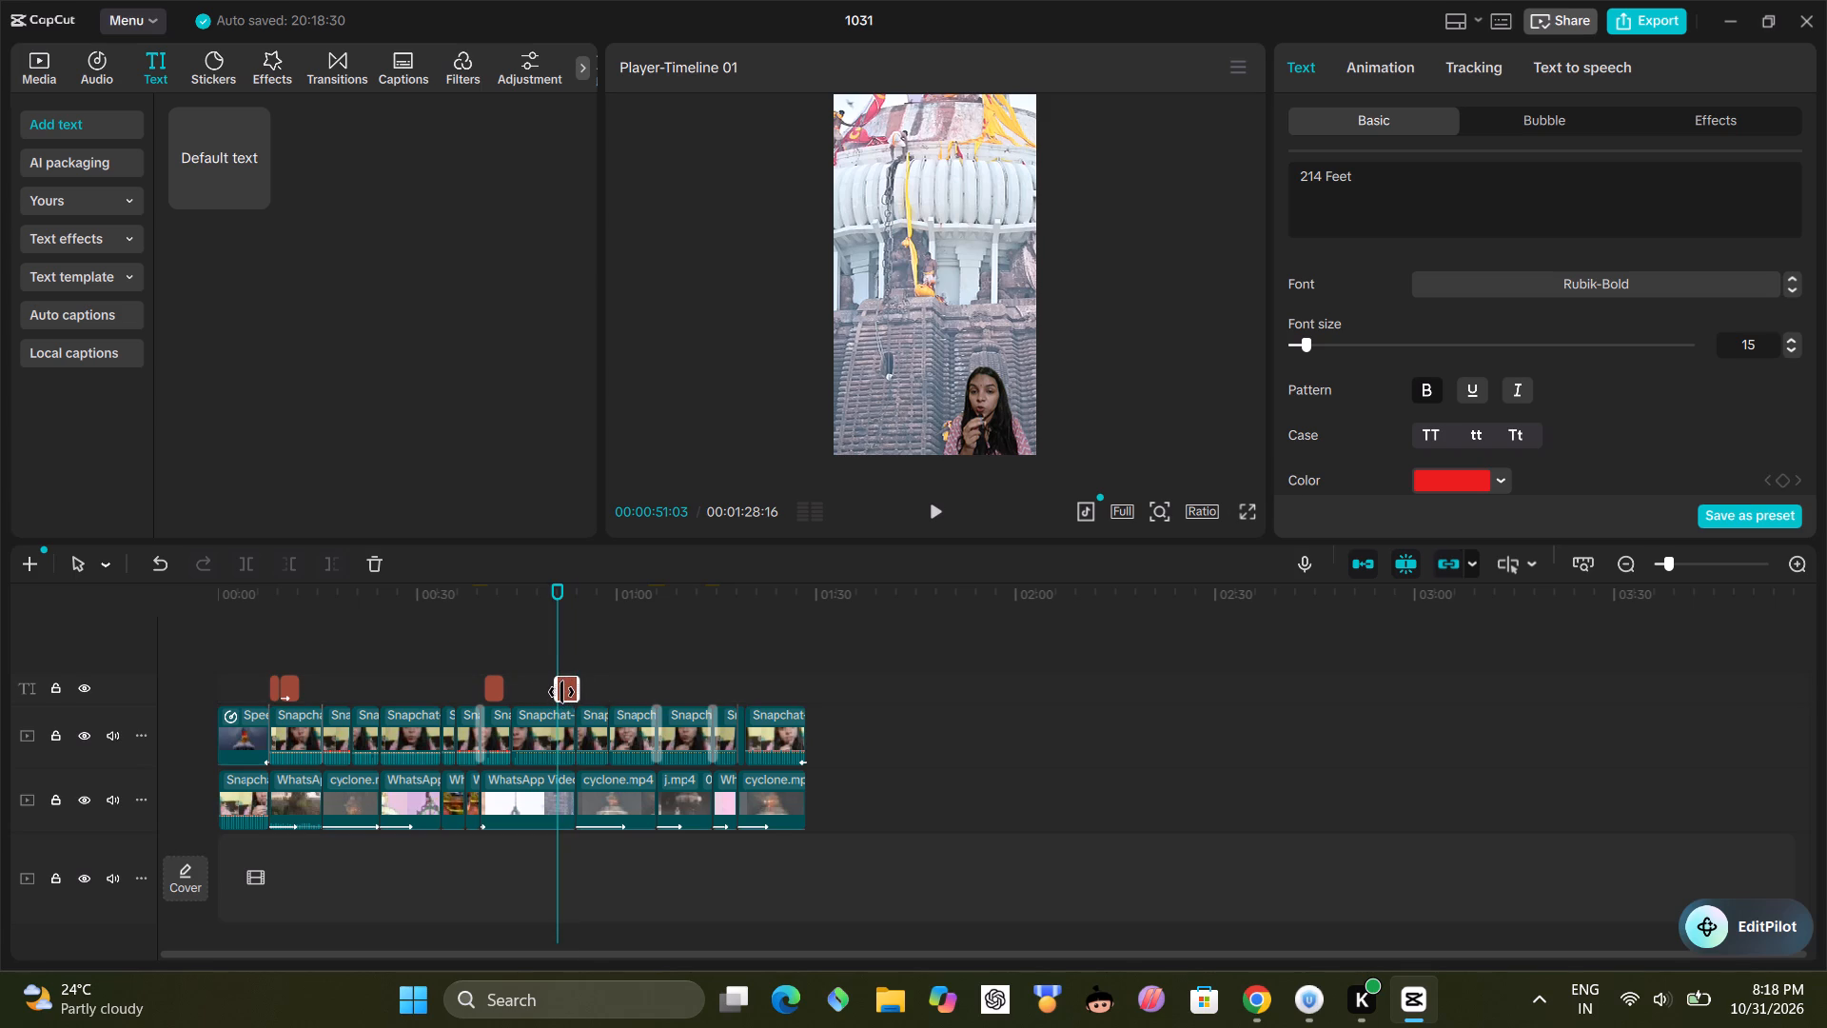
drag(561, 692, 560, 693)
Play the timeline from 00:00:47:12 into the 214 Feet title to check its timing.
click(533, 676)
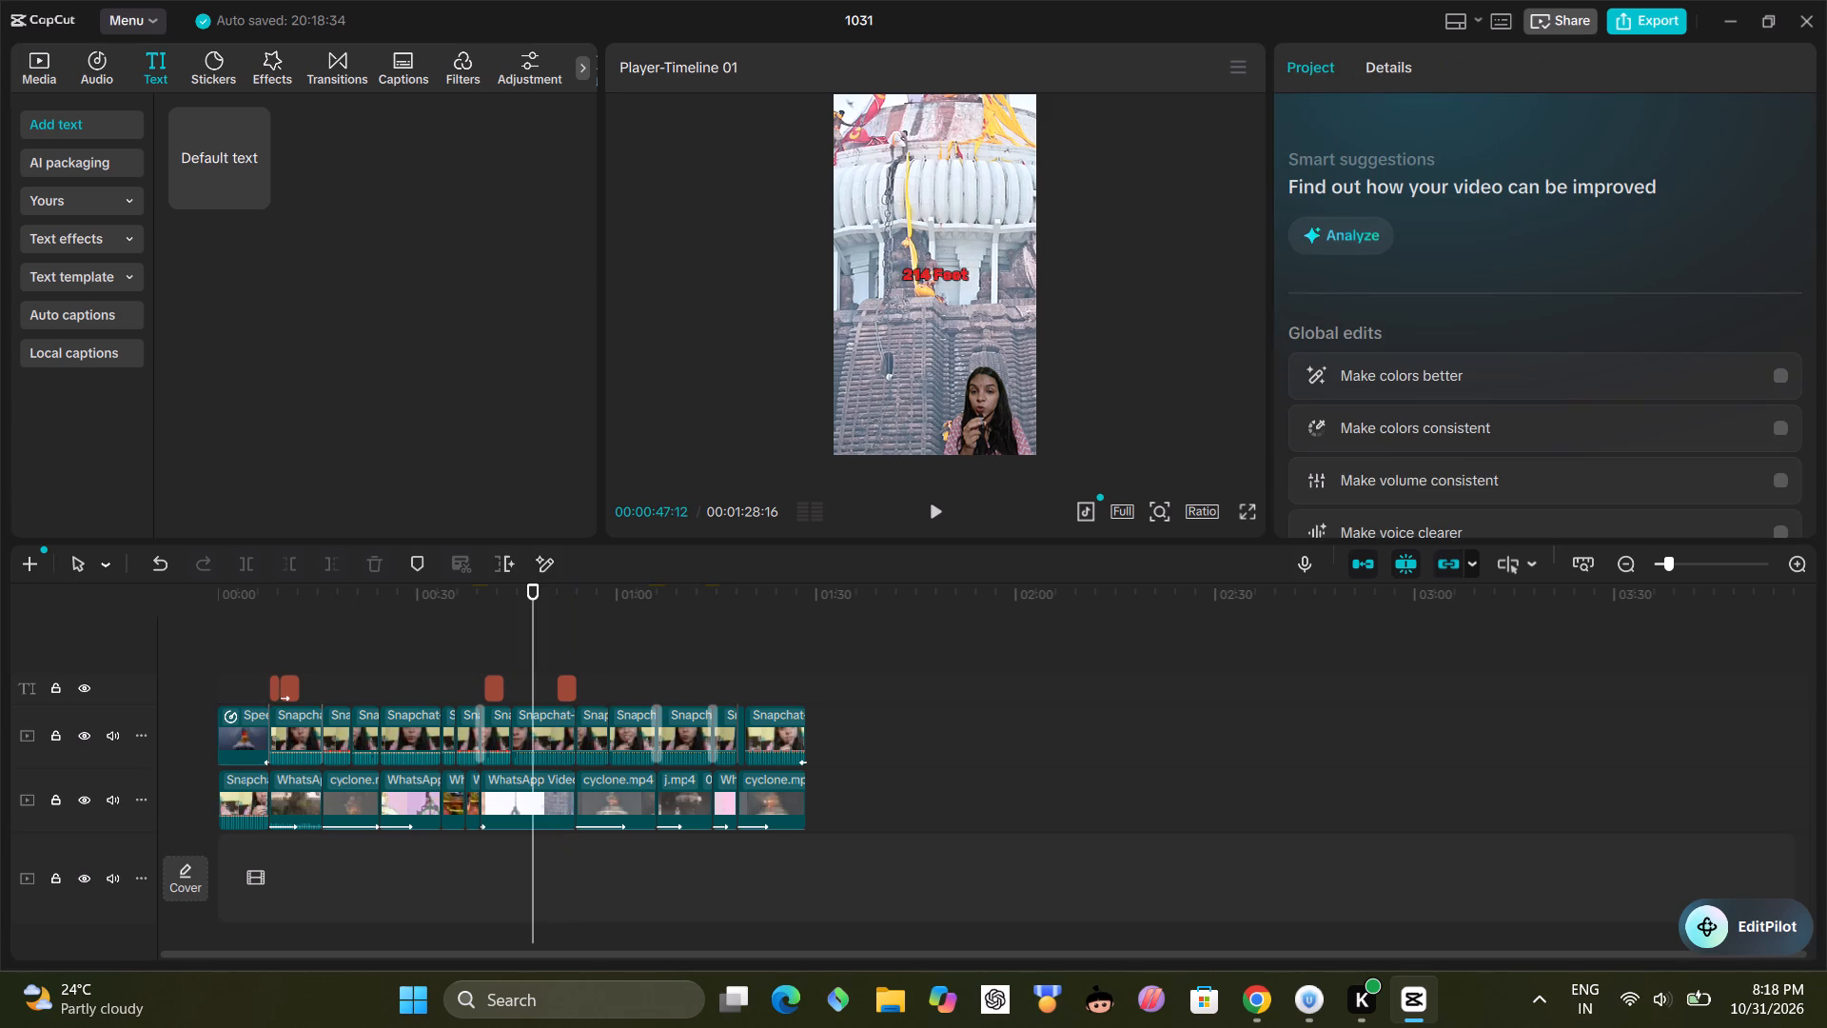
click(932, 516)
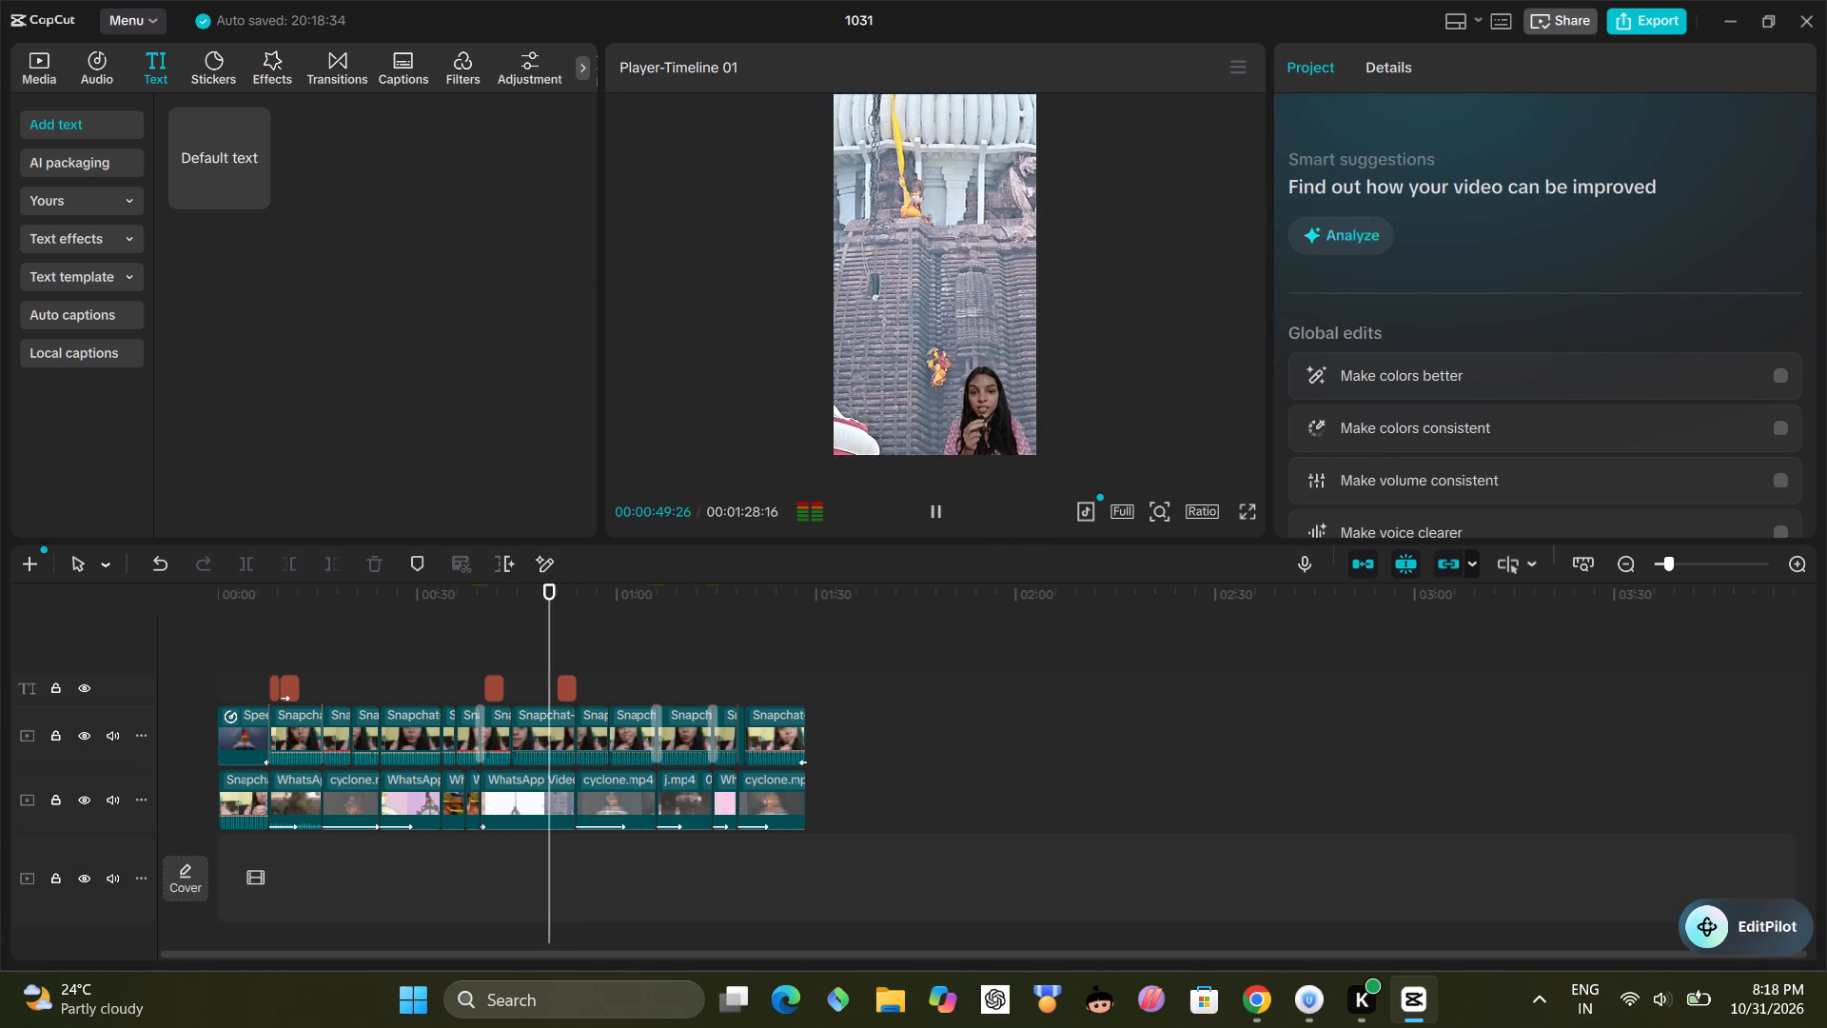
click(958, 499)
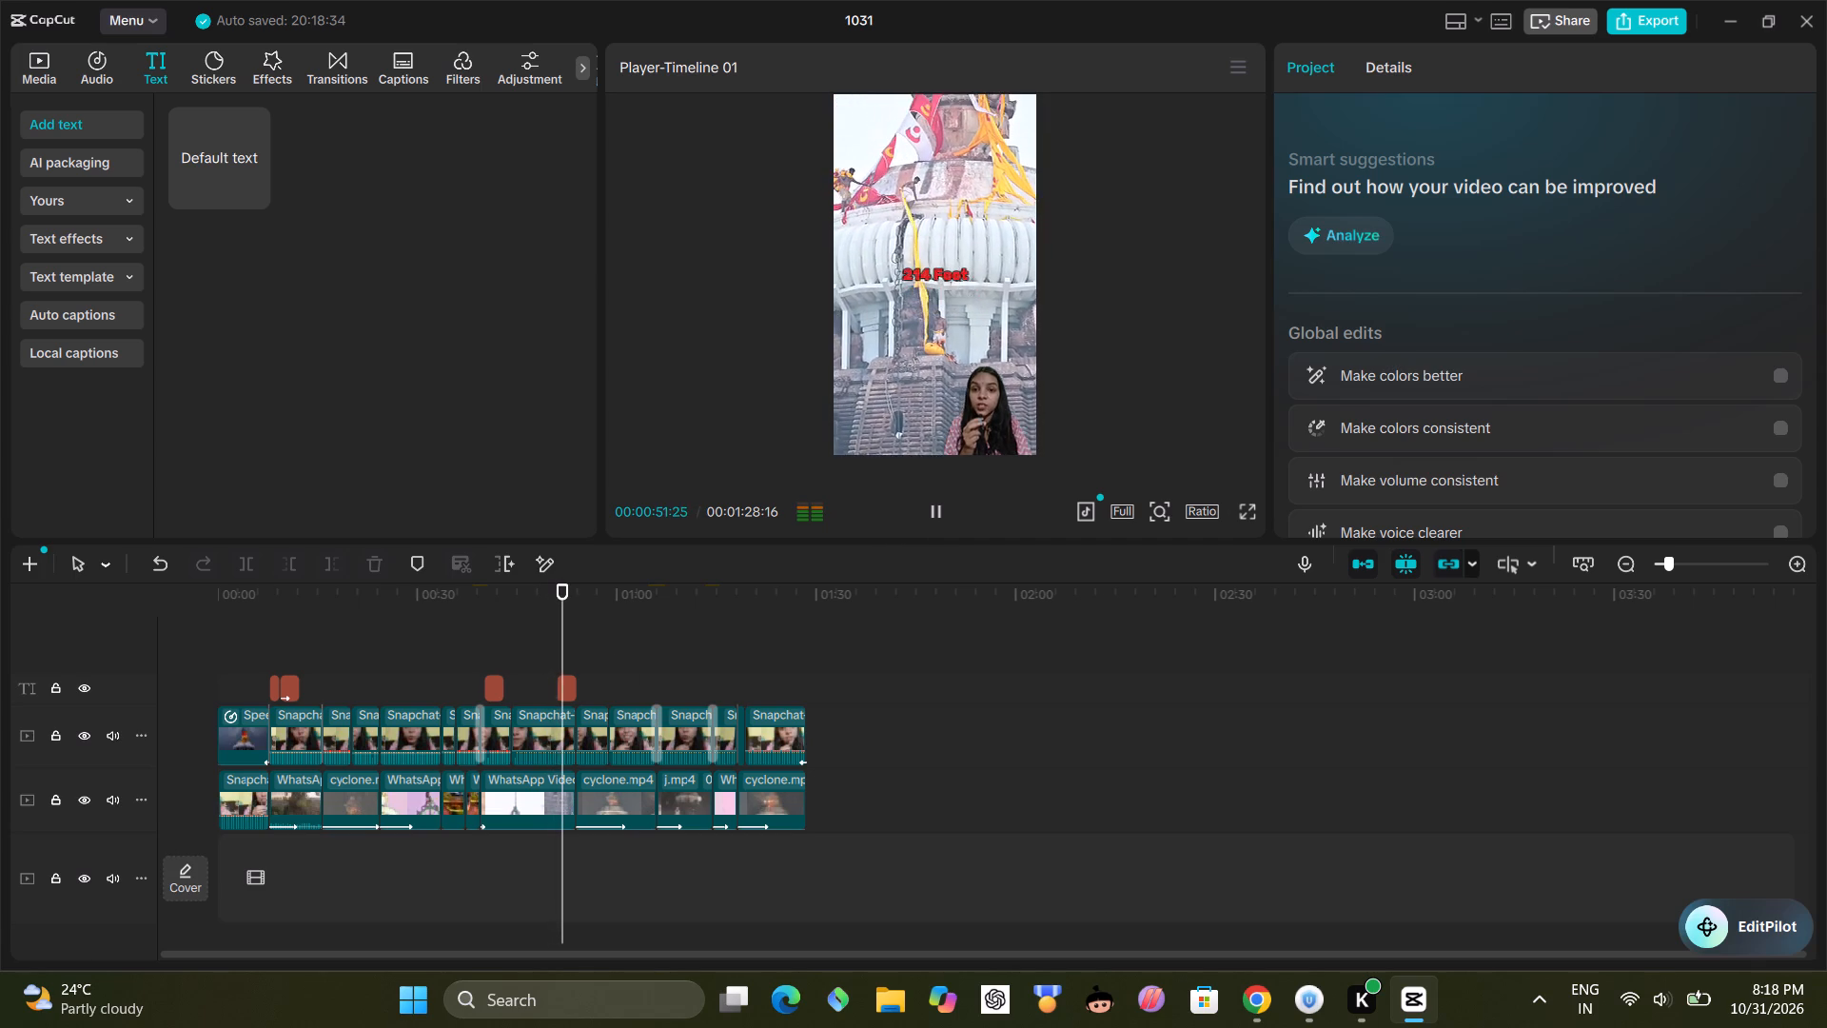
Apply the Type 2 entrance animation to the 214 Feet title with a duration of 0.8 s.
click(569, 686)
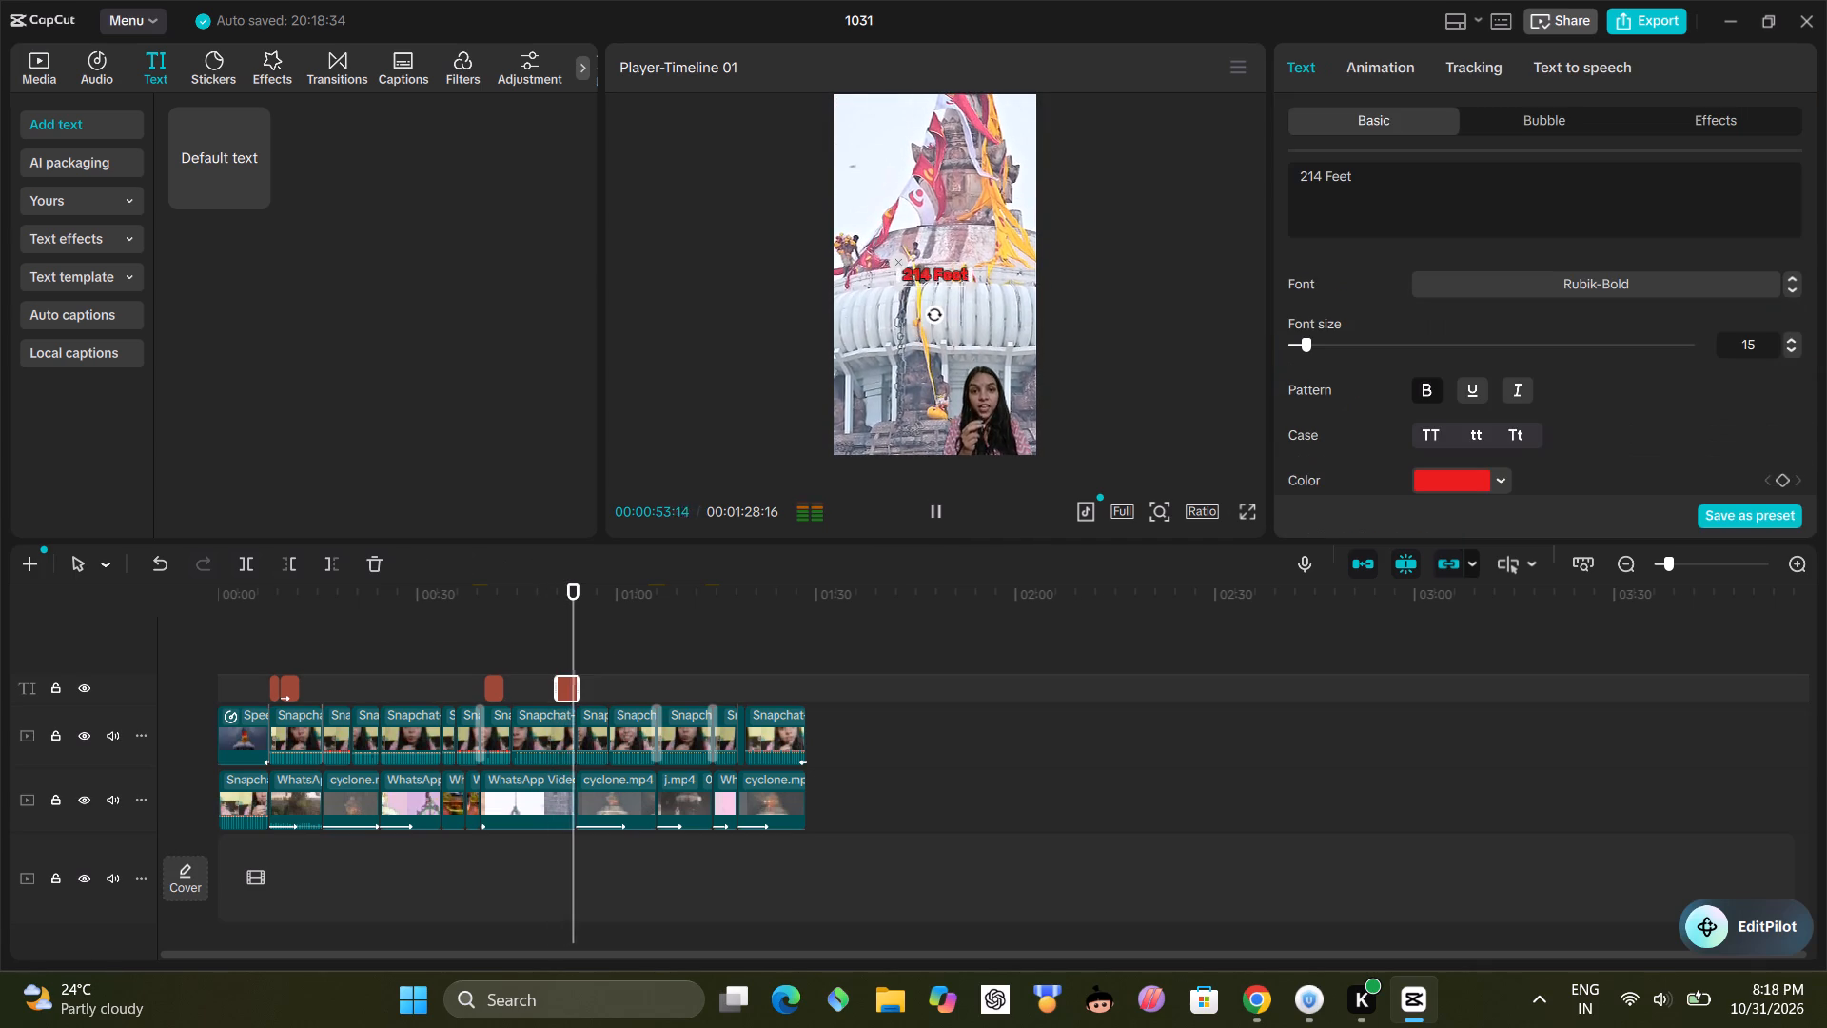
click(565, 688)
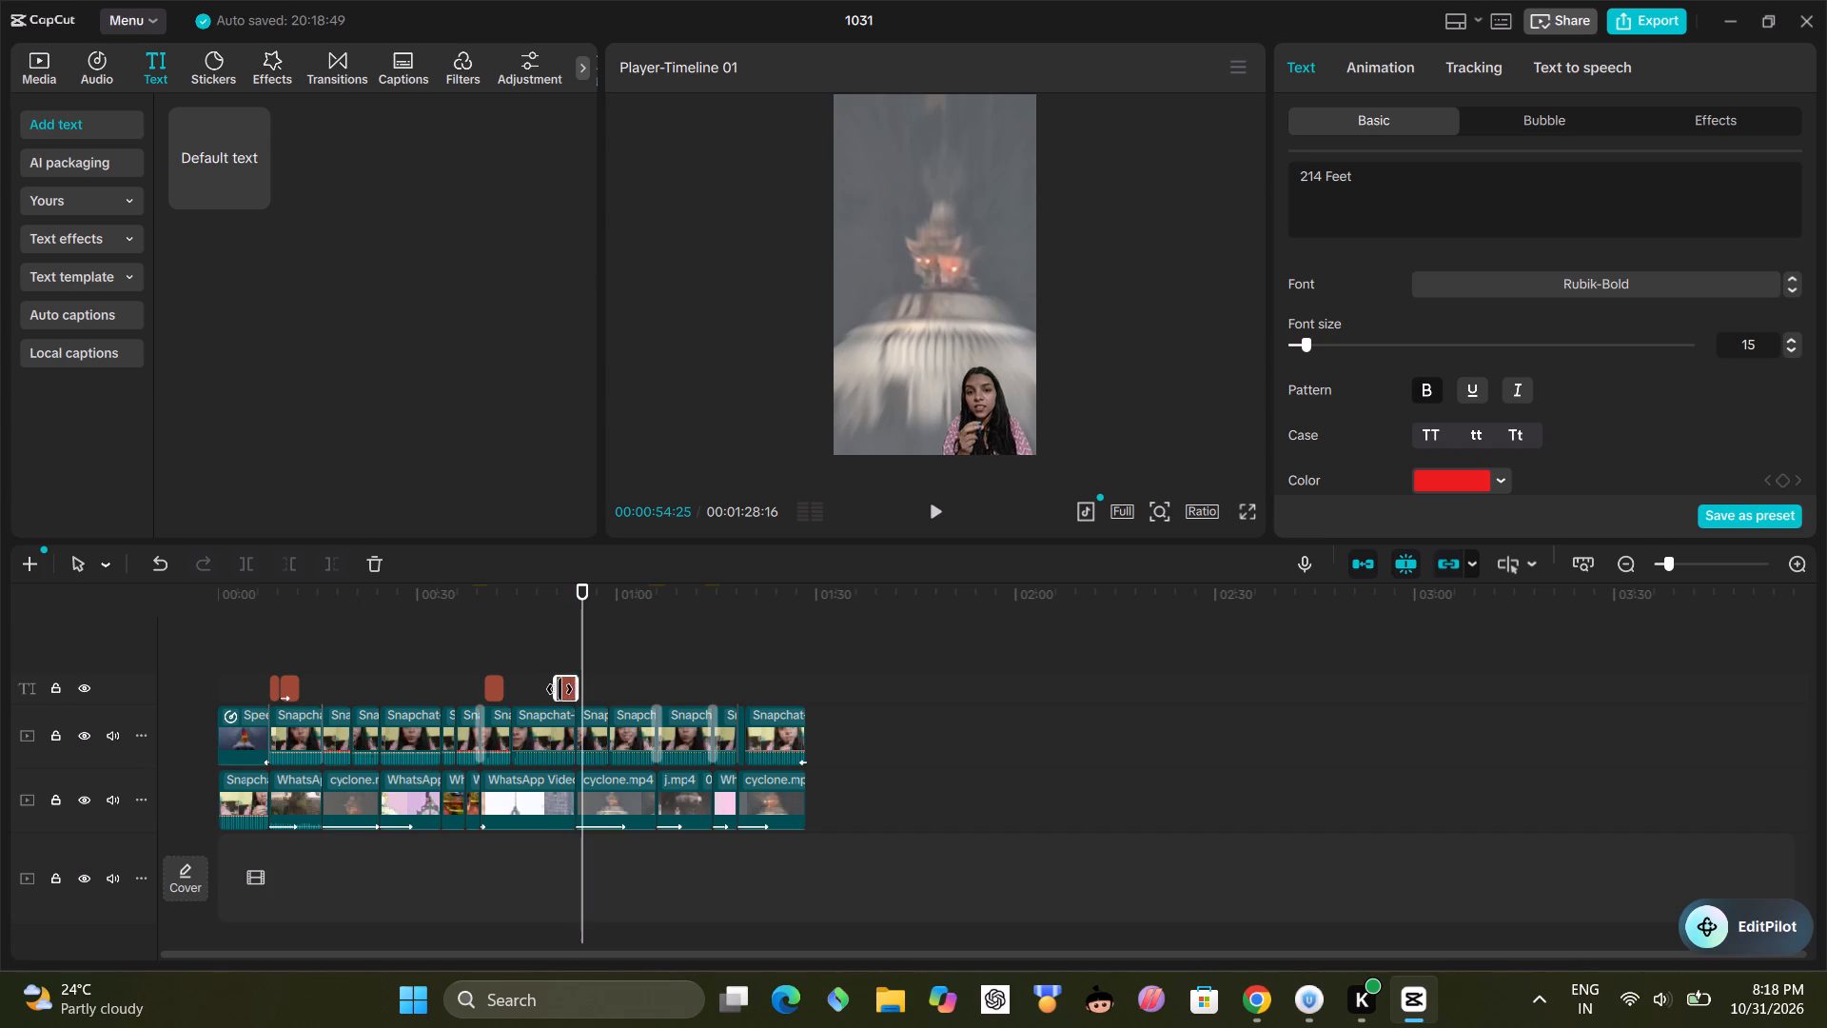
click(553, 691)
click(1396, 57)
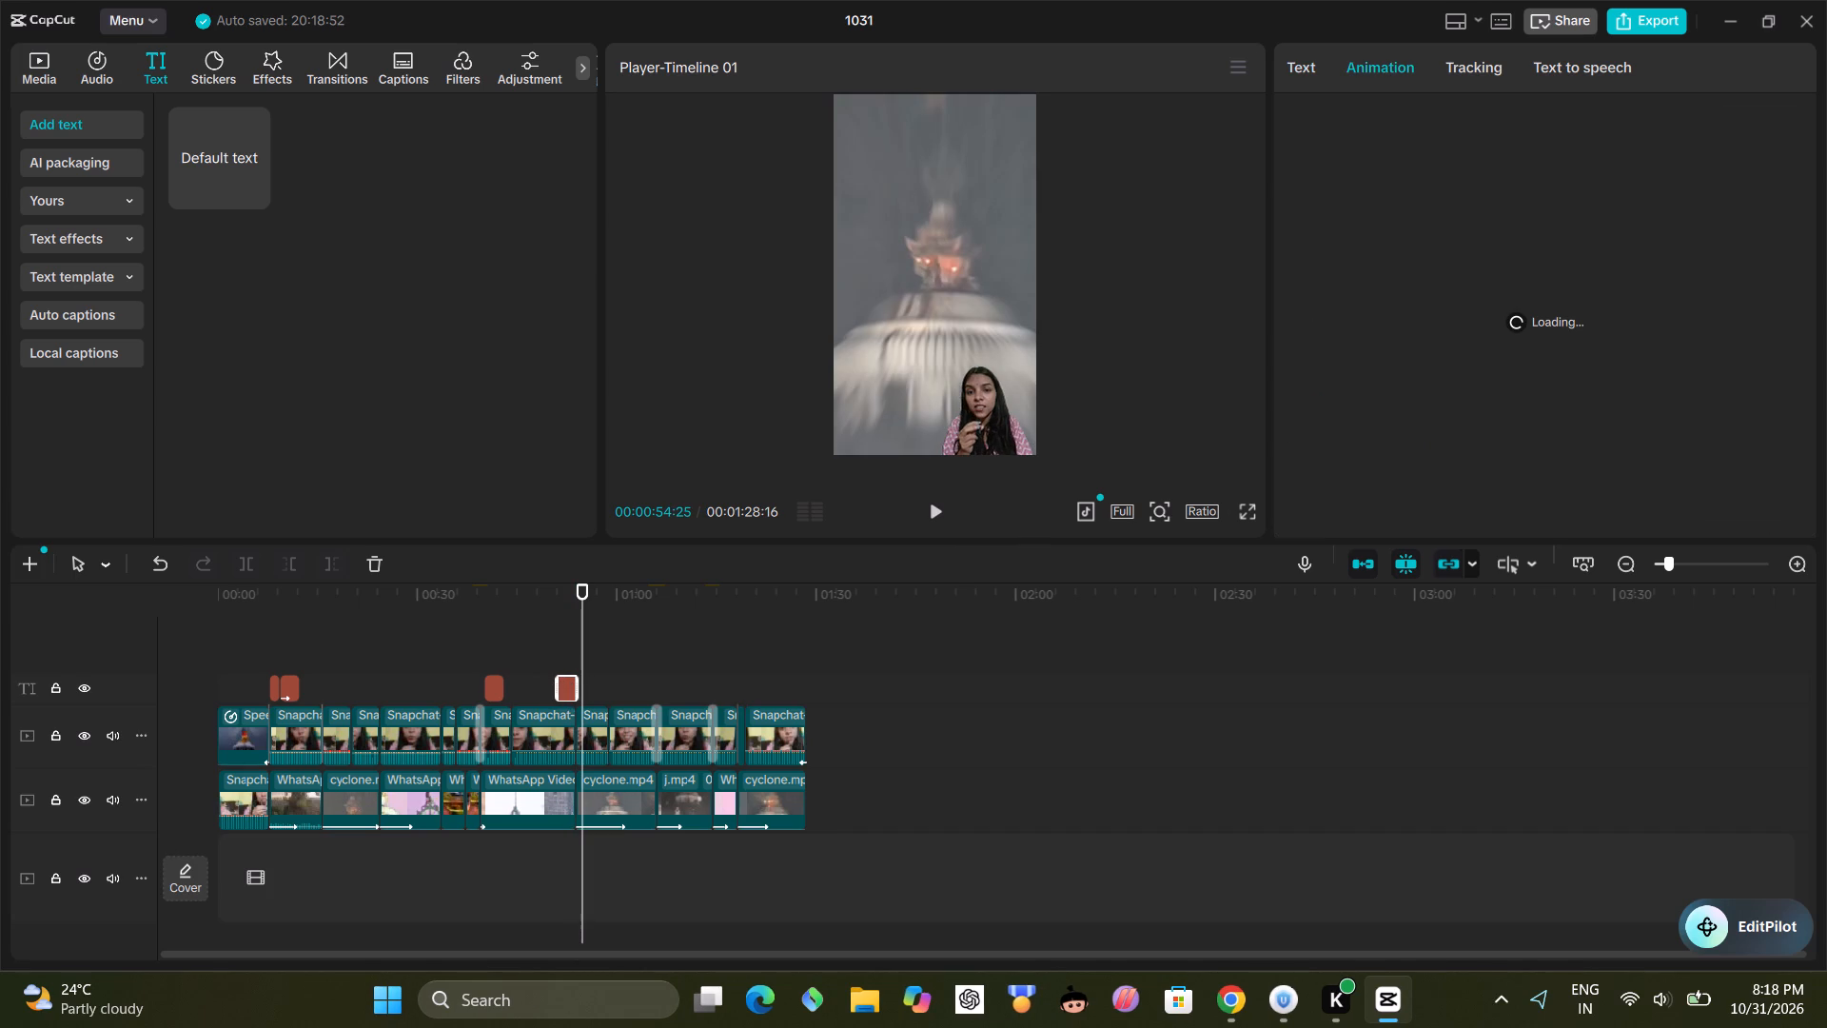
double_click(1420, 317)
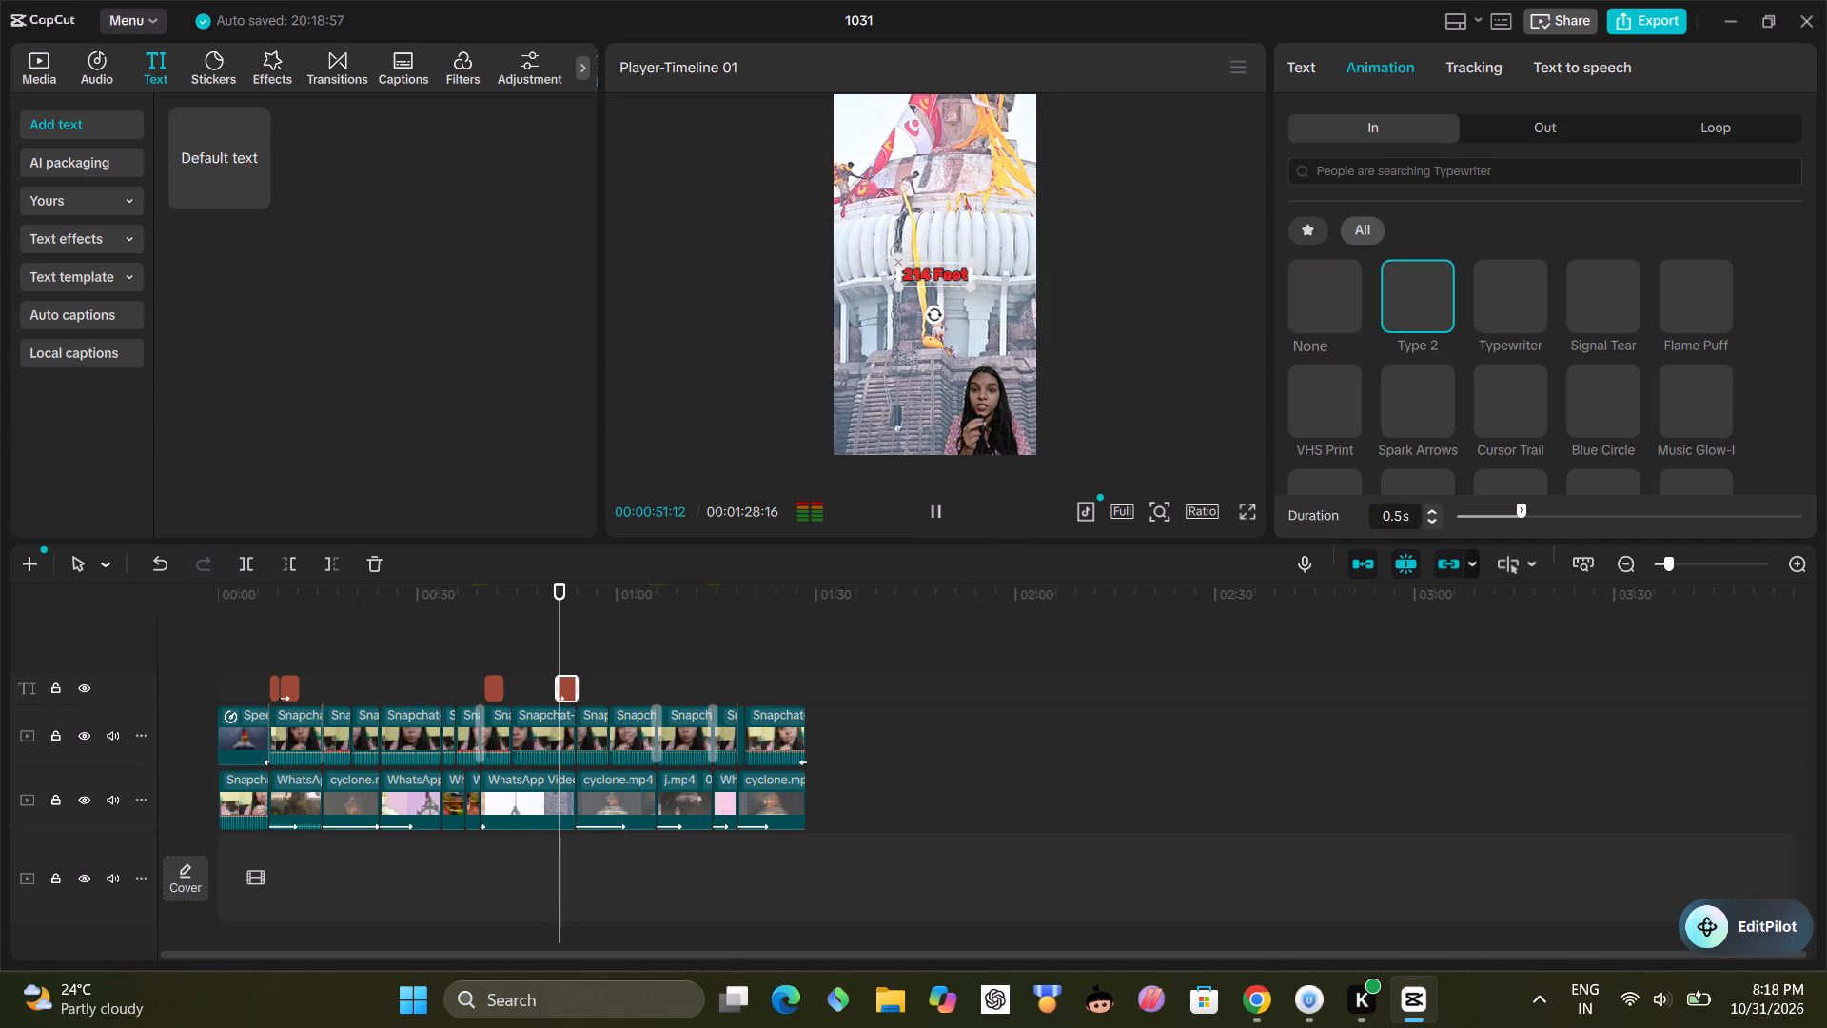
click(1557, 510)
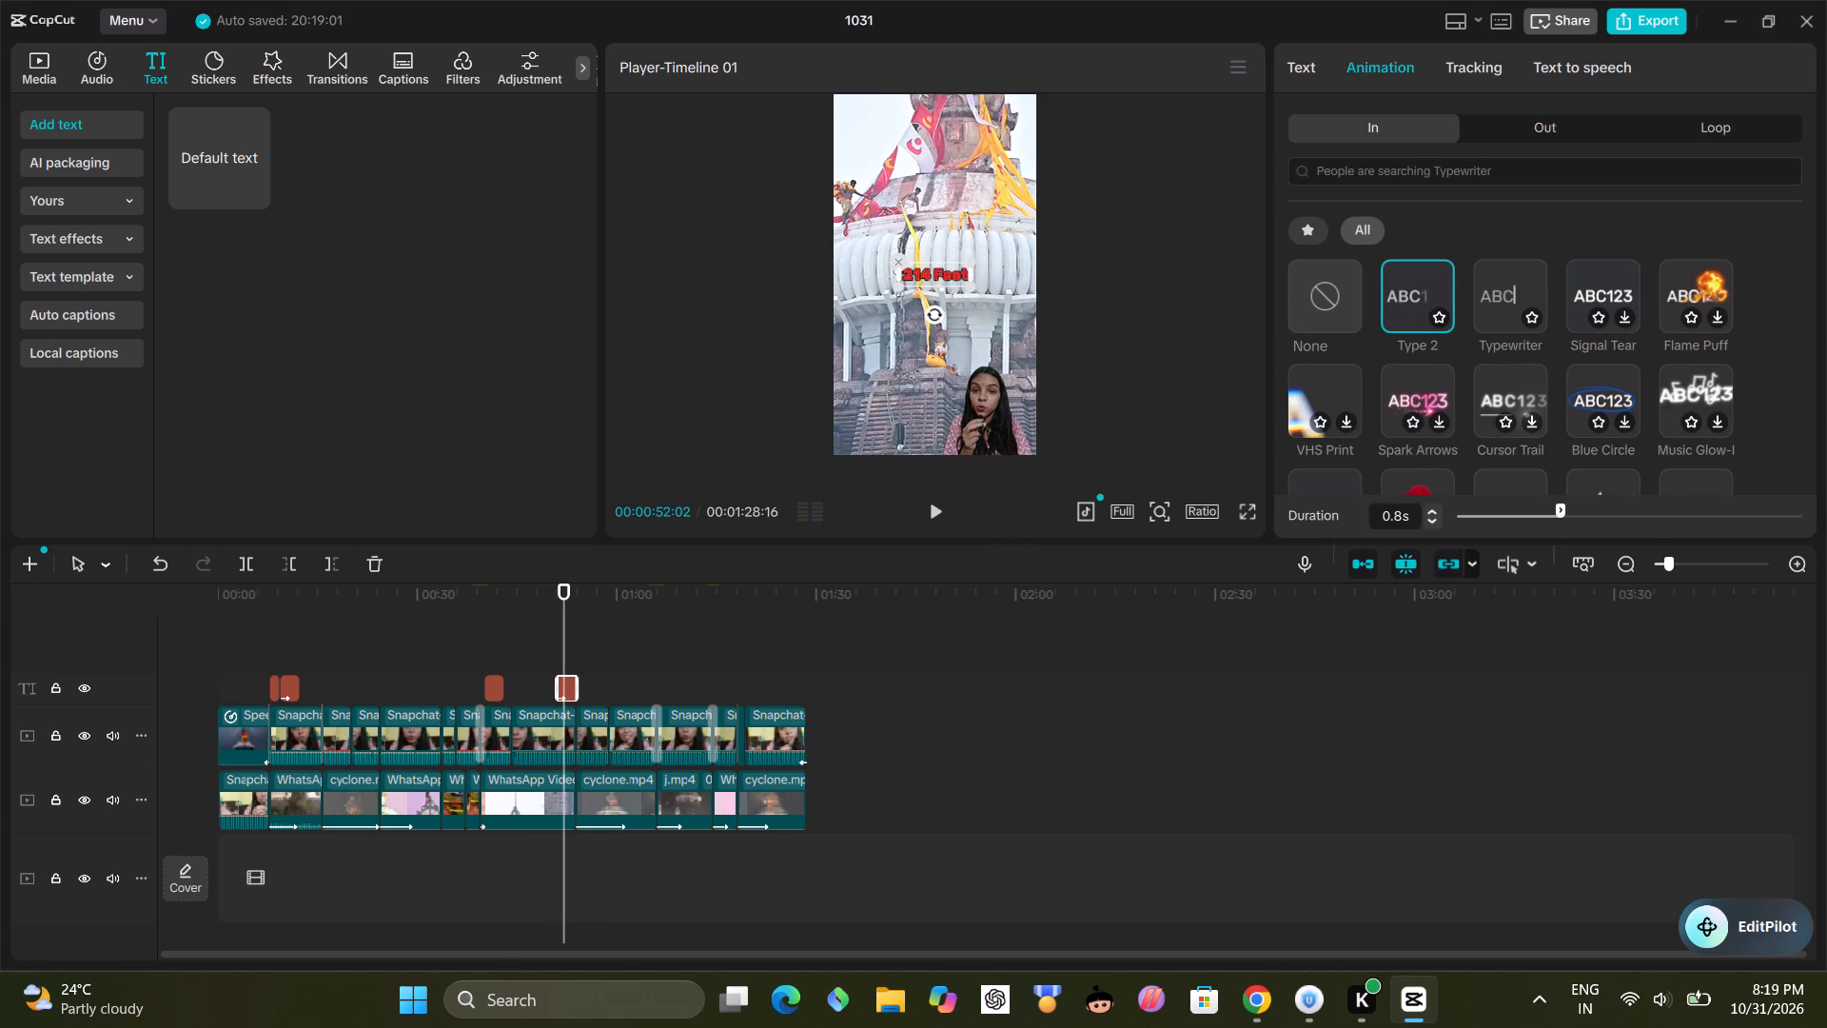
Move the 214 Feet title up over the temple spire and enlarge it slightly.
click(929, 524)
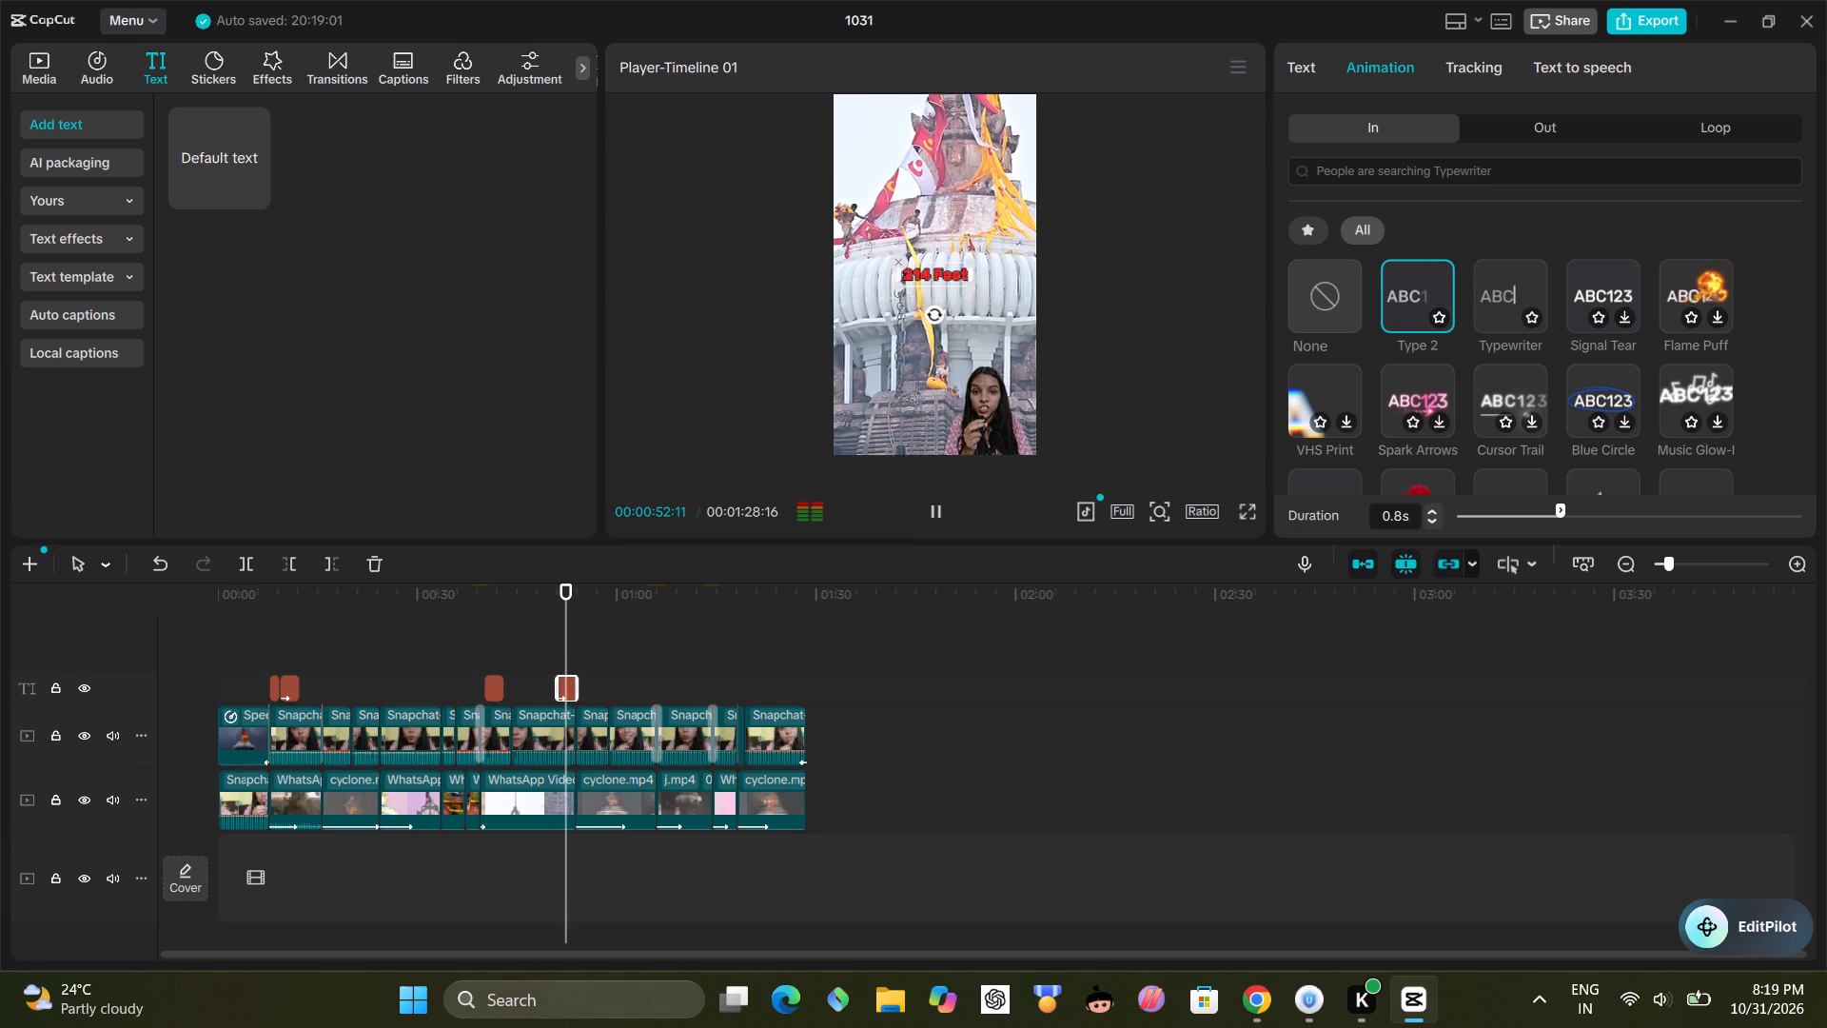
drag(932, 275, 933, 187)
drag(966, 194, 966, 203)
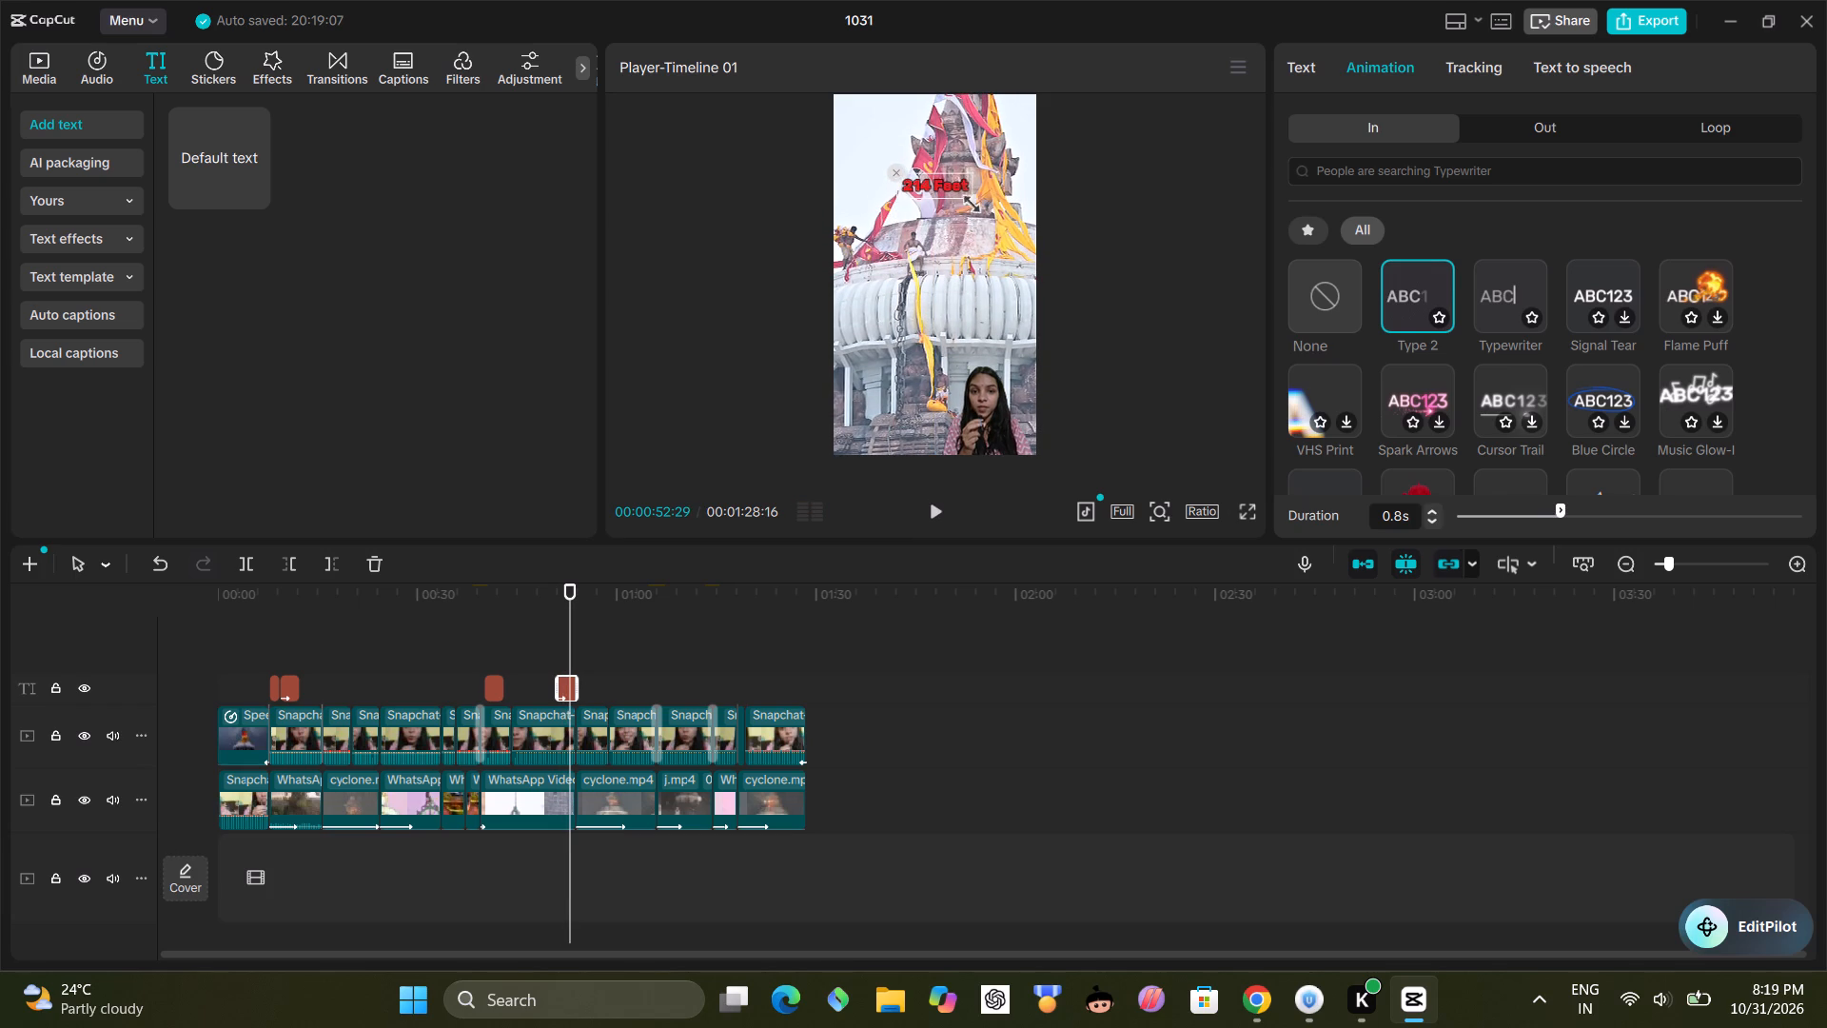
drag(966, 203, 995, 247)
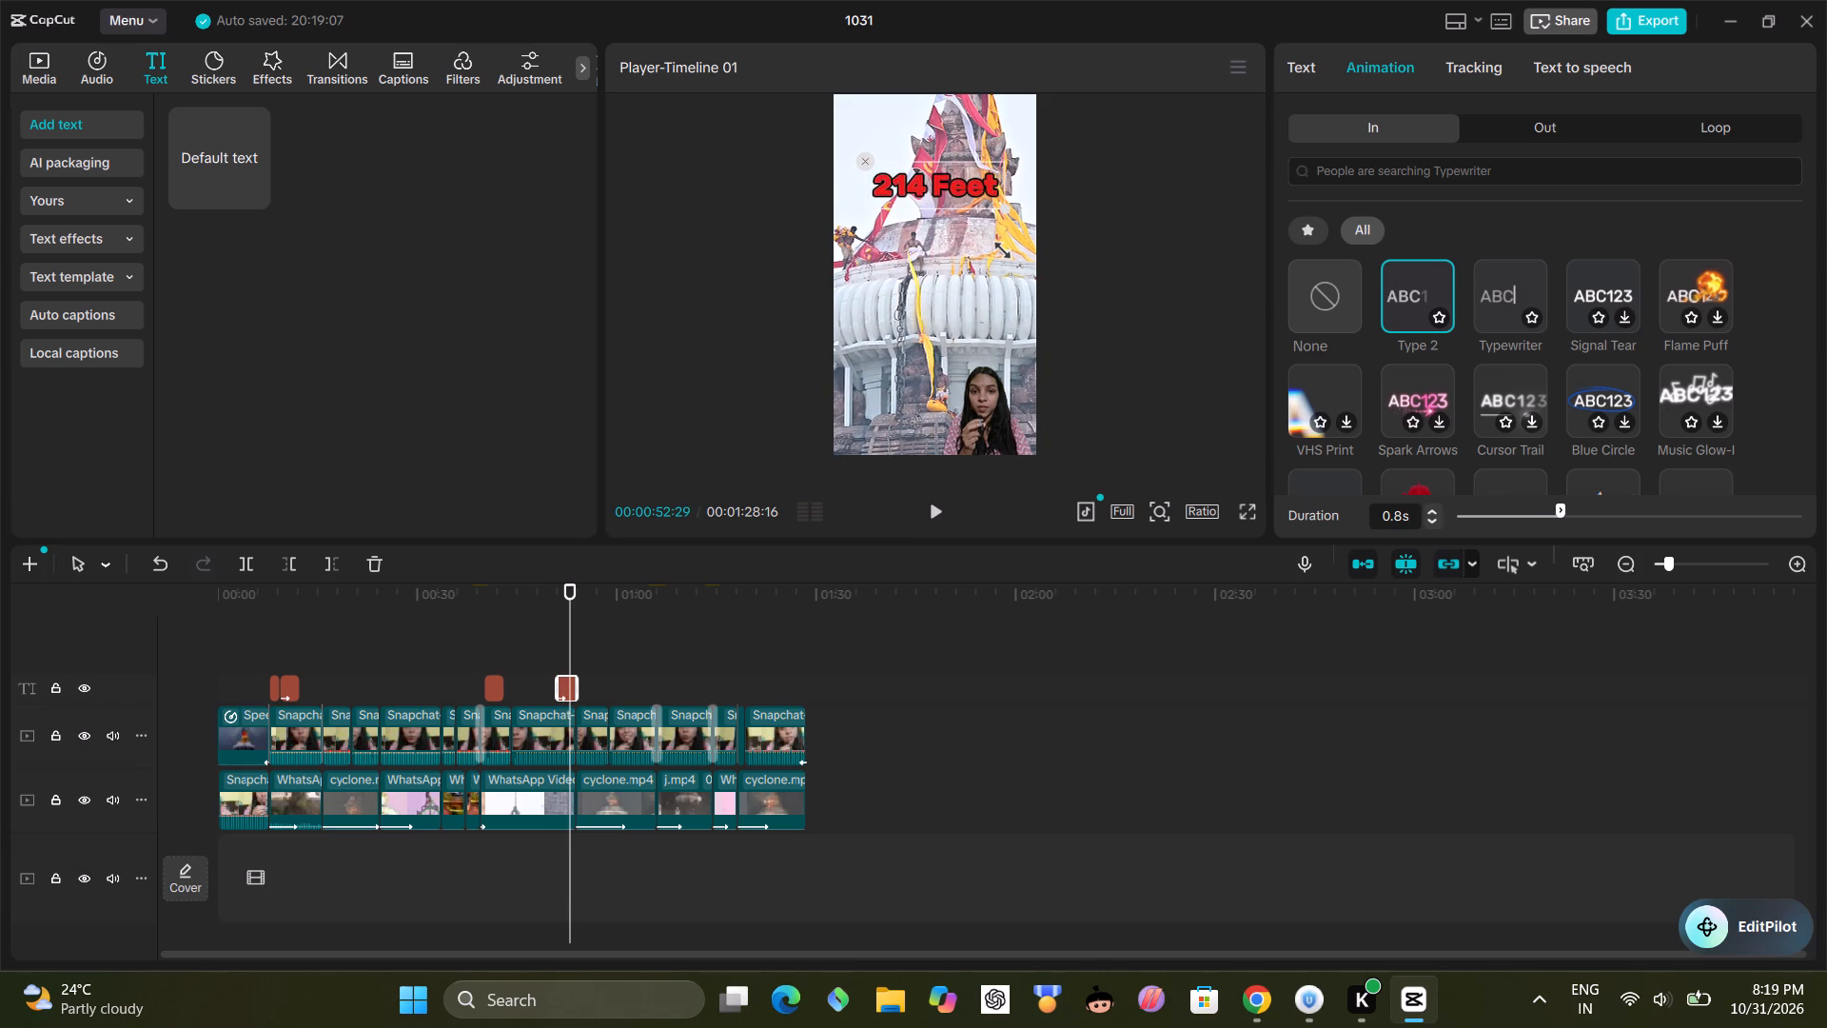
drag(995, 247, 976, 237)
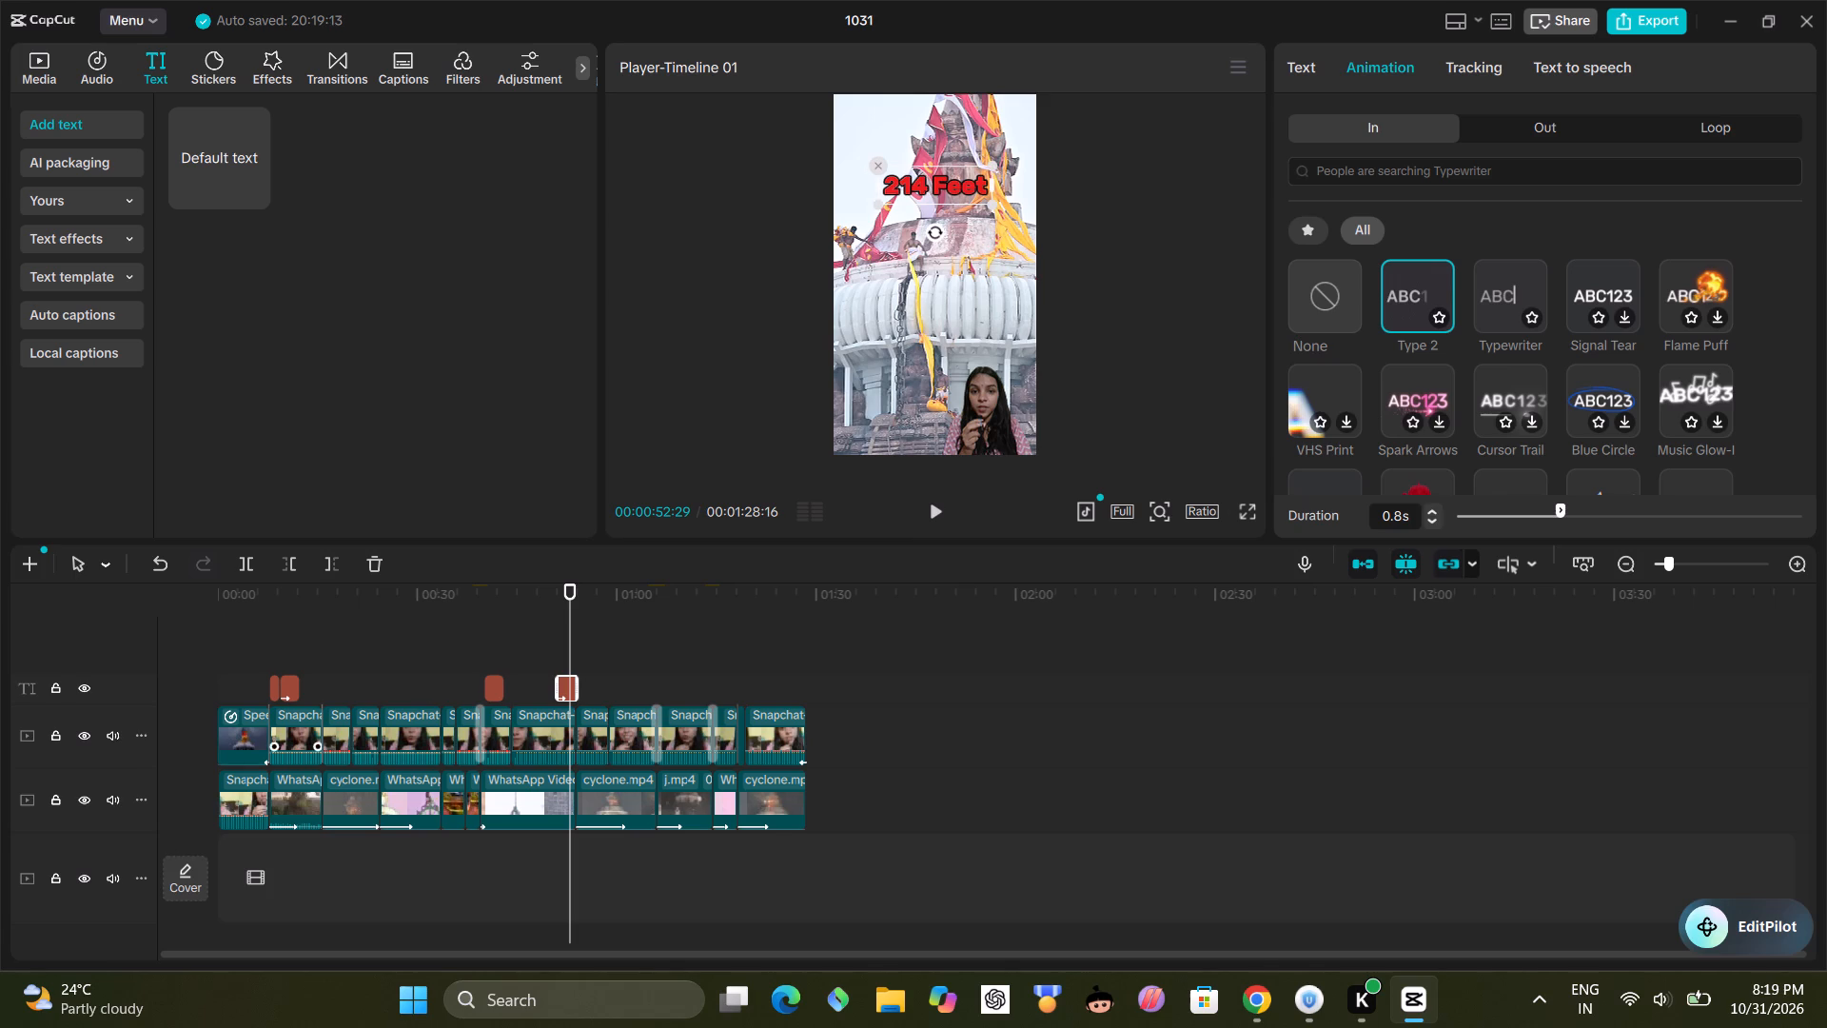
Play the timeline from the 214 Feet title at 00:00:52:29 to the end.
click(933, 514)
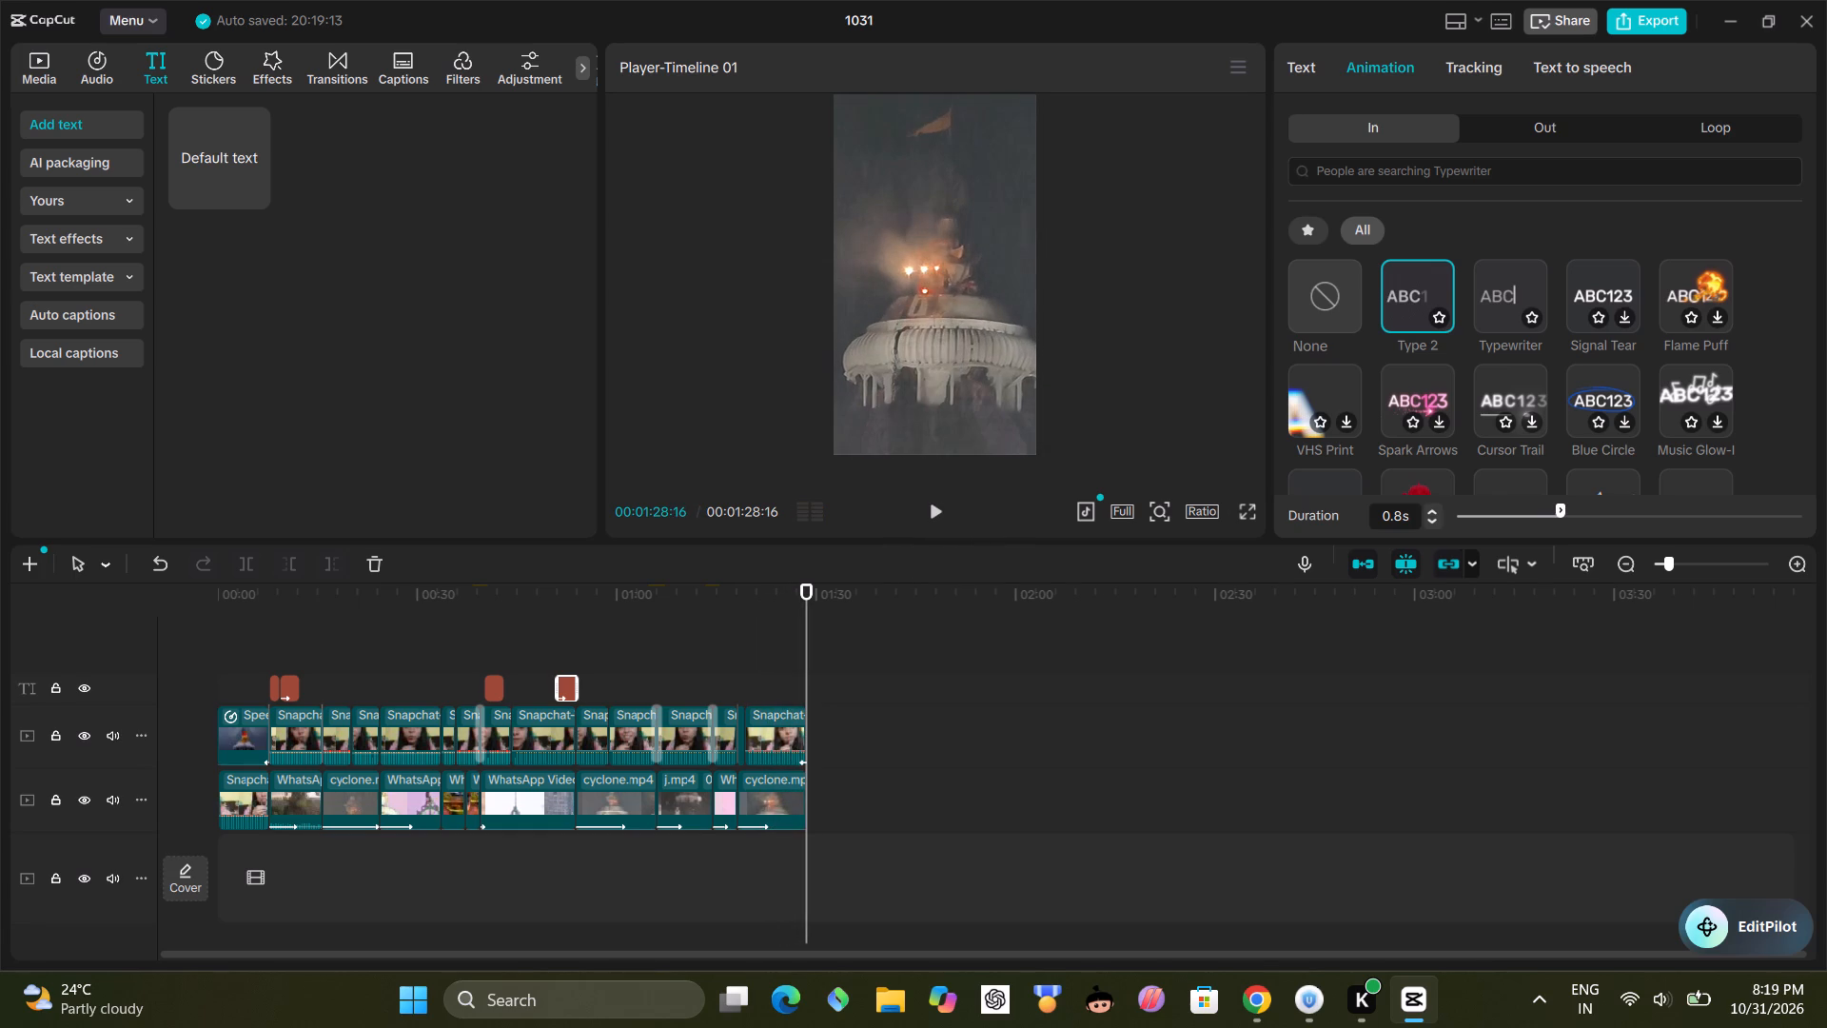
Review the video full screen from 00:00:00:00 to about 00:00:18:29, and return to the editor.
click(247, 666)
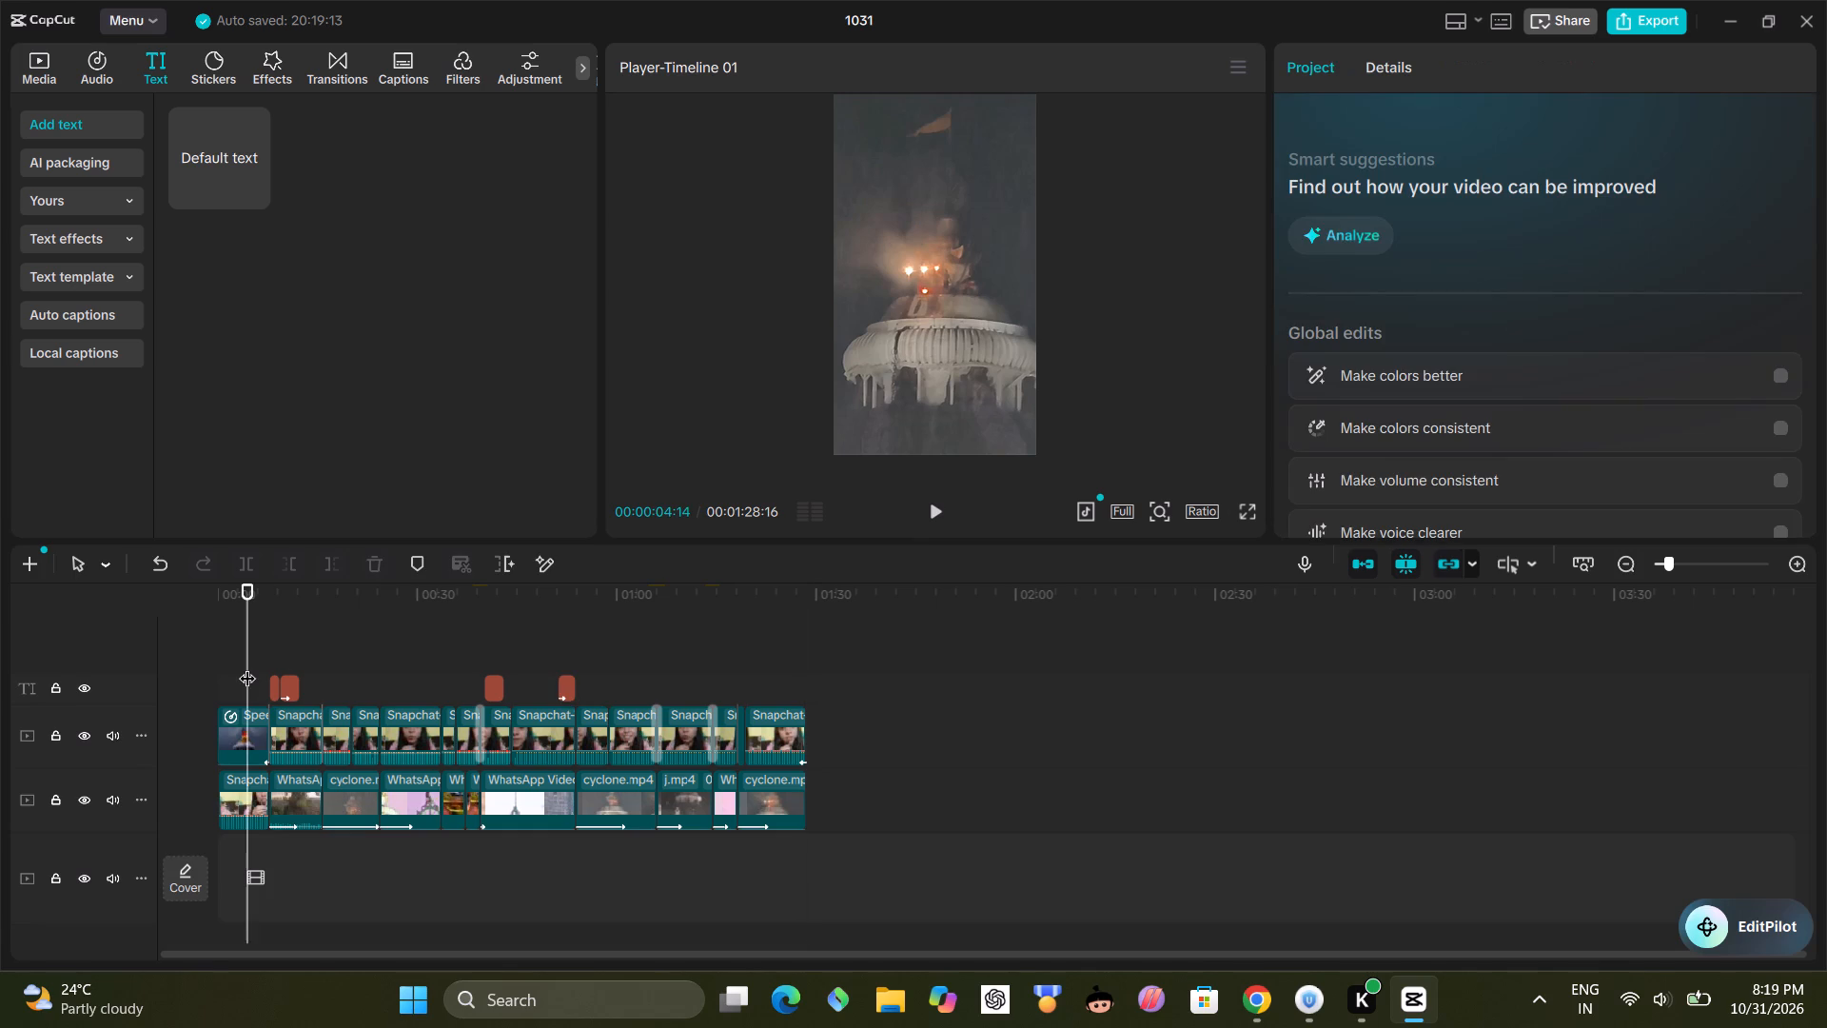
drag(247, 668, 152, 699)
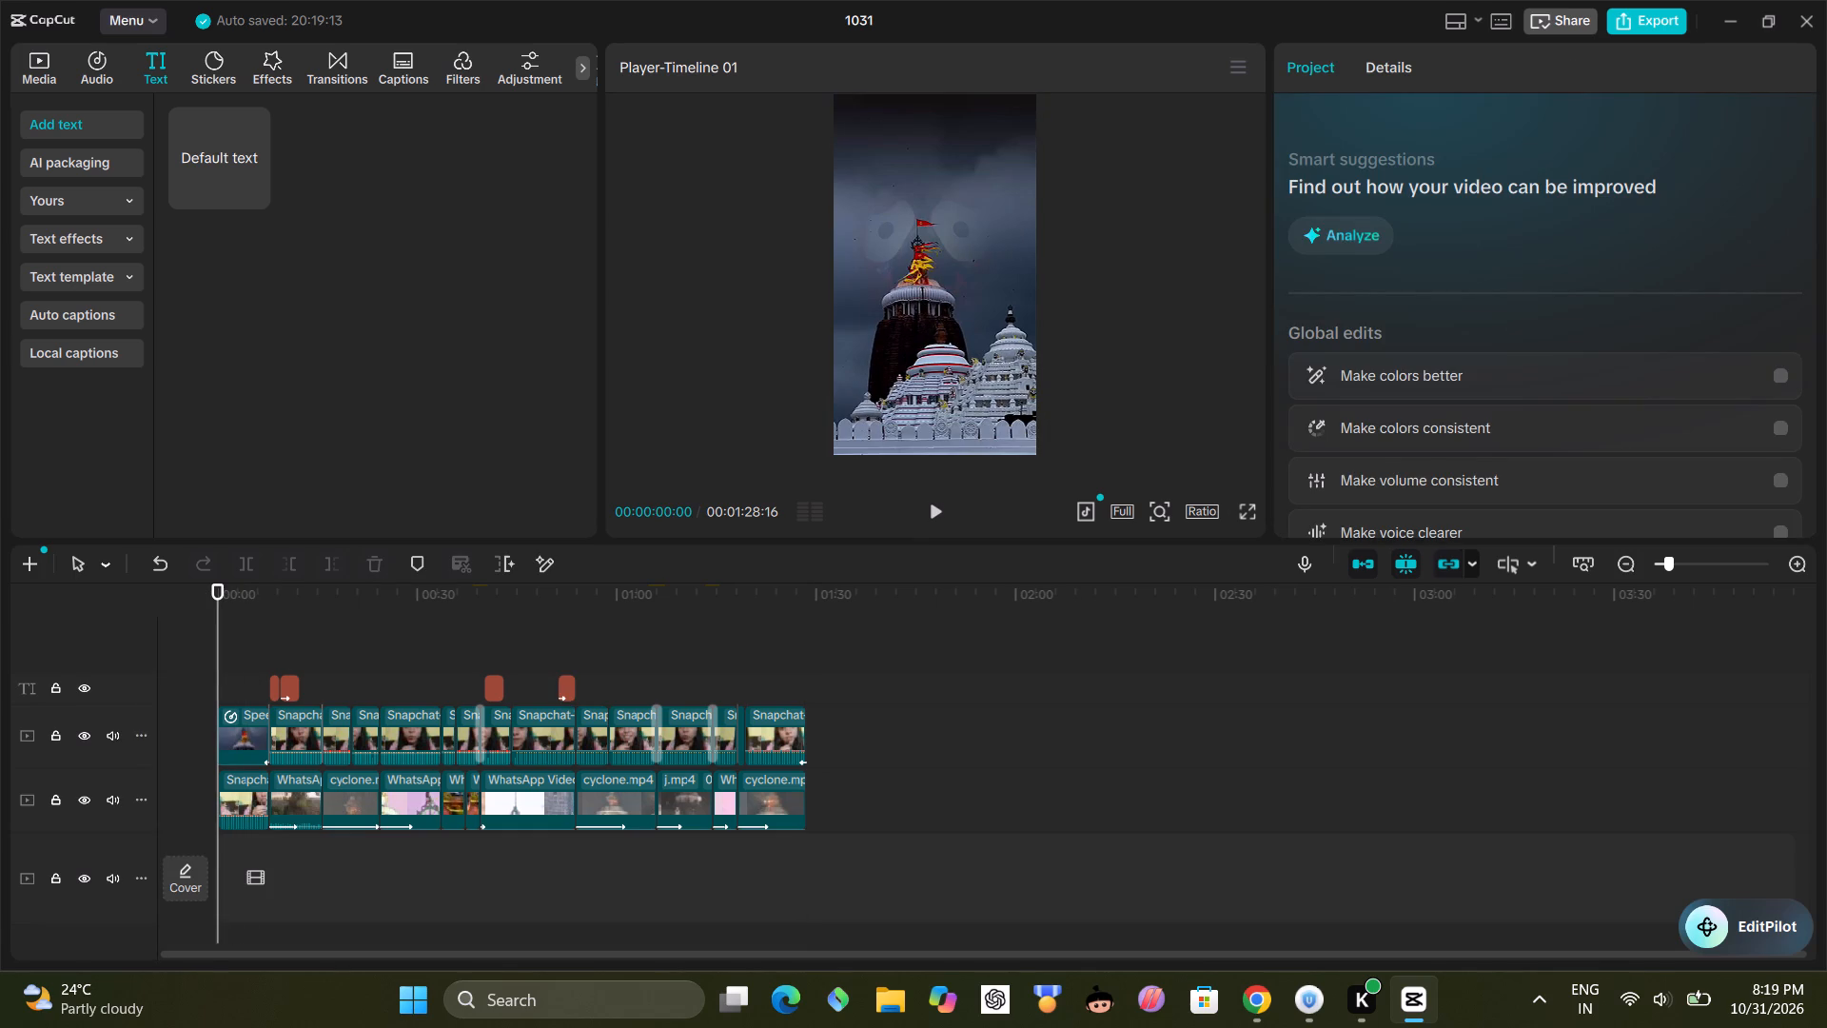
click(1242, 511)
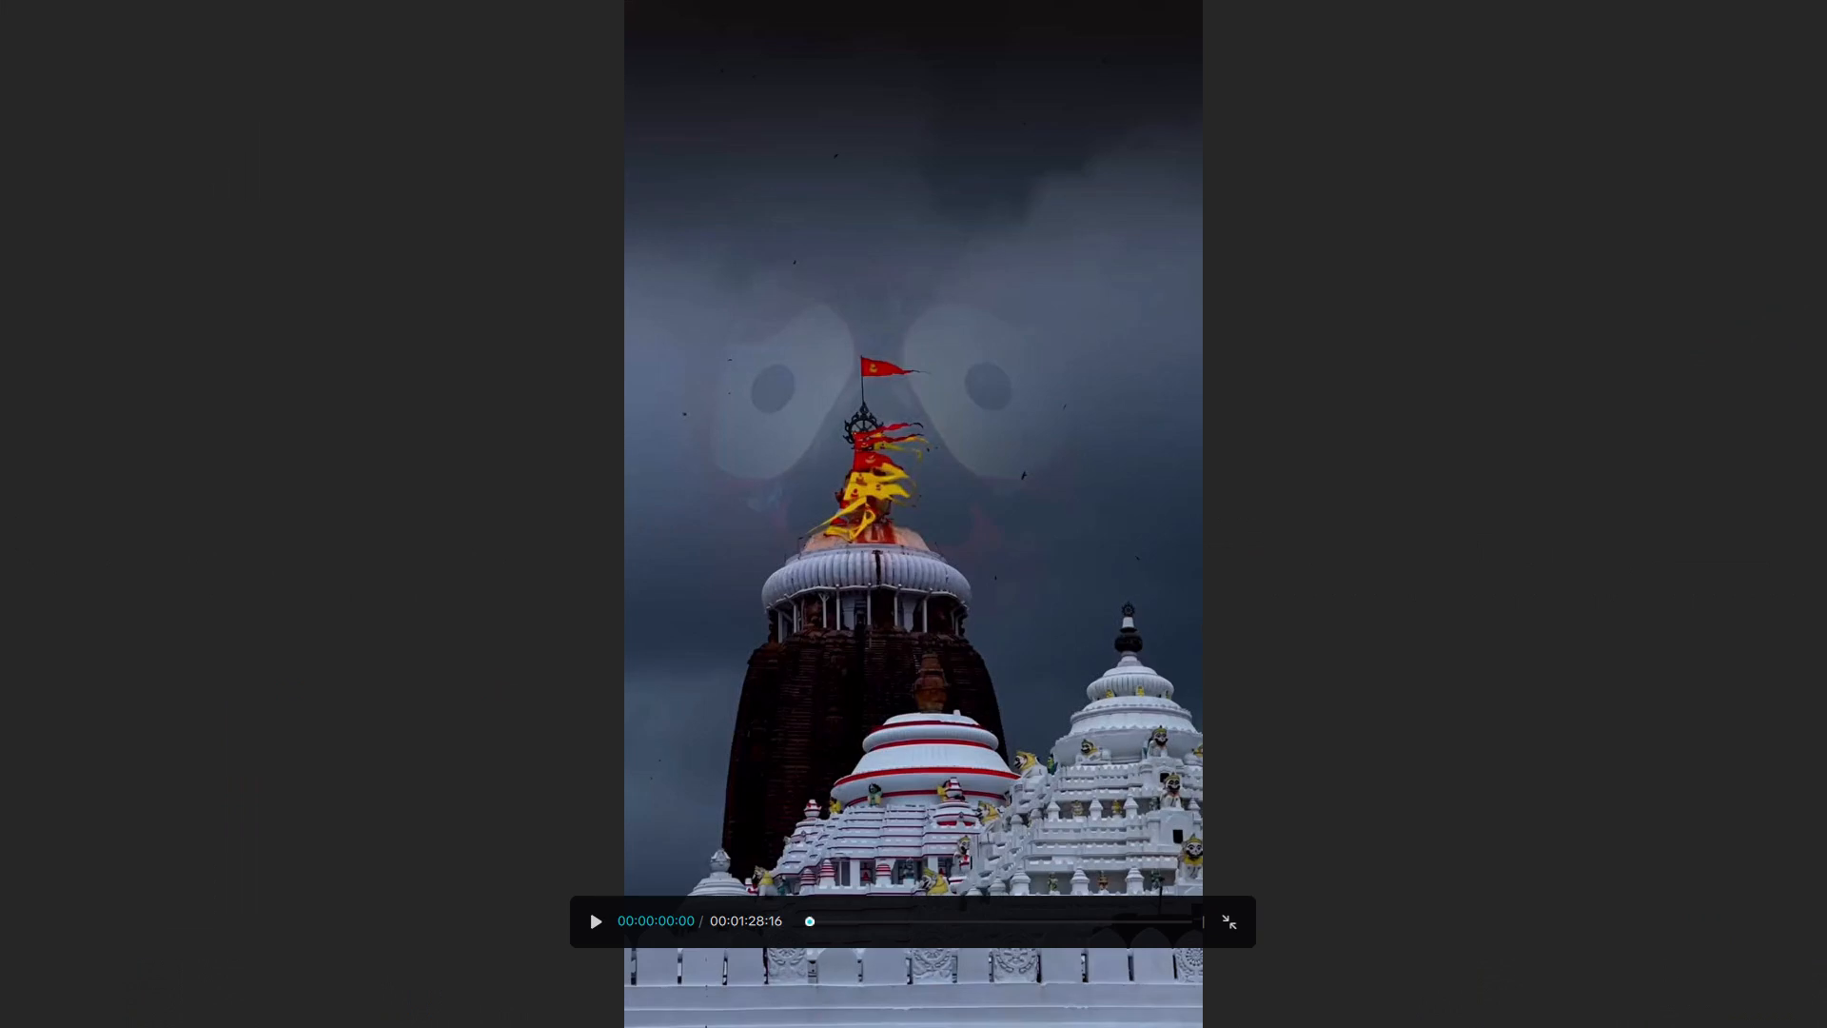
click(593, 920)
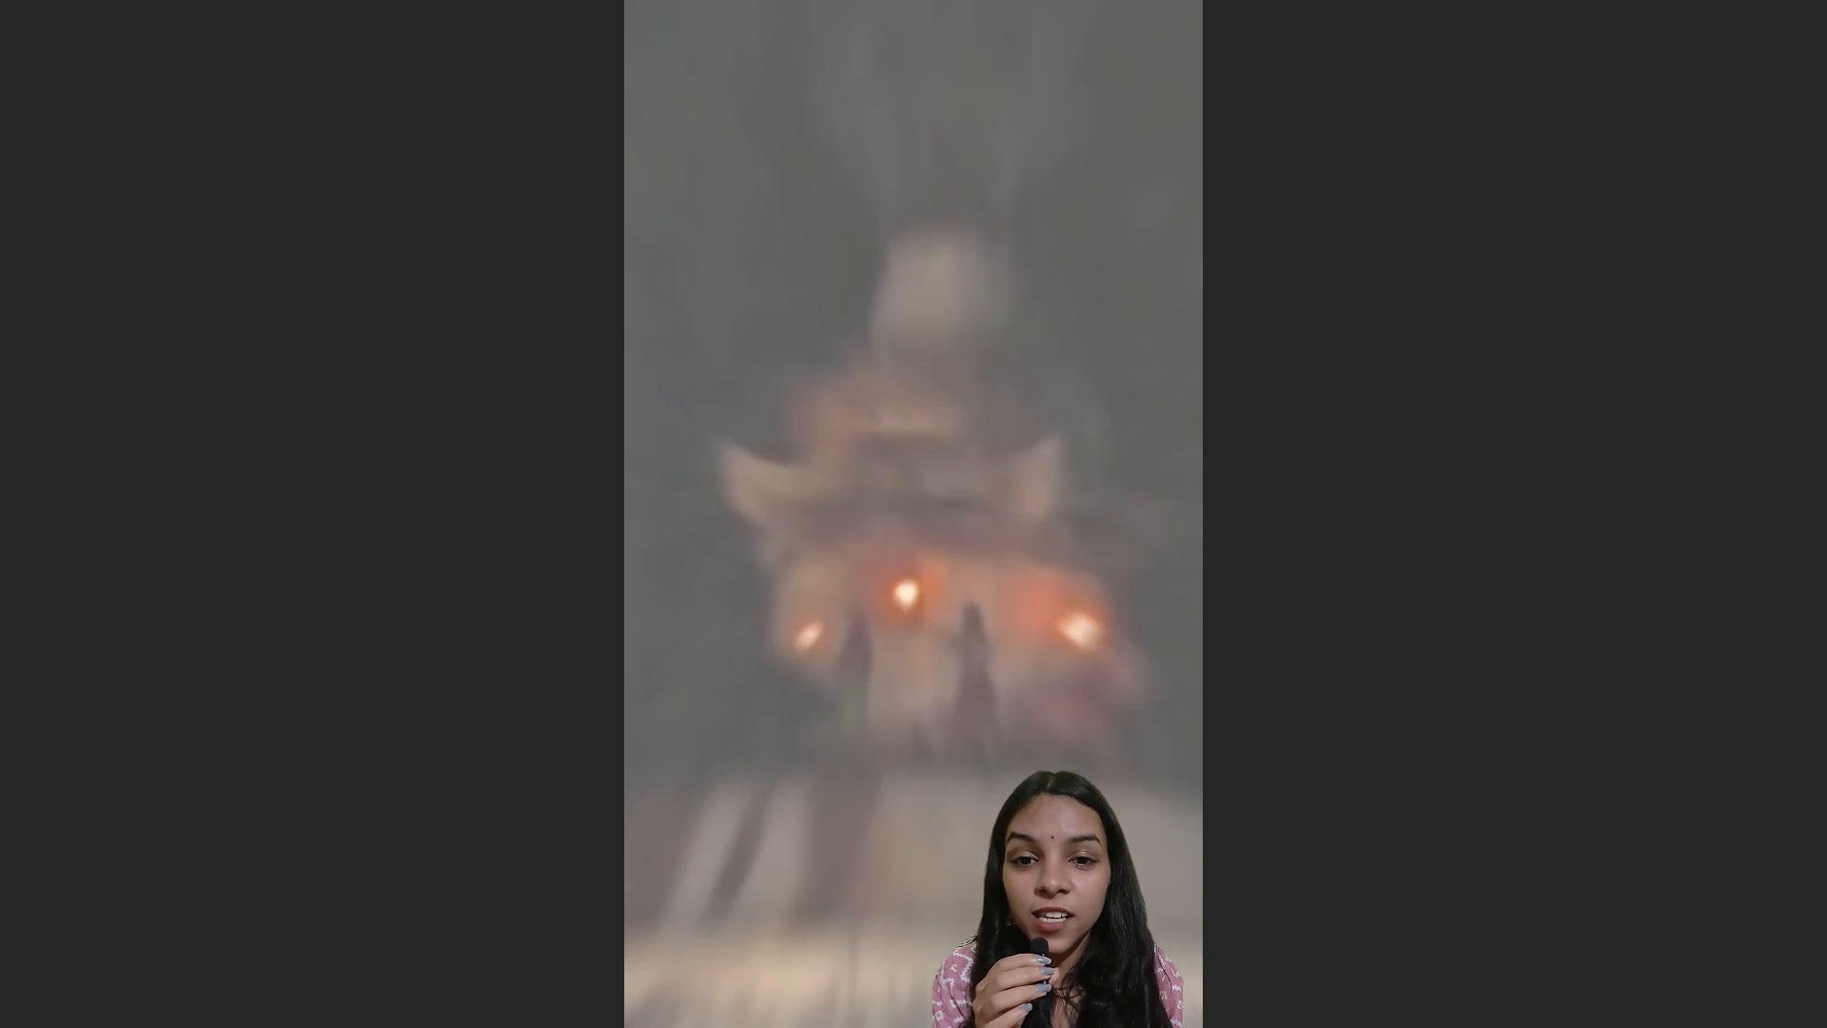
key(space)
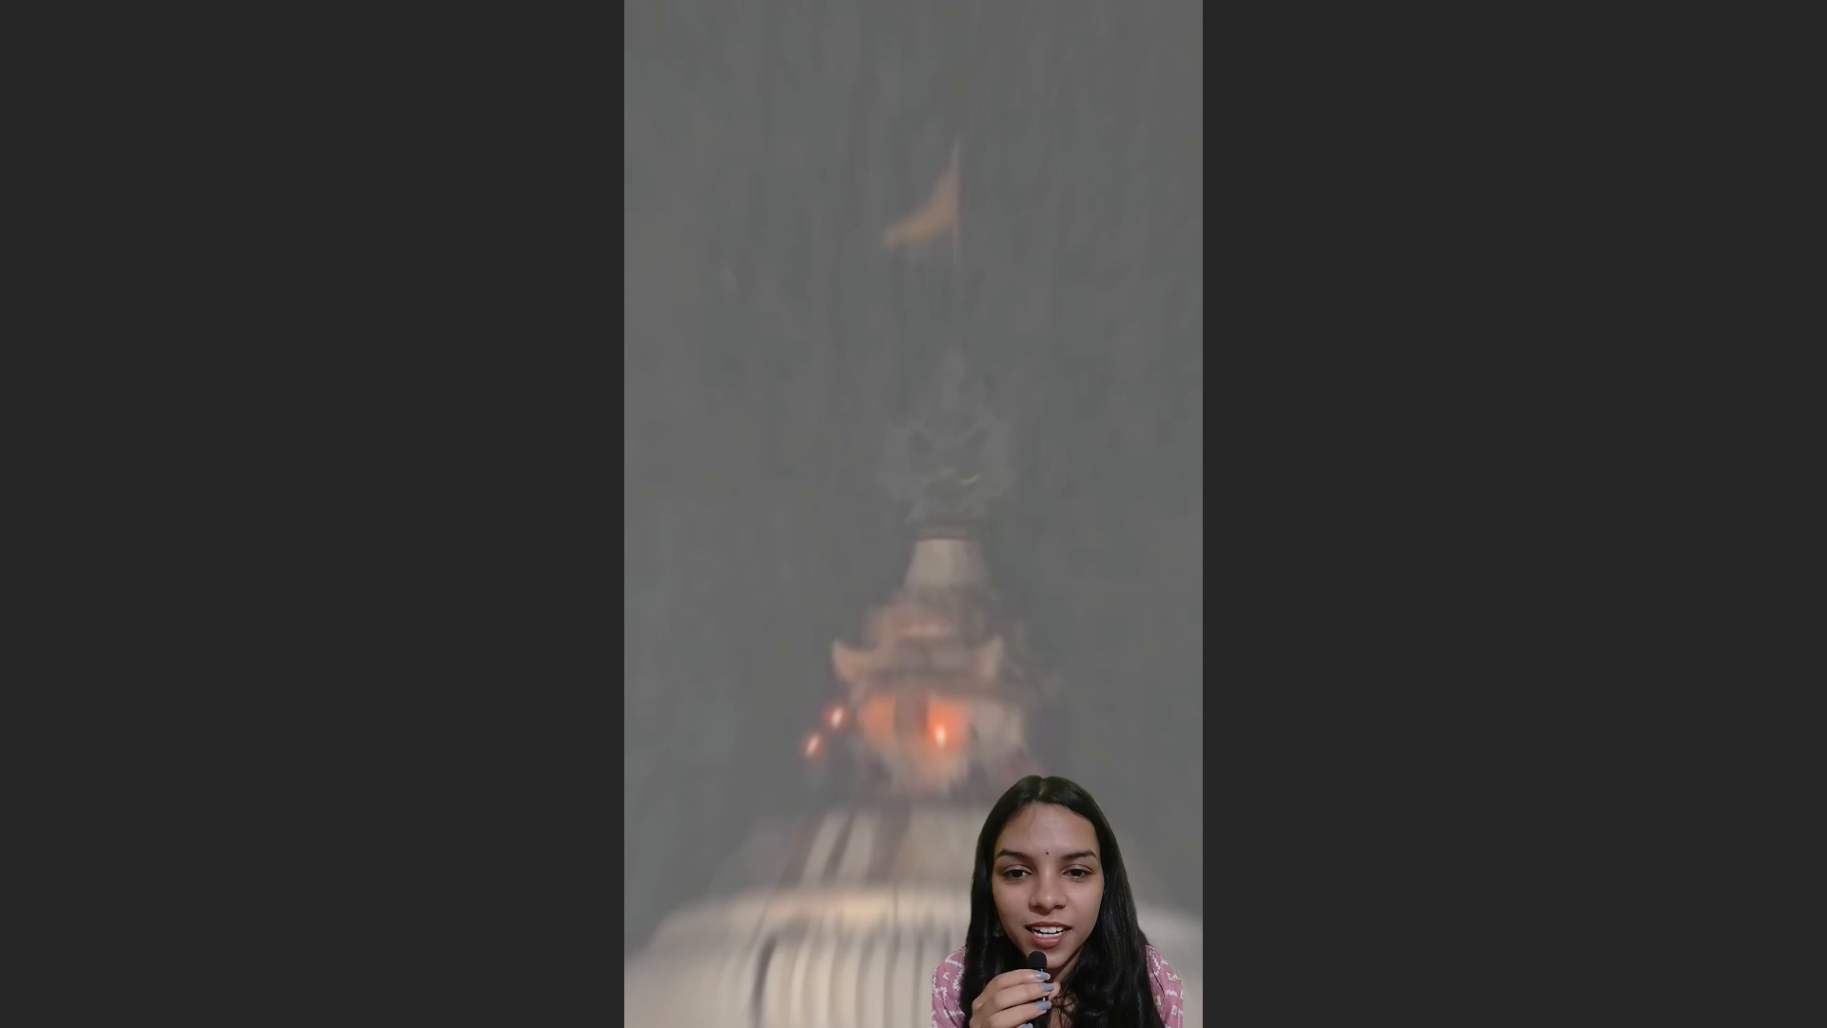
key(Escape)
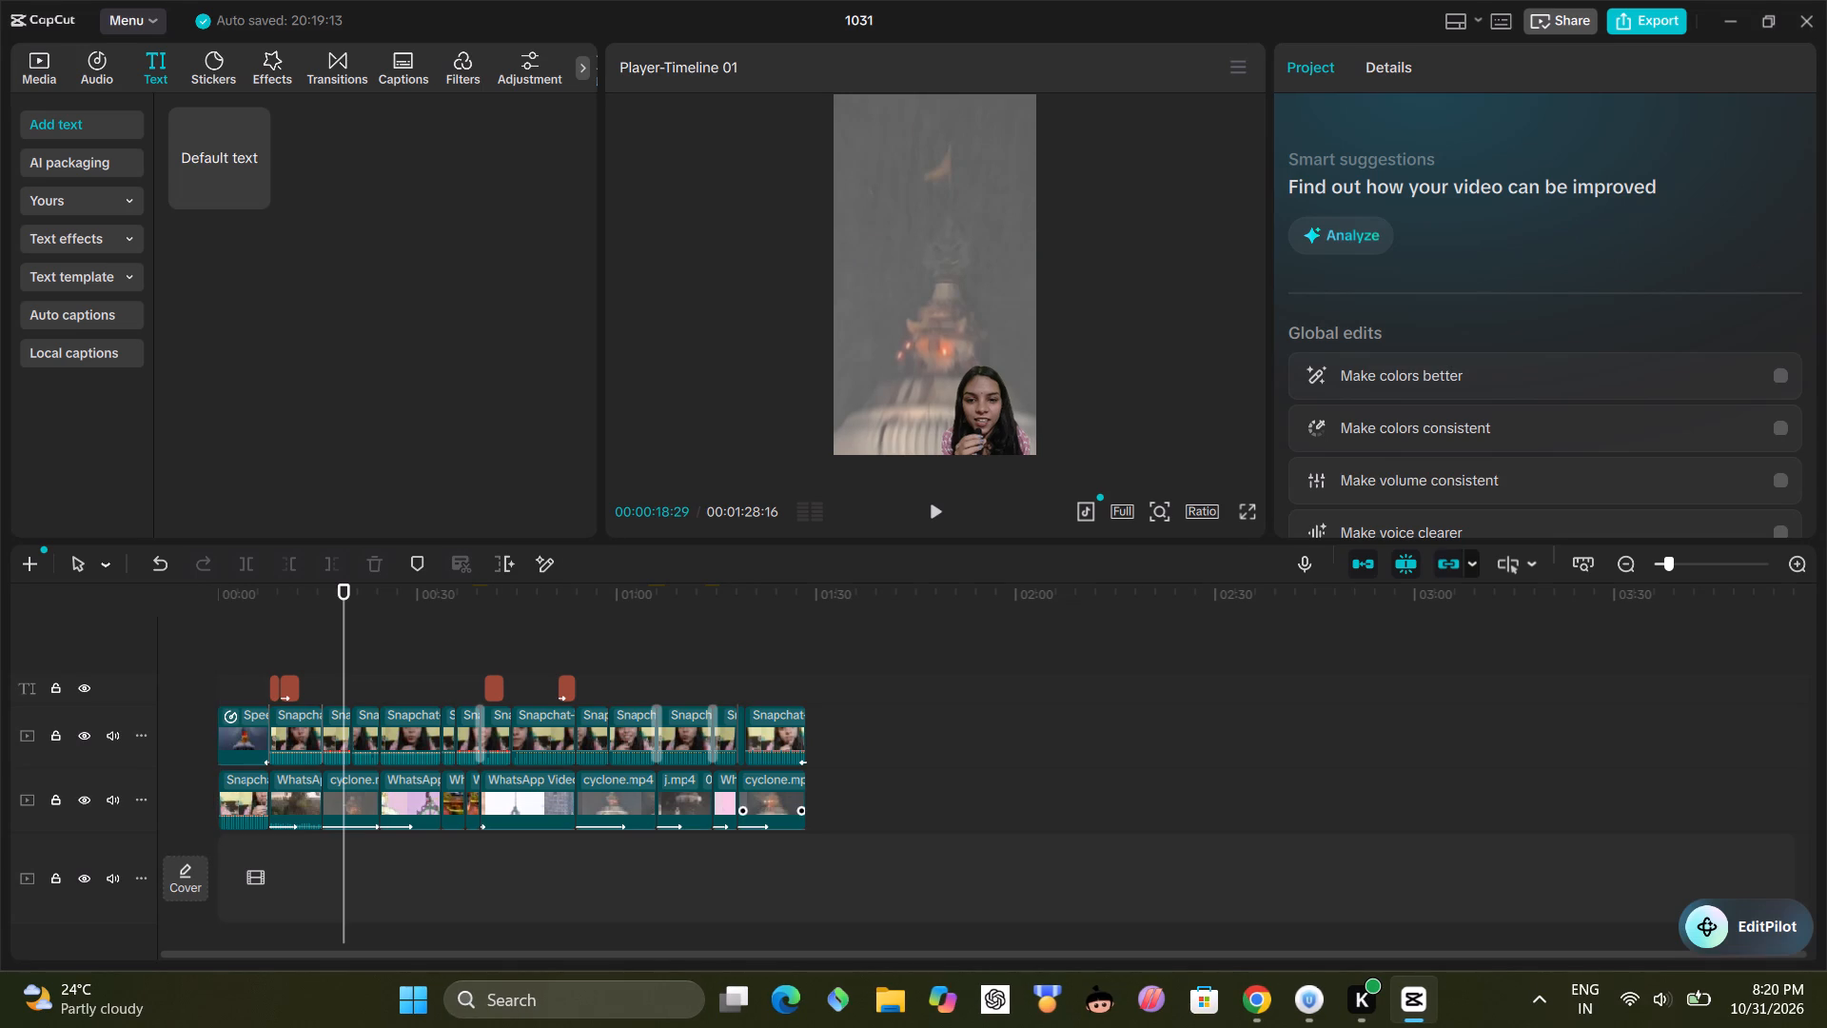
Turn on Color correction for the second clip on the upper video track, with an intensity of 85.
click(305, 718)
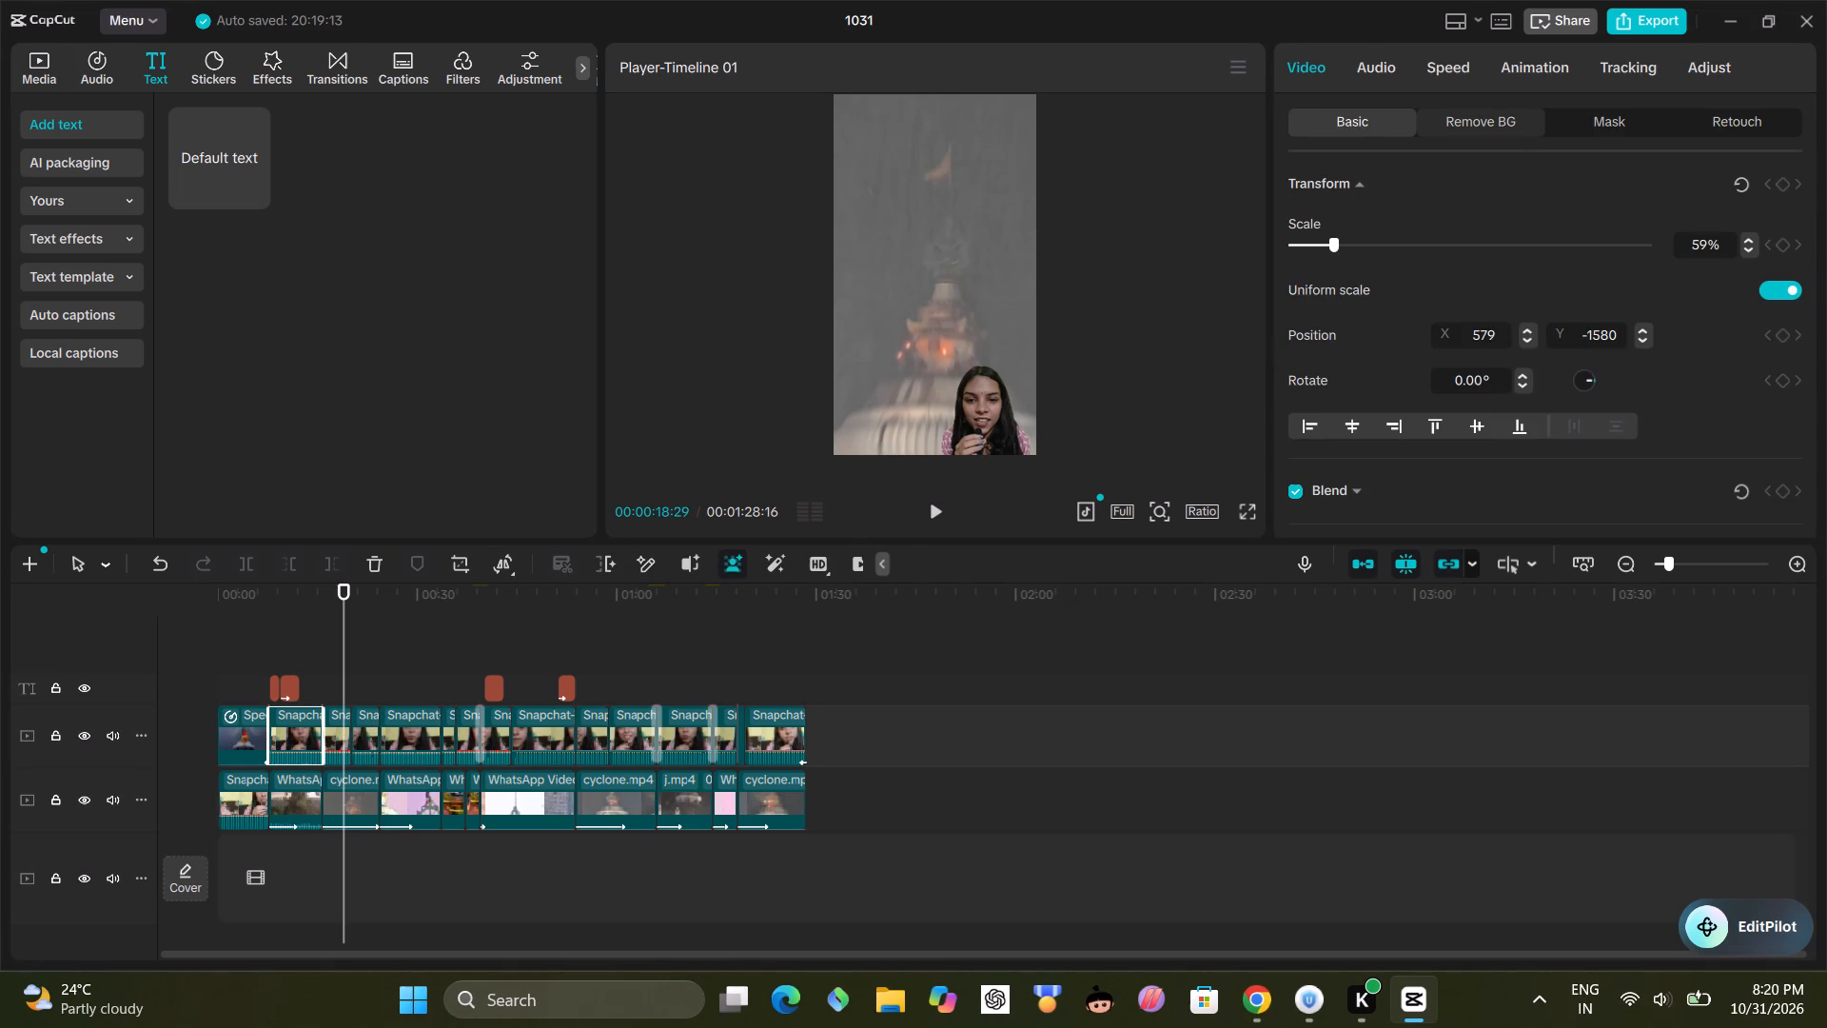
click(1720, 51)
click(1709, 60)
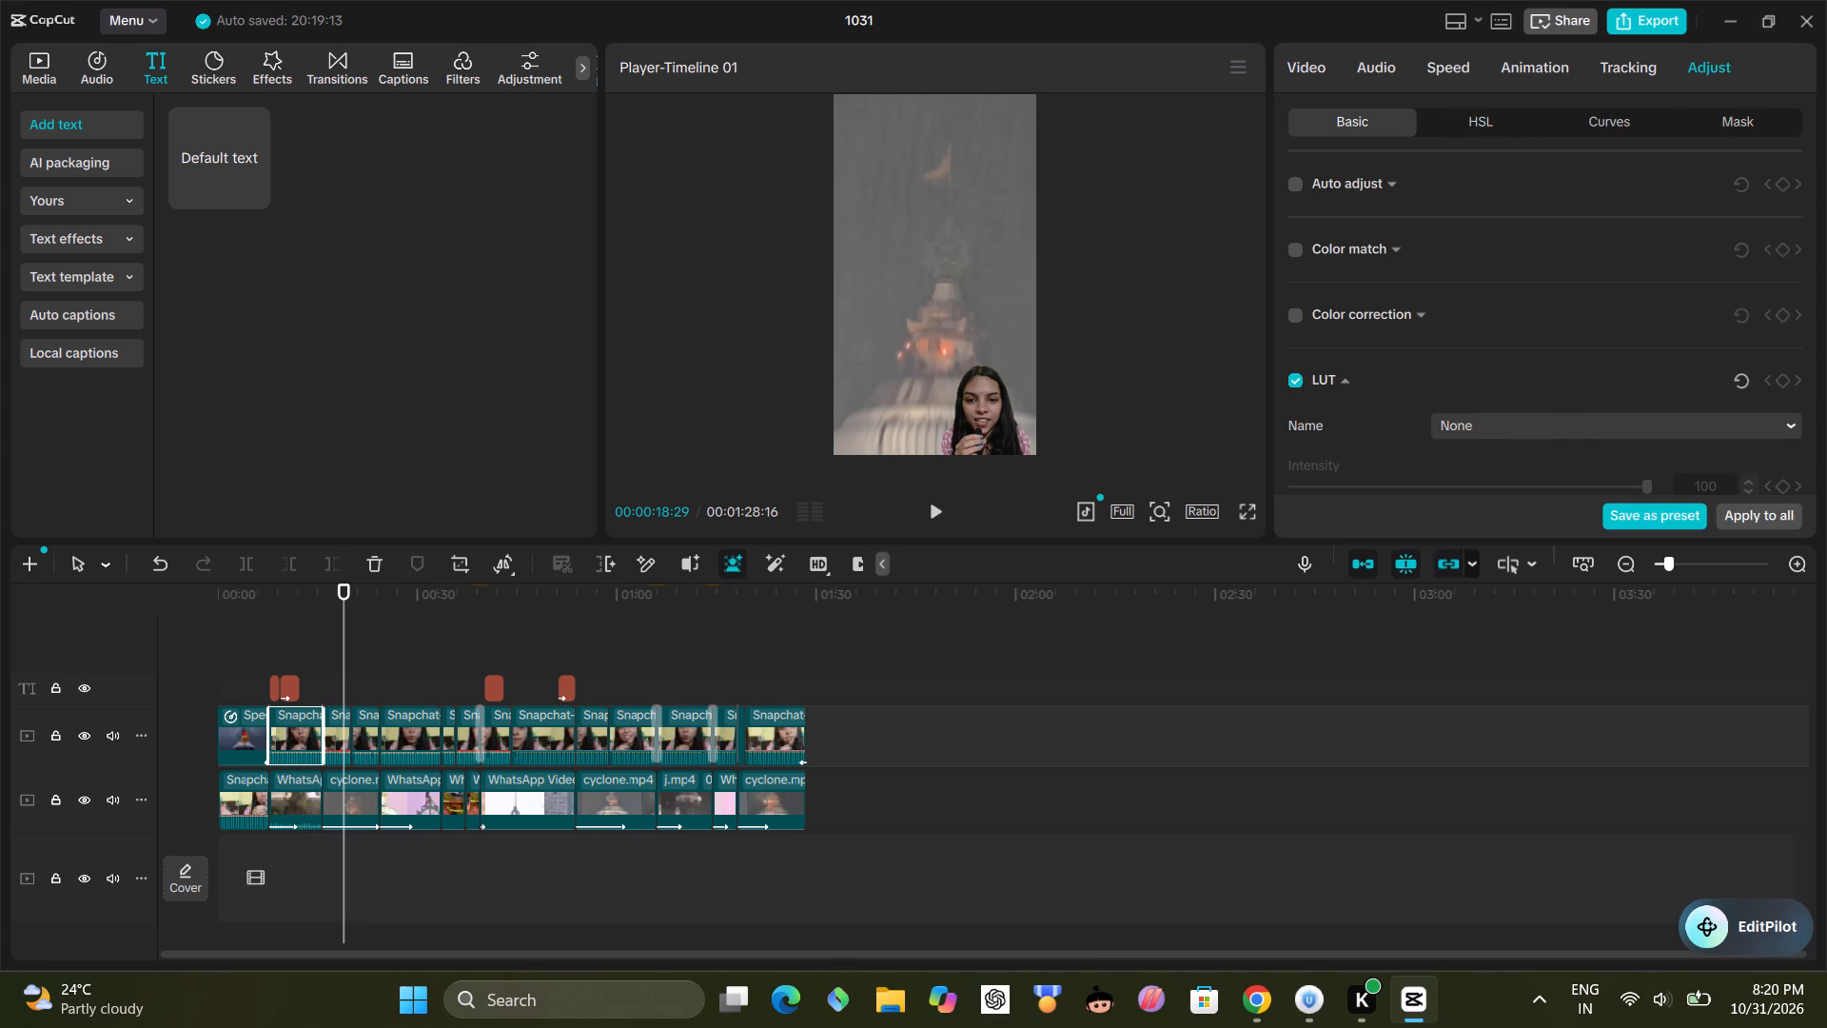
click(1296, 317)
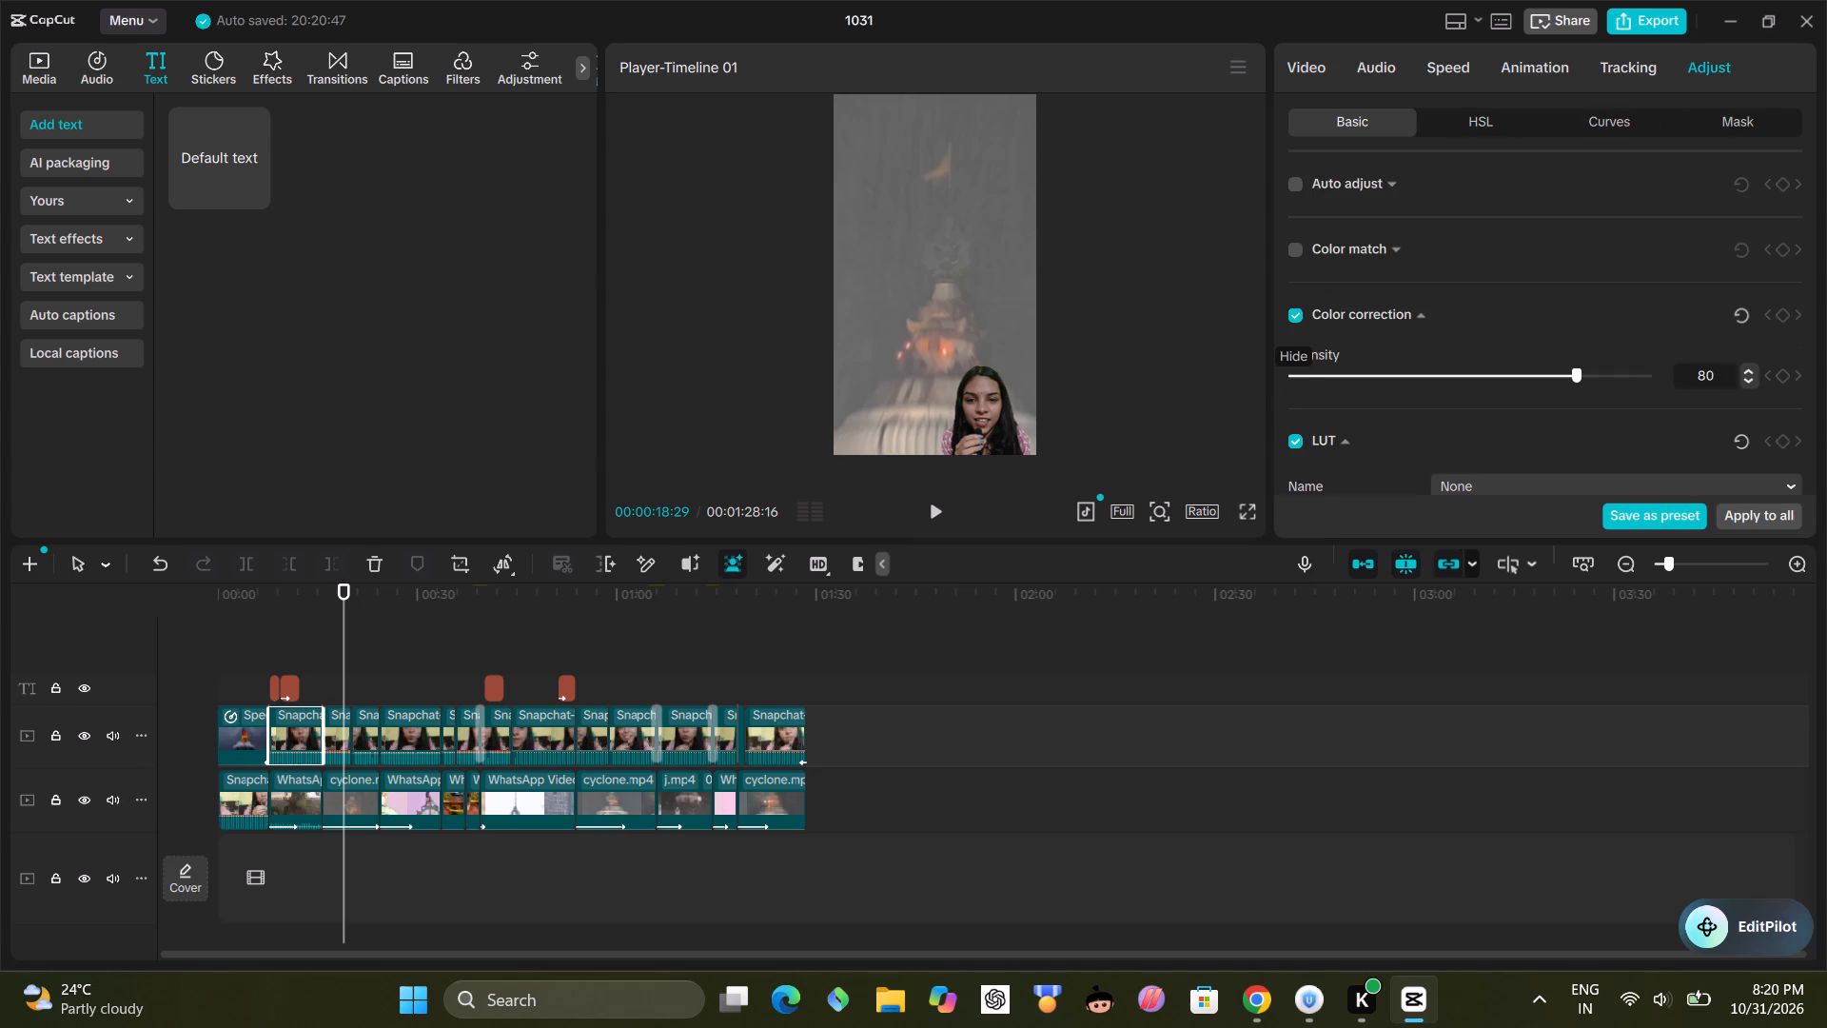
click(1614, 375)
click(1595, 373)
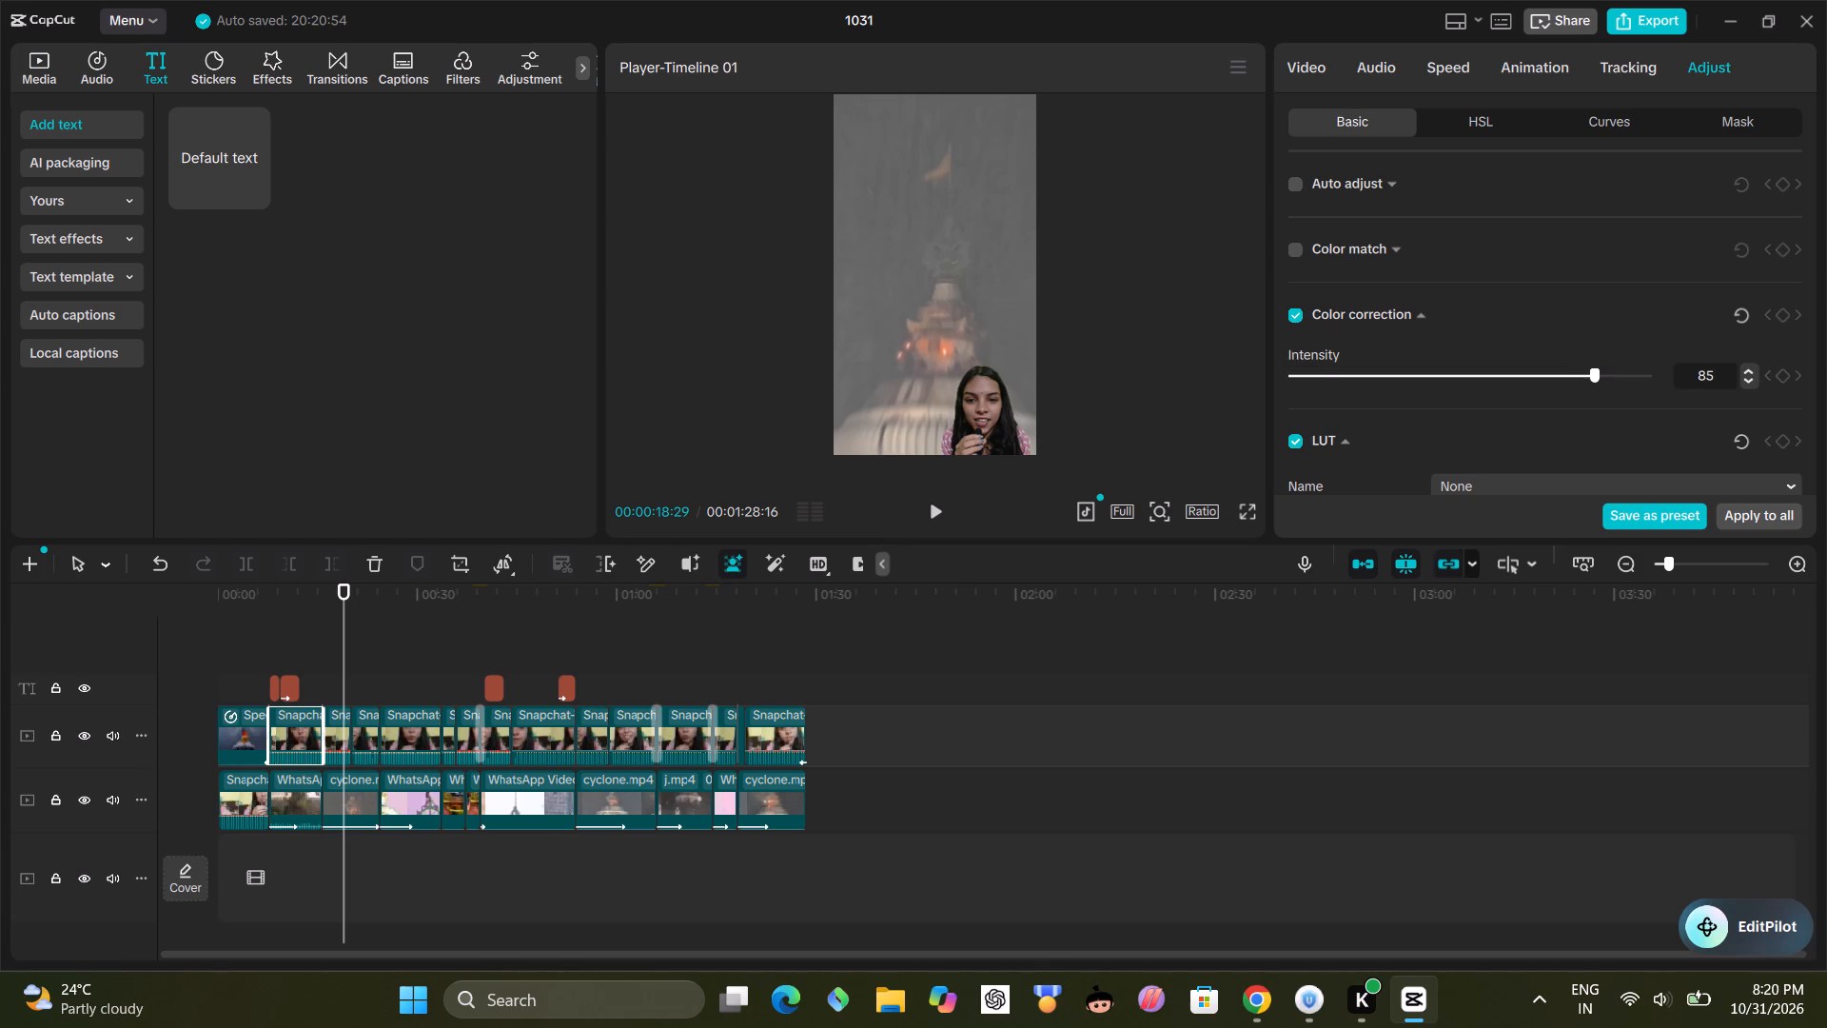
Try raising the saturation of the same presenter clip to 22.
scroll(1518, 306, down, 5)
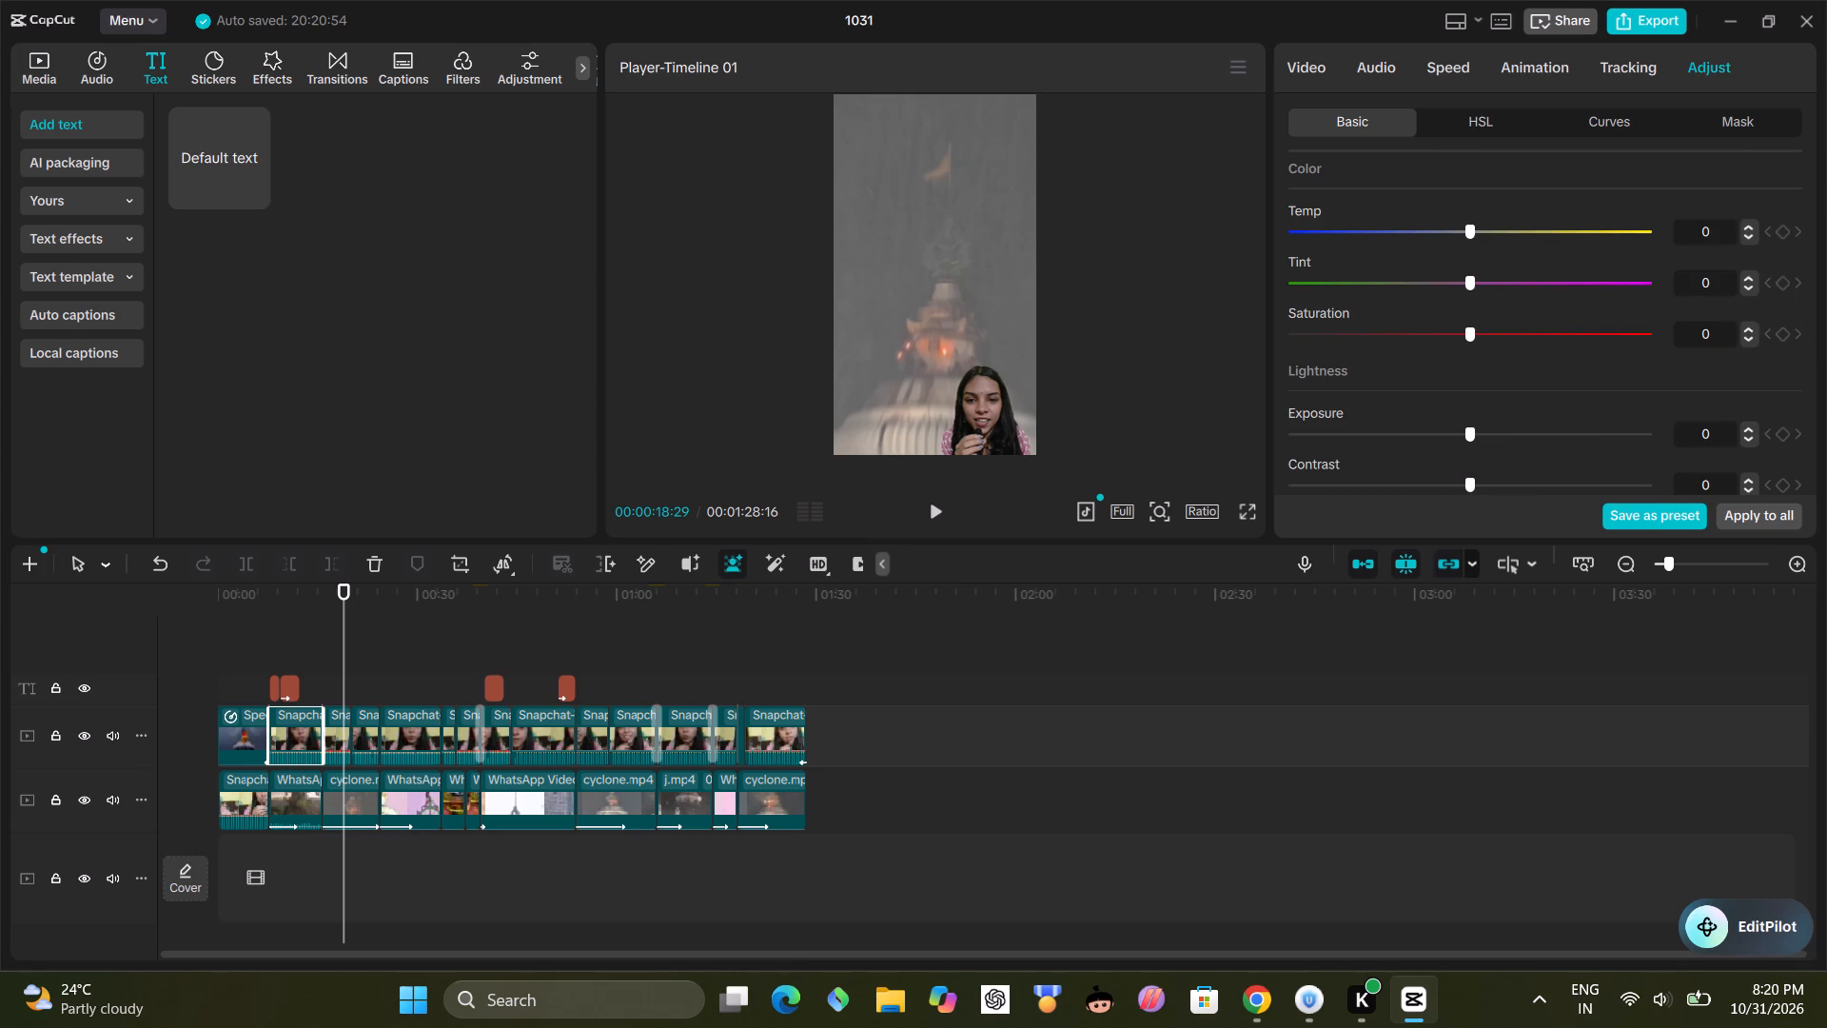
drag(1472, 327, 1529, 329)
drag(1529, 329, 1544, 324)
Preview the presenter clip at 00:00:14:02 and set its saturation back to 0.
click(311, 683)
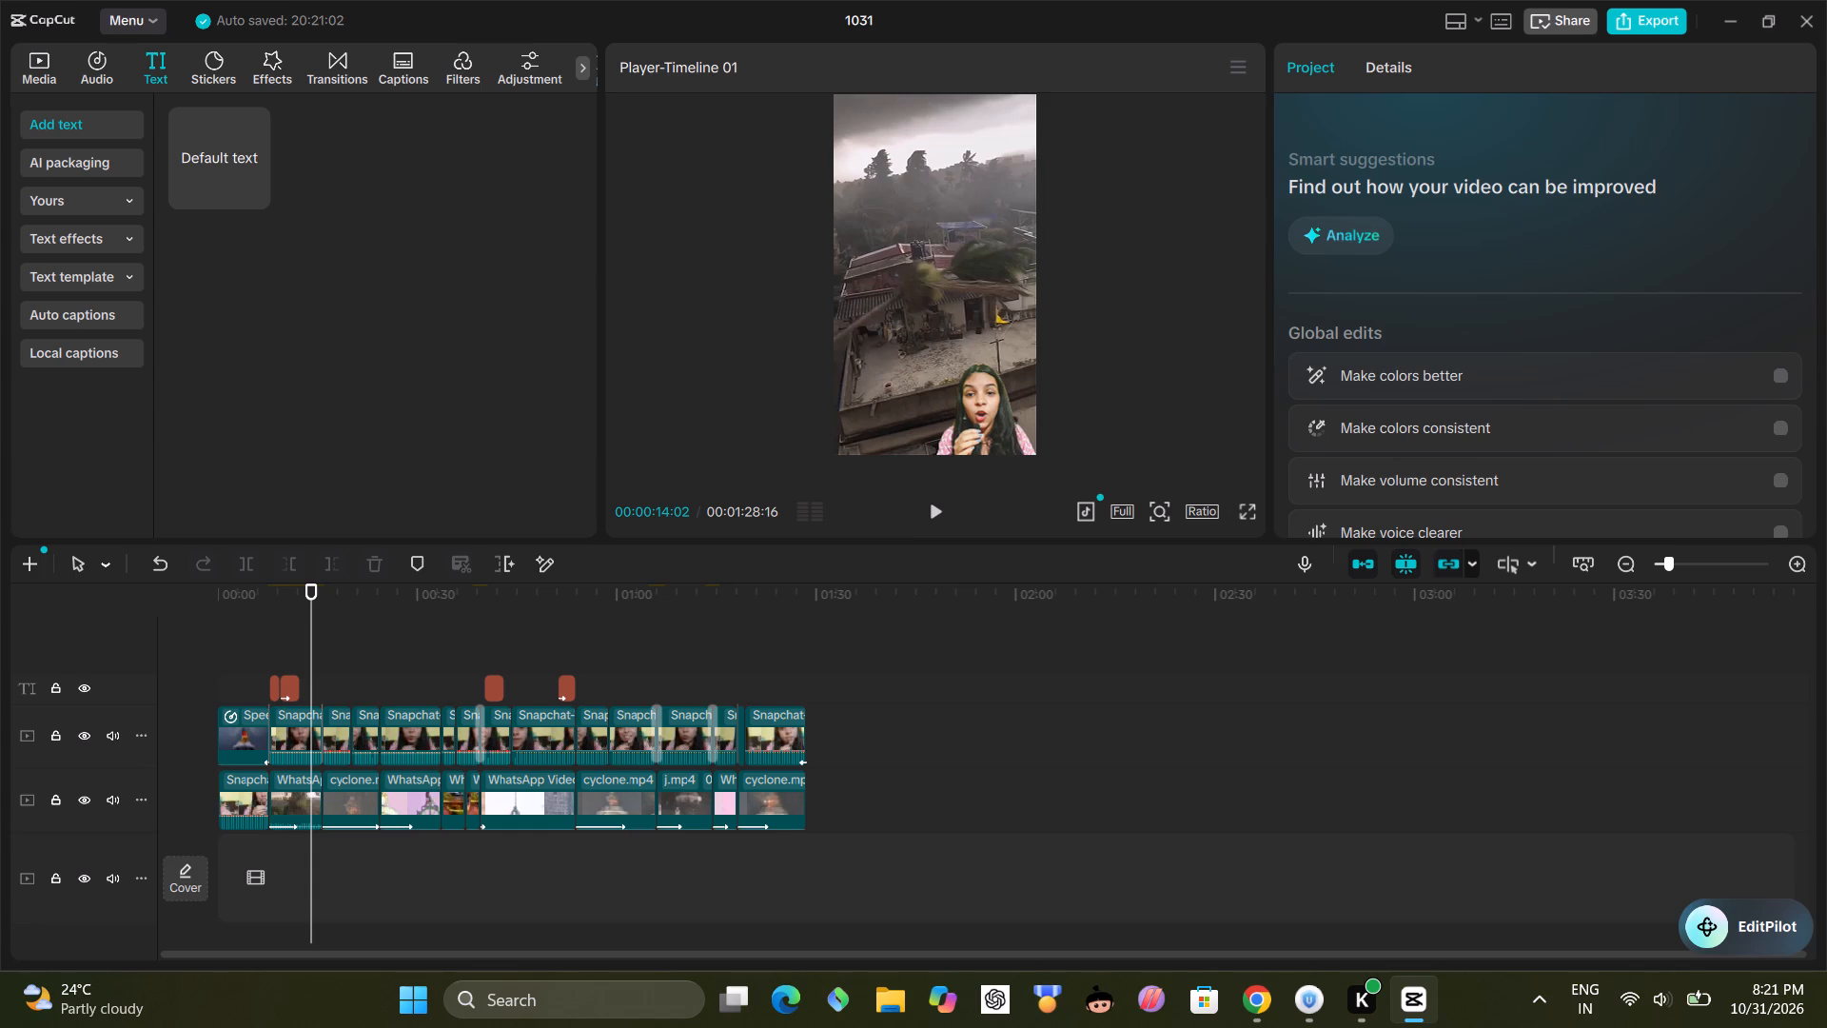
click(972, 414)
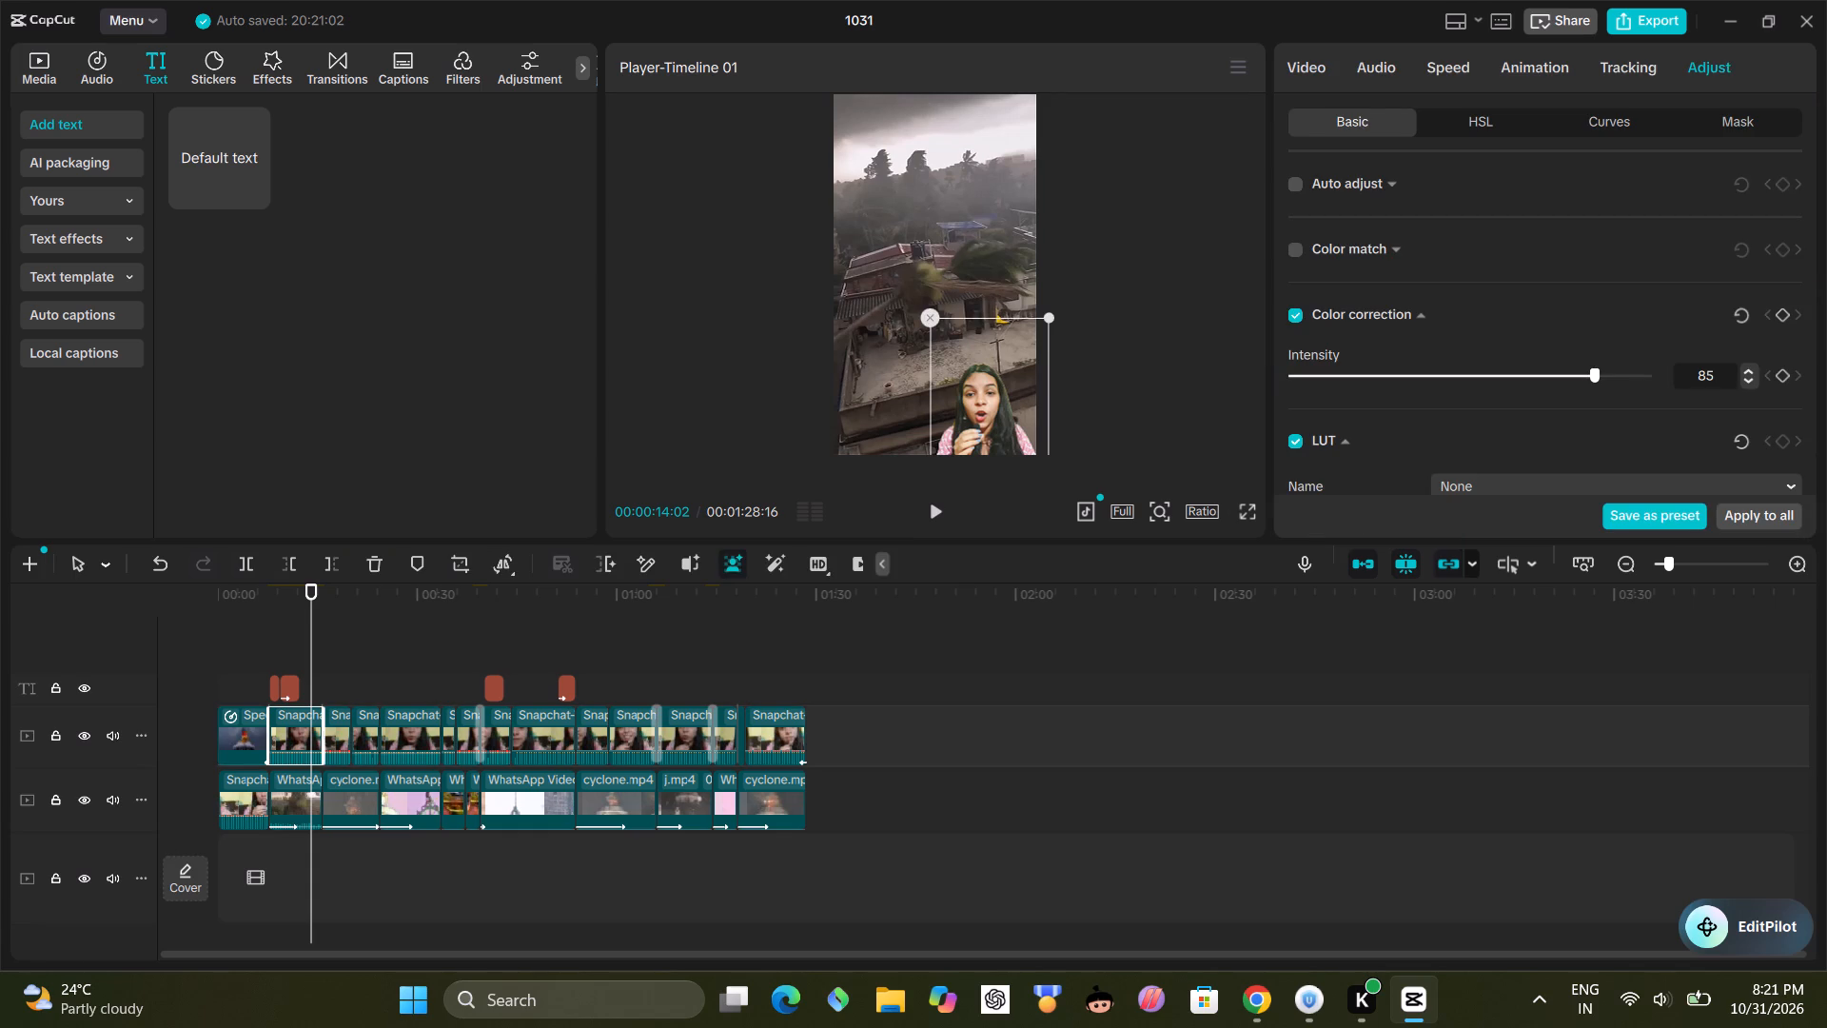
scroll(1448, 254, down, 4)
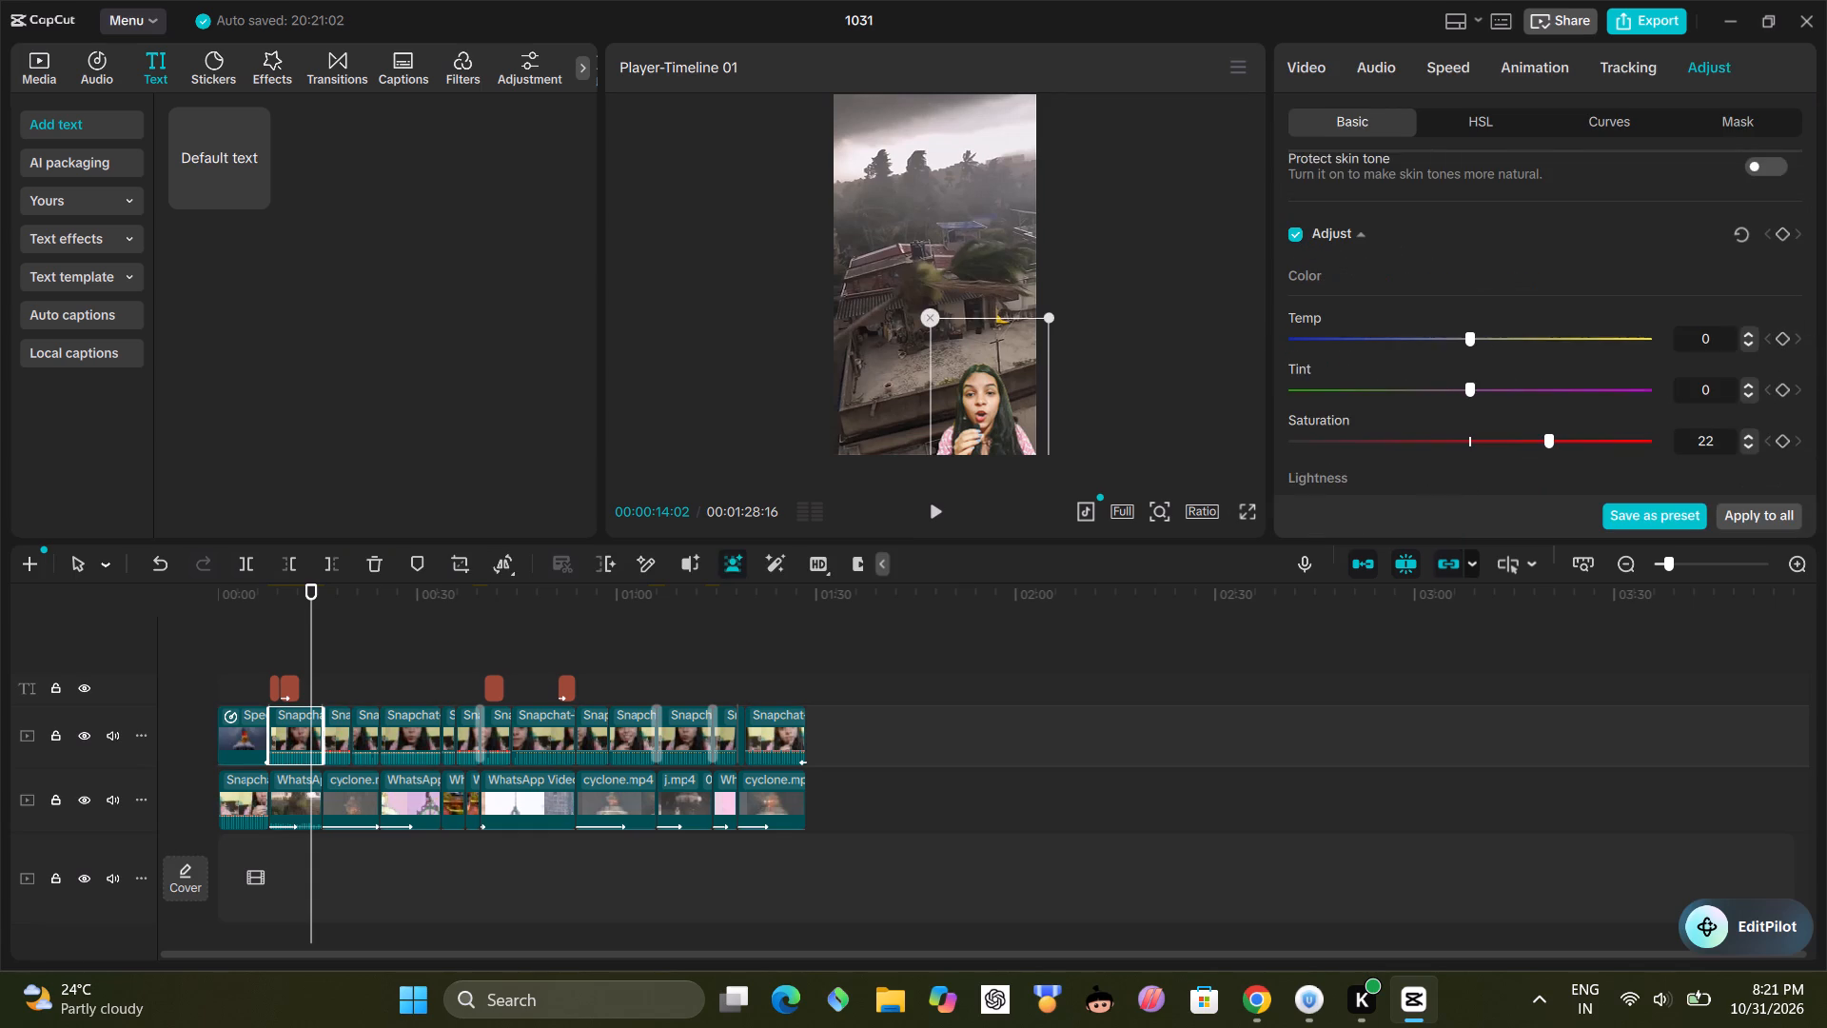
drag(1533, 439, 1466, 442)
Lower the presenter clip's Color correction intensity to 79.
scroll(1515, 241, up, 4)
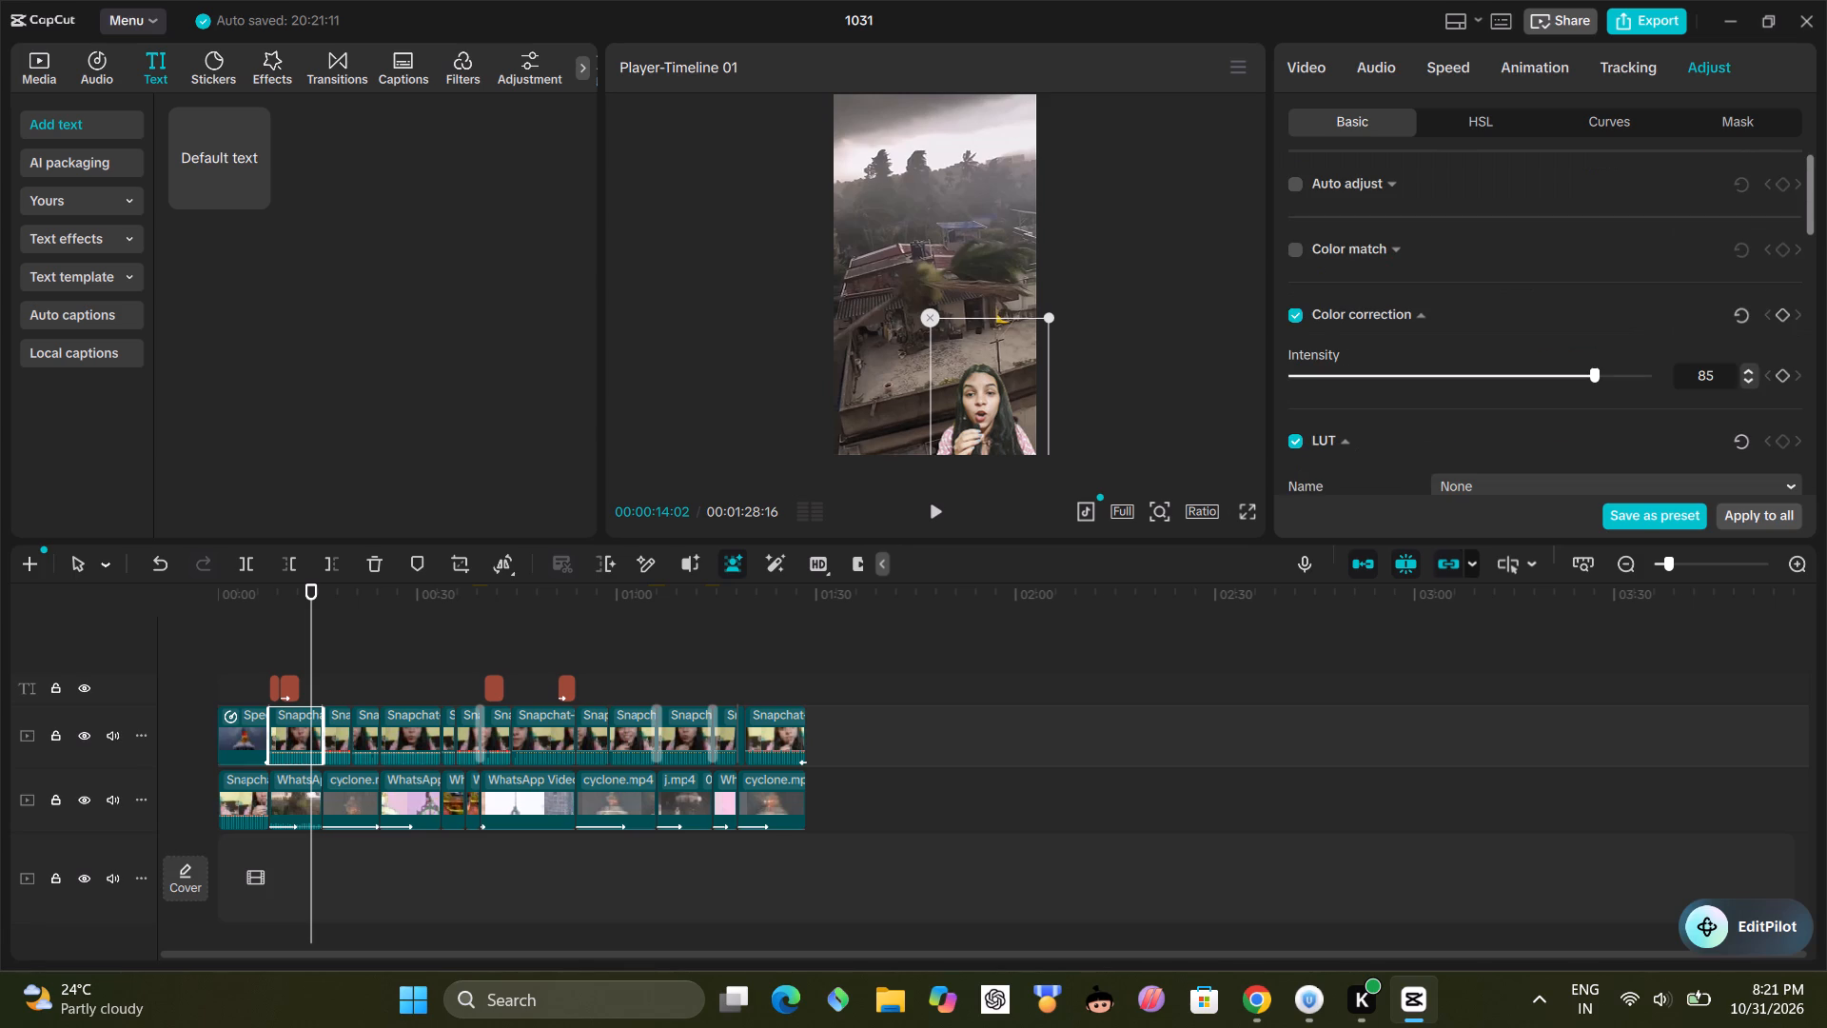
click(1551, 376)
click(1565, 376)
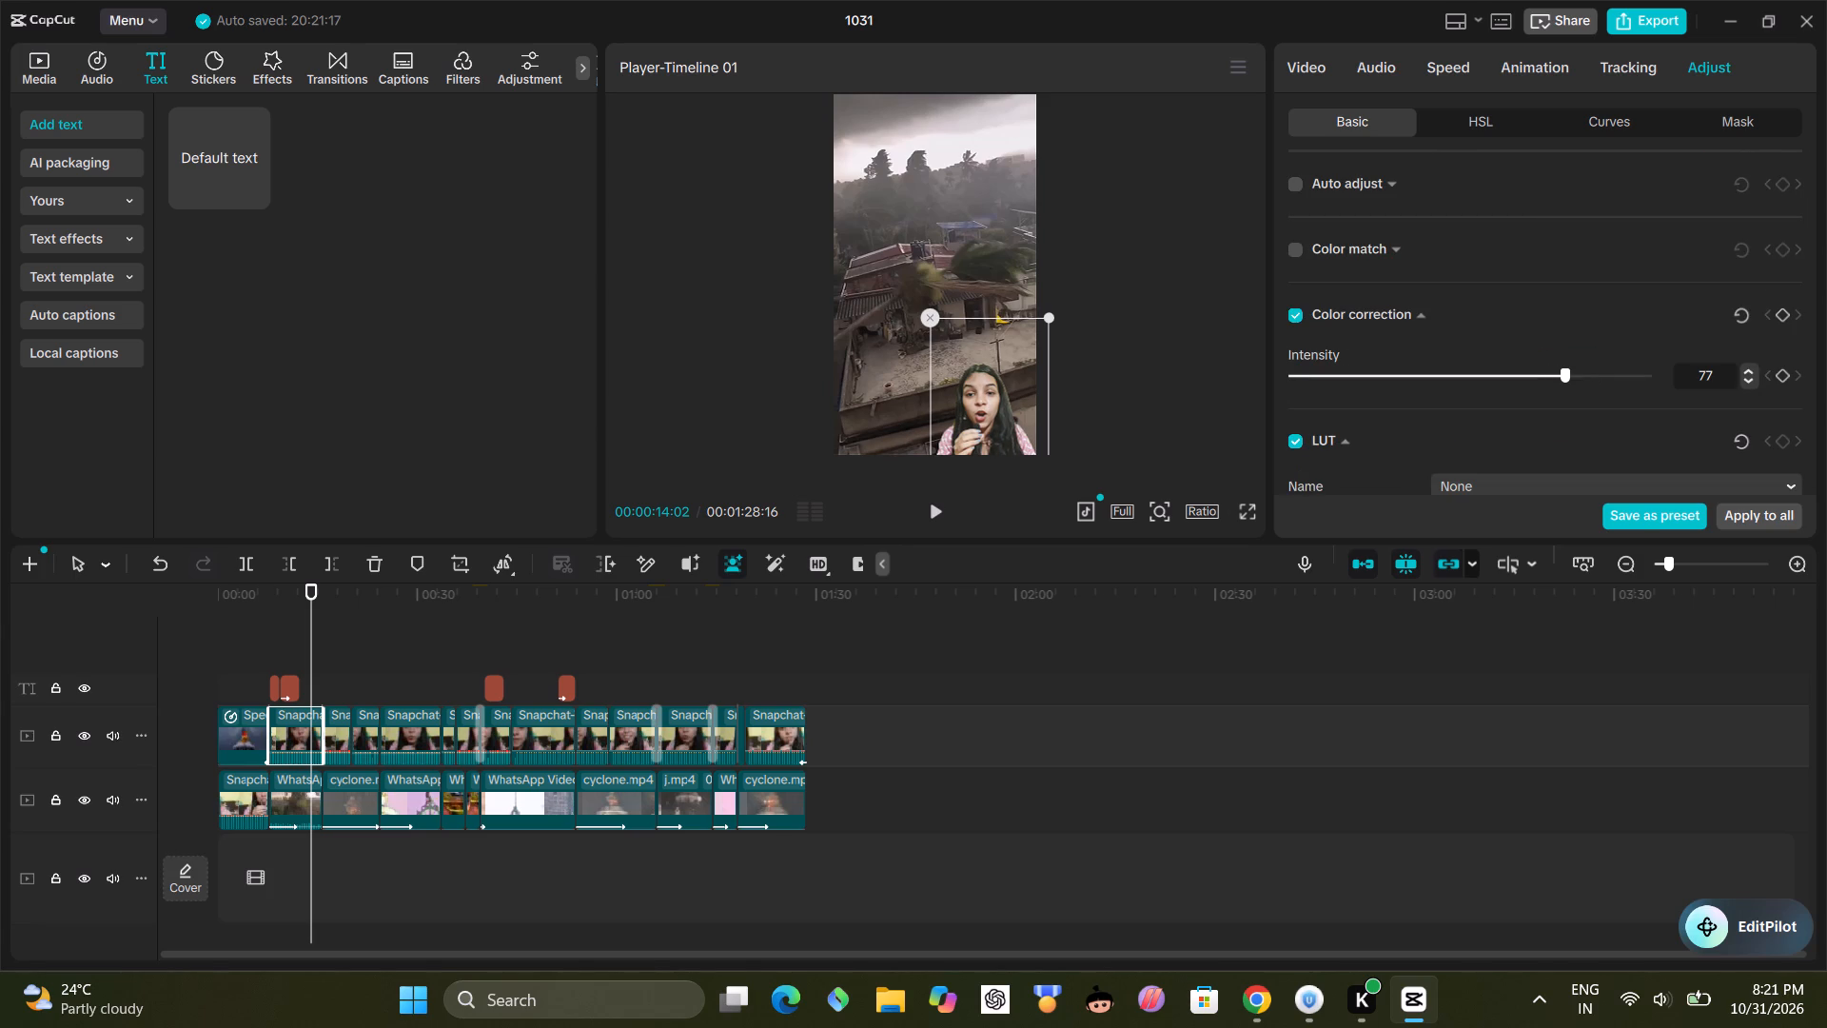
click(1573, 381)
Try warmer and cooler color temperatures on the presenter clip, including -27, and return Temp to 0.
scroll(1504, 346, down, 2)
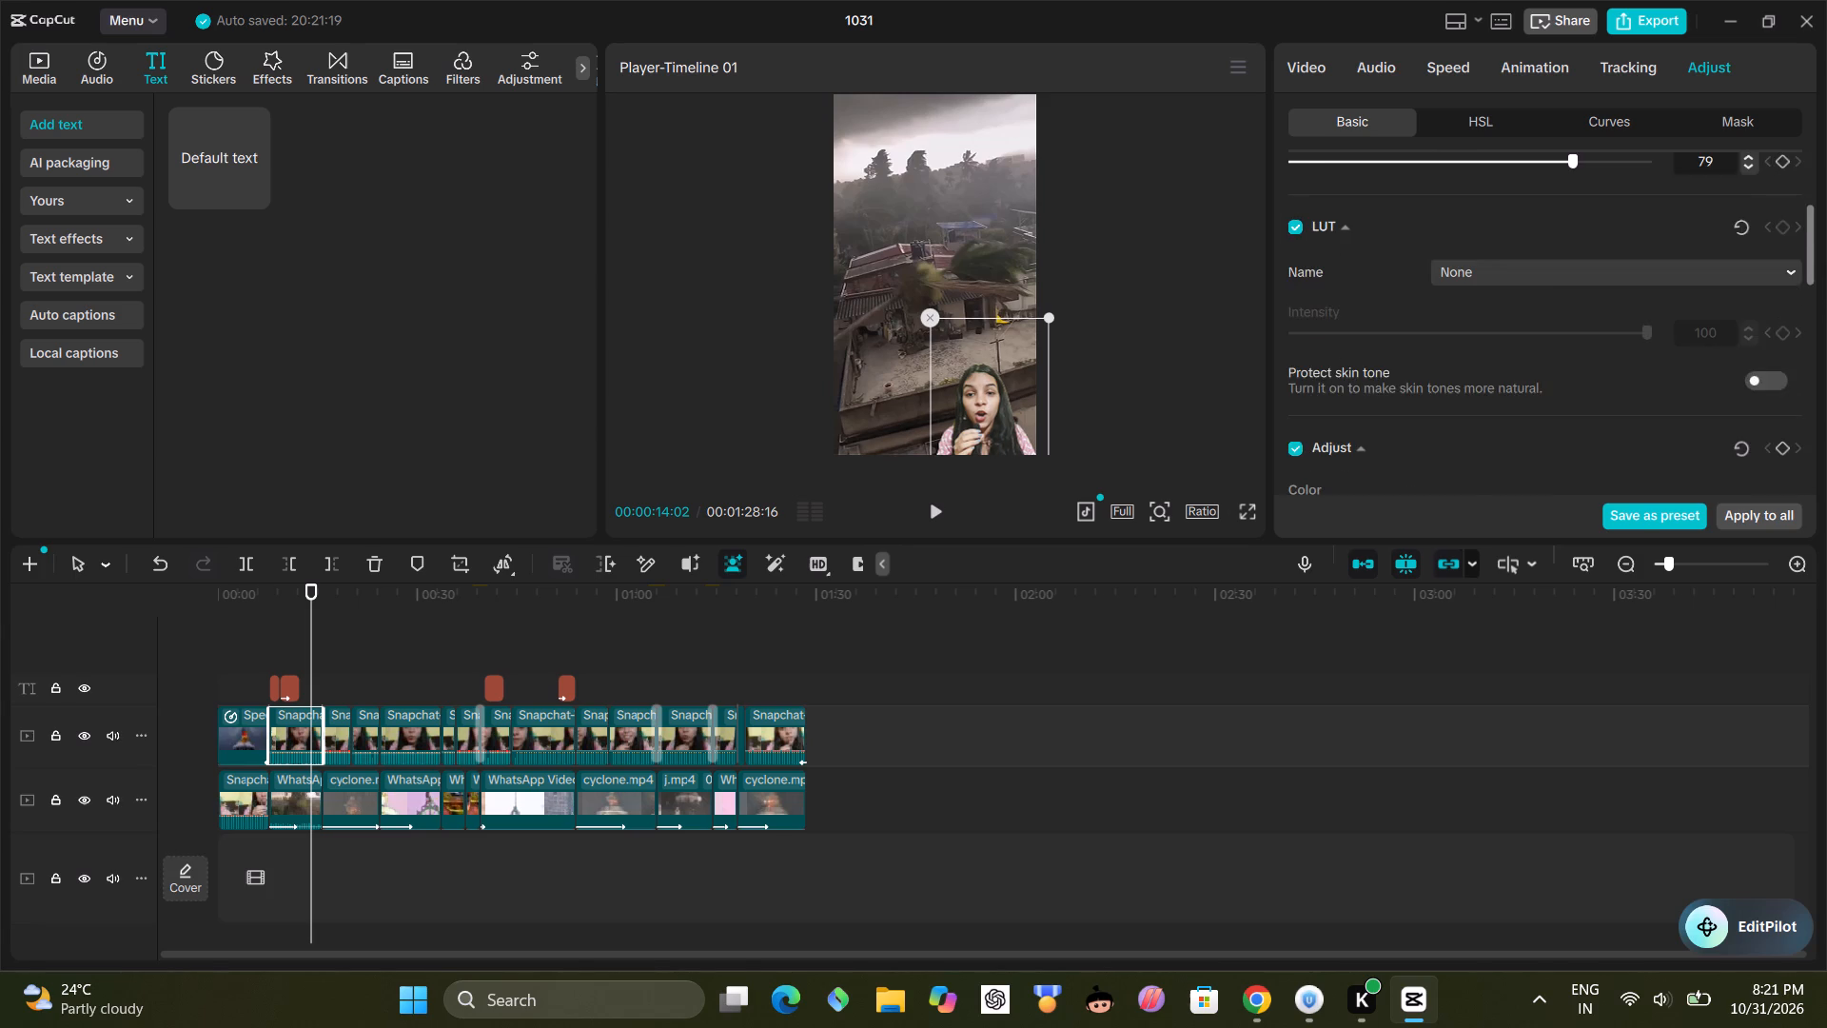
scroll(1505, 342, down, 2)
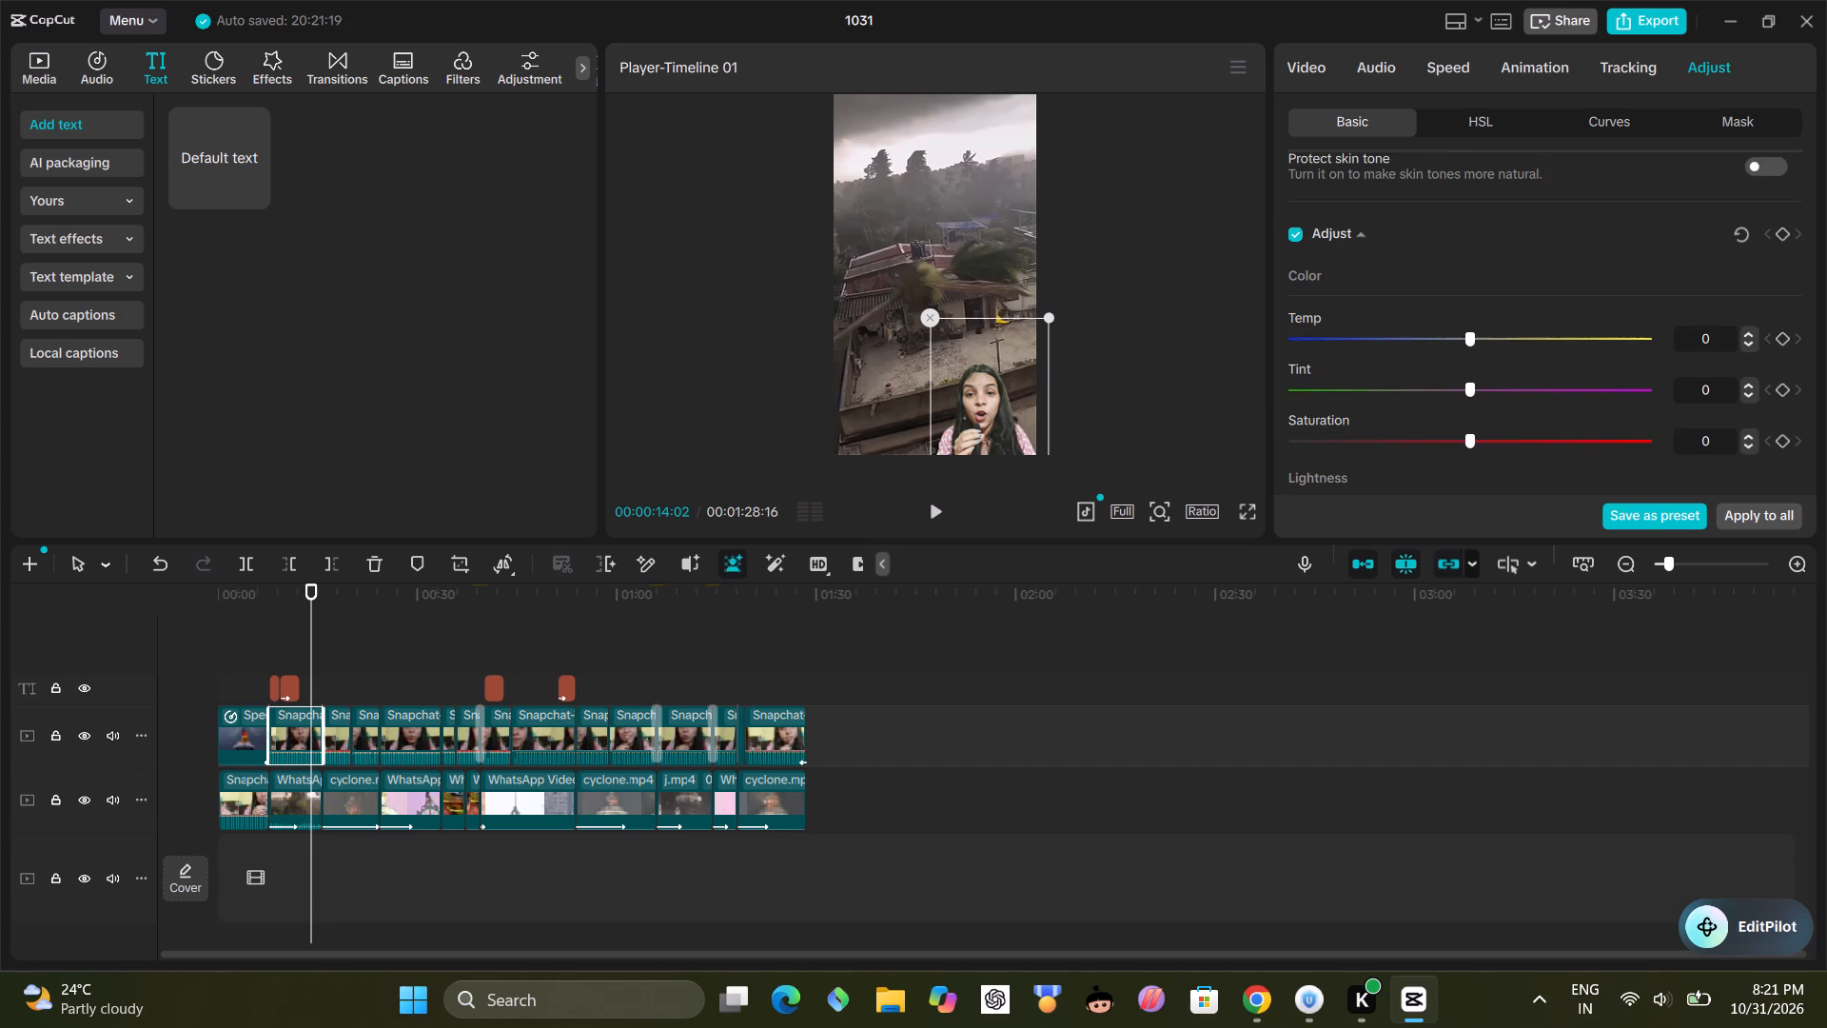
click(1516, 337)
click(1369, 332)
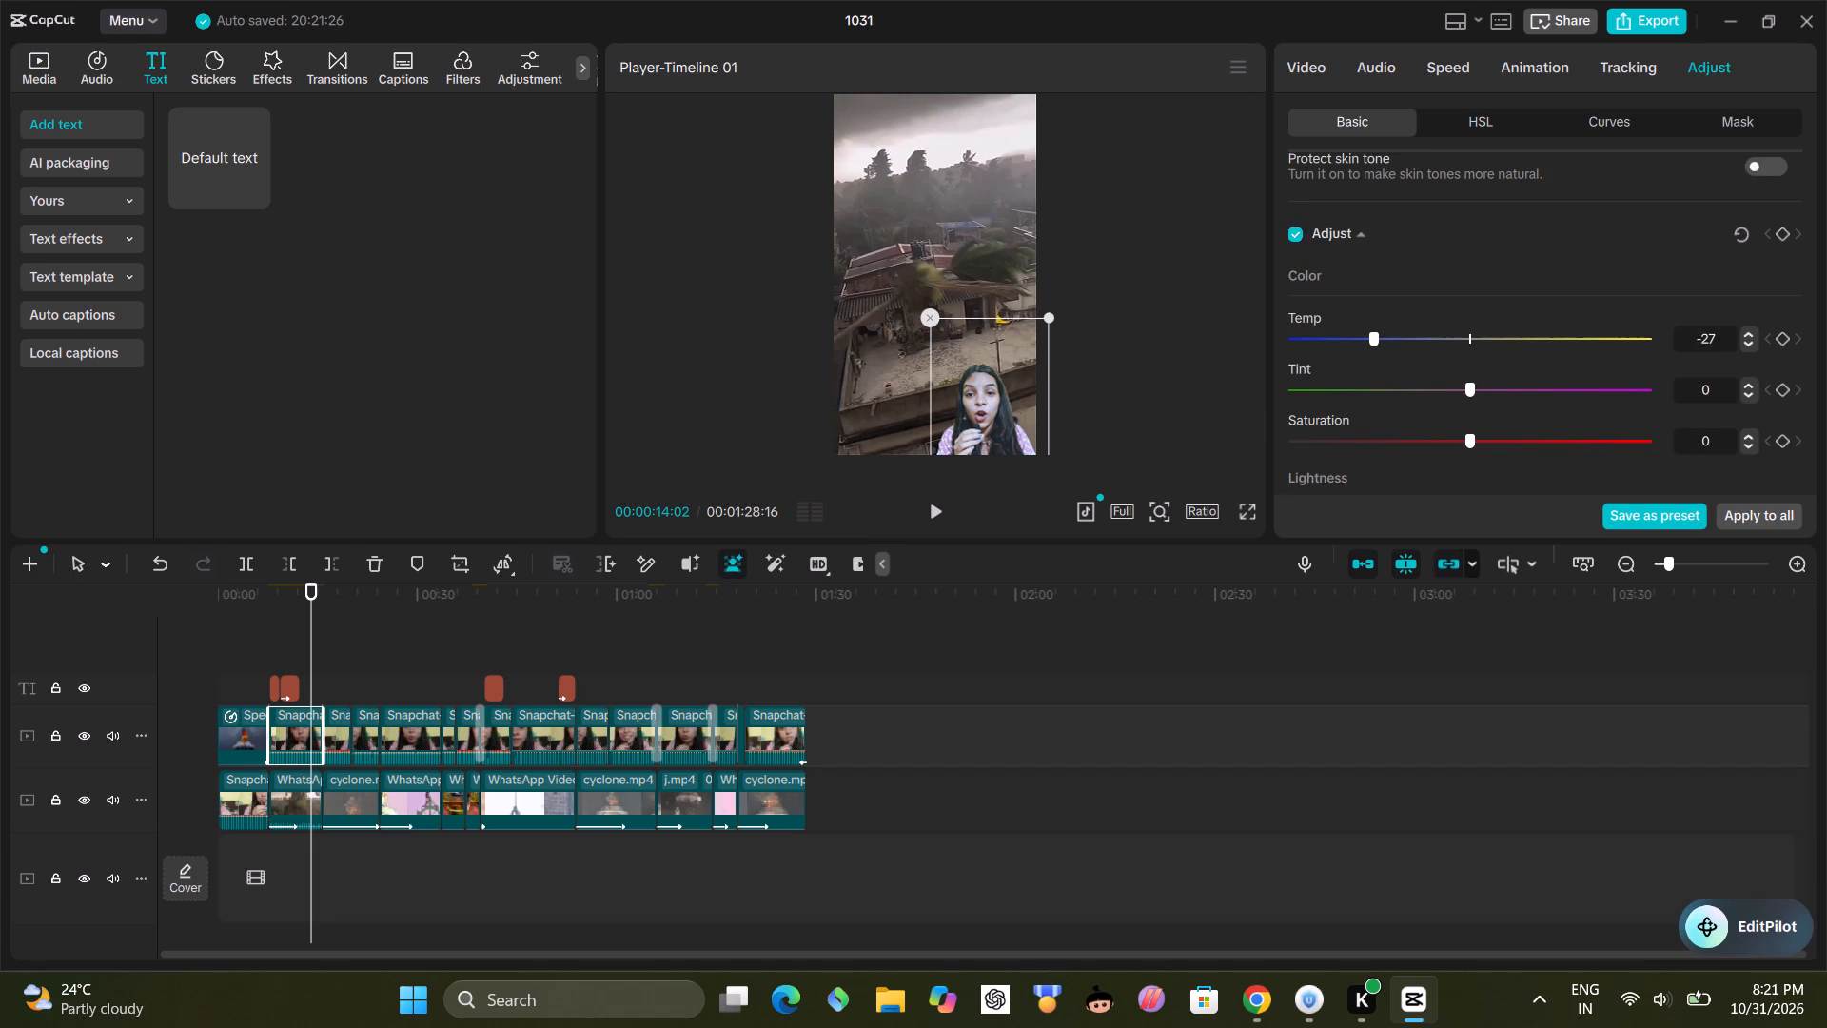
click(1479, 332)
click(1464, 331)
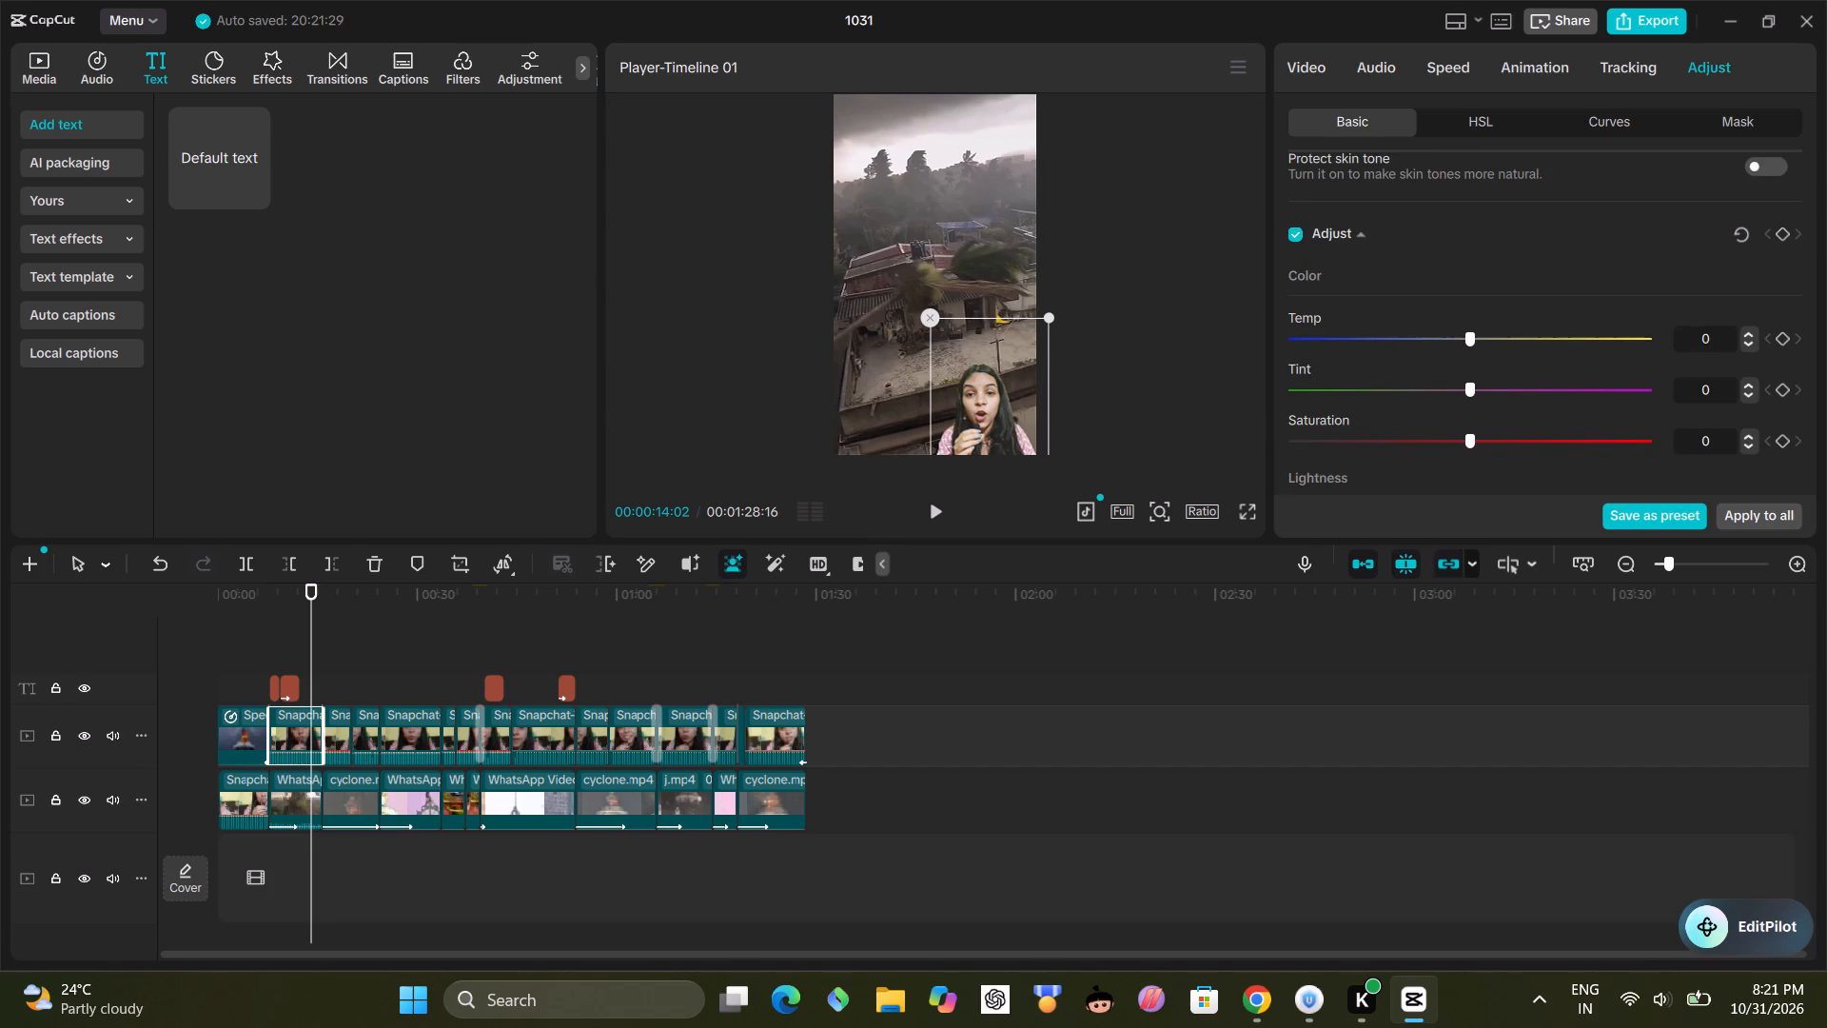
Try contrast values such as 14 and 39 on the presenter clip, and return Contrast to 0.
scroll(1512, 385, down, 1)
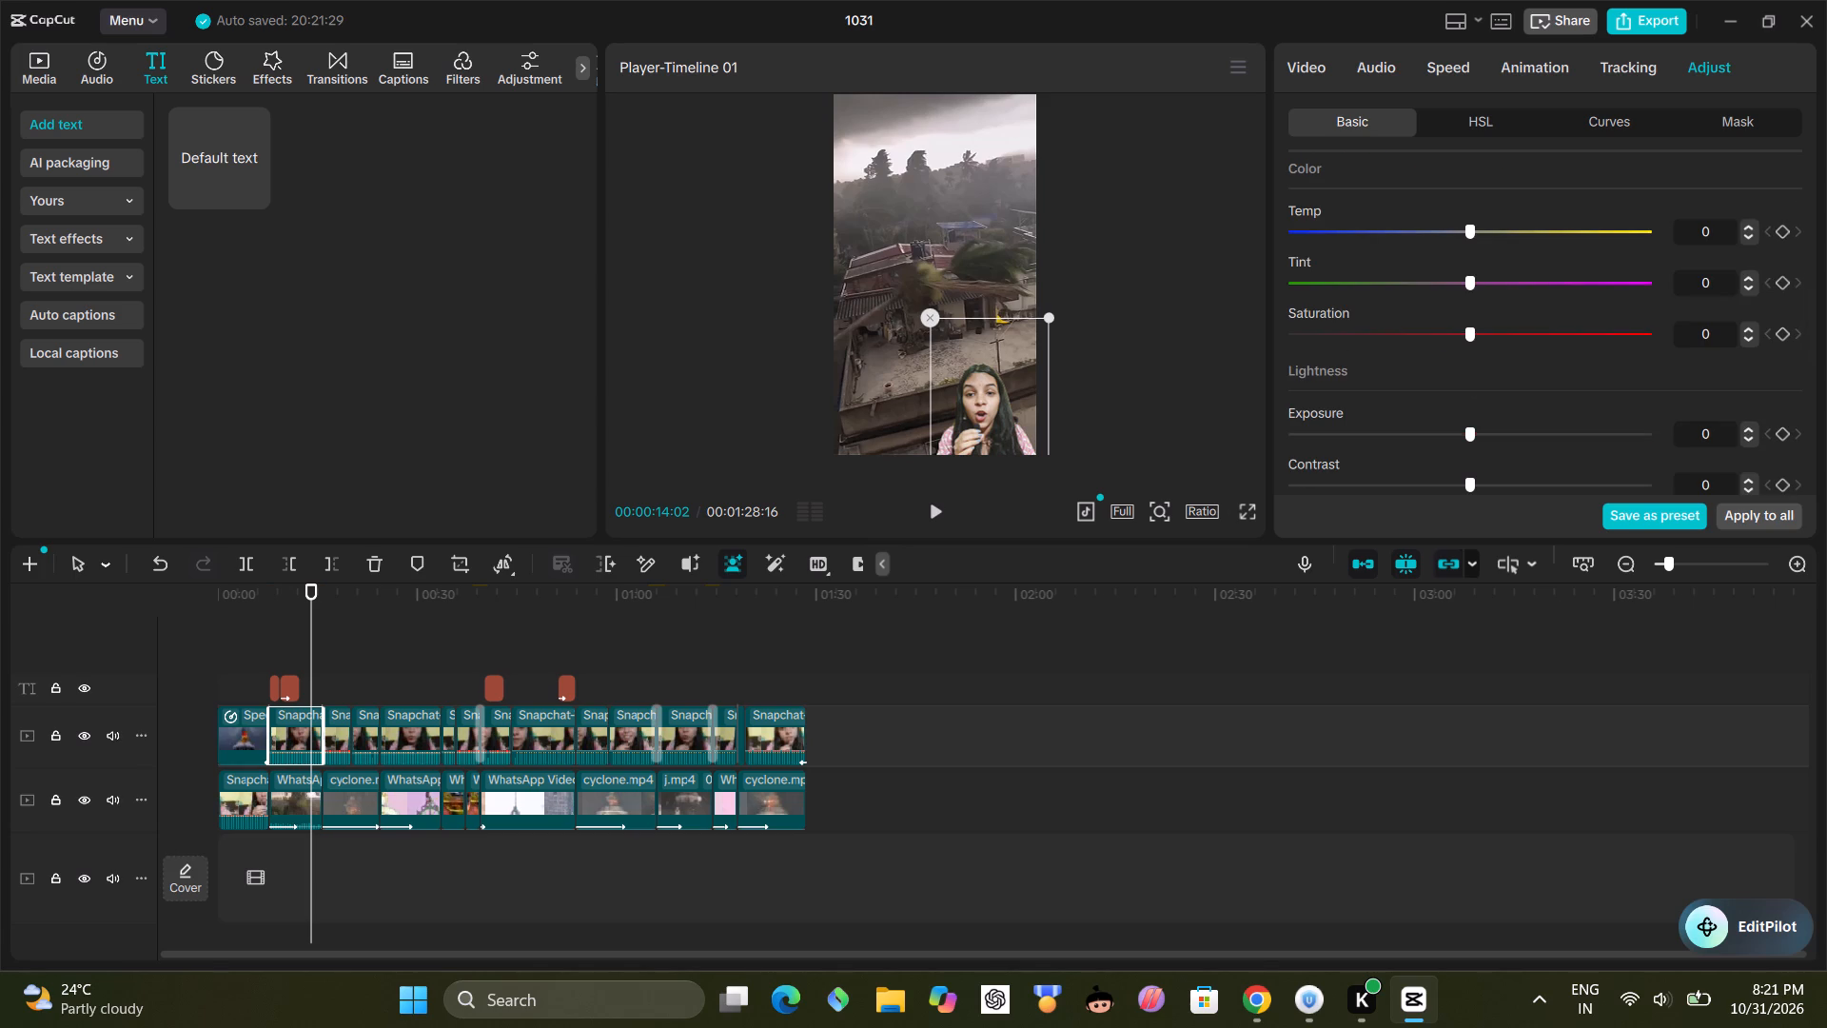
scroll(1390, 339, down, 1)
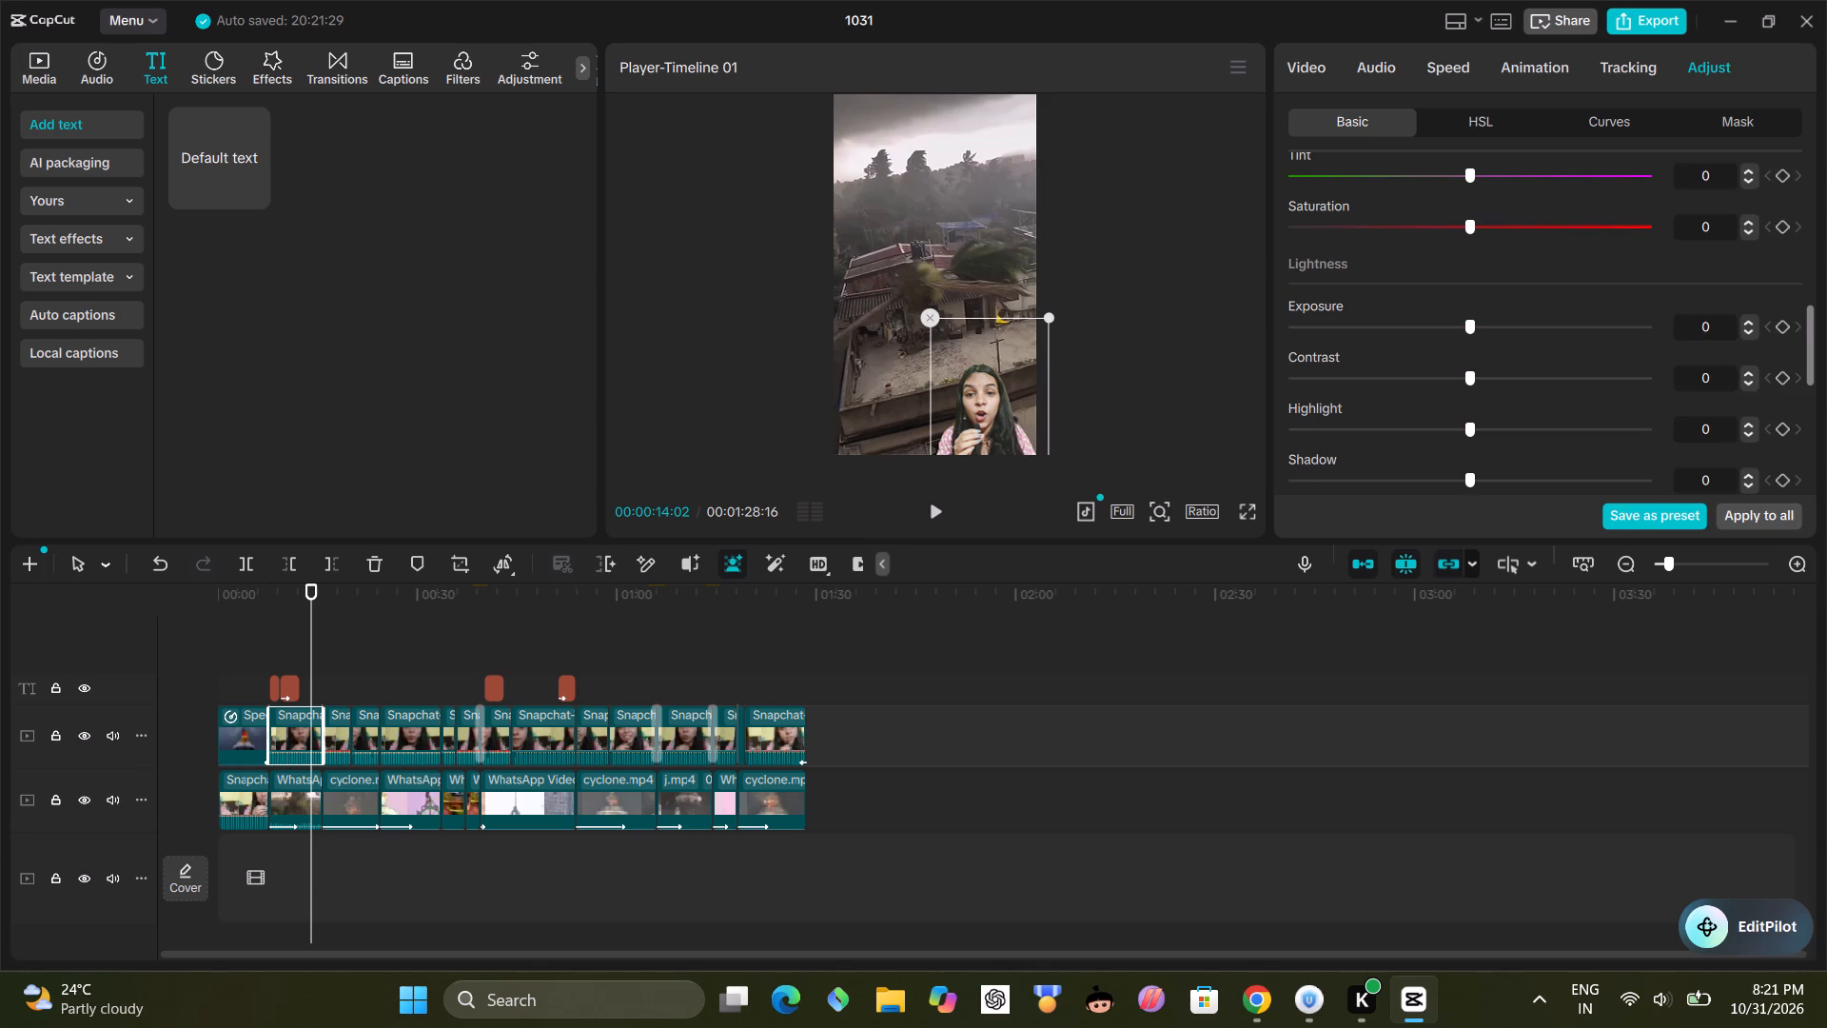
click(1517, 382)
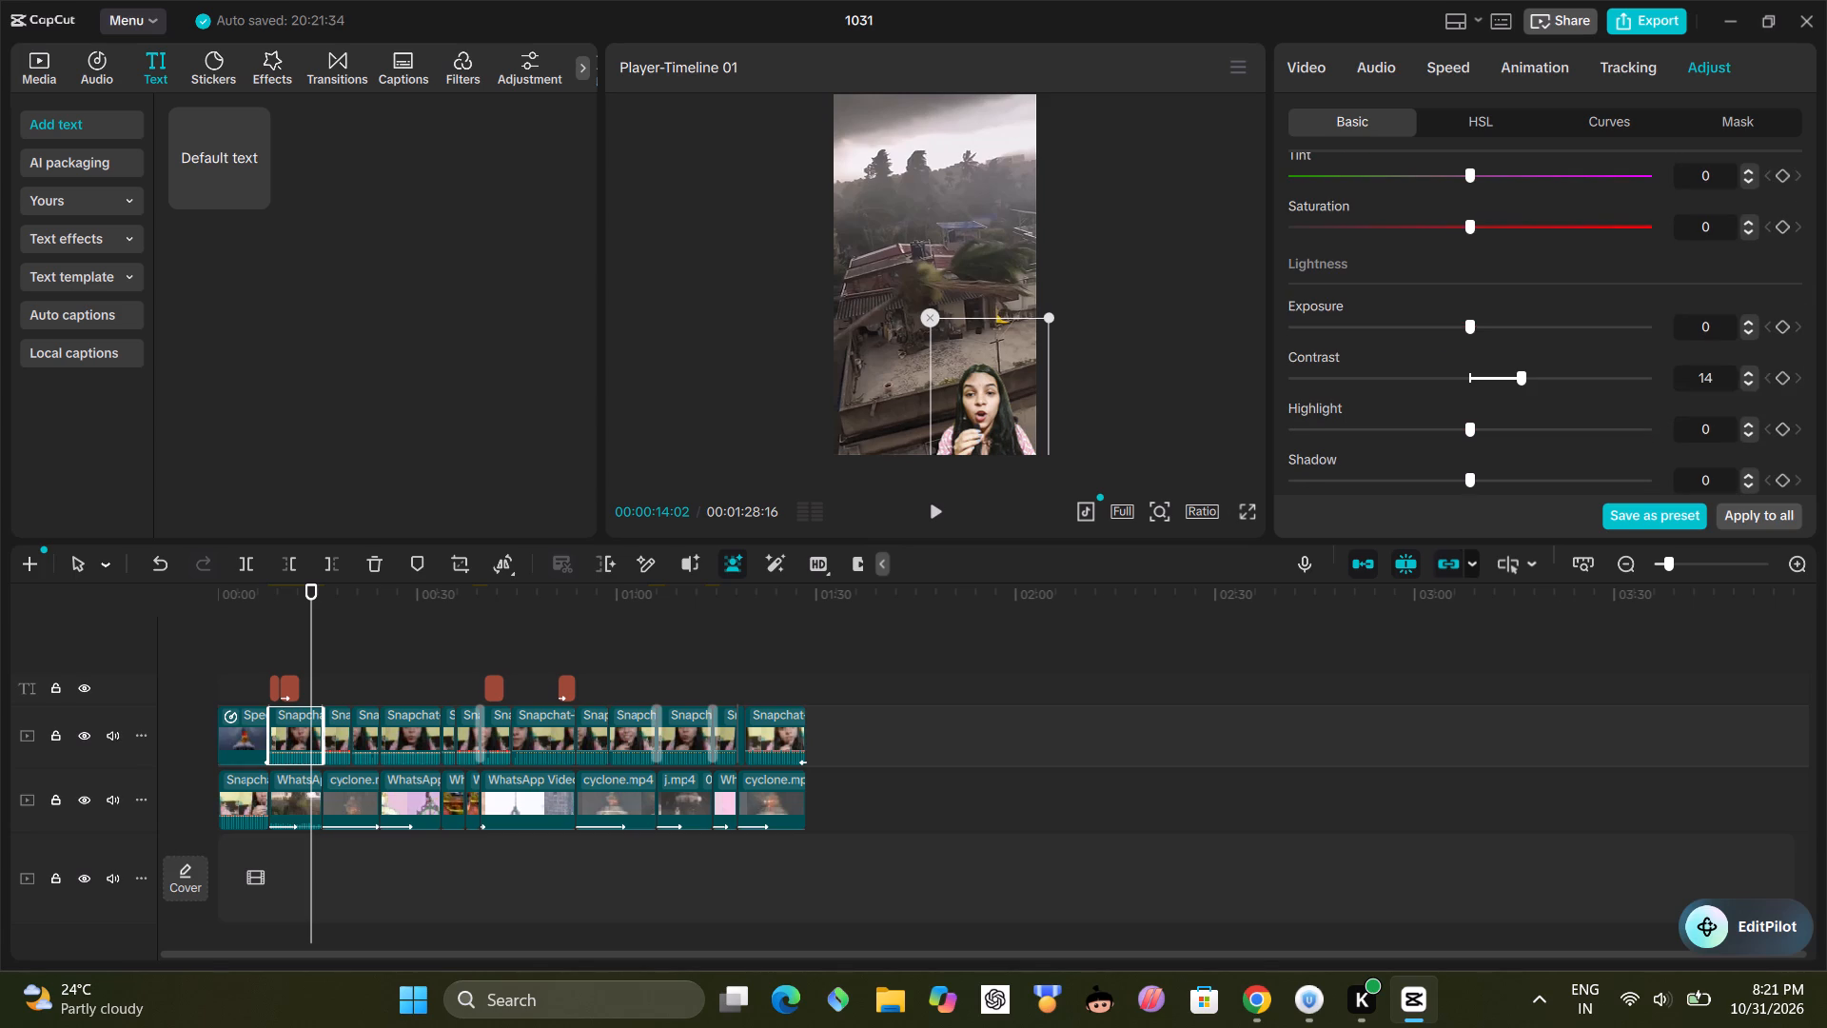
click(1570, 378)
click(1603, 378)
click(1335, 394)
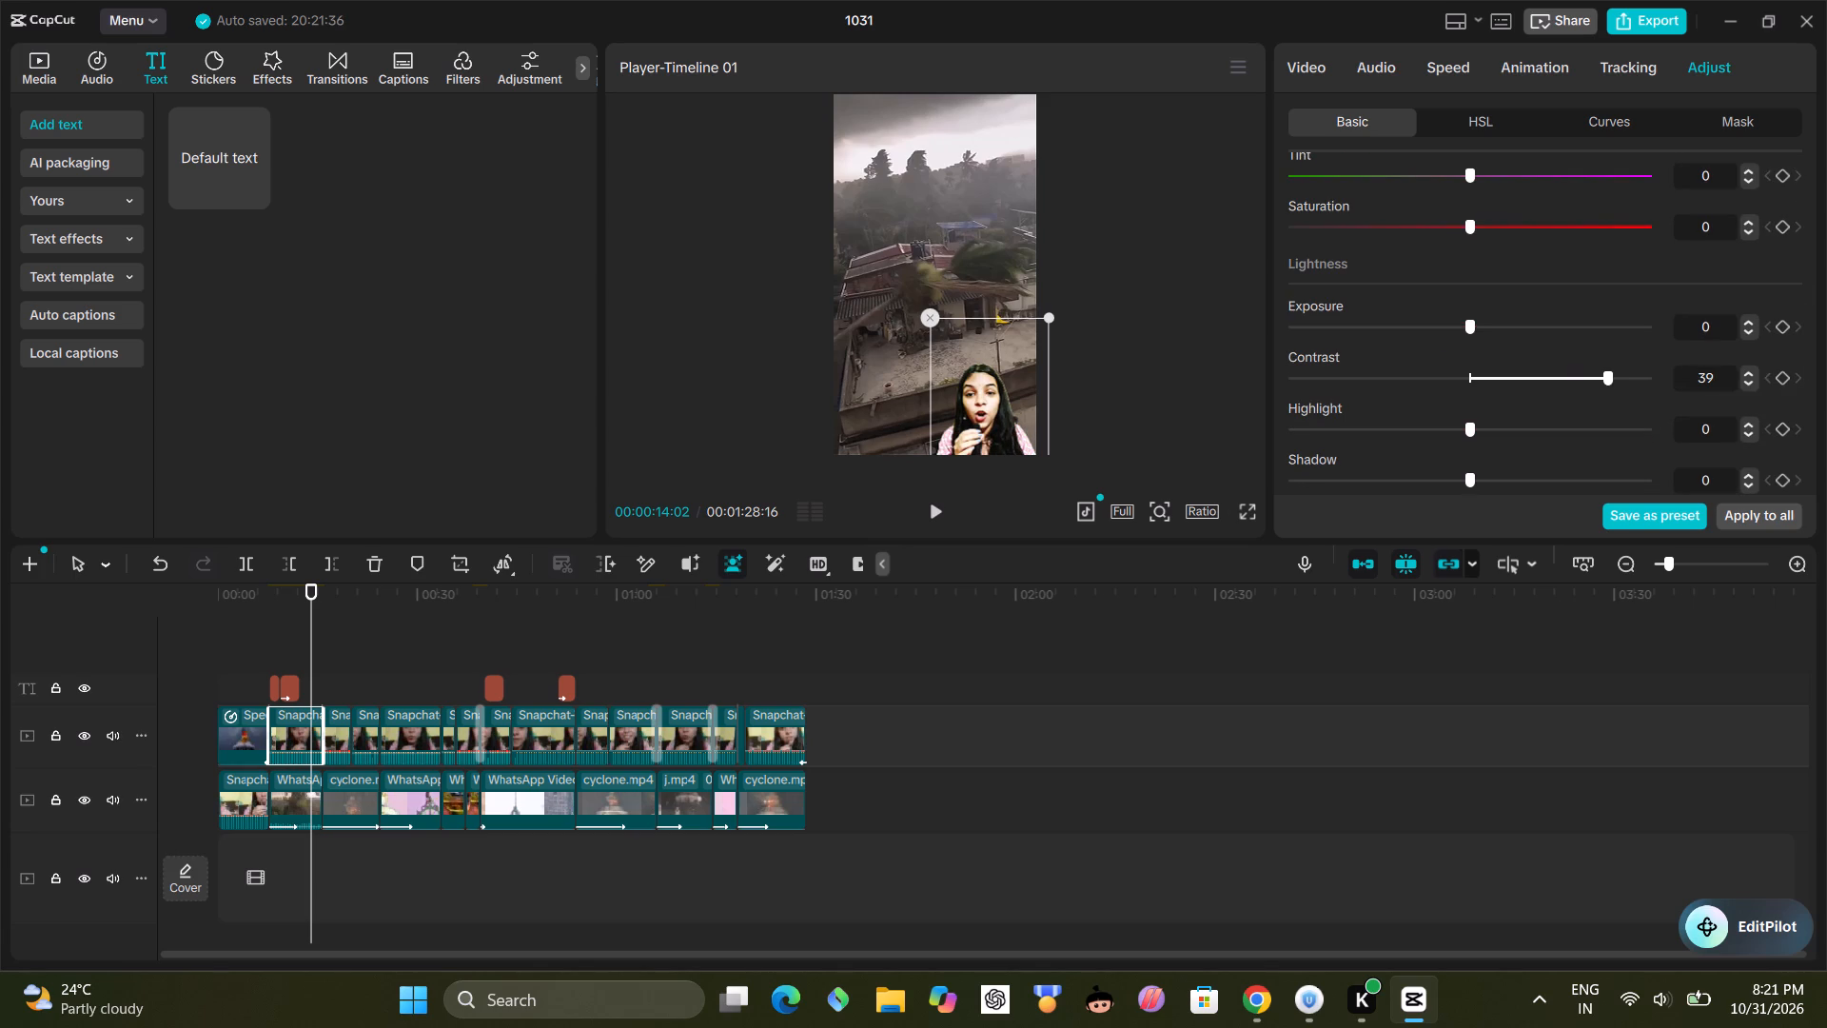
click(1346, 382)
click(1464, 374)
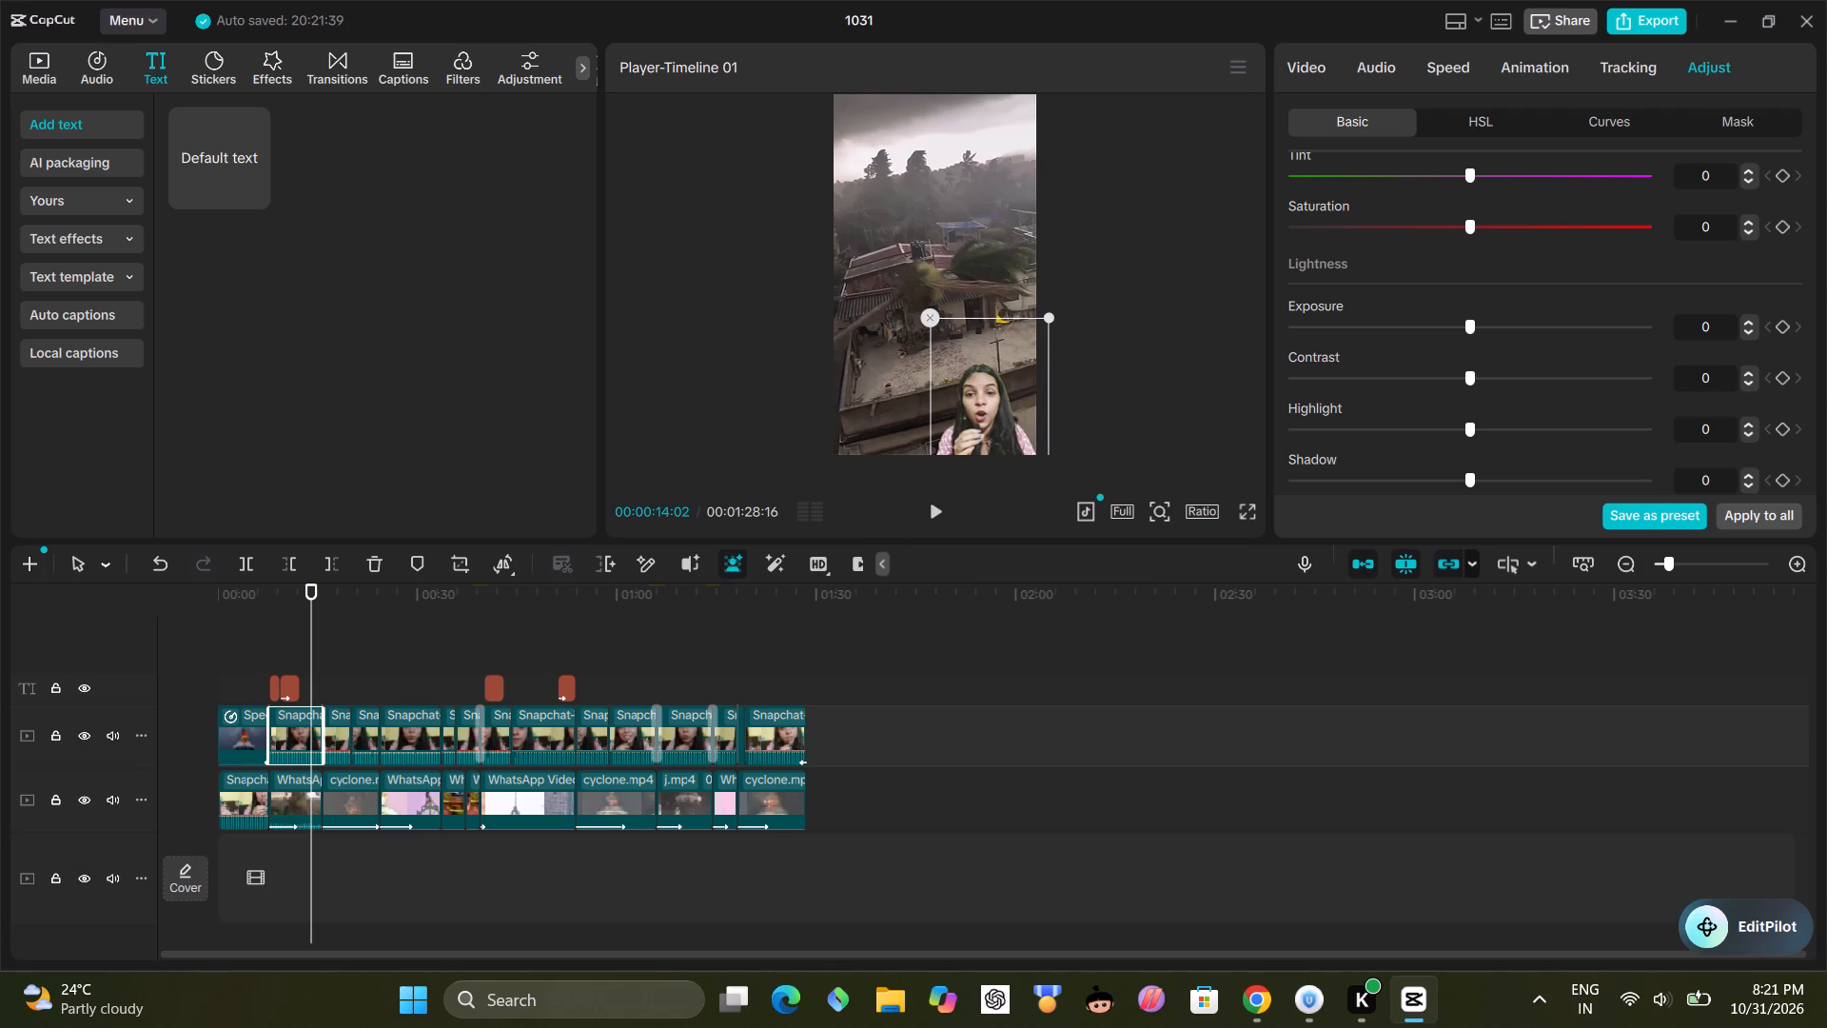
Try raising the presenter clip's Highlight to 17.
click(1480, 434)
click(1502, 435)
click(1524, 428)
Undo the Highlight change and step back through the earlier color adjustments on the presenter clip.
triple_click(159, 559)
double_click(159, 559)
click(159, 559)
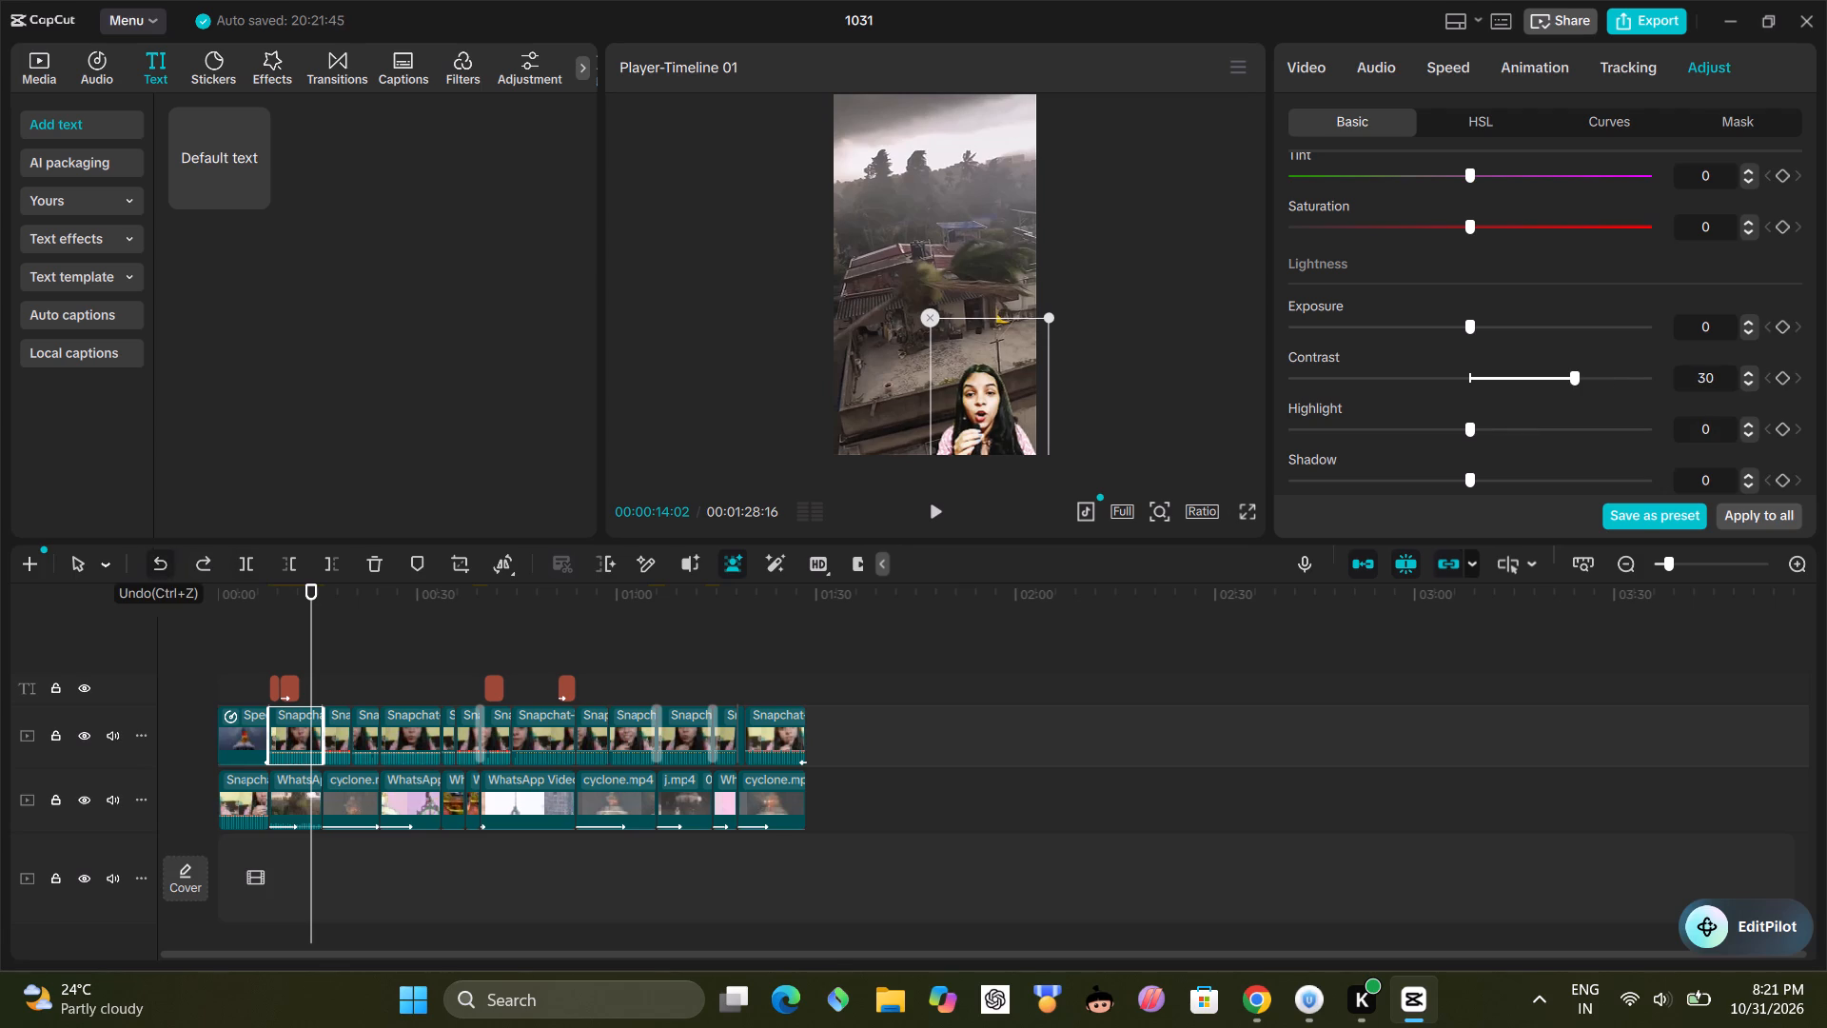
triple_click(159, 559)
click(159, 559)
click(159, 559)
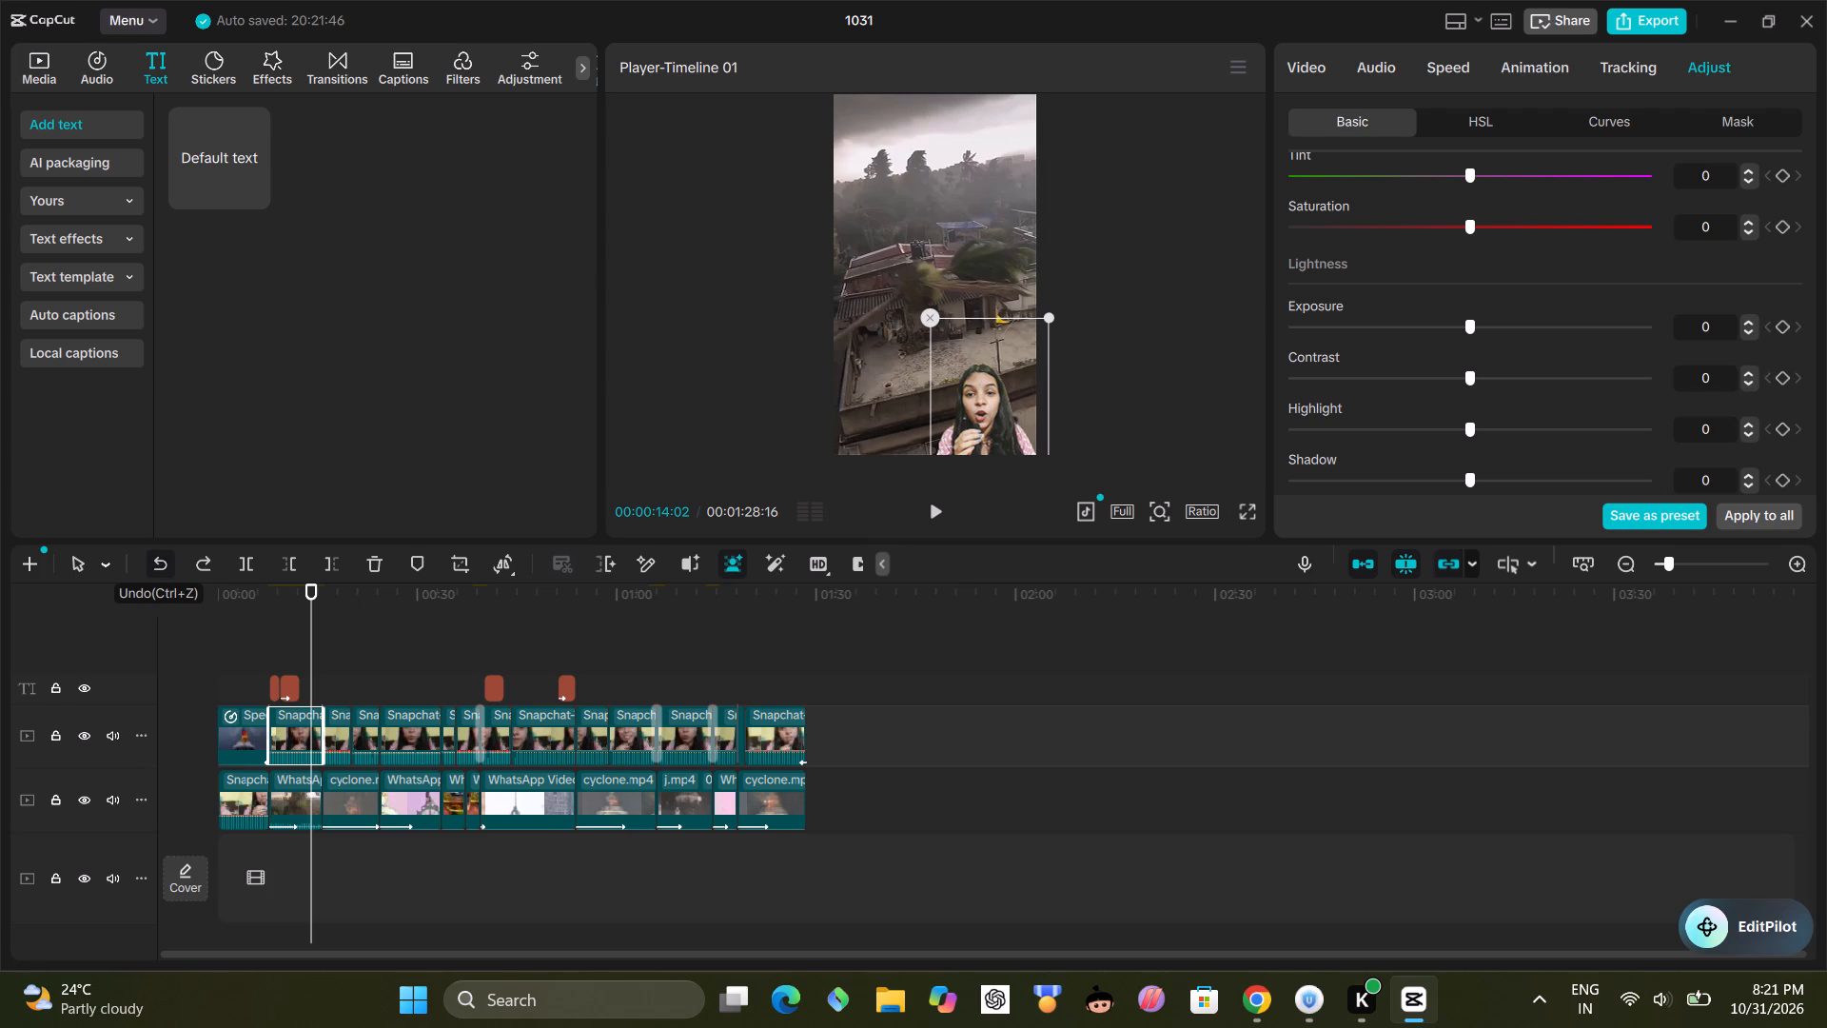
click(159, 559)
click(159, 559)
click(159, 559)
click(159, 559)
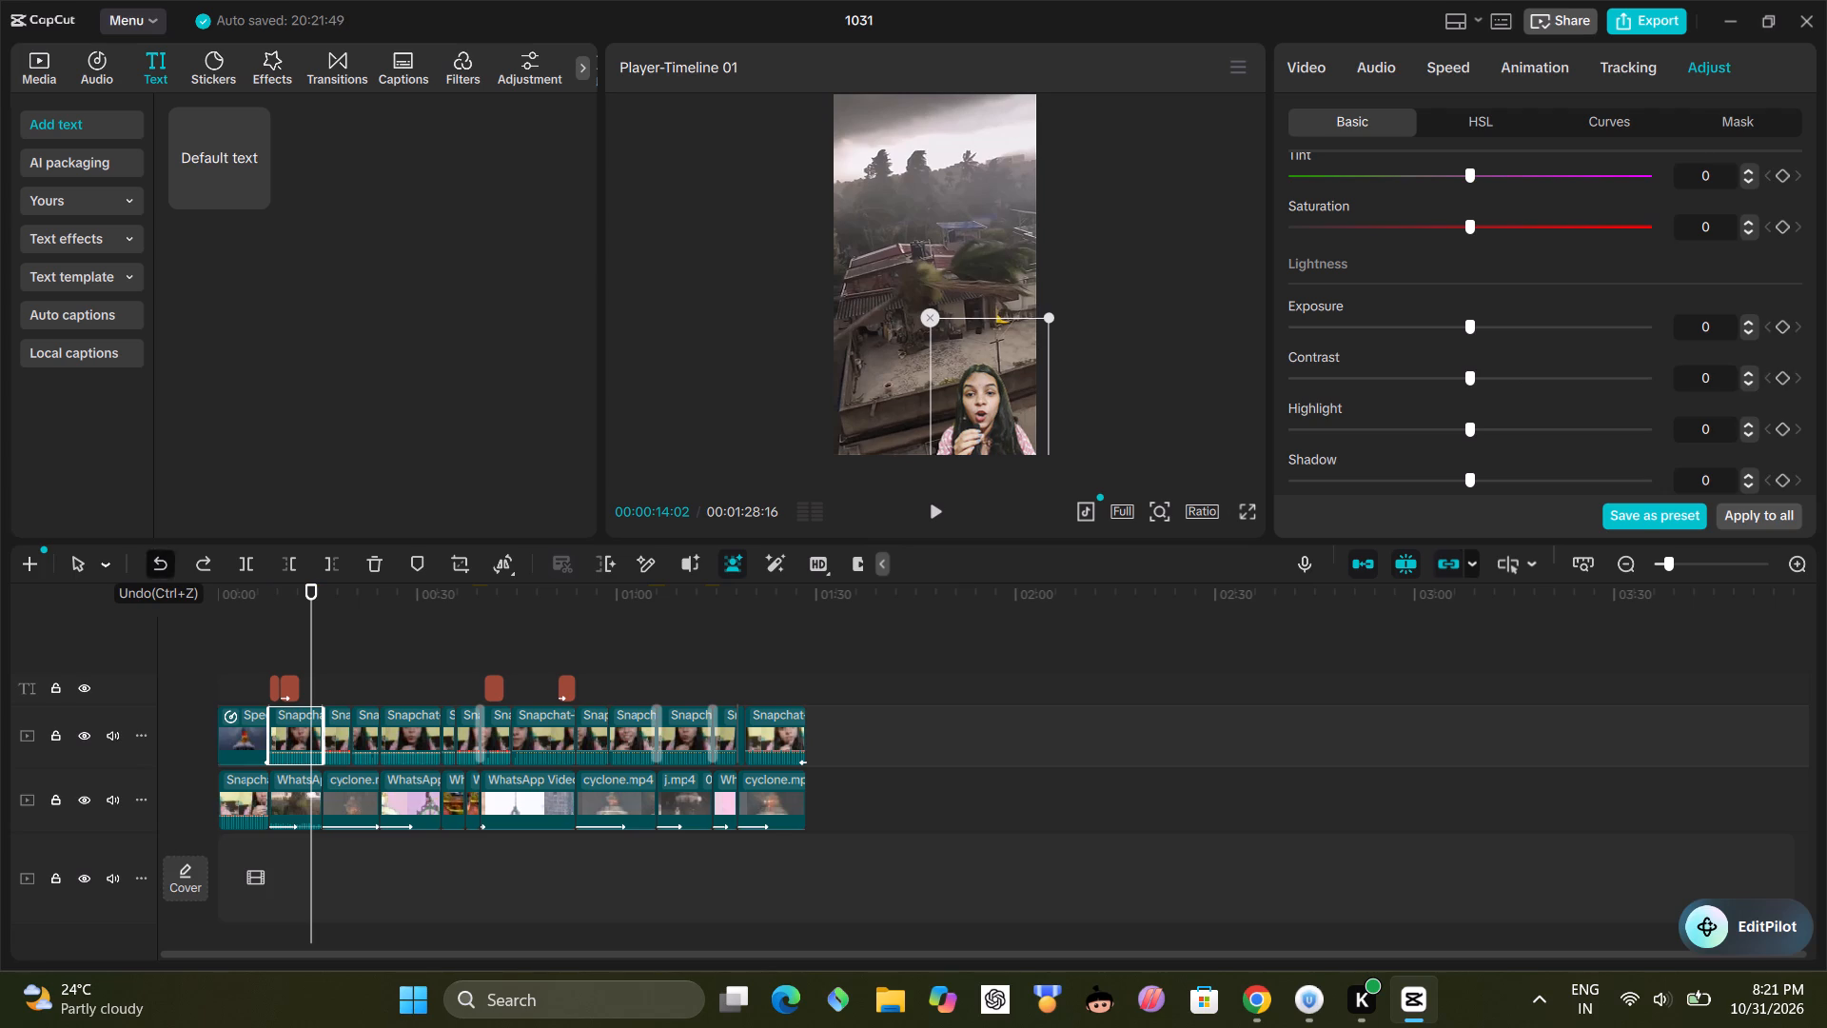
click(159, 559)
click(159, 559)
triple_click(159, 559)
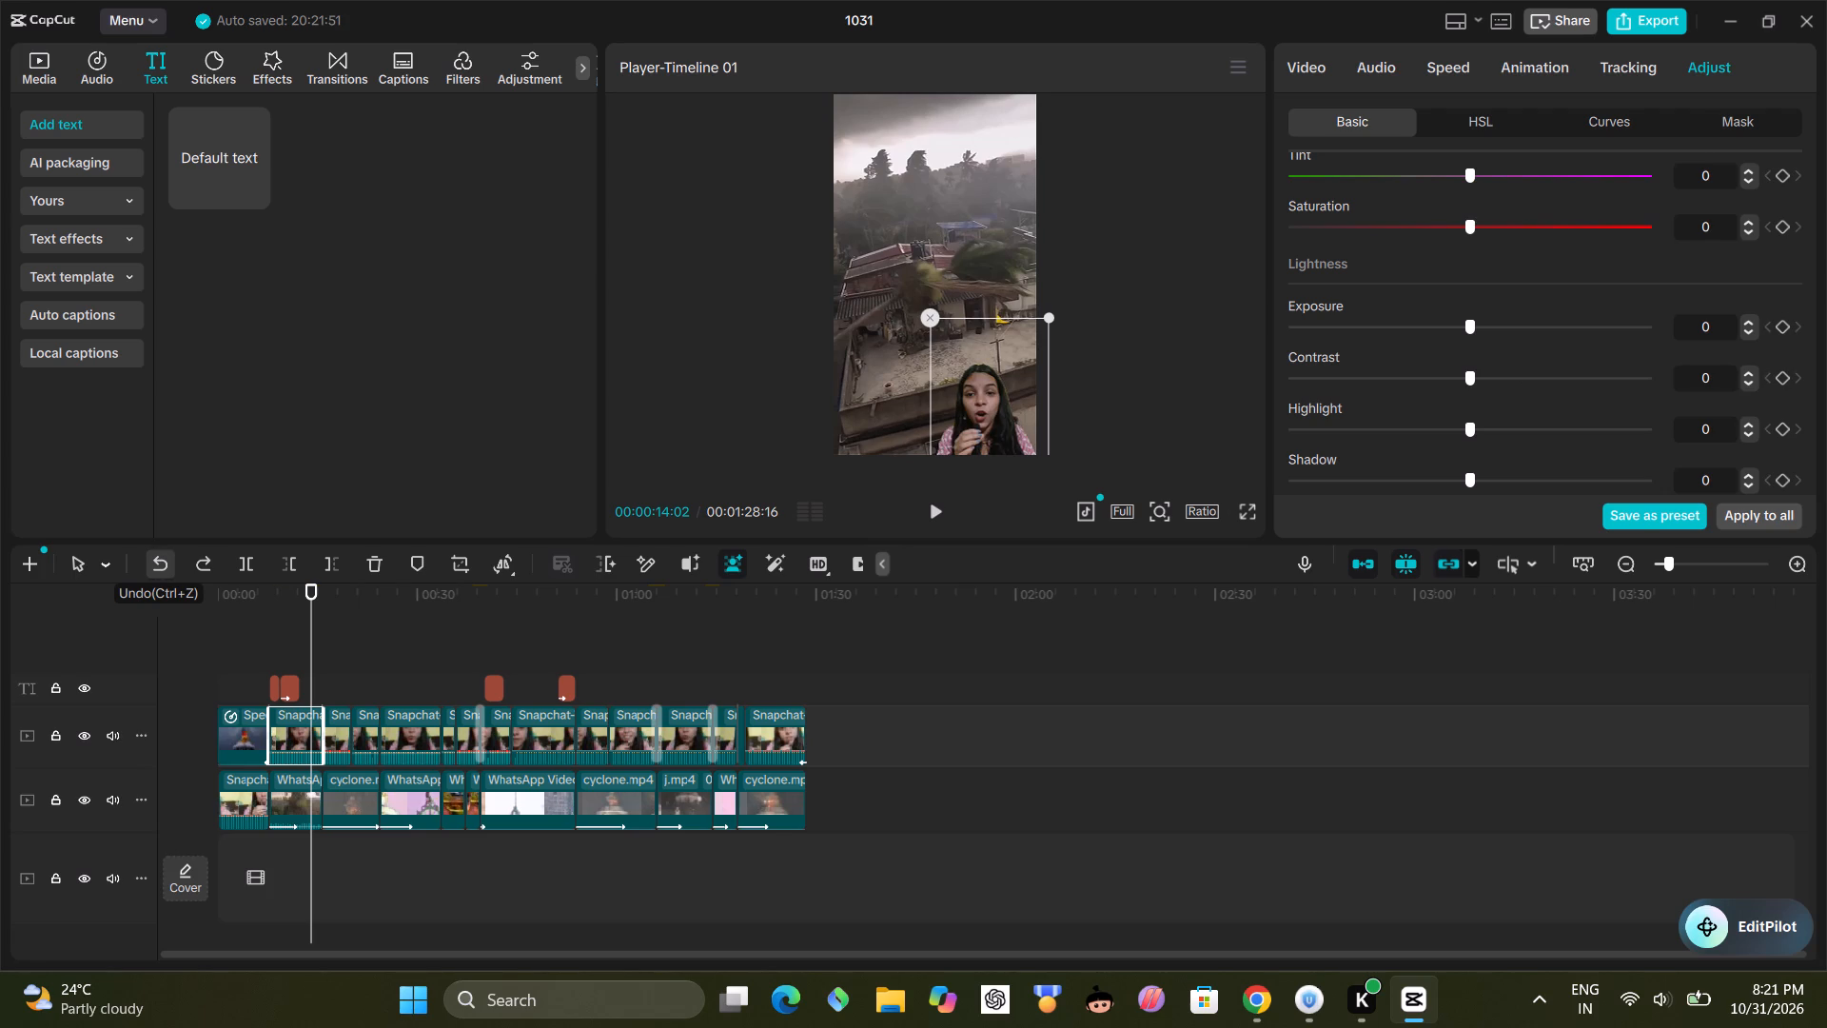
click(159, 559)
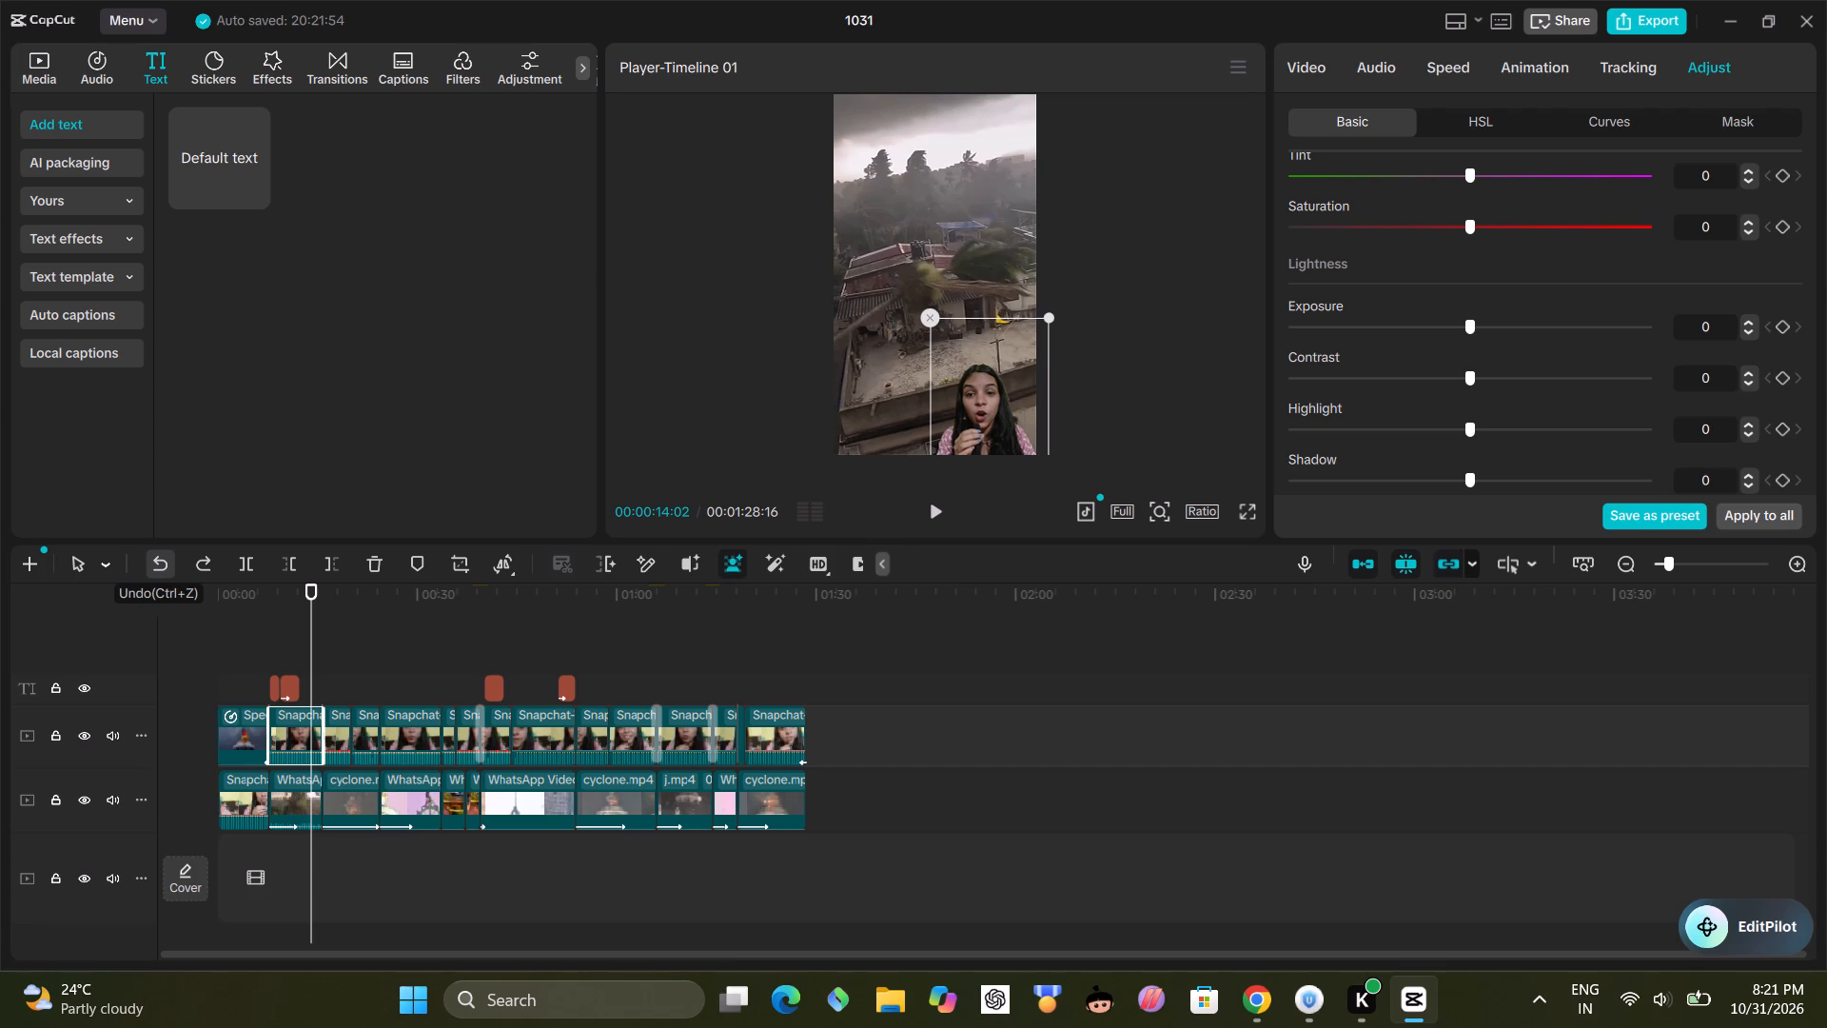
click(159, 559)
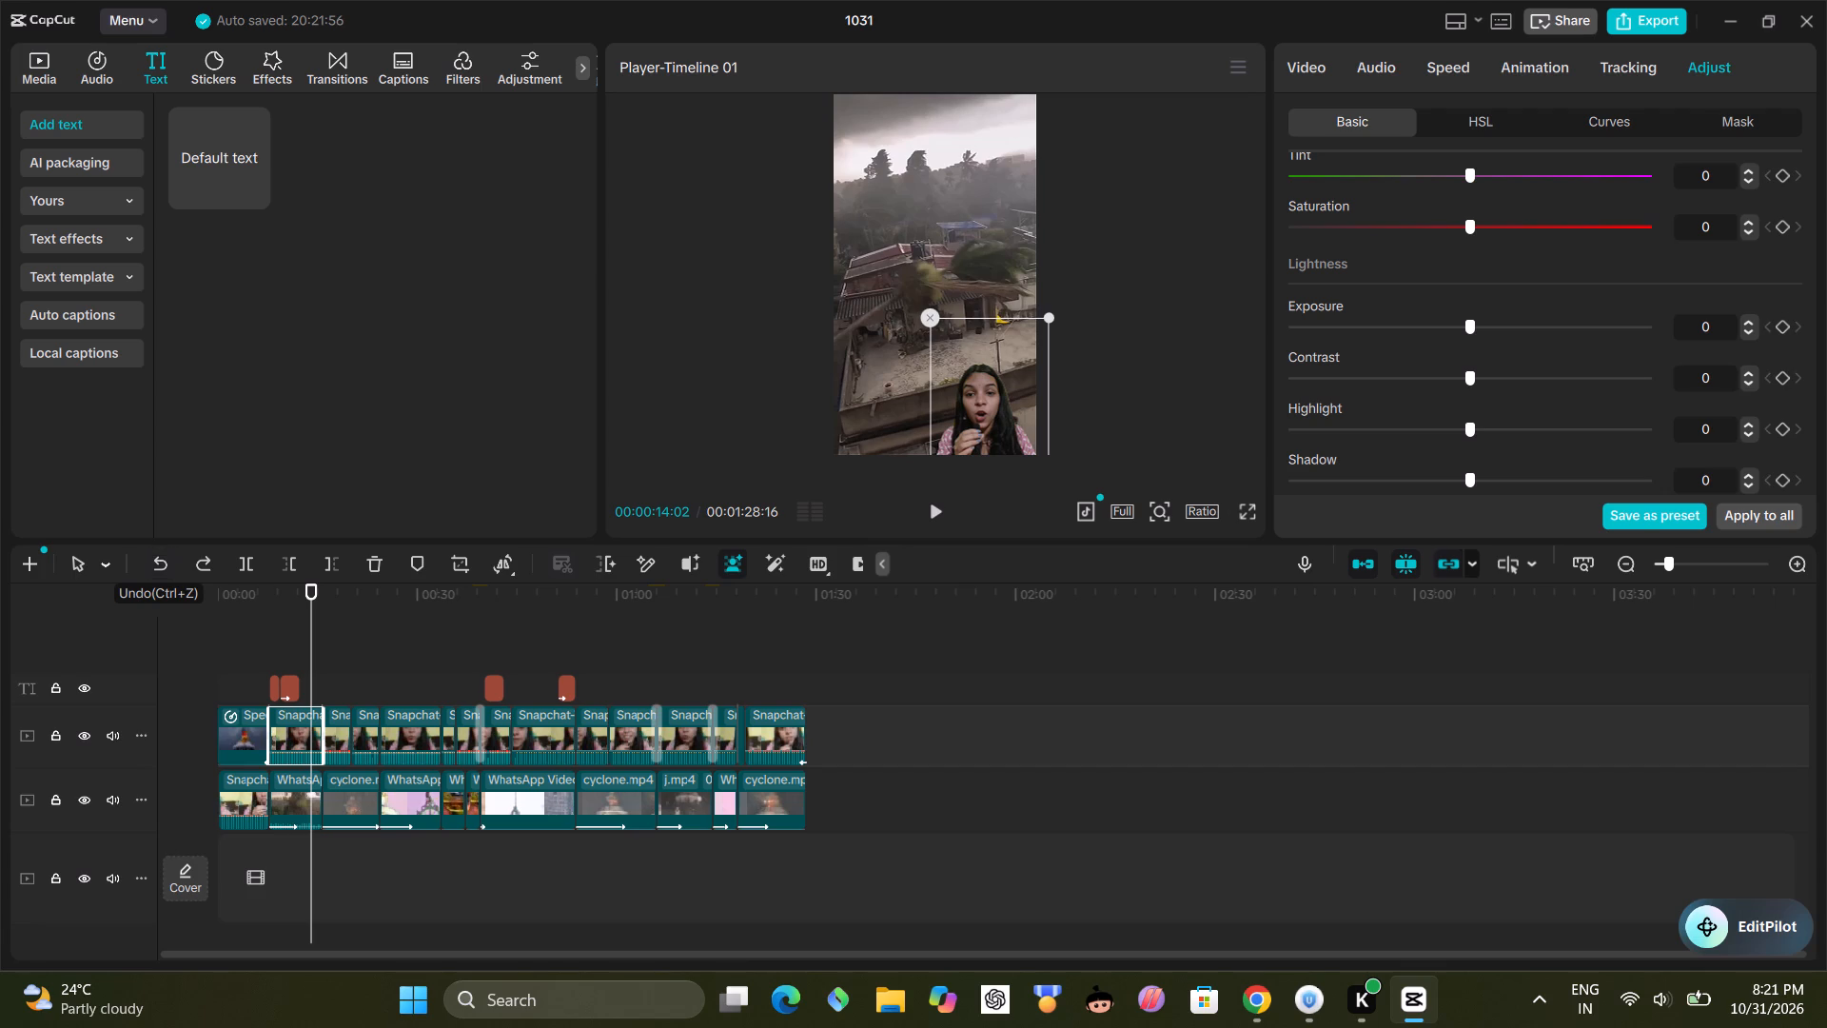
click(159, 559)
click(159, 559)
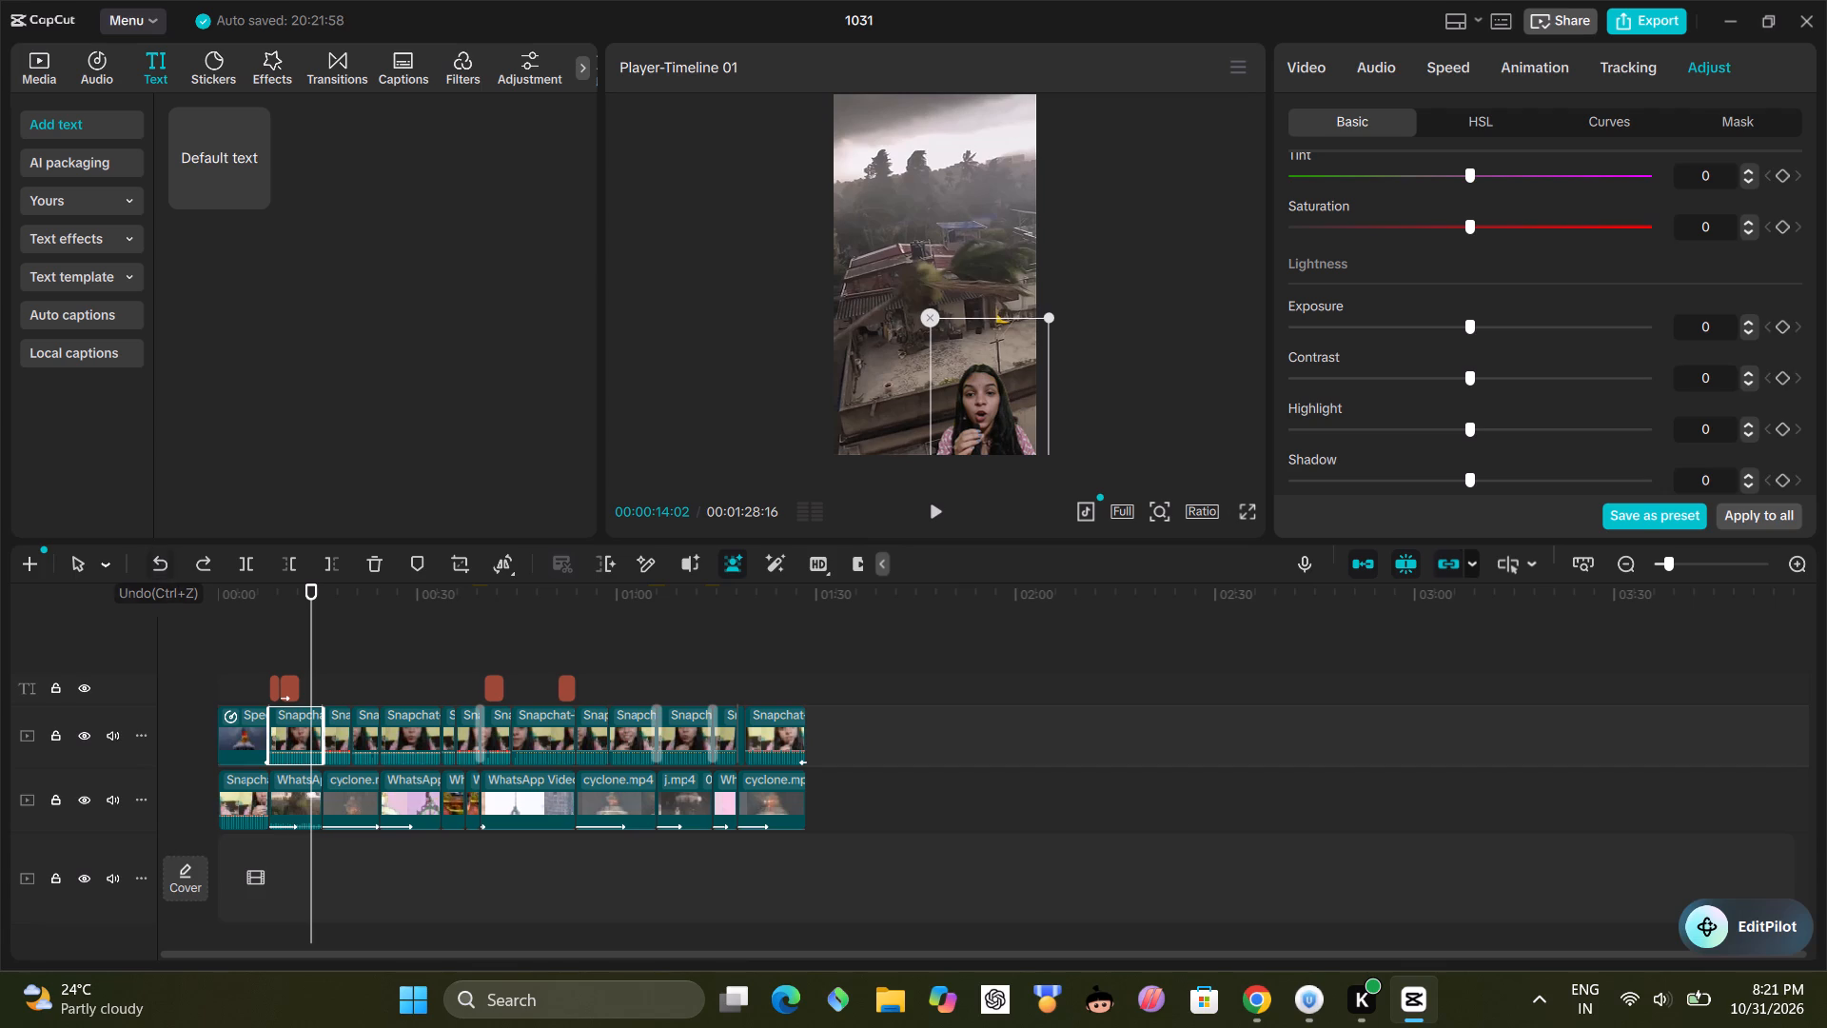
Redo several of the undone adjustments on the presenter clip and step back once more.
click(202, 559)
click(202, 559)
click(202, 559)
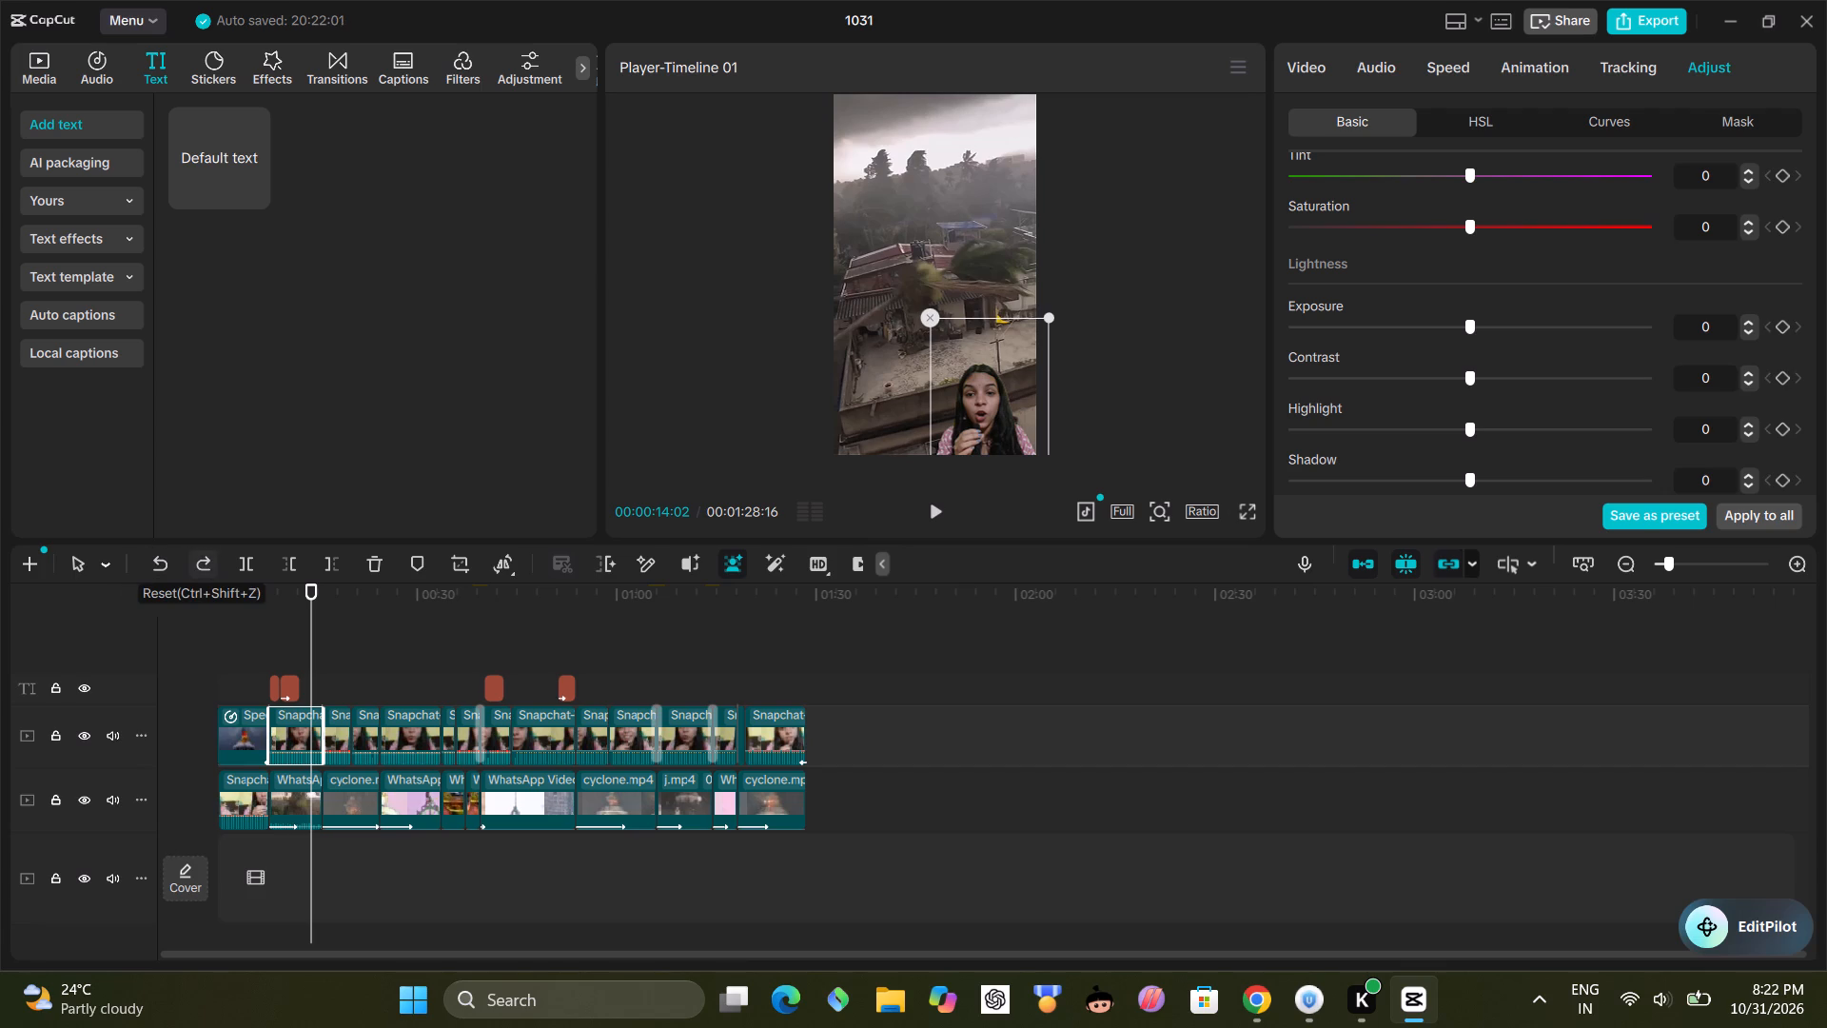
click(202, 559)
click(202, 559)
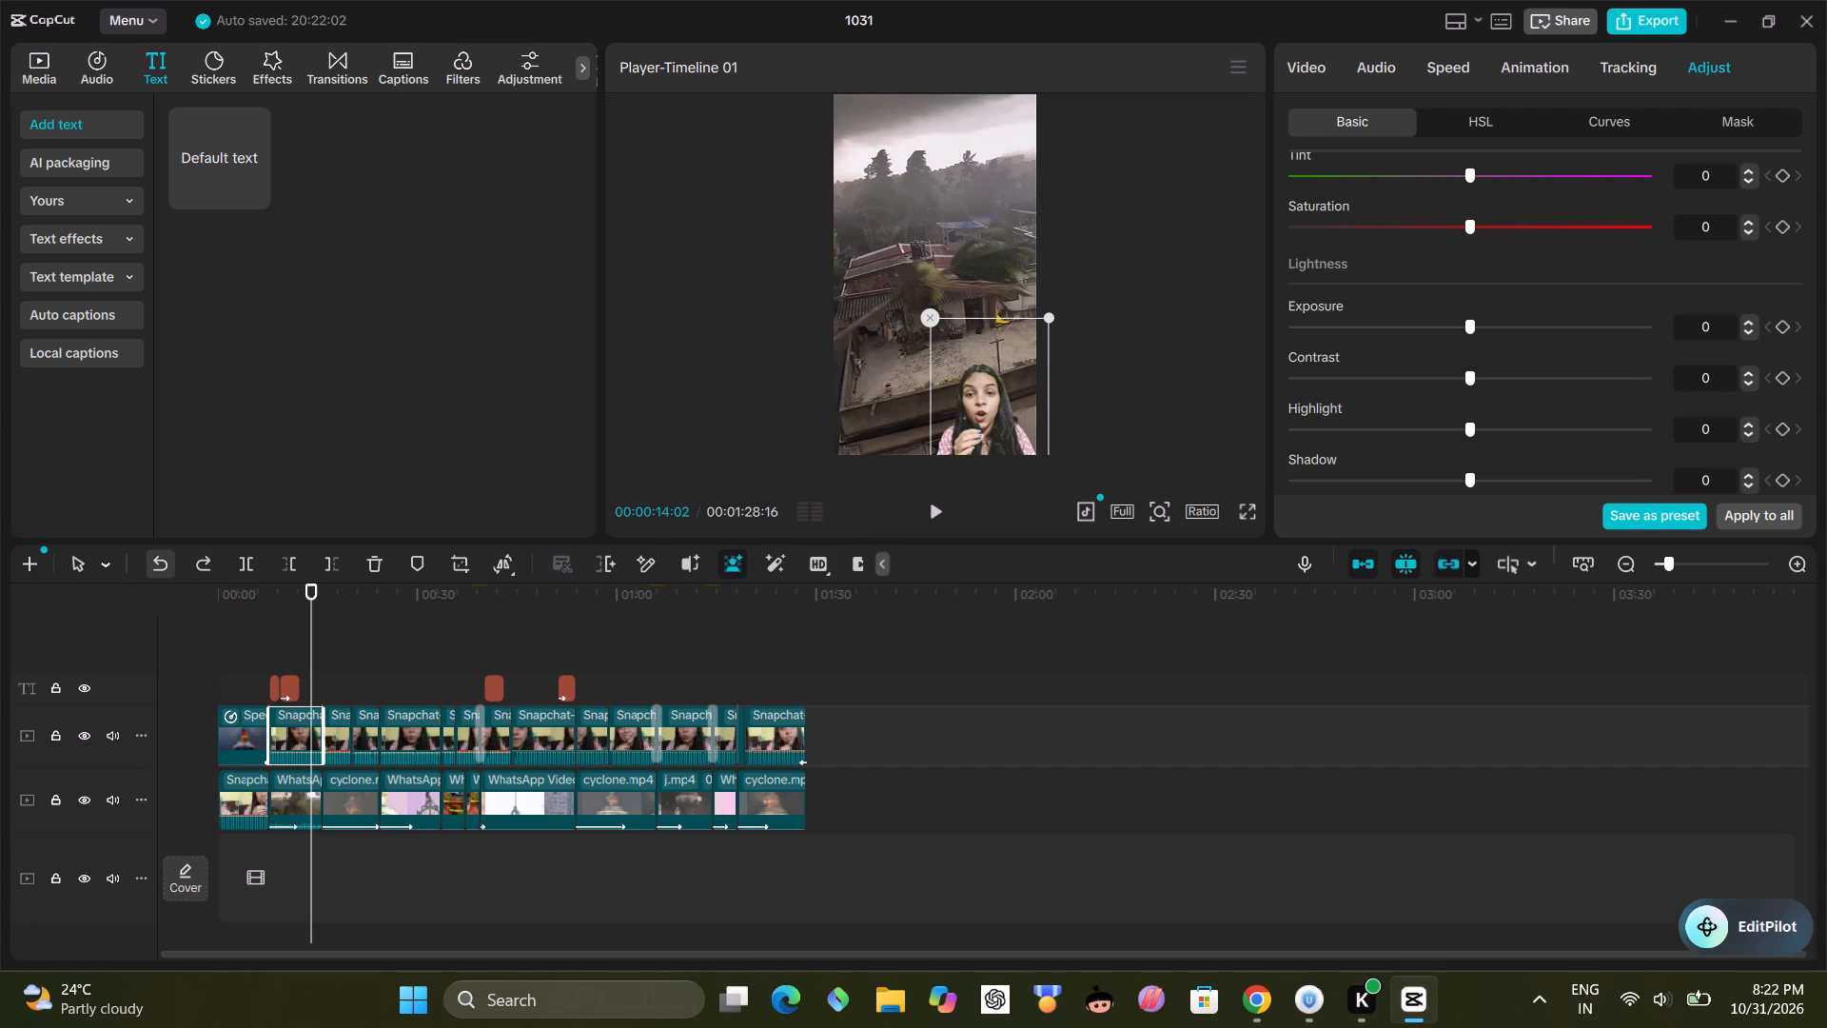
click(161, 571)
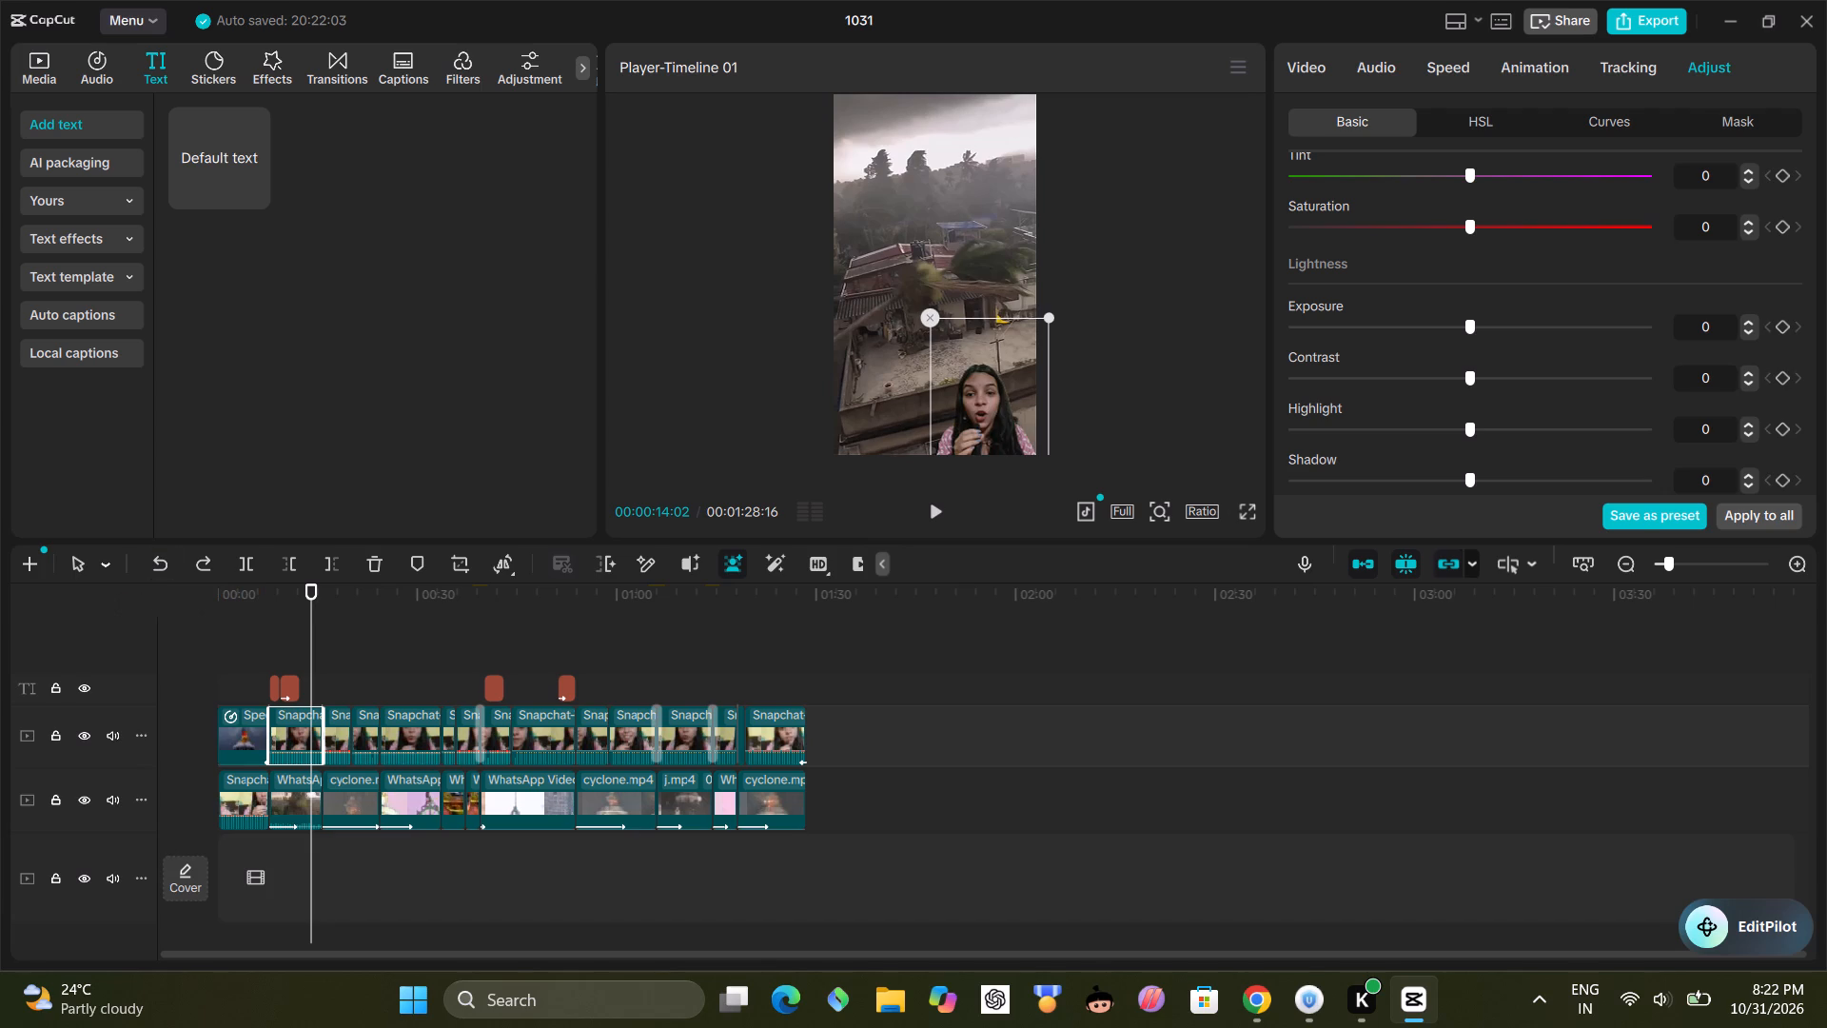
Try Contrast values such as 10 and 25 on the presenter clip, and set Contrast to 11.
click(1500, 375)
click(1523, 373)
click(1550, 373)
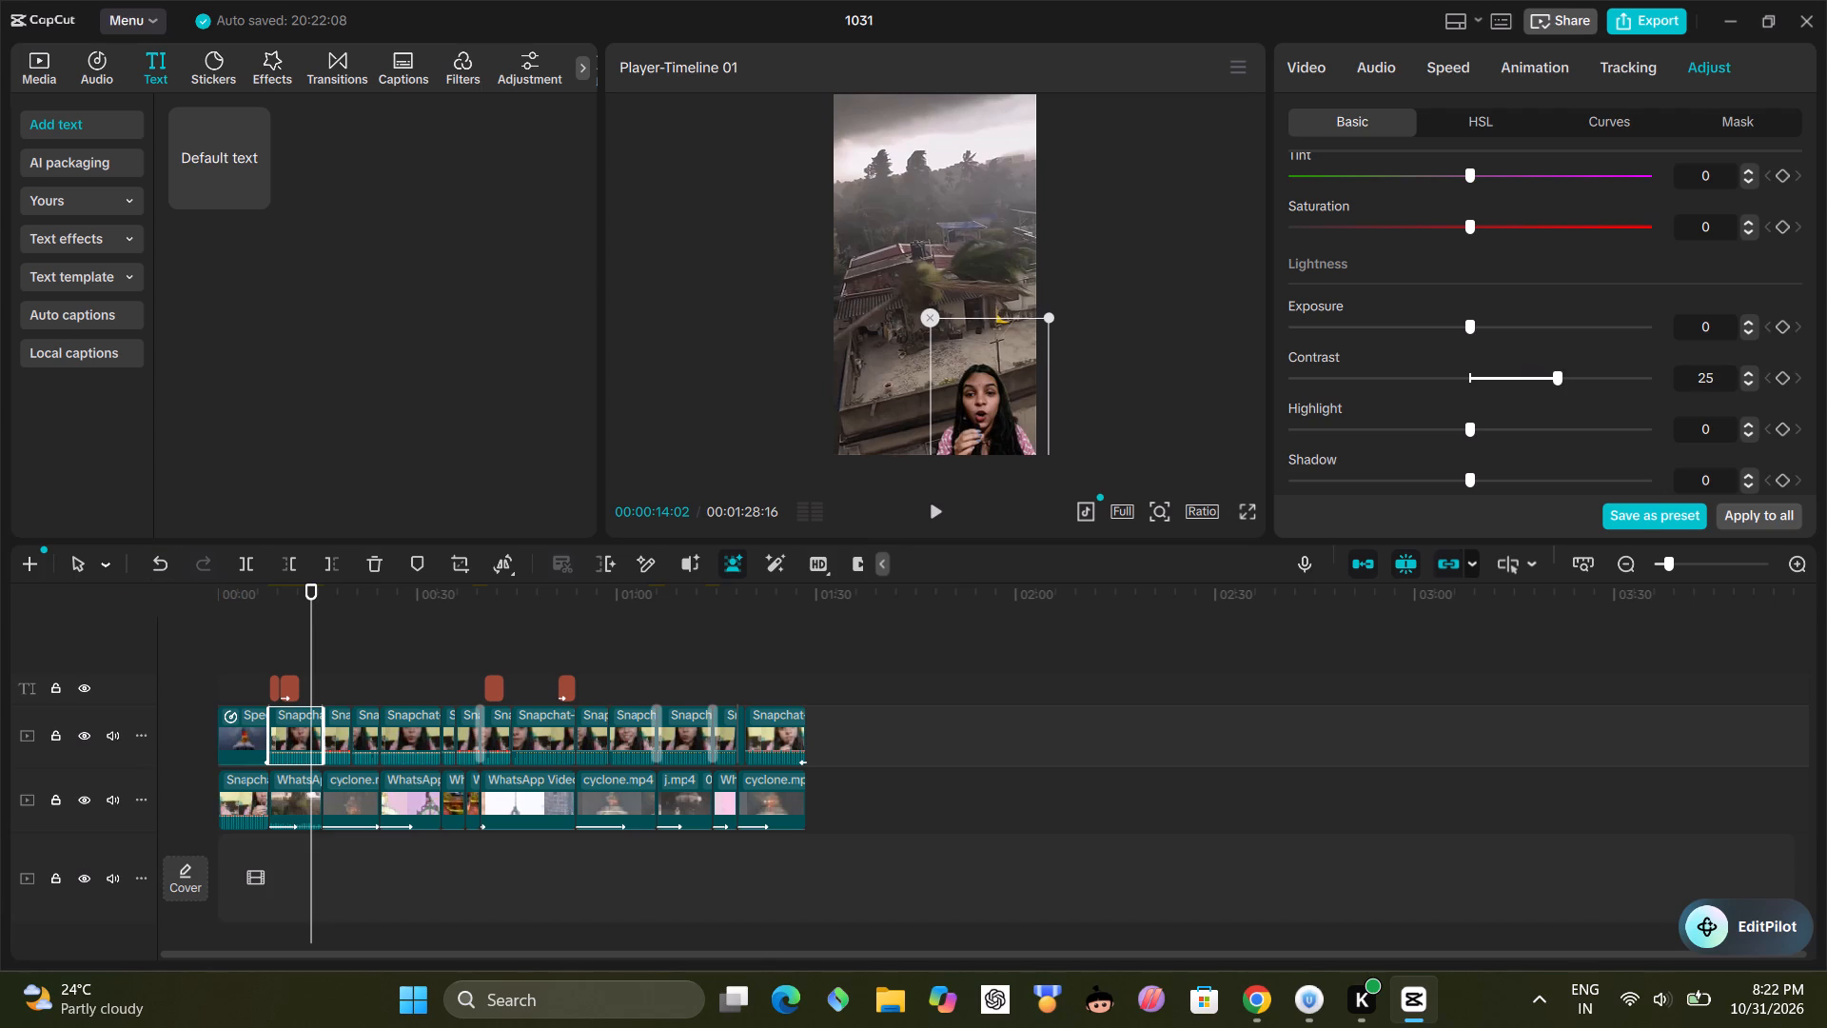
click(1503, 373)
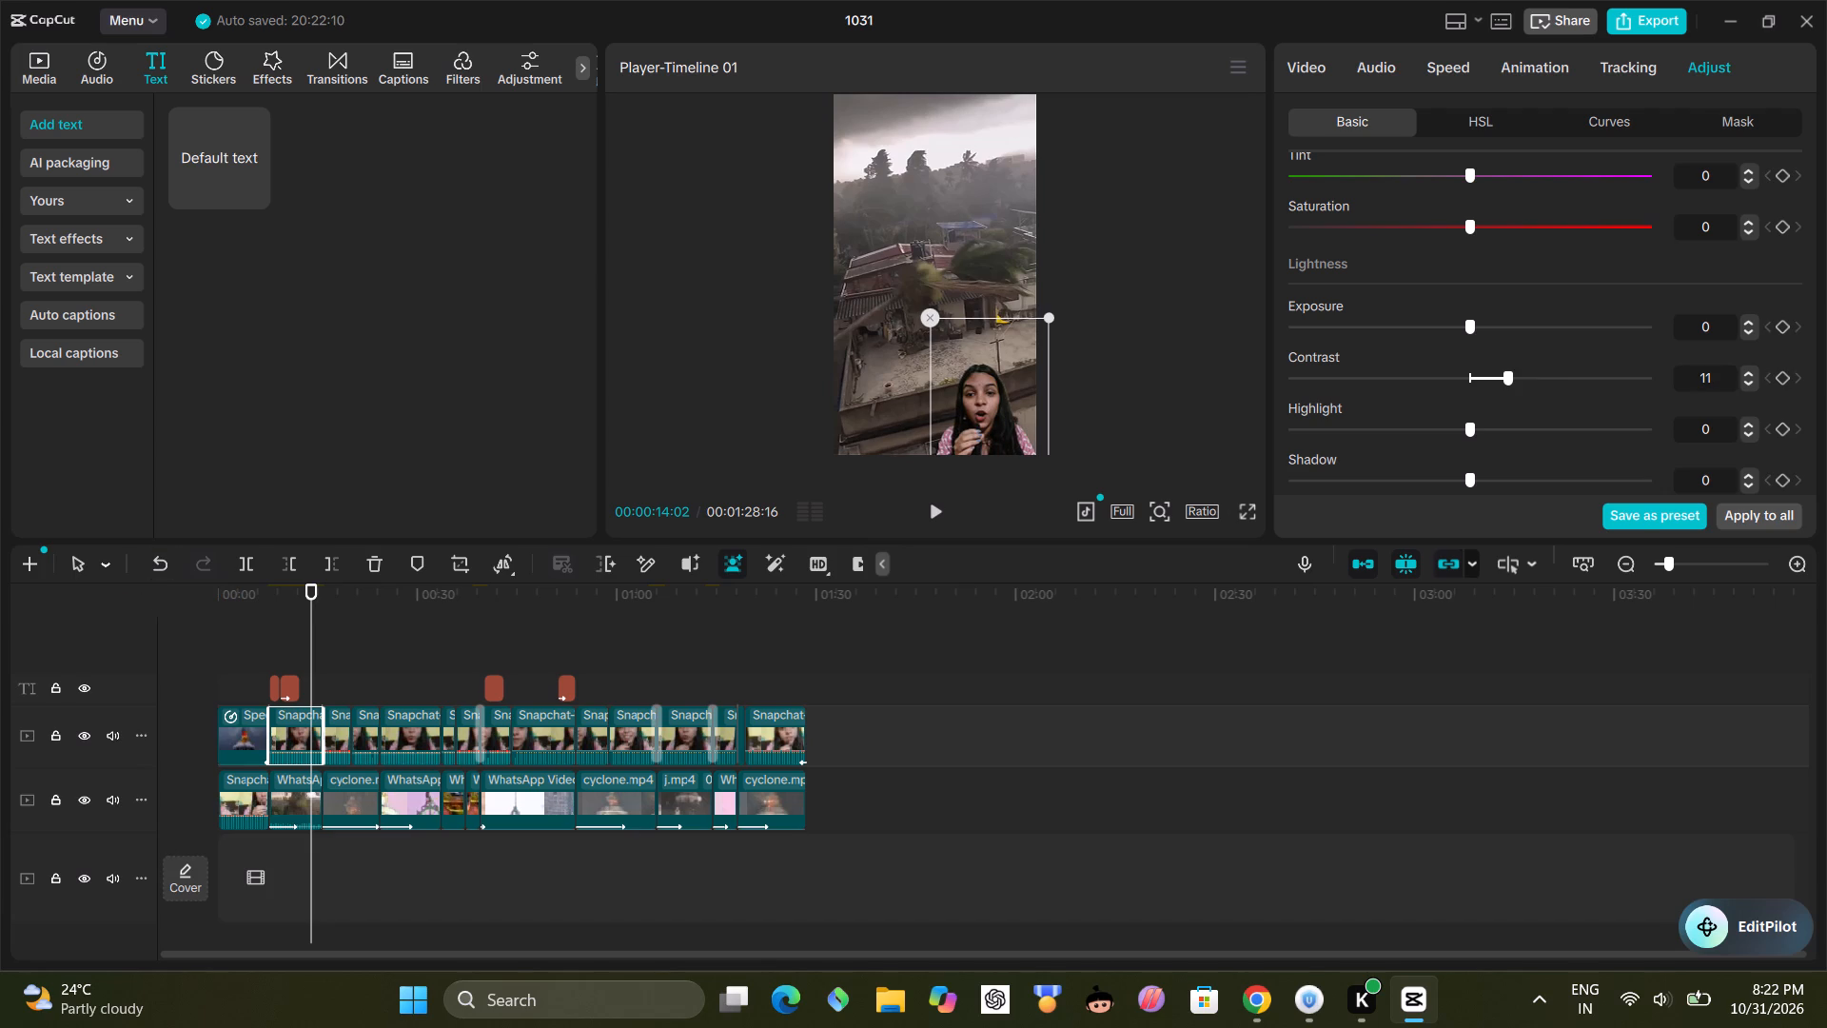
Raise the presenter clip's Highlight in stages, trying 25, and set it to 23.
click(1496, 427)
click(1512, 432)
click(1531, 432)
click(1542, 430)
click(1554, 425)
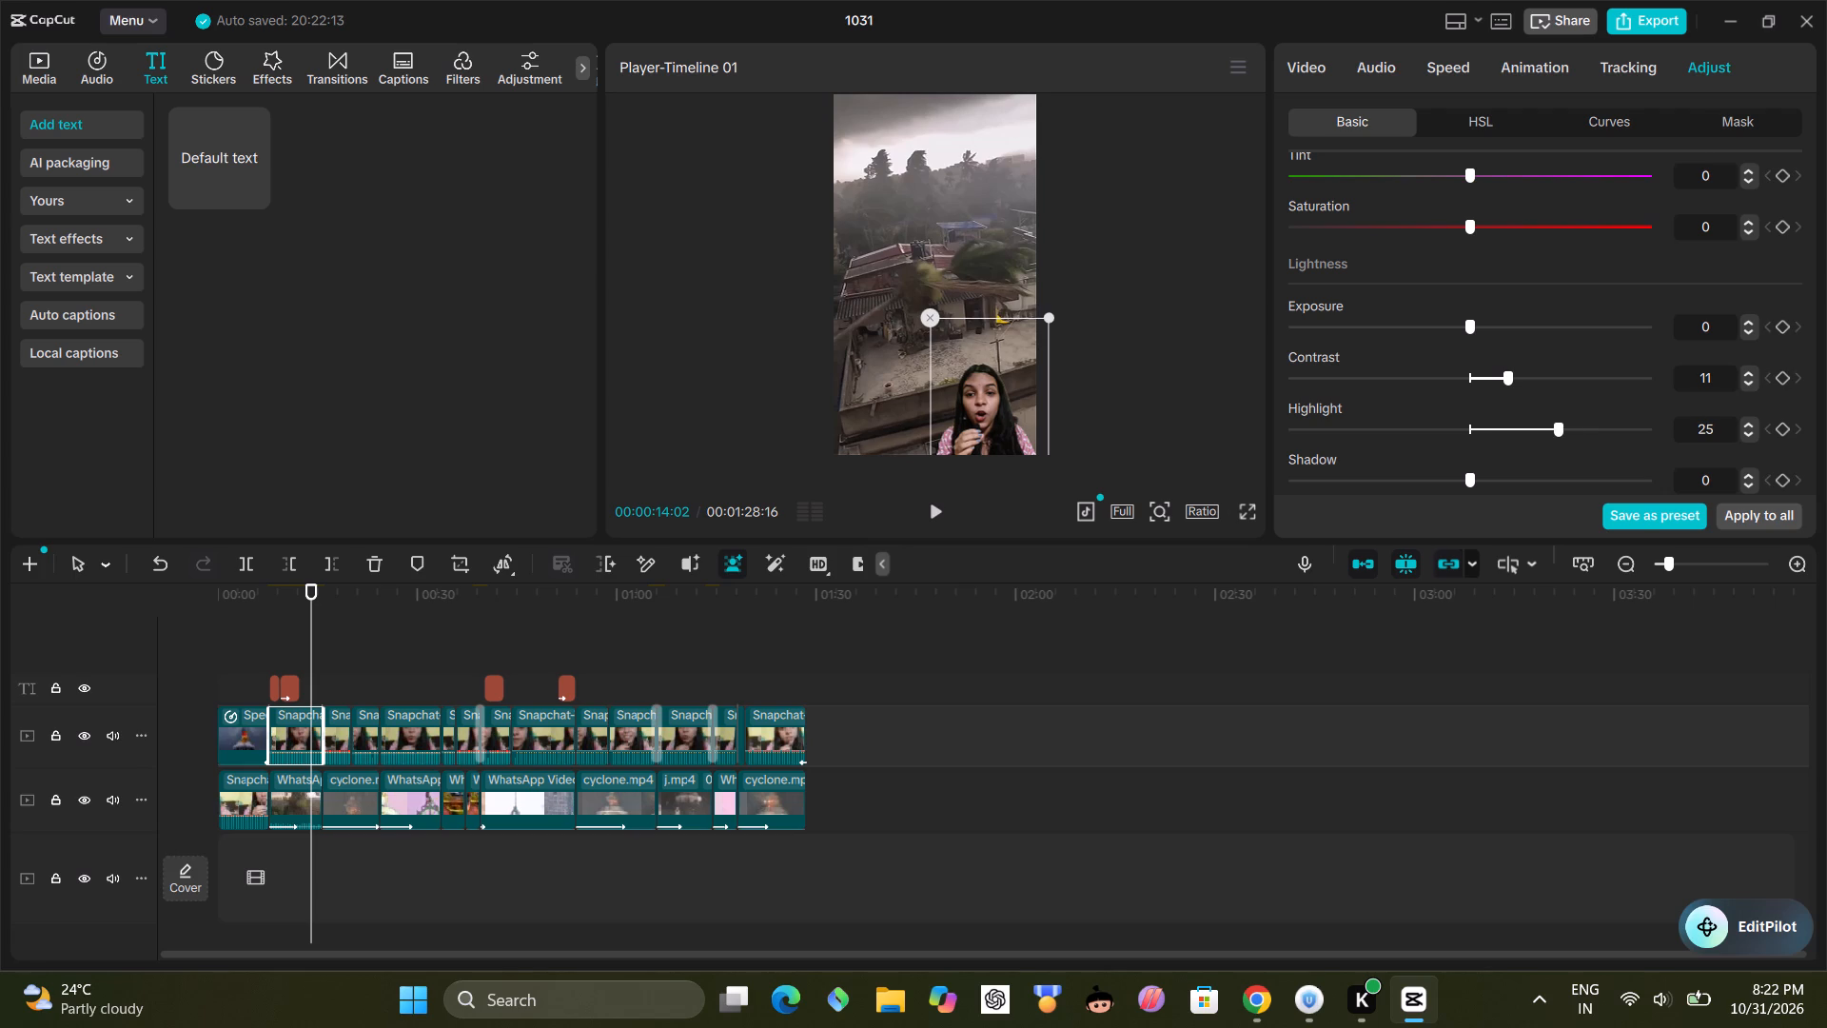
click(1572, 421)
click(1574, 421)
click(1547, 426)
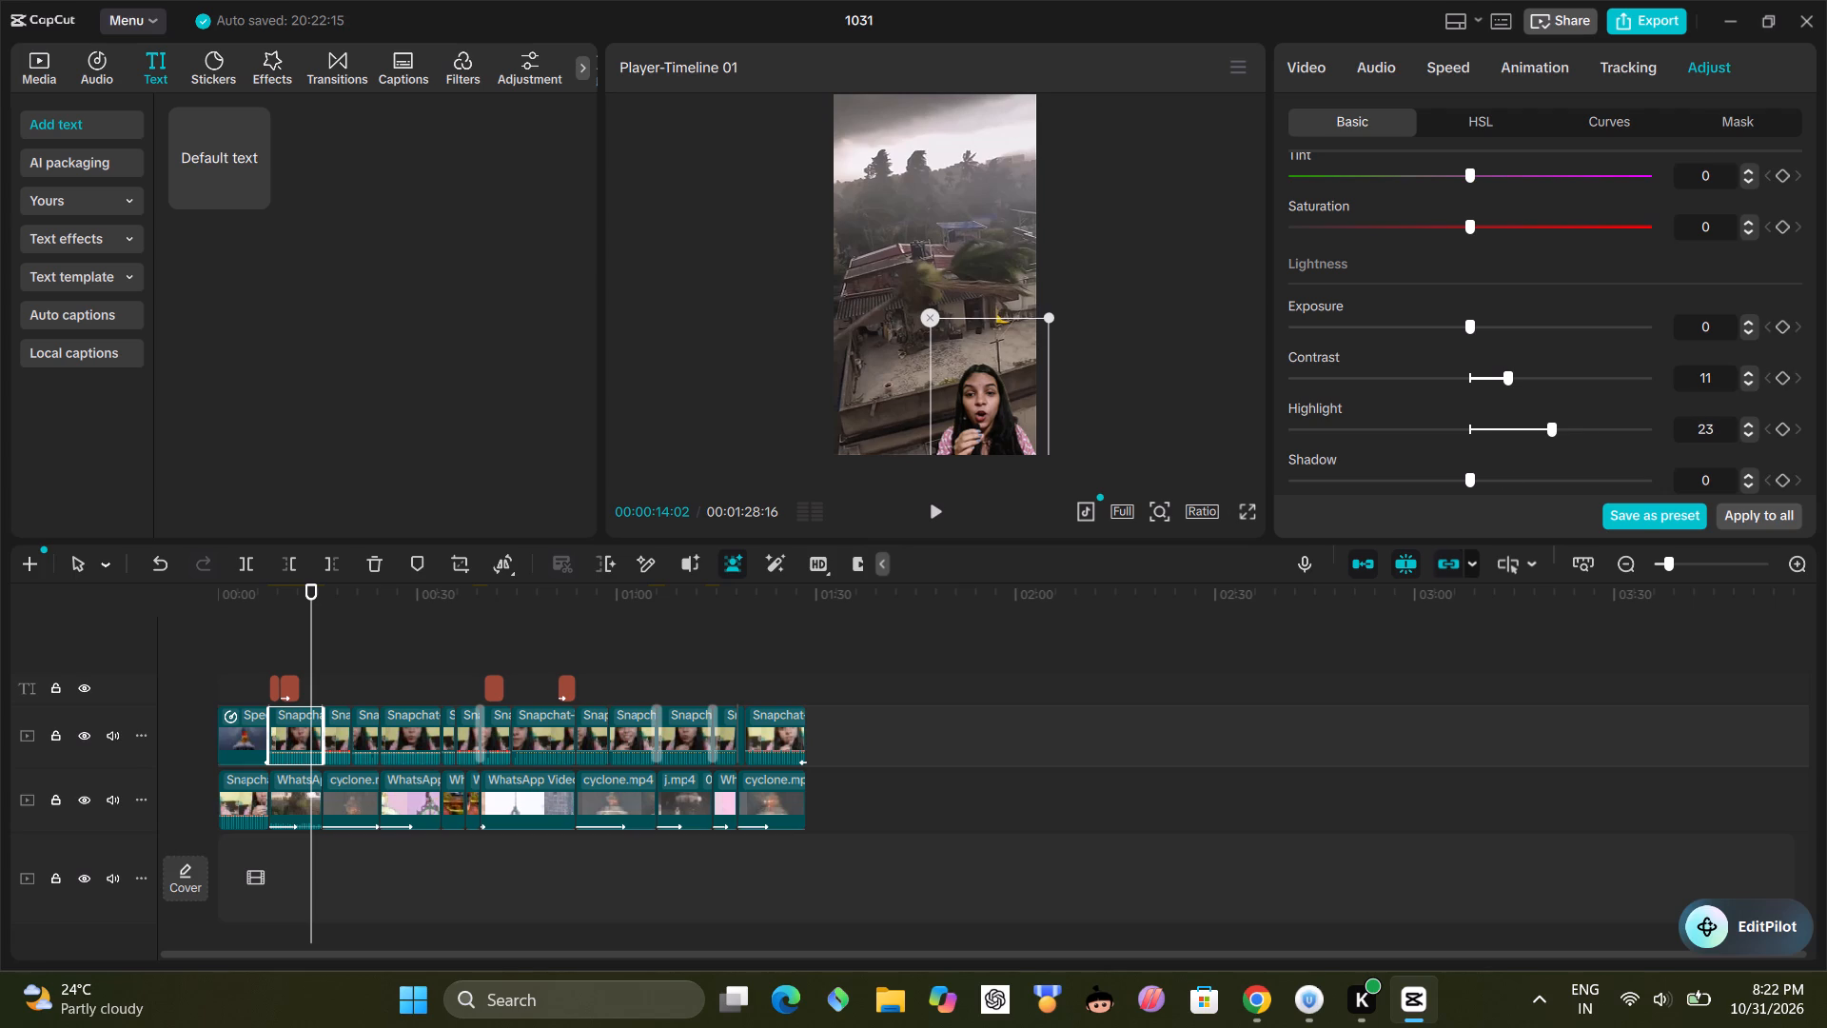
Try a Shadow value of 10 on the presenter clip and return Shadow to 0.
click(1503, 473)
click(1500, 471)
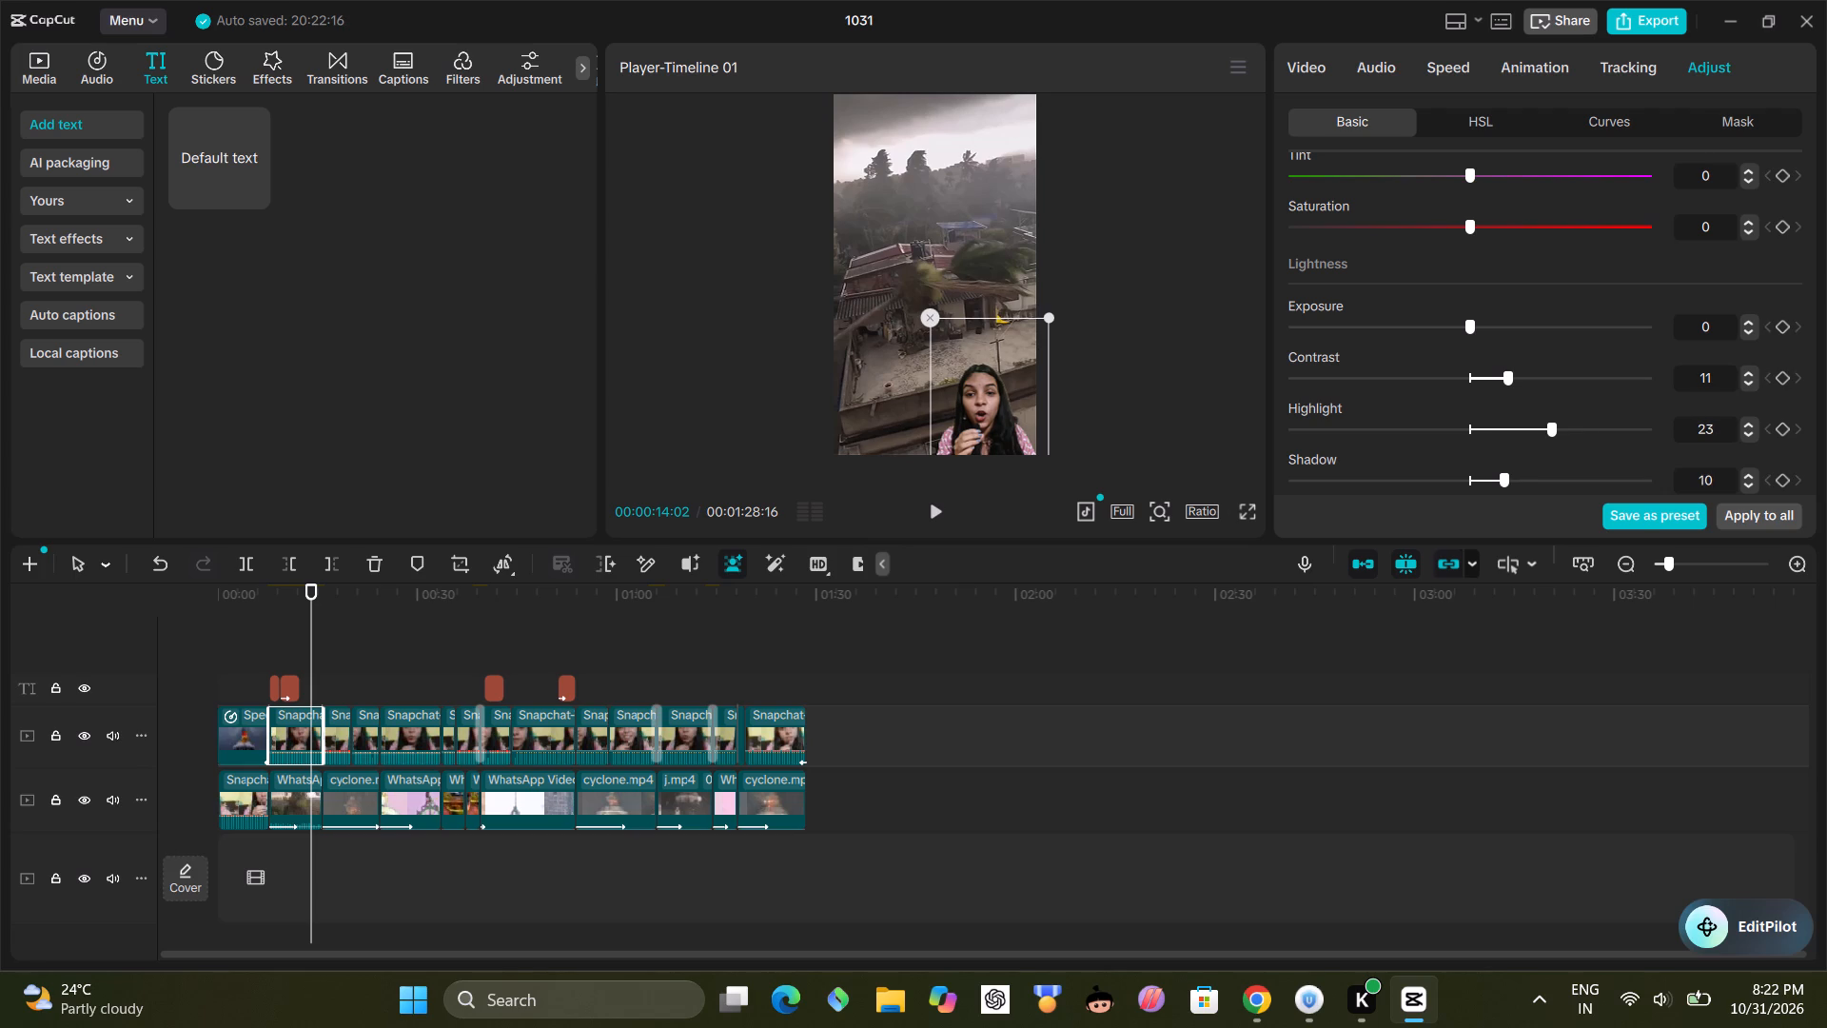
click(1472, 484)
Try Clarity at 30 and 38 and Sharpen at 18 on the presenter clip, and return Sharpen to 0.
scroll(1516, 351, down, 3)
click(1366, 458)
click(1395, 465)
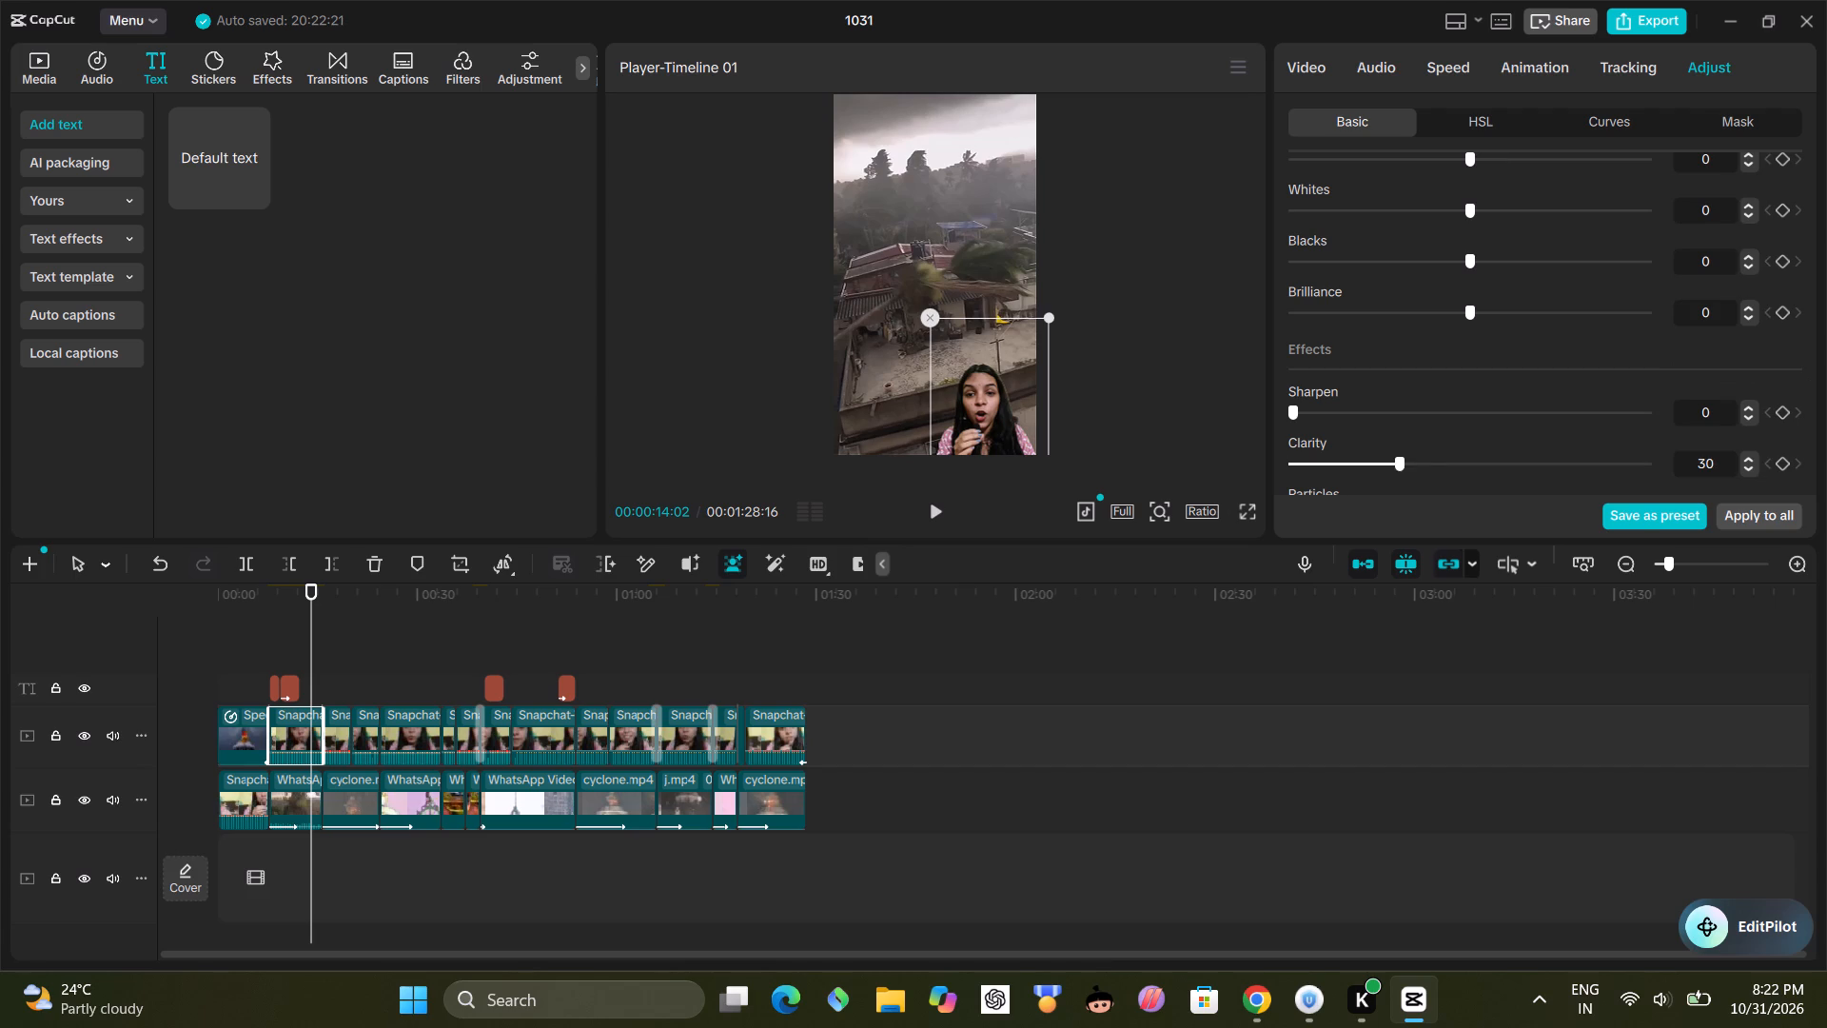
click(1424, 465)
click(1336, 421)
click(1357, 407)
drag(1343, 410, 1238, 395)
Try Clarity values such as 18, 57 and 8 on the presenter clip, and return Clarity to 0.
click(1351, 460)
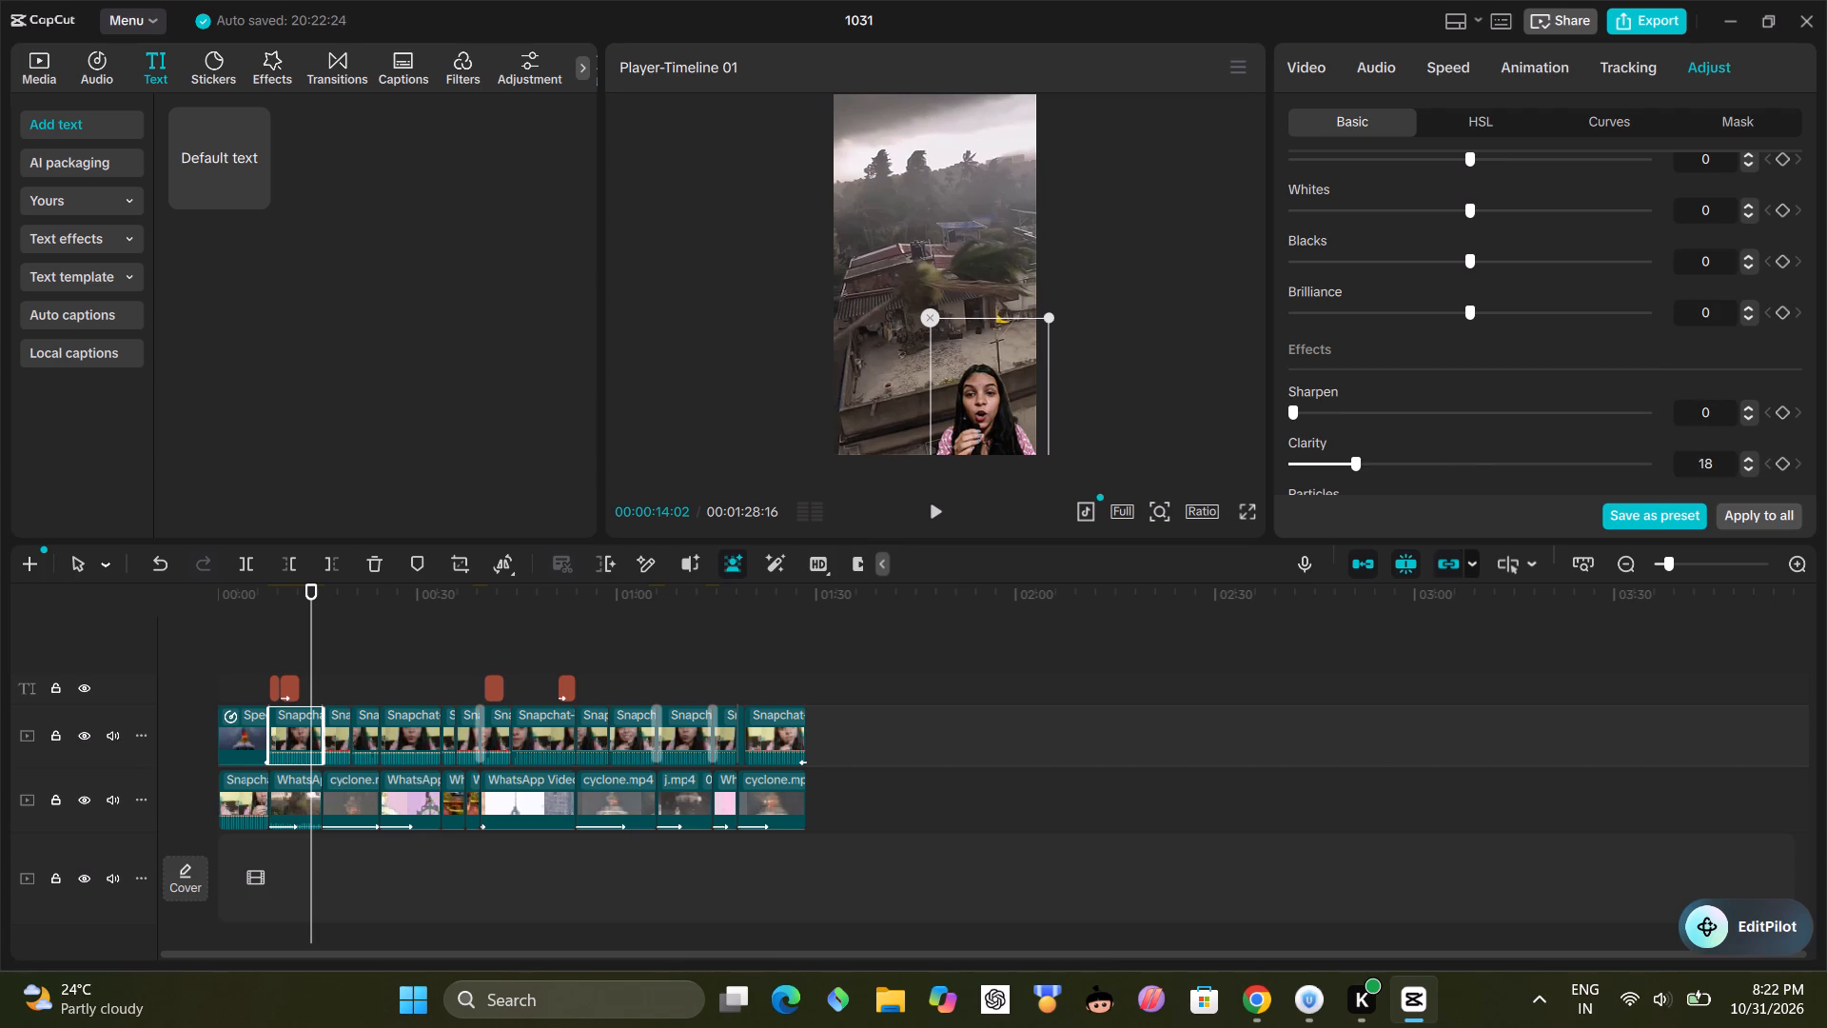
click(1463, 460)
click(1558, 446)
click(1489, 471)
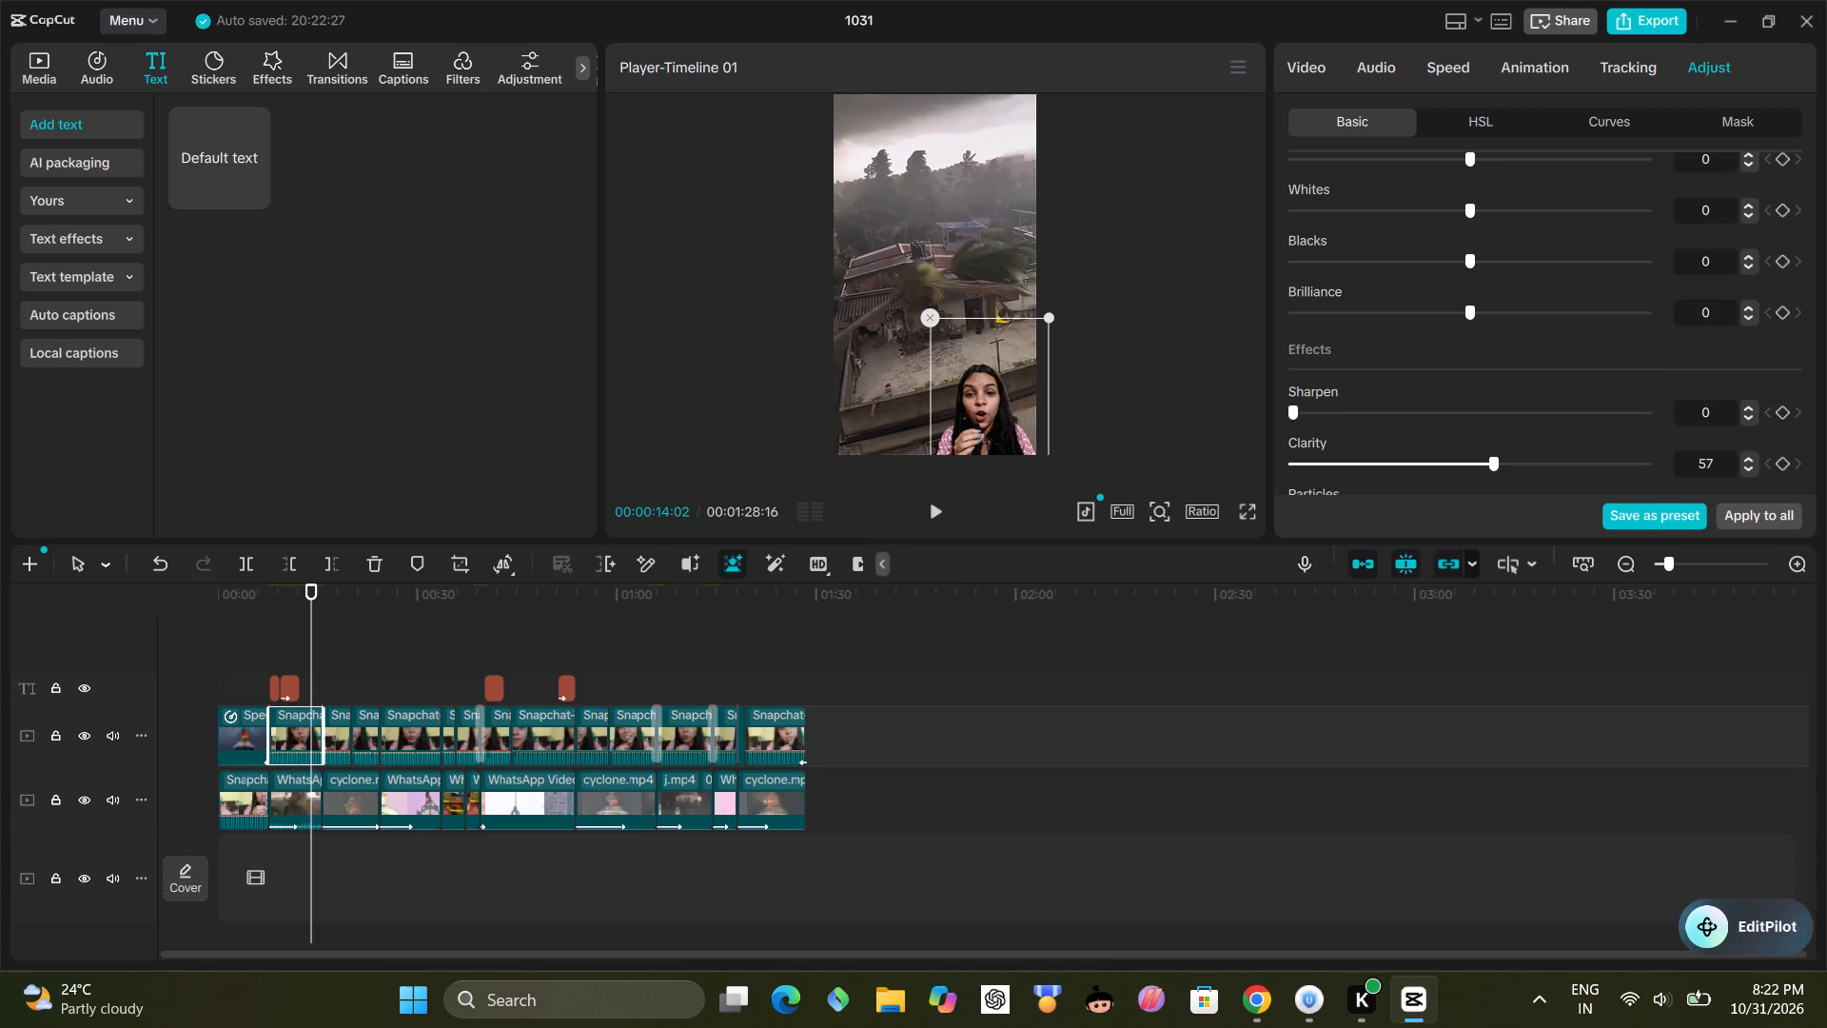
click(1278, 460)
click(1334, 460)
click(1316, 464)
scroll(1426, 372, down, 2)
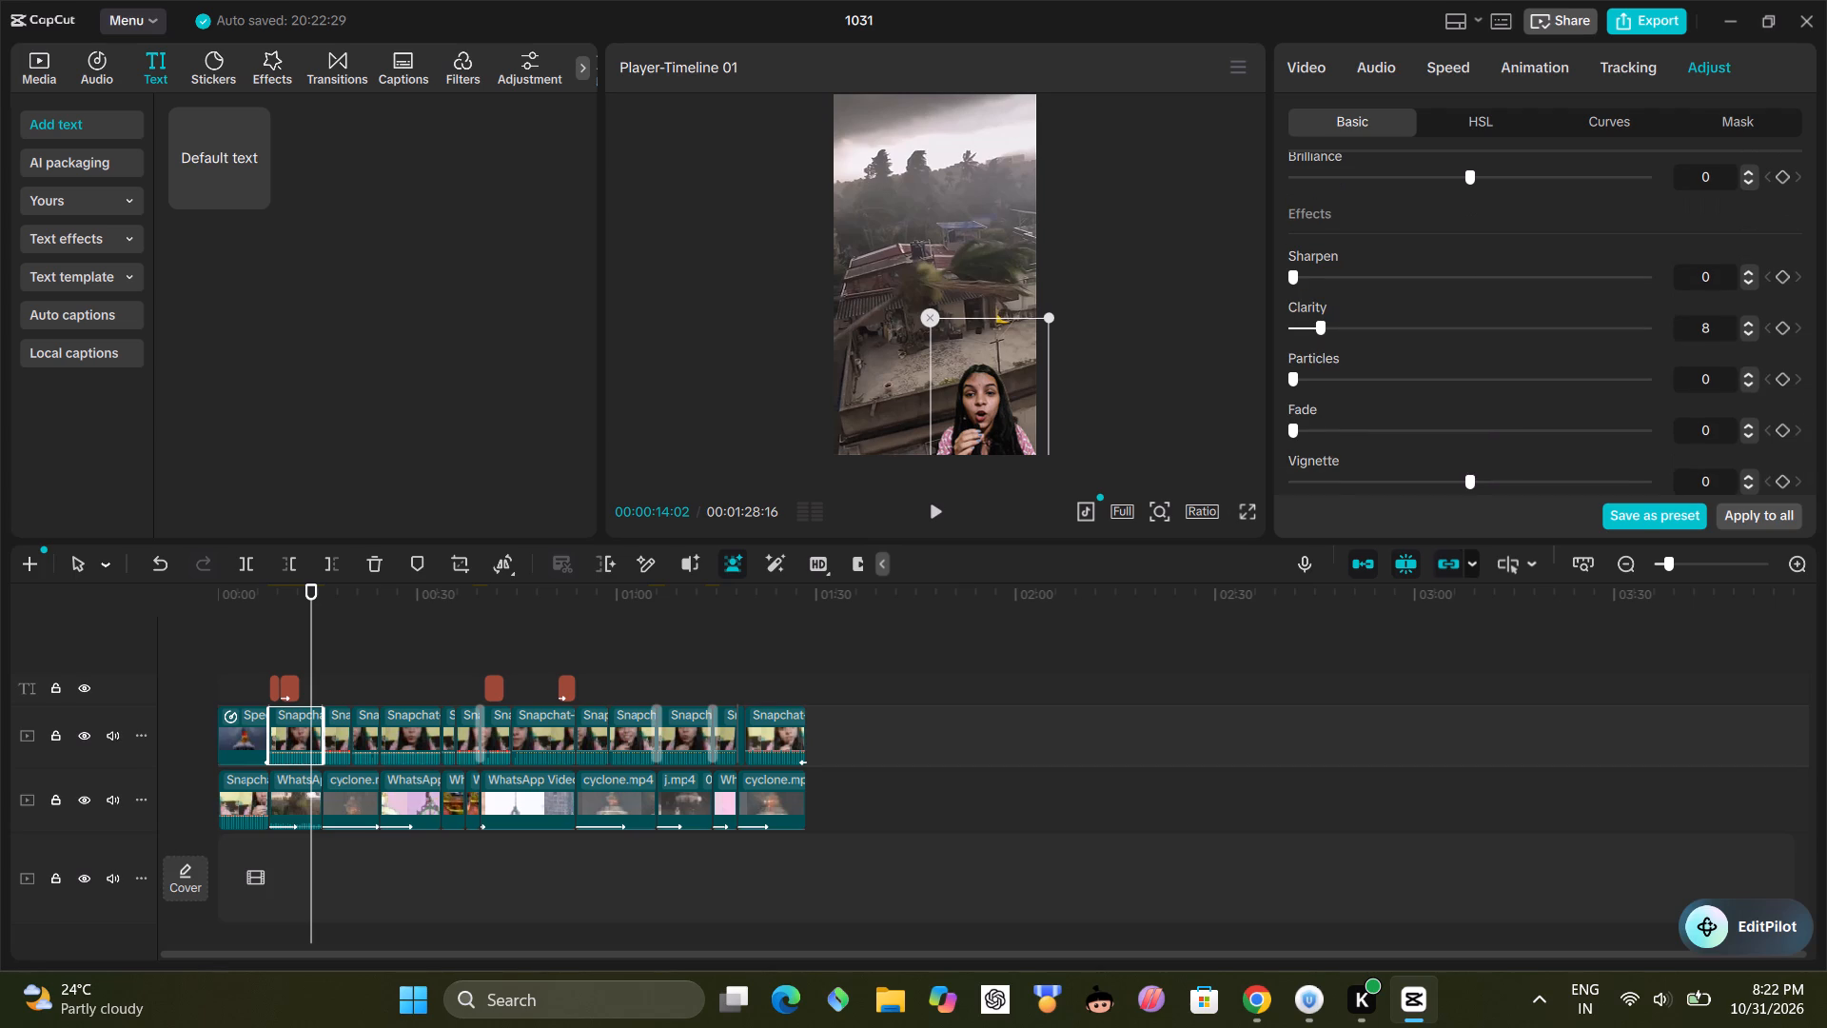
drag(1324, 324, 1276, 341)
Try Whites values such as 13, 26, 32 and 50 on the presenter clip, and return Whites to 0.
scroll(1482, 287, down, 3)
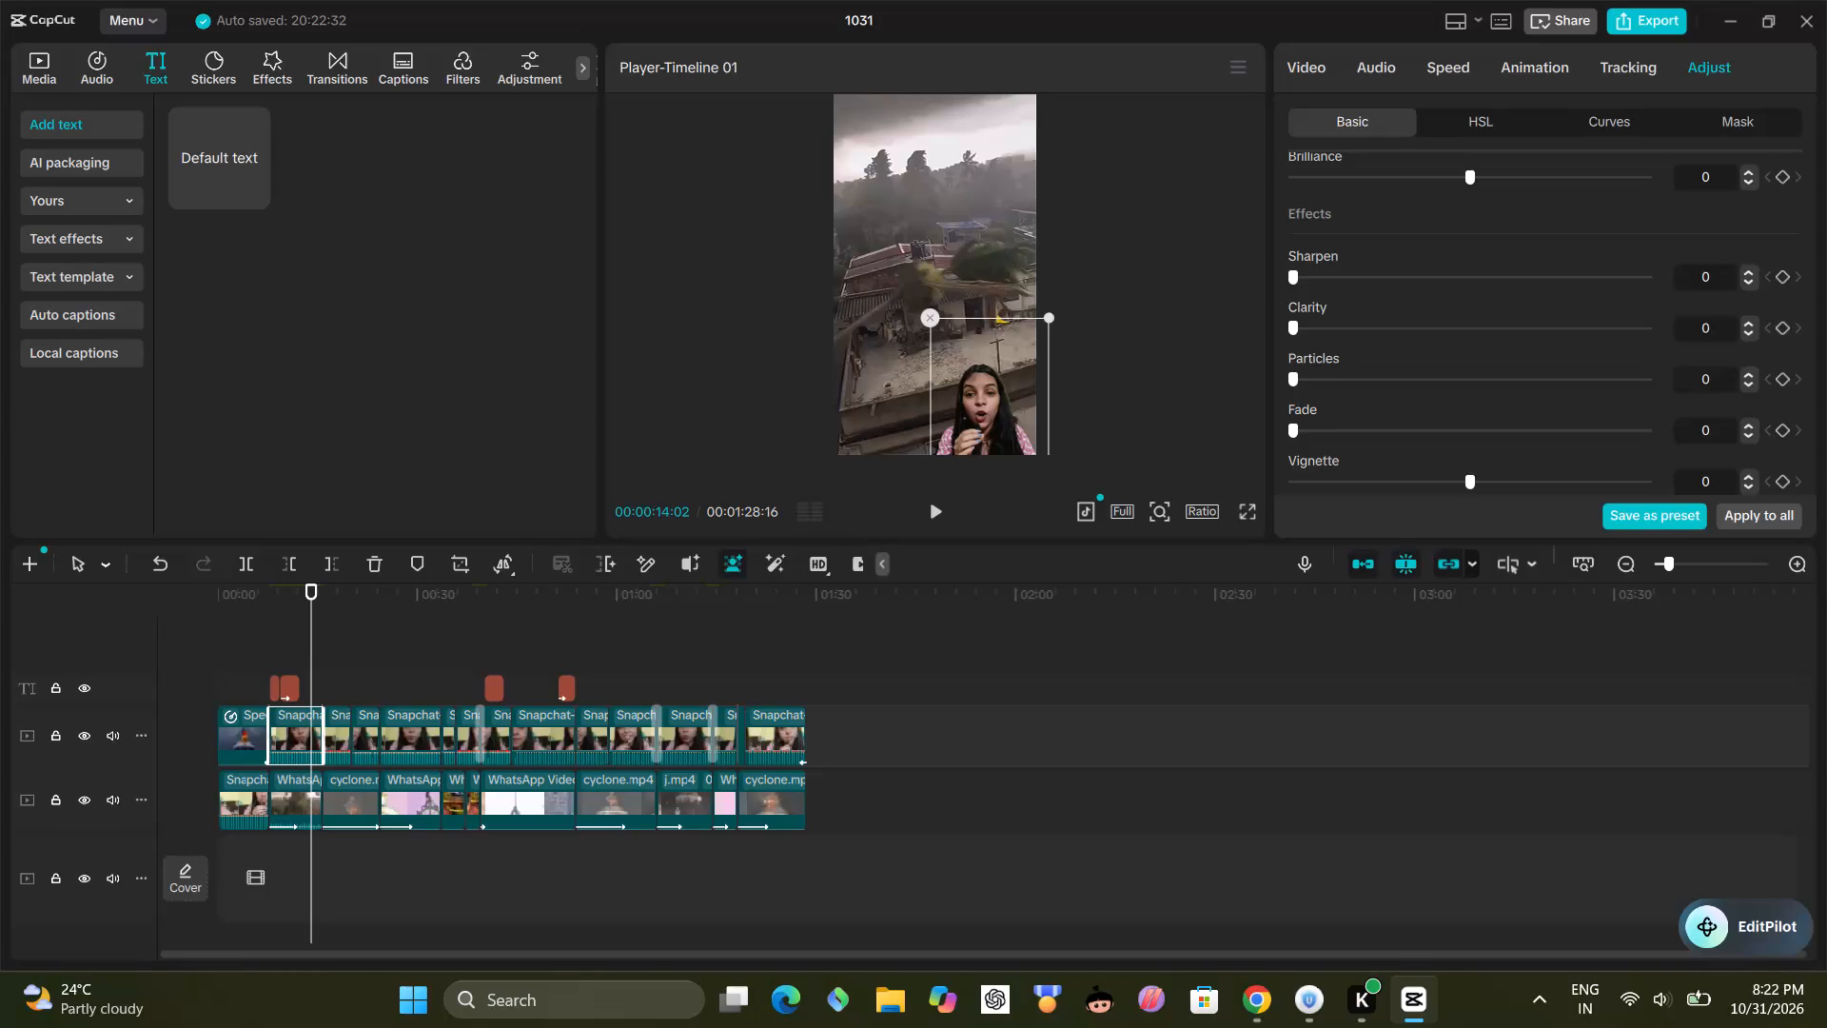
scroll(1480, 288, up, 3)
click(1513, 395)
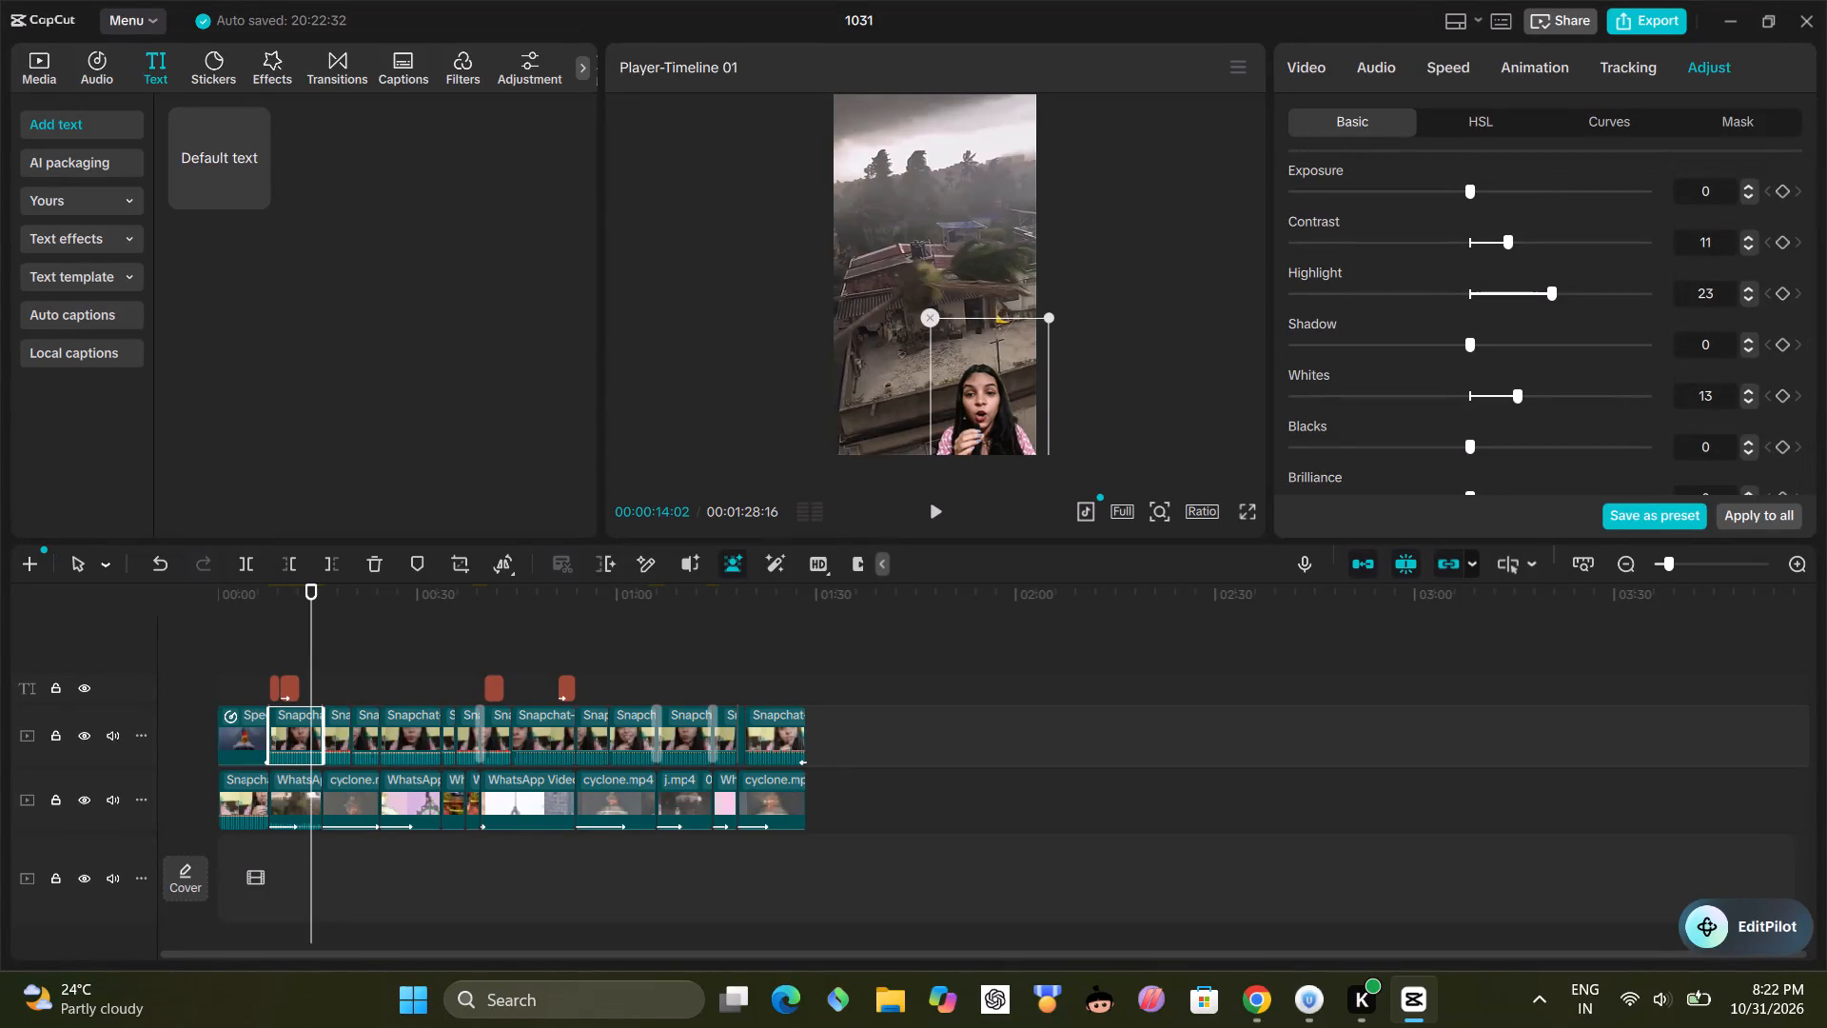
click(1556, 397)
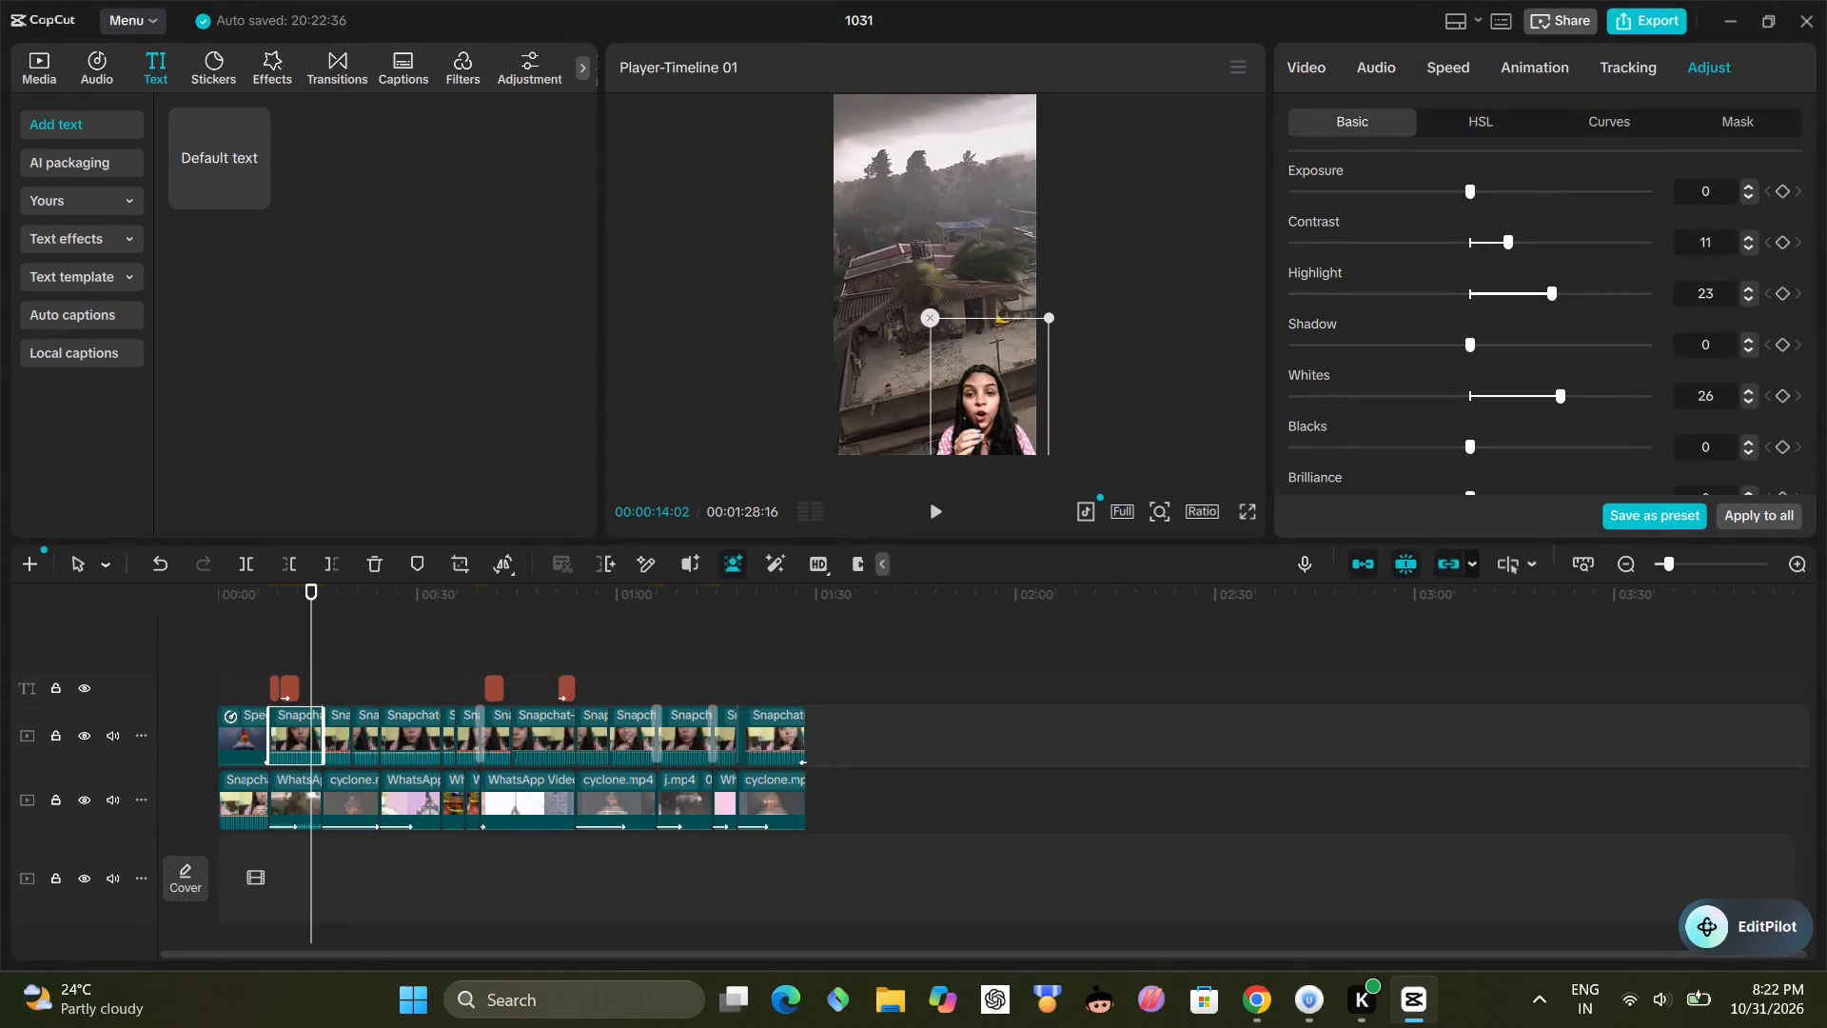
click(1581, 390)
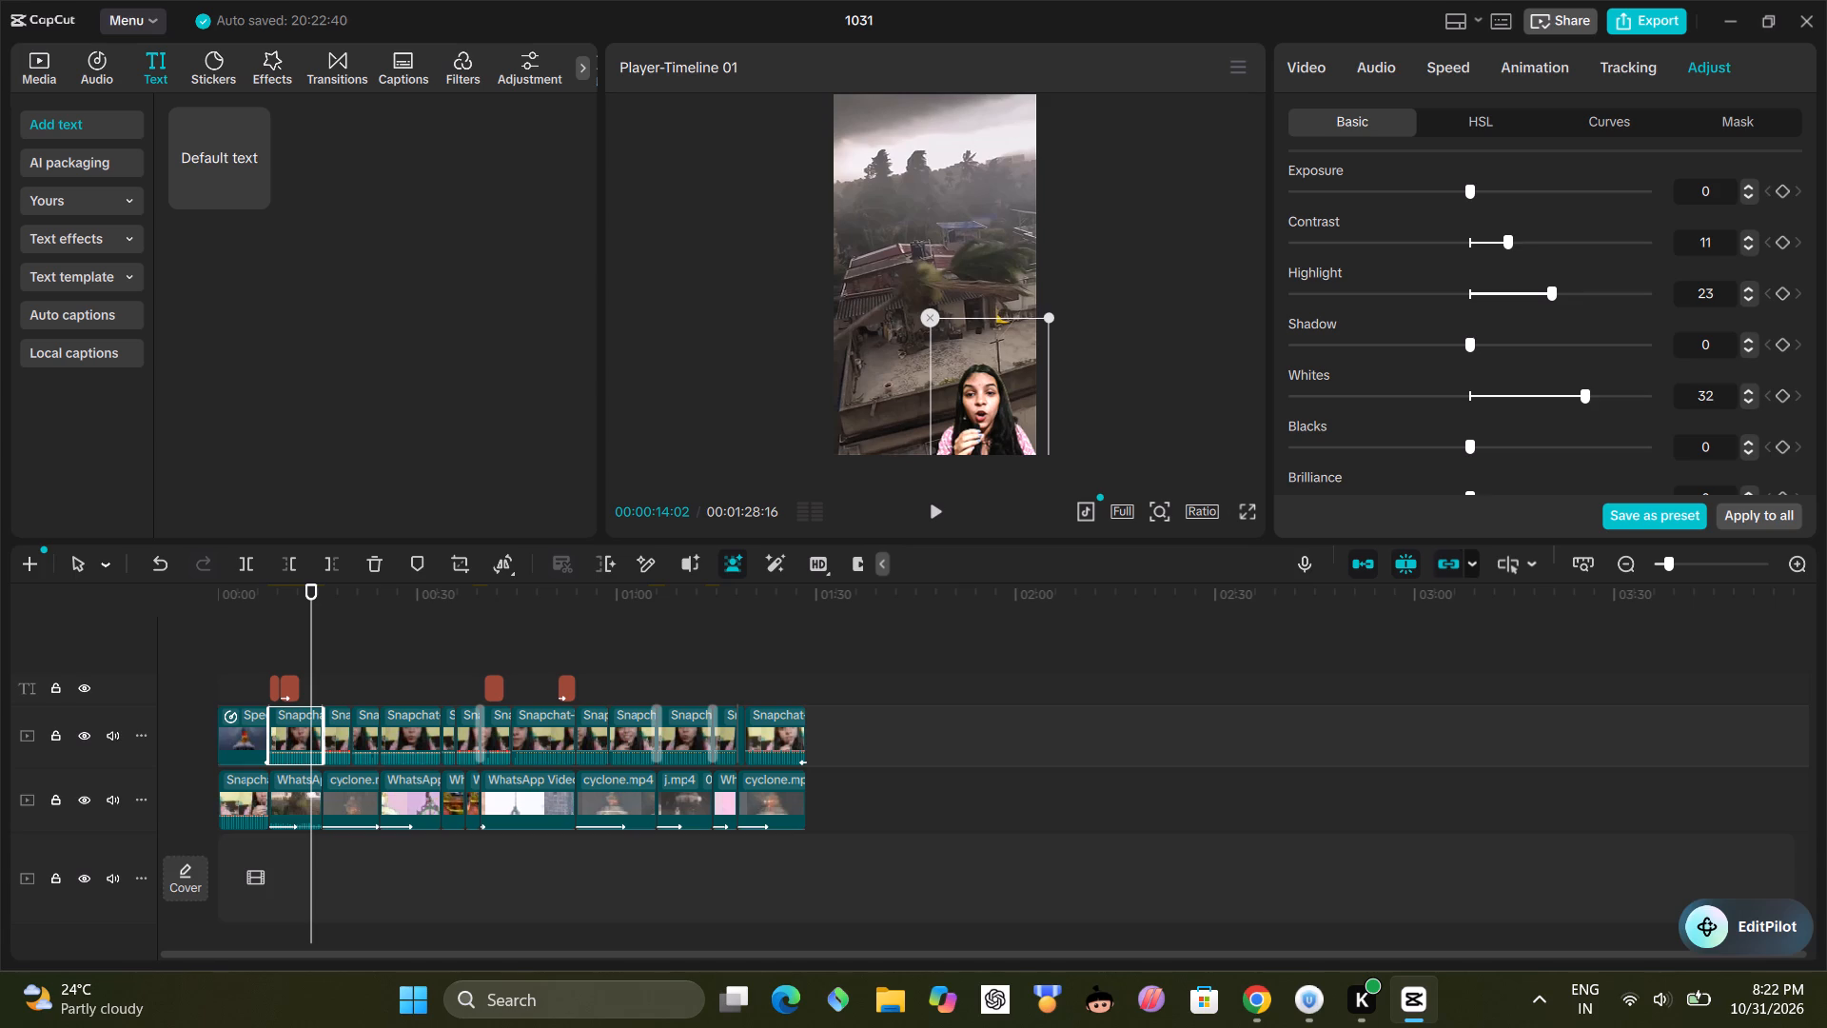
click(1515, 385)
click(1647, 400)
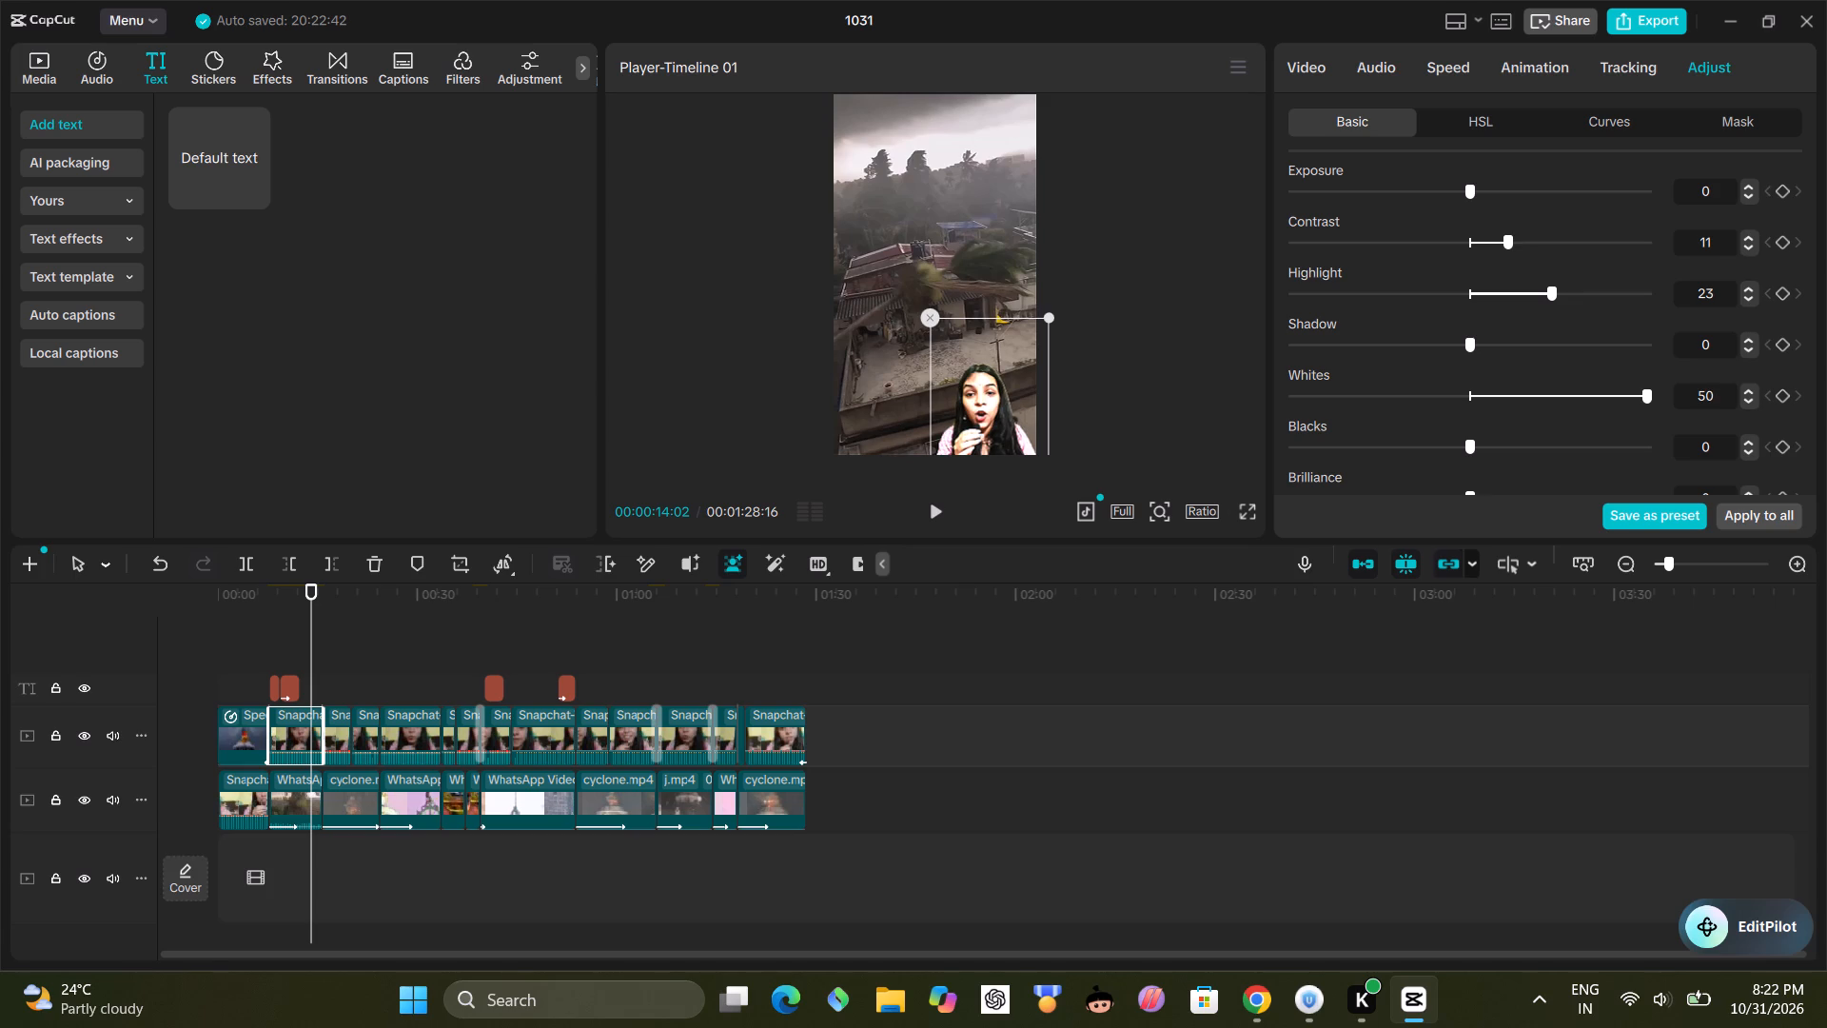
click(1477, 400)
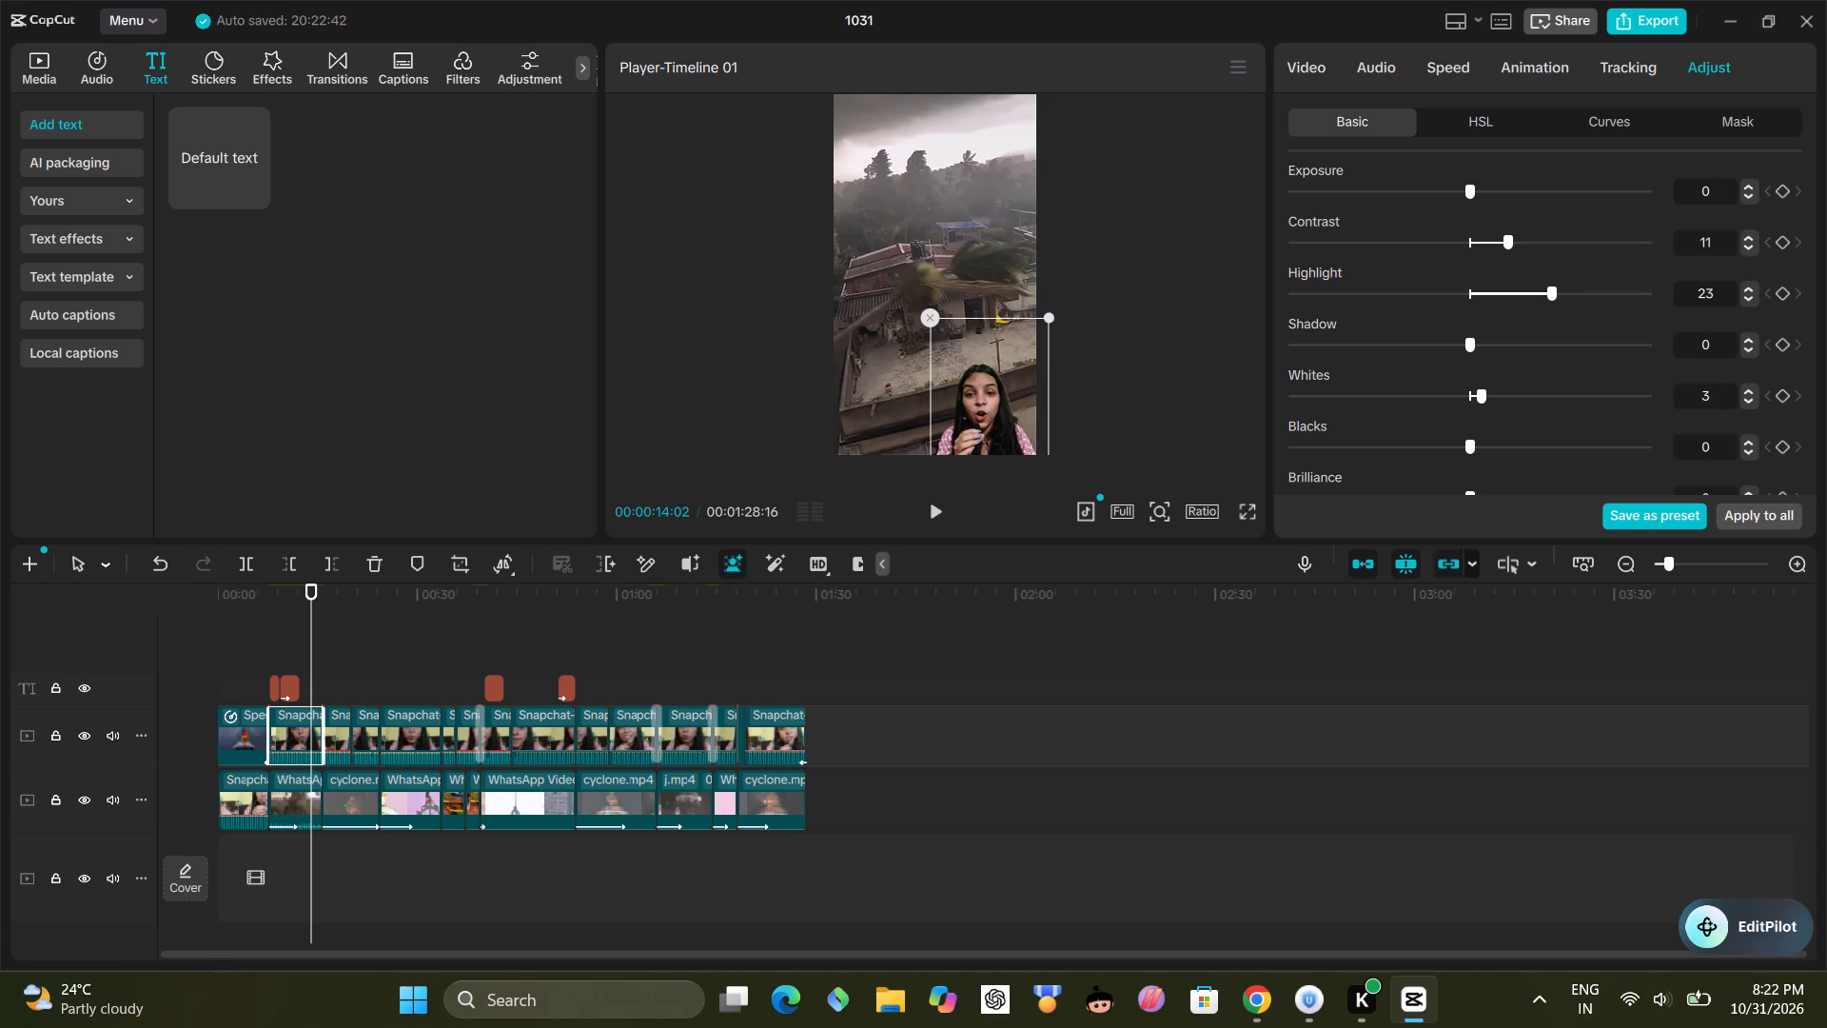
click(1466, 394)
Raise the presenter clip's Whites again, trying 12 and 26, and set it to 19.
click(1506, 391)
click(1567, 382)
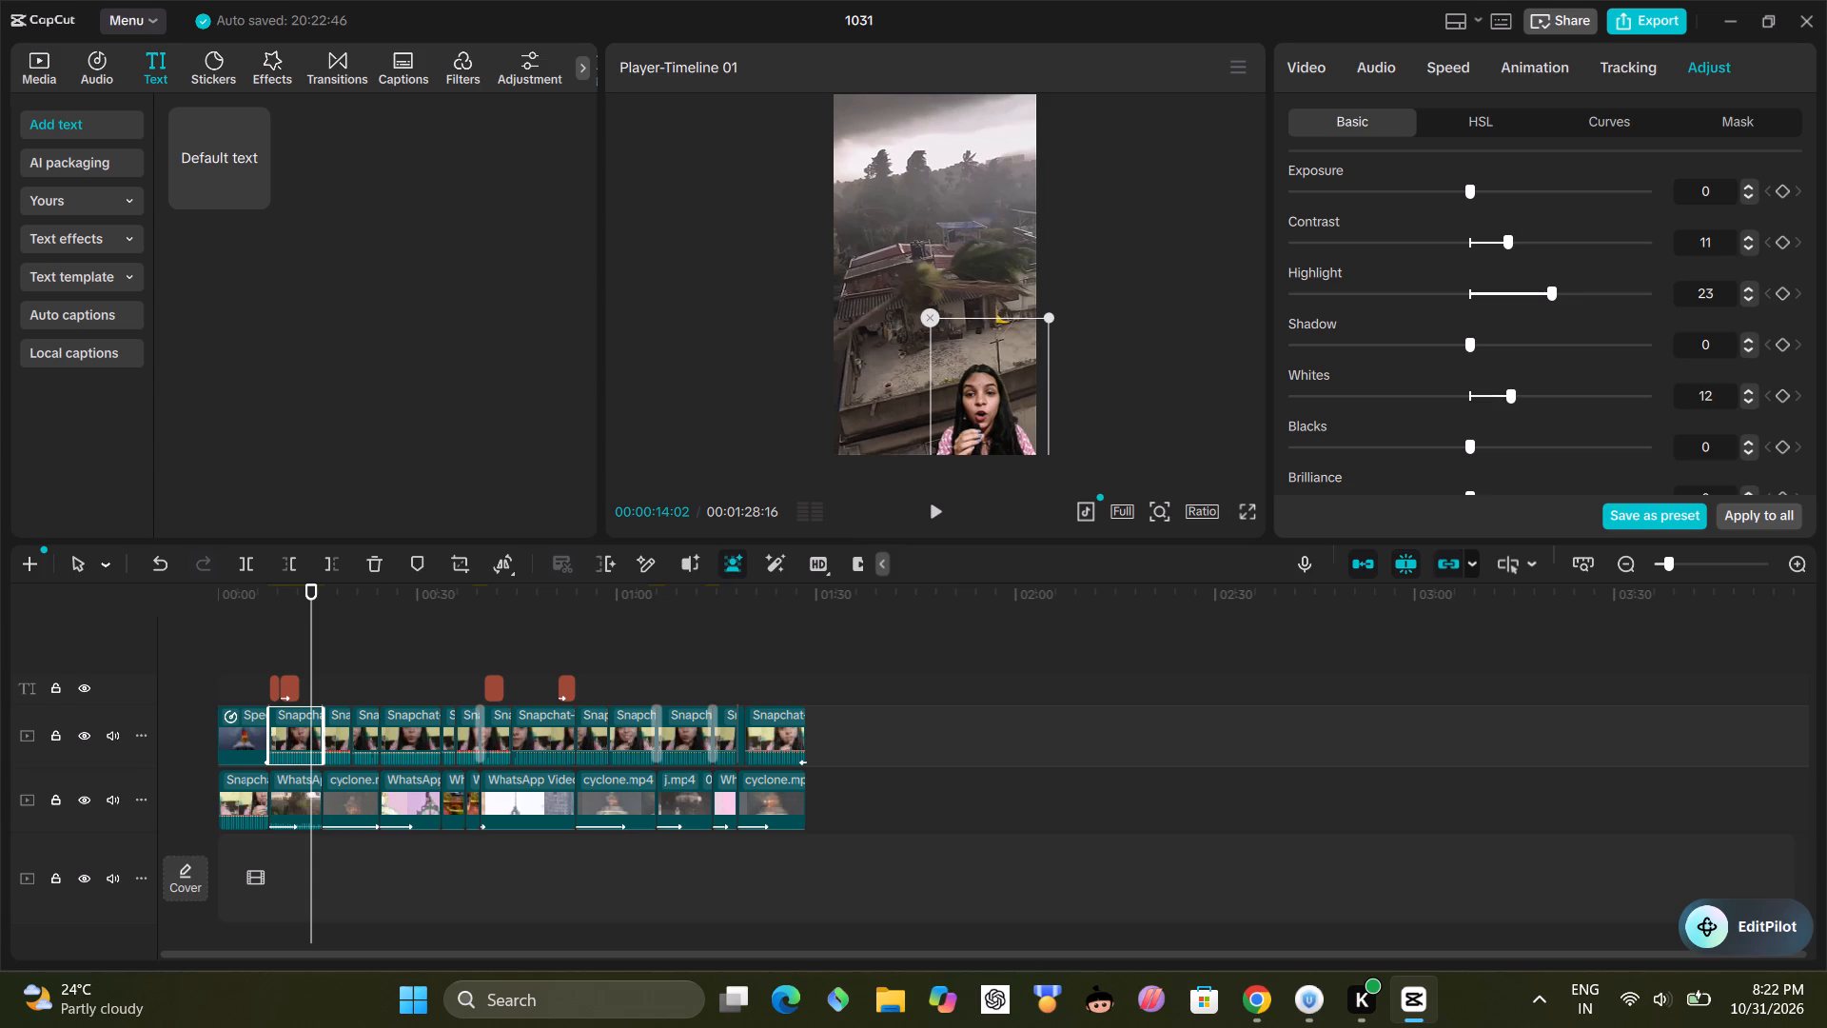
click(1585, 385)
click(1558, 395)
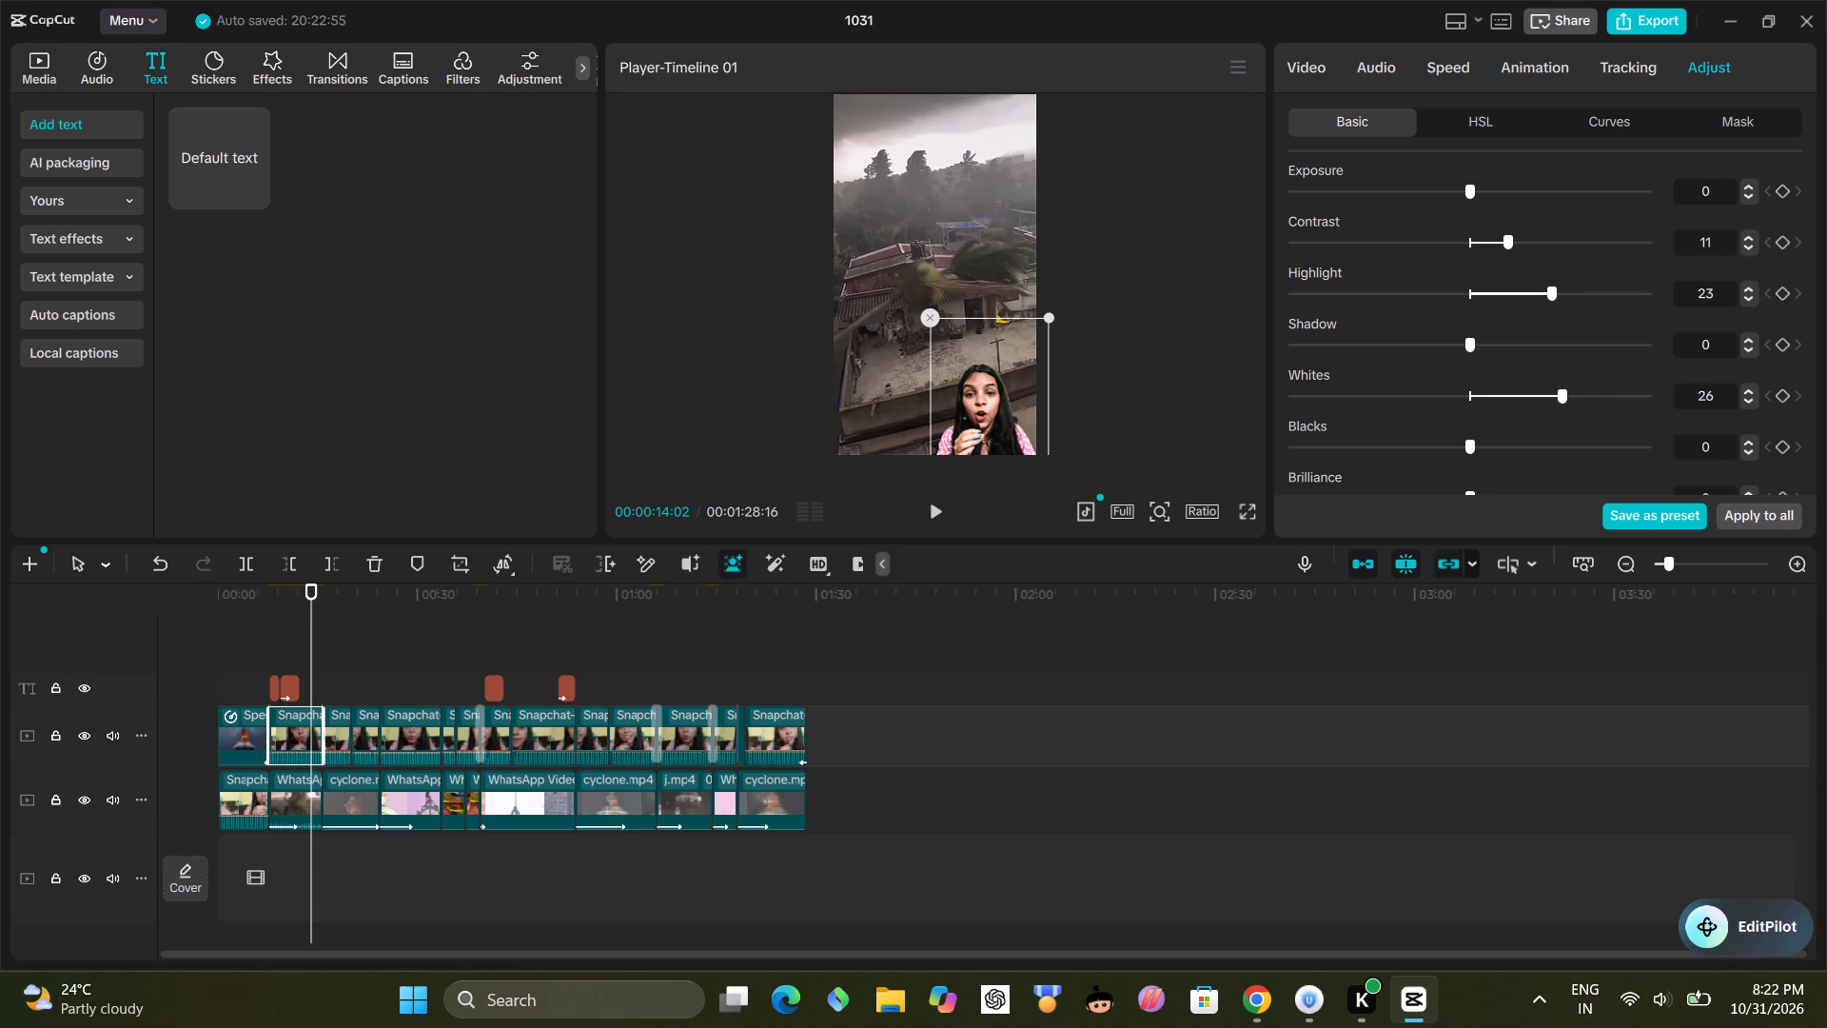
click(1534, 403)
Apply the presenter clip's adjustment settings to all clips.
click(1767, 511)
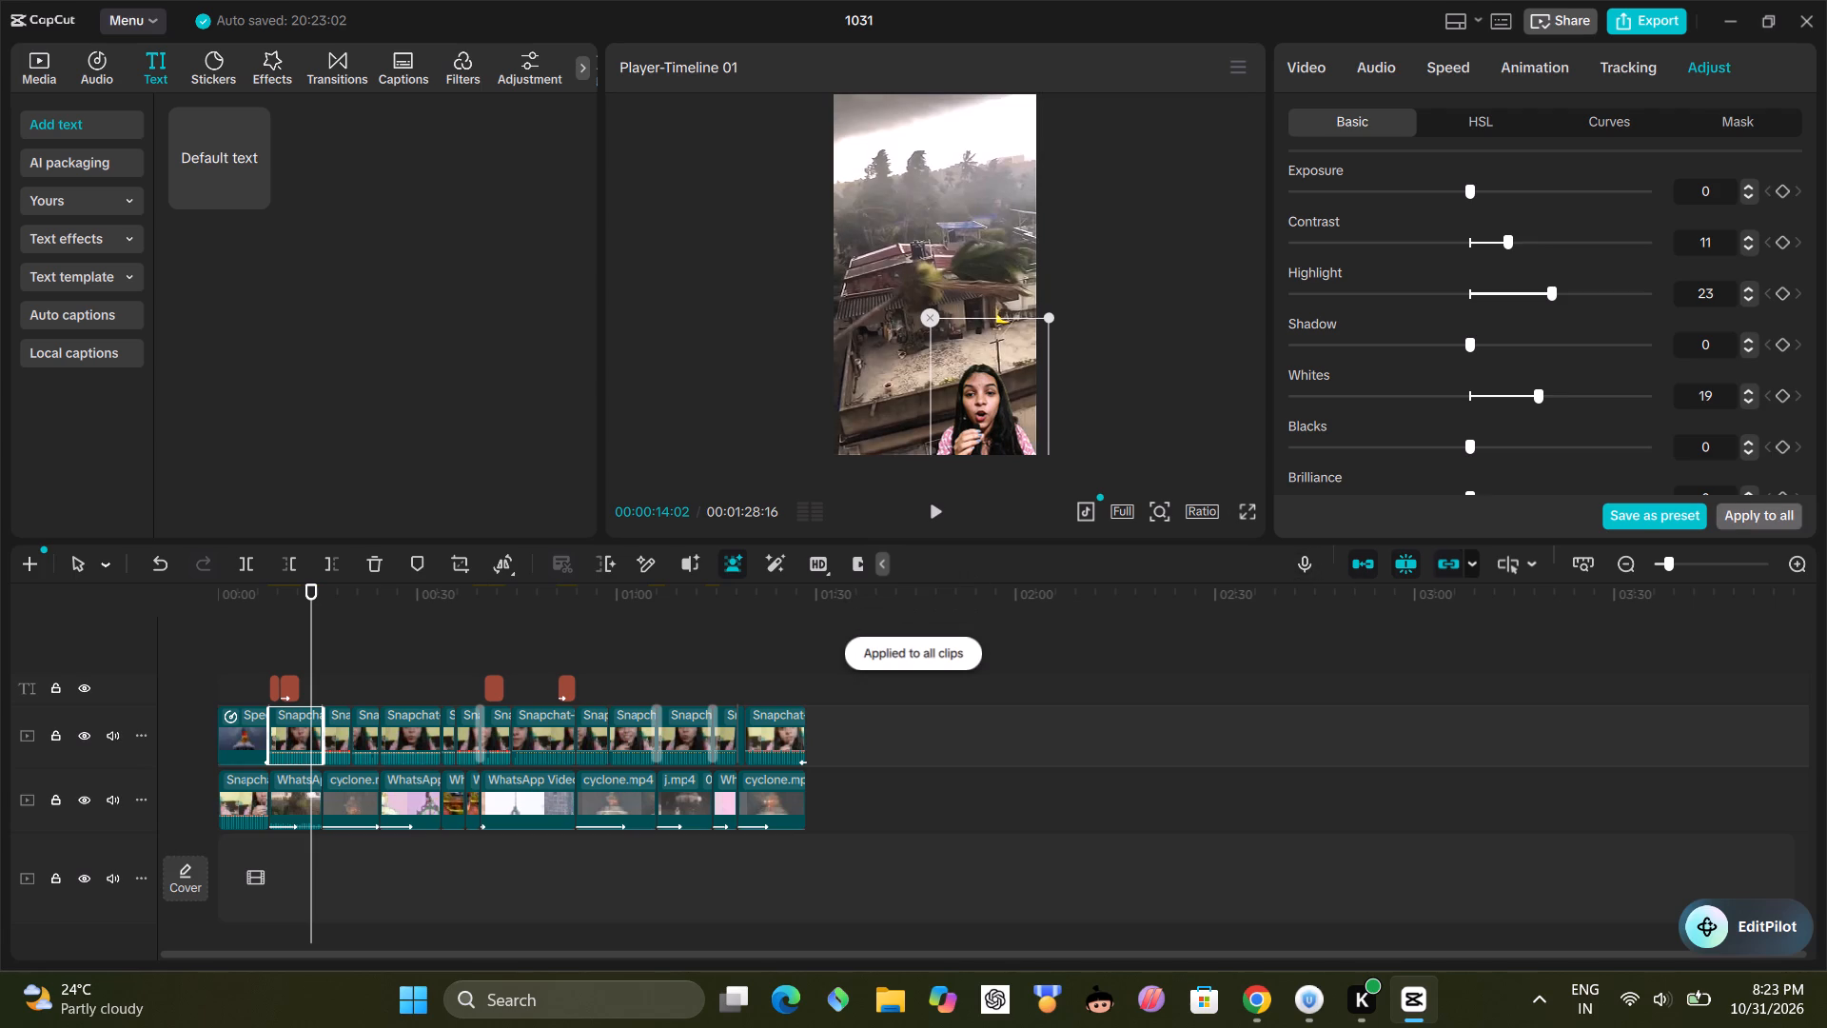
Preview the adjusted clips from 00:00:14:02, and review the edit full screen from the beginning.
click(933, 517)
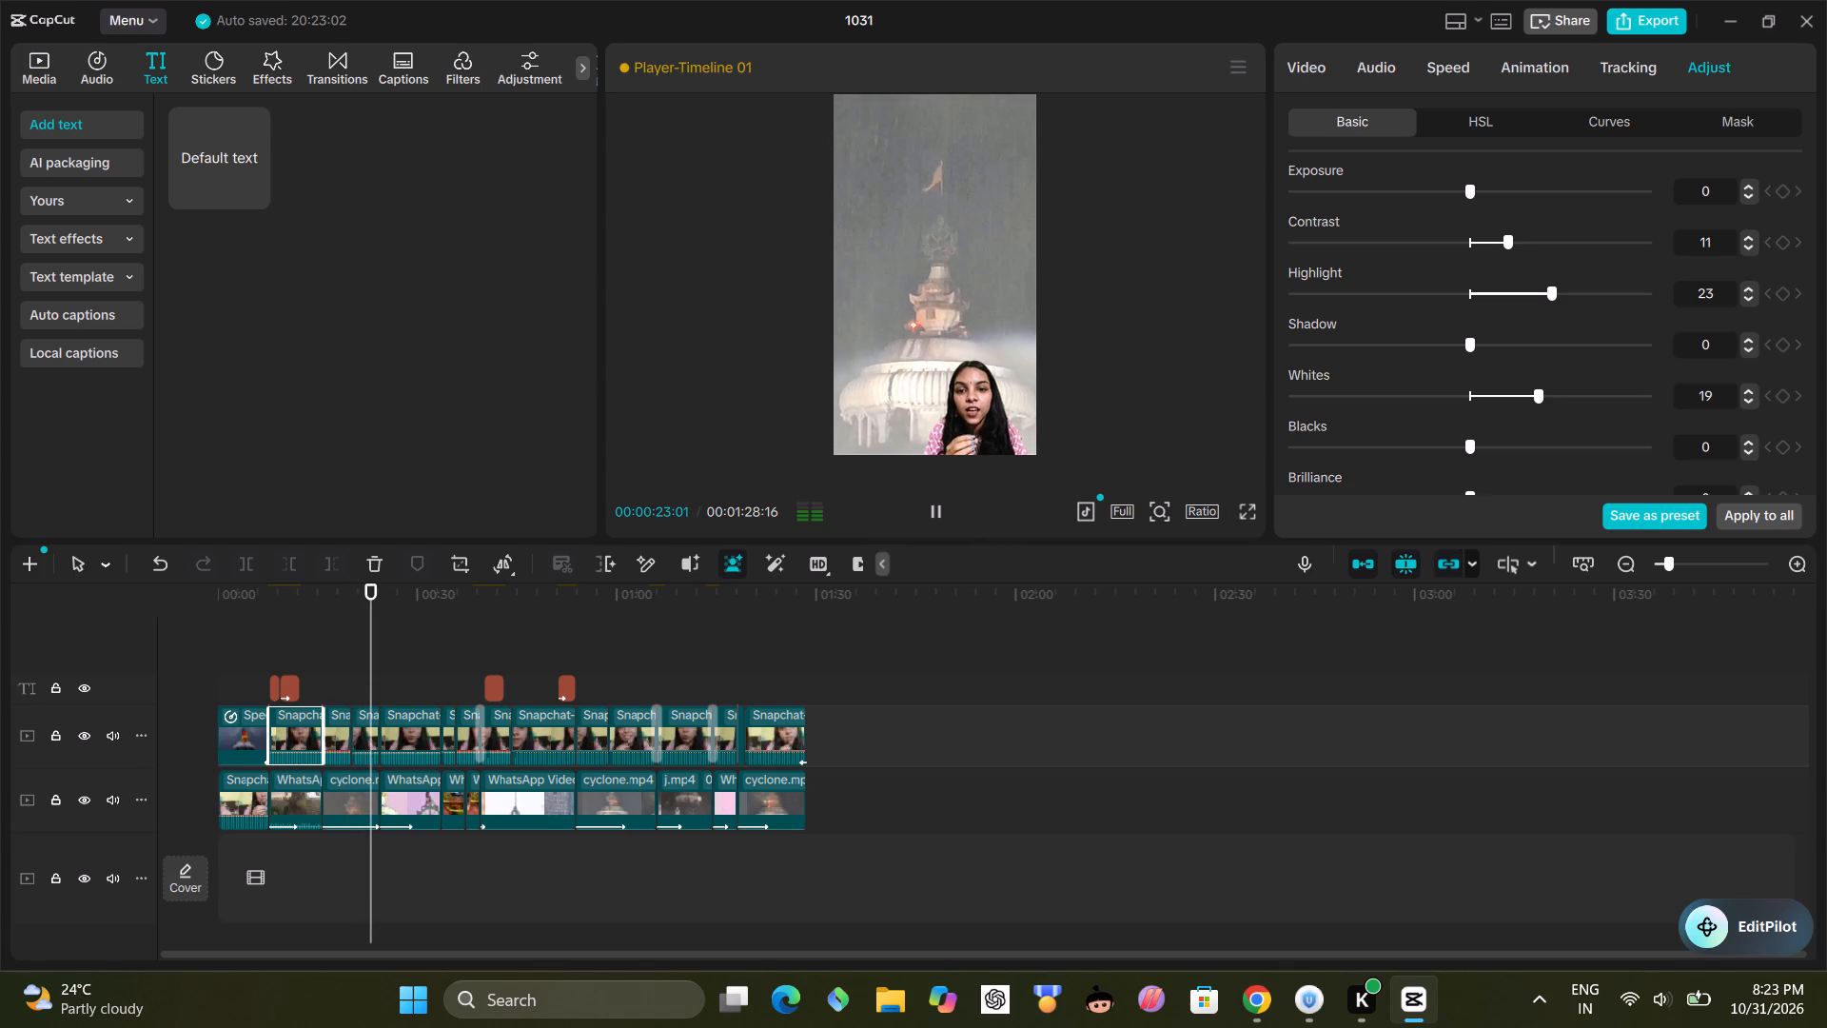
click(221, 662)
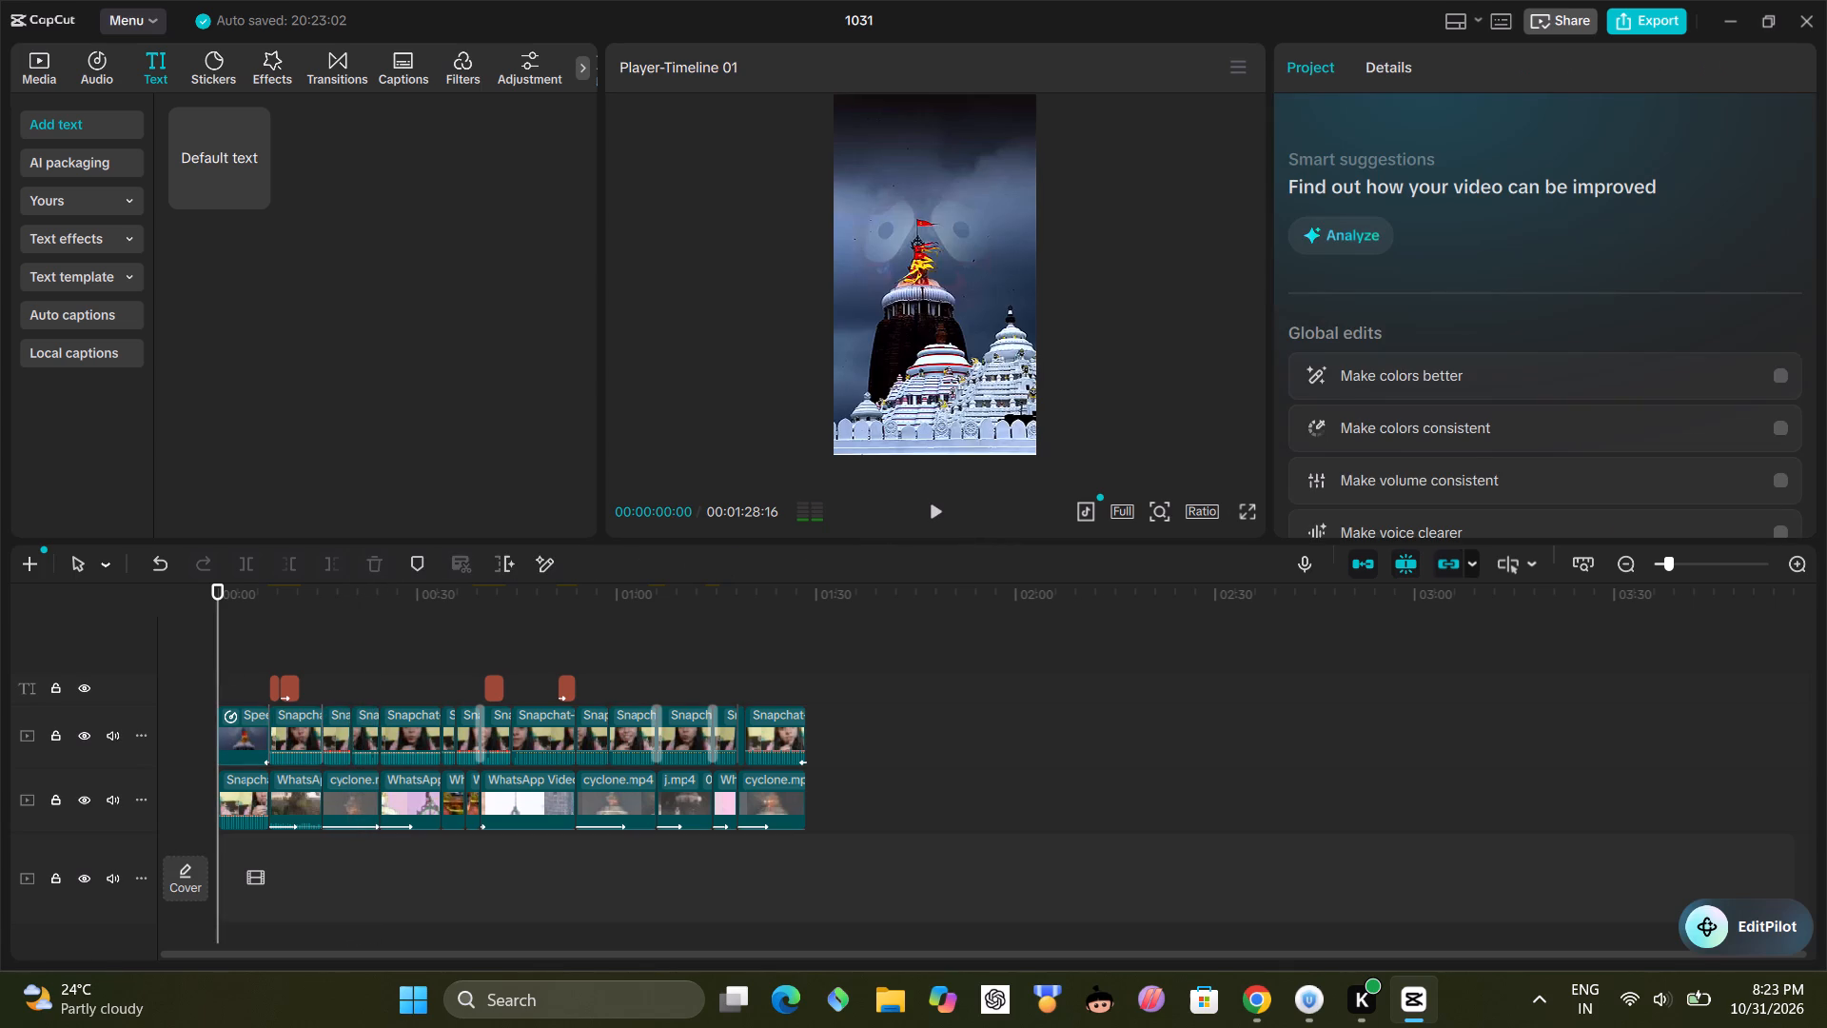
click(1241, 506)
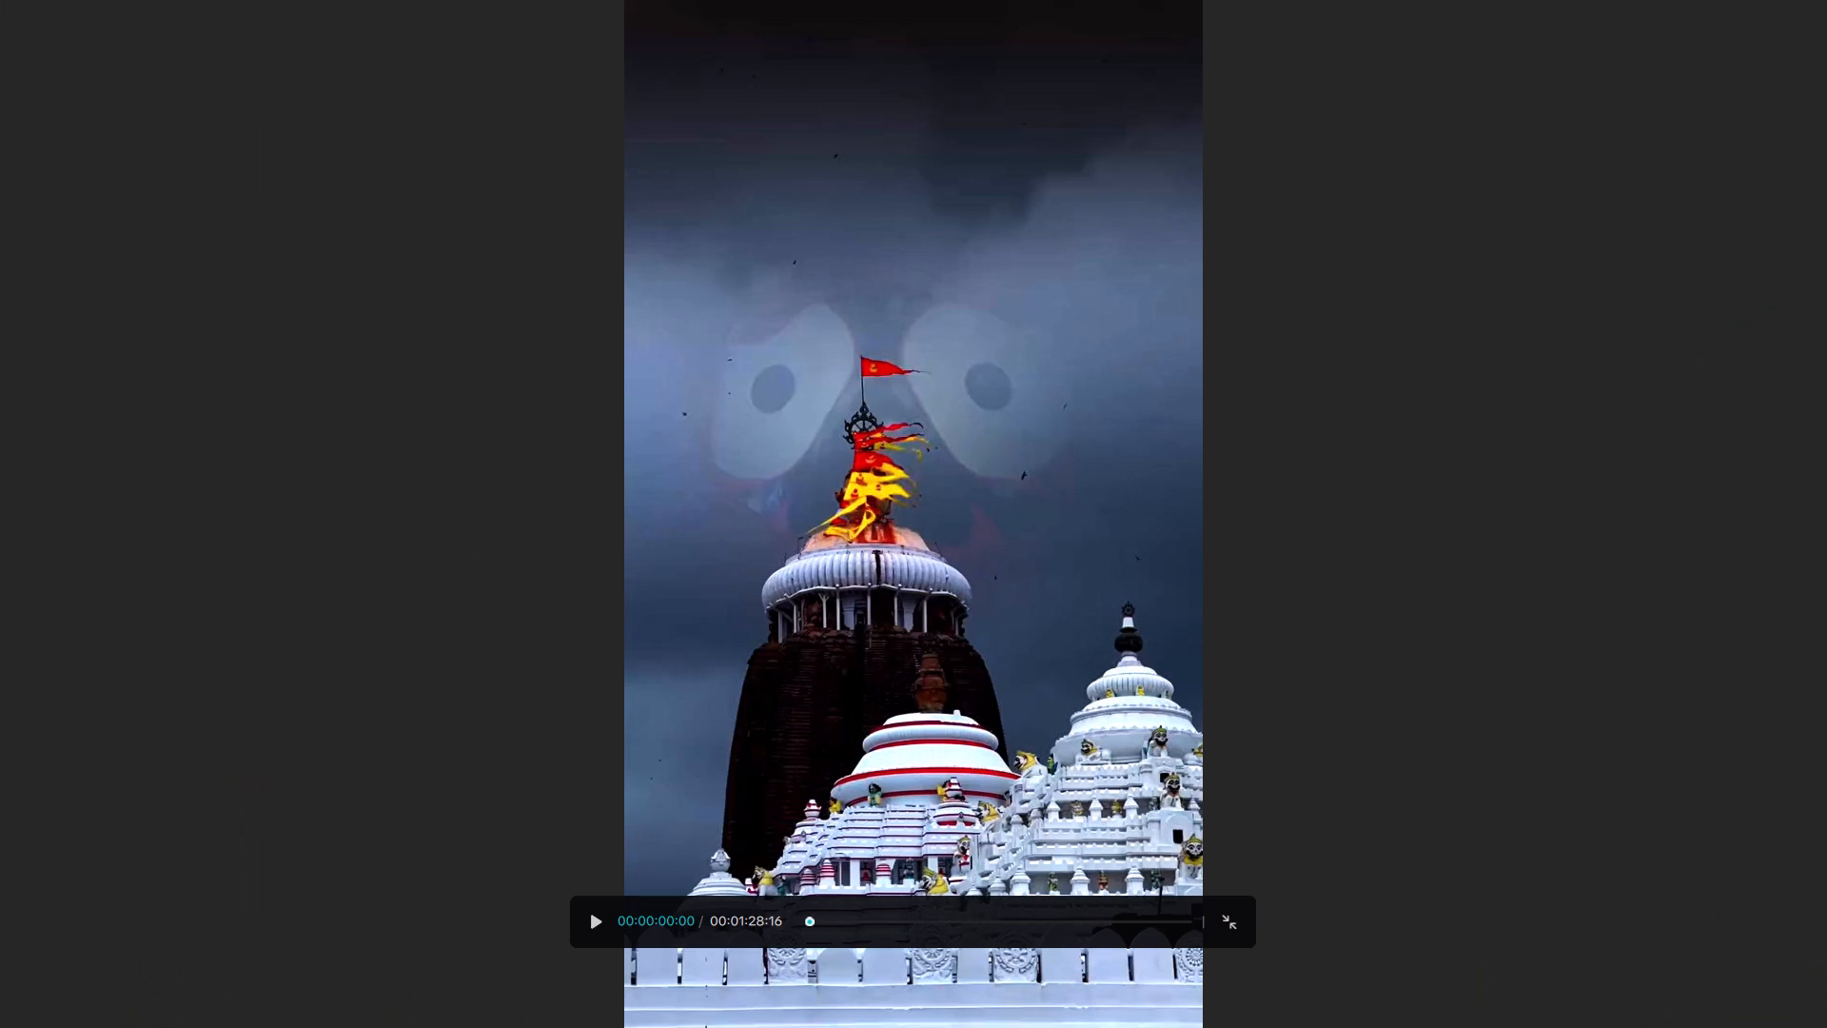
click(588, 920)
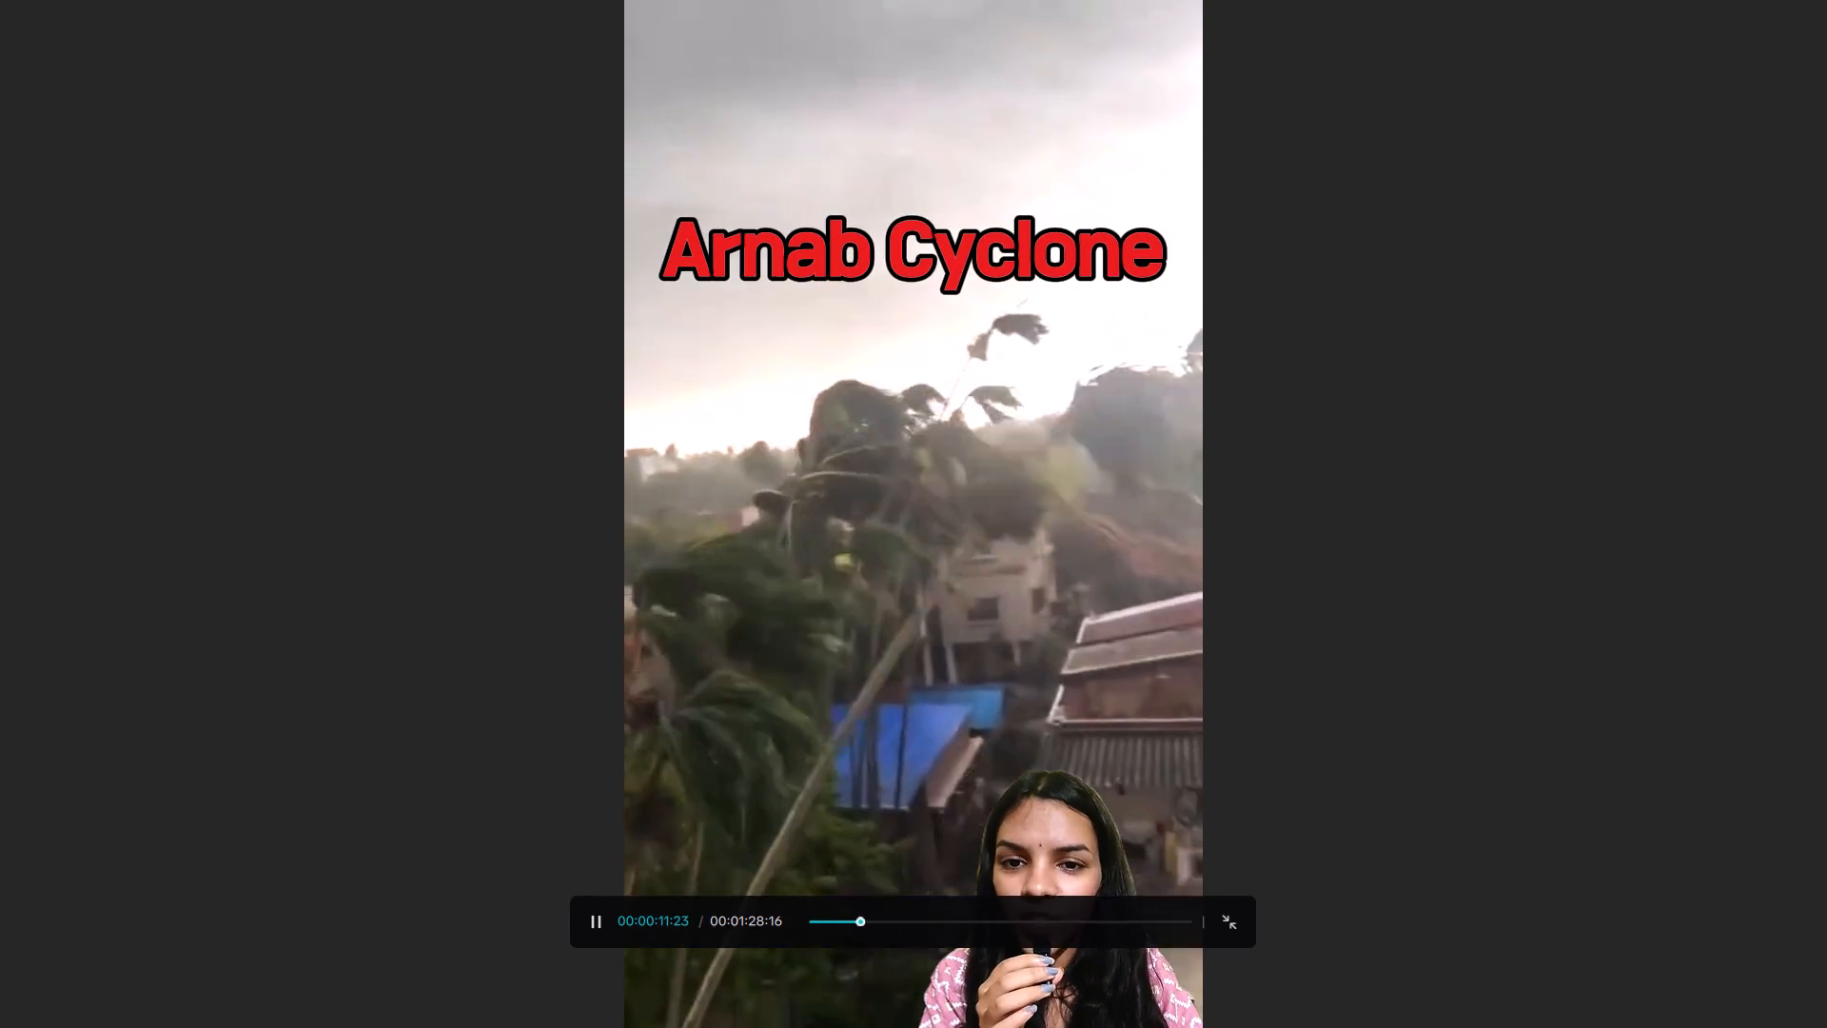
click(1424, 380)
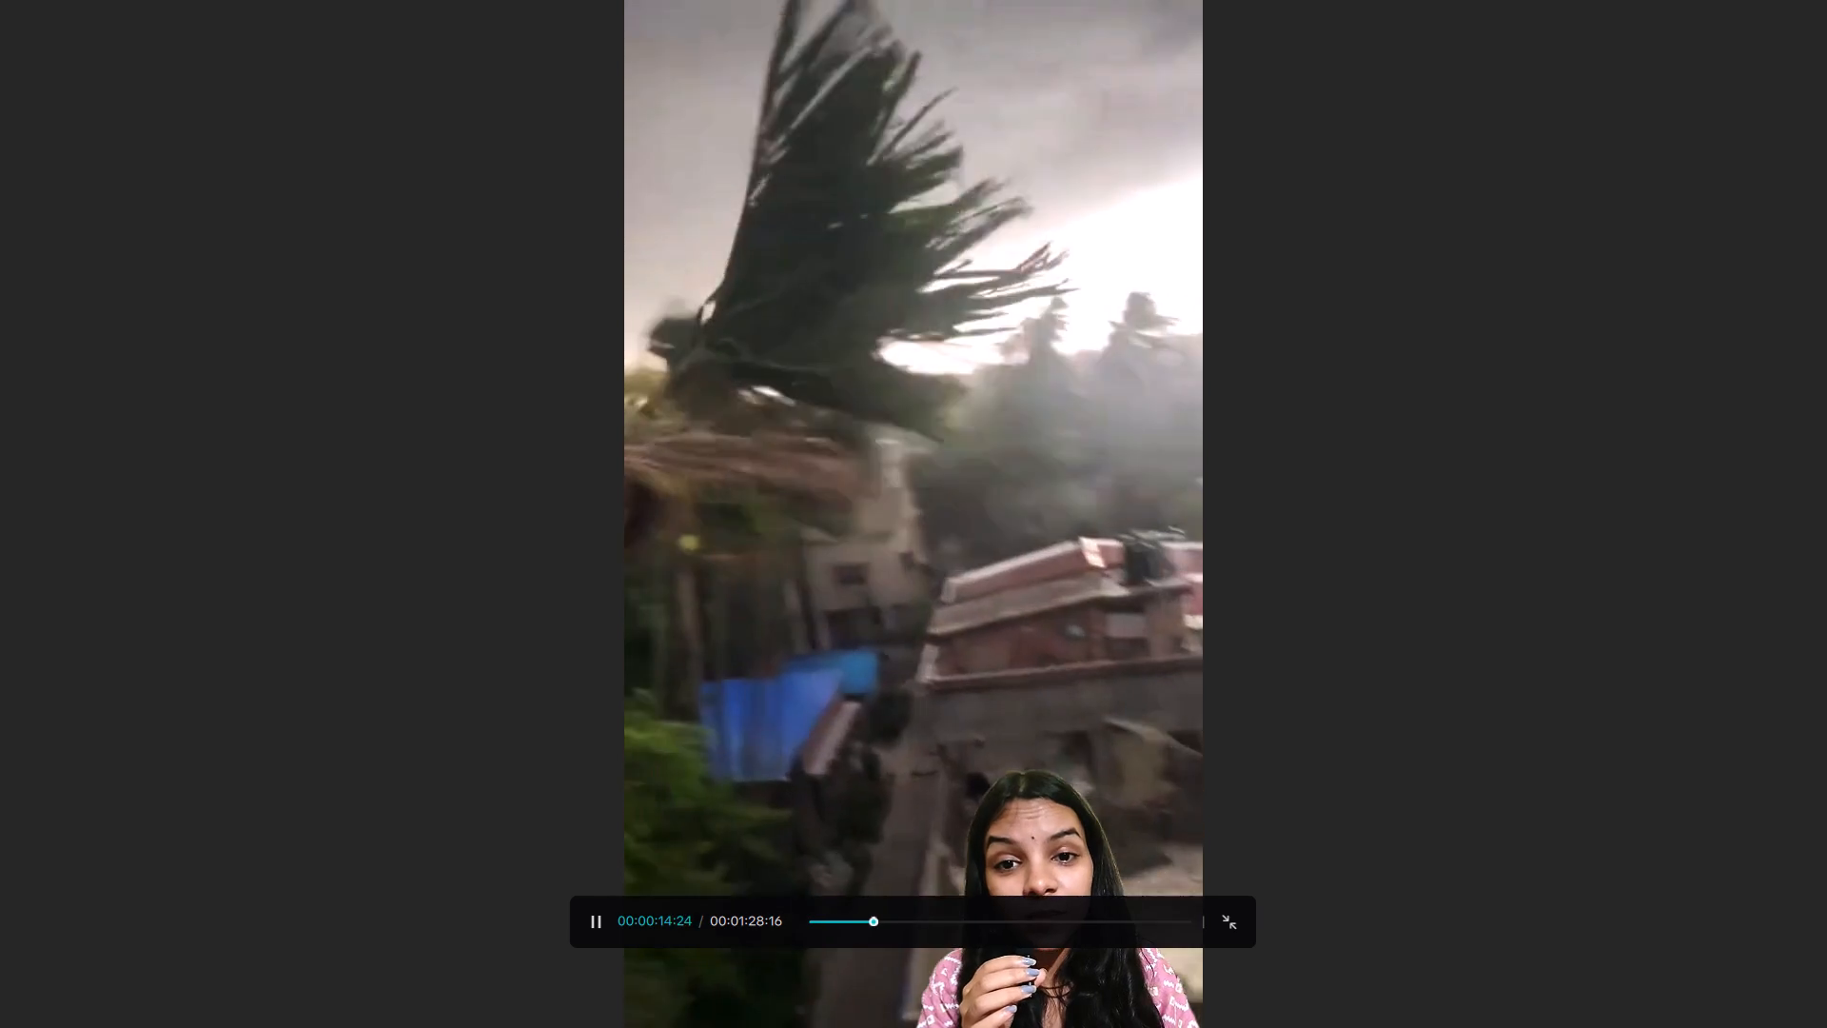
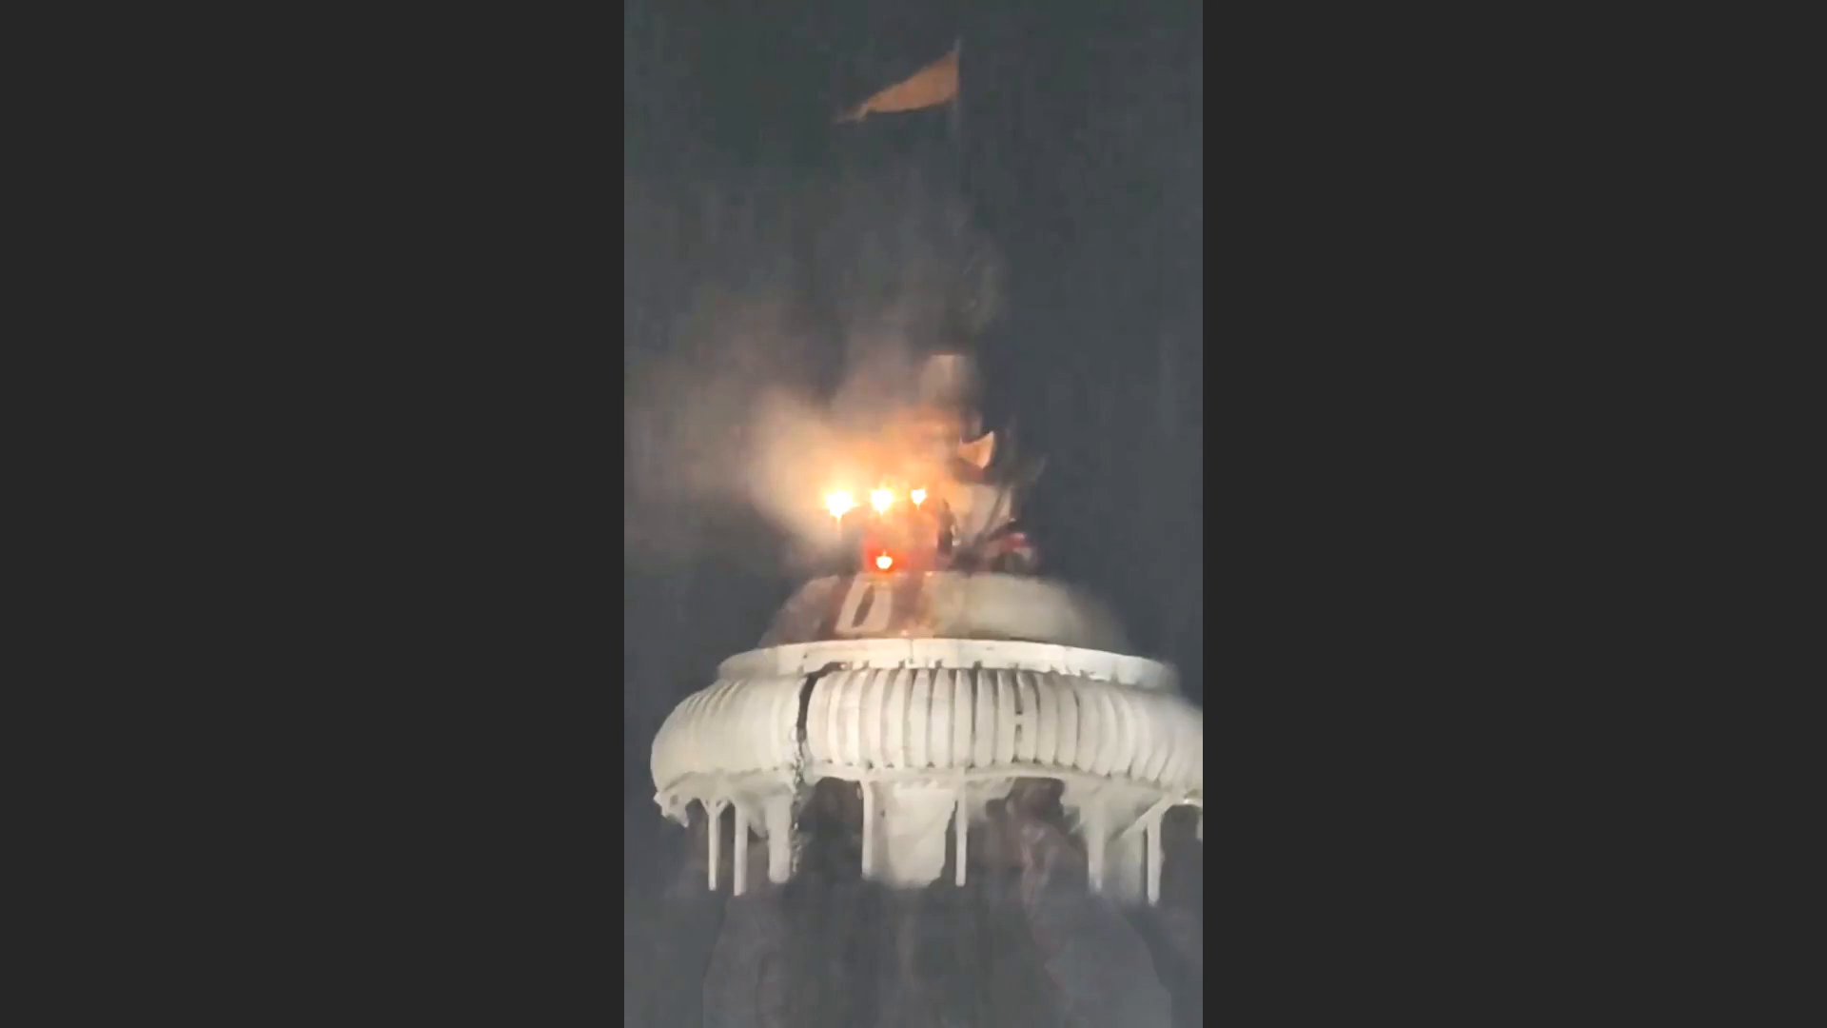
Leave the full-screen review and preview the edit from 00:00:07:24 and again around 00:00:39.
key(Escape)
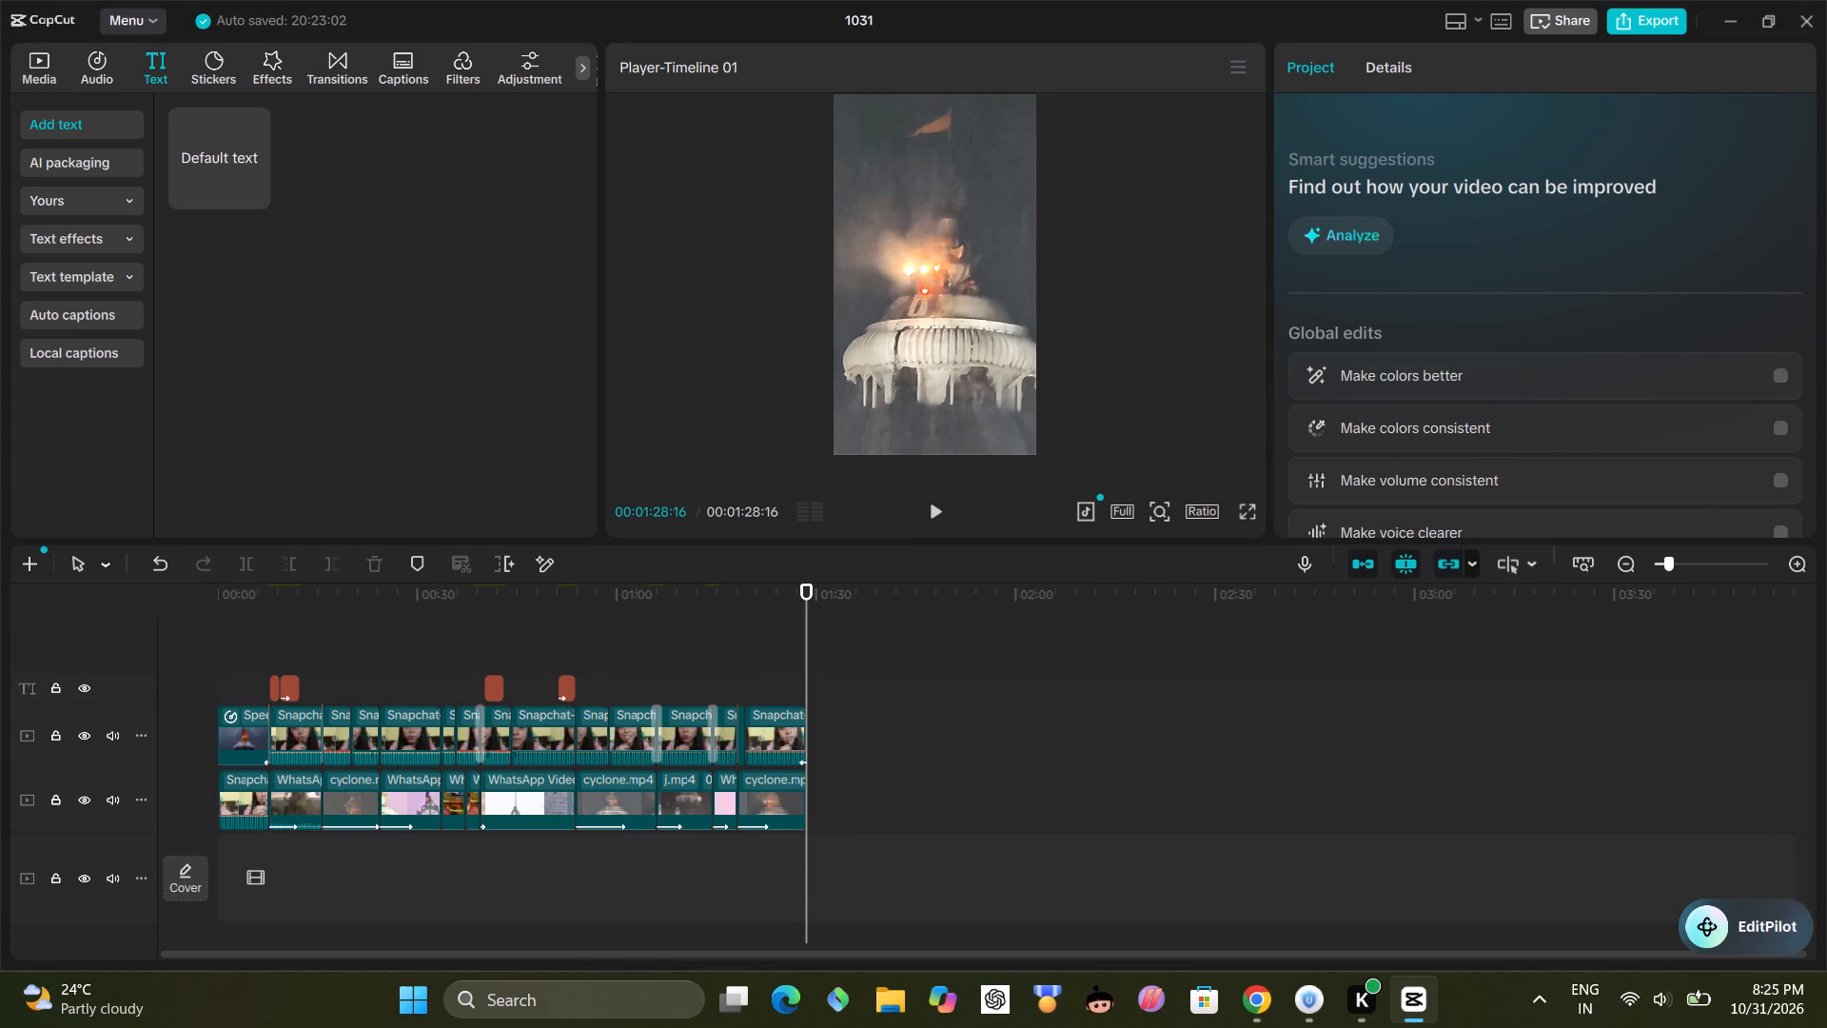
click(263, 665)
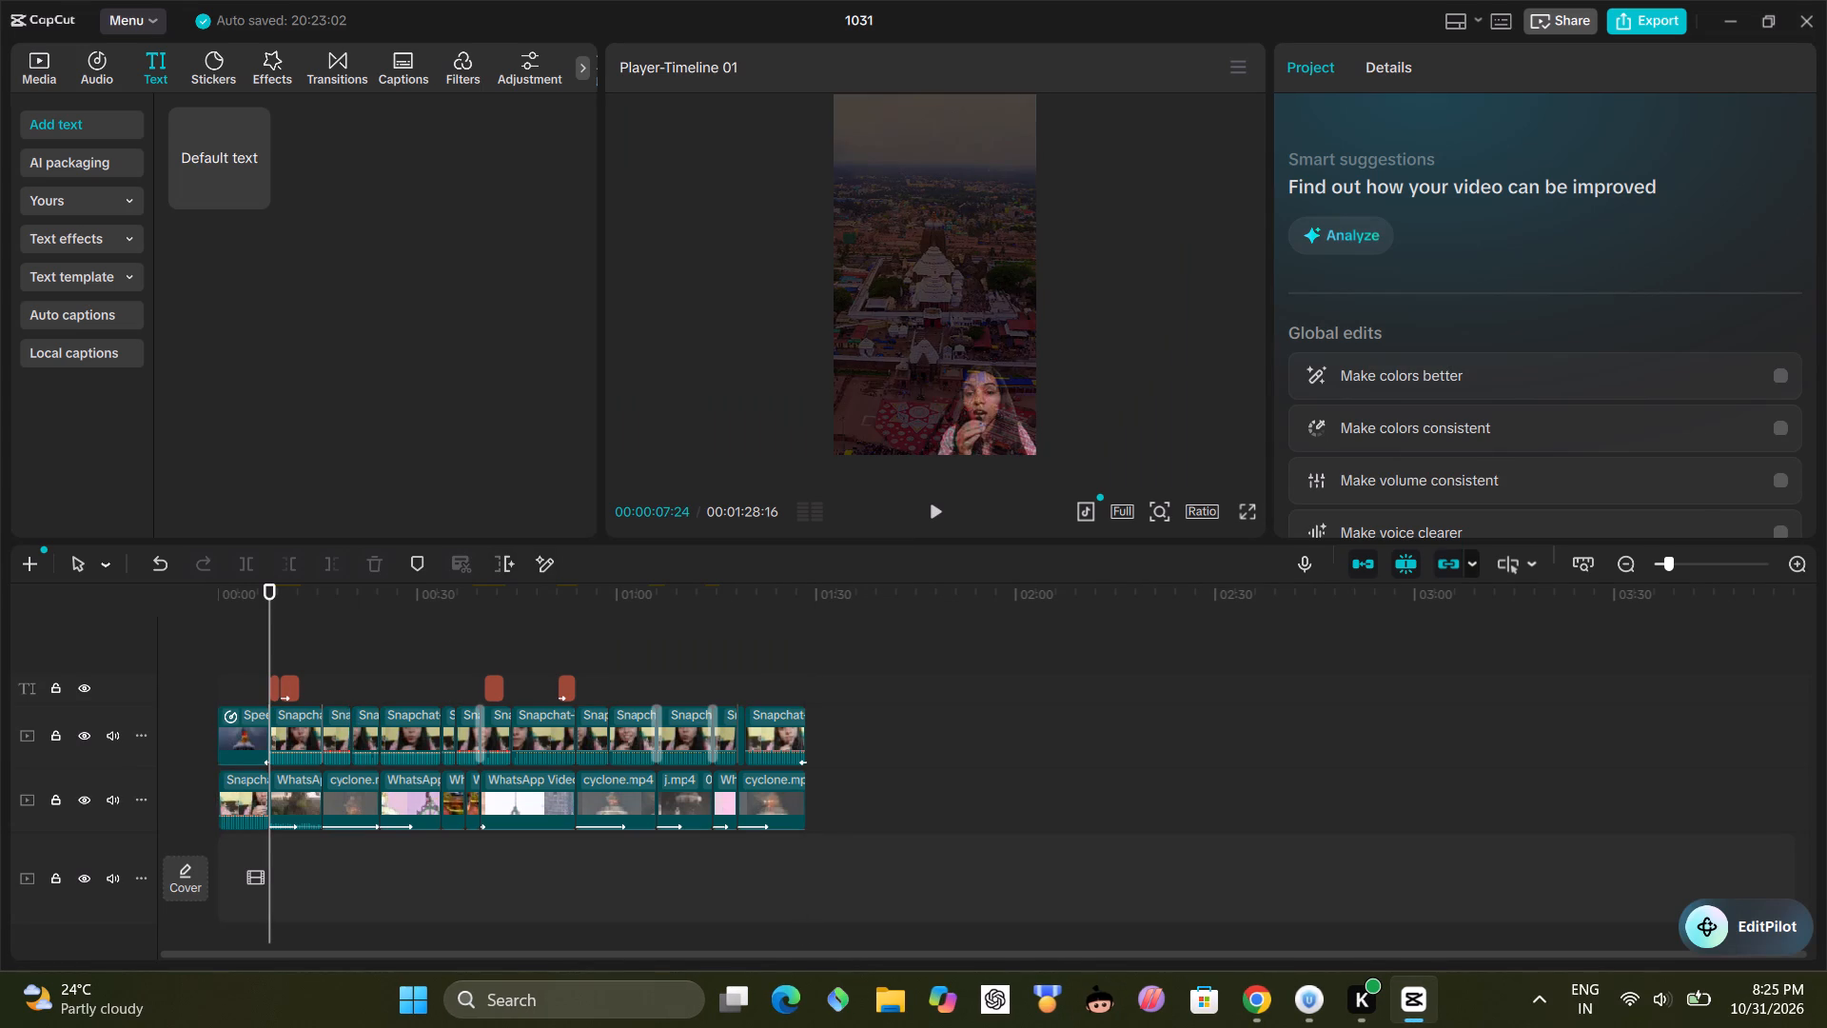
click(936, 512)
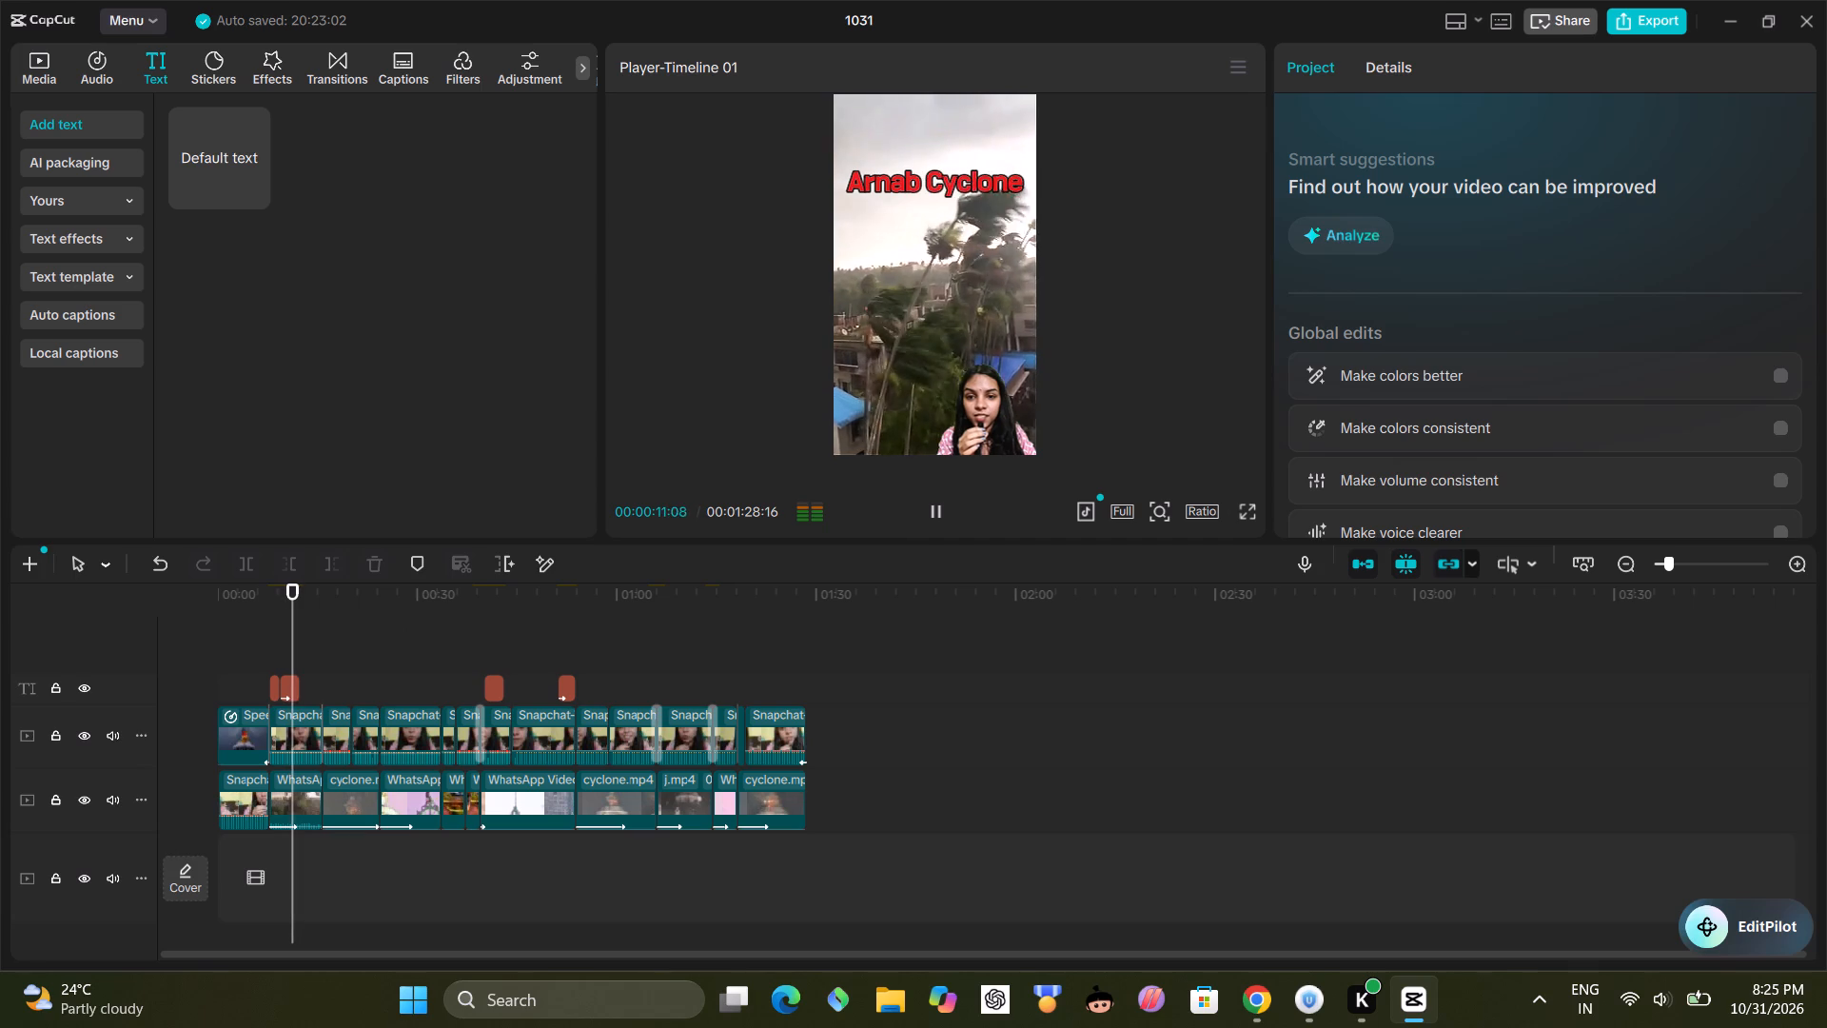
click(479, 675)
click(946, 508)
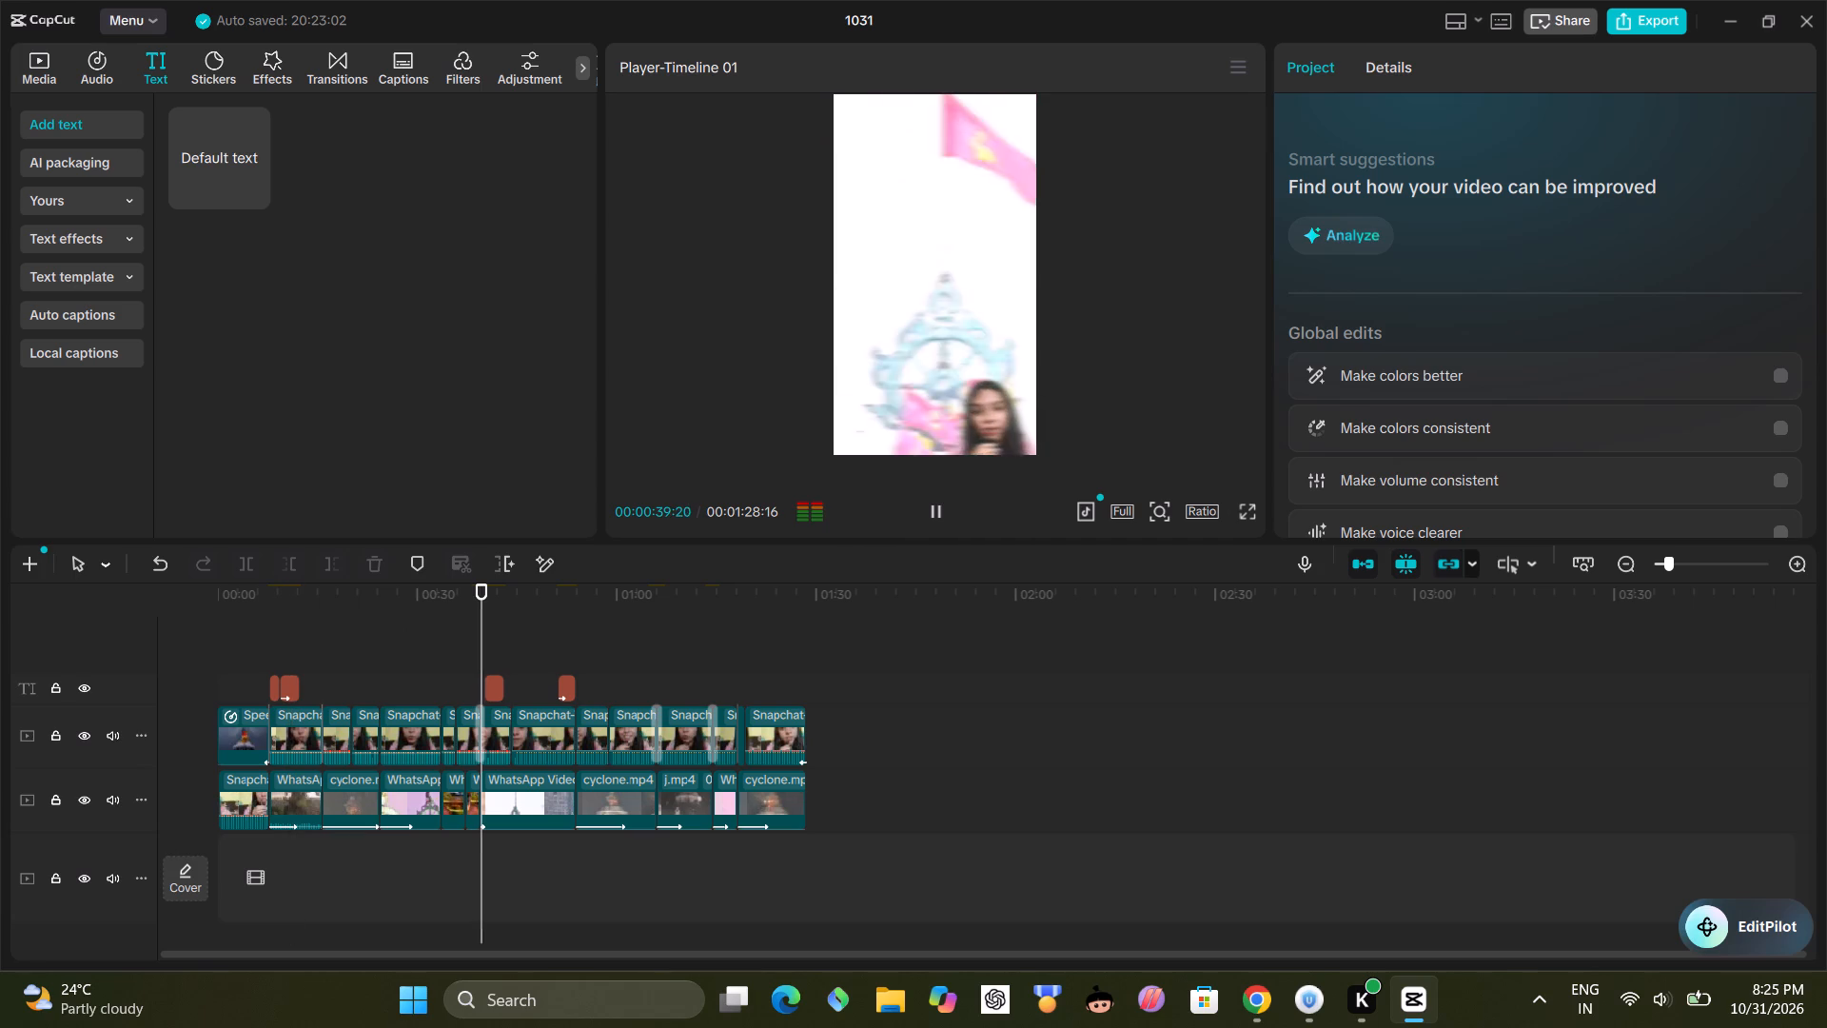
click(946, 508)
Add a default text title at 00:01:23:01 and replace its wording with "Jai Jagannath".
click(770, 666)
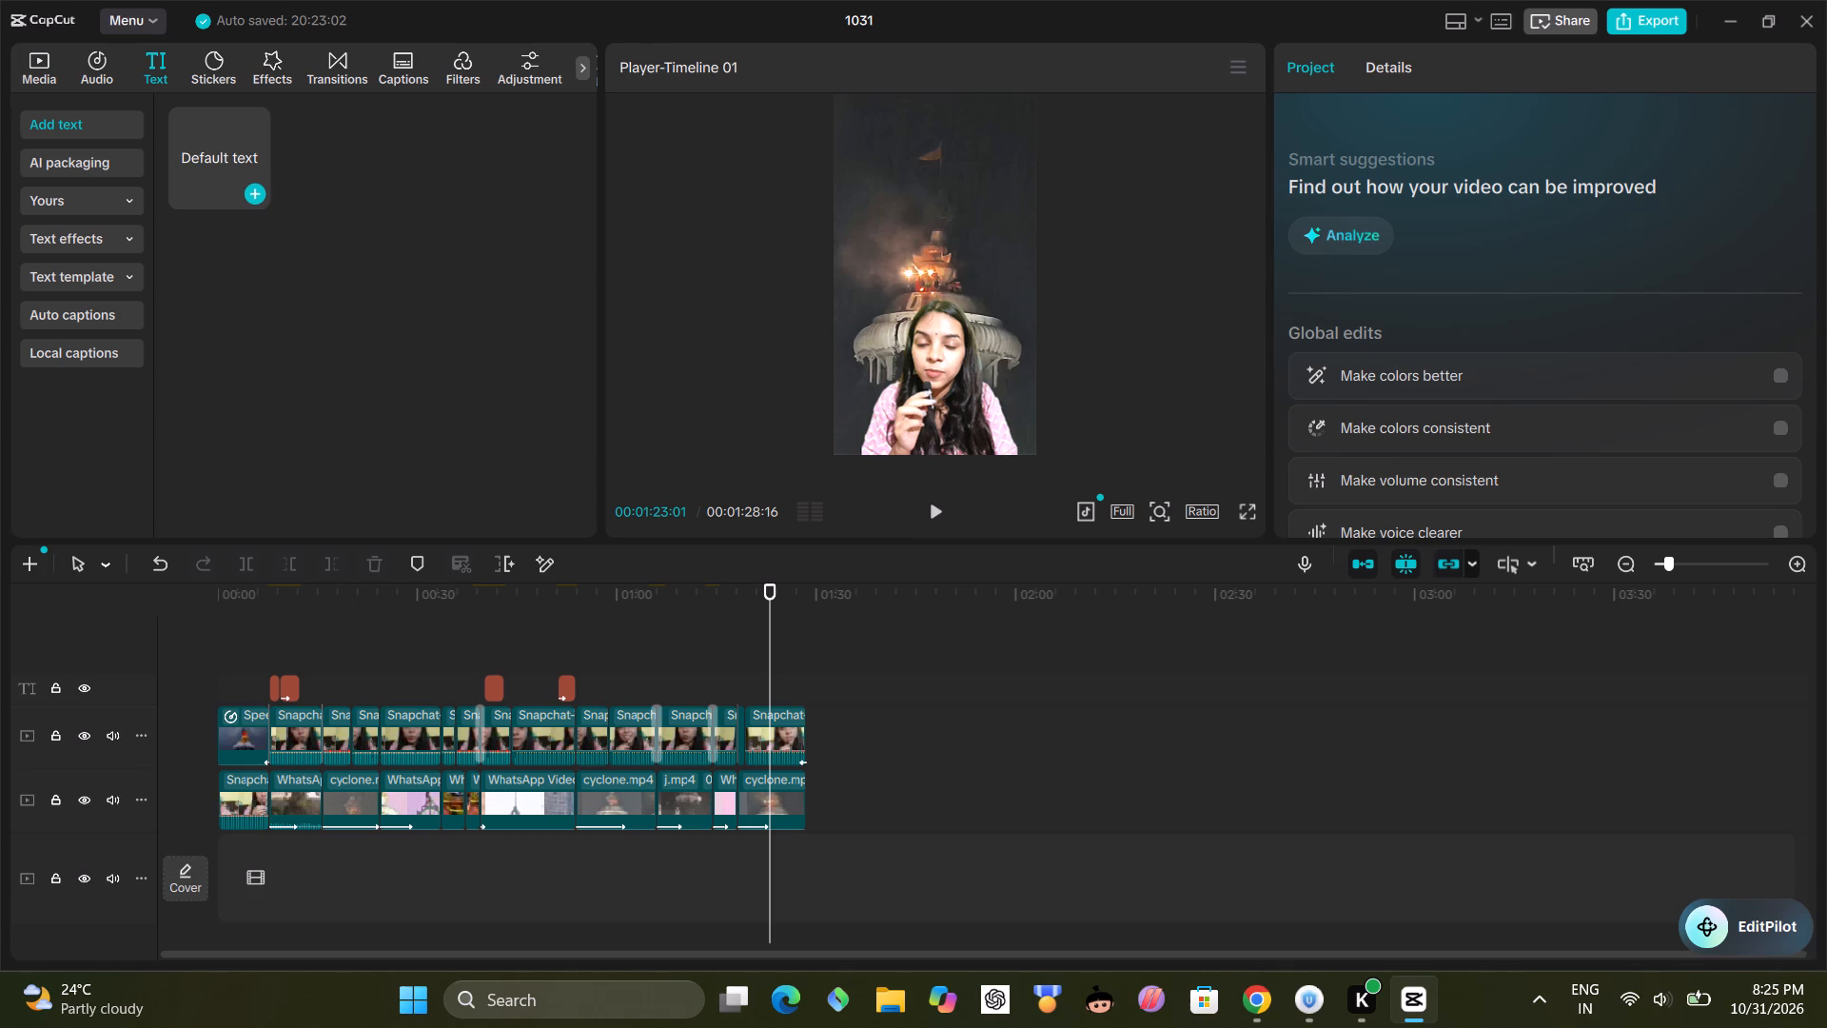
click(262, 186)
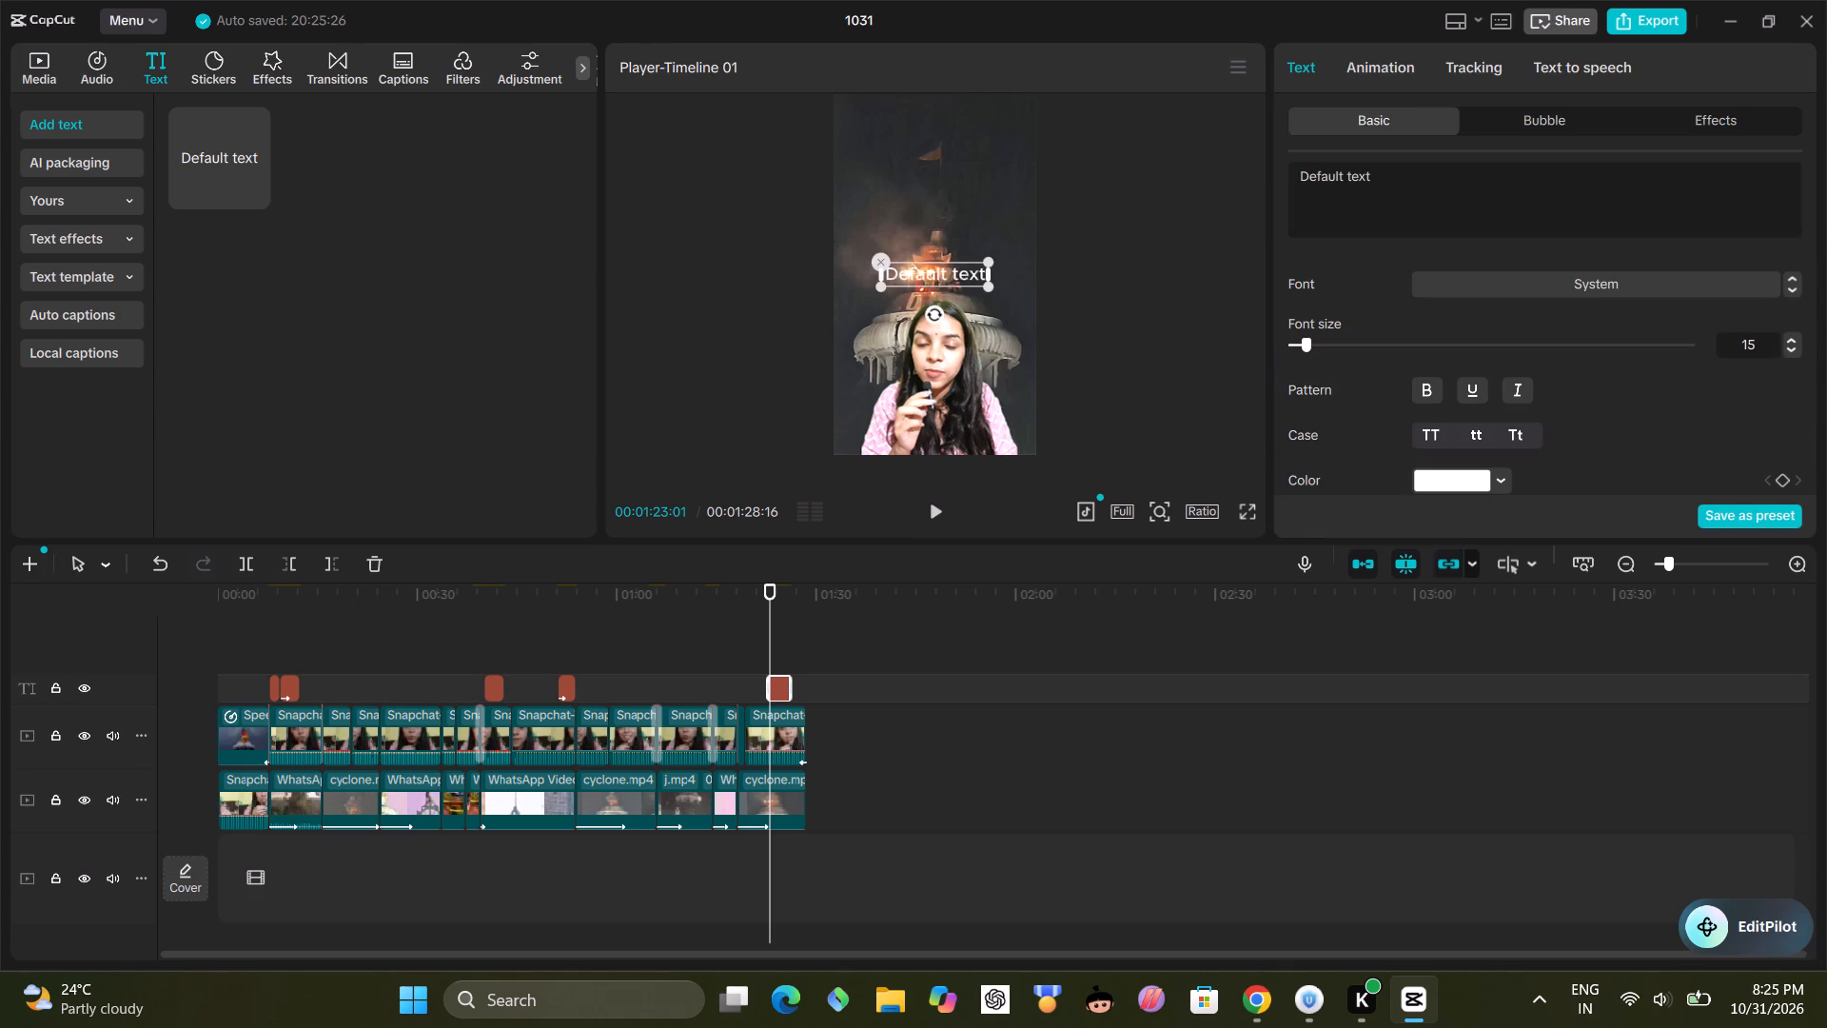
triple_click(1375, 172)
triple_click(1374, 172)
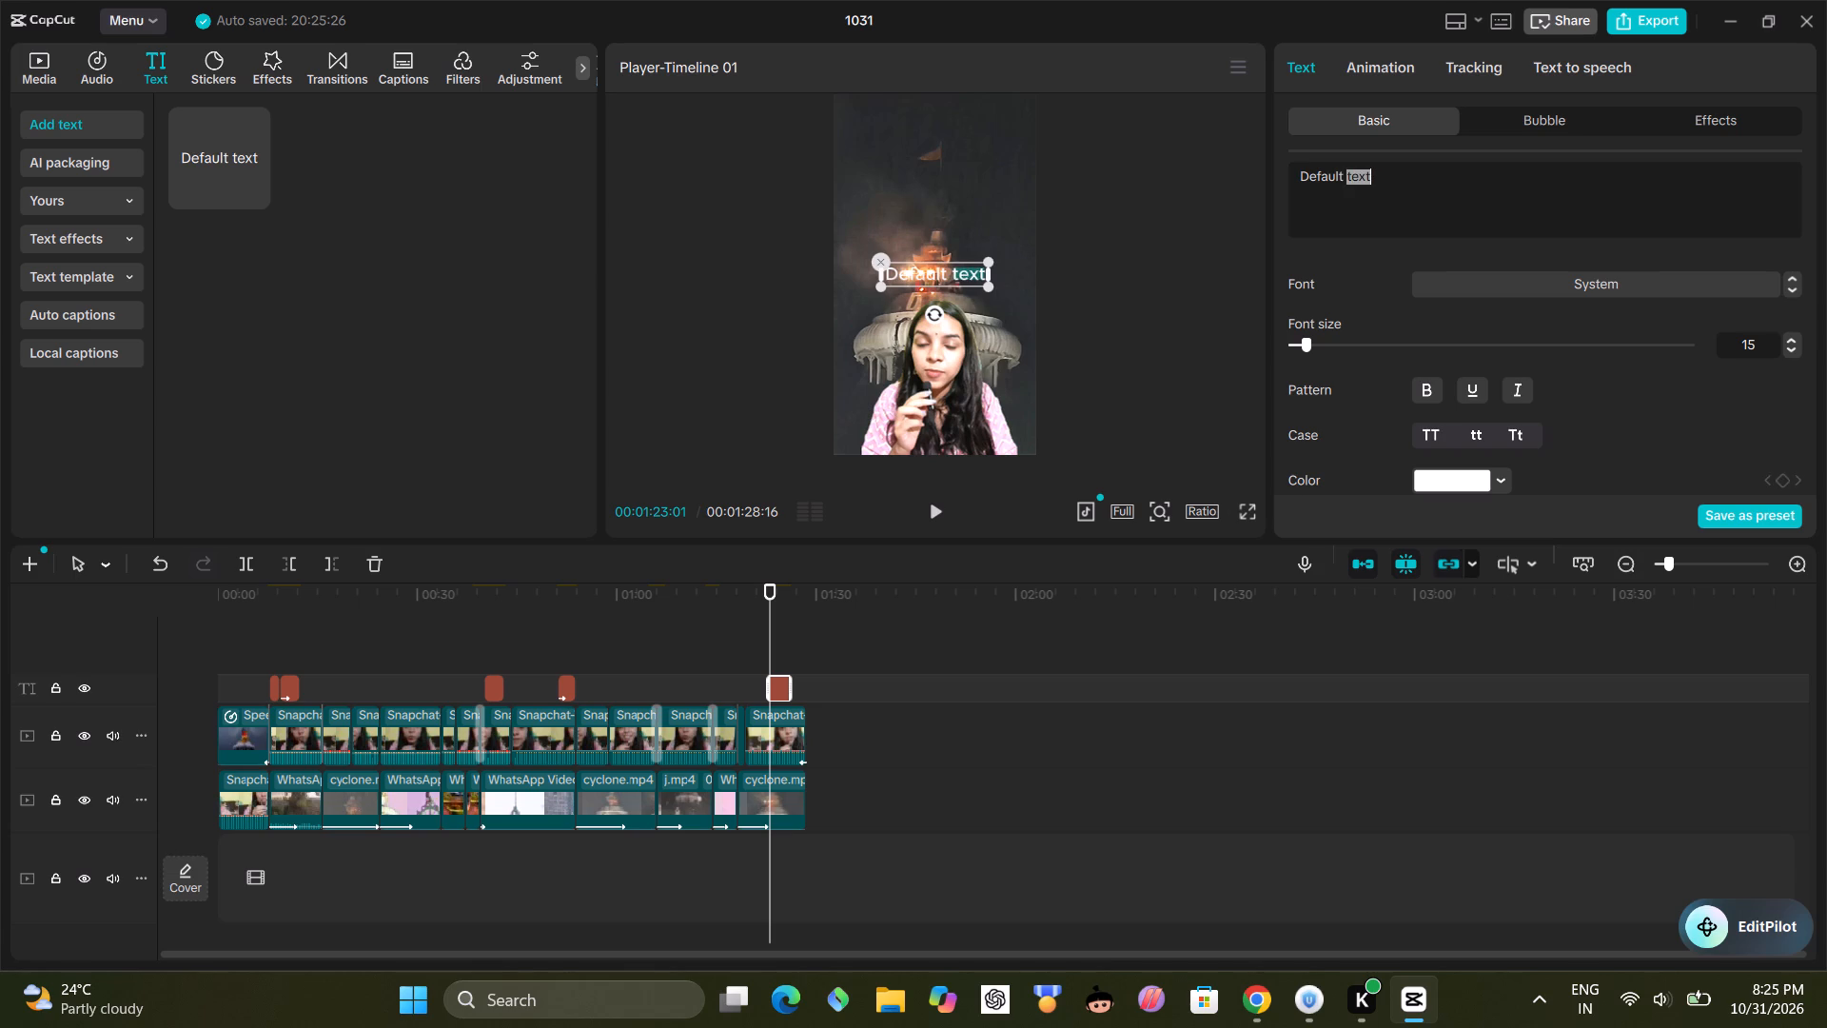
triple_click(1374, 172)
triple_click(1374, 172)
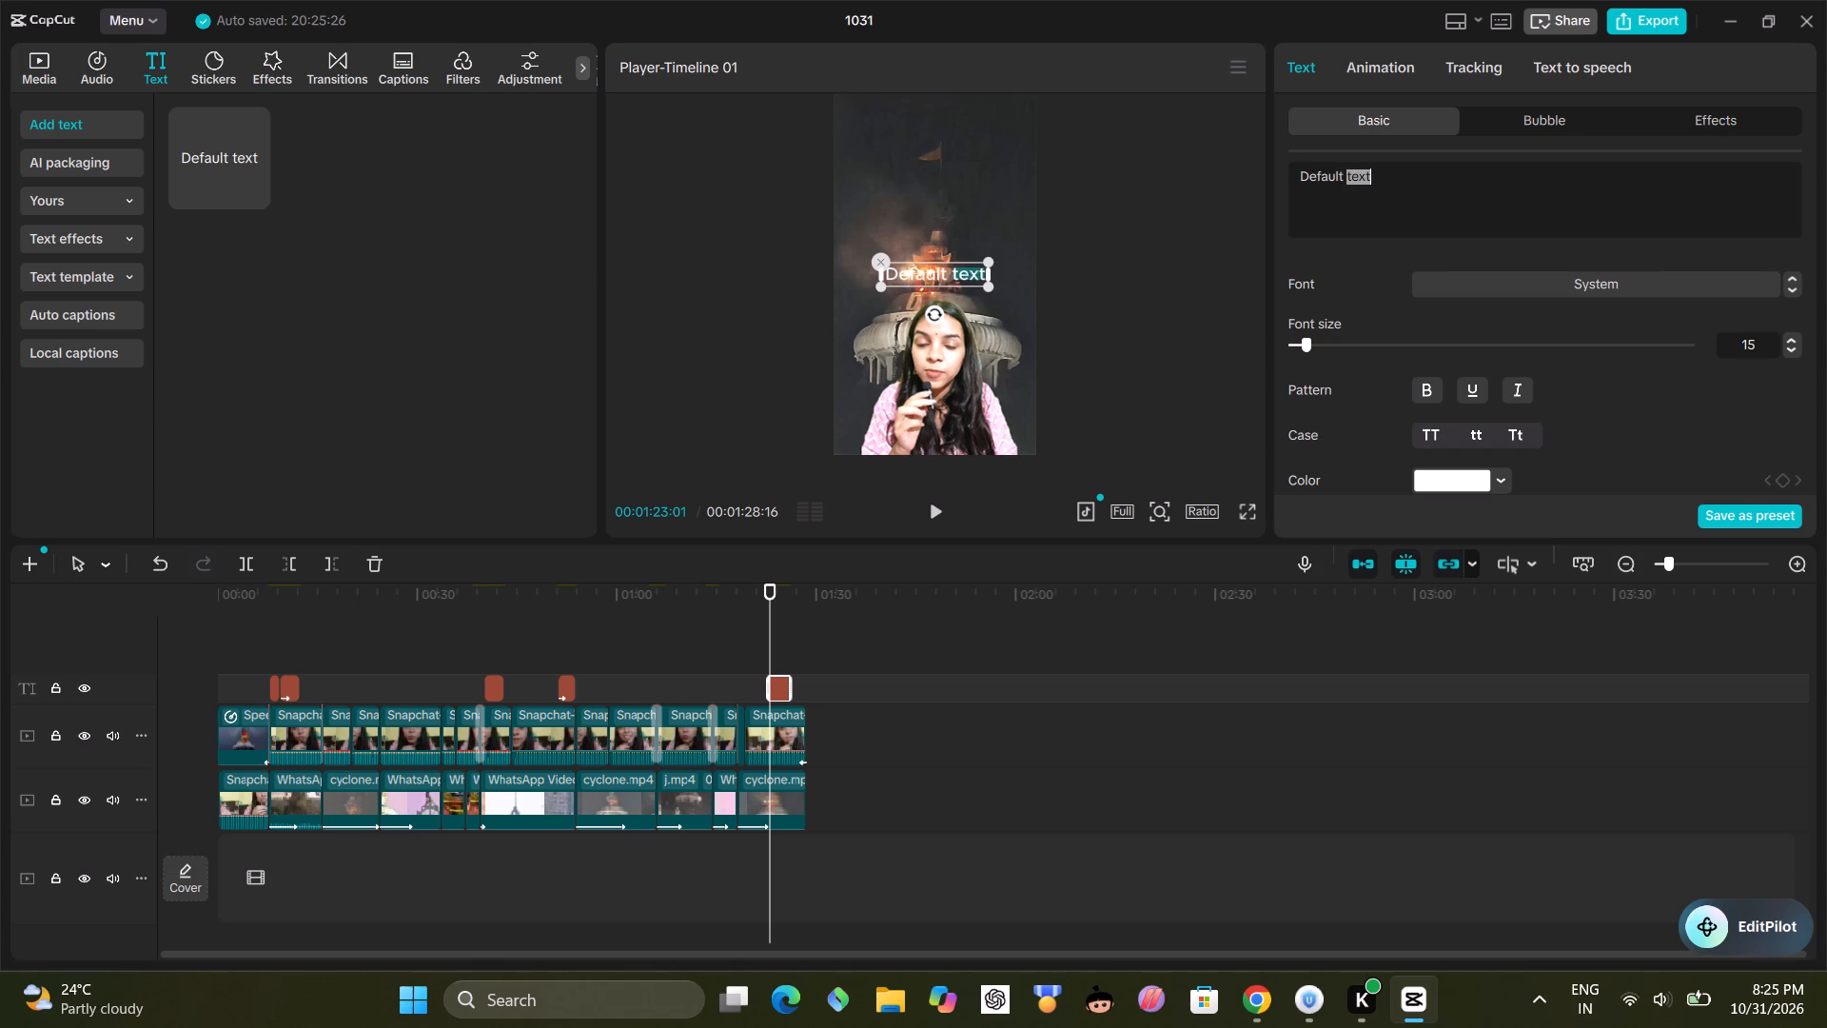
double_click(1374, 172)
click(1374, 172)
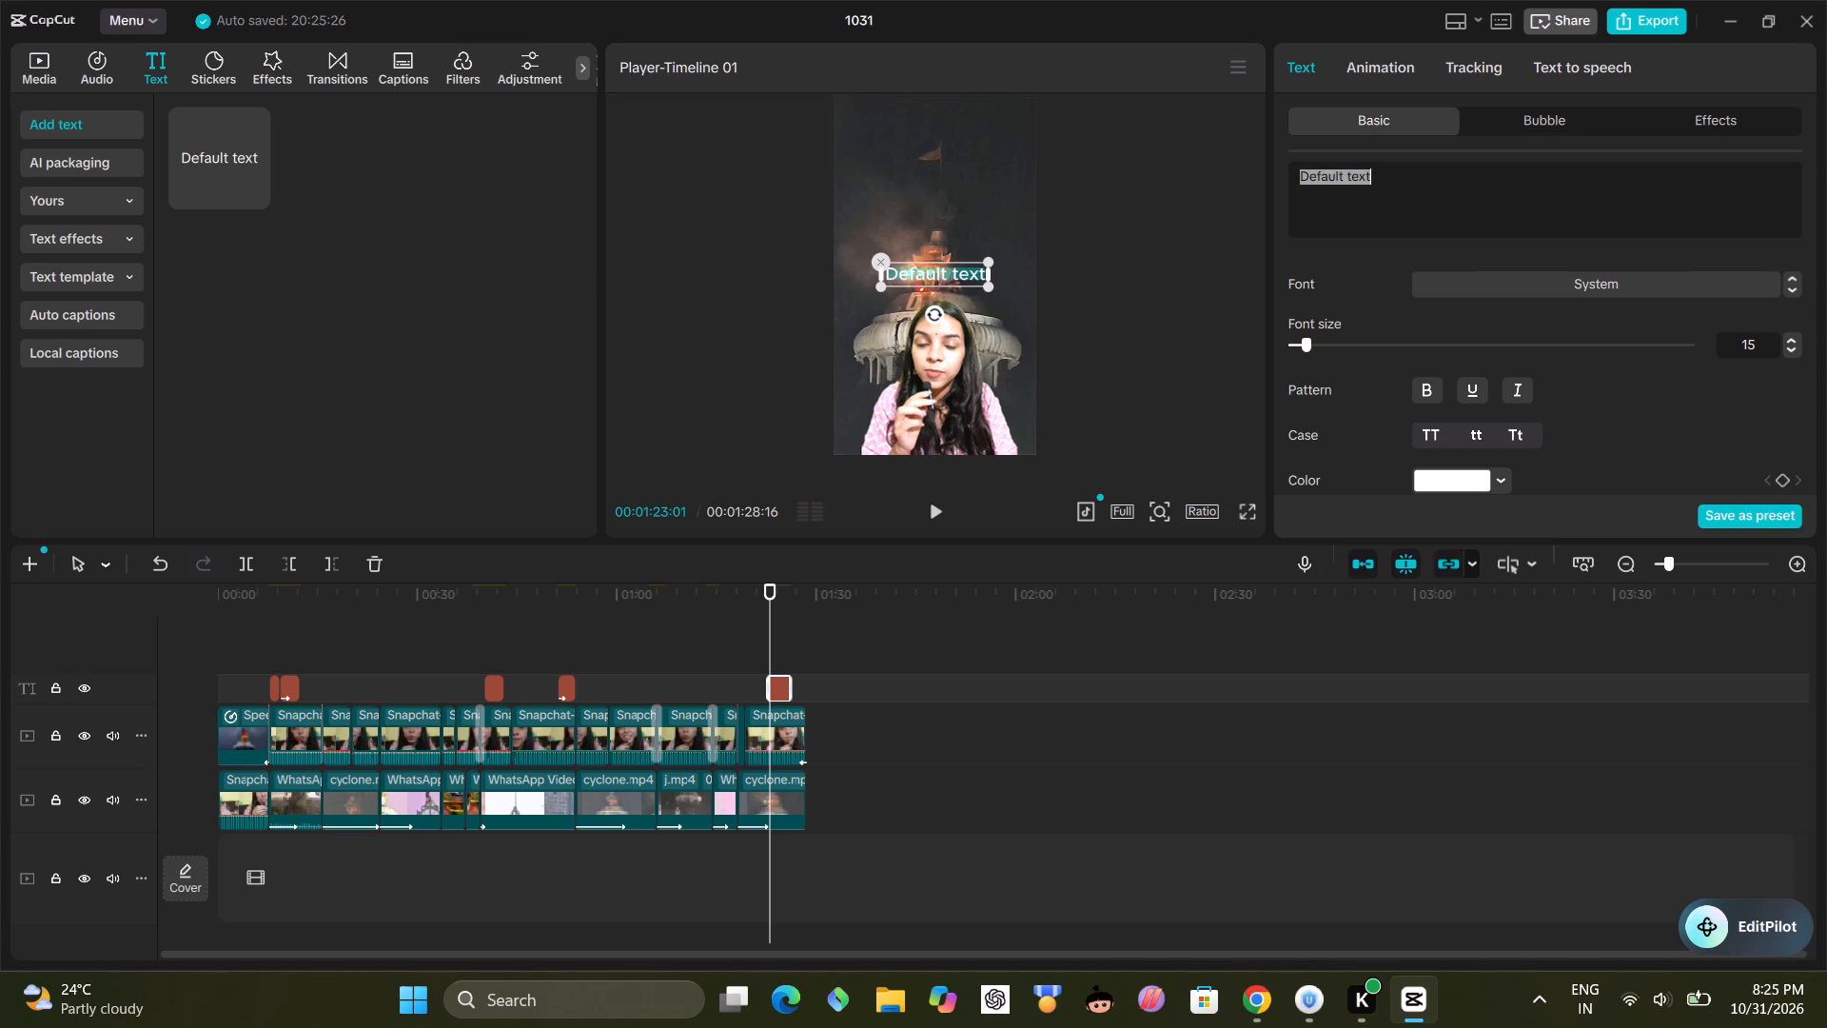
text(Jai)
key(space)
text(Jagannath)
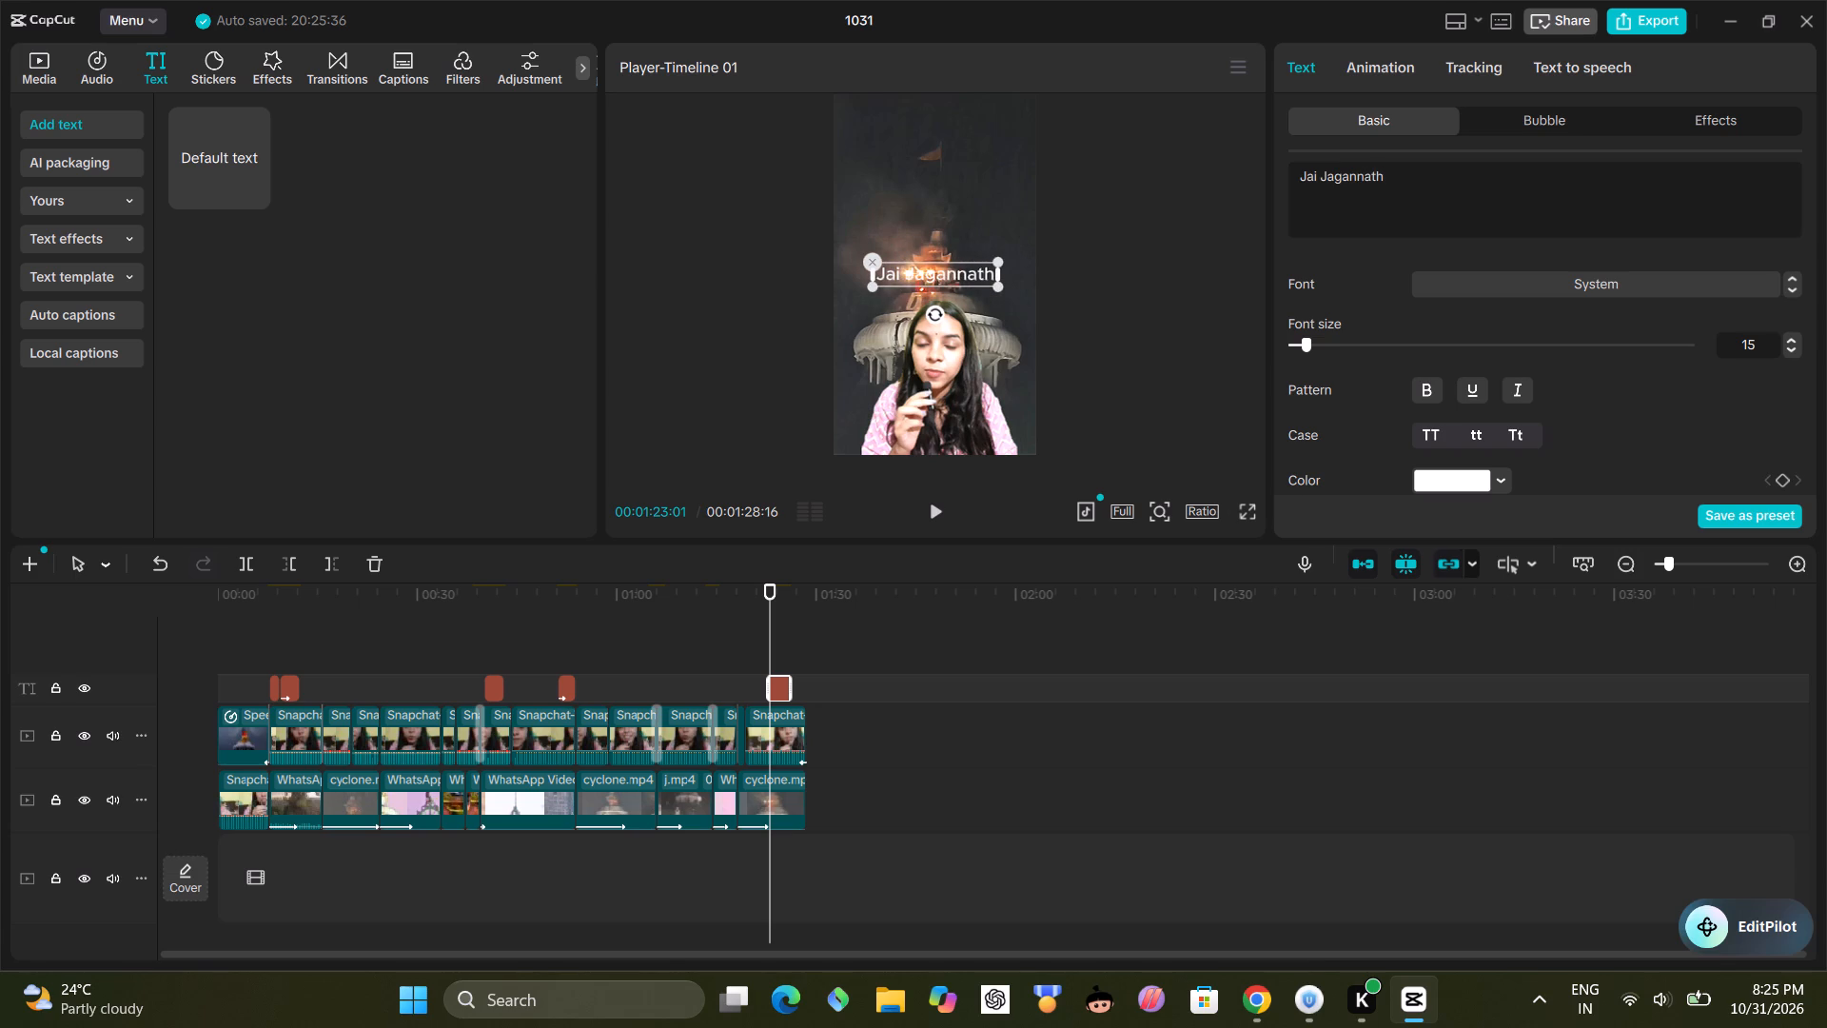
Split the title onto two lines, with "Jai" above "Jagannath".
key(Left)
key(Left)
key(Left)
key(Left)
key(Left)
key(Left)
key(Left)
key(Left)
key(Left)
key(BackSpace)
key(Return)
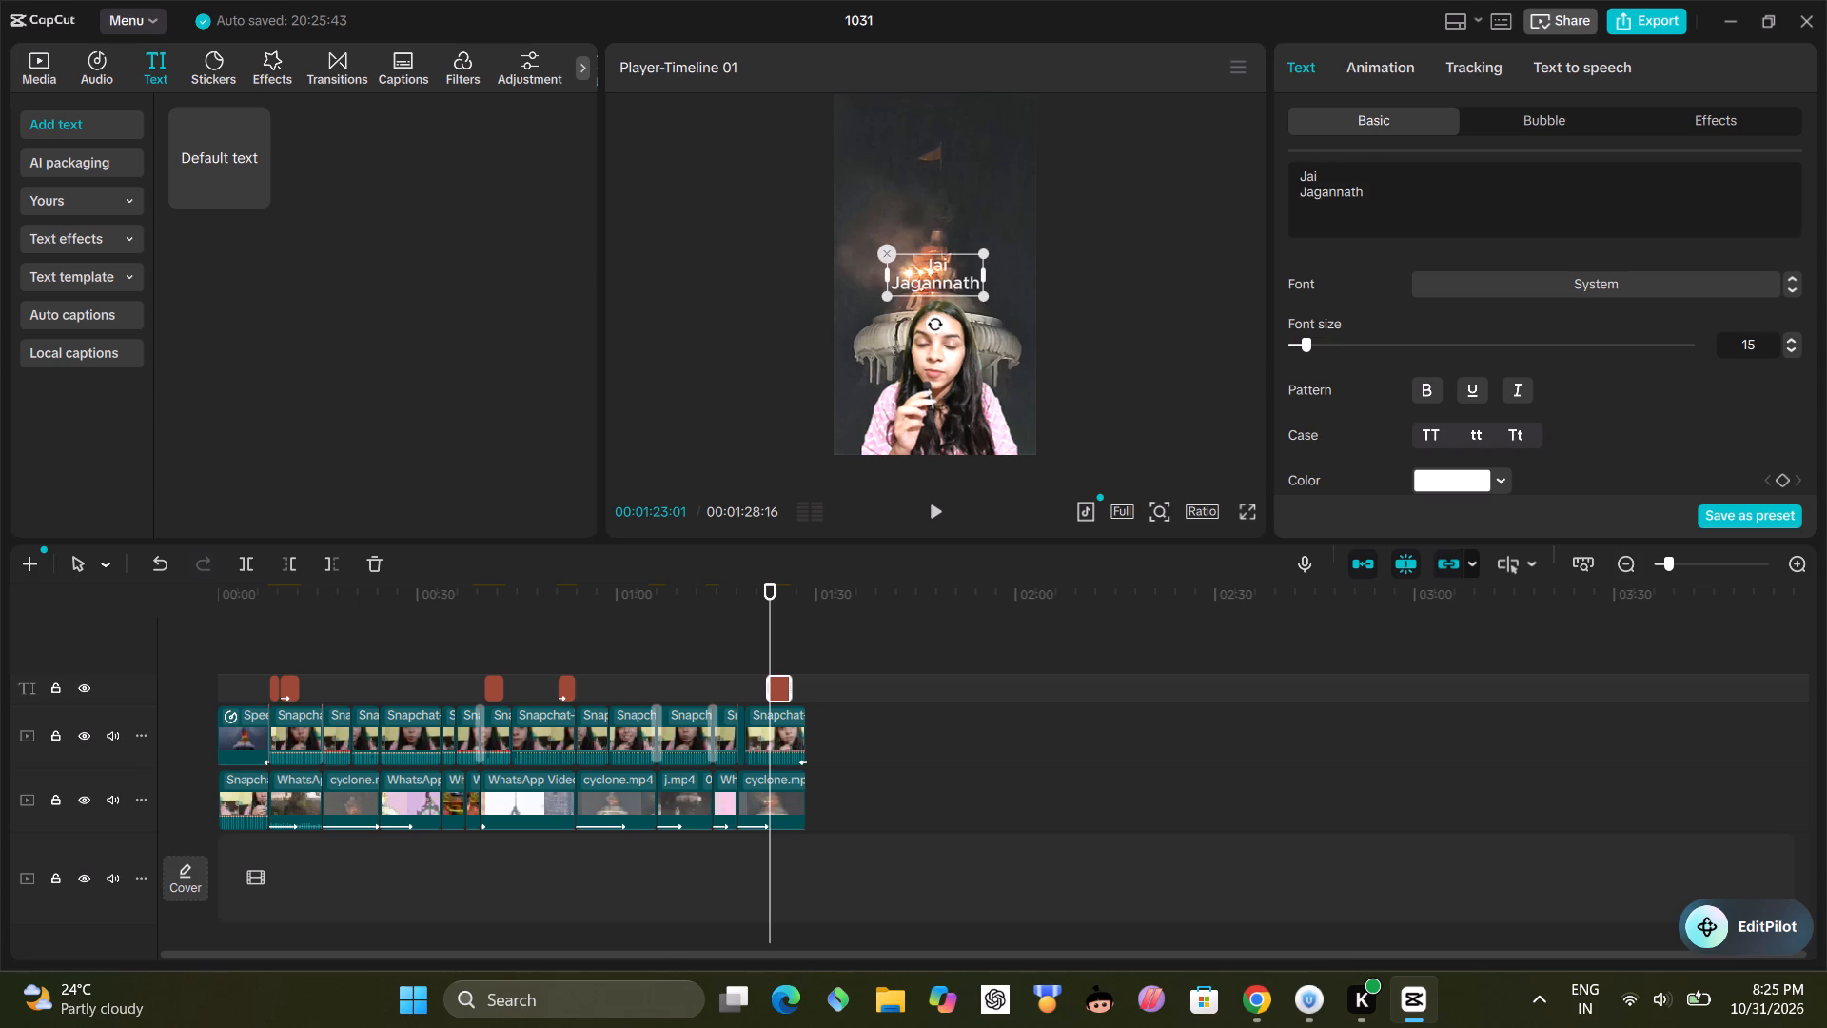
Try the Public Sans and Poppins-Bd fonts on the "Jai Jagannath" title, and set its font to 서울한강체 B.
click(1753, 278)
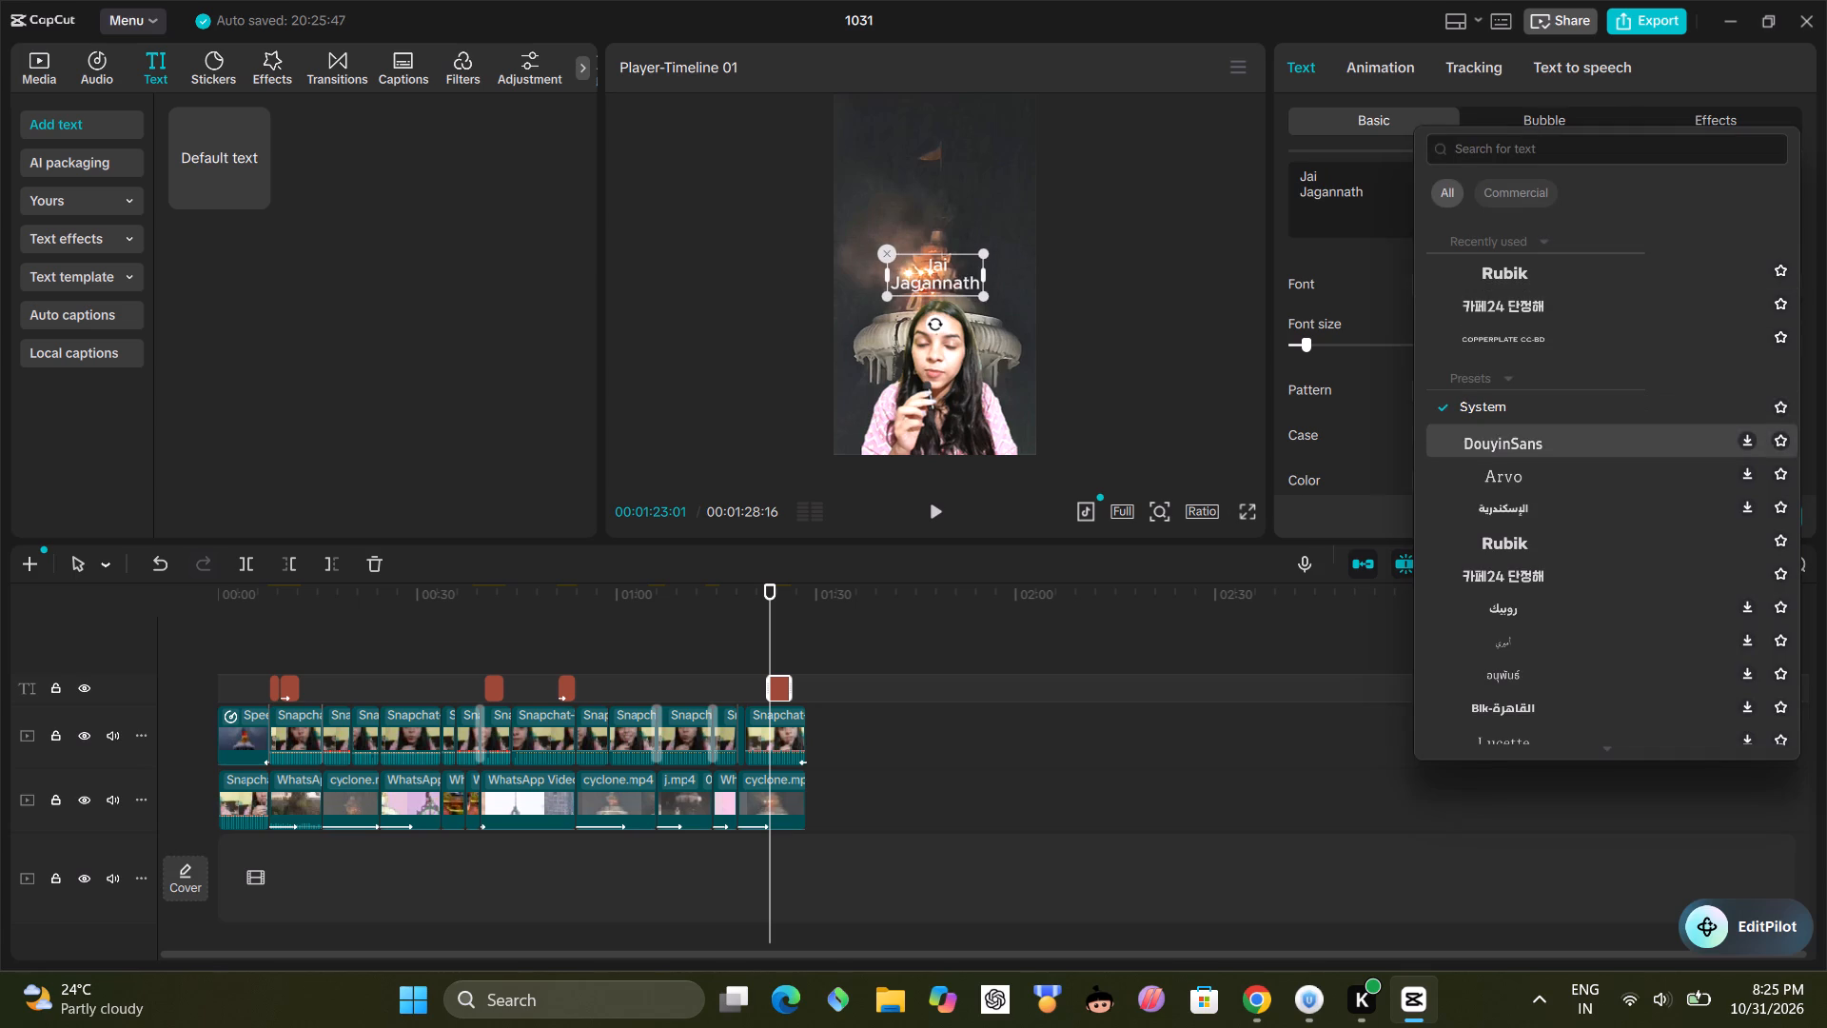
scroll(1552, 540, down, 3)
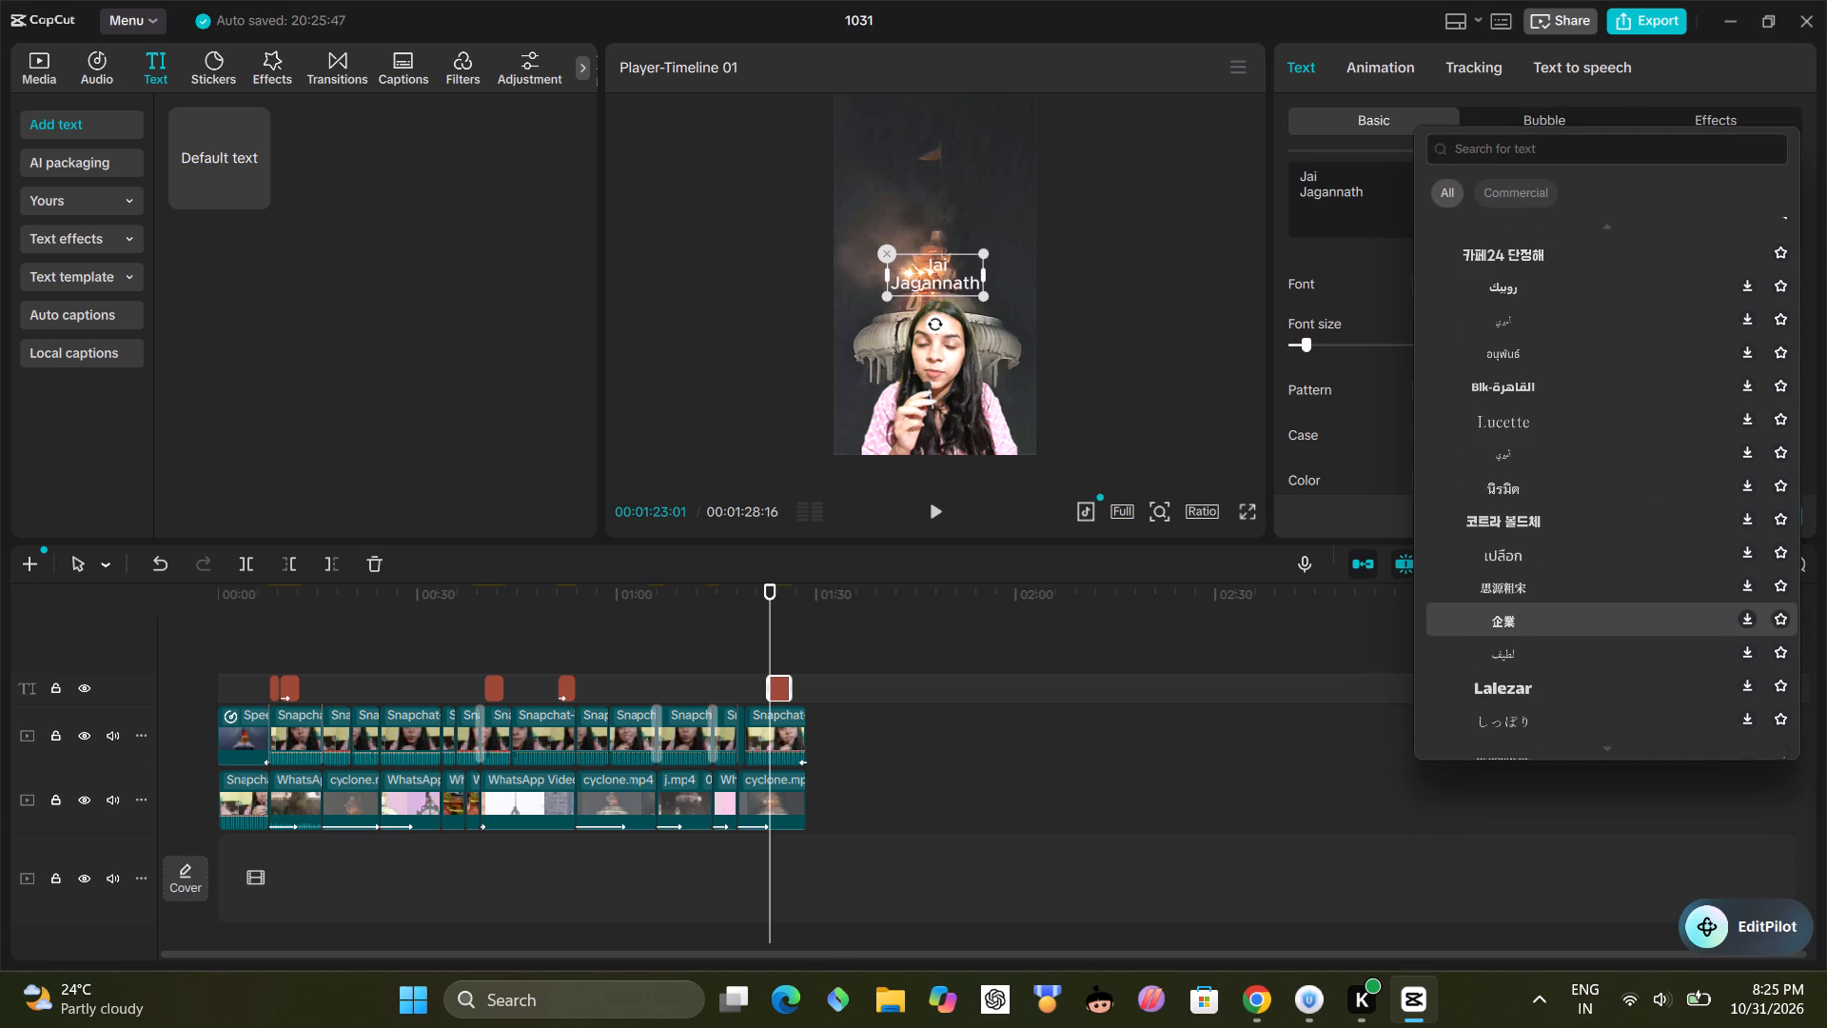
scroll(1563, 614, down, 5)
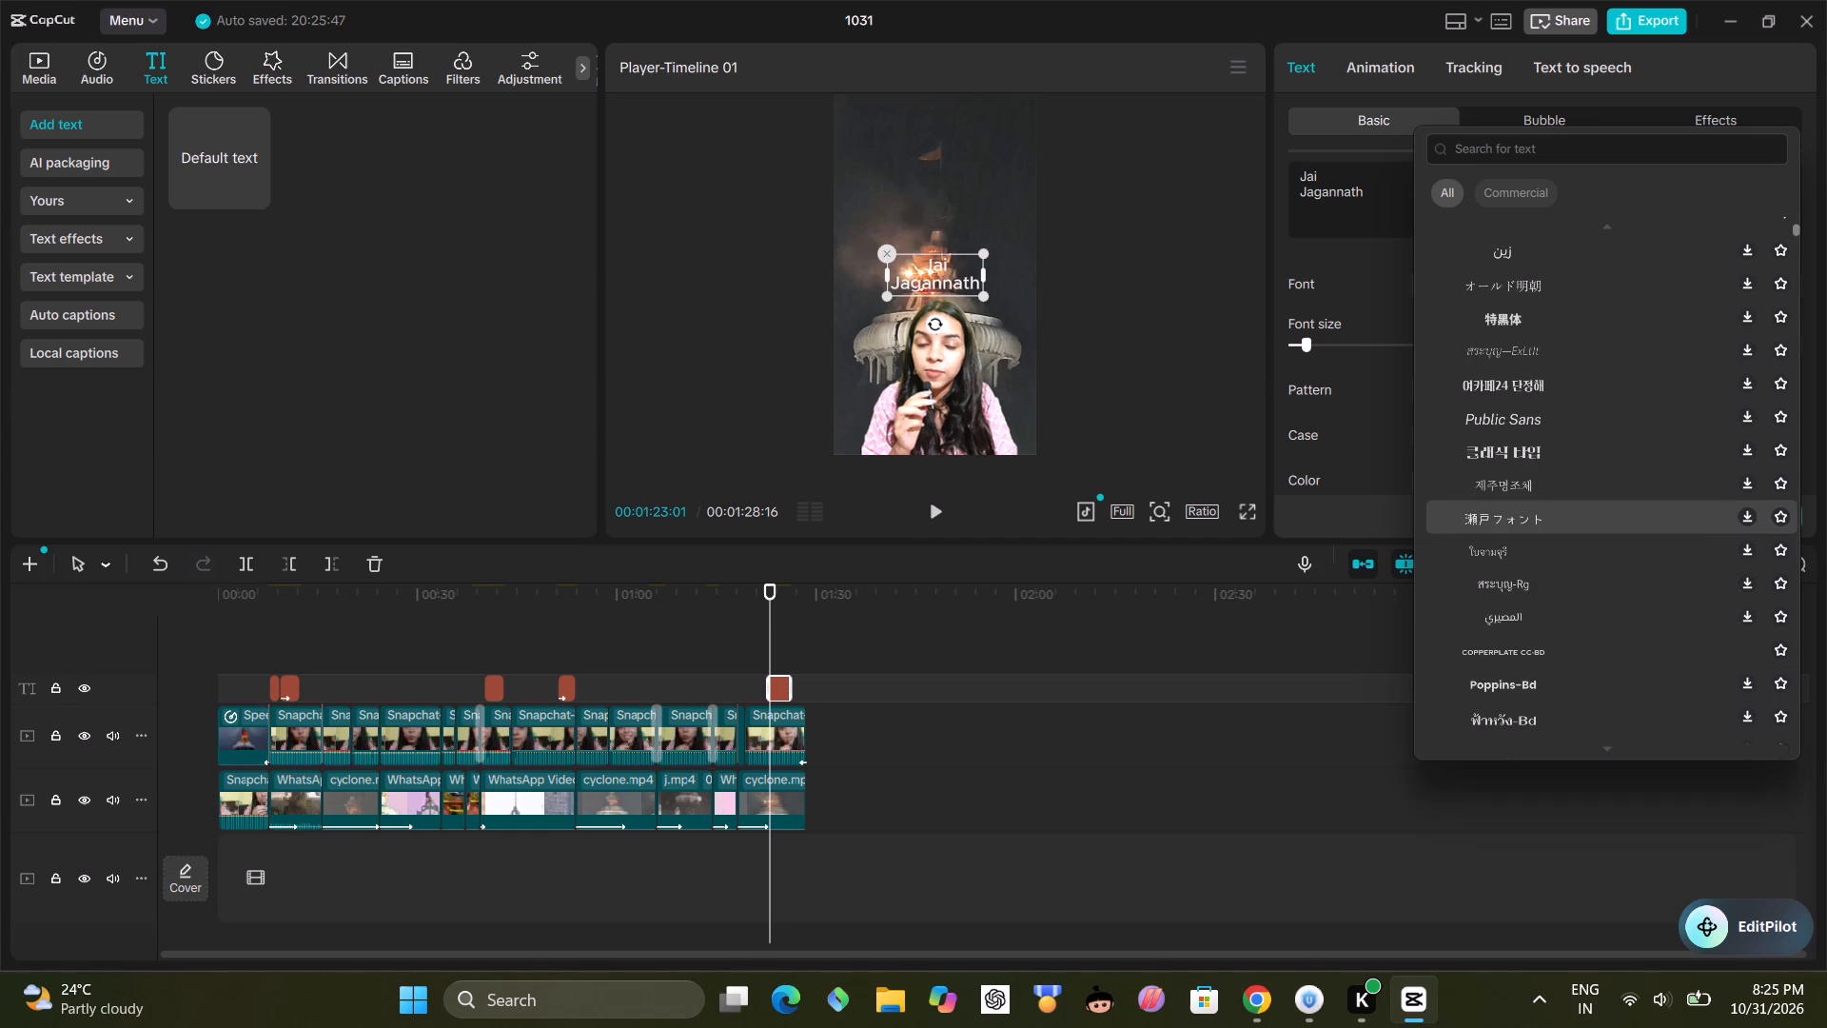
click(1558, 418)
scroll(1558, 418, down, 1)
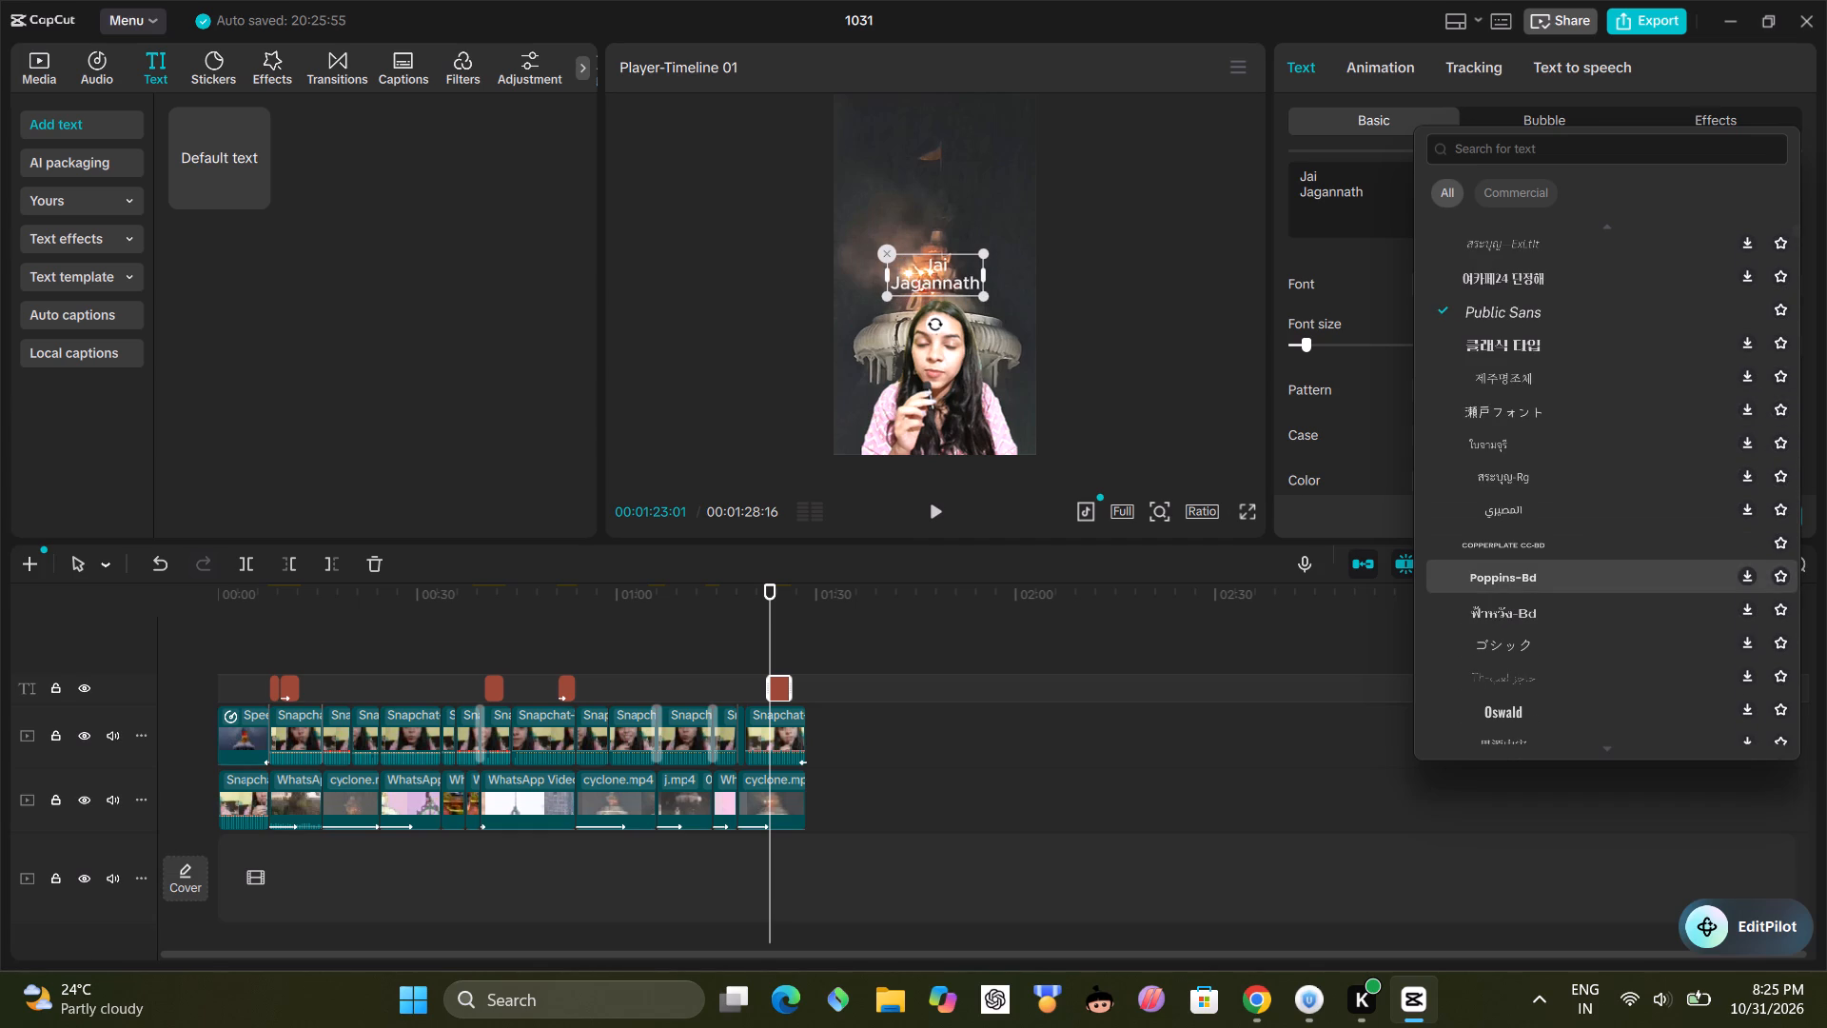
click(1531, 579)
scroll(1531, 579, down, 2)
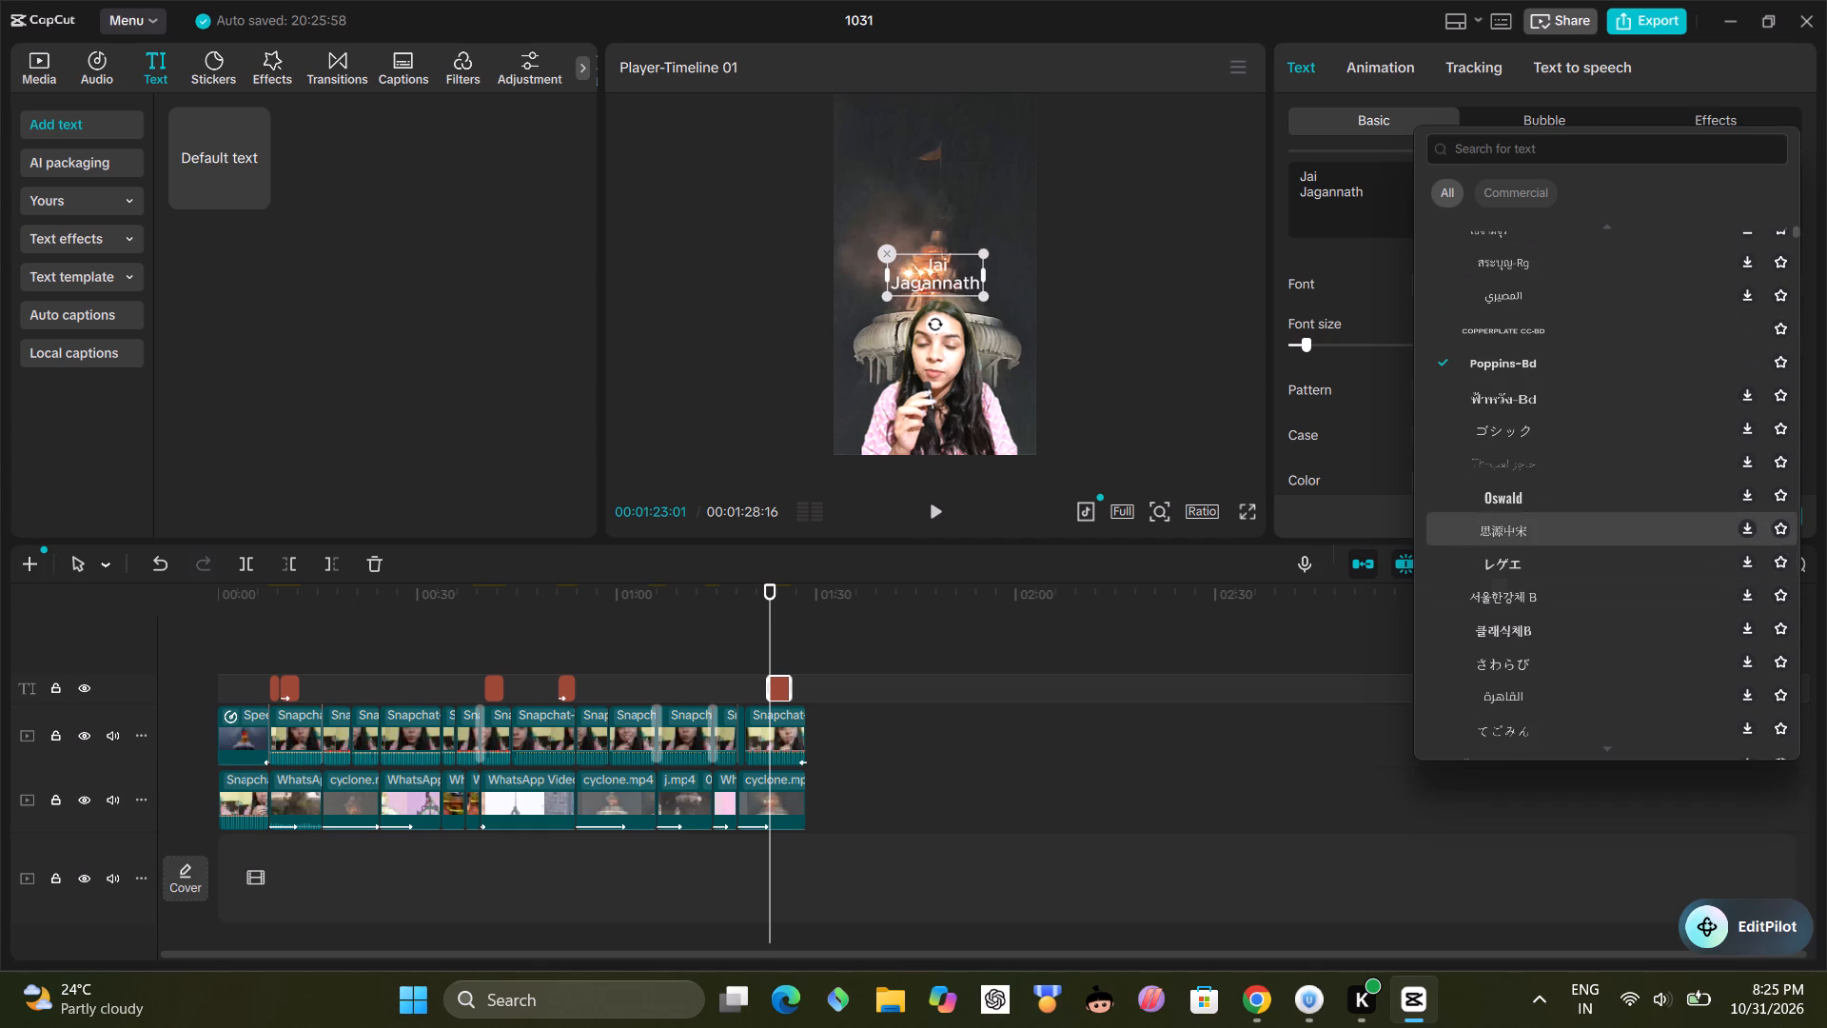
click(1525, 603)
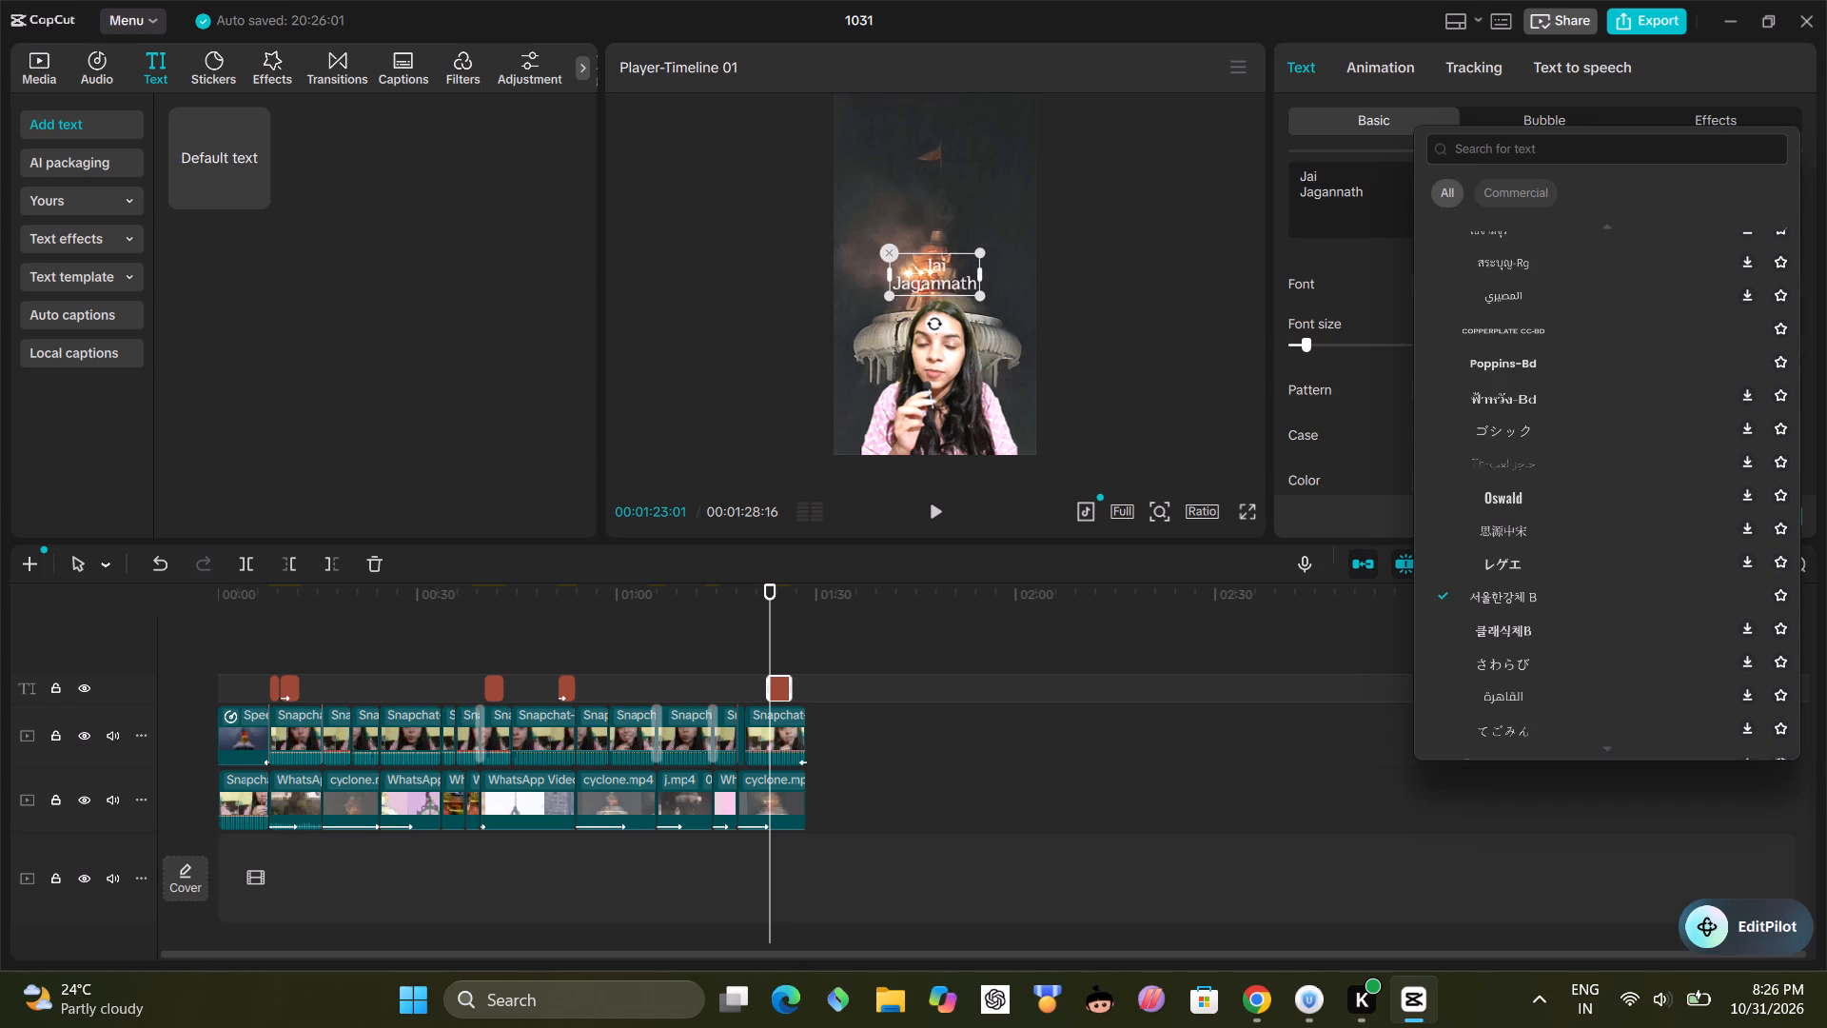
click(1214, 431)
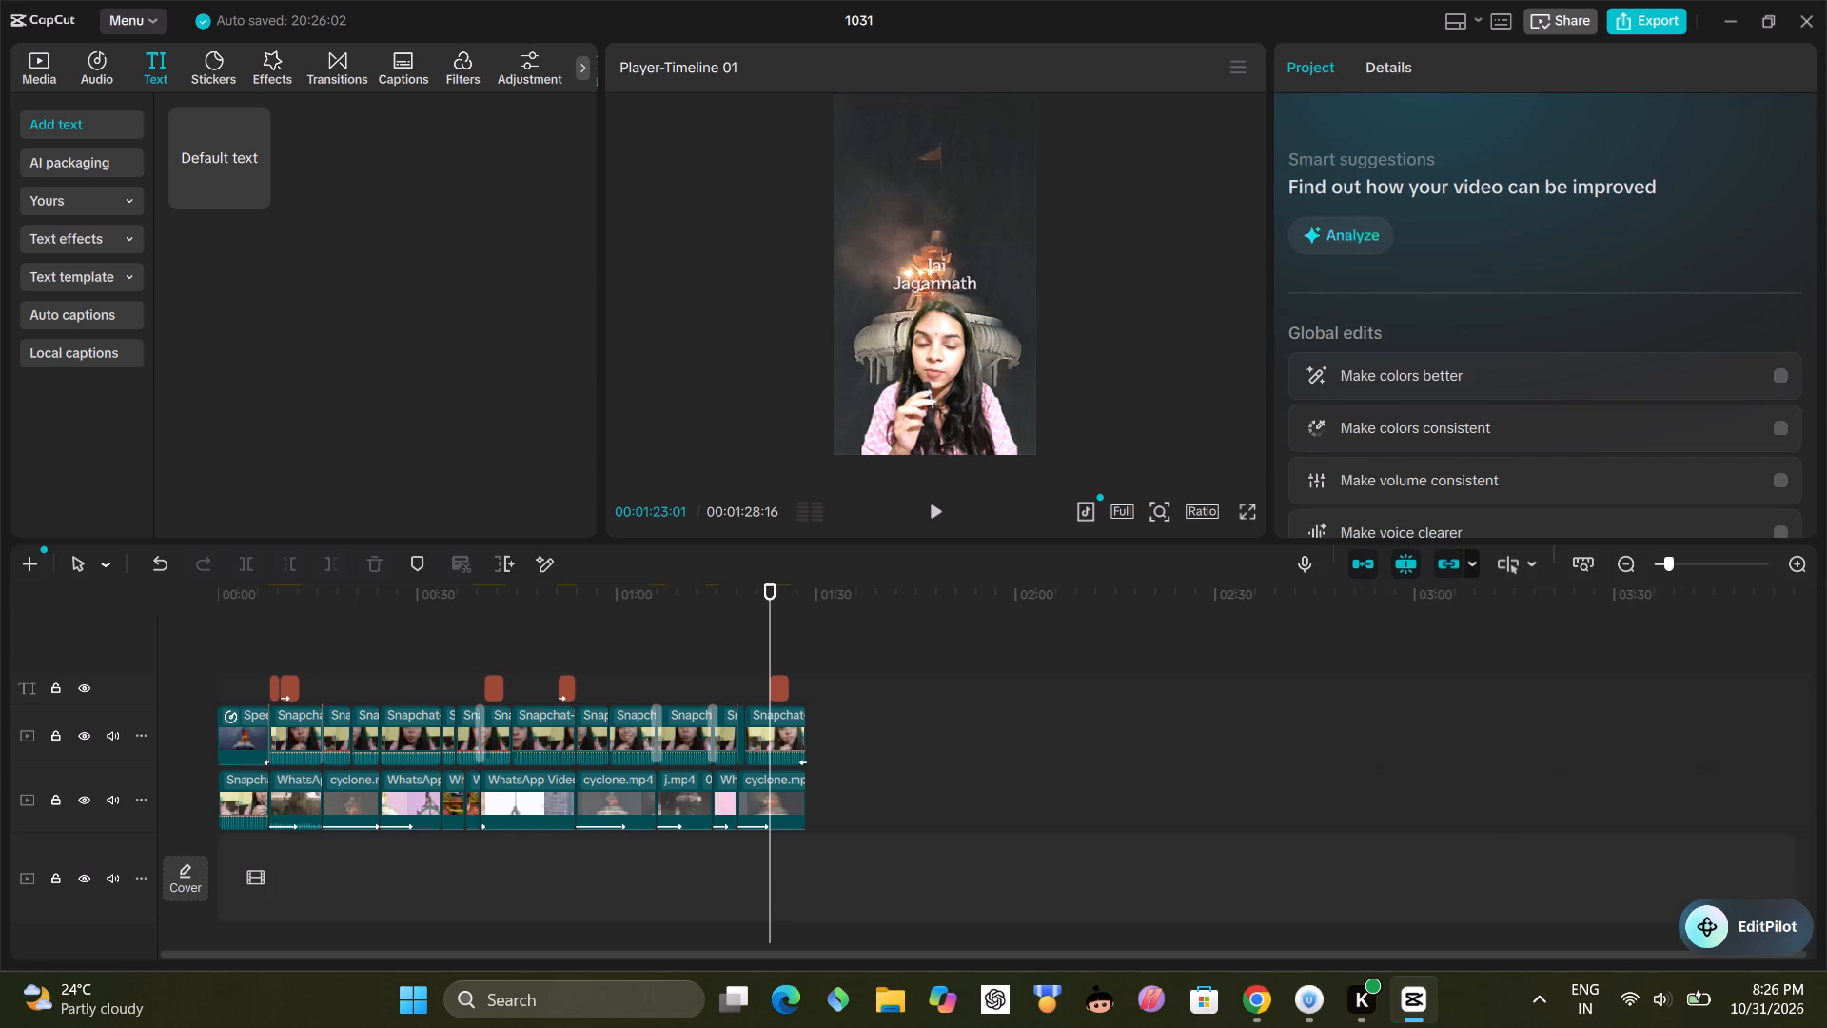
Apply the red-fill, white-outline preset style to the "Jai Jagannath" title.
click(953, 259)
scroll(1612, 398, down, 1)
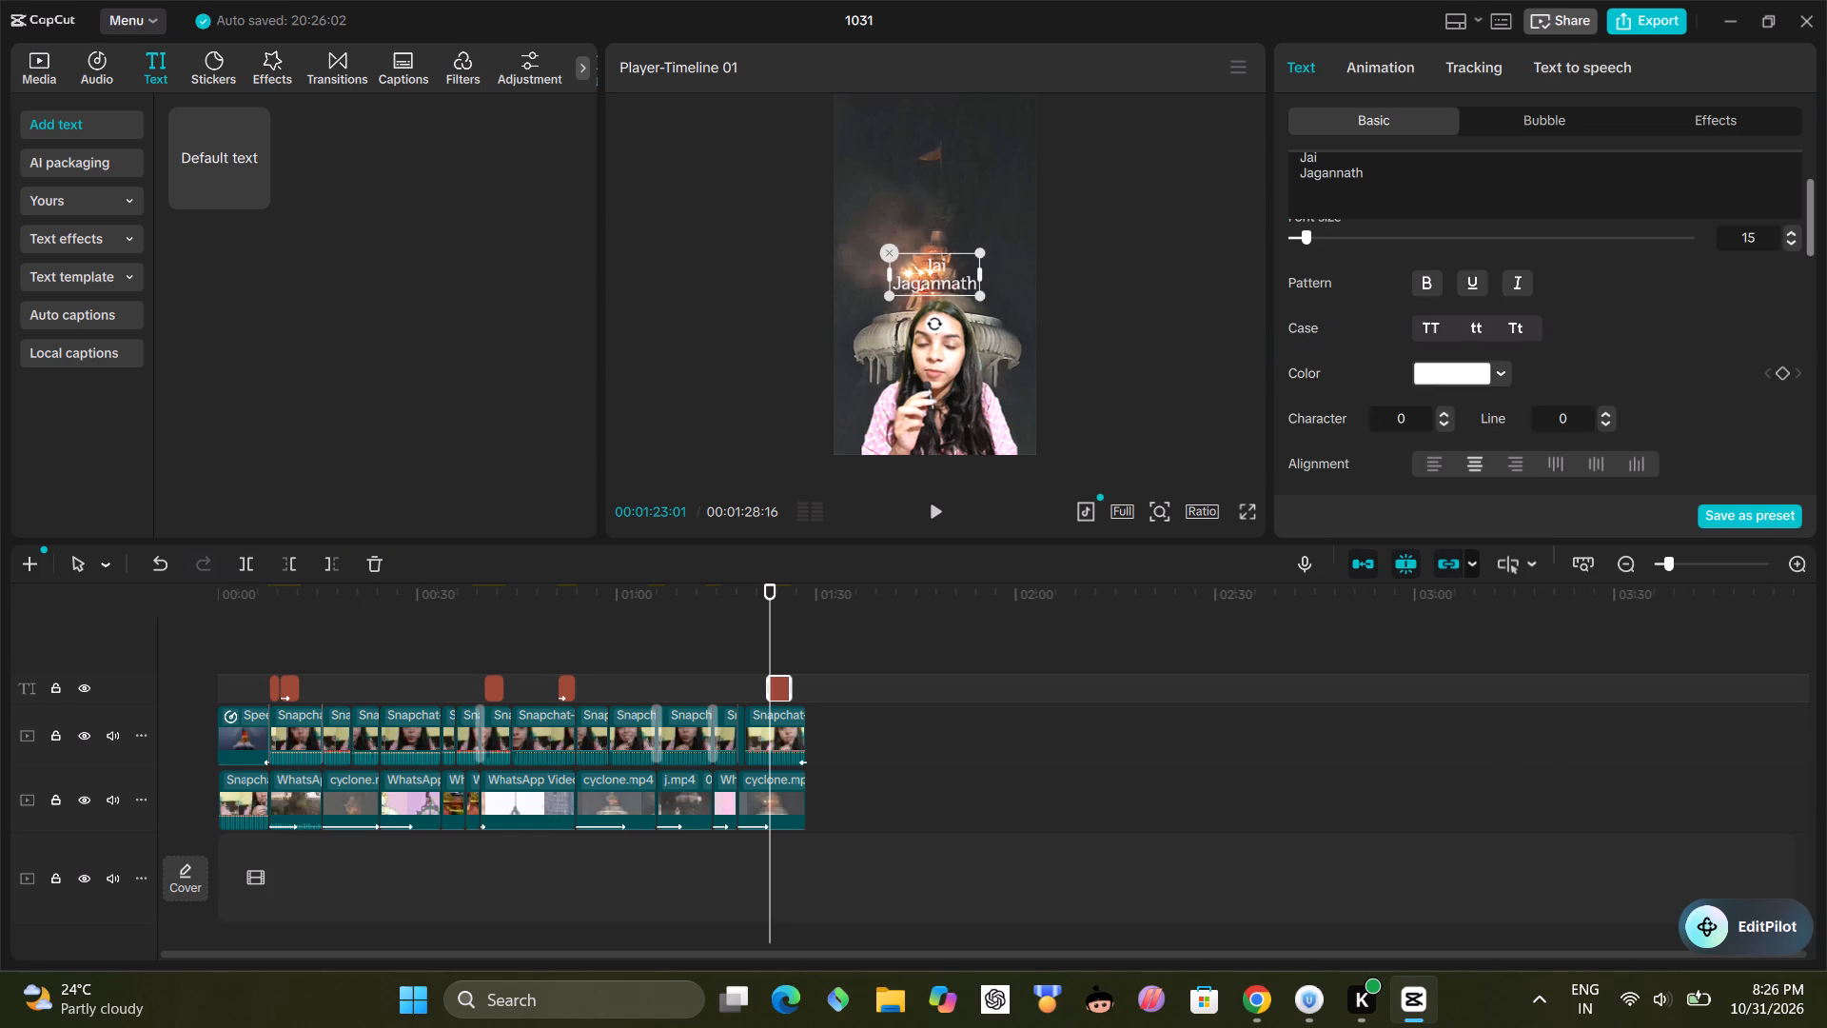
scroll(1593, 432, down, 1)
click(1668, 467)
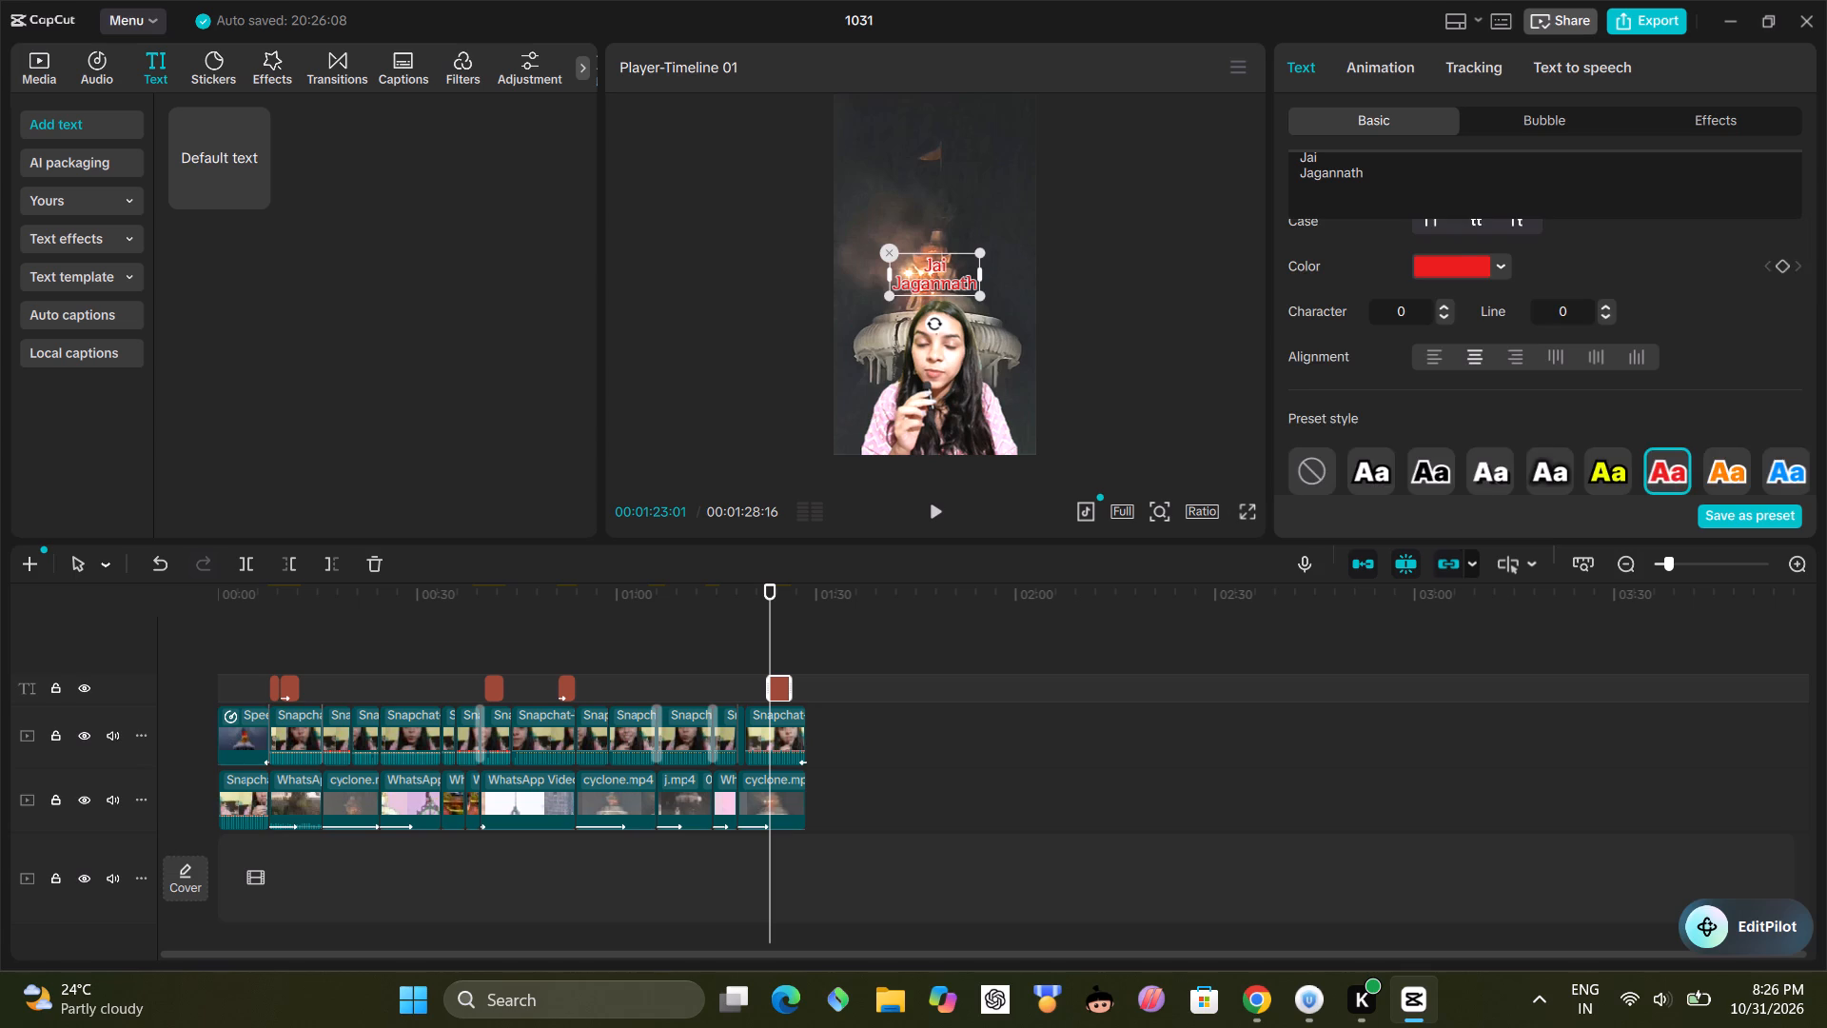
Set the "Jai Jagannath" title's stroke color to black, hex 000000.
scroll(1519, 265, down, 2)
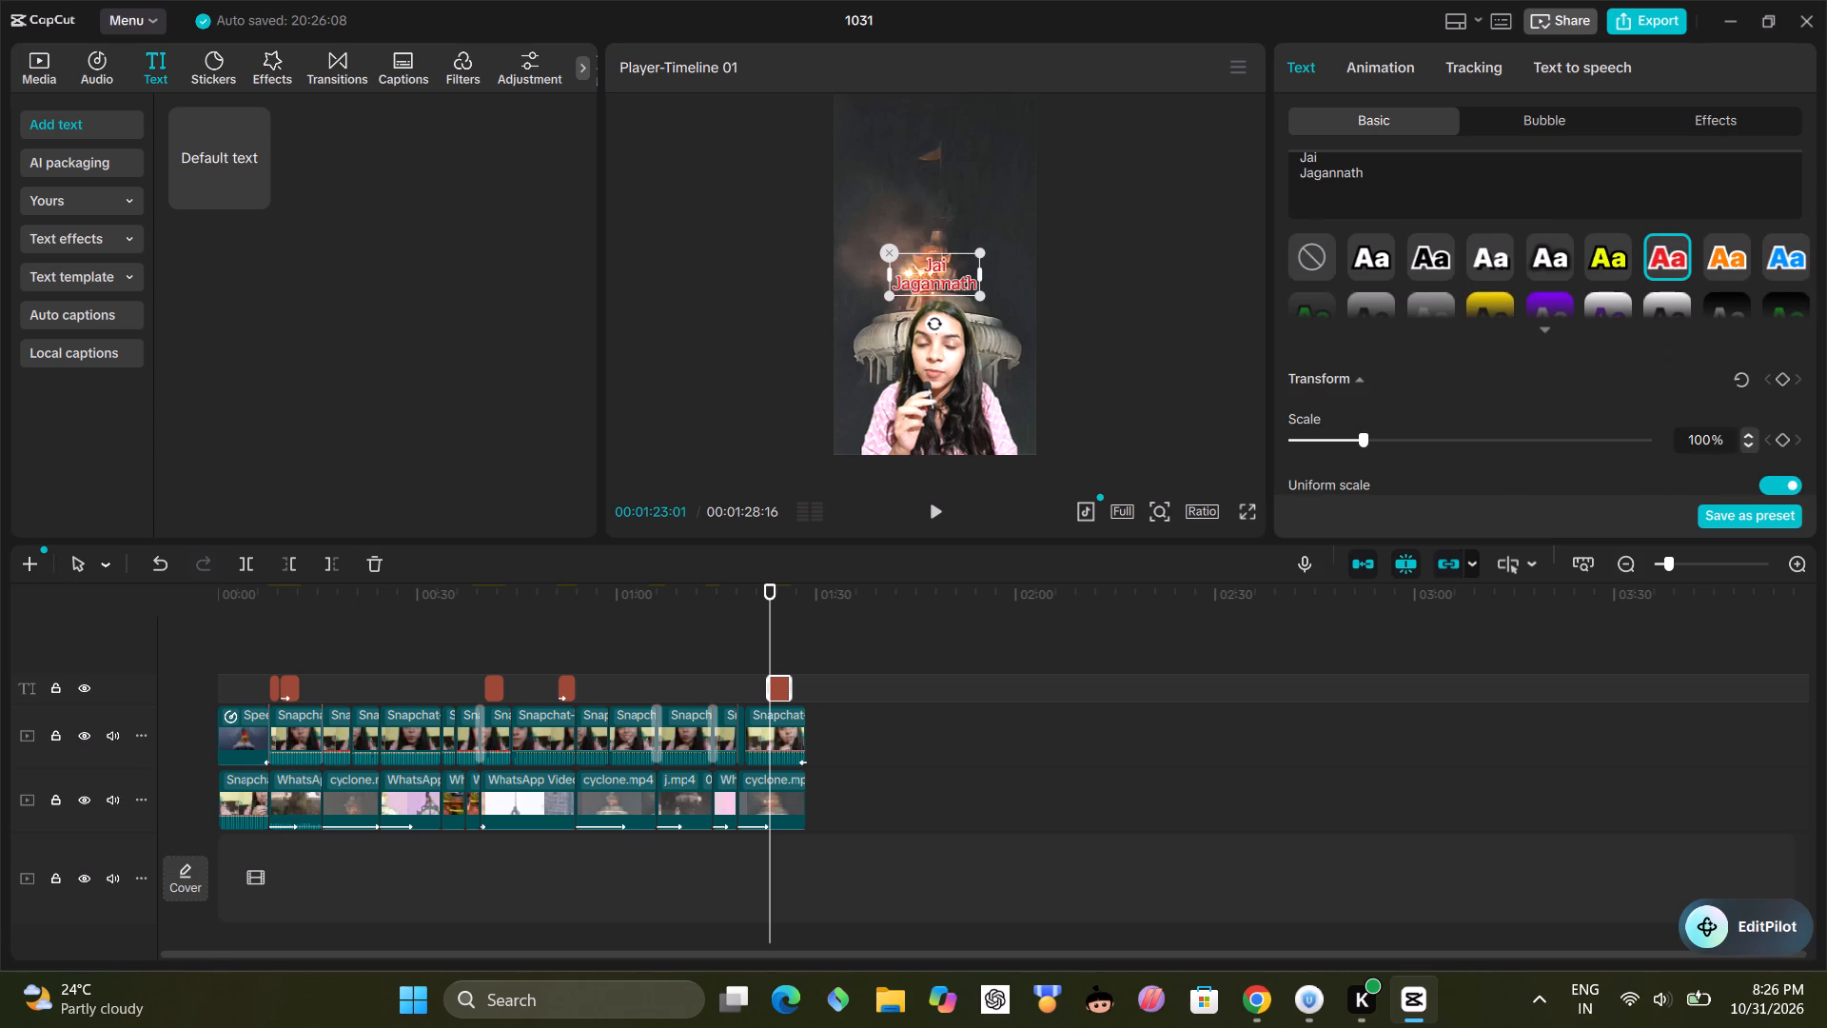
scroll(1445, 436, down, 2)
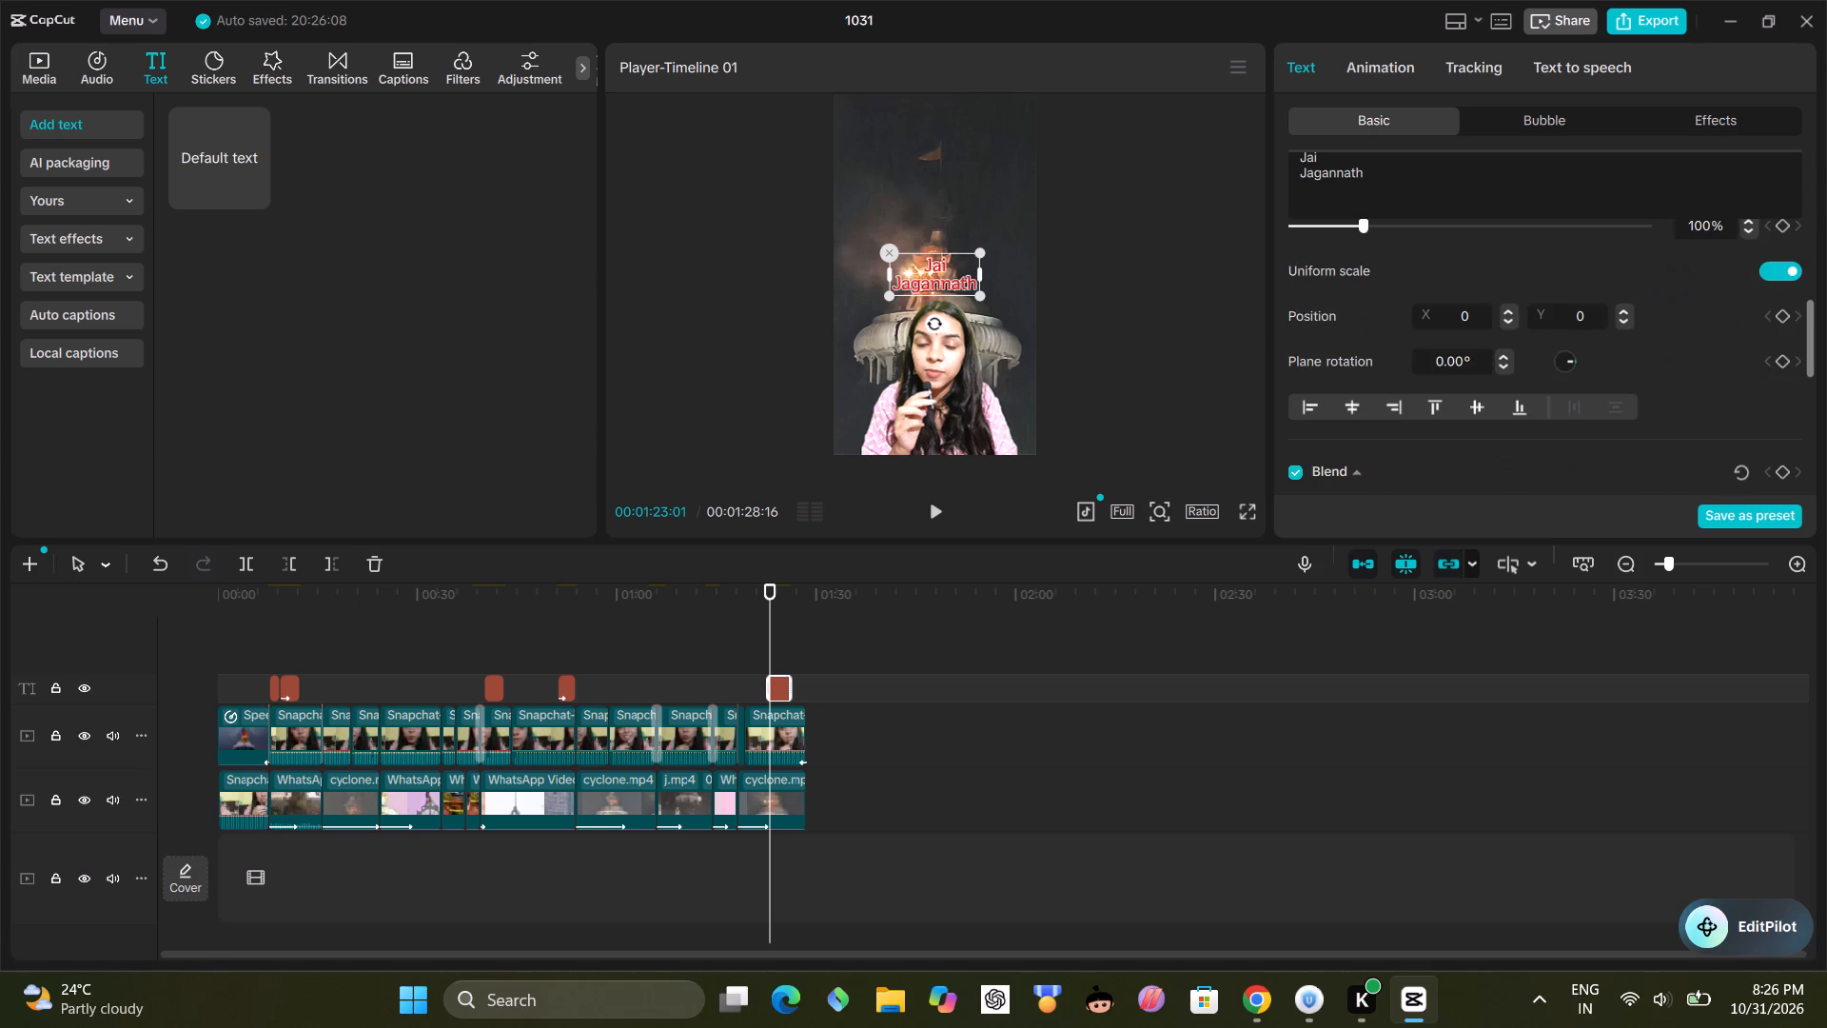
scroll(1426, 428, down, 1)
scroll(1363, 349, down, 2)
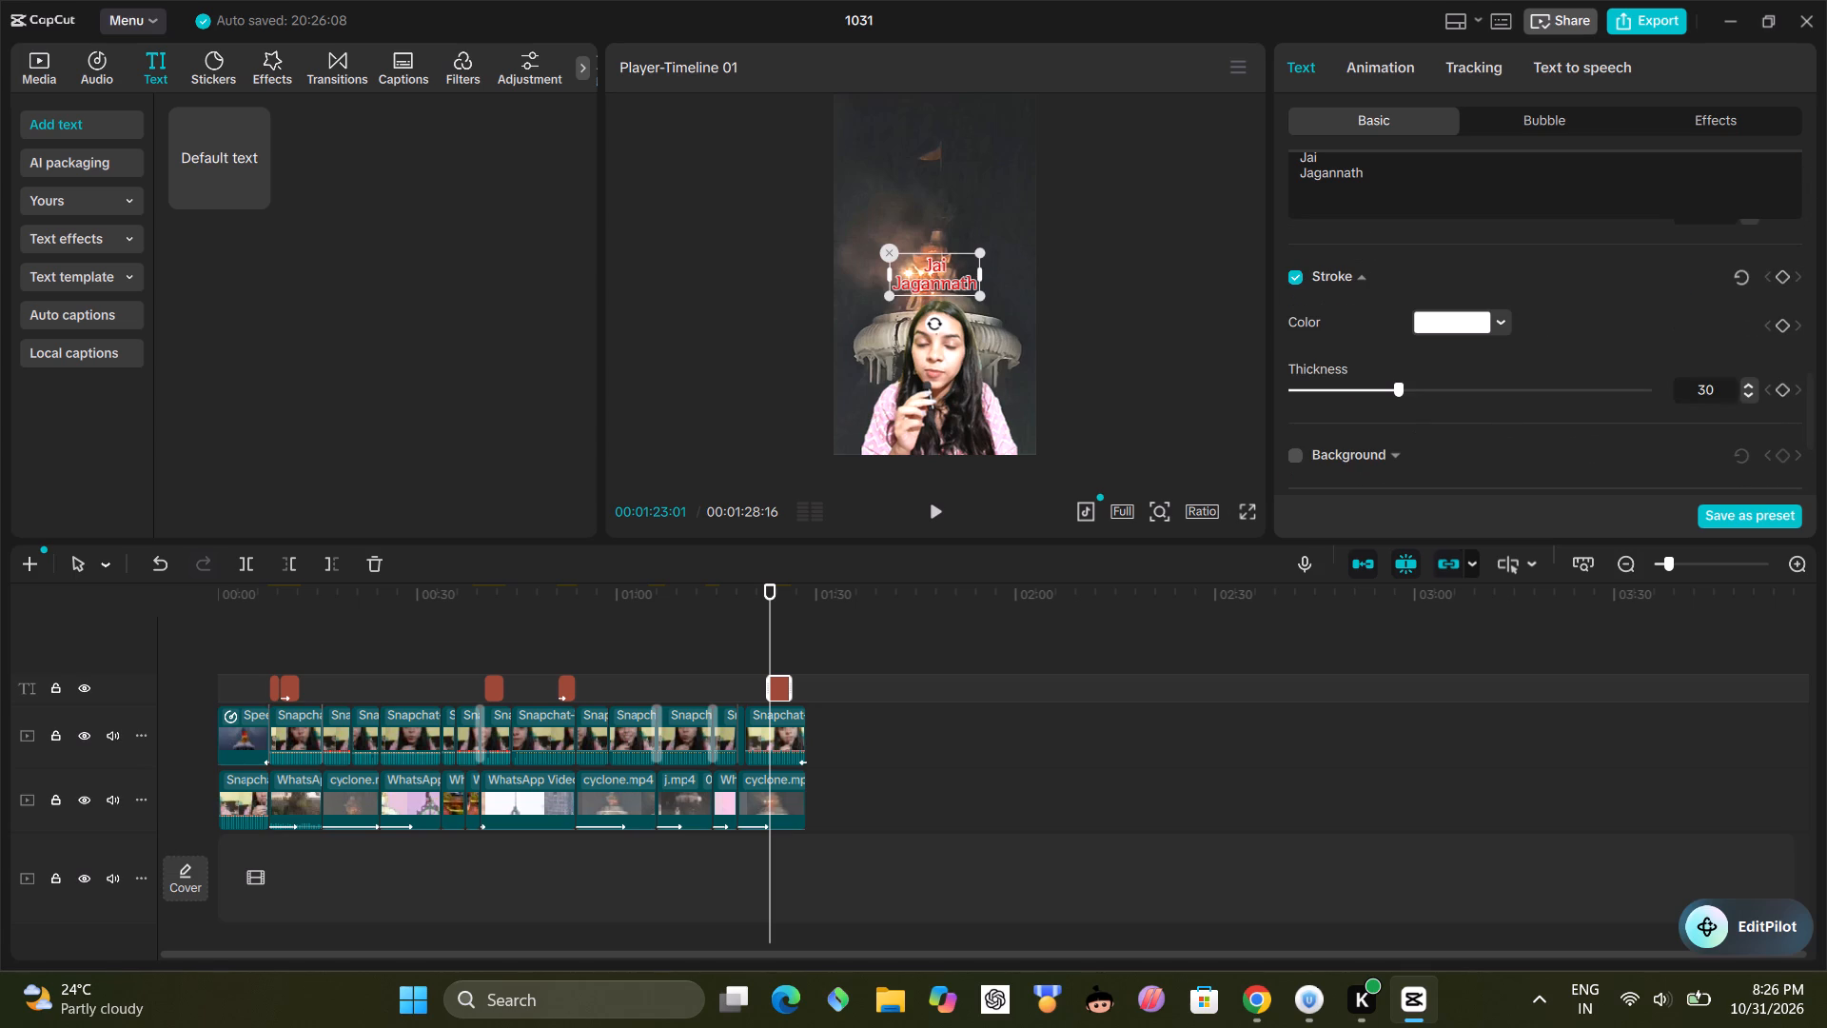
click(1499, 316)
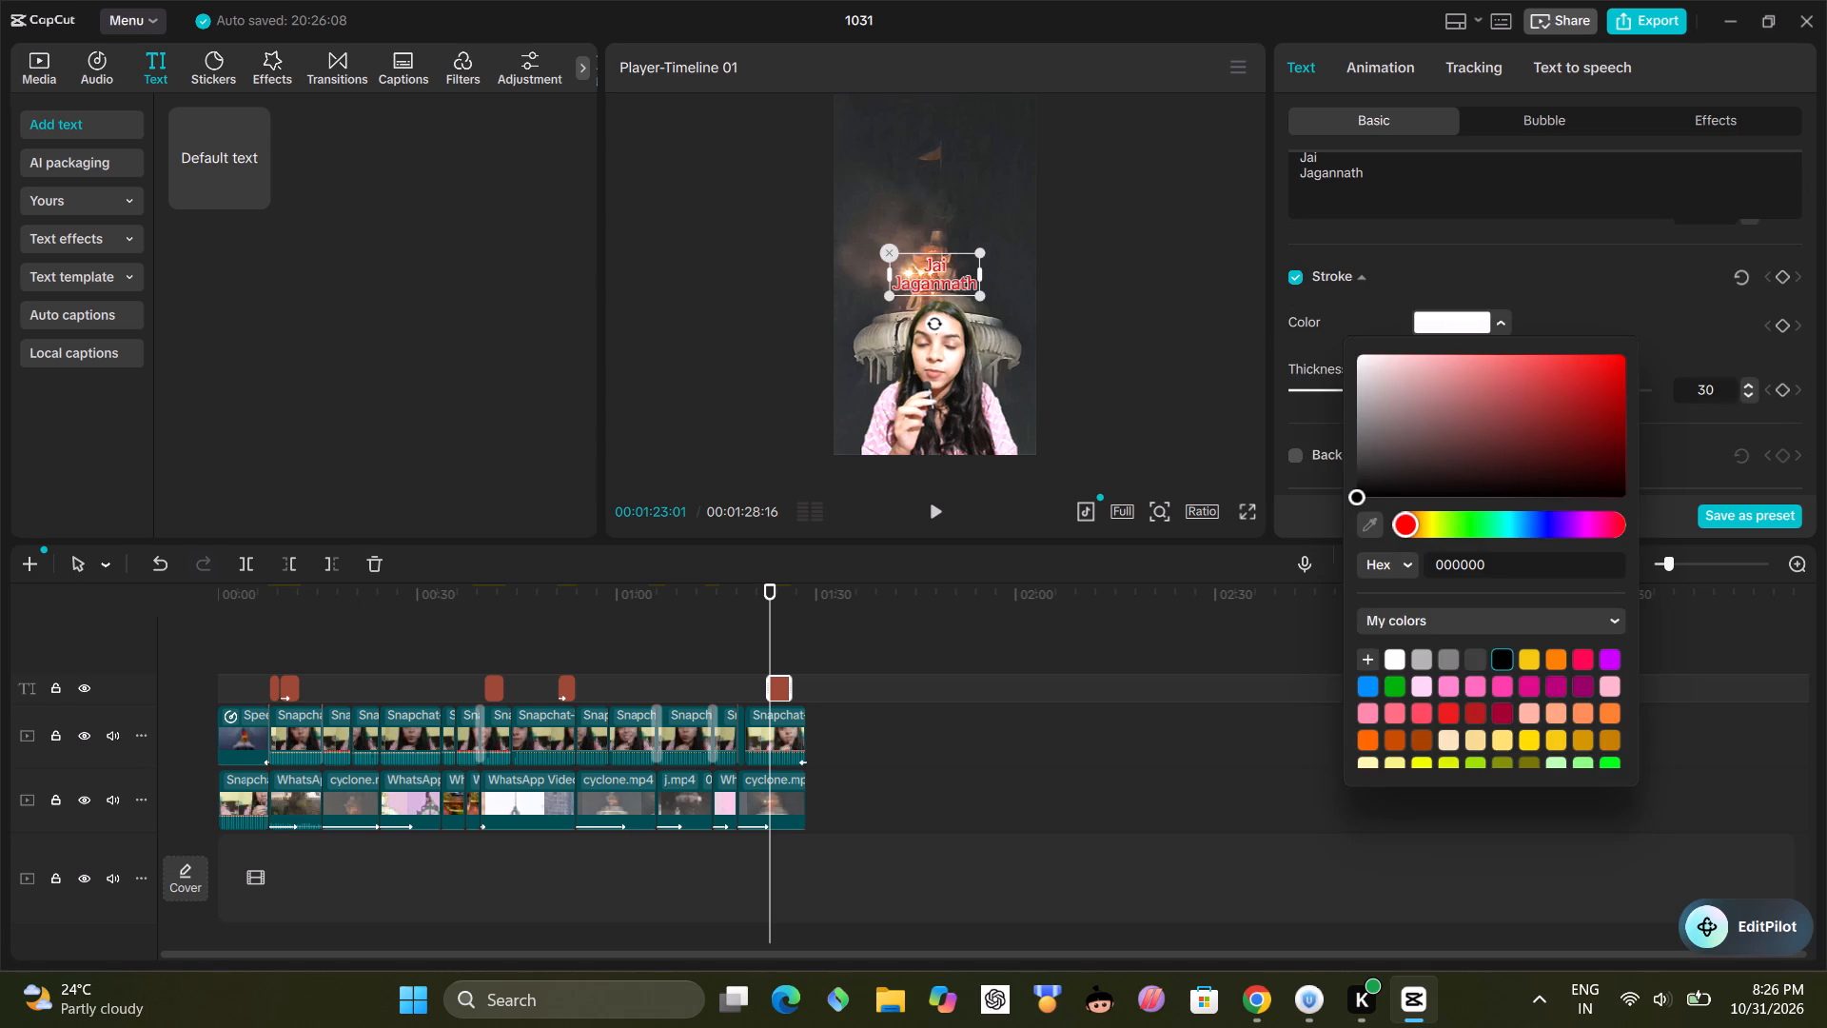
click(1470, 660)
click(1505, 661)
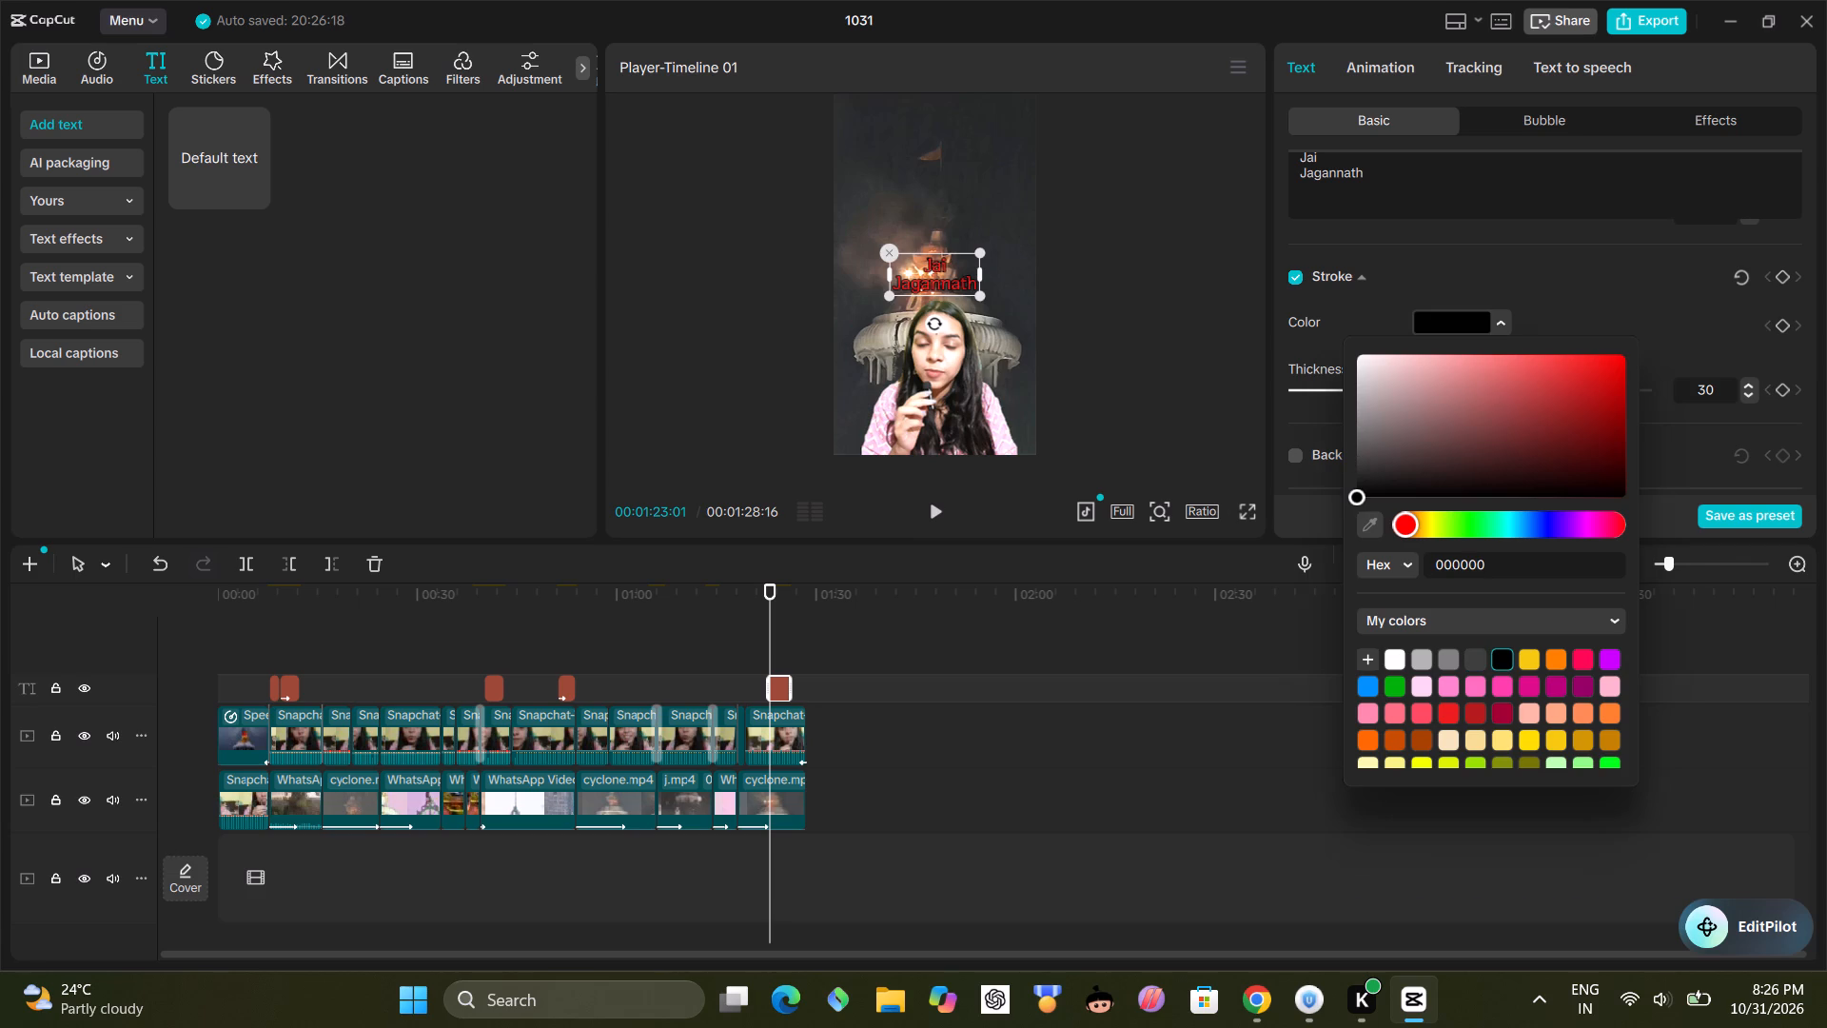
click(1531, 267)
Make the "Jai Jagannath" title bold and italic.
scroll(1531, 237, up, 5)
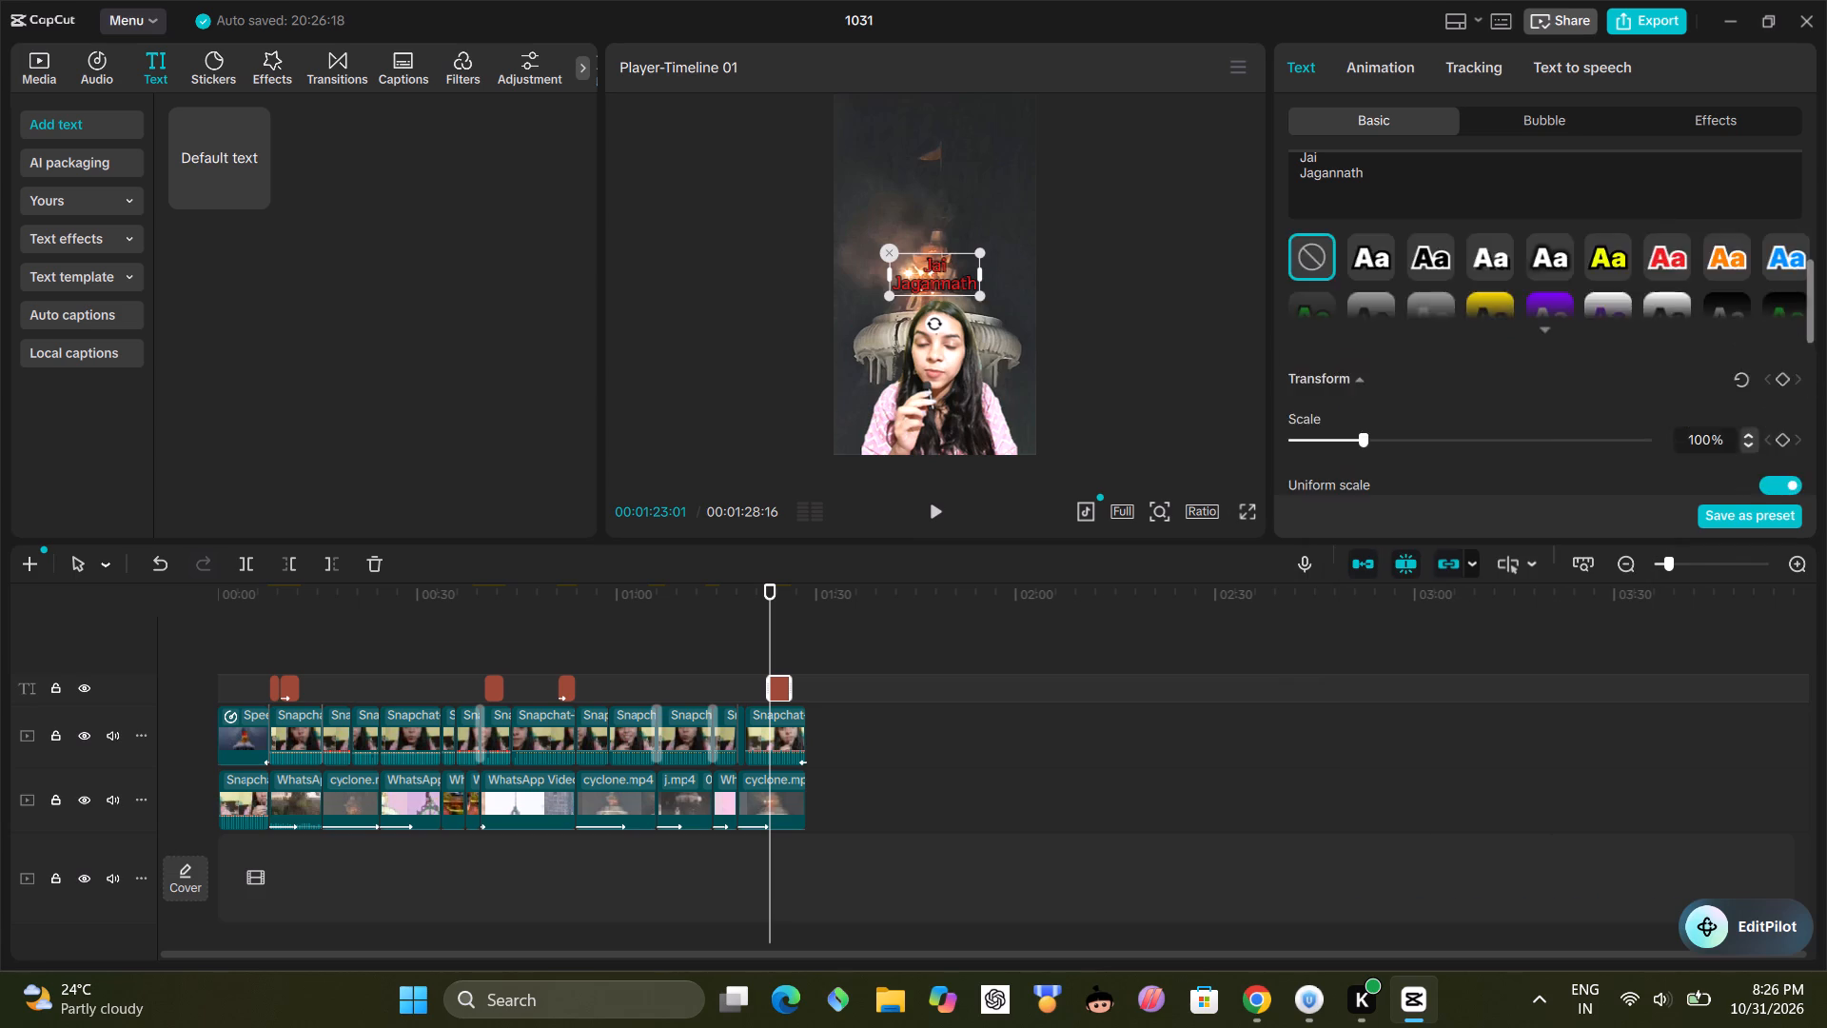
scroll(1514, 273, up, 5)
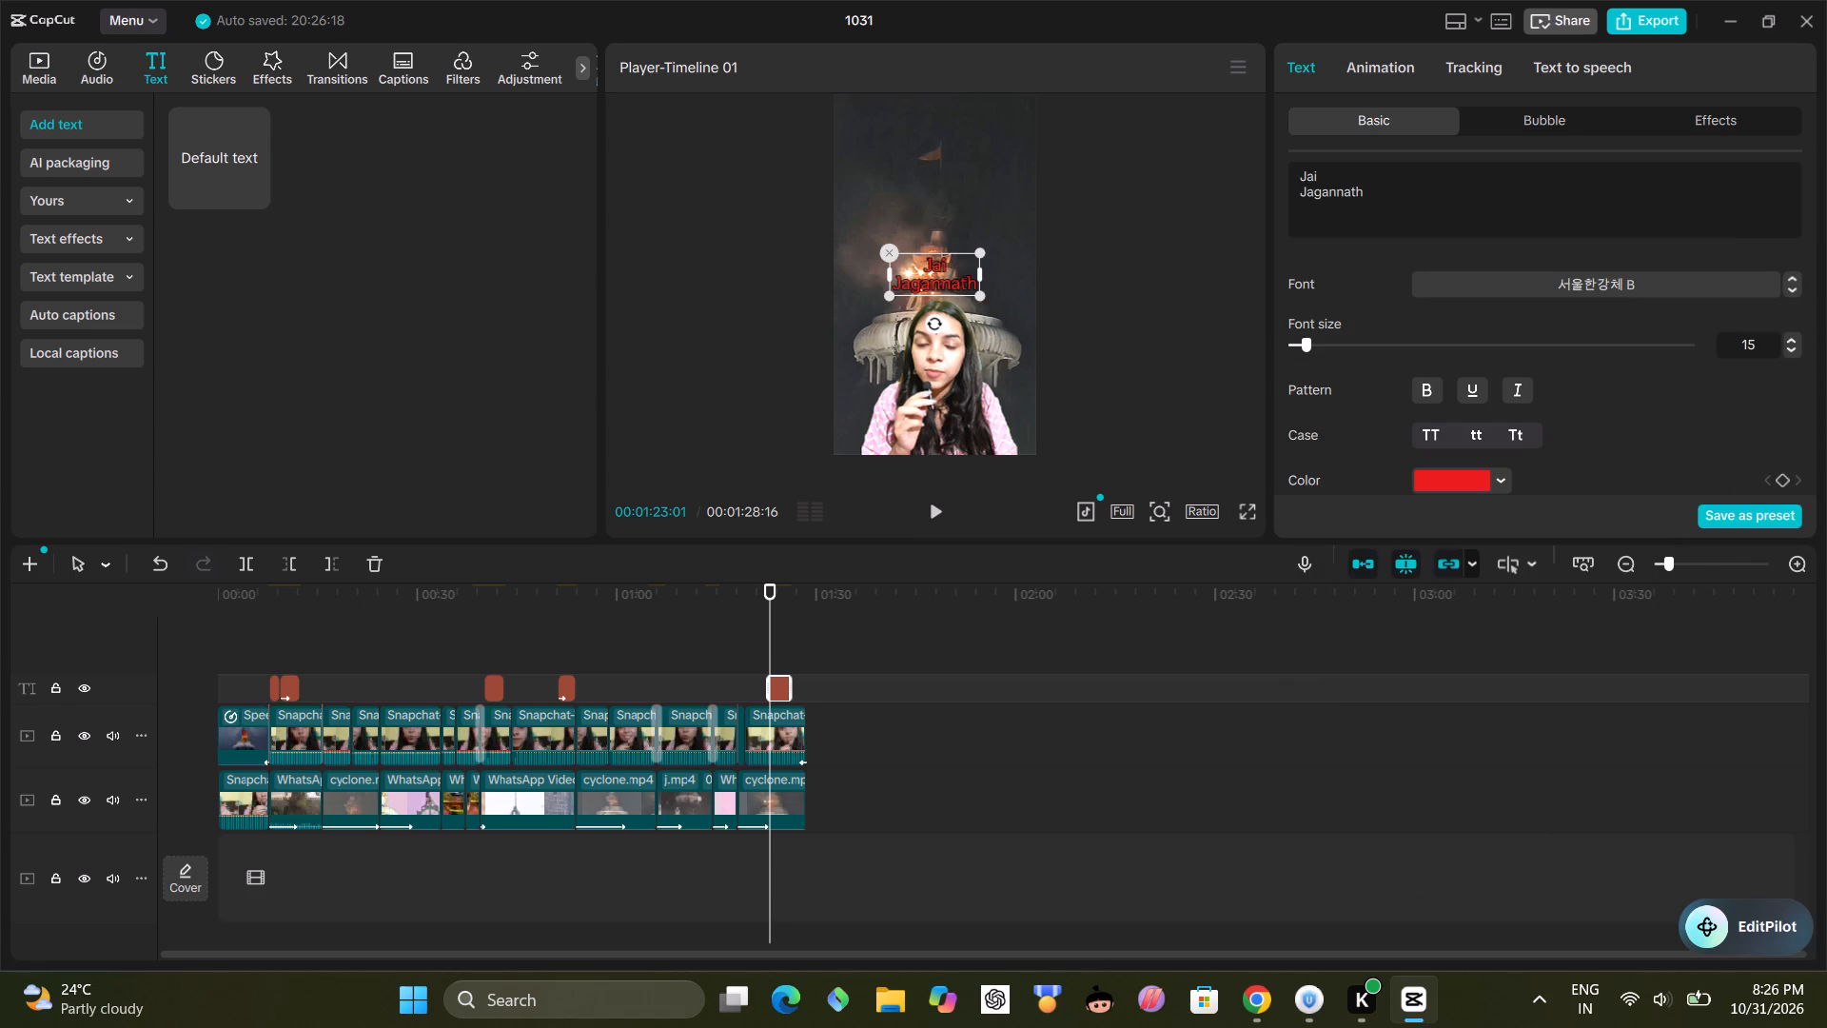
click(1441, 376)
click(1427, 385)
click(1523, 382)
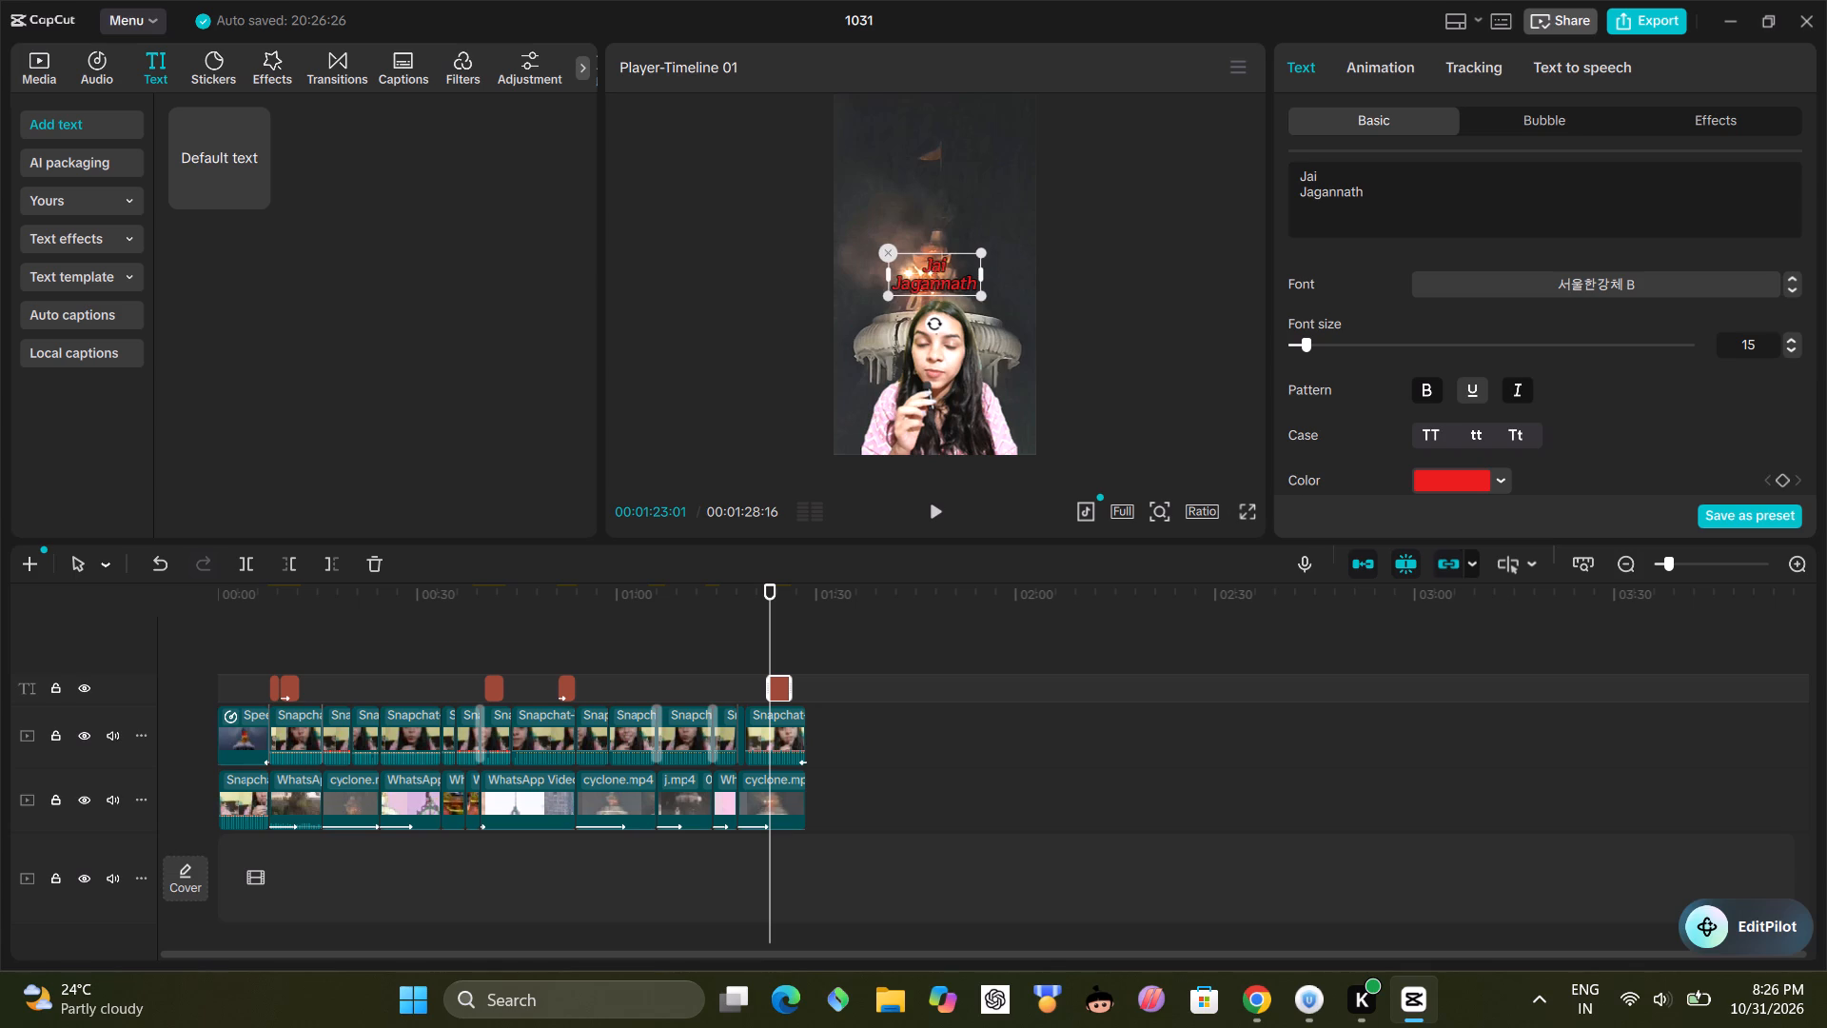
Move the "Jai Jagannath" title higher above the presenter's head and enlarge it slightly.
drag(925, 269, 927, 223)
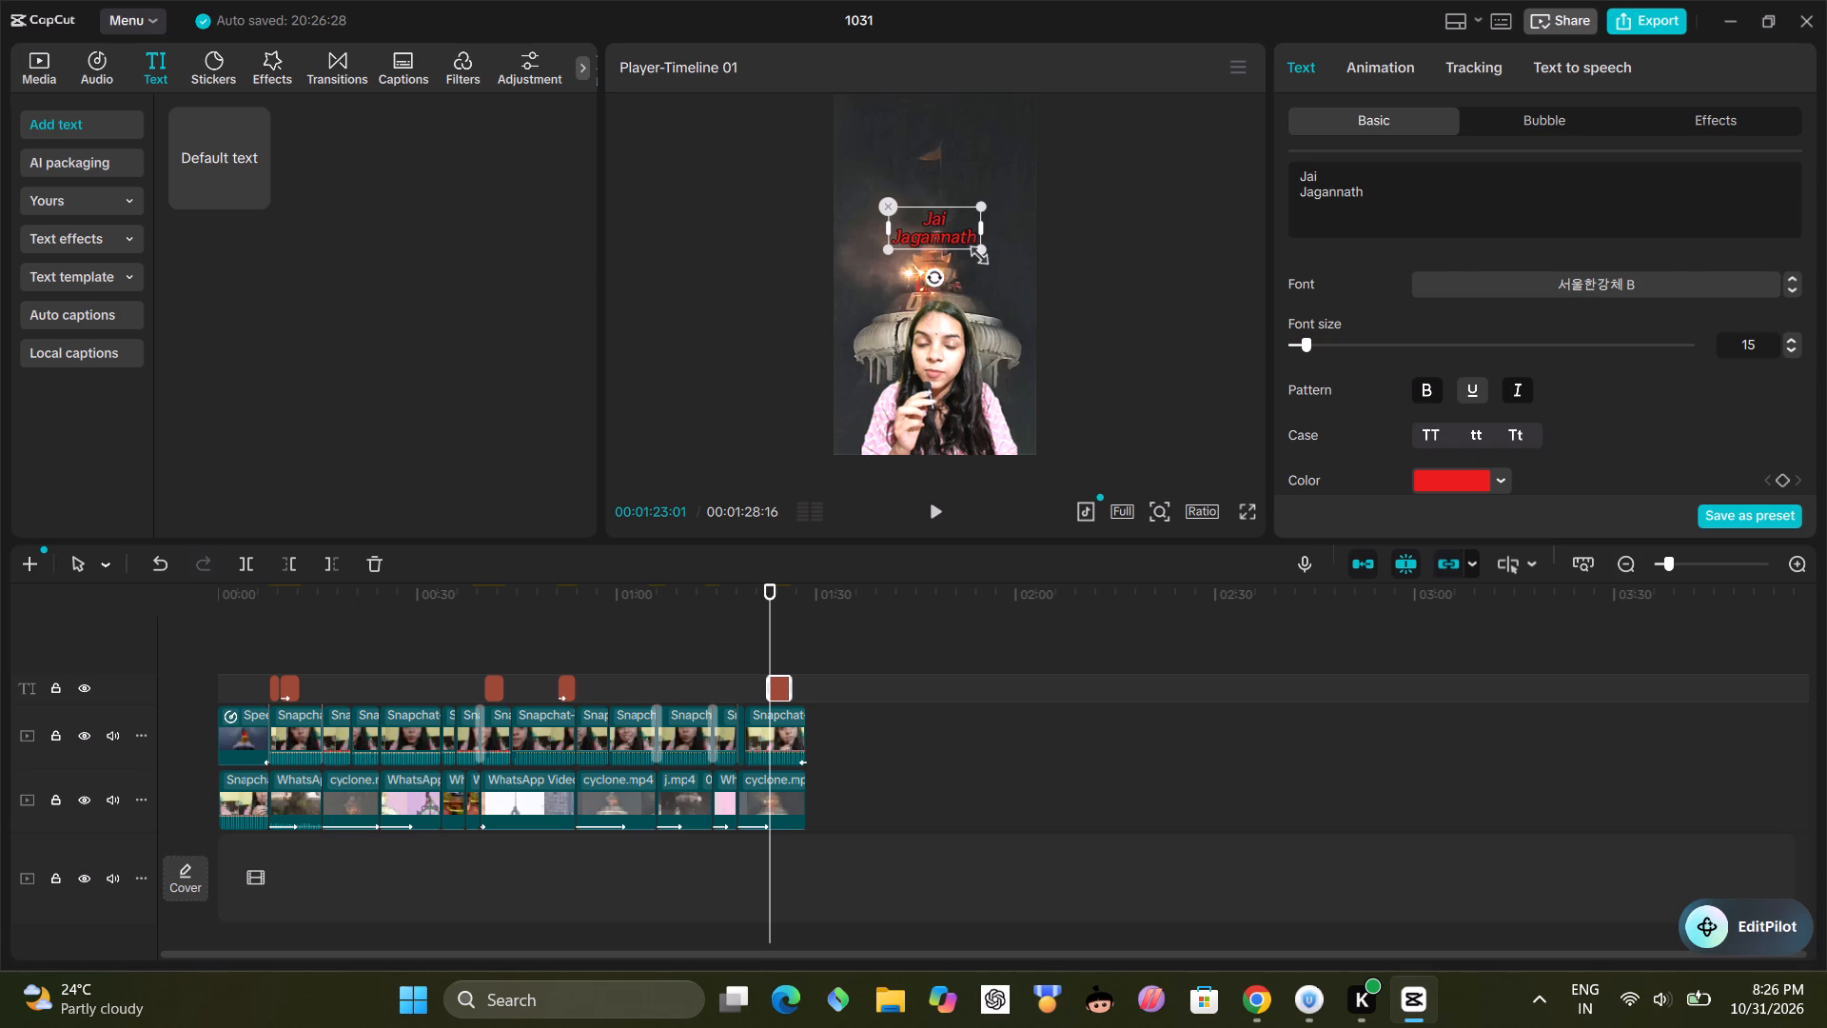
drag(973, 251, 994, 264)
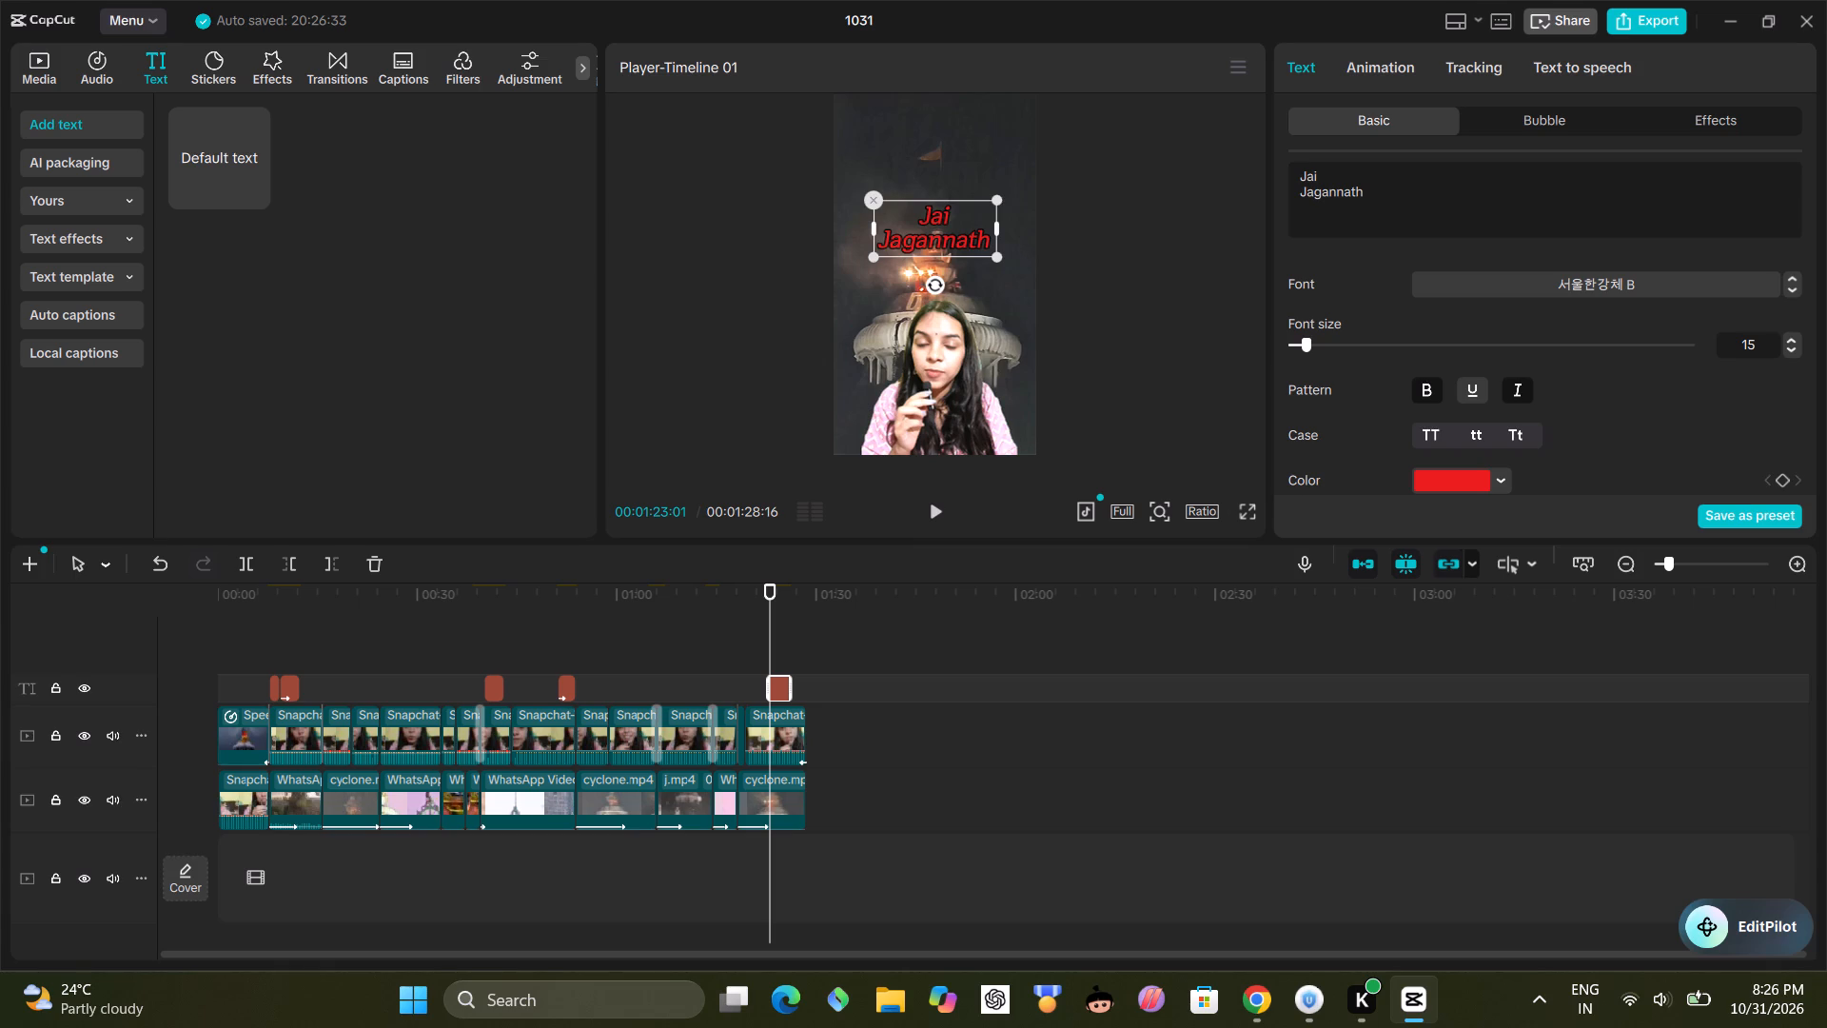
Apply the In animation with the "A\" thumbnail to the "Jai Jagannath" title.
click(1410, 55)
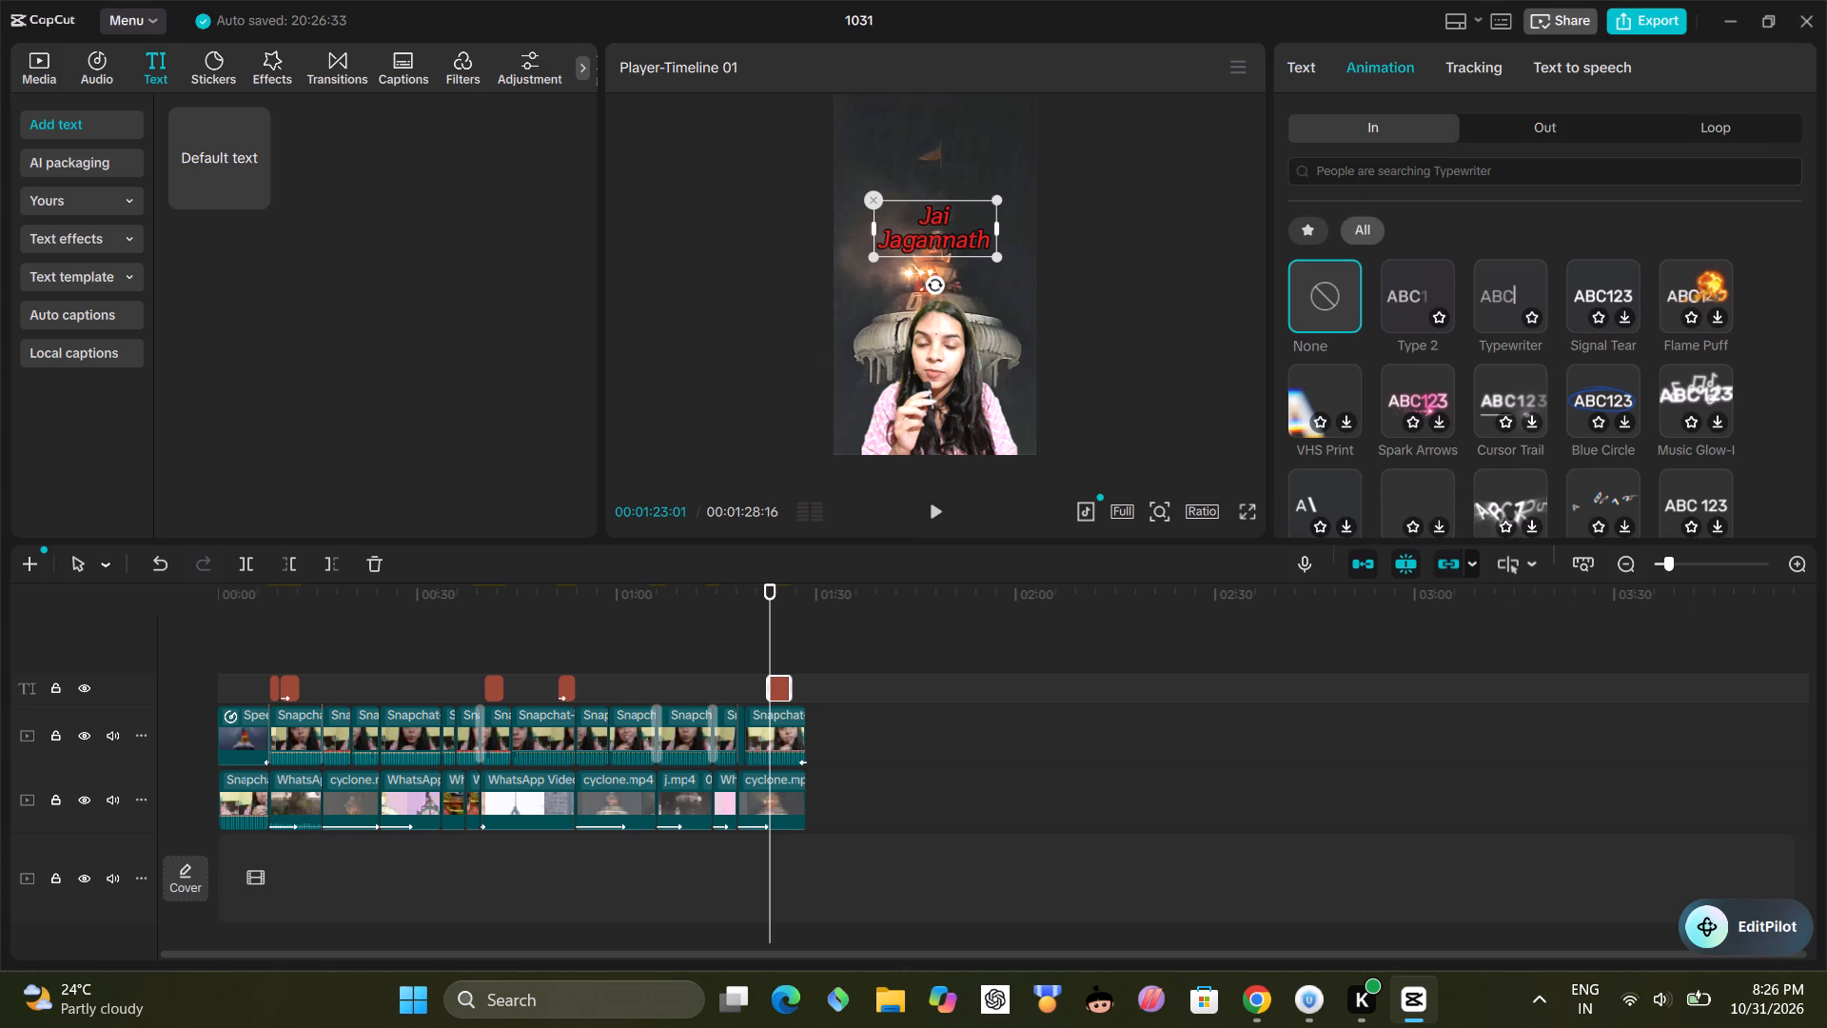
click(1338, 491)
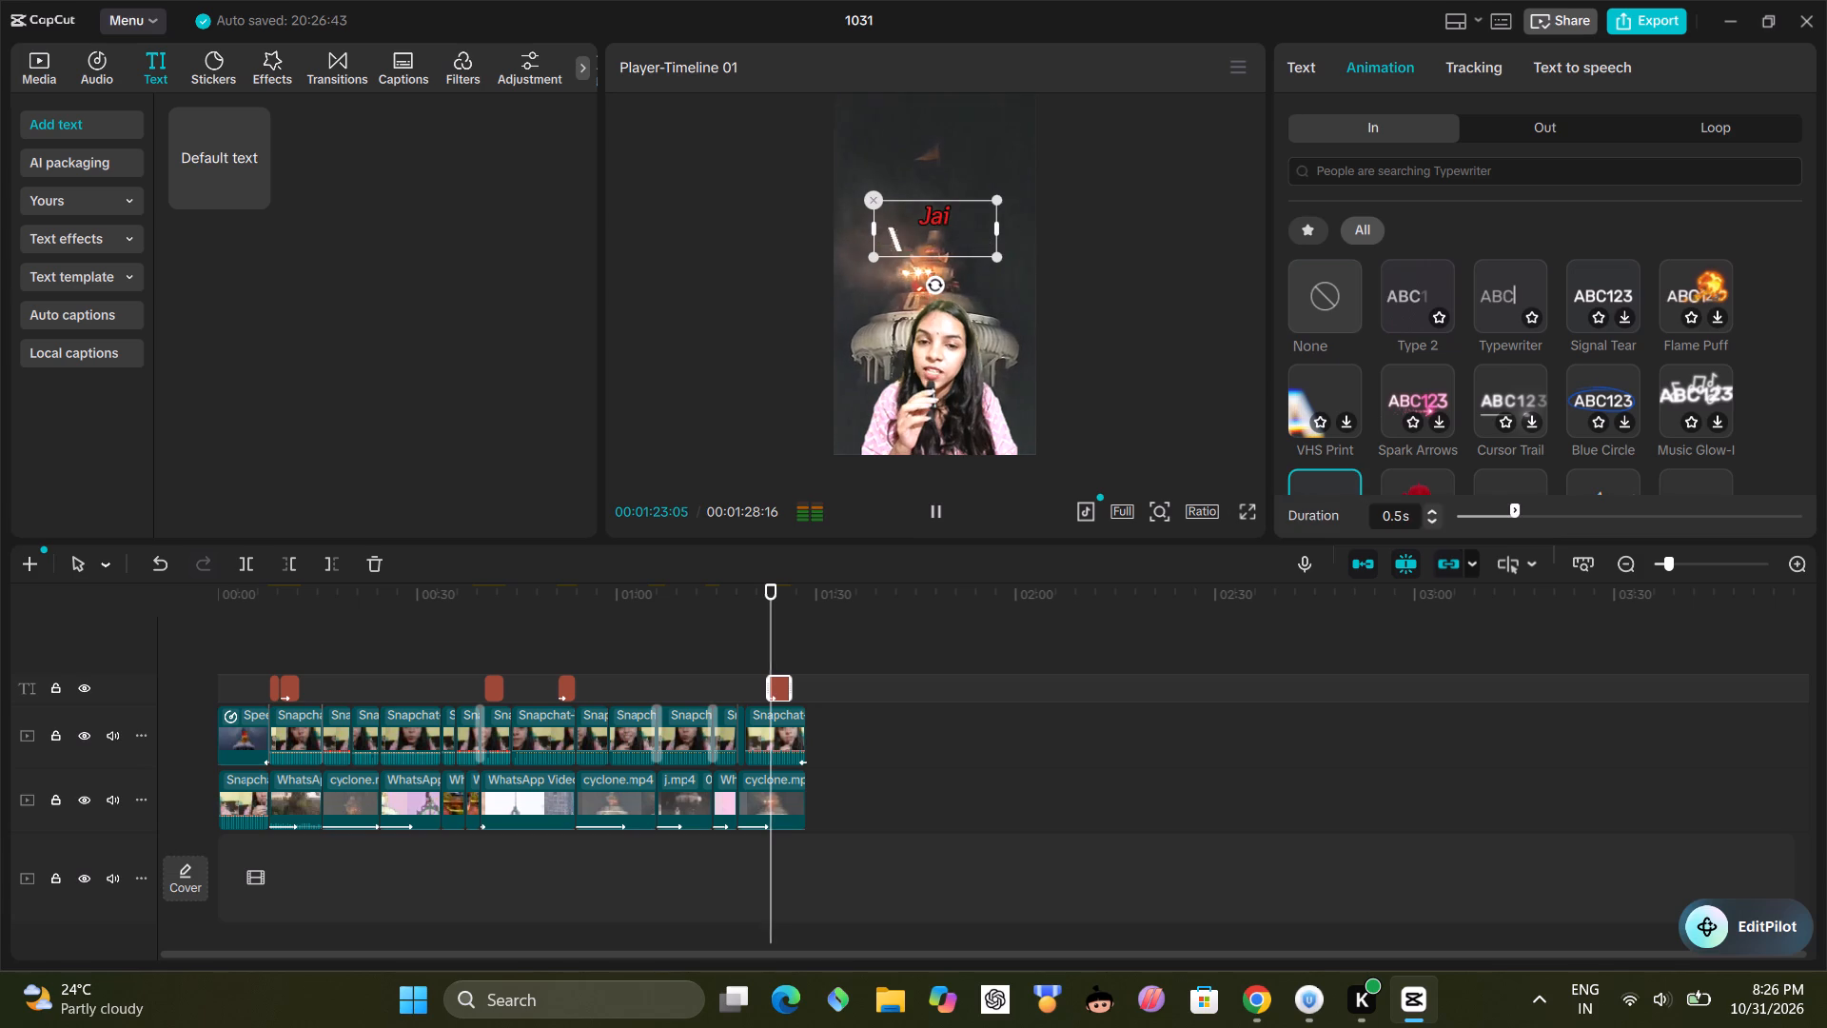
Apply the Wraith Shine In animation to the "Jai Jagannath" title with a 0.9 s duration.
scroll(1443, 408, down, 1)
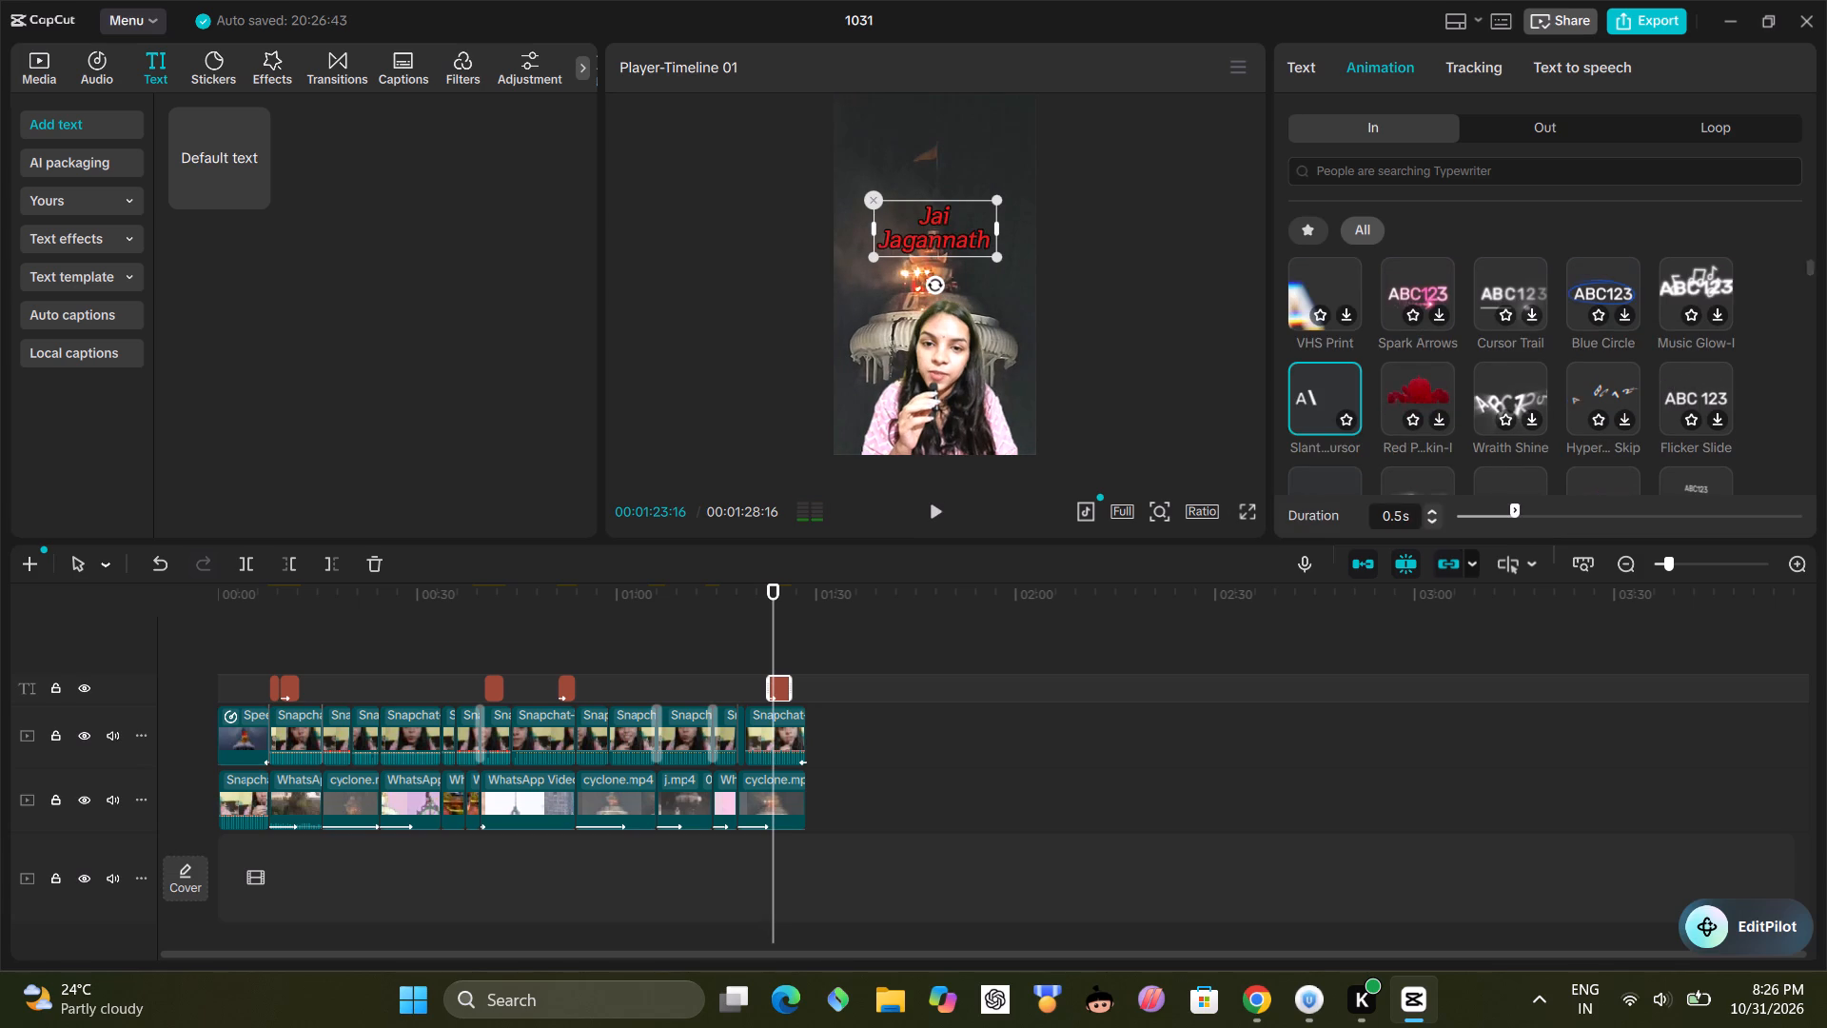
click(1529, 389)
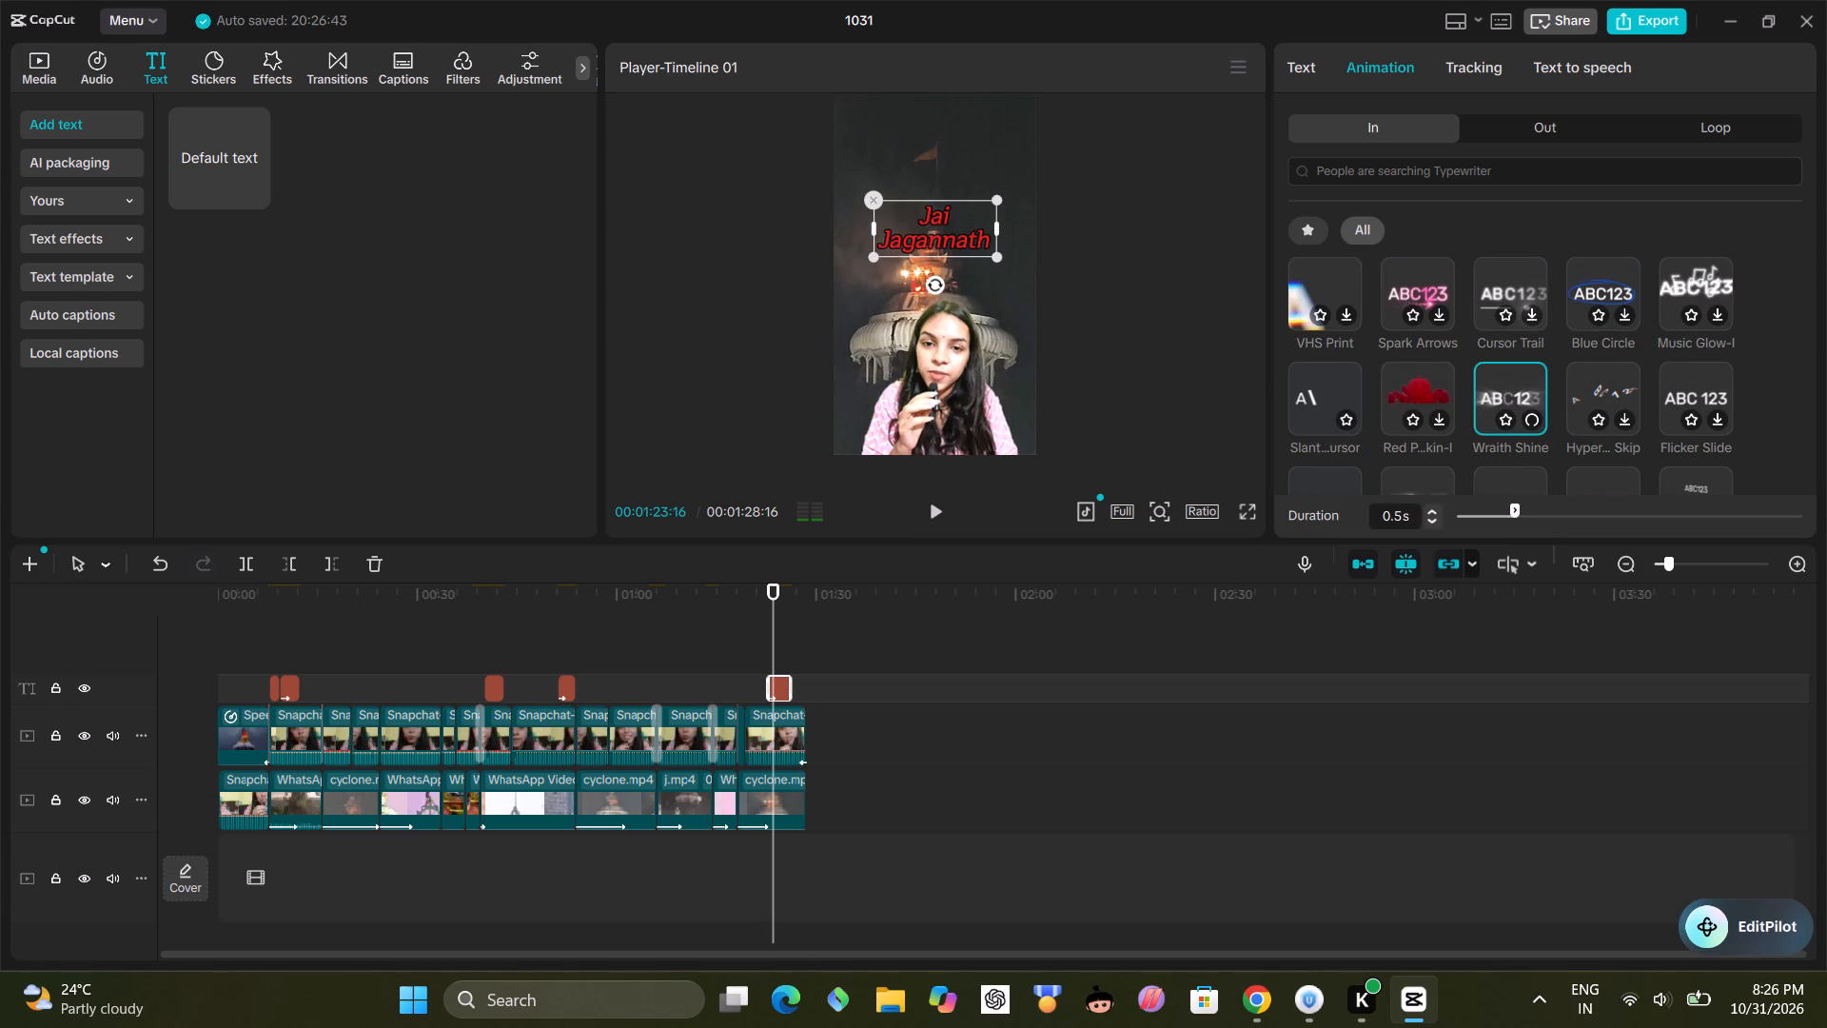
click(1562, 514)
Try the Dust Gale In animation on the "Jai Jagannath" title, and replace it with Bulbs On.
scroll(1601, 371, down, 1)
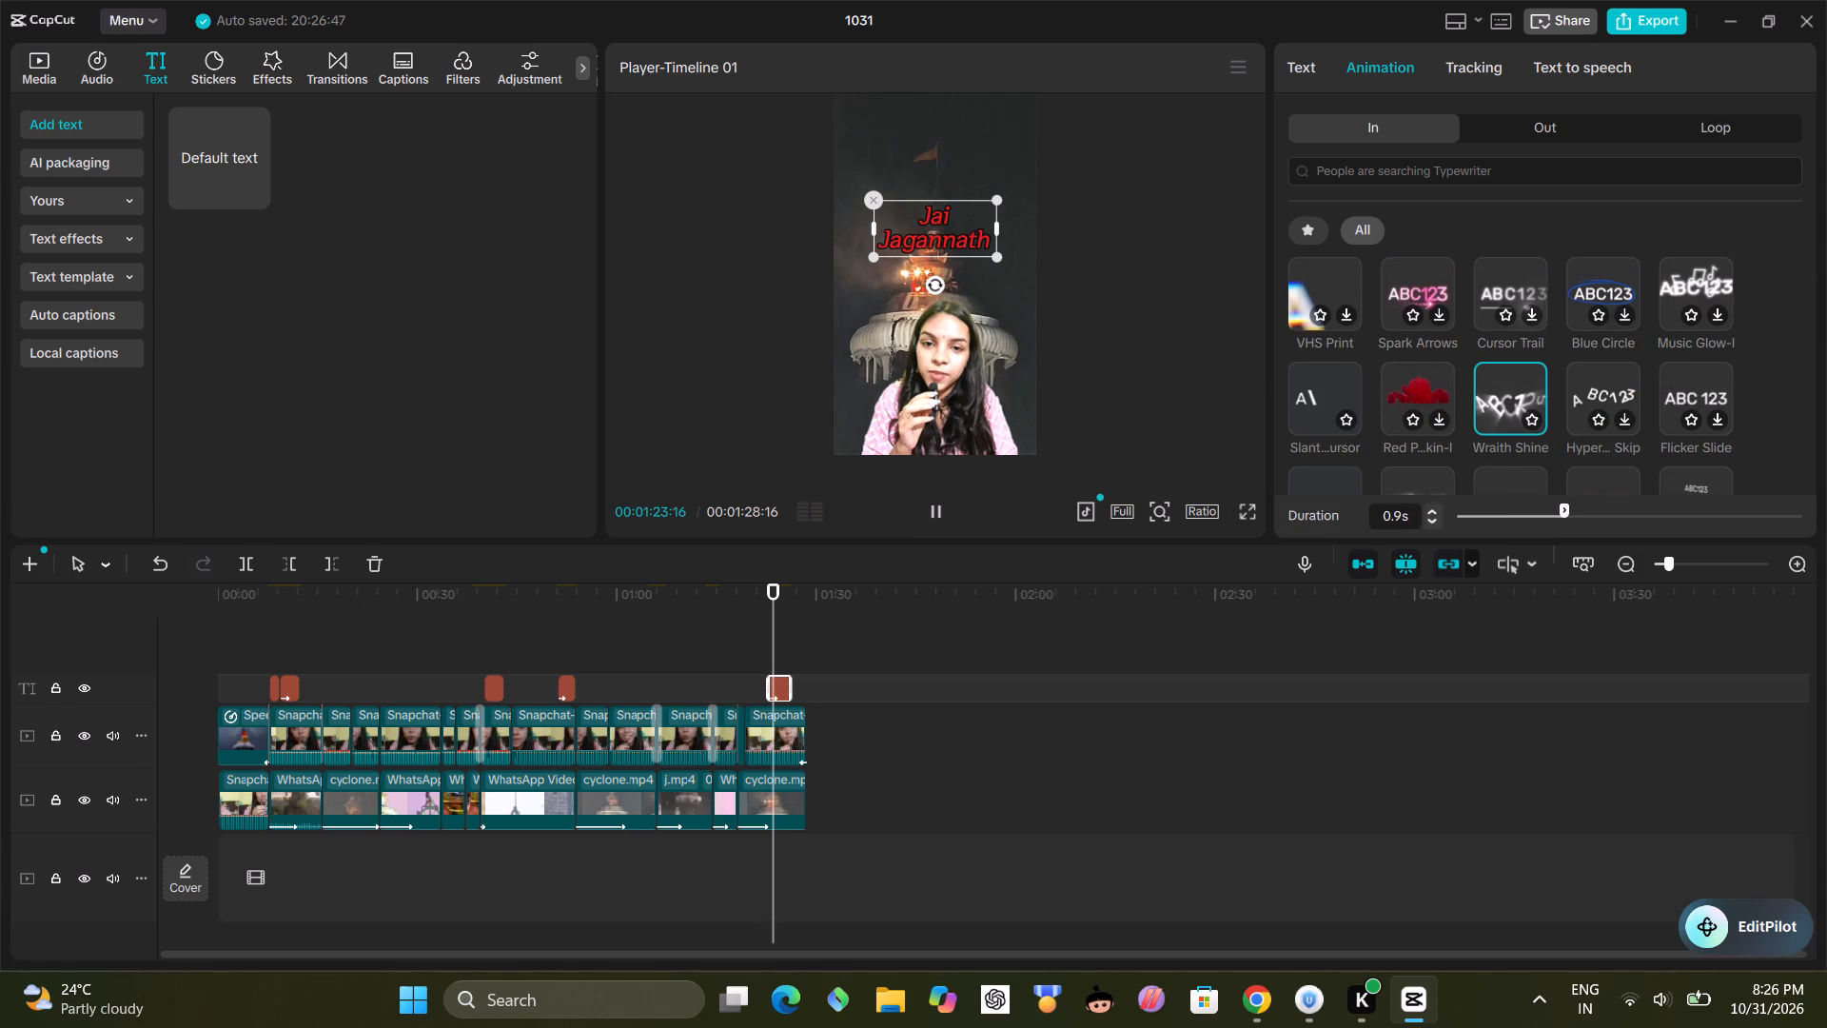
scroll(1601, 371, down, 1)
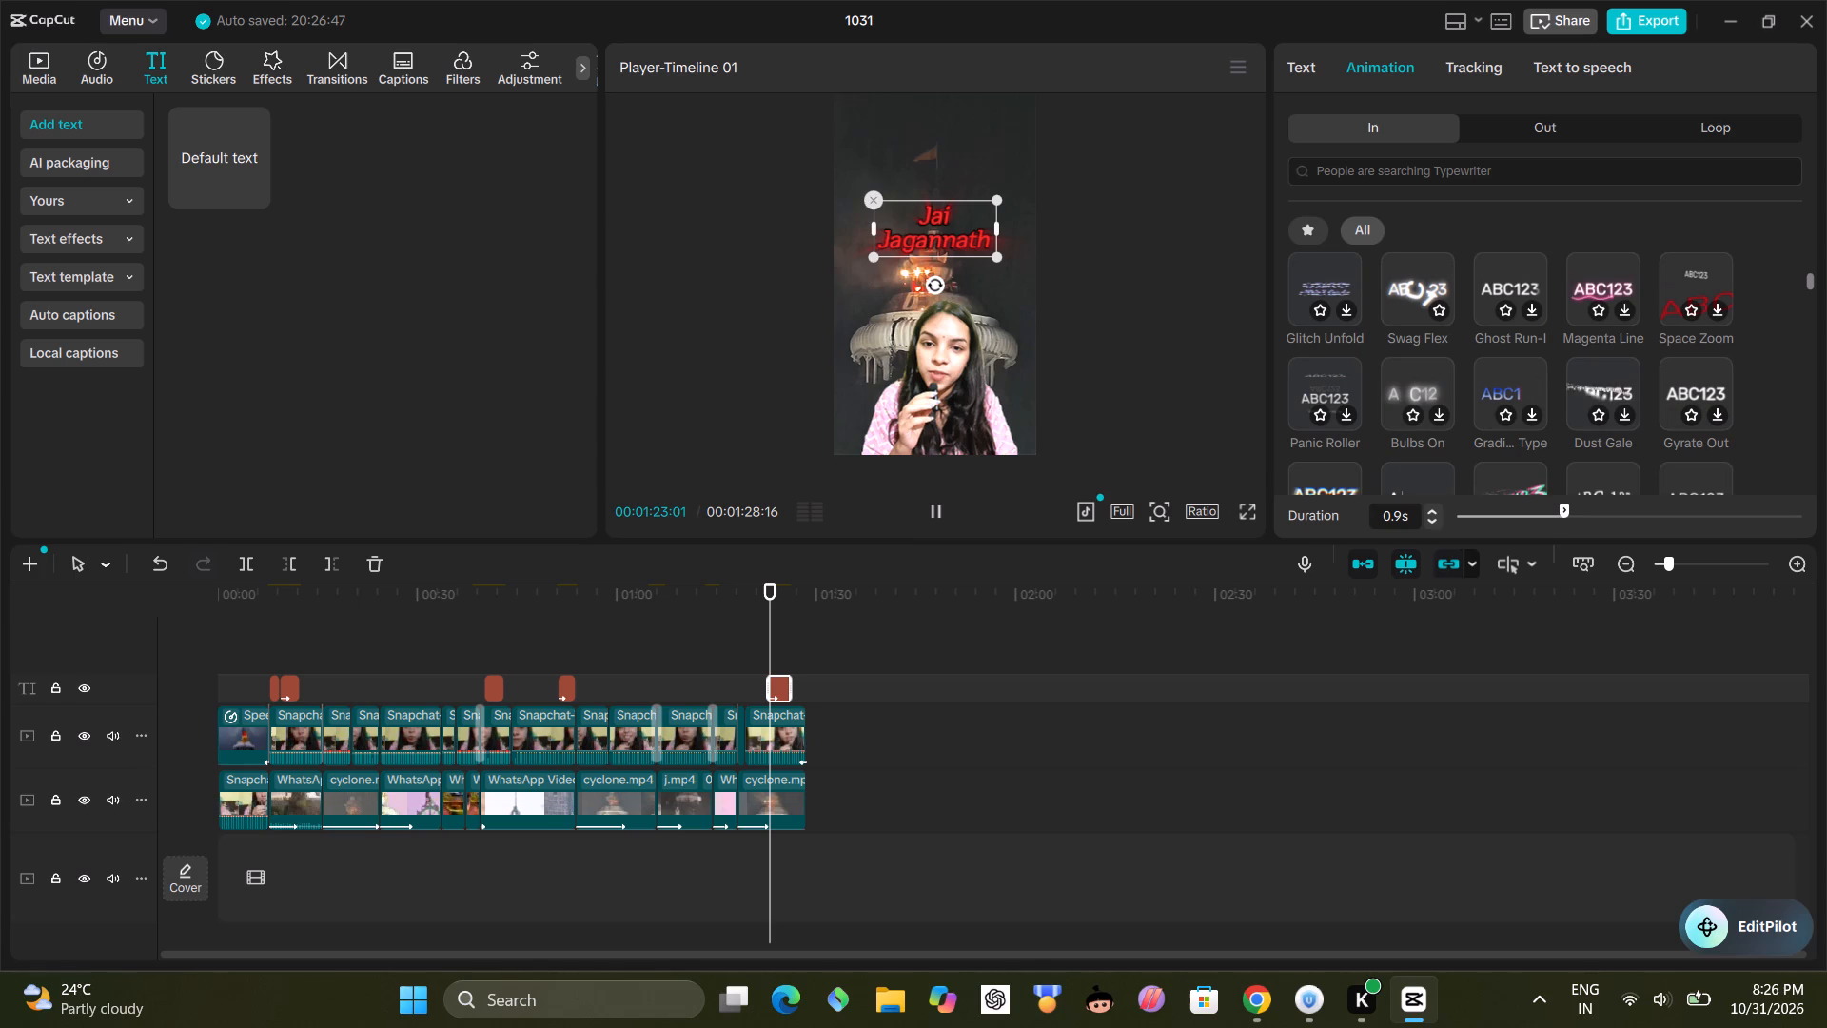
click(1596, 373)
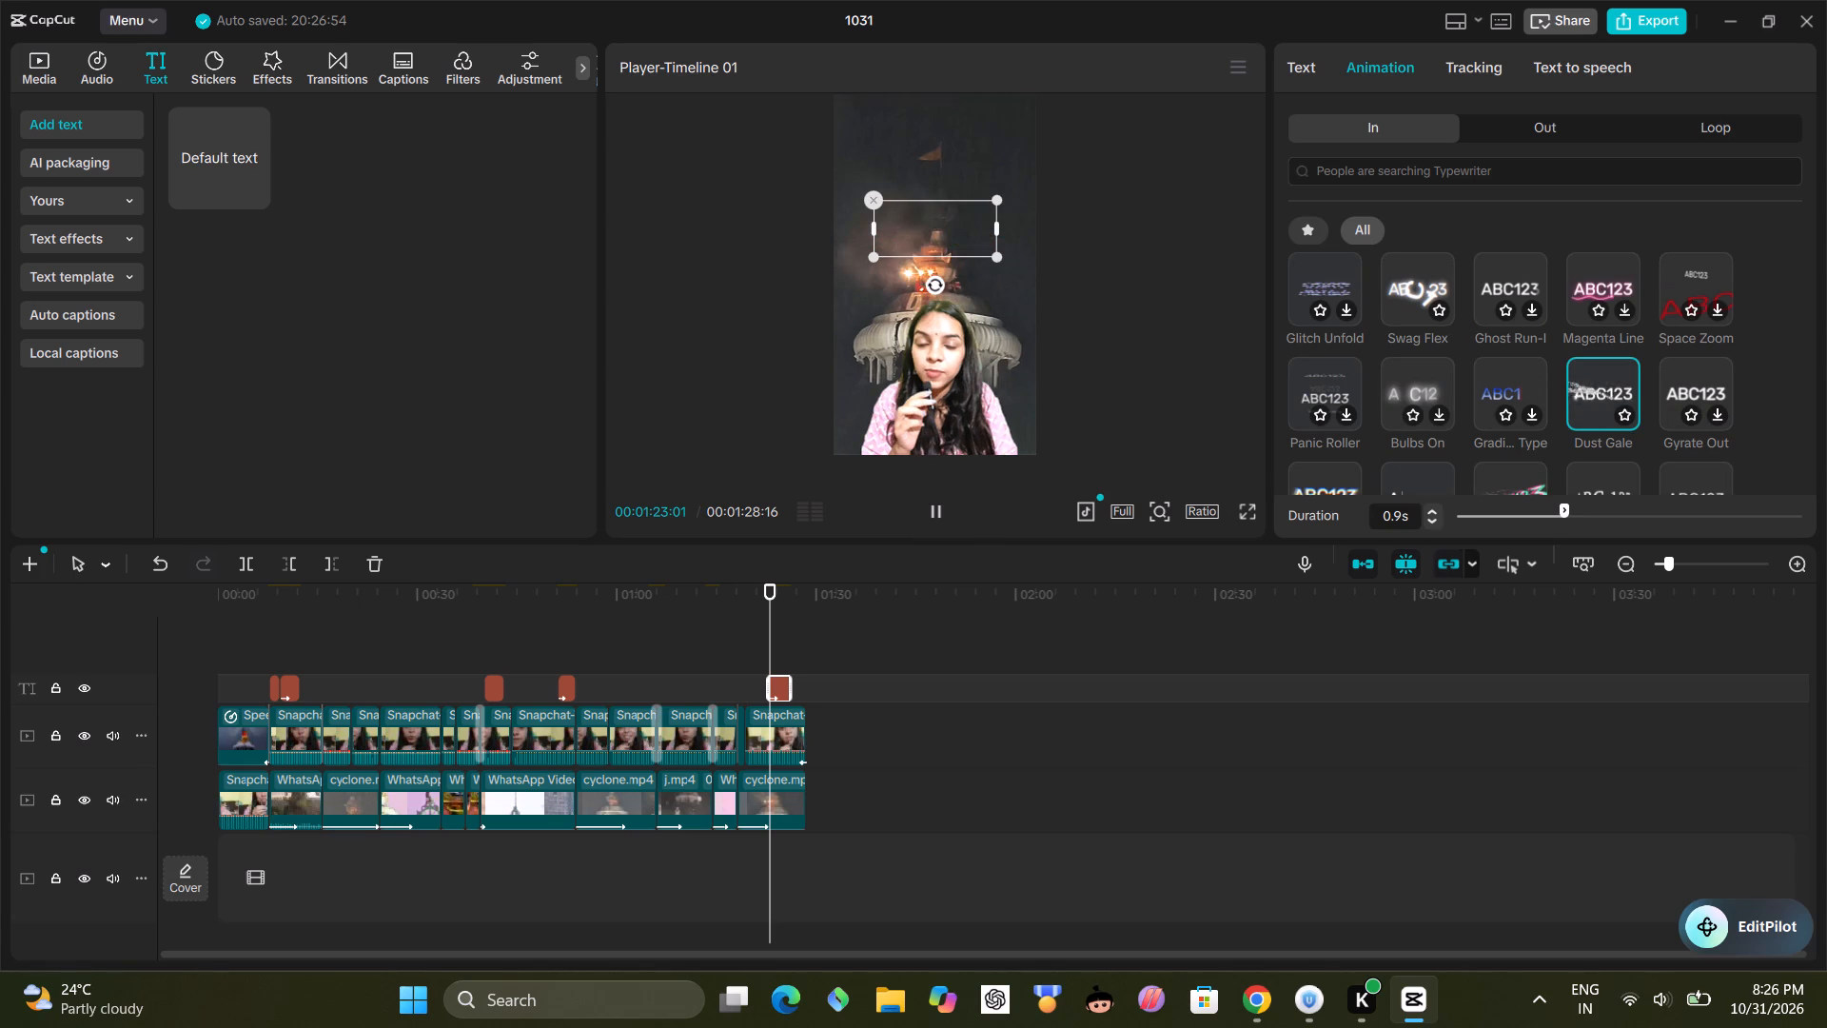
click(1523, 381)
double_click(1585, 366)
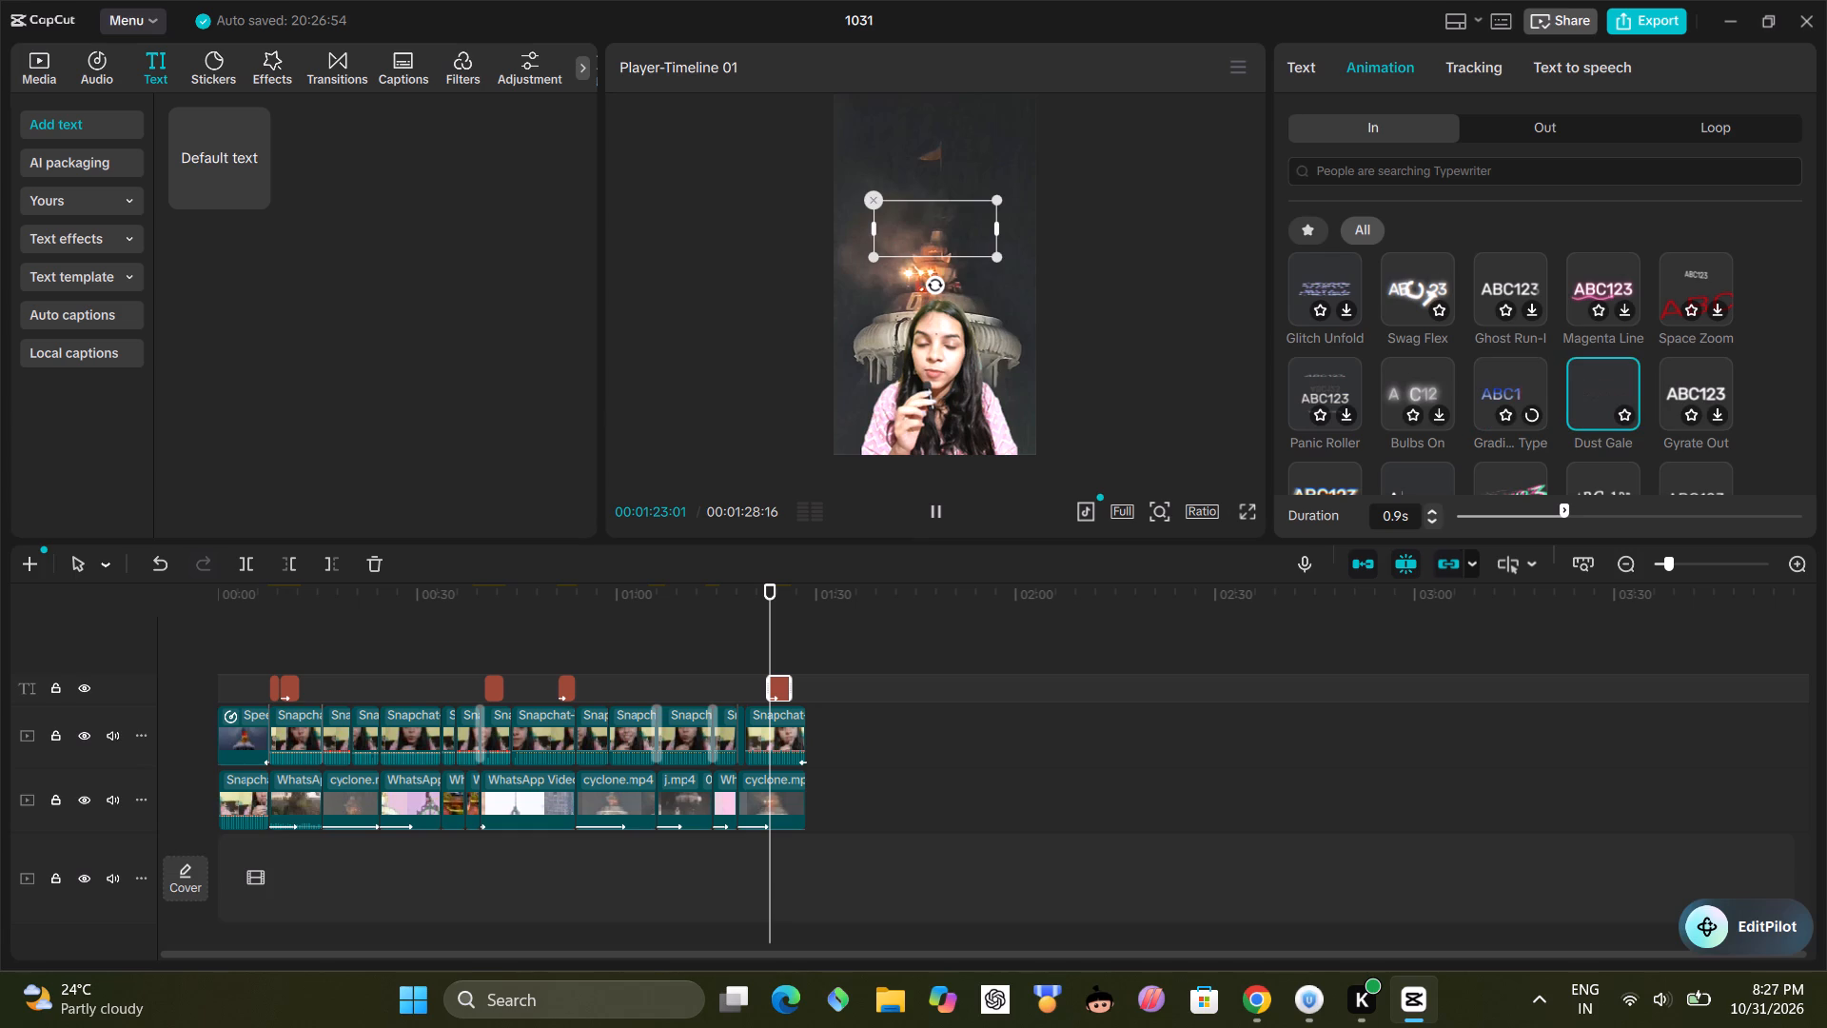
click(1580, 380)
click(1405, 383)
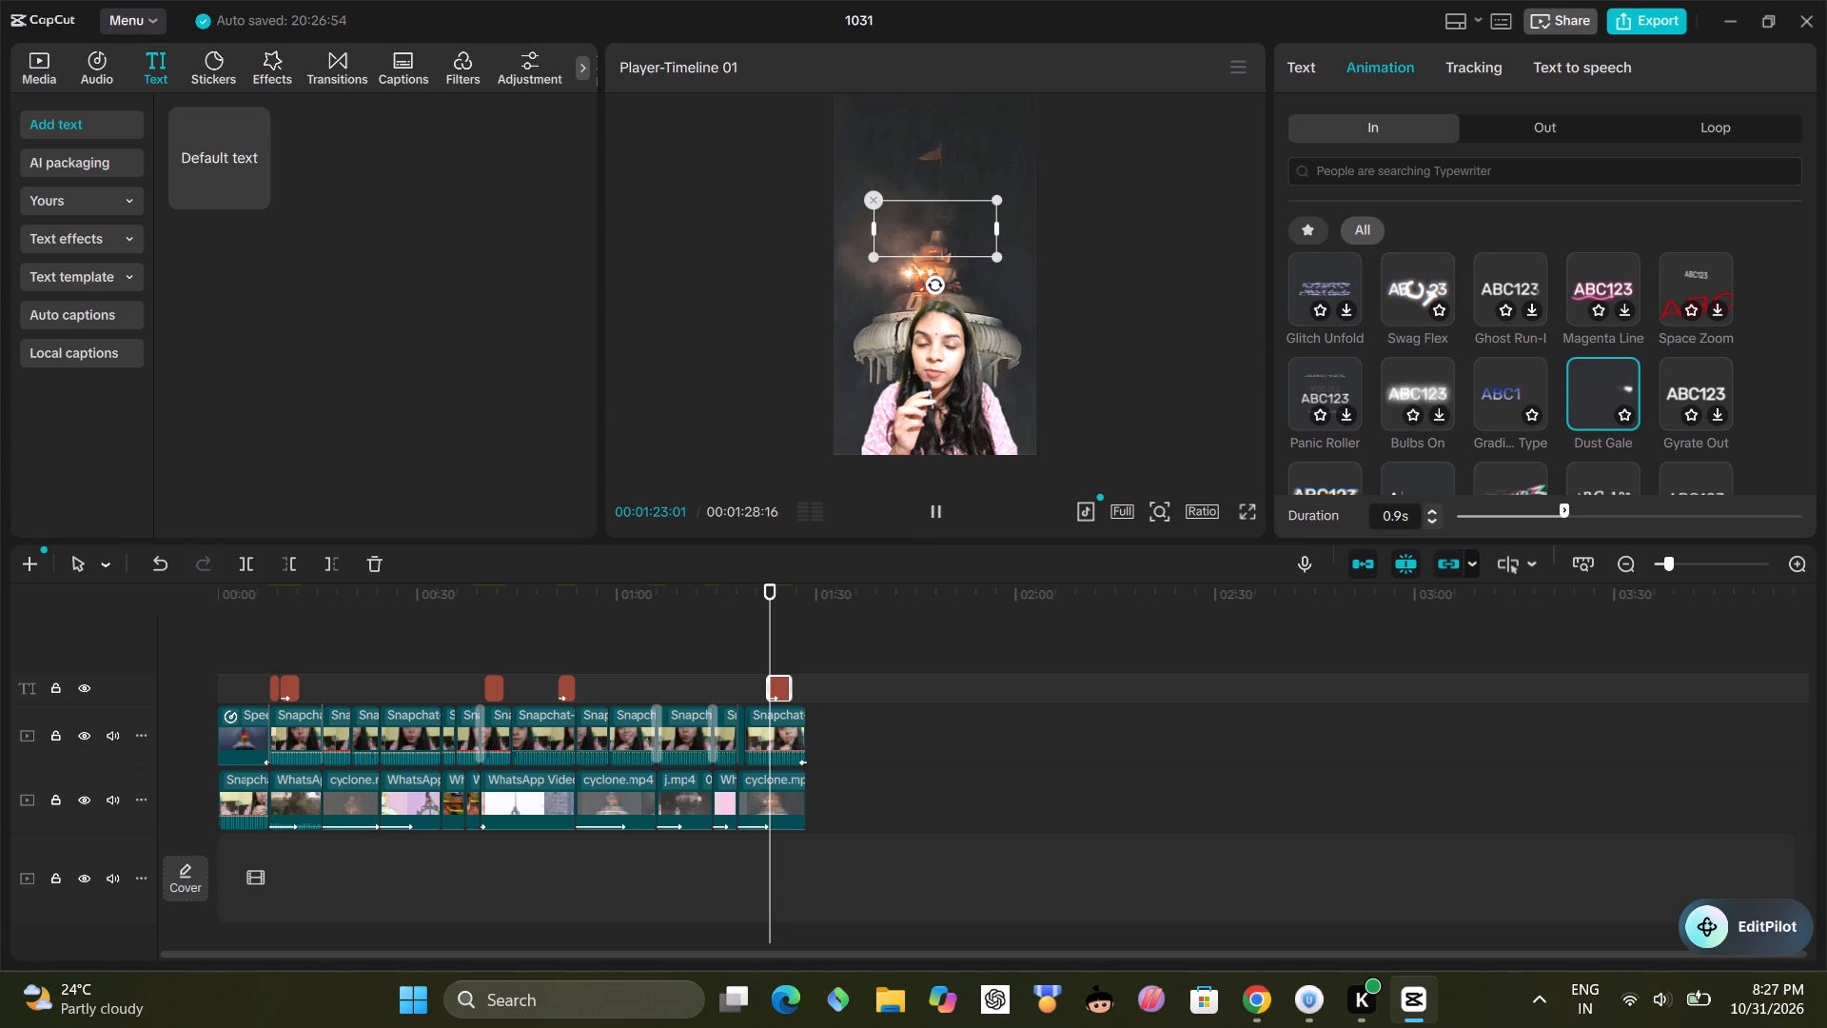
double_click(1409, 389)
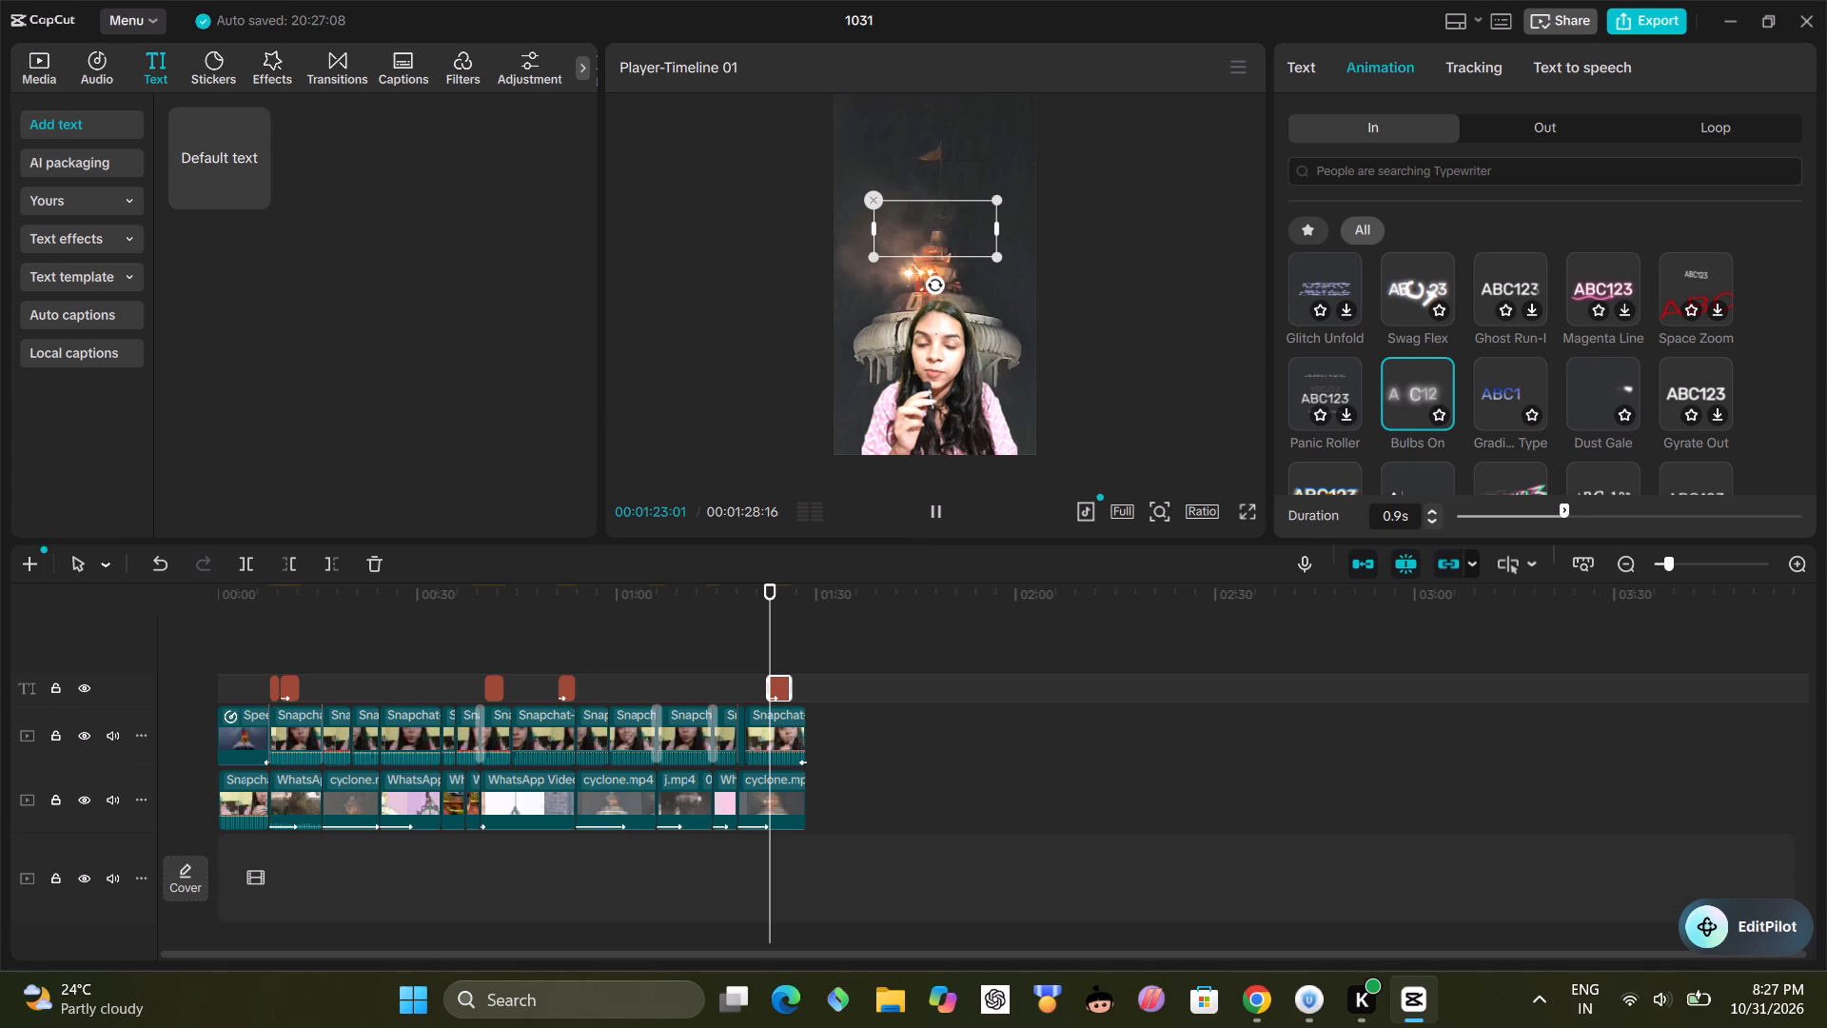
Play back the closing section with the "Jai Jagannath" title.
click(717, 668)
click(951, 512)
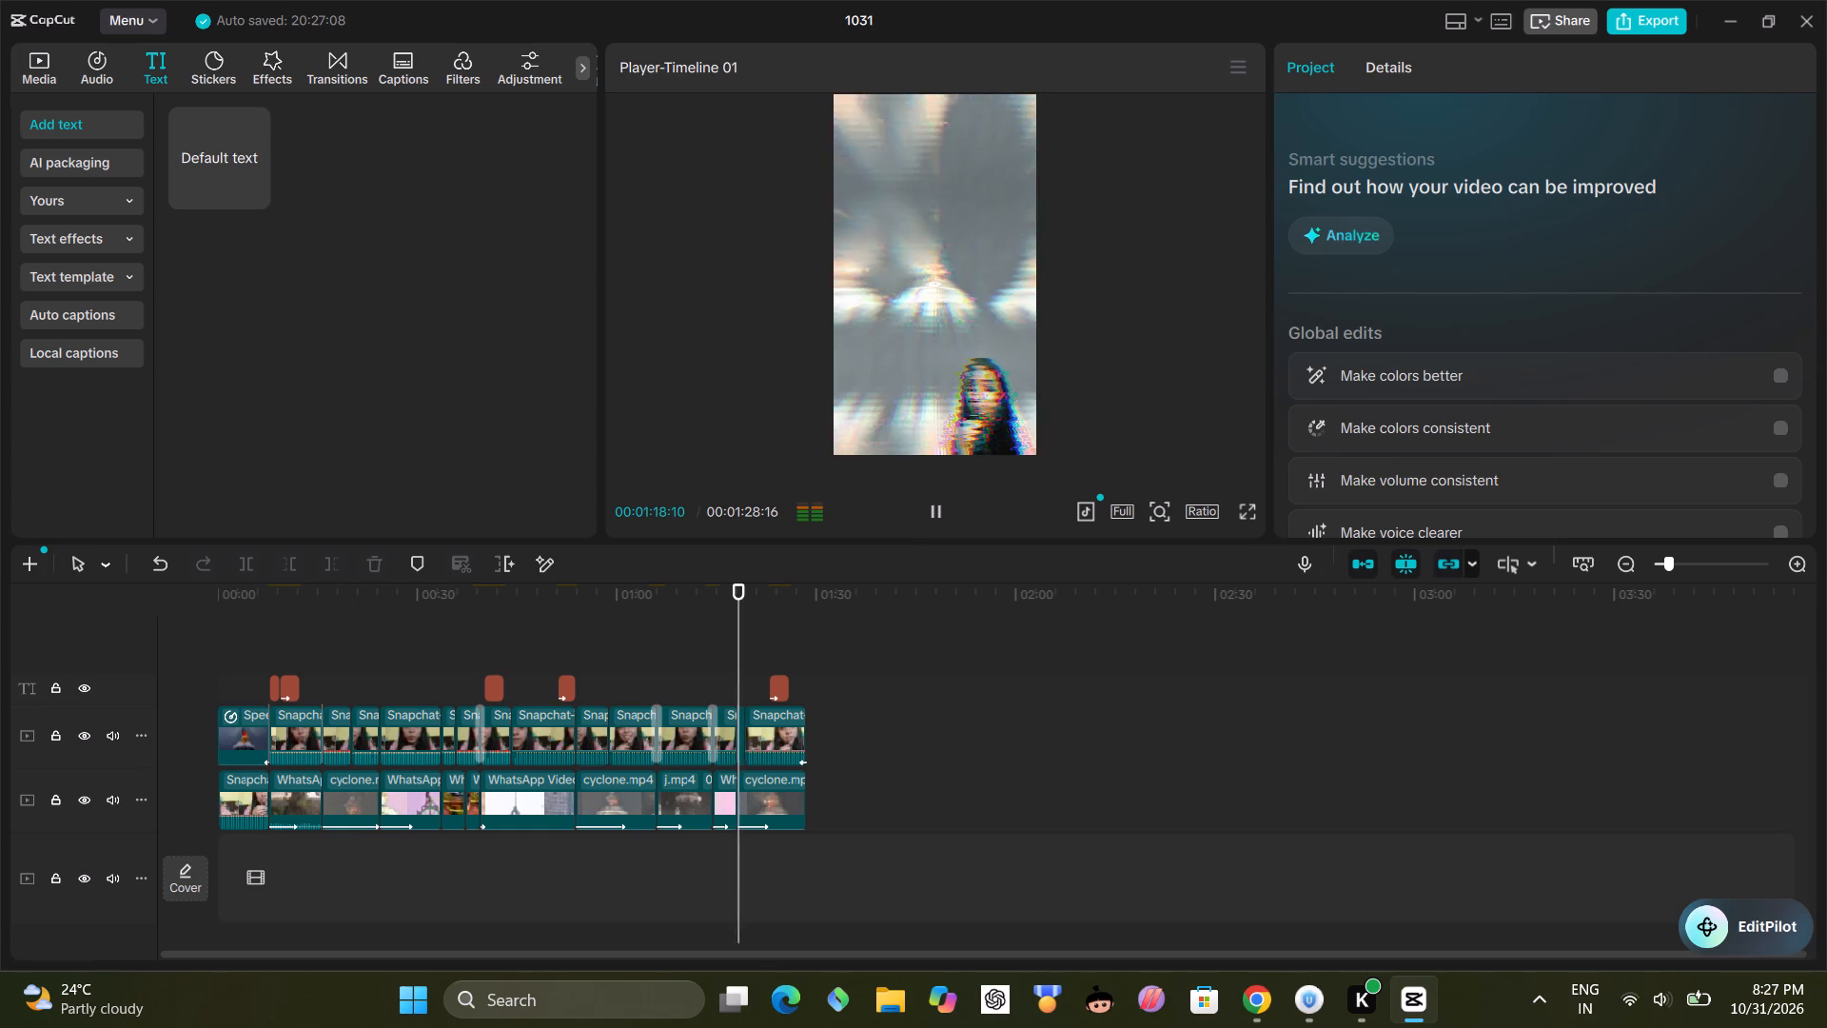
click(311, 708)
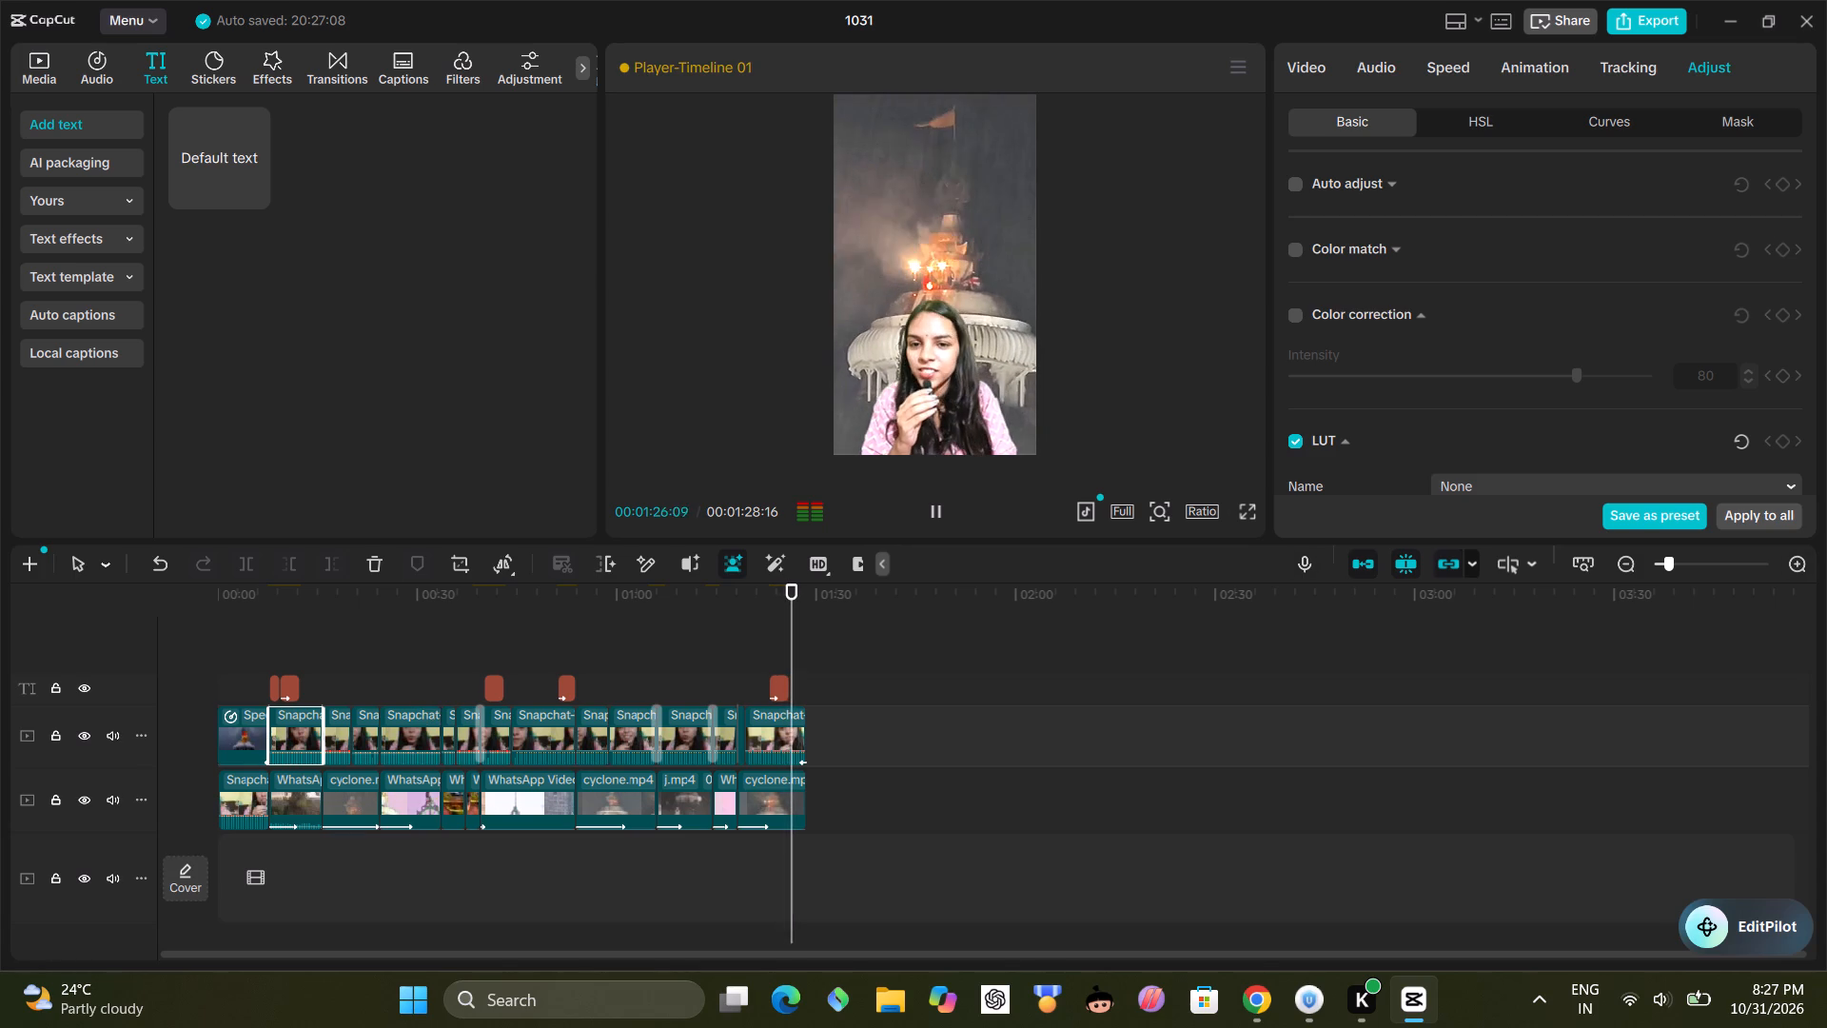
Undo the "Jai Jagannath" title's animation and styling edits, back past the addition of the title itself.
click(160, 564)
click(160, 564)
click(160, 564)
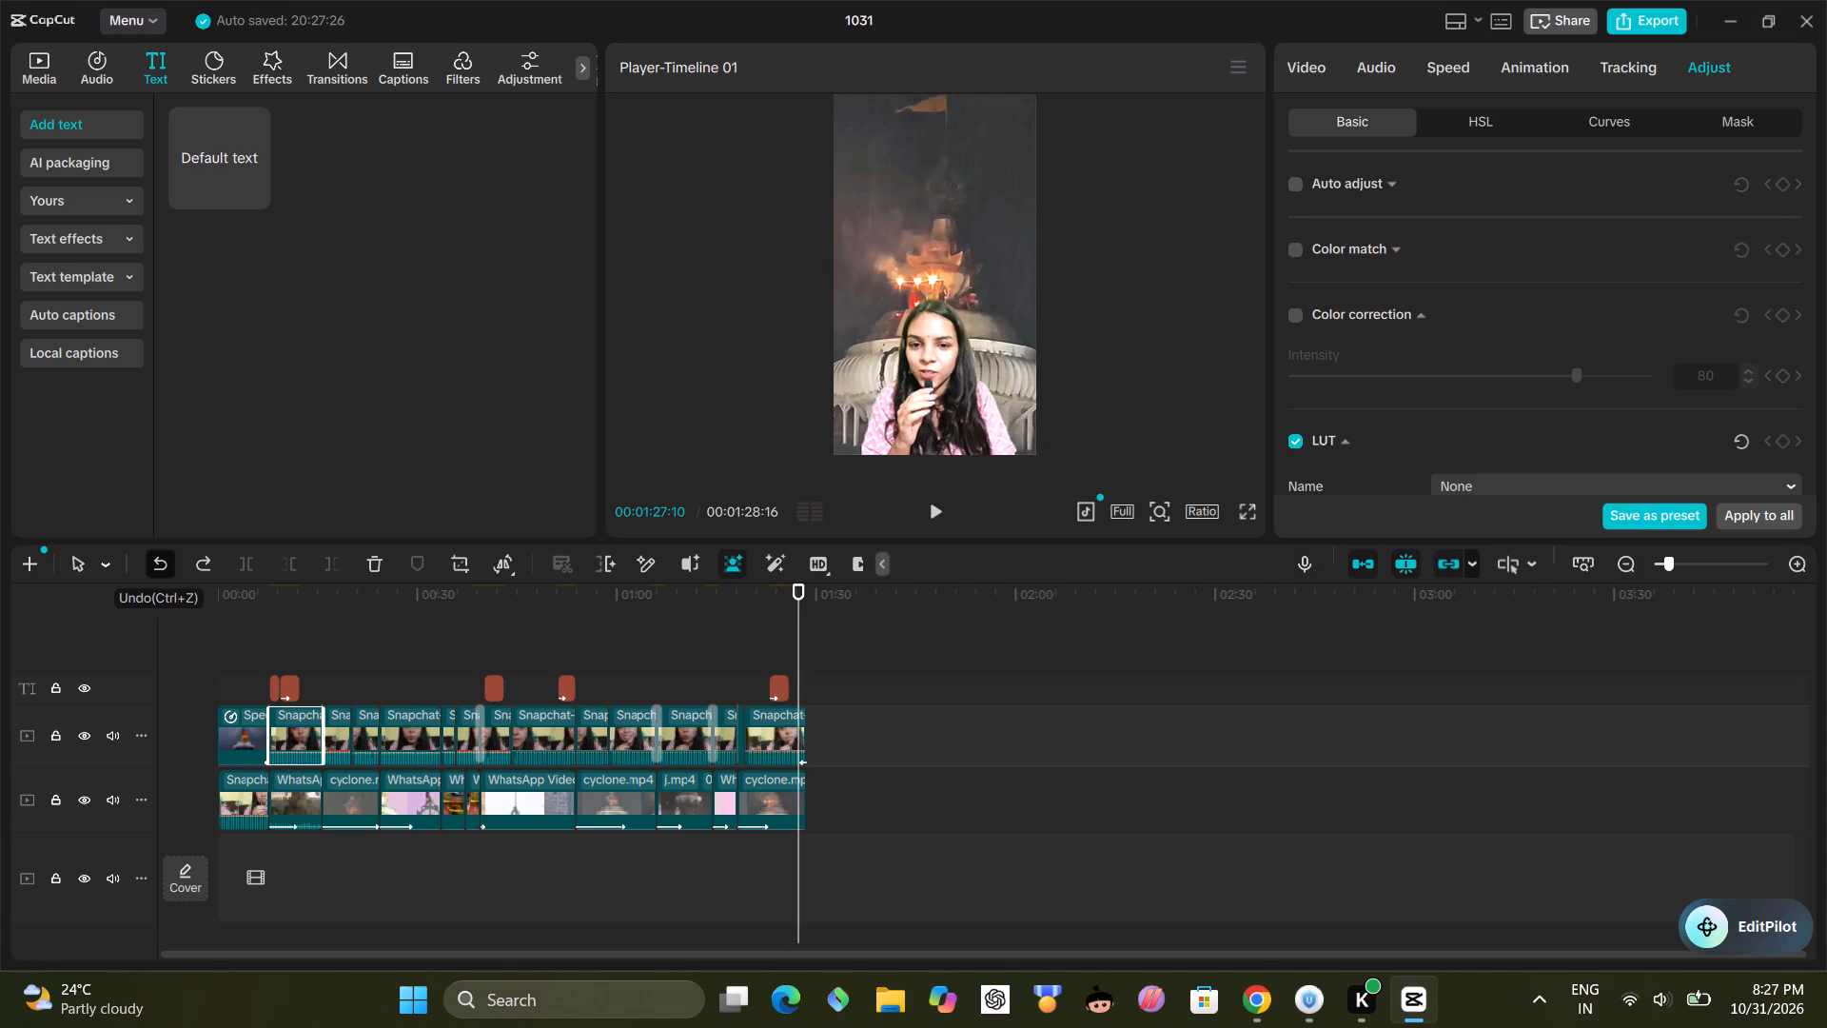
click(160, 564)
click(160, 564)
click(160, 564)
double_click(160, 564)
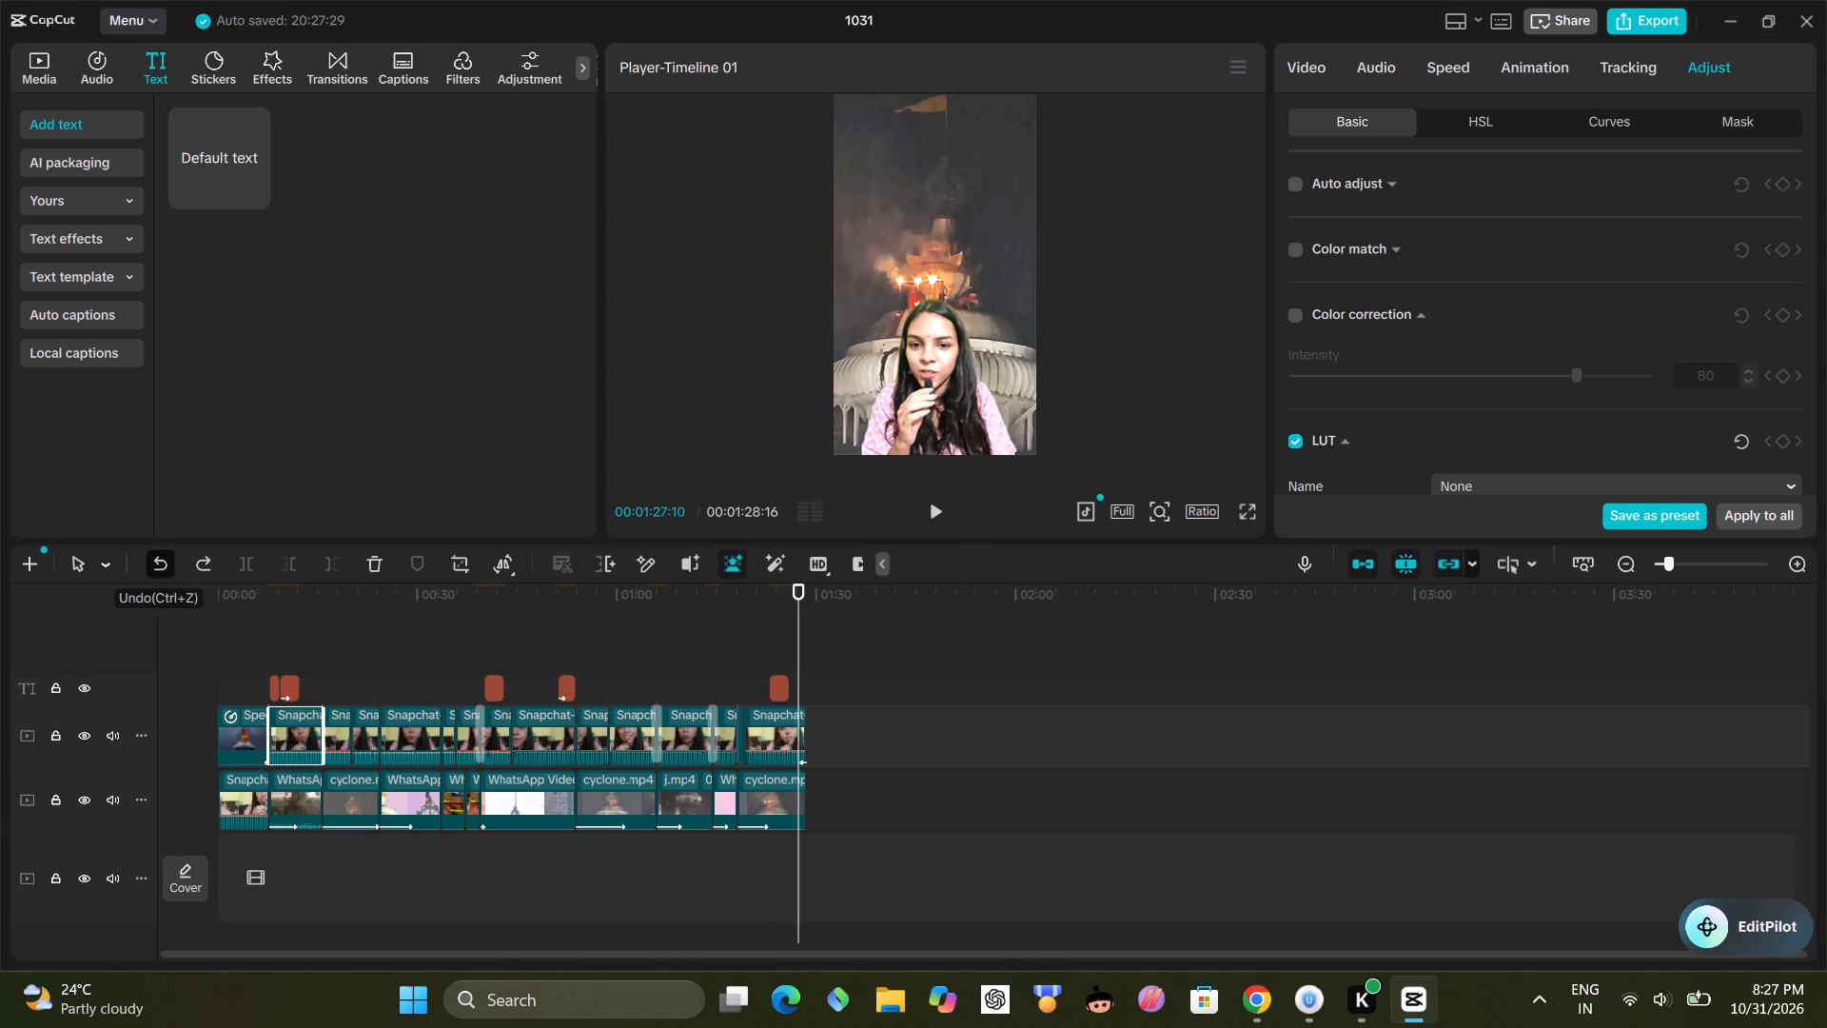
click(160, 564)
click(160, 564)
click(160, 564)
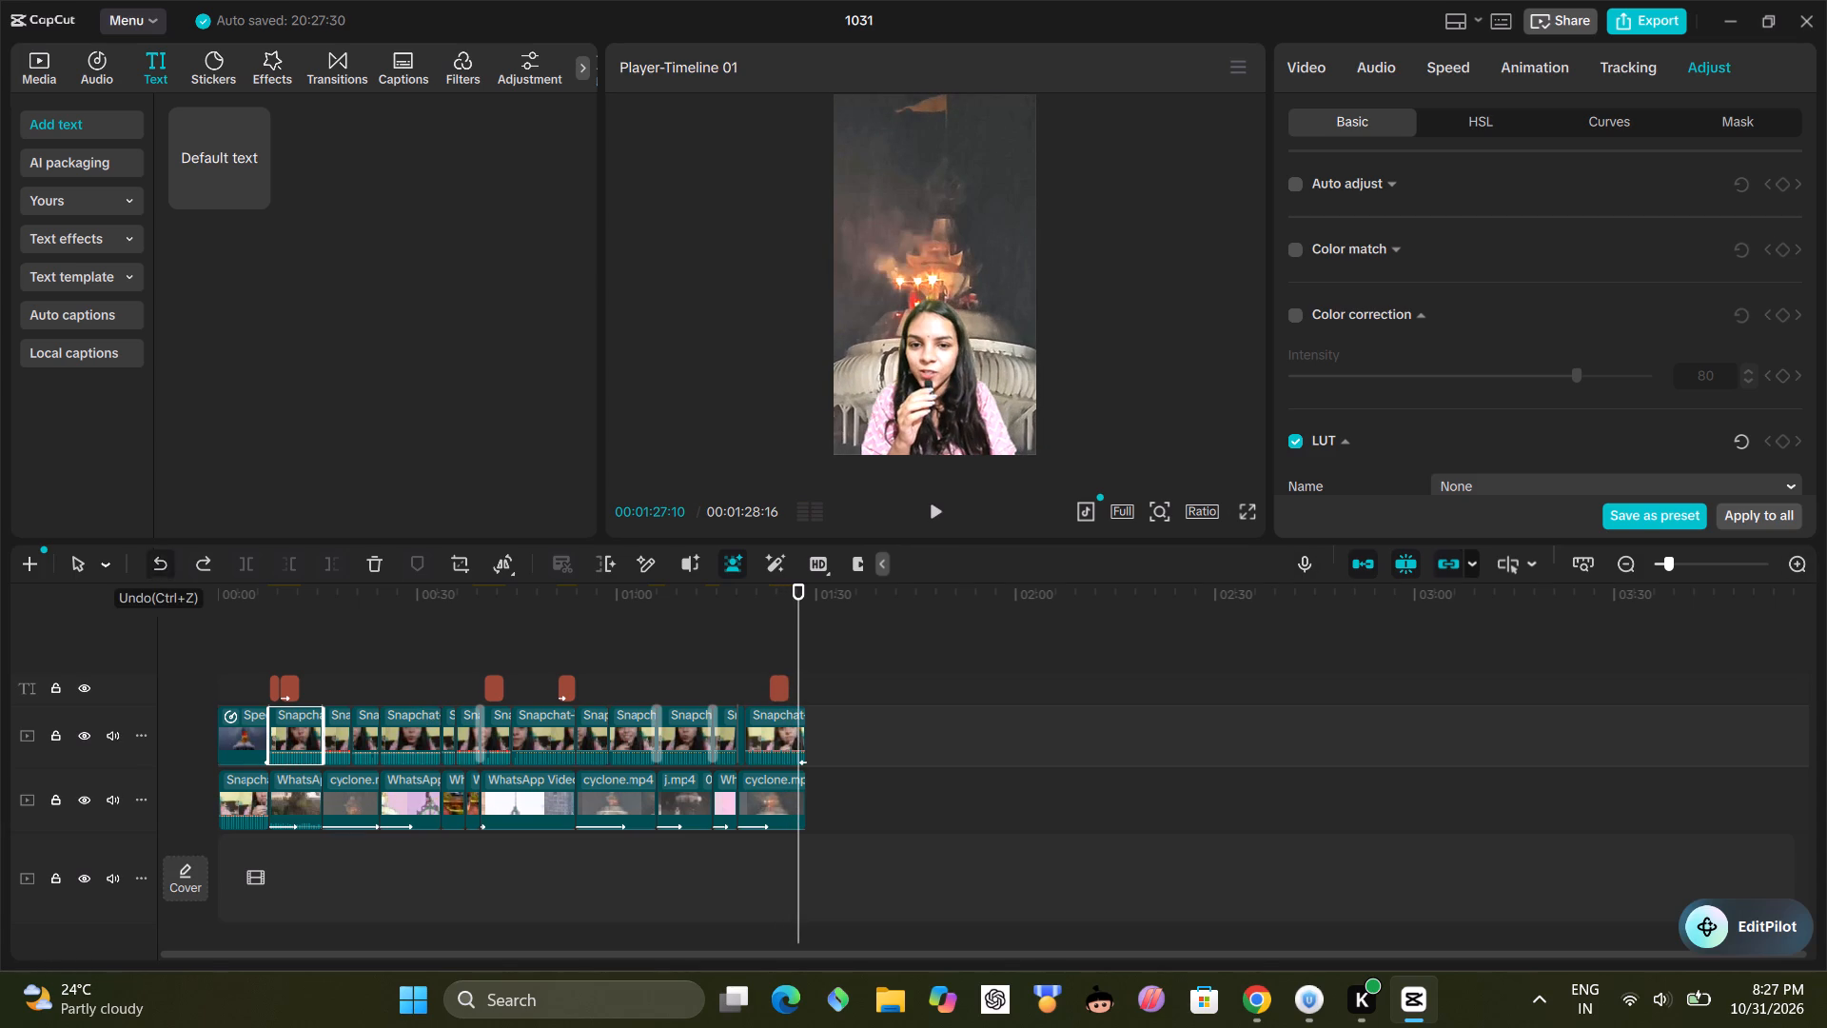
double_click(160, 564)
click(160, 565)
click(160, 565)
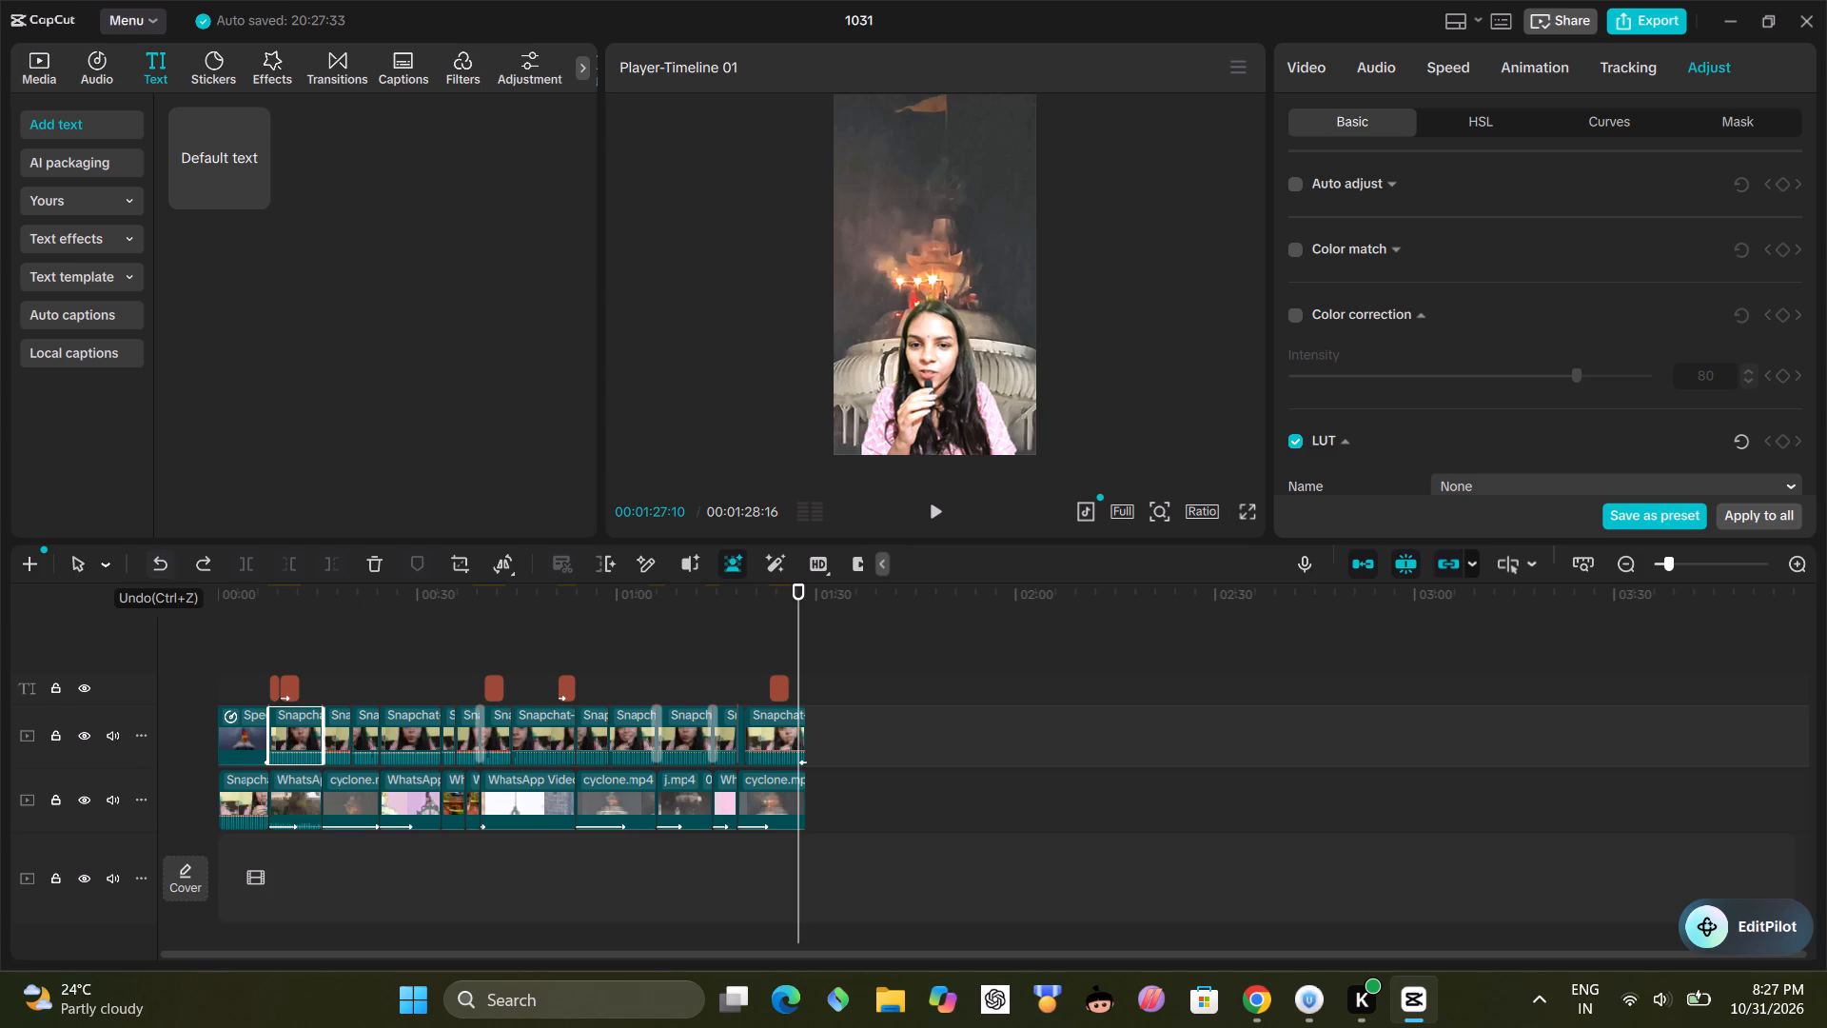
click(160, 565)
click(160, 565)
click(160, 565)
double_click(160, 565)
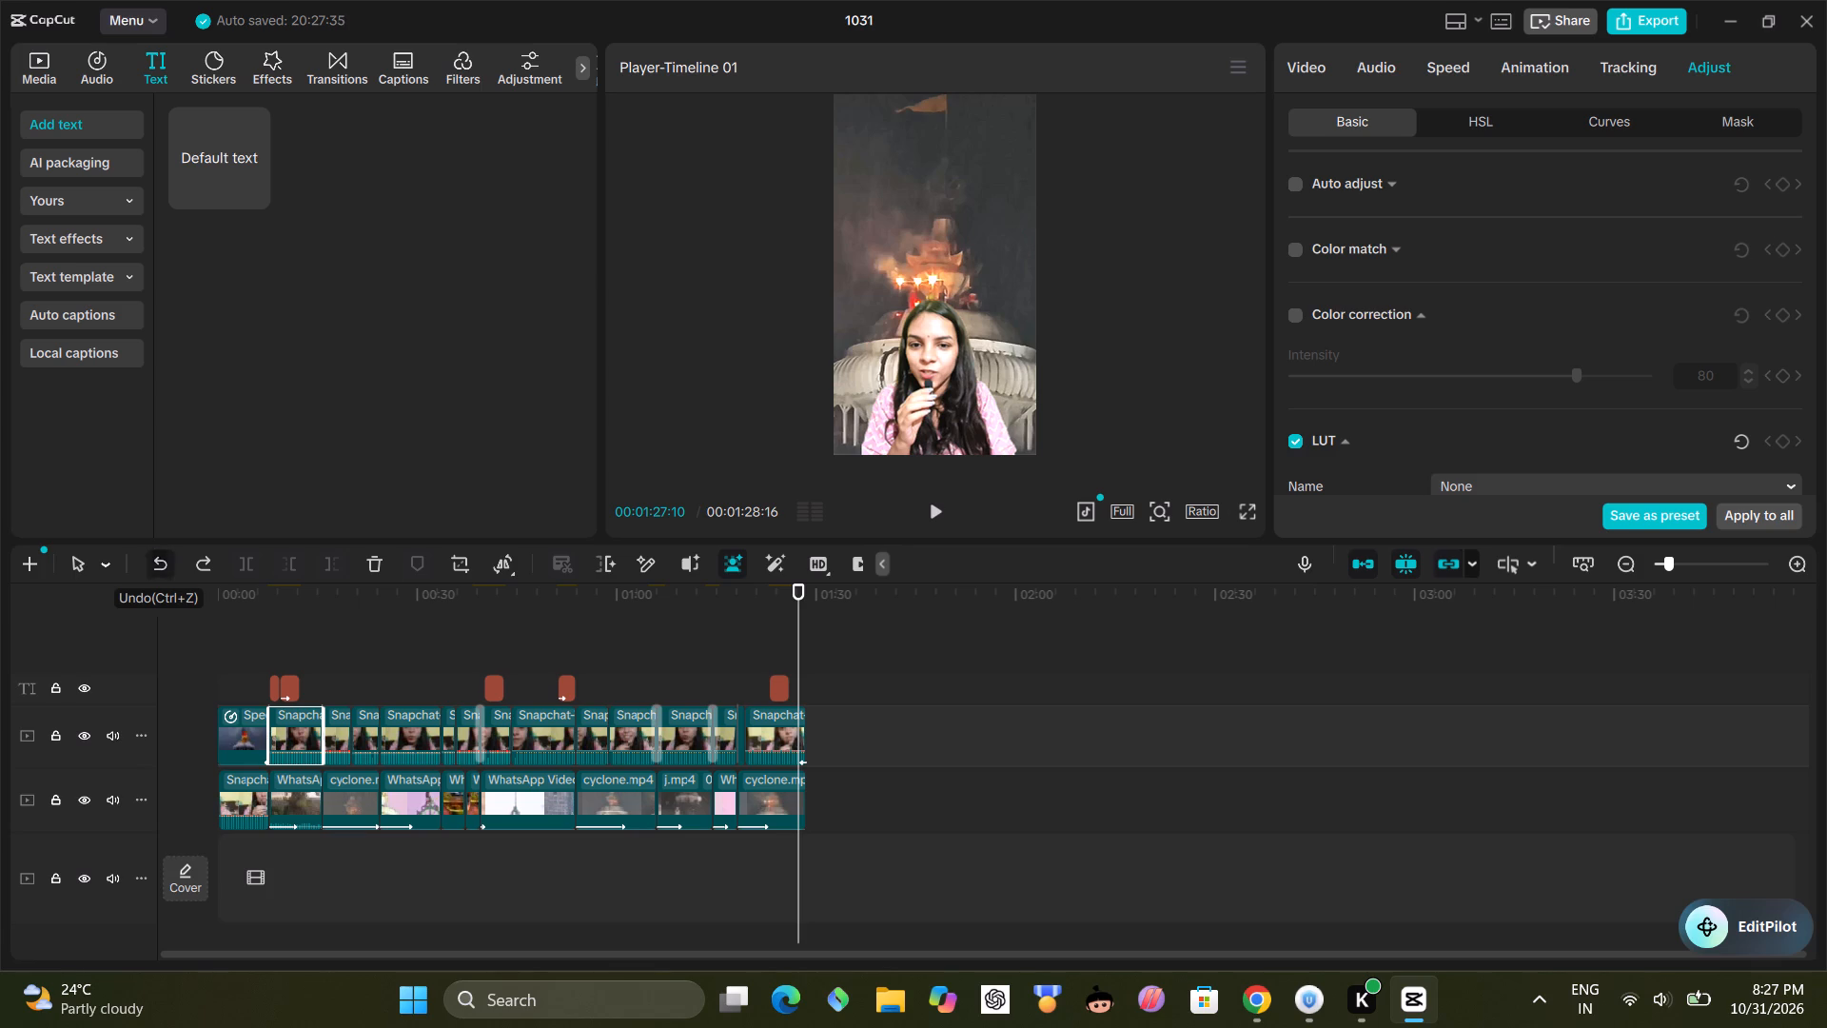
double_click(160, 565)
triple_click(160, 565)
click(160, 565)
double_click(160, 565)
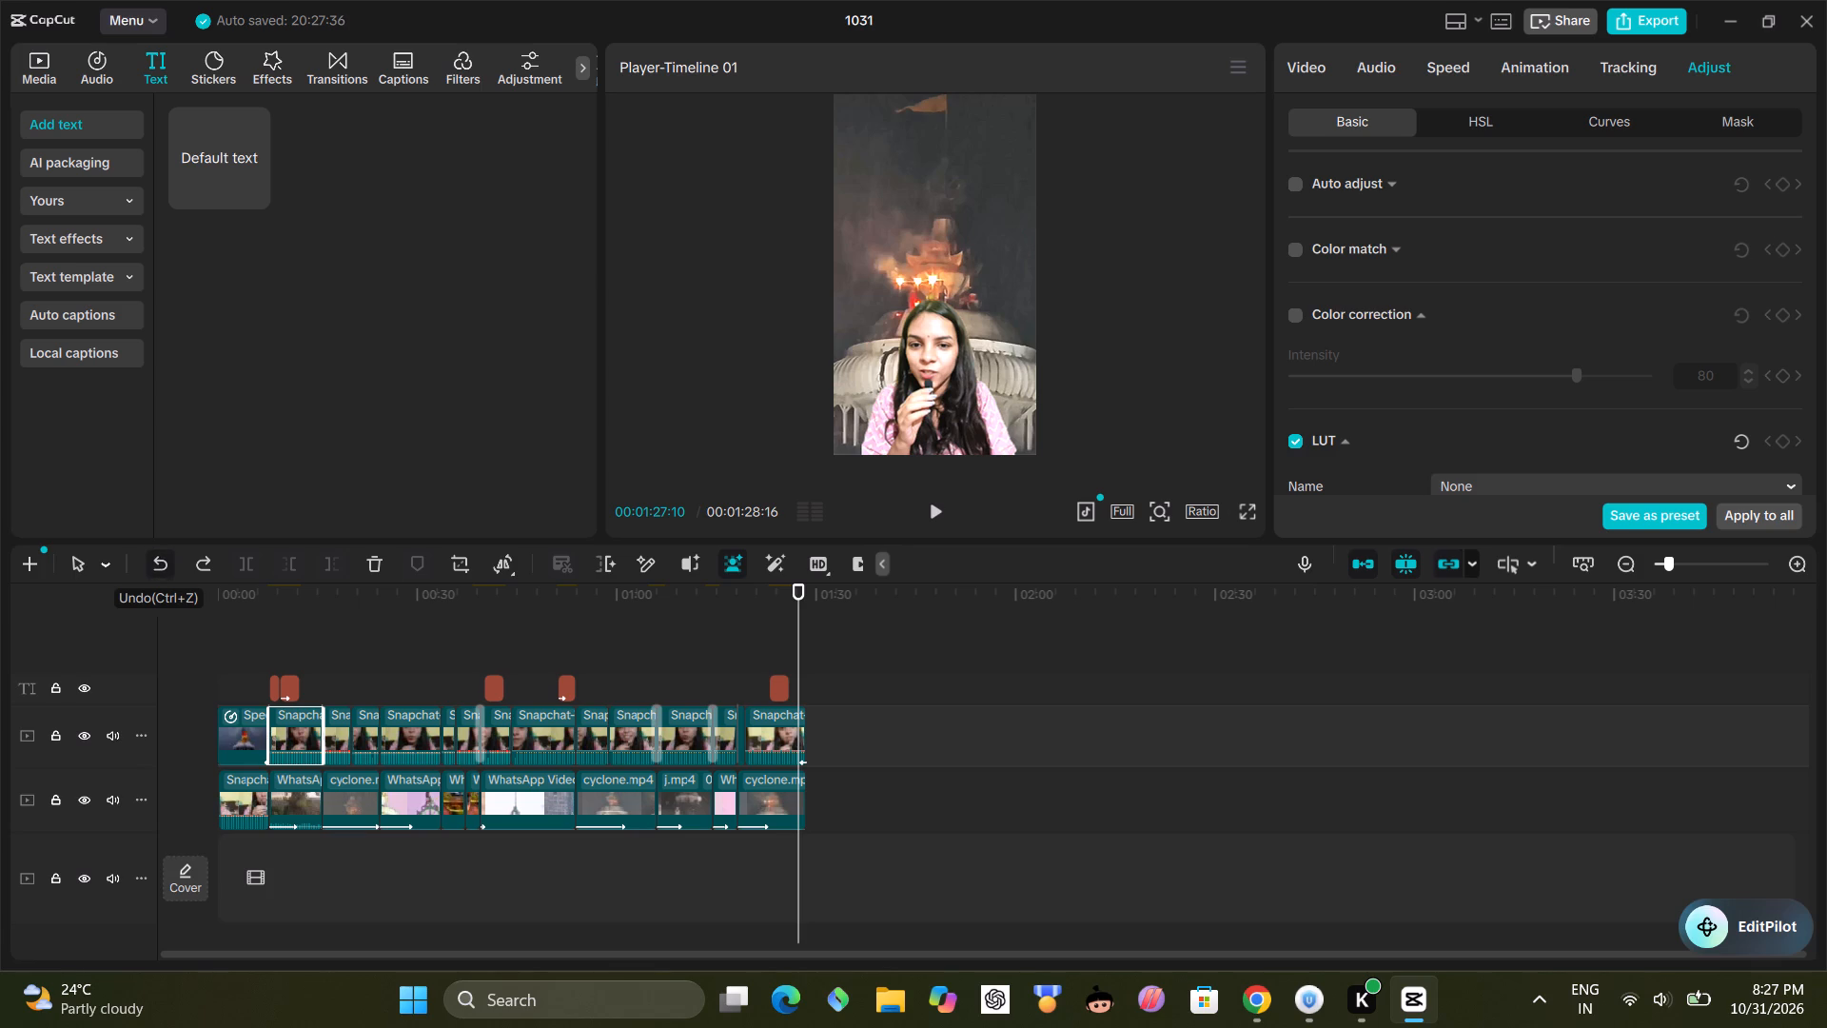
click(160, 565)
double_click(160, 565)
double_click(160, 565)
double_click(160, 565)
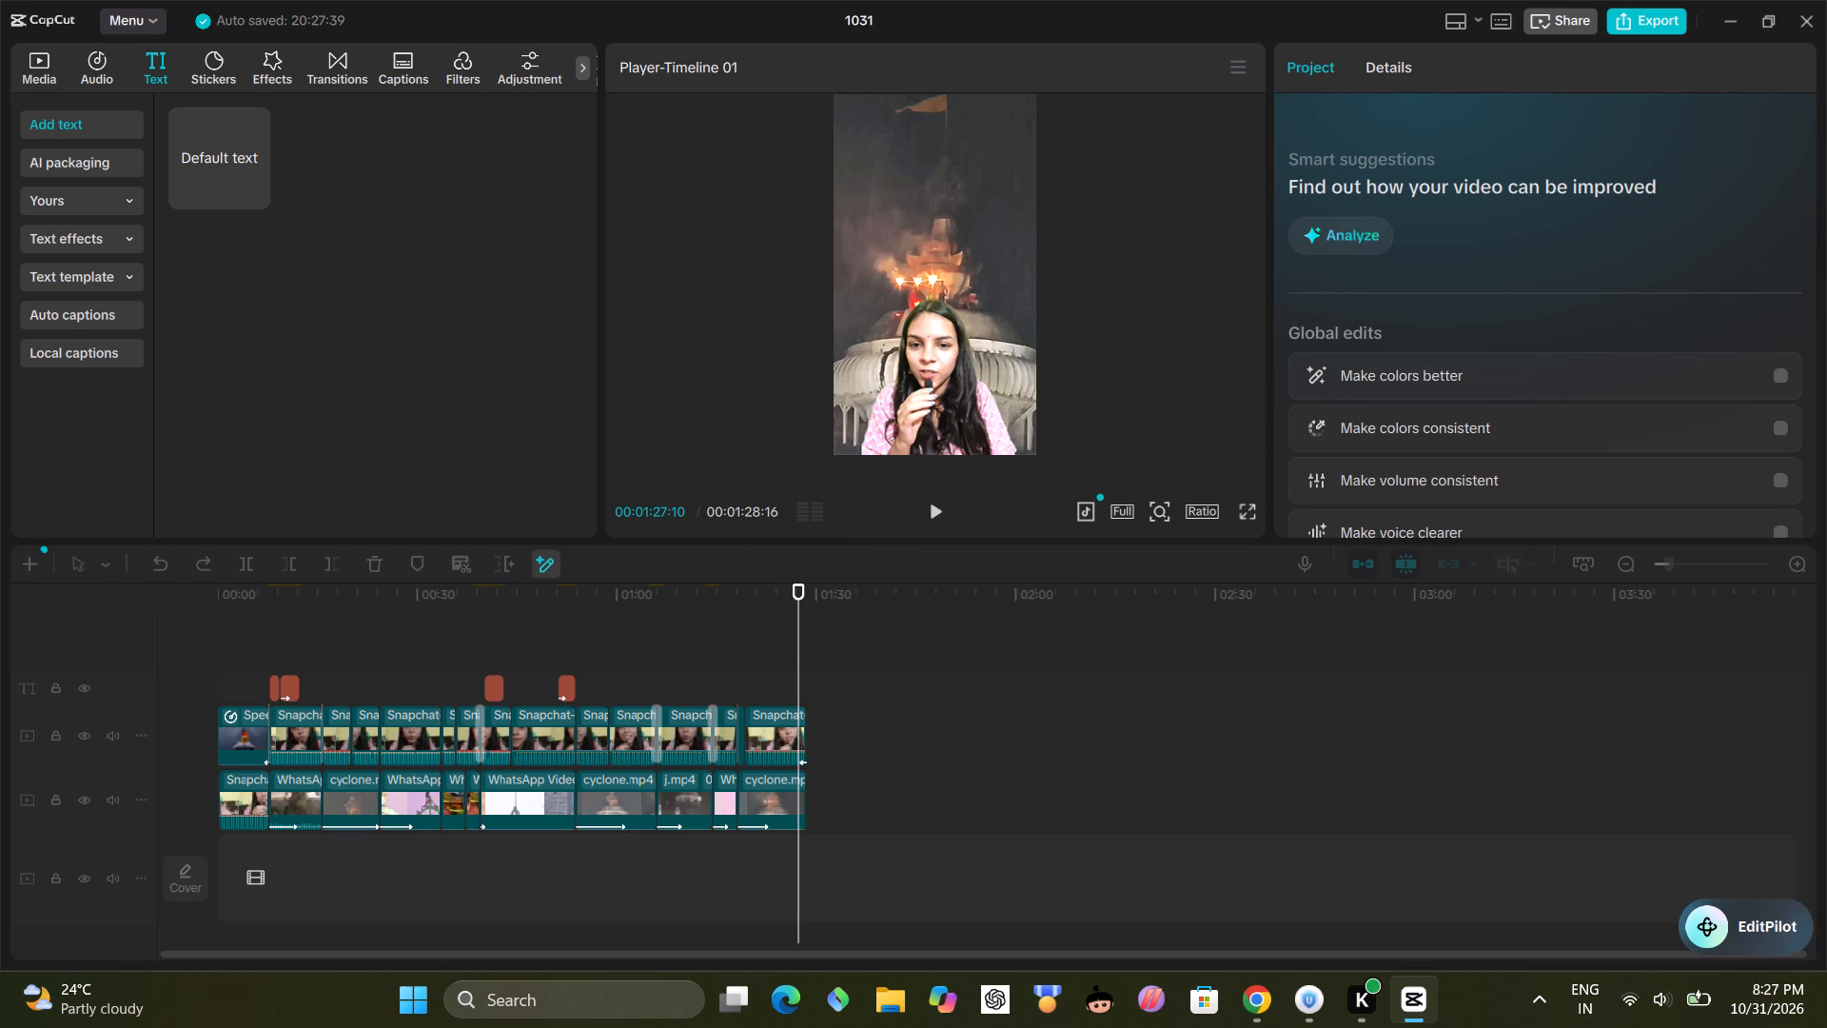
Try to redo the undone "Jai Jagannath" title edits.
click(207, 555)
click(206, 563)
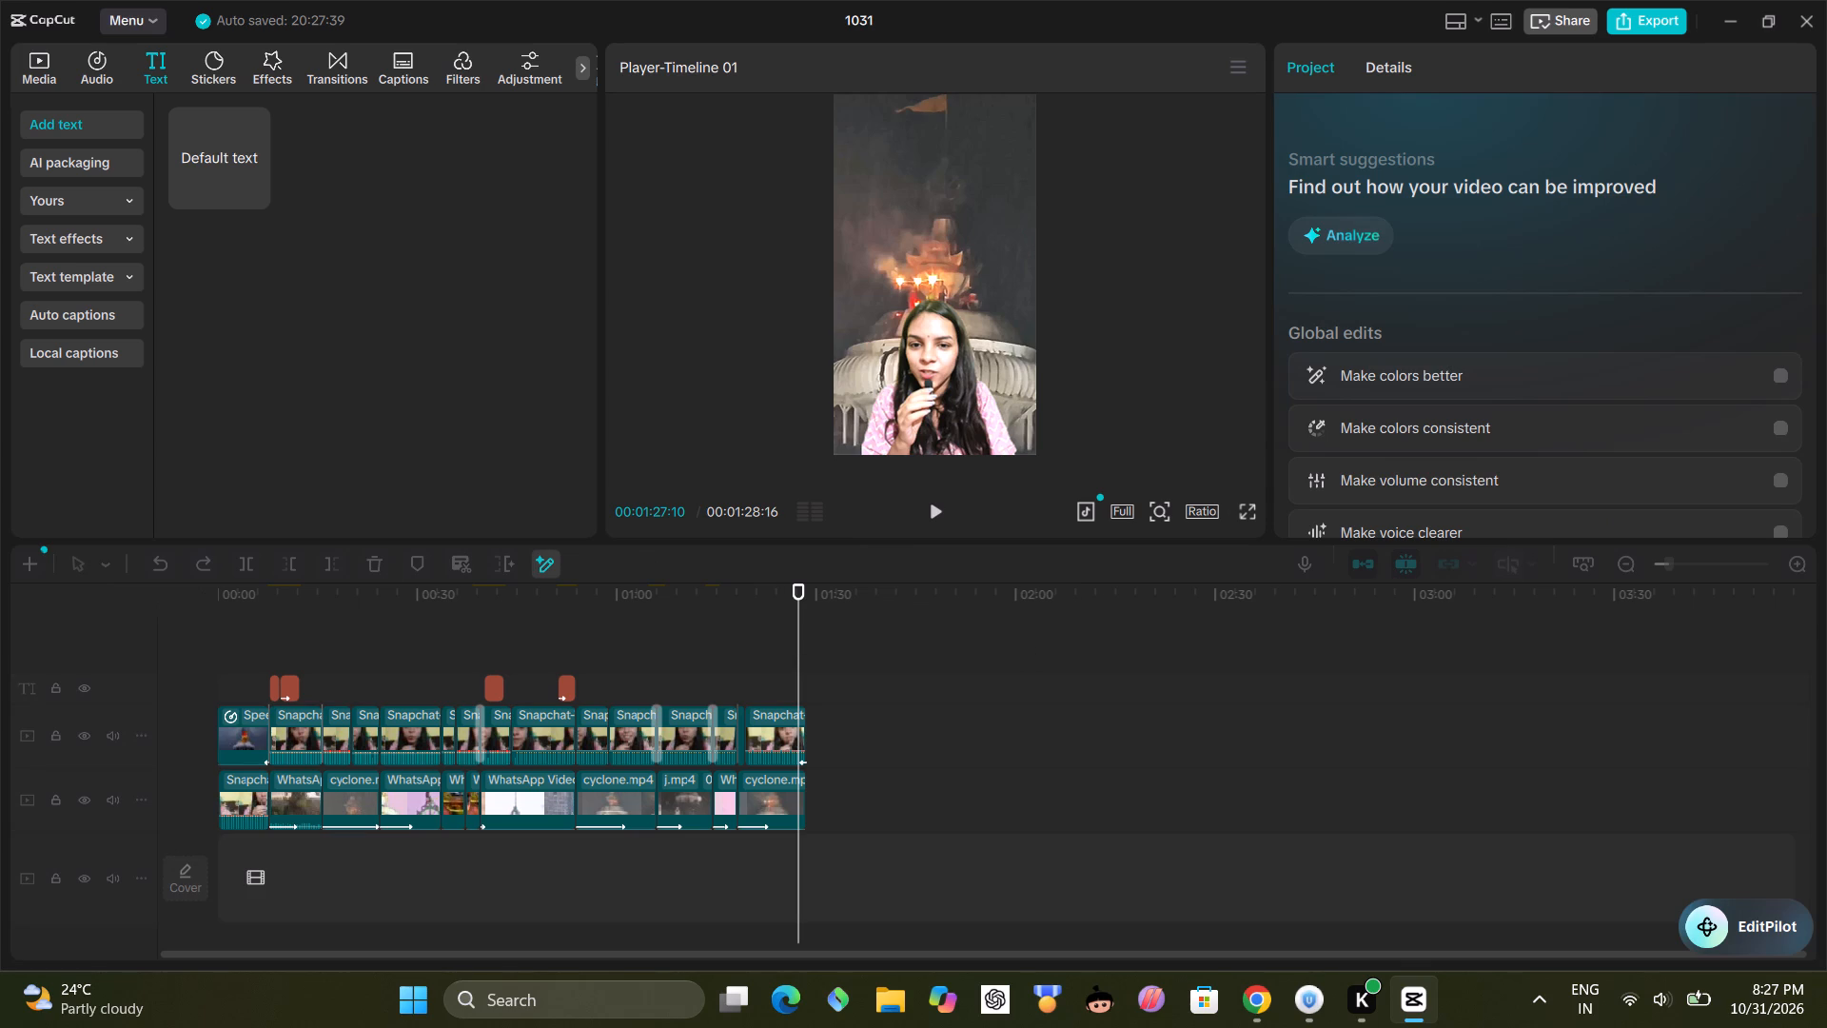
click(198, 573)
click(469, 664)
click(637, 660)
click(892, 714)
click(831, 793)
Play back the last second of the timeline and the rainy temple section from about 00:01:10.
click(933, 510)
click(933, 510)
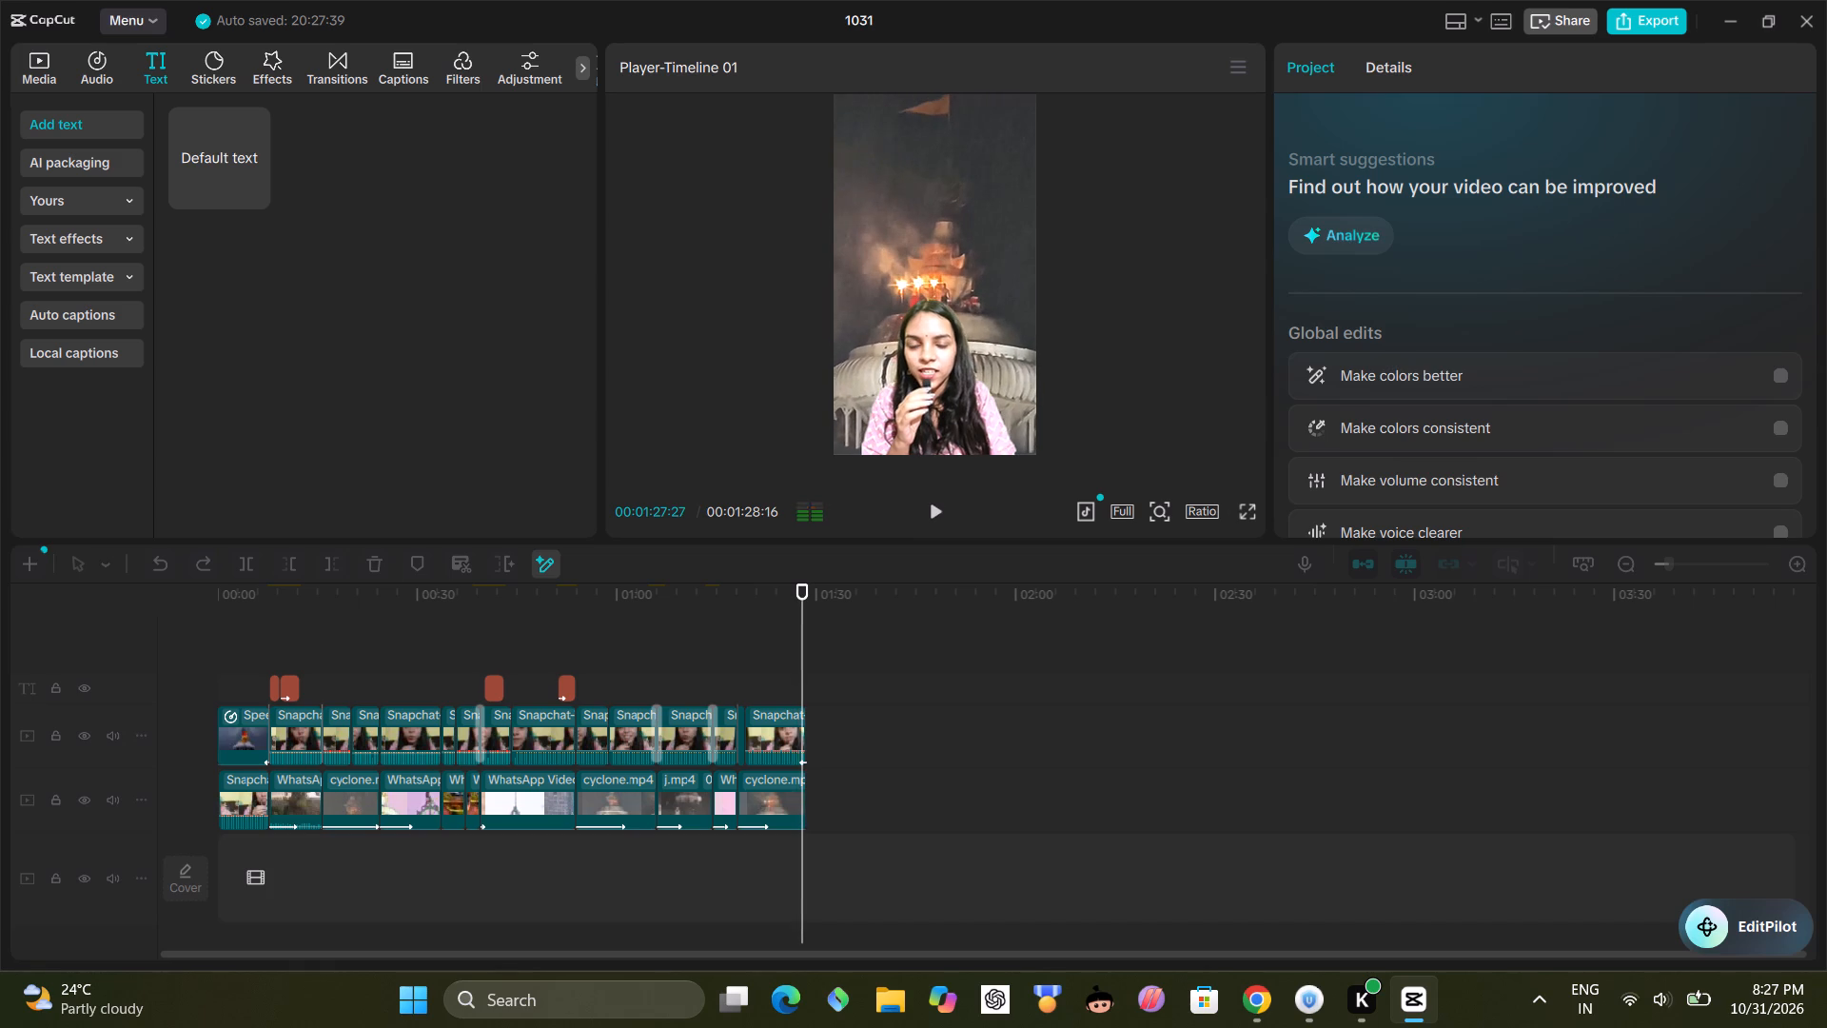
click(662, 689)
click(664, 677)
drag(796, 680, 687, 679)
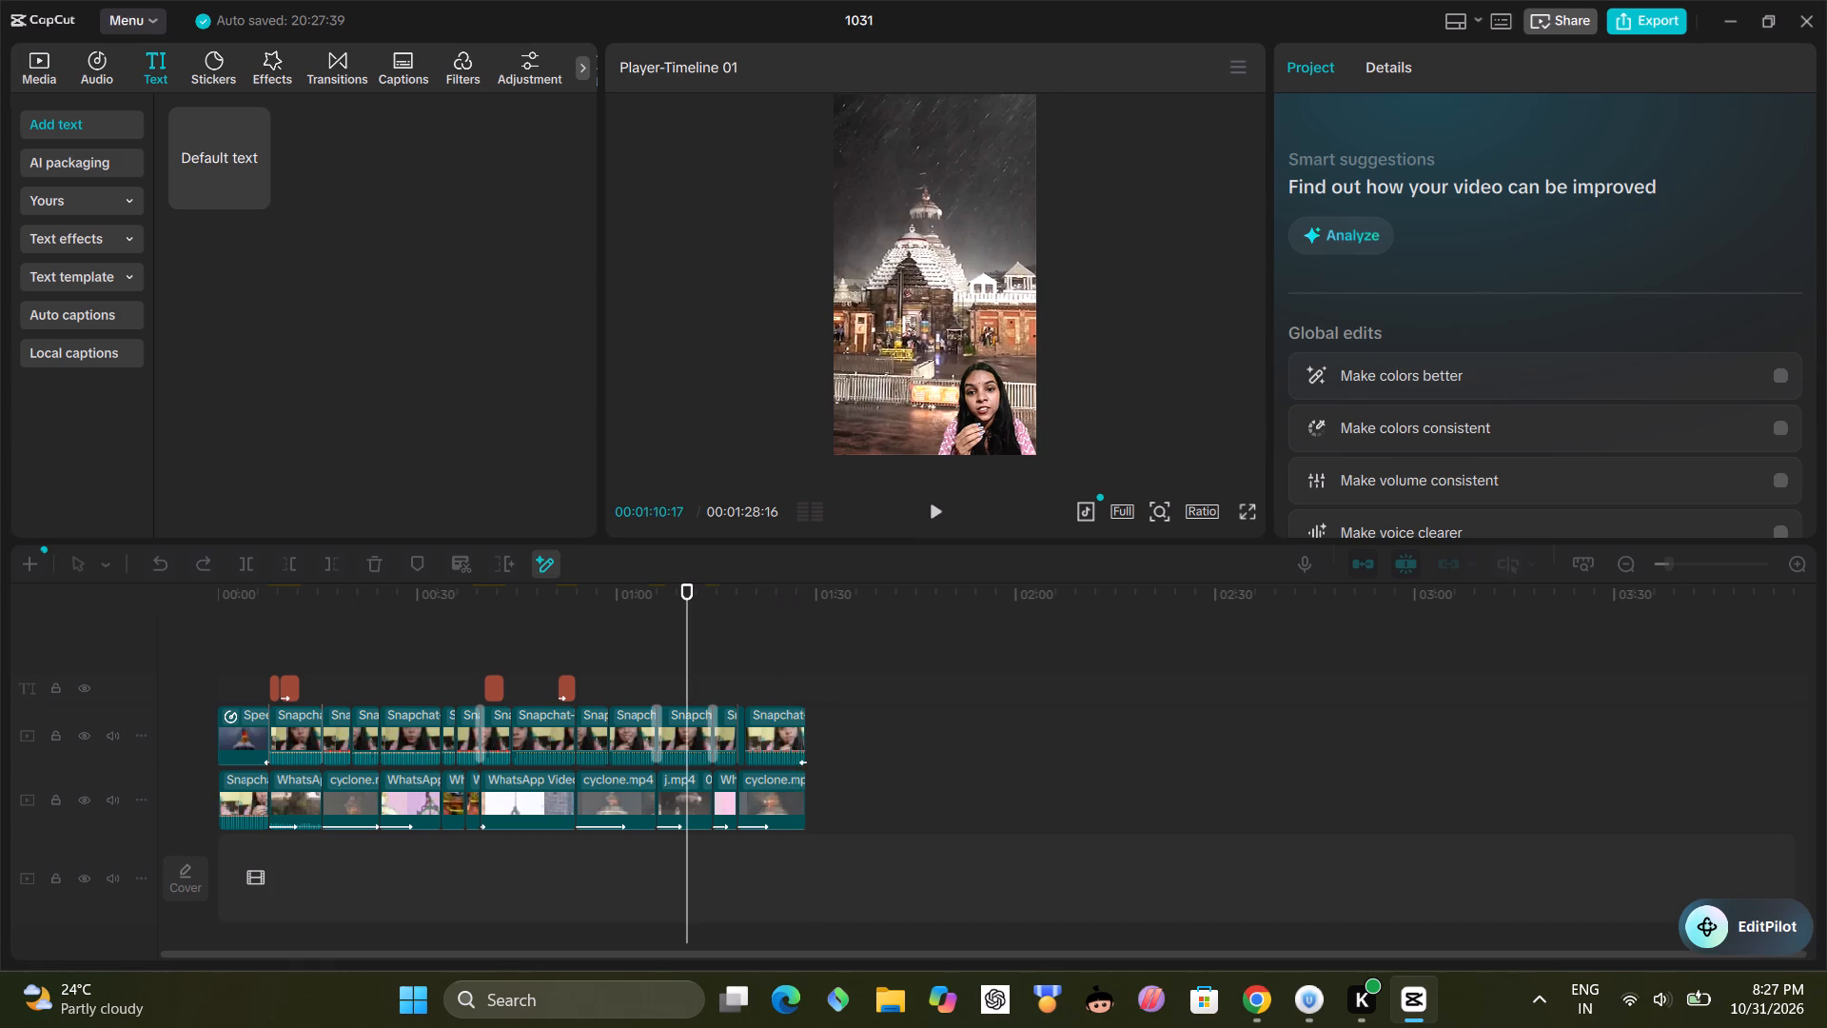
click(930, 516)
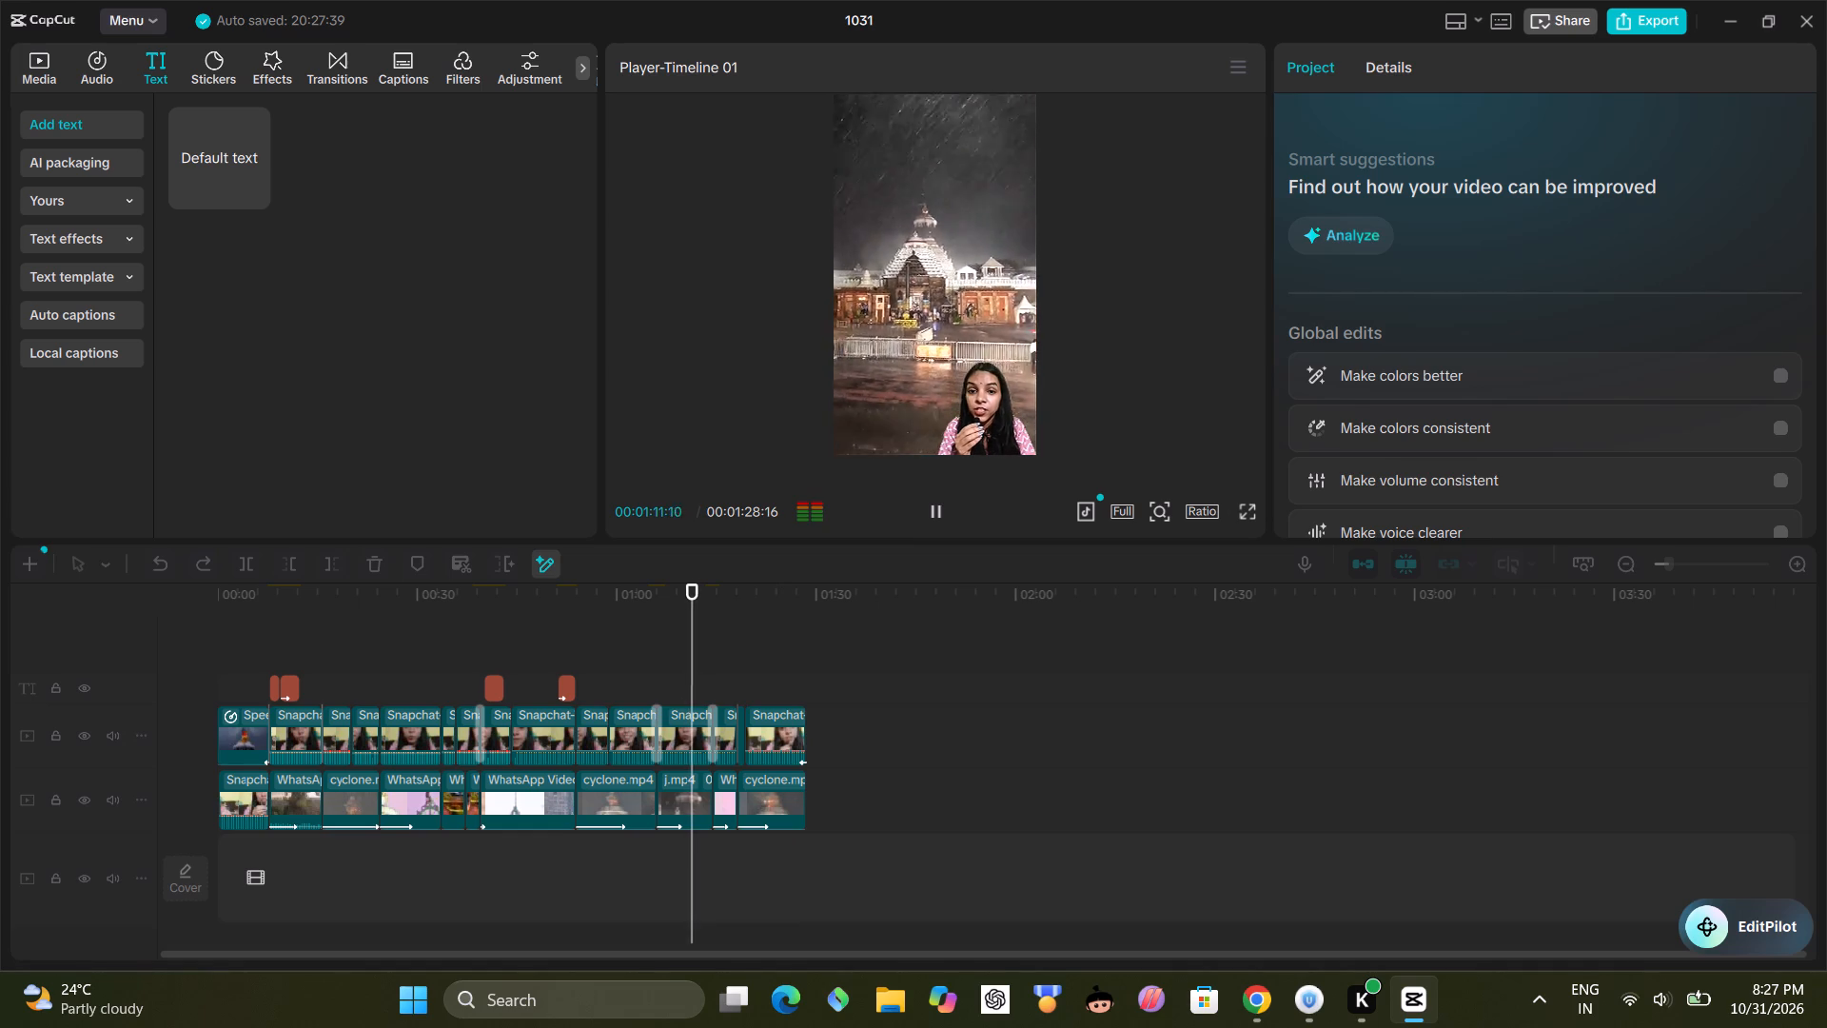
click(930, 516)
drag(707, 646, 634, 663)
drag(598, 663, 594, 663)
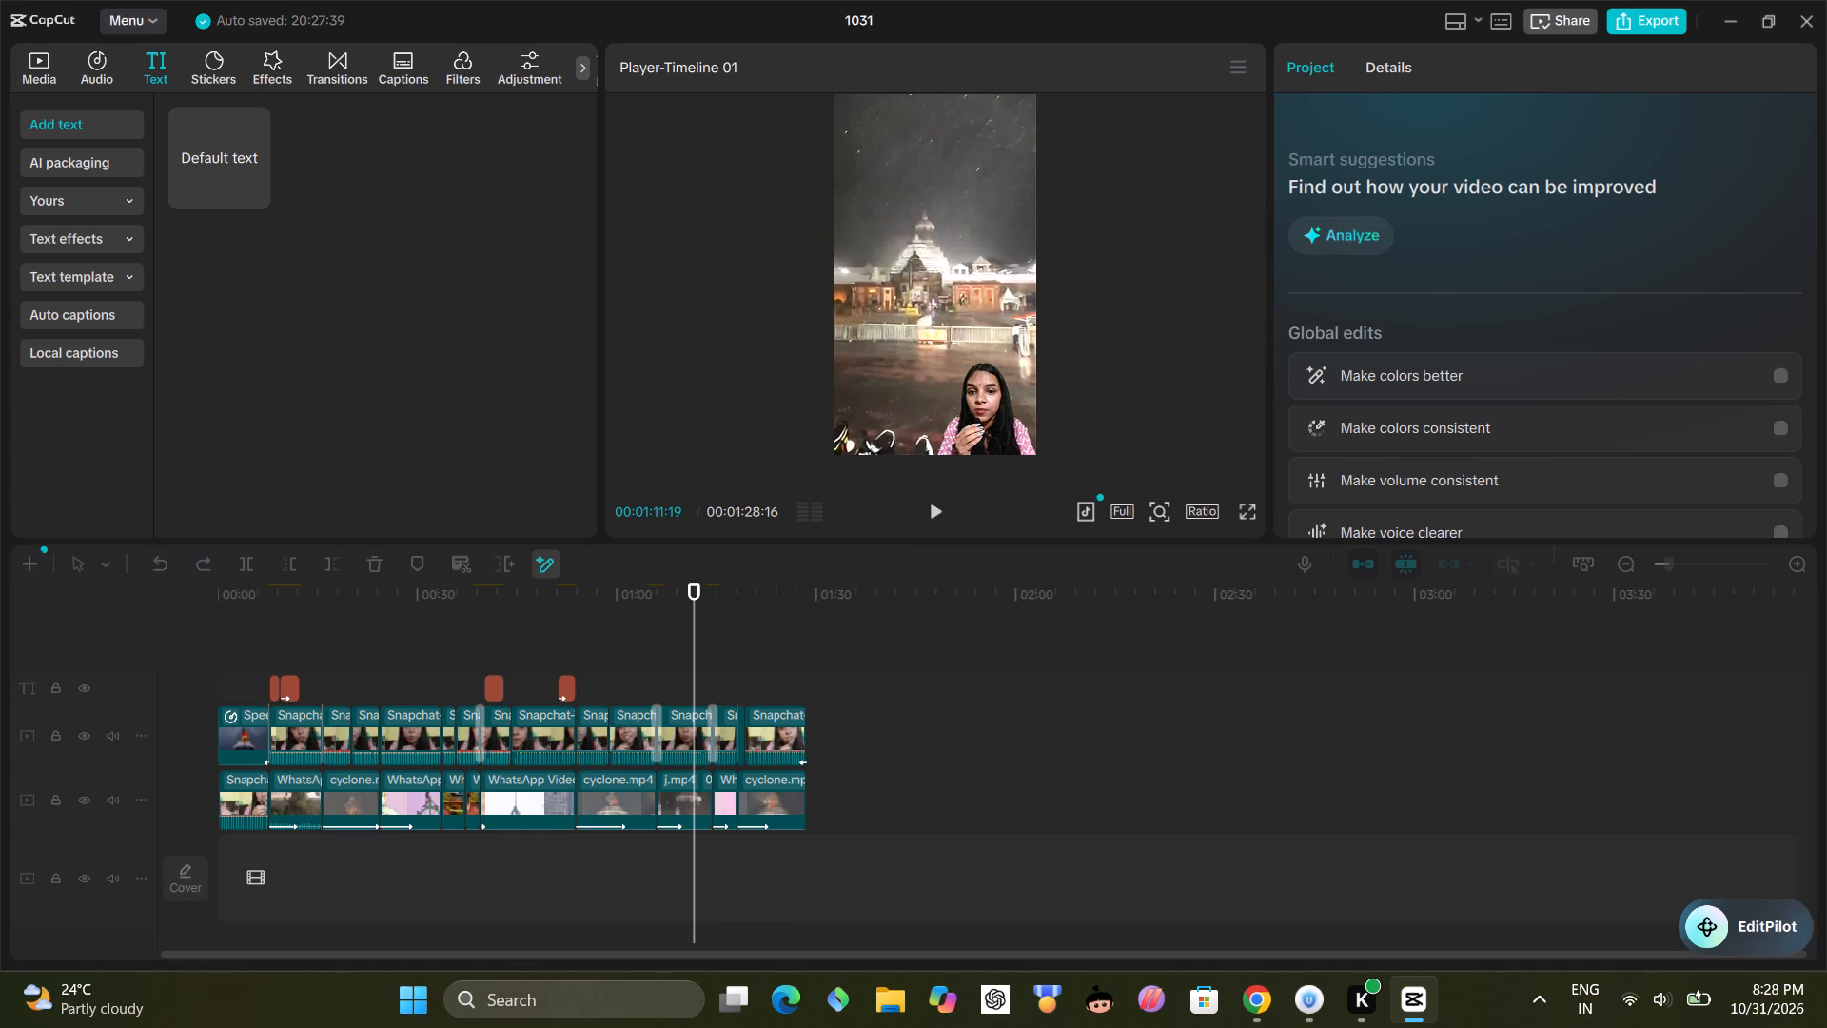
drag(594, 663, 586, 663)
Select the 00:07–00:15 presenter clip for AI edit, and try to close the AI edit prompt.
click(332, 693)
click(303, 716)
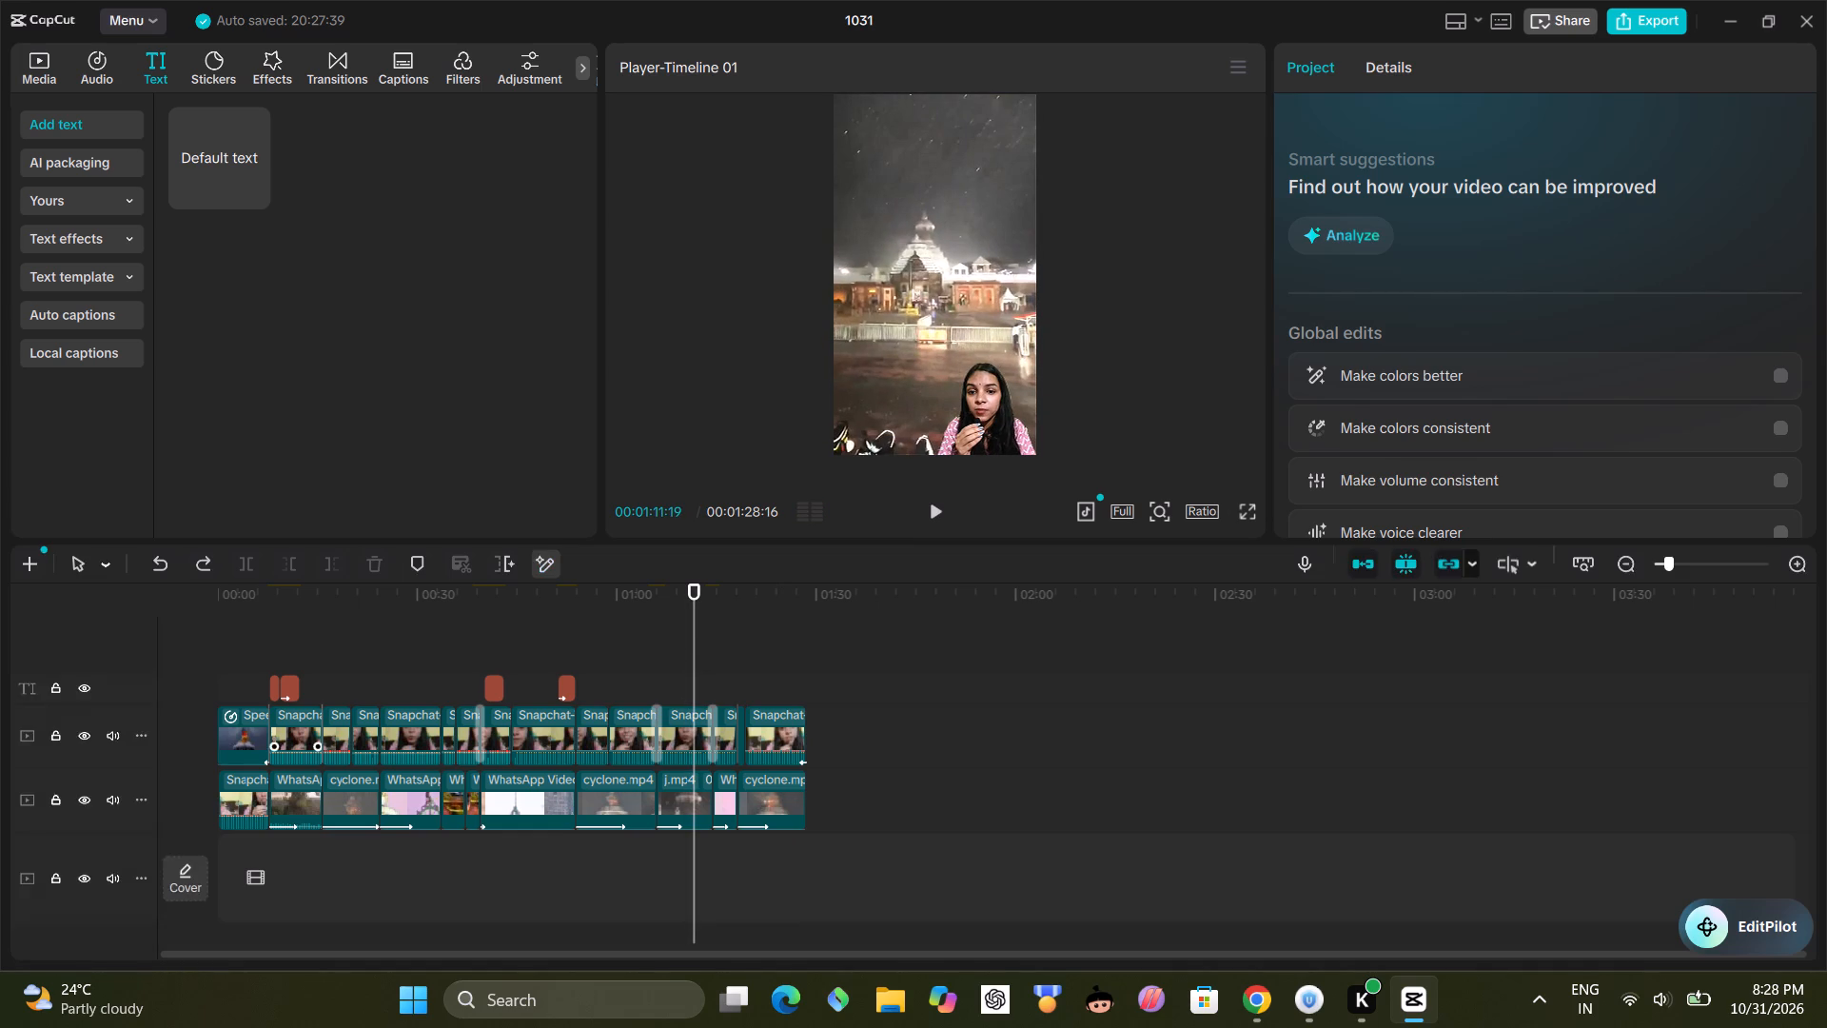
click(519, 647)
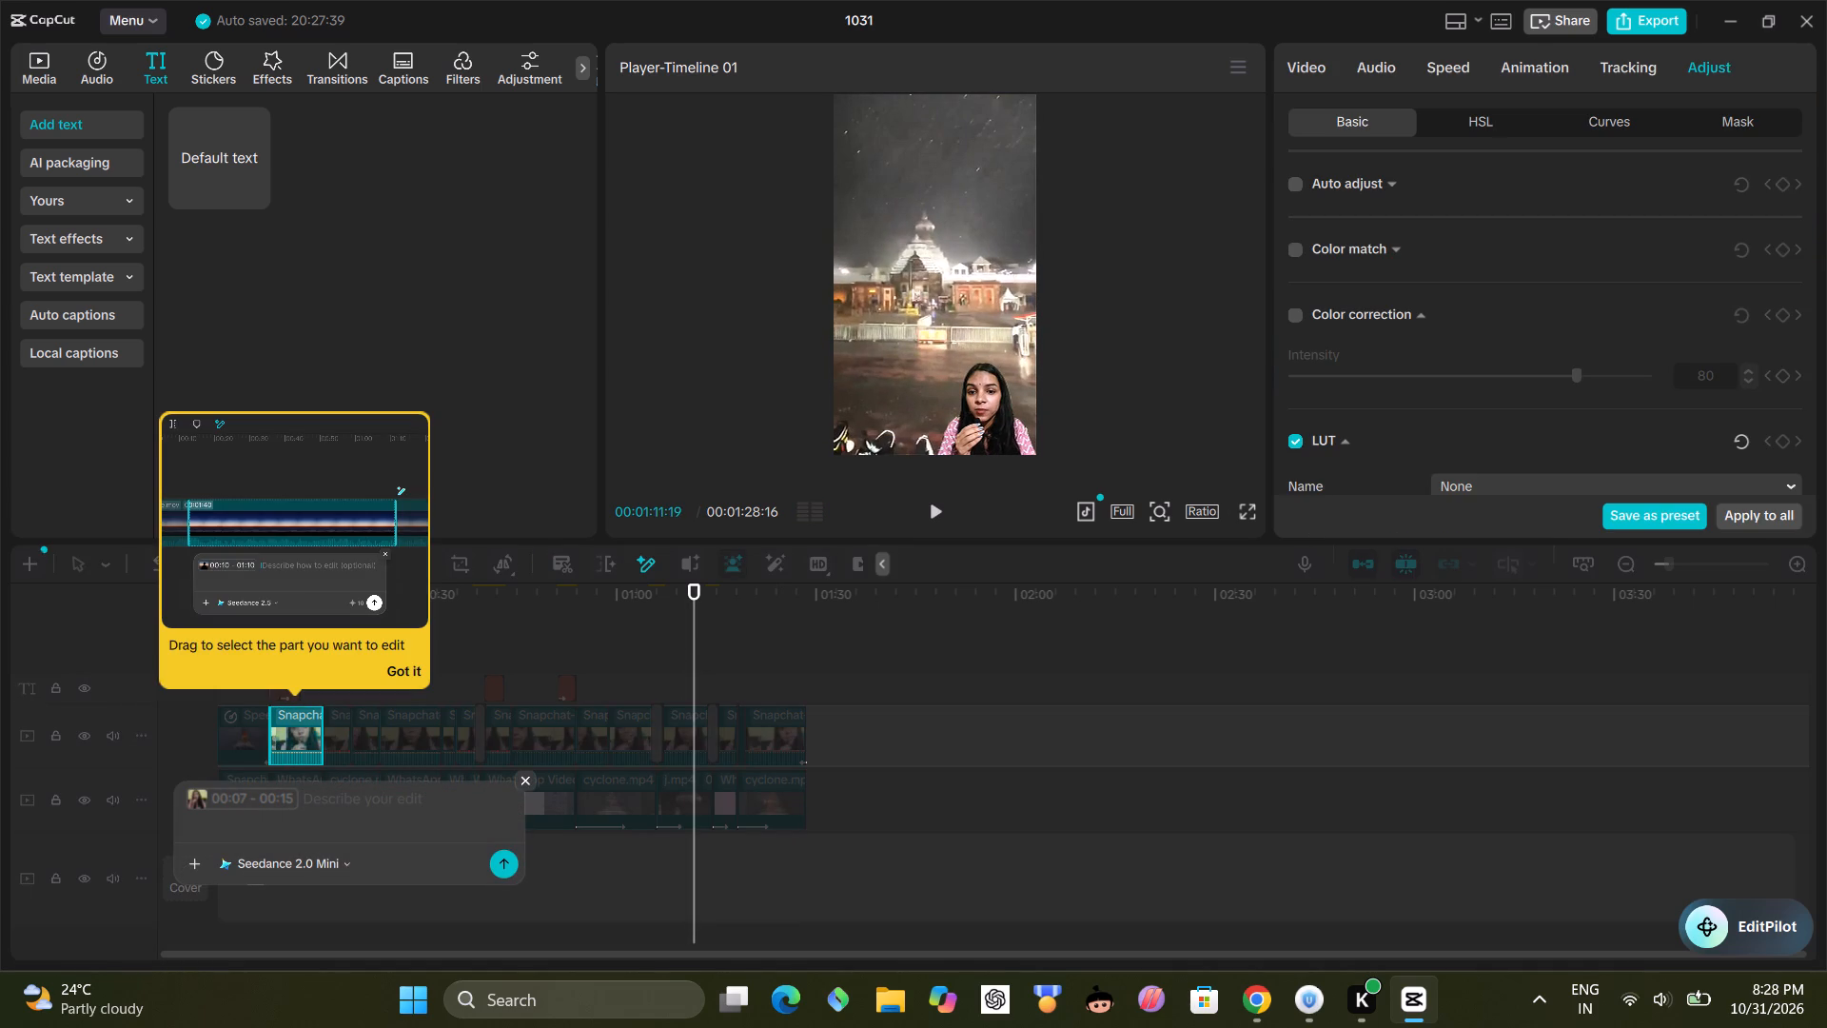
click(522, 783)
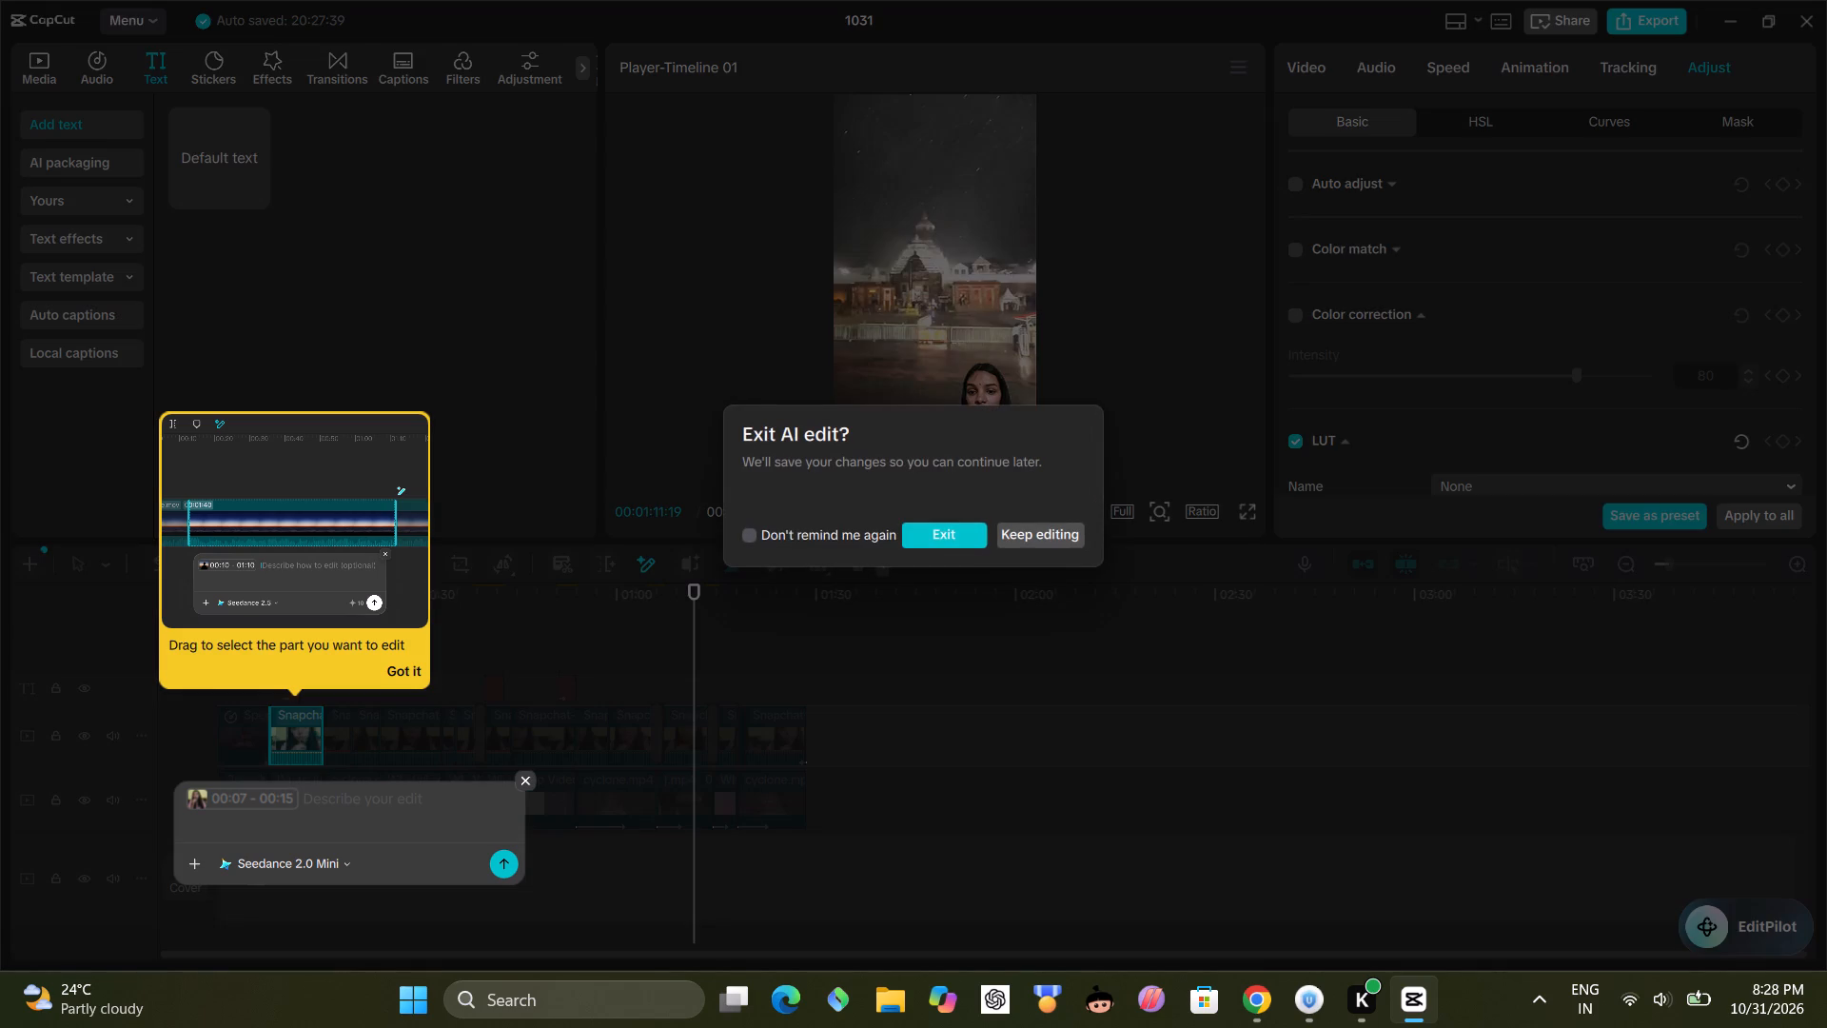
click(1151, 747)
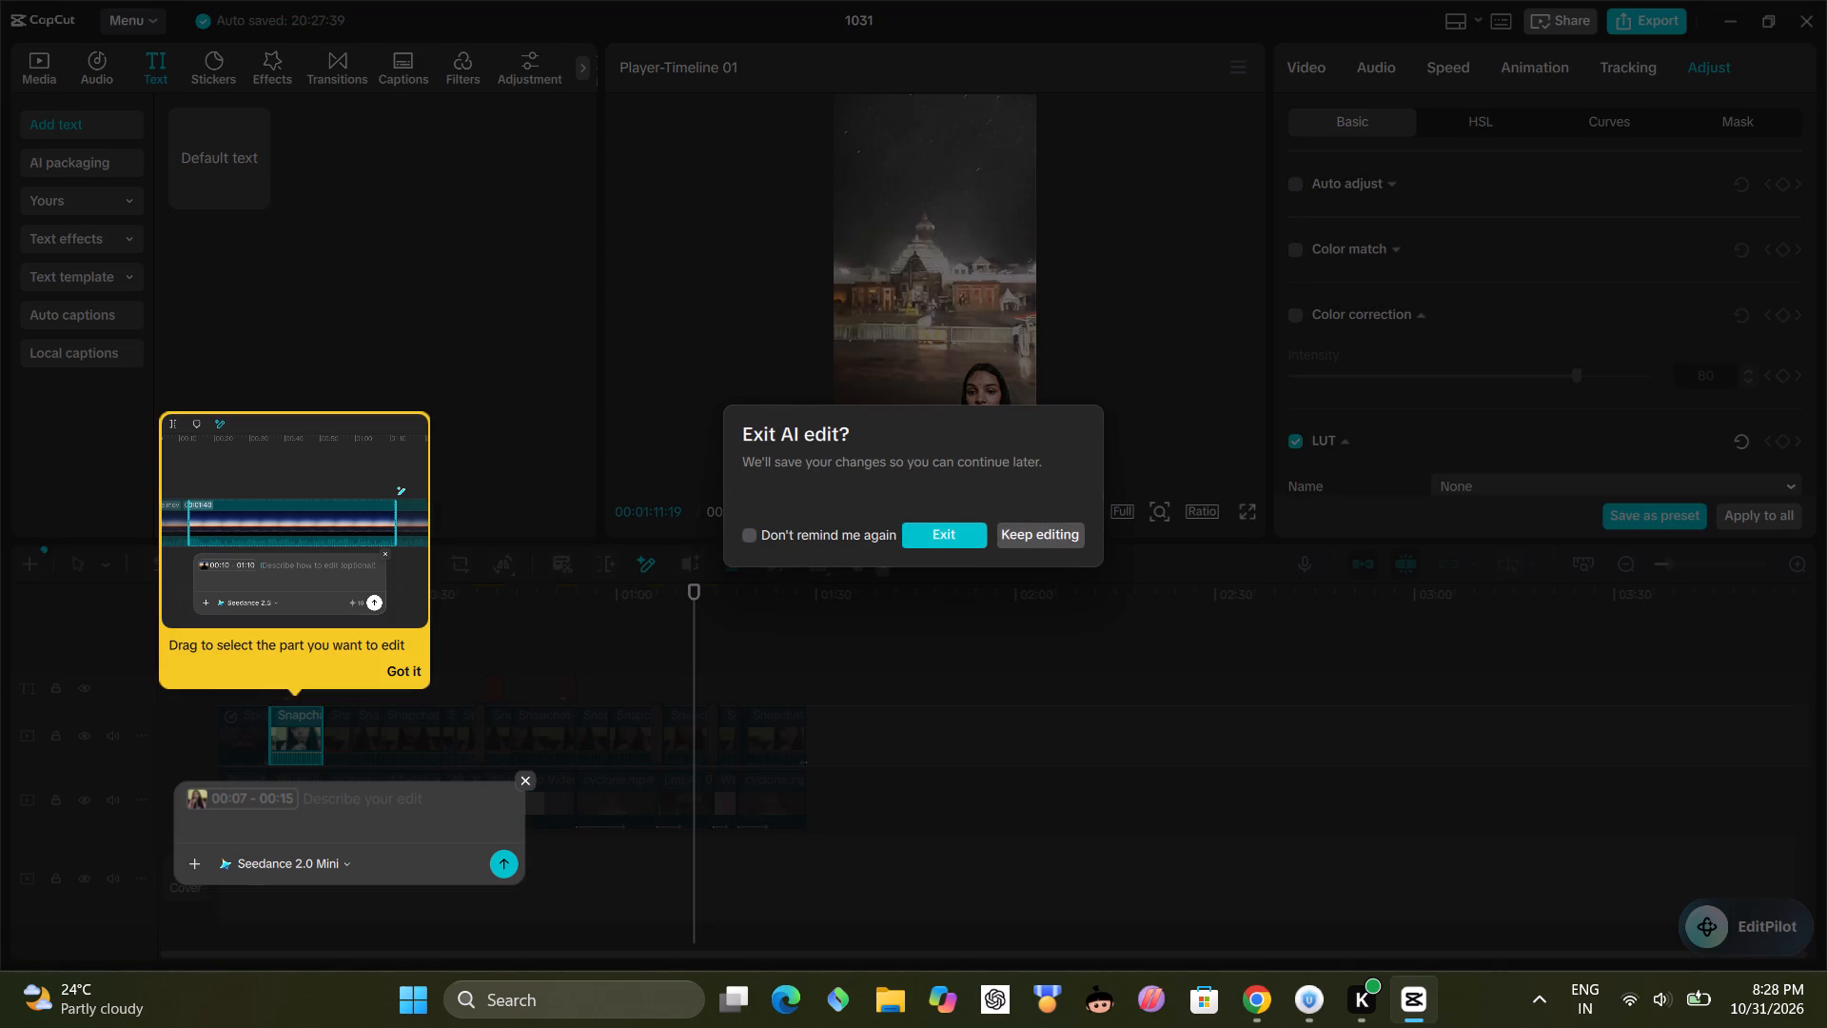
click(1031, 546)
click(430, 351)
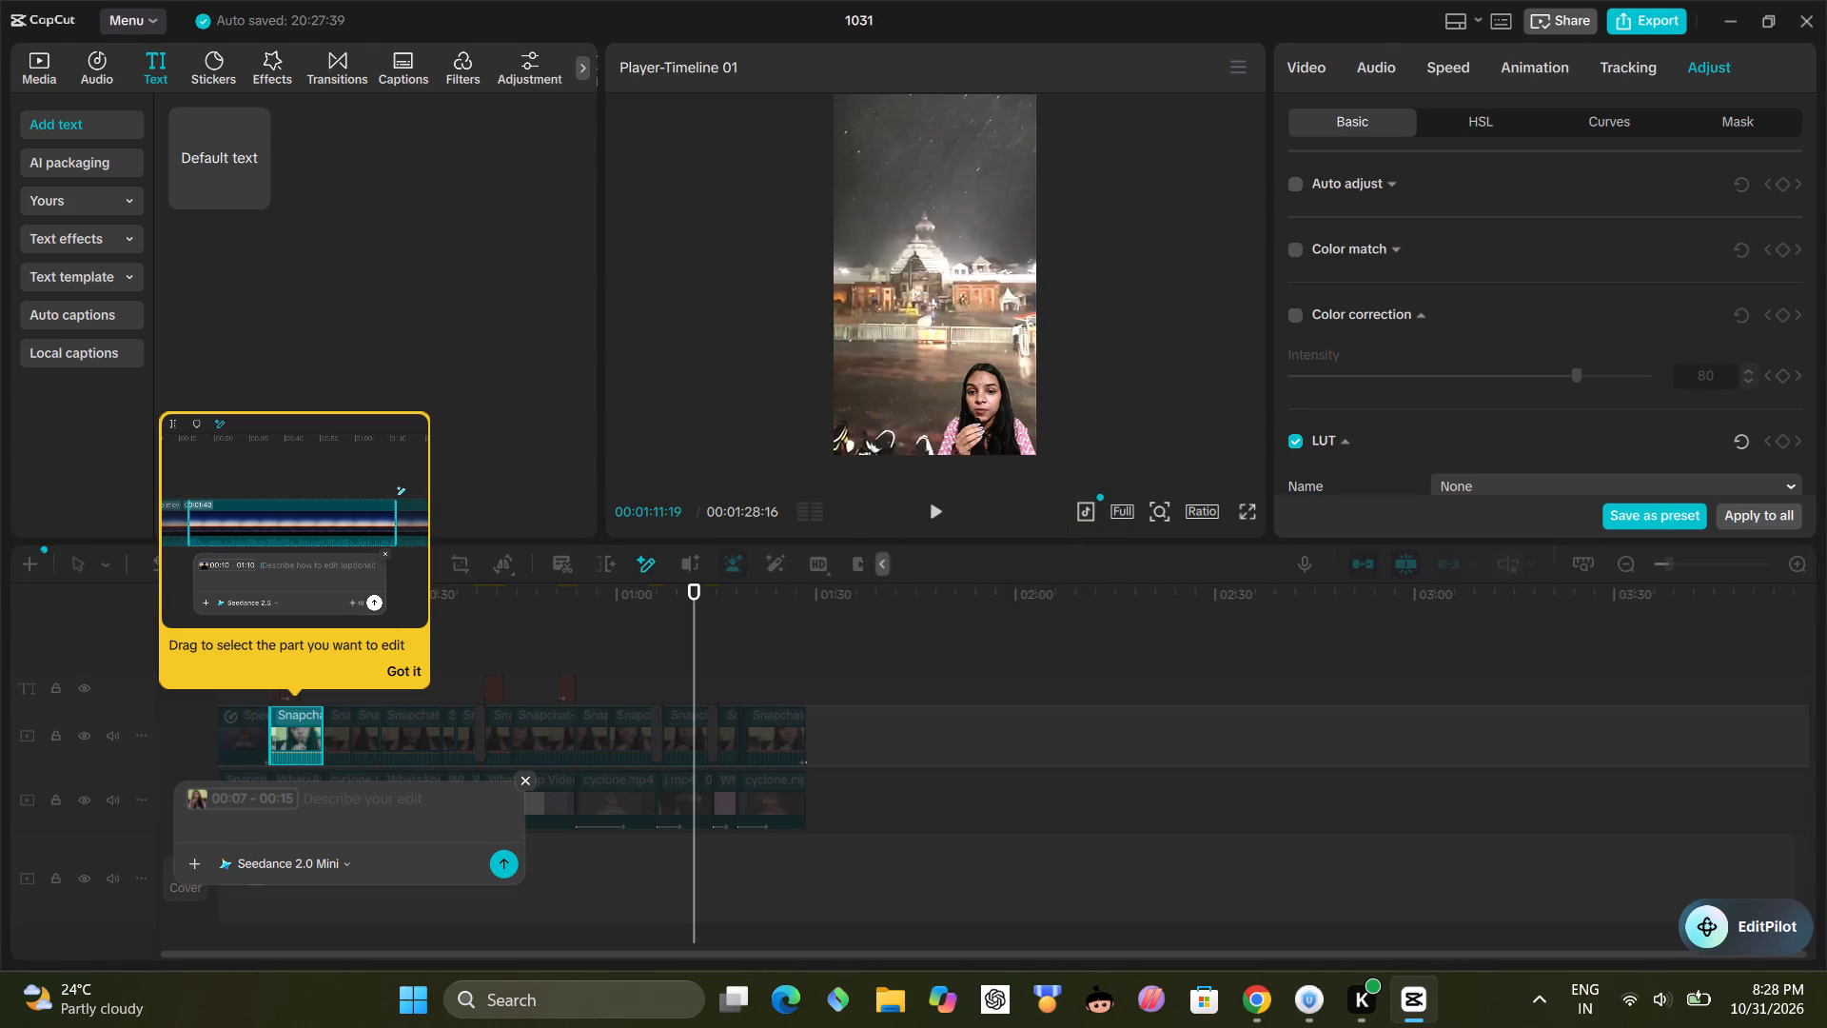
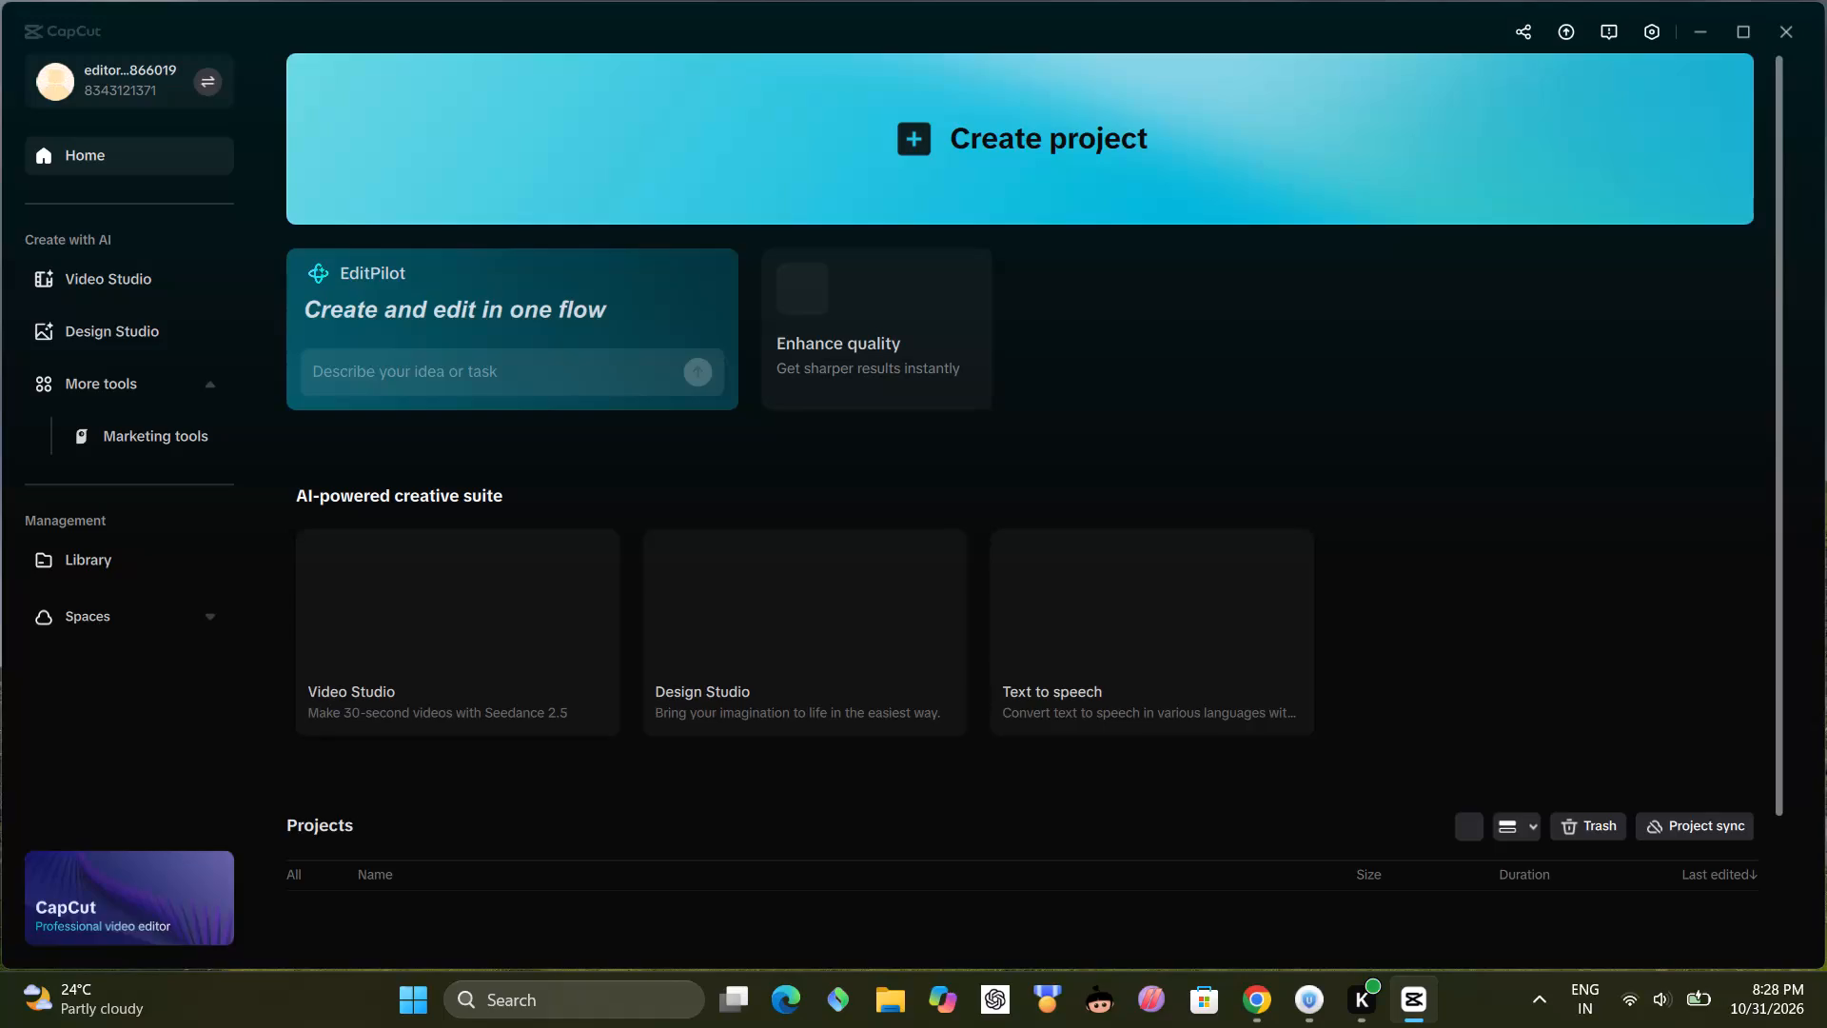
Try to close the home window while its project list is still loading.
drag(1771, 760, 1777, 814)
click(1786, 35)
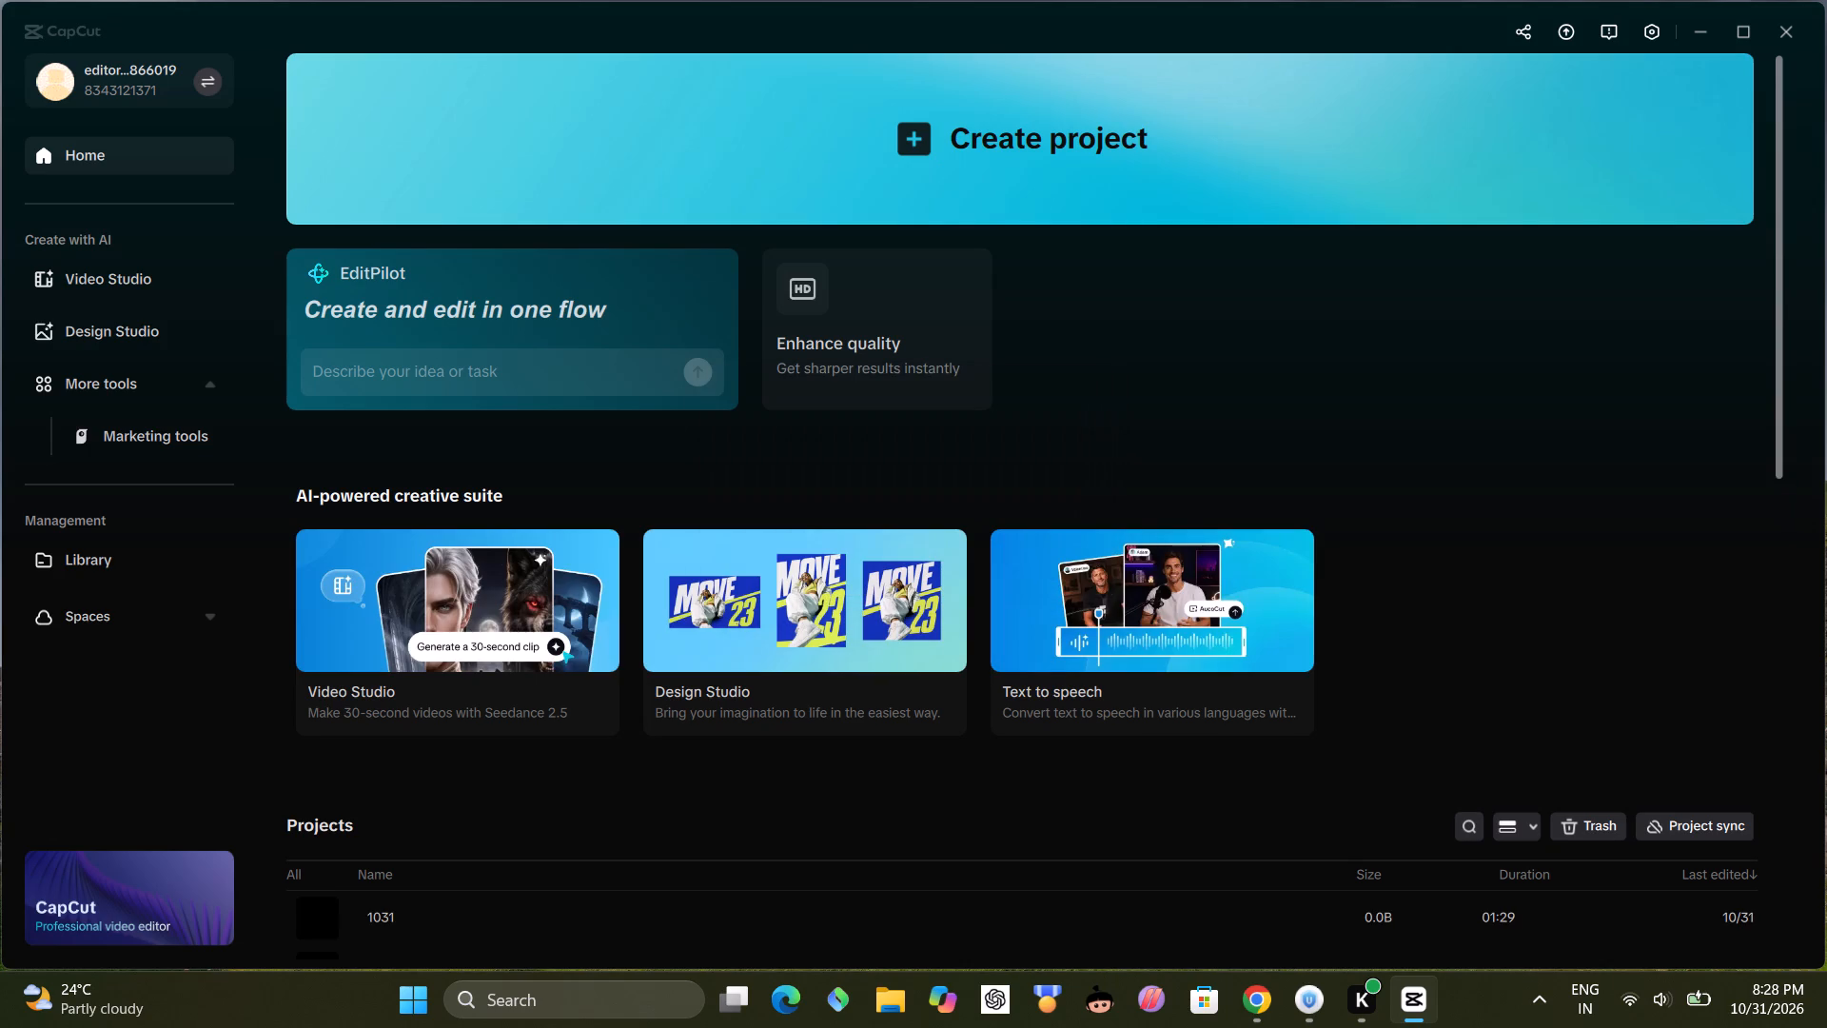
Open the 01:29 project named 1031 from the project list.
click(680, 914)
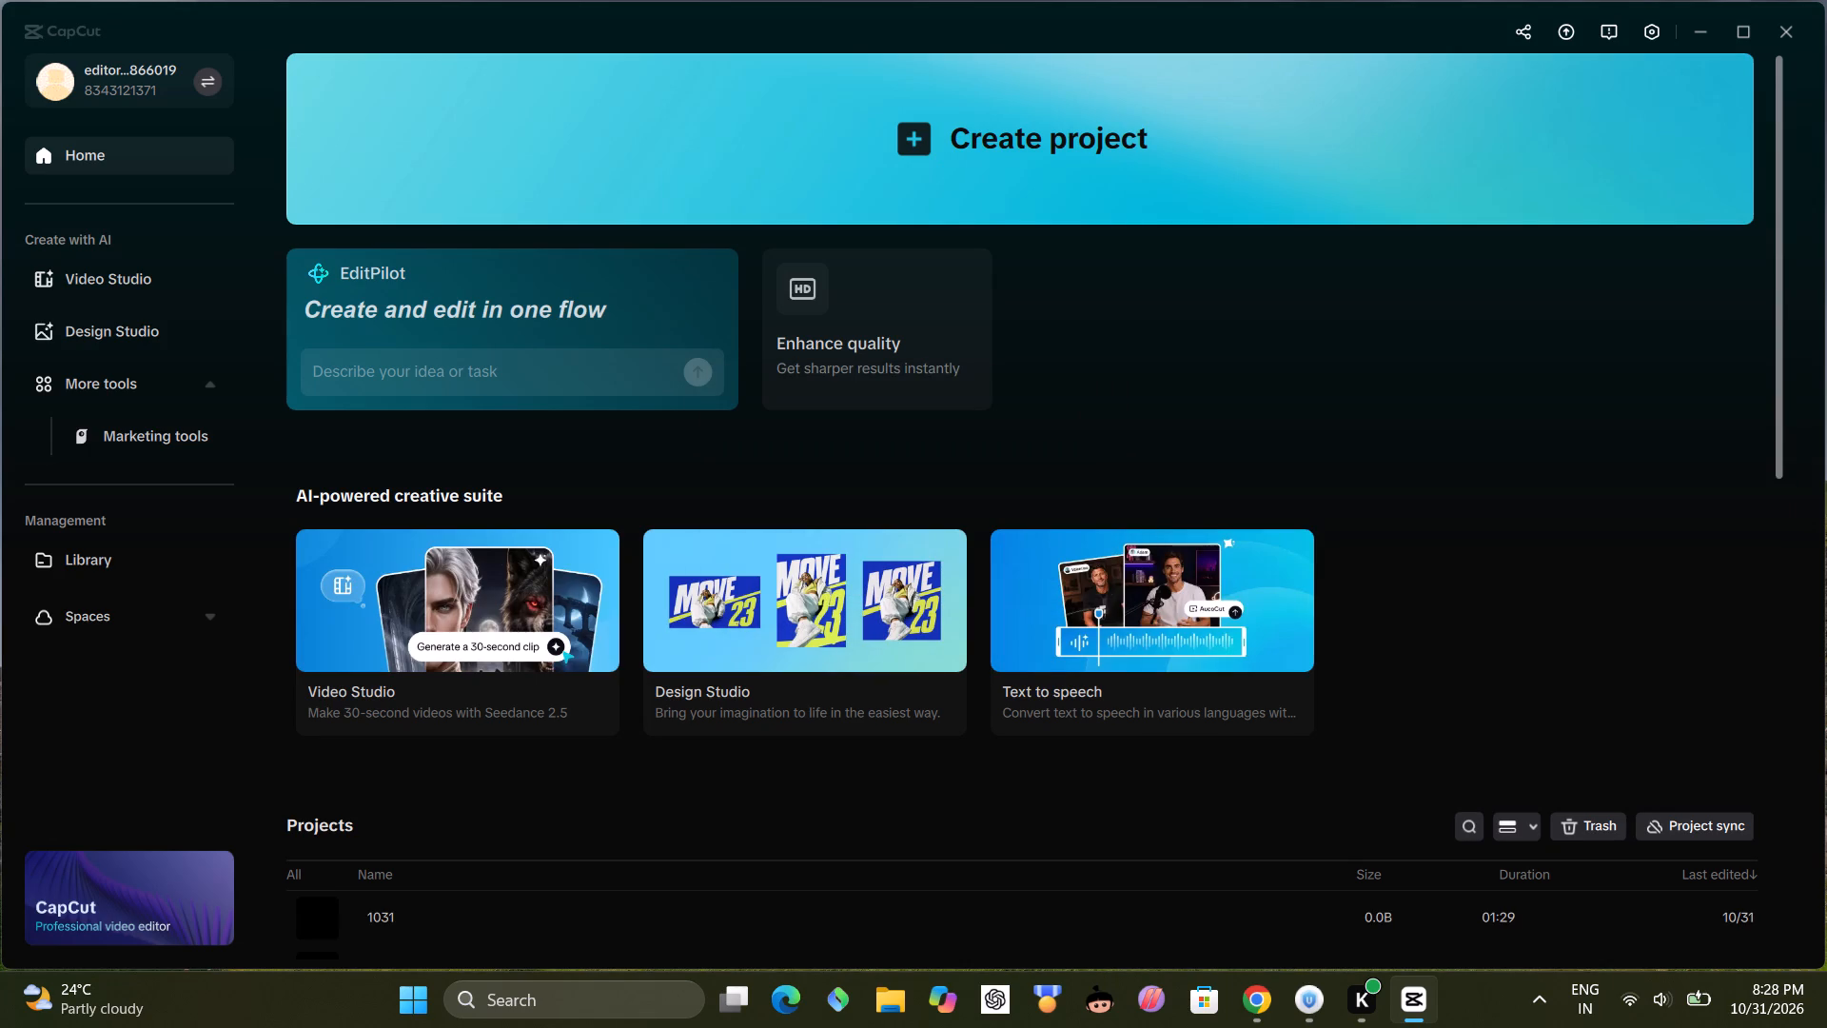
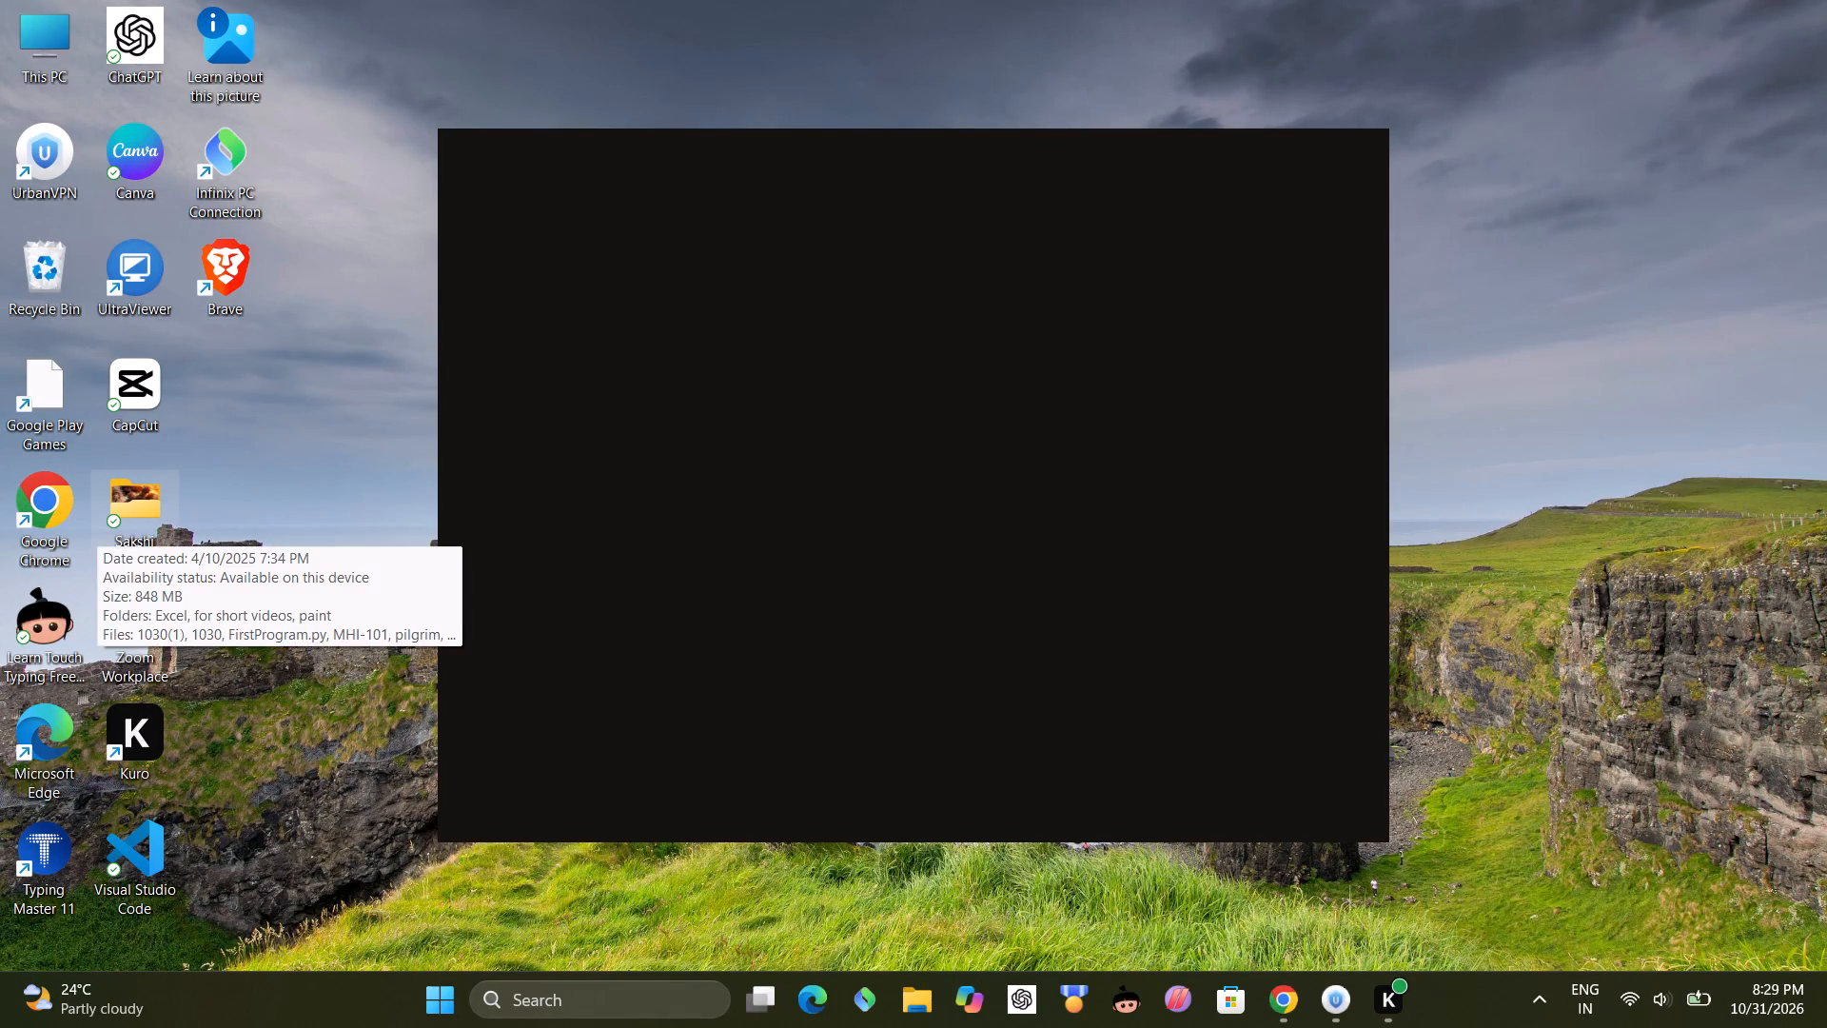
Launch CapCut again from its desktop shortcut.
triple_click(164, 389)
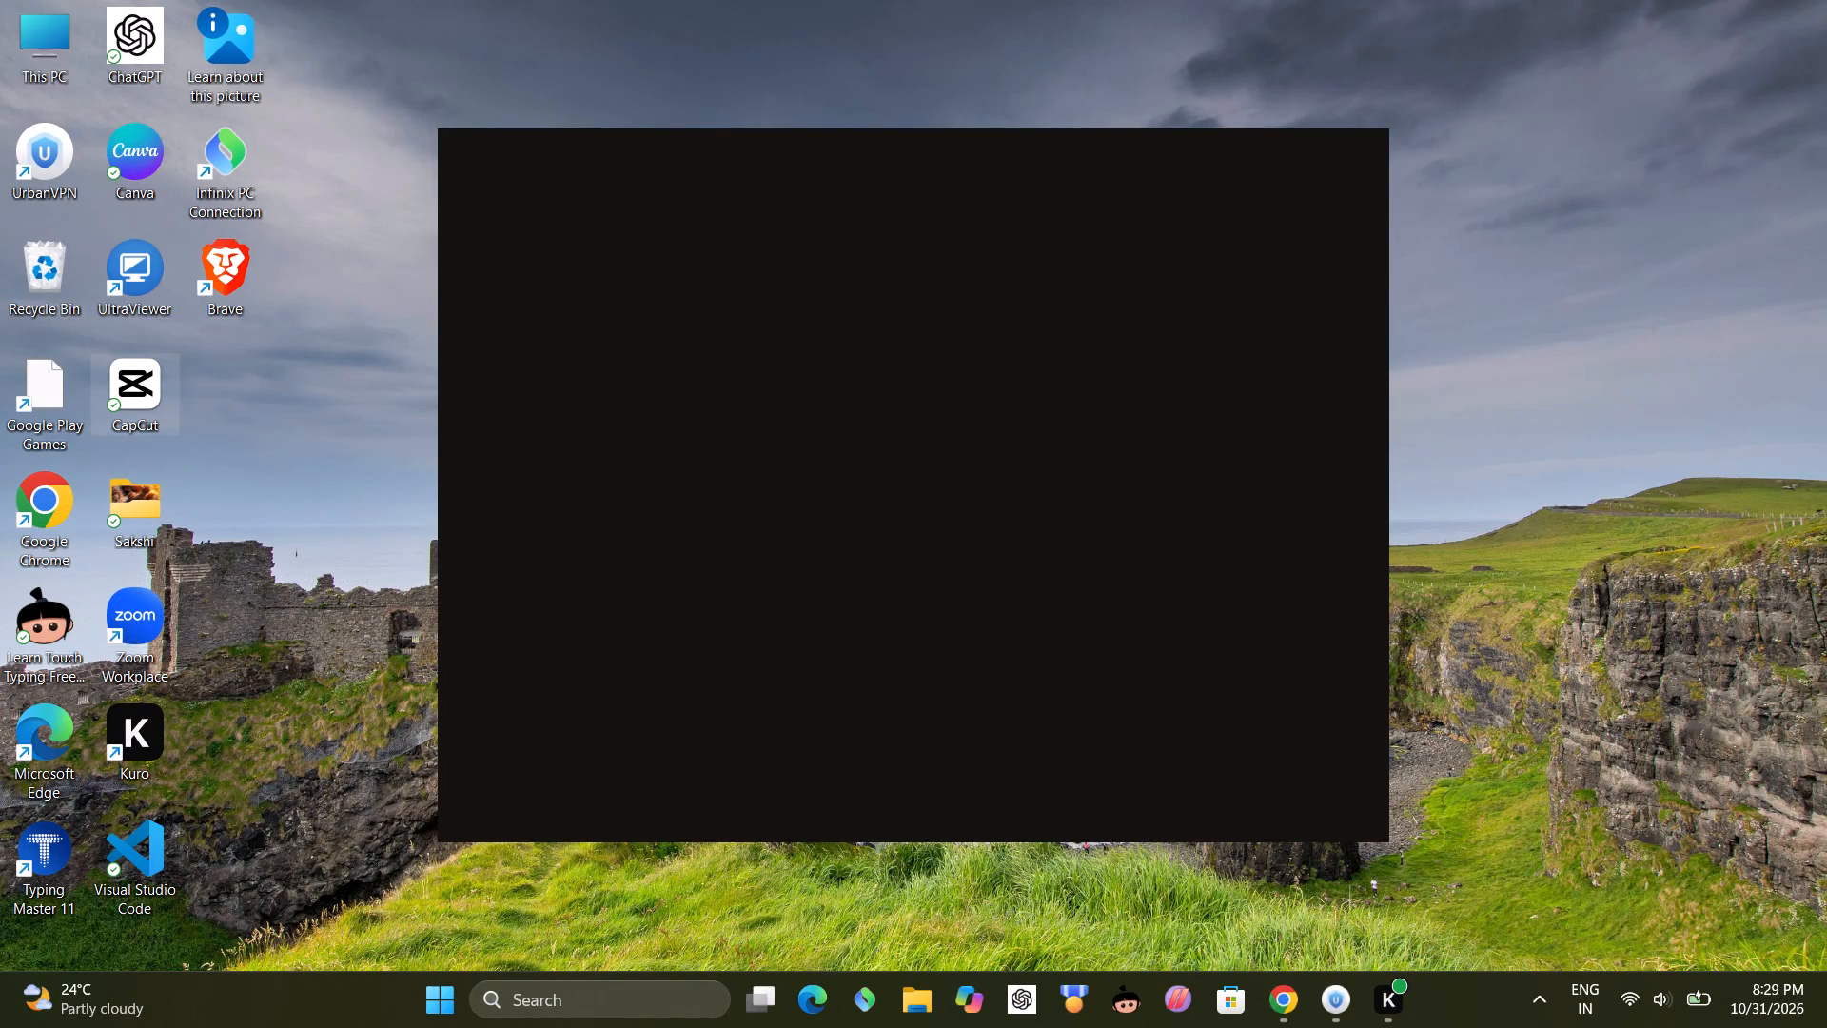
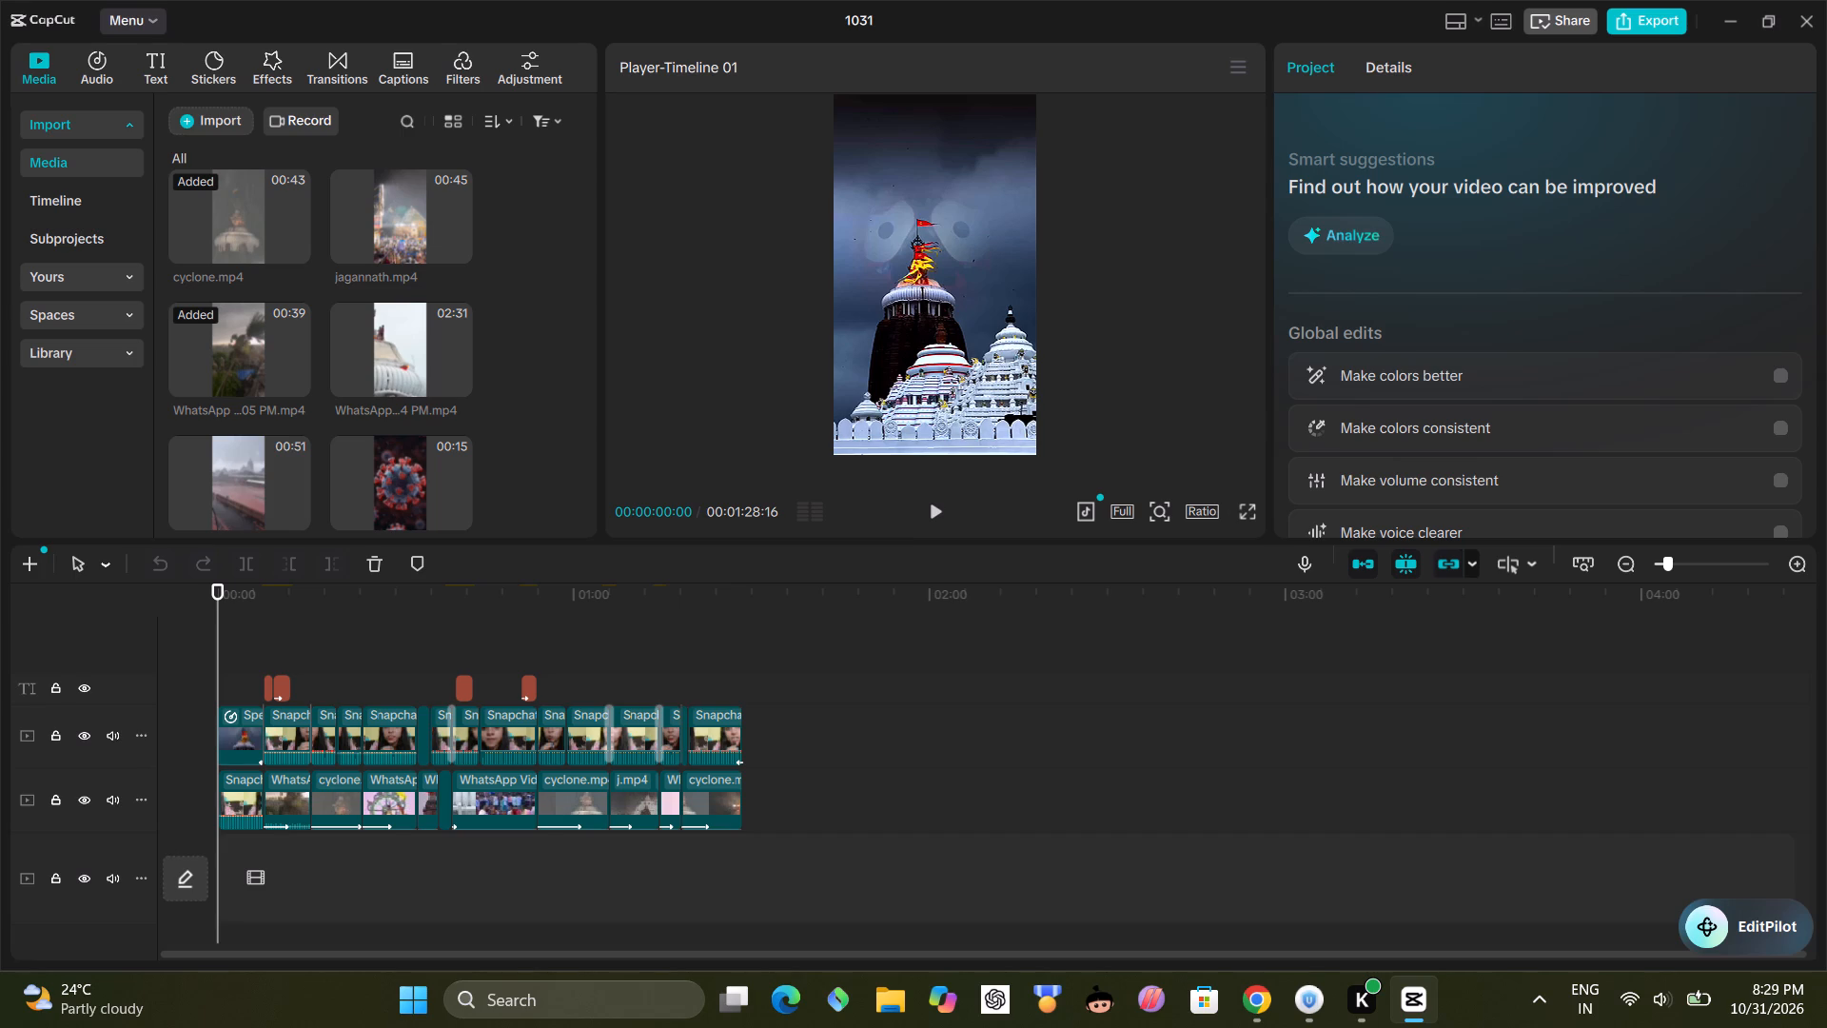
Play the video from the start to about 11 seconds to review the opening clips.
click(1677, 559)
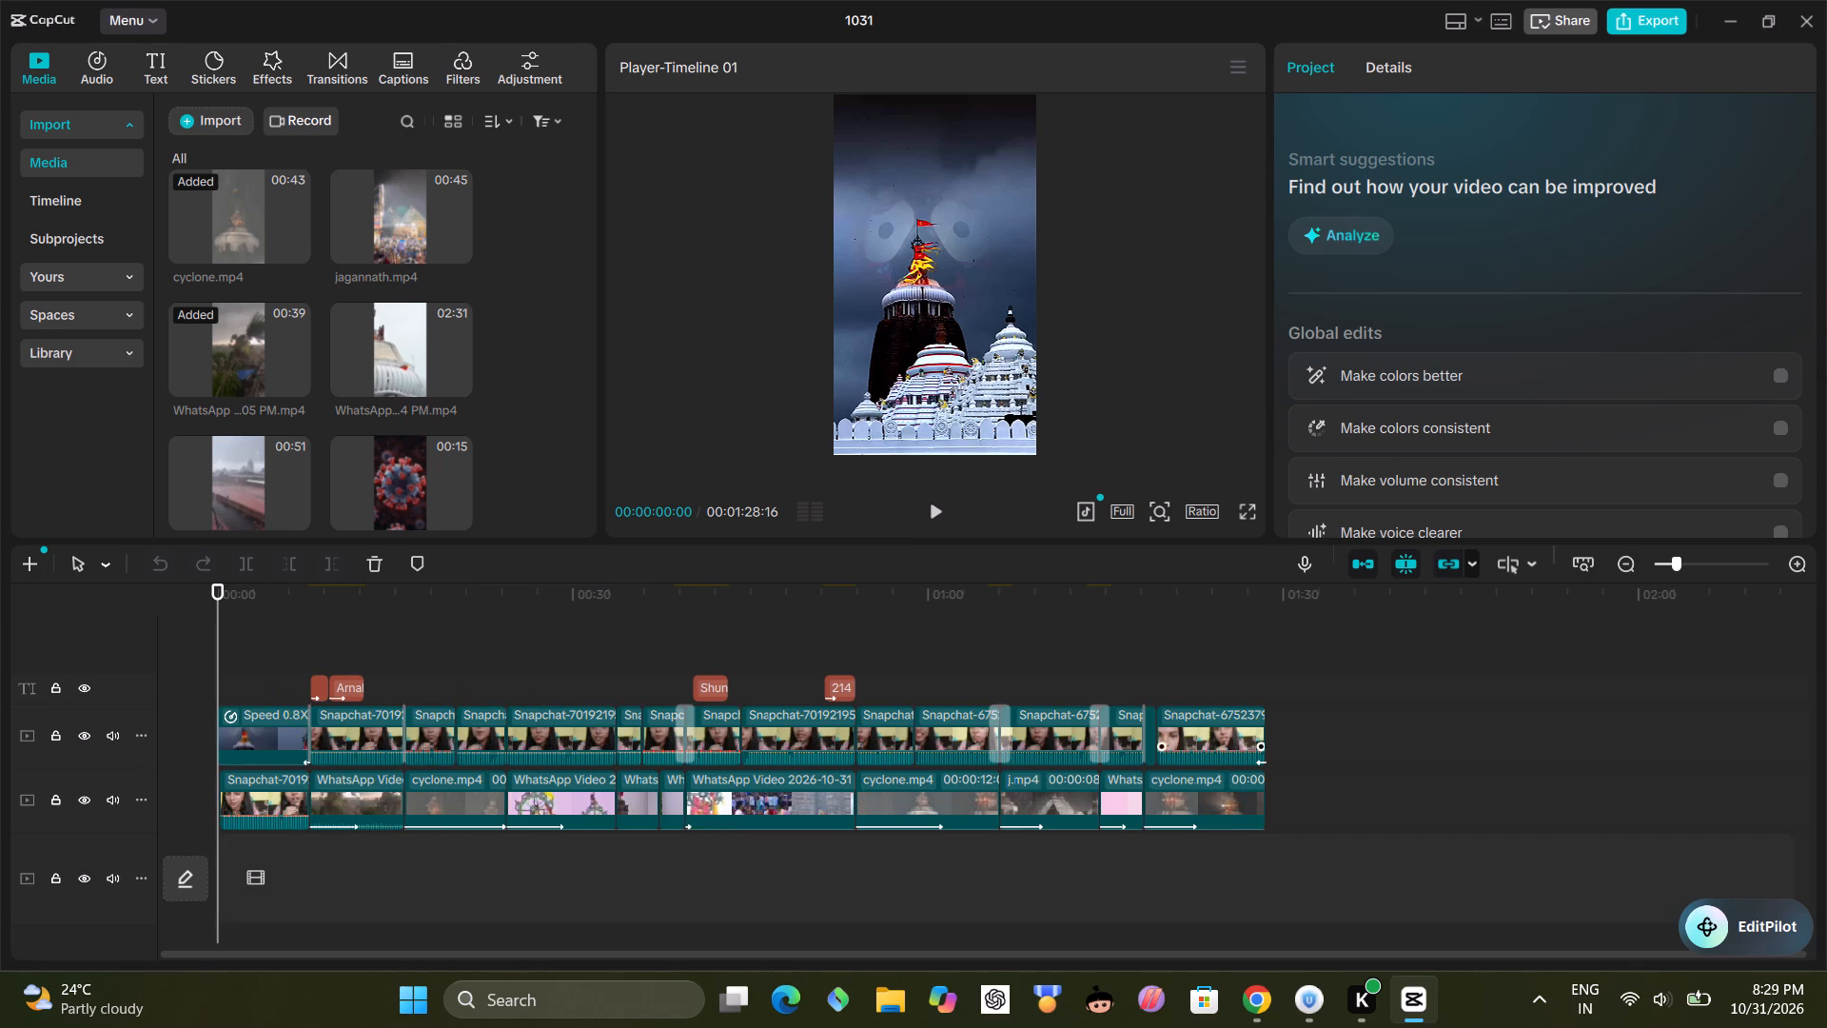
click(932, 509)
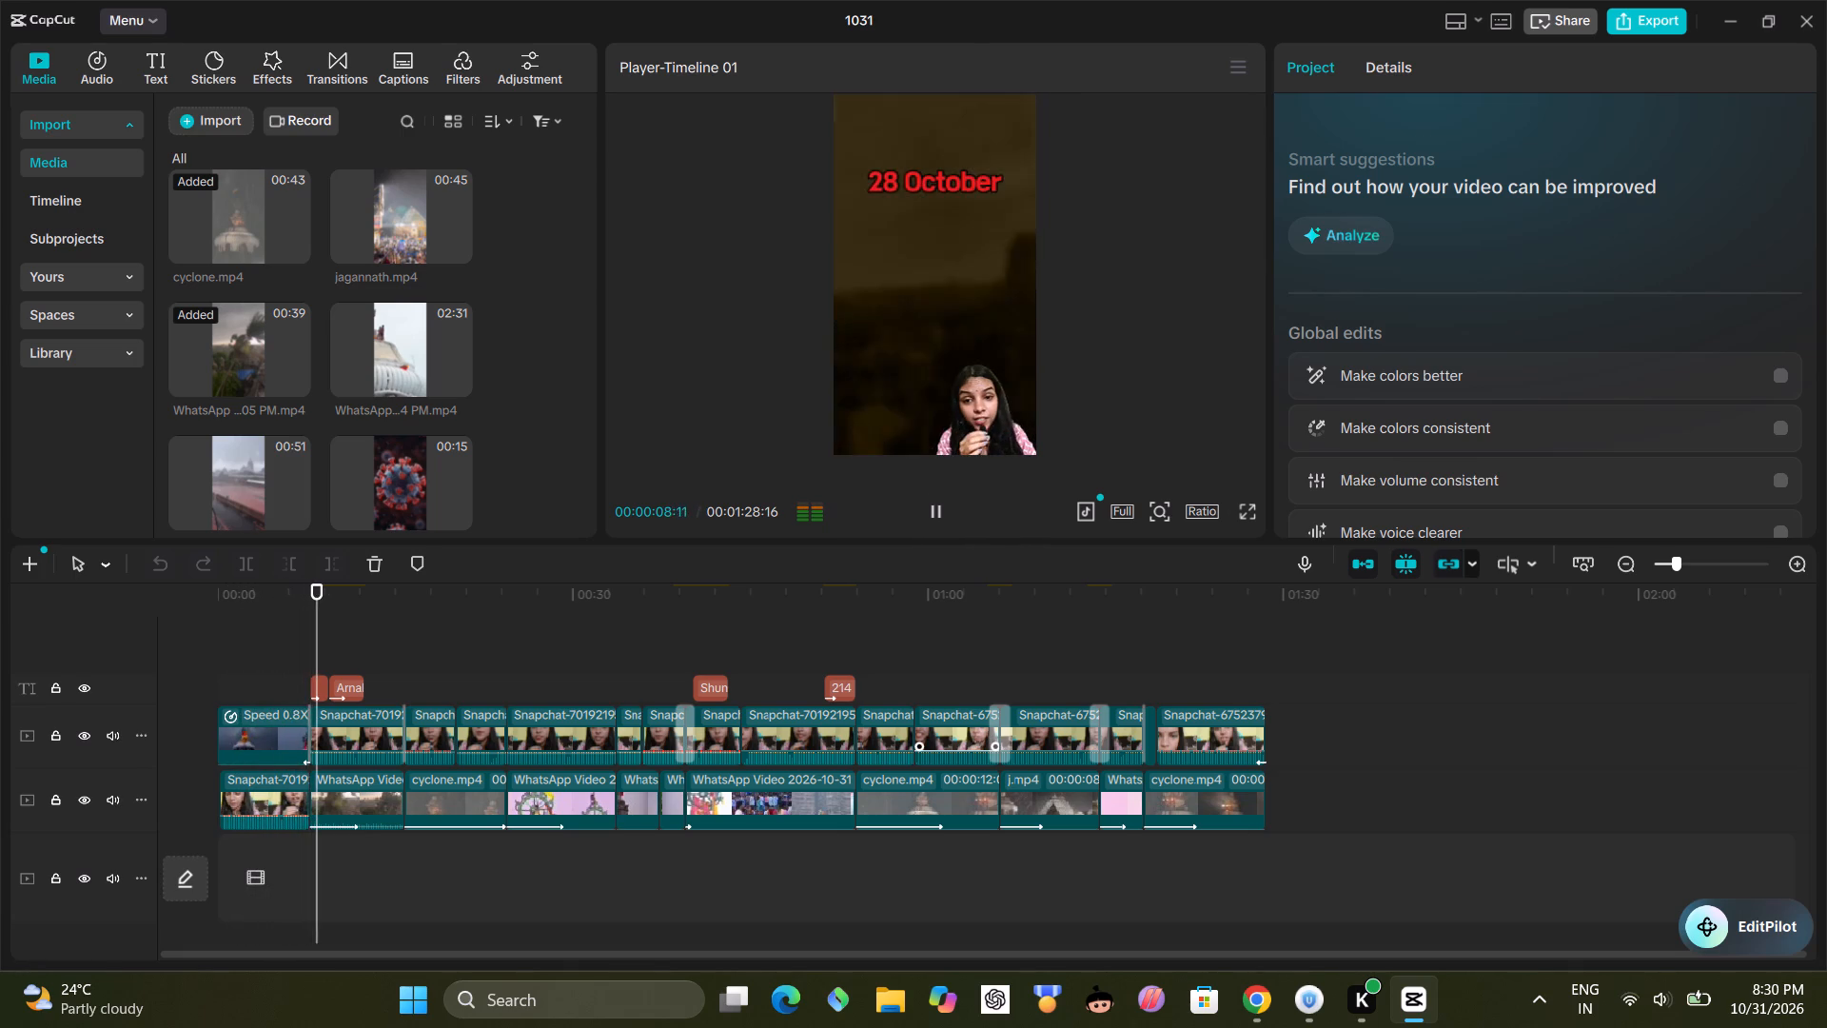
click(934, 504)
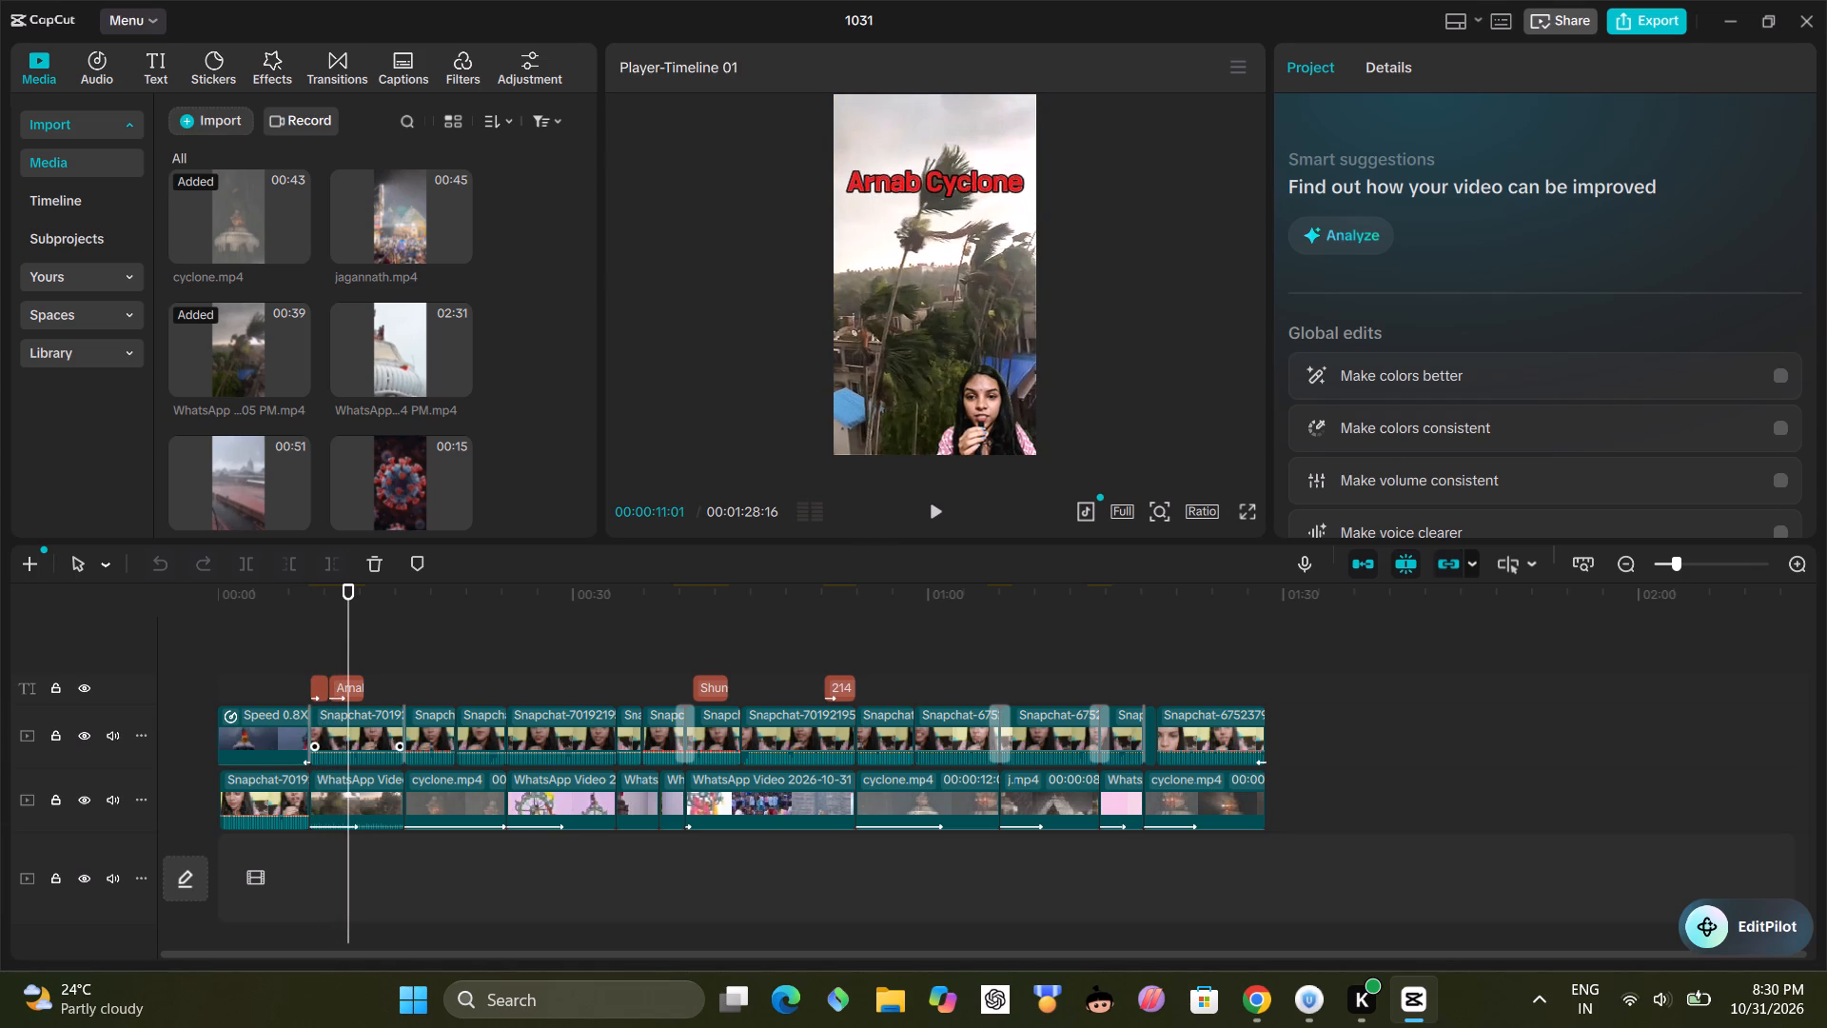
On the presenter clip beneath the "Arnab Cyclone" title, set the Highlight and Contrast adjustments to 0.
click(360, 724)
click(382, 719)
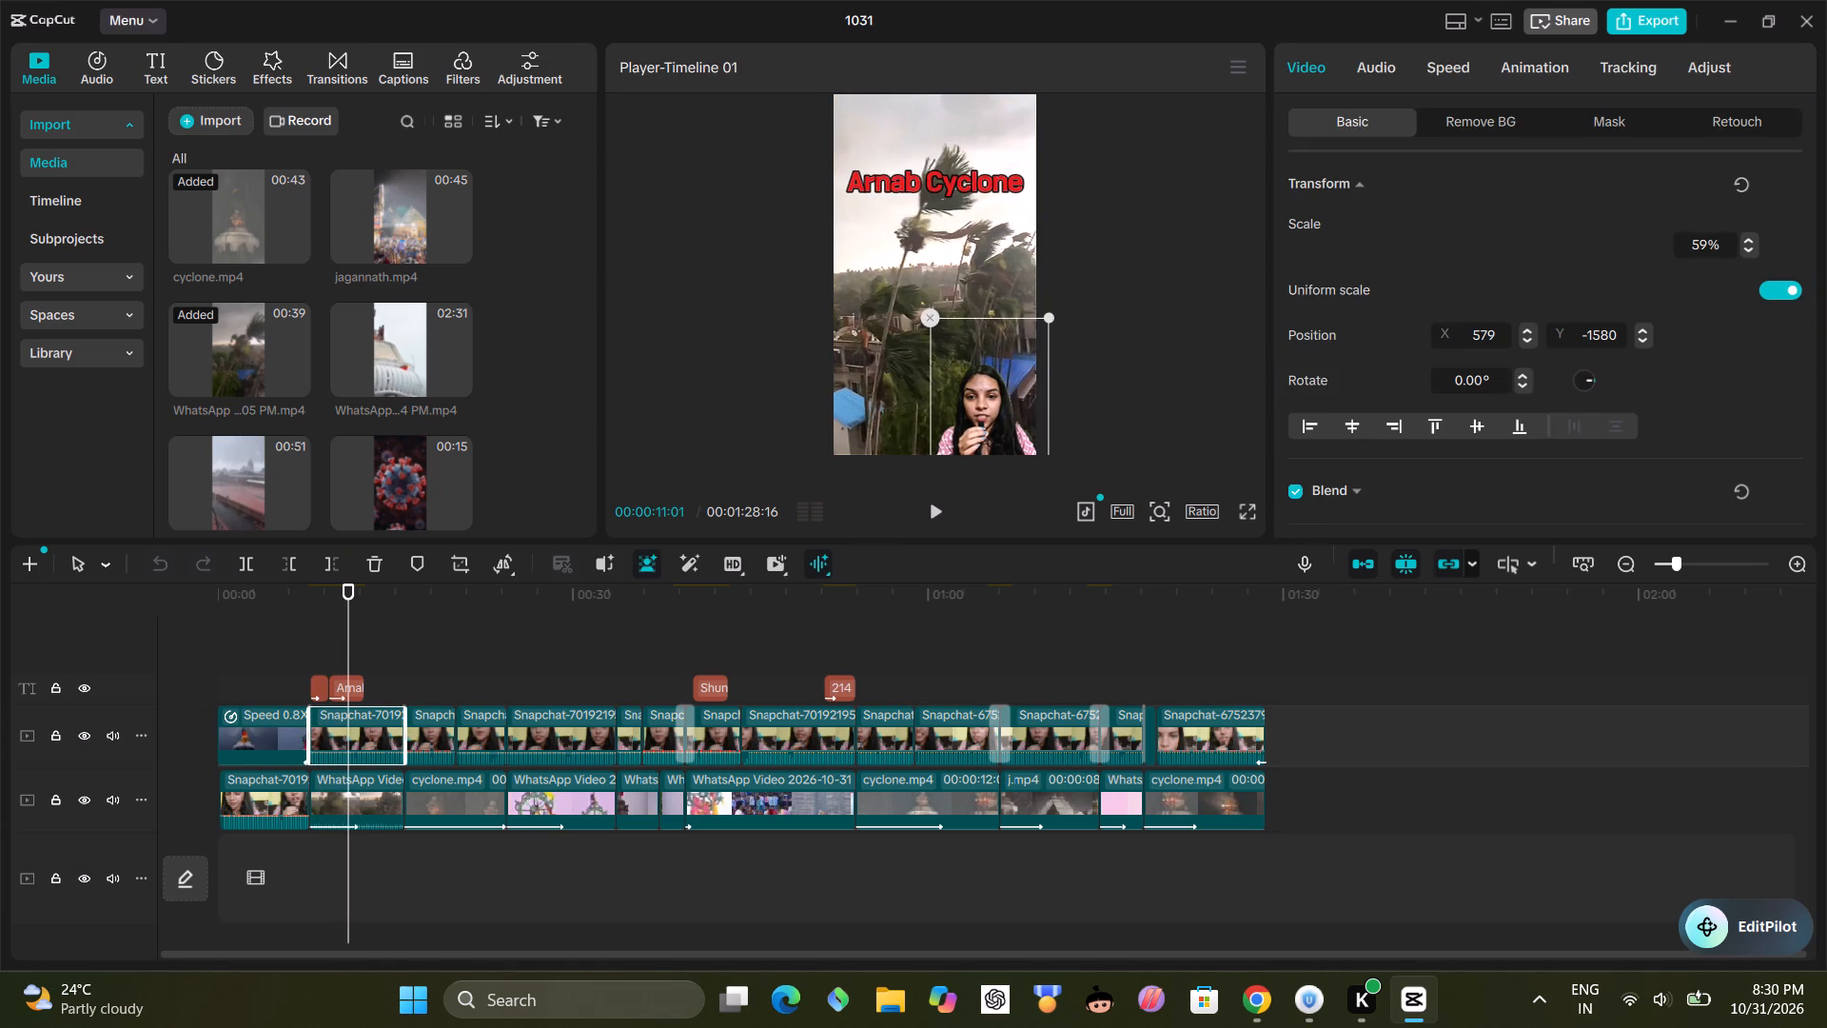
scroll(1552, 247, down, 4)
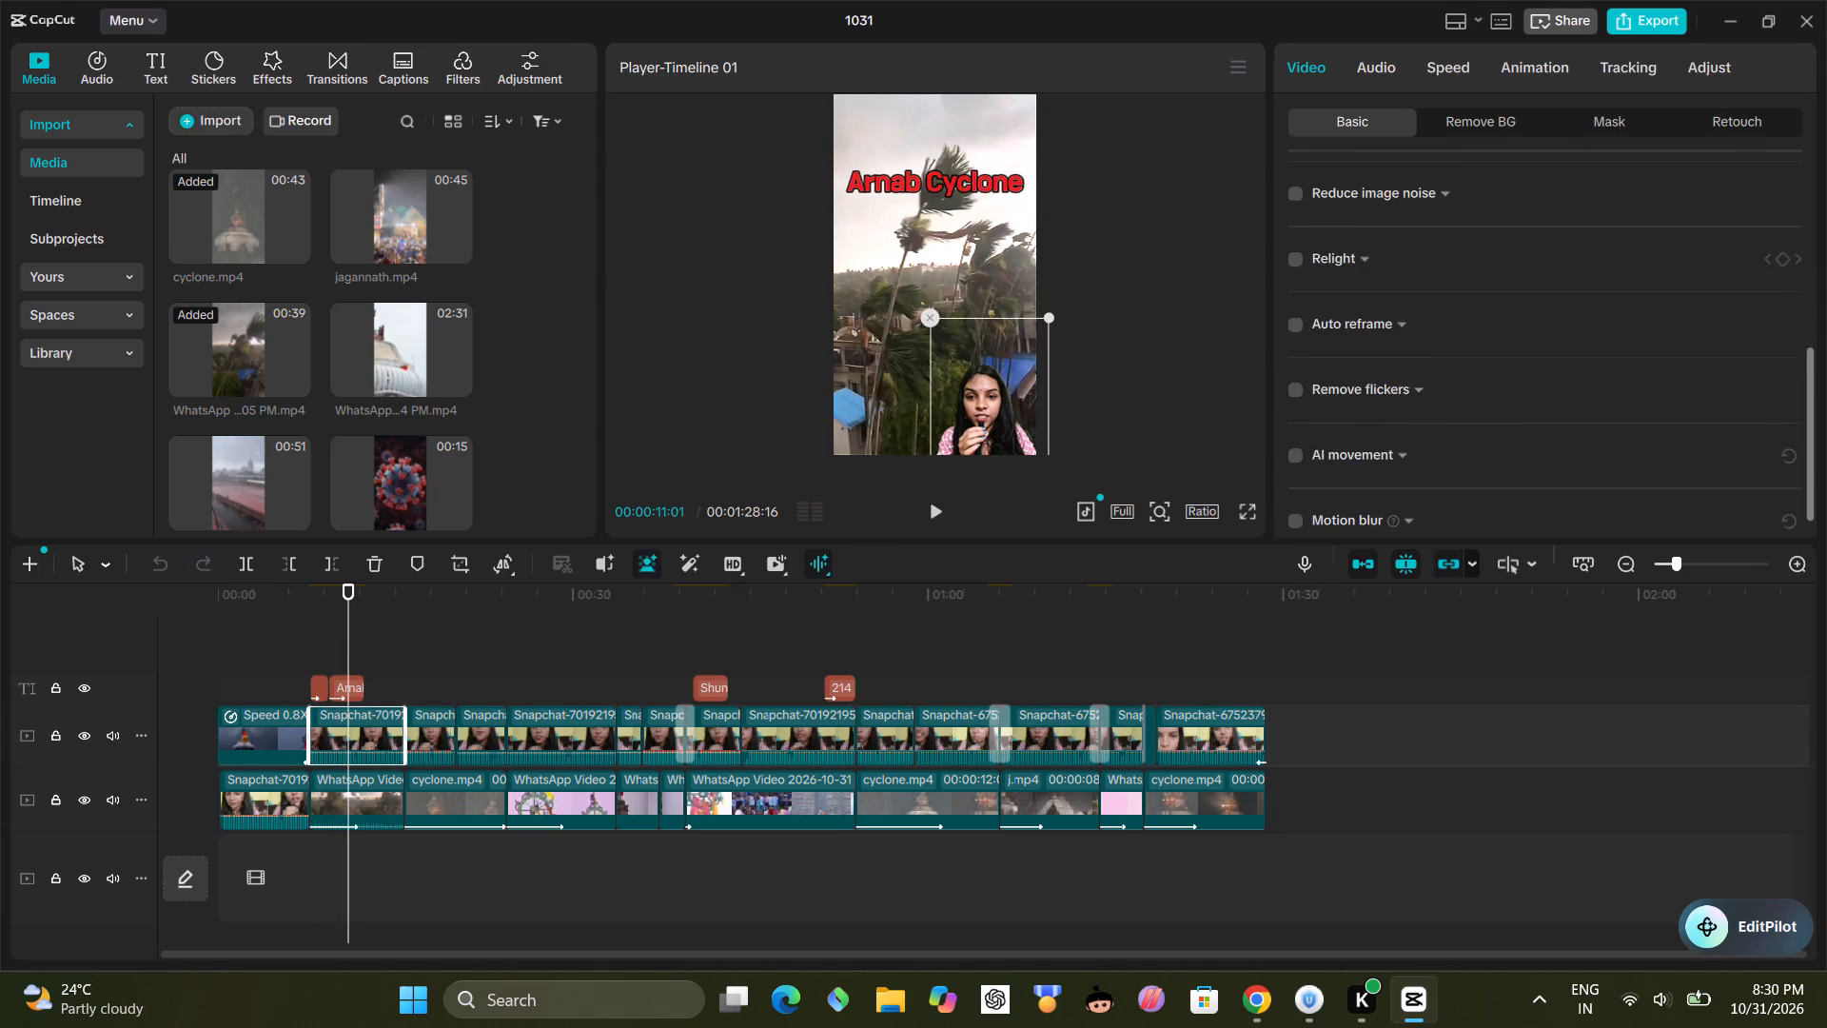
scroll(1552, 247, down, 2)
scroll(1550, 249, up, 4)
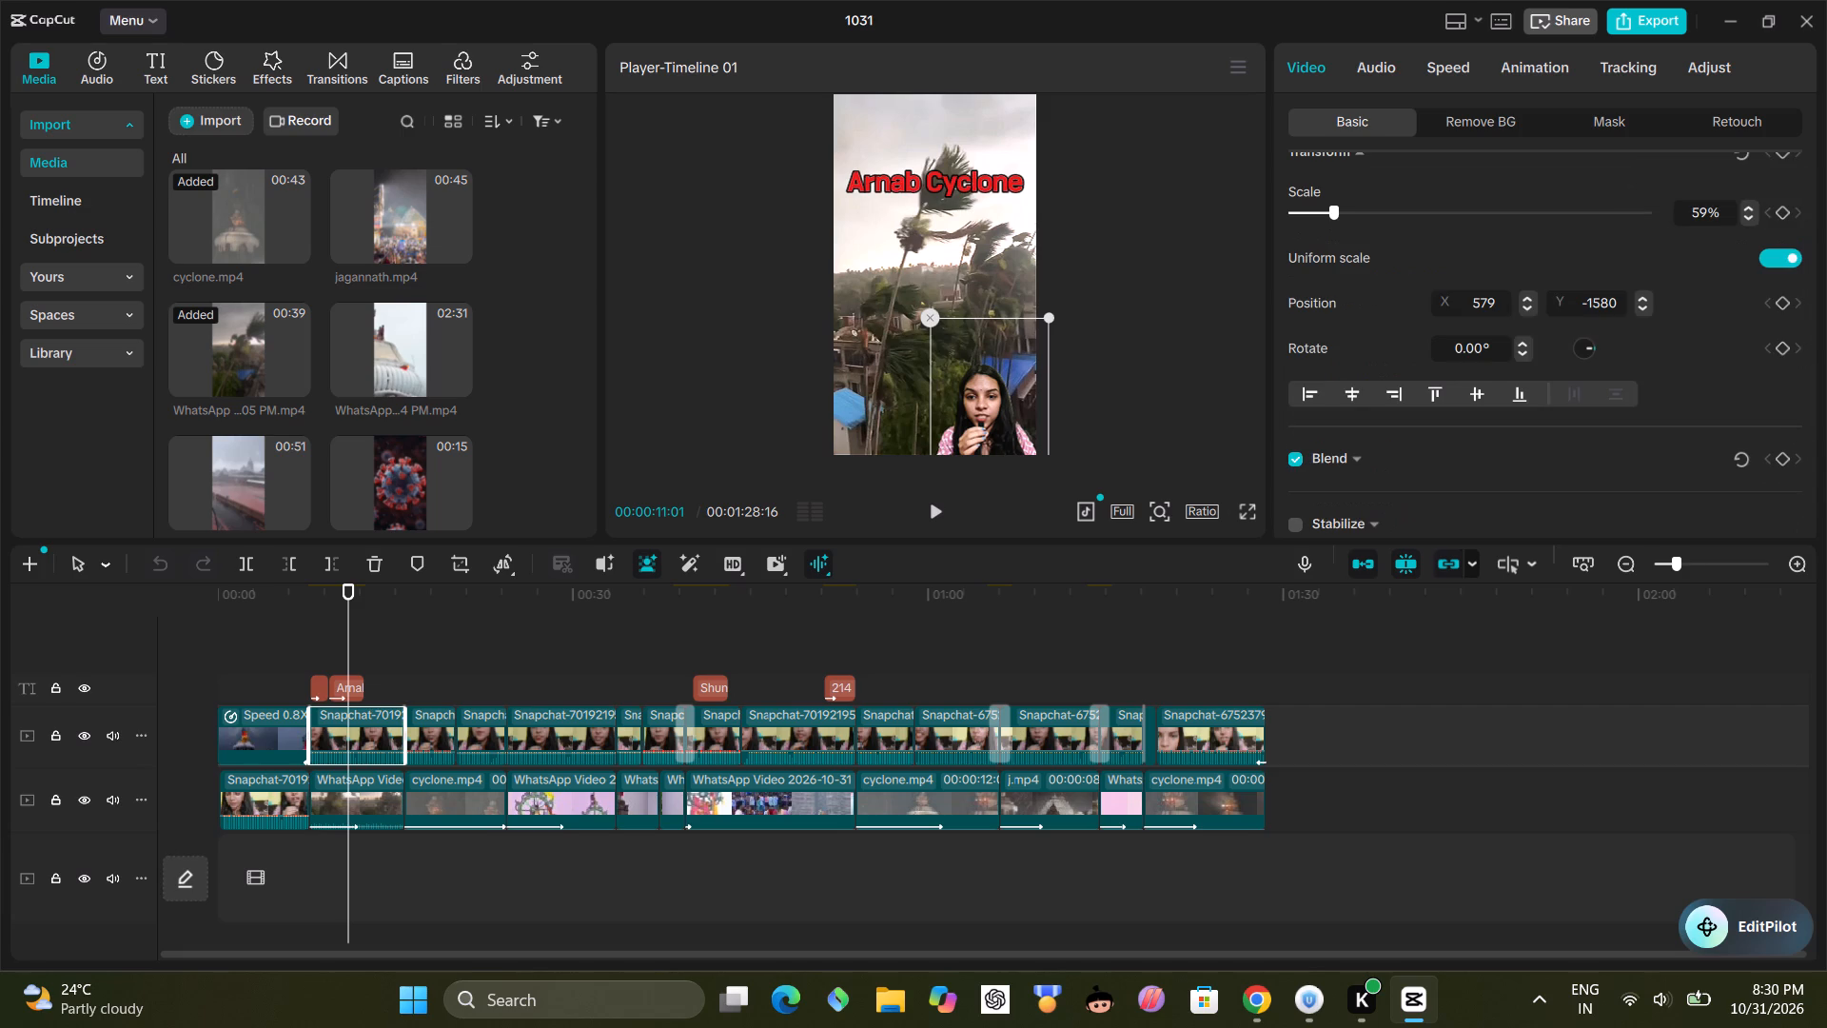
scroll(1522, 269, up, 4)
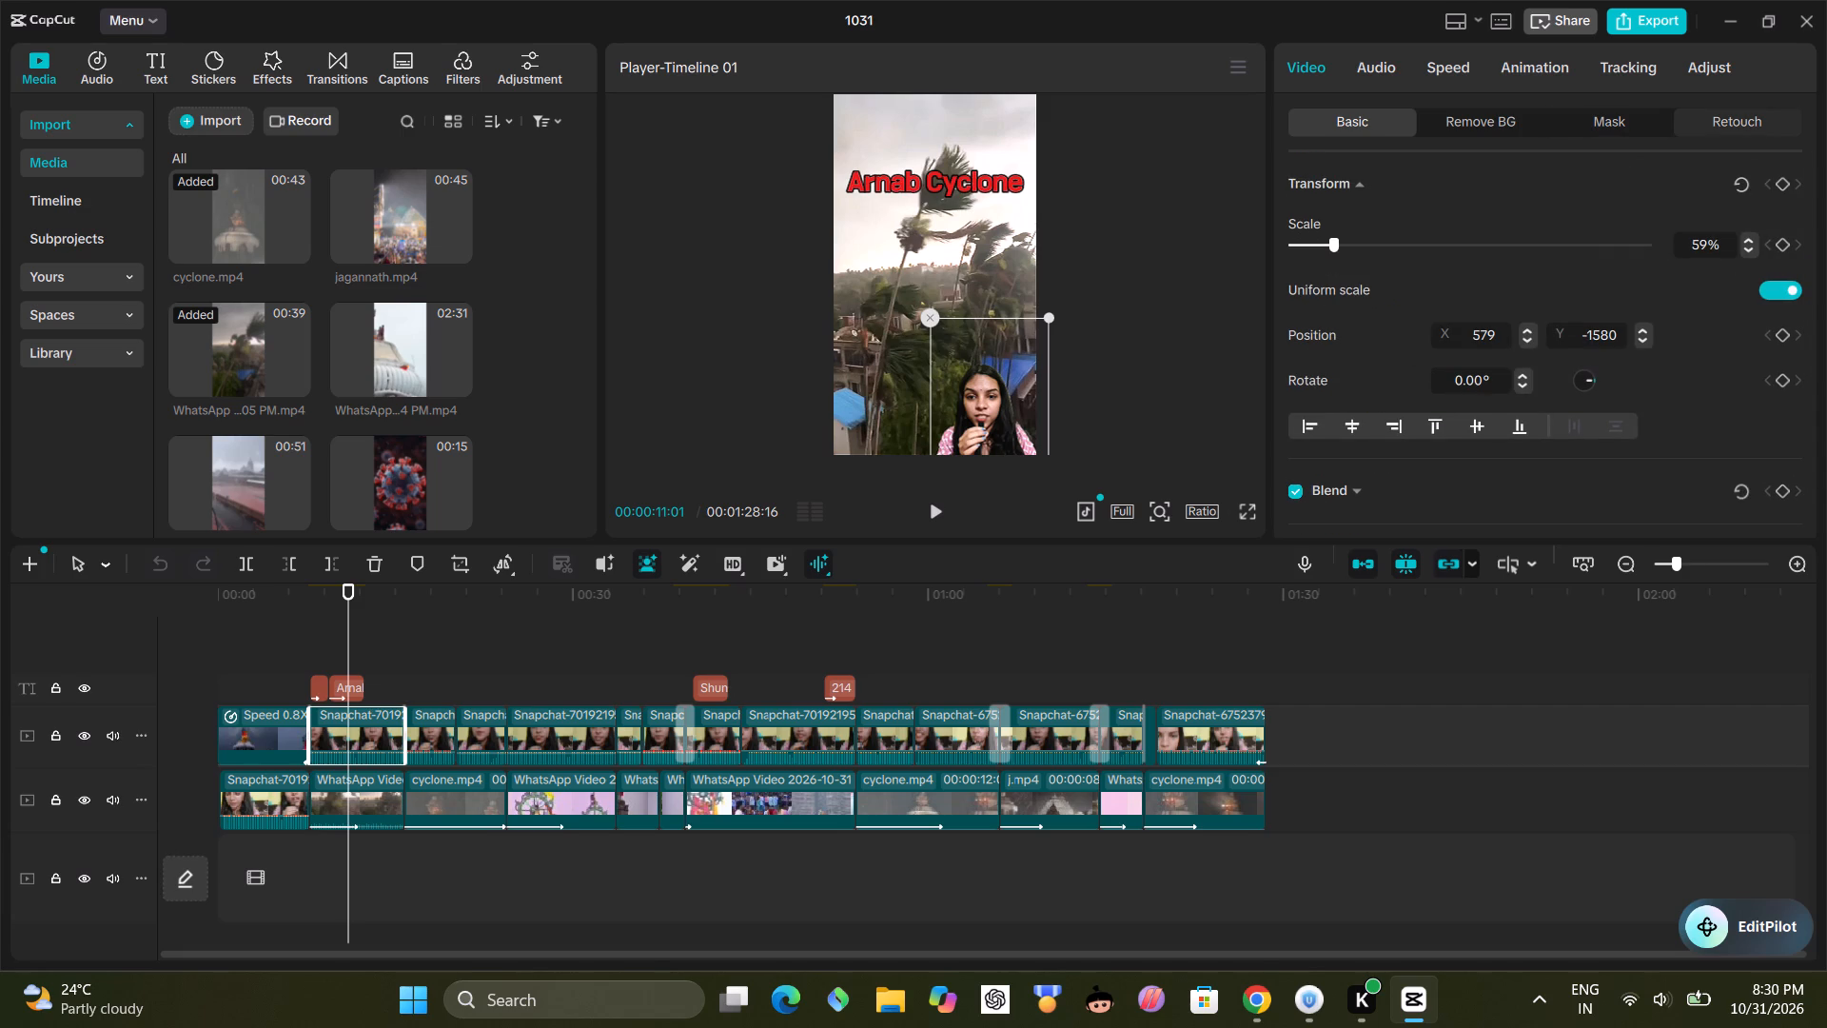
click(1705, 59)
scroll(1483, 304, down, 2)
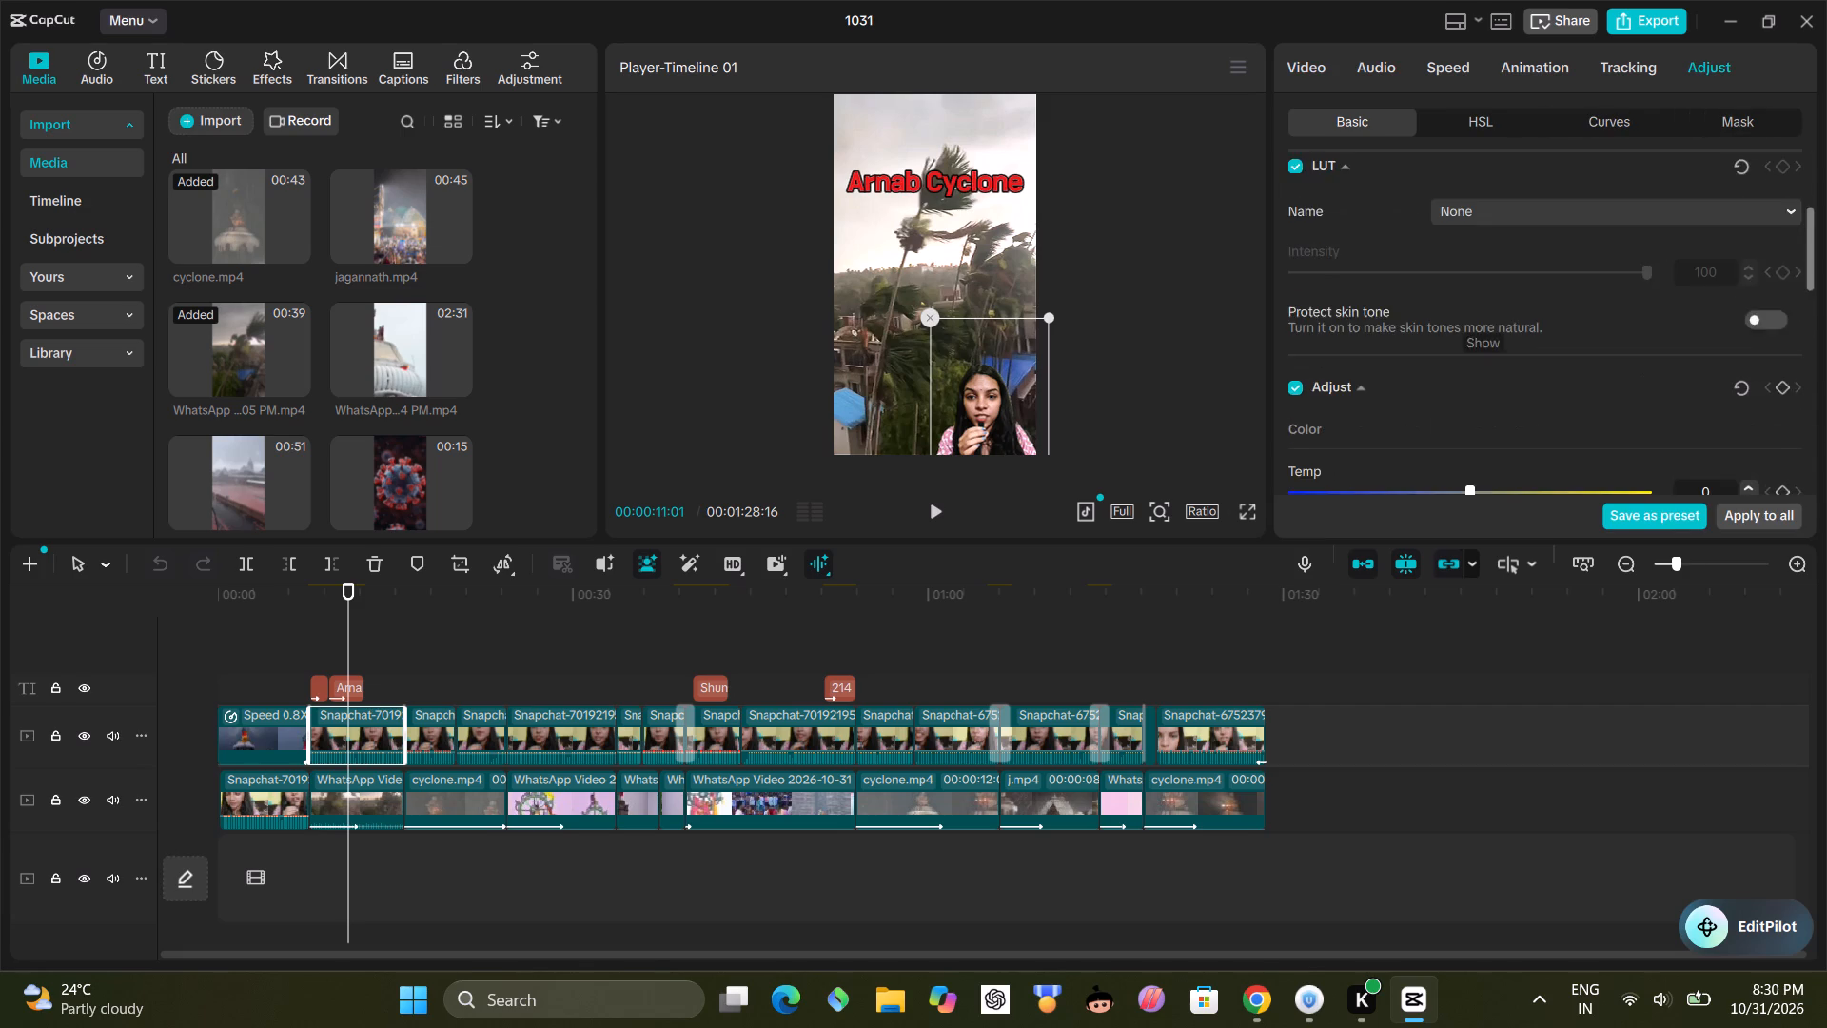
scroll(1483, 304, down, 4)
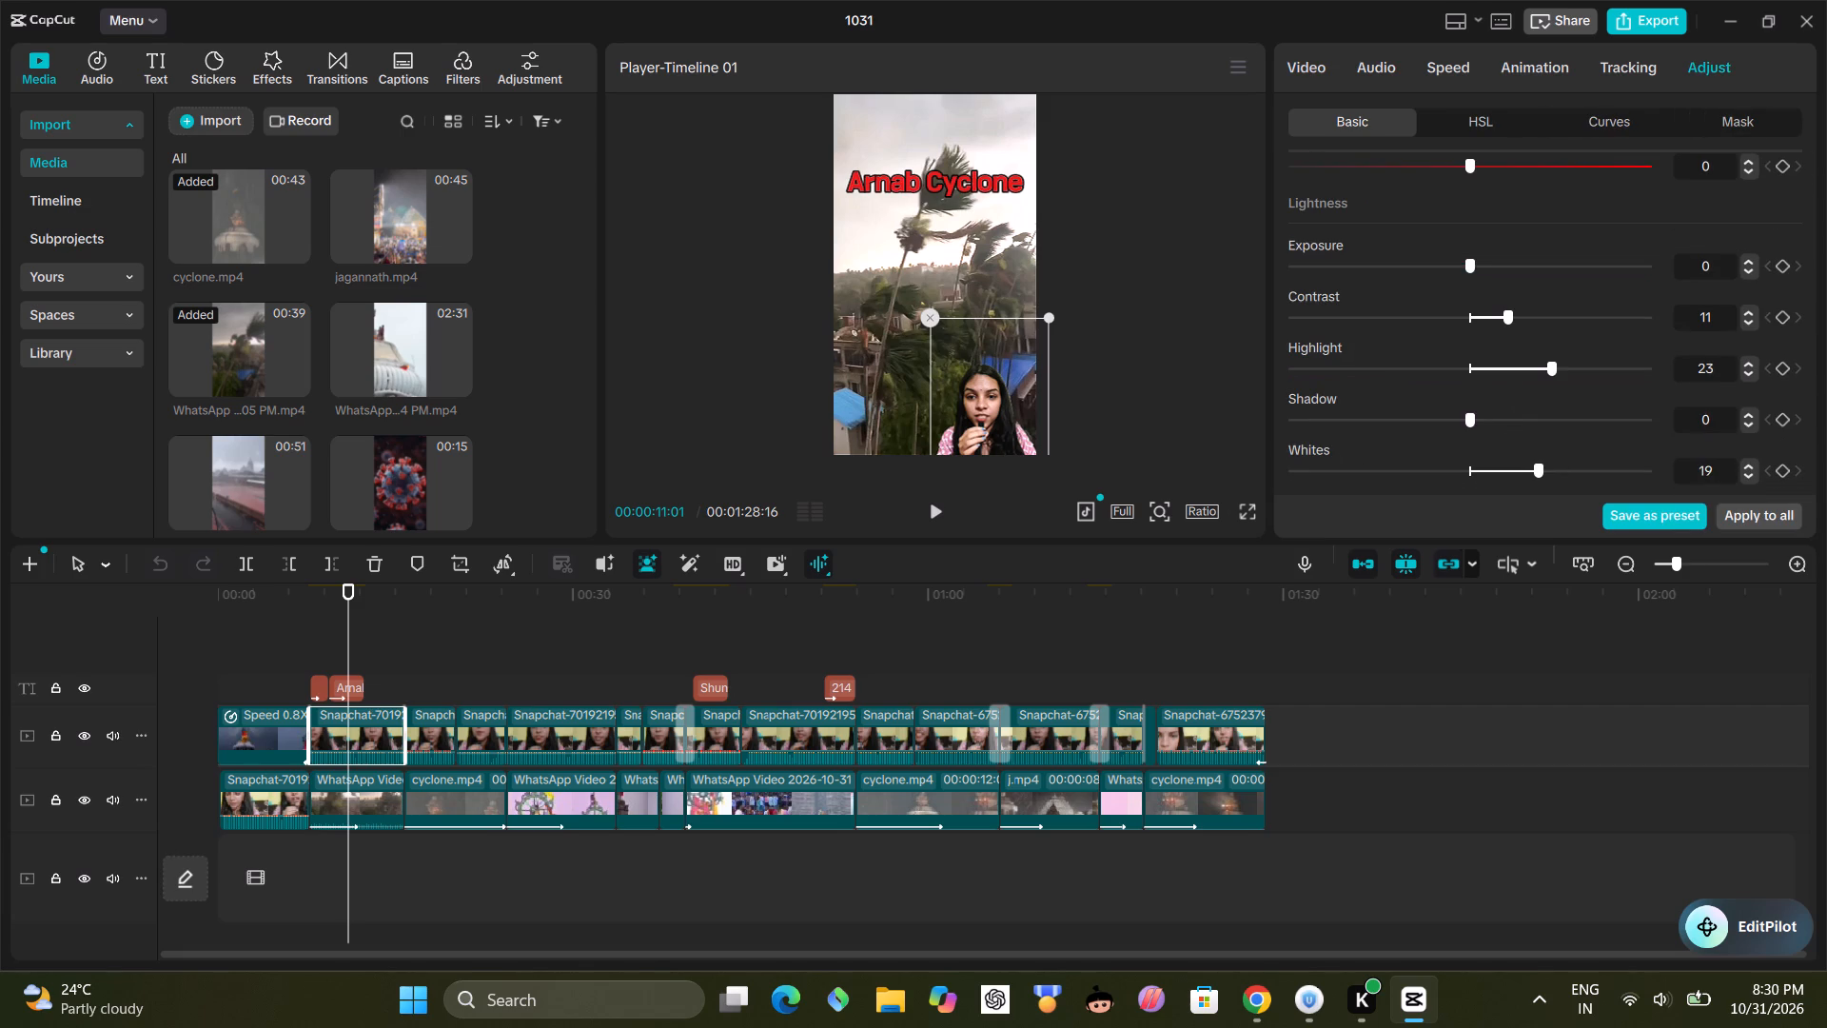
click(1522, 368)
click(1504, 368)
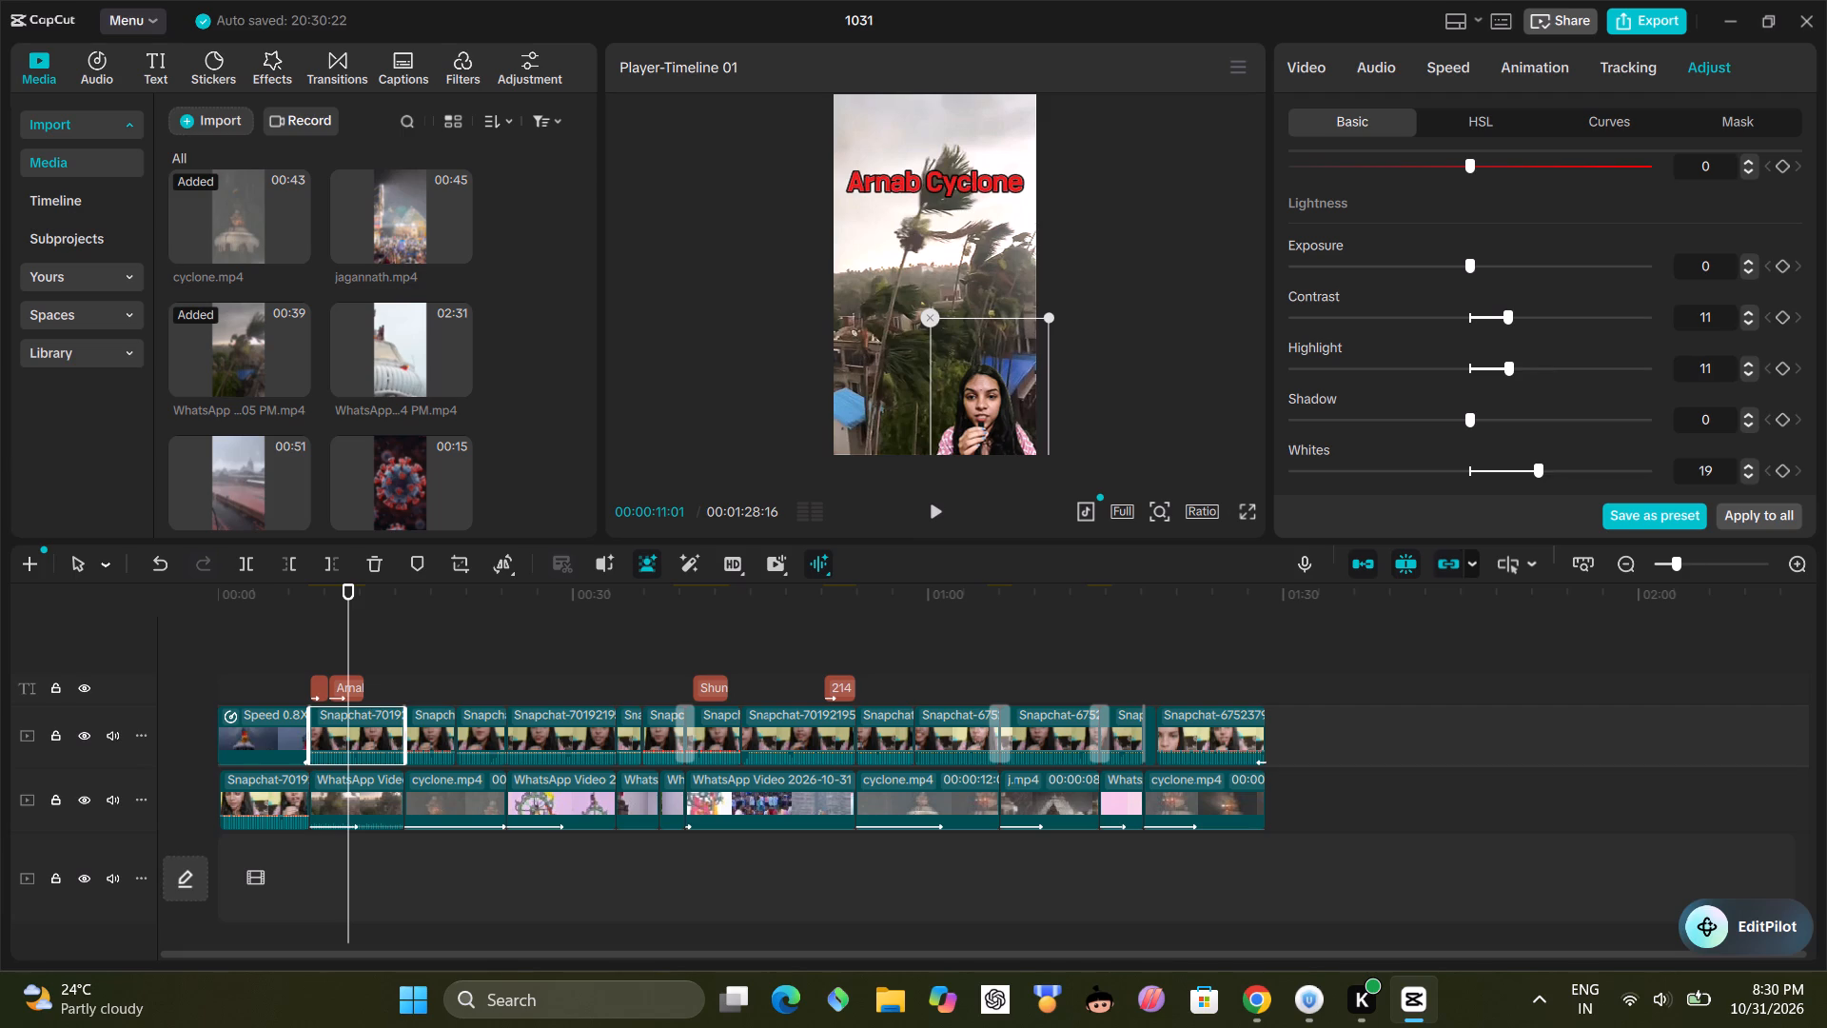
click(1490, 359)
click(1476, 365)
click(1483, 314)
click(1473, 319)
Set the same presenter clip's Highlight to 10 and Whites to 23.
click(1503, 364)
click(1562, 465)
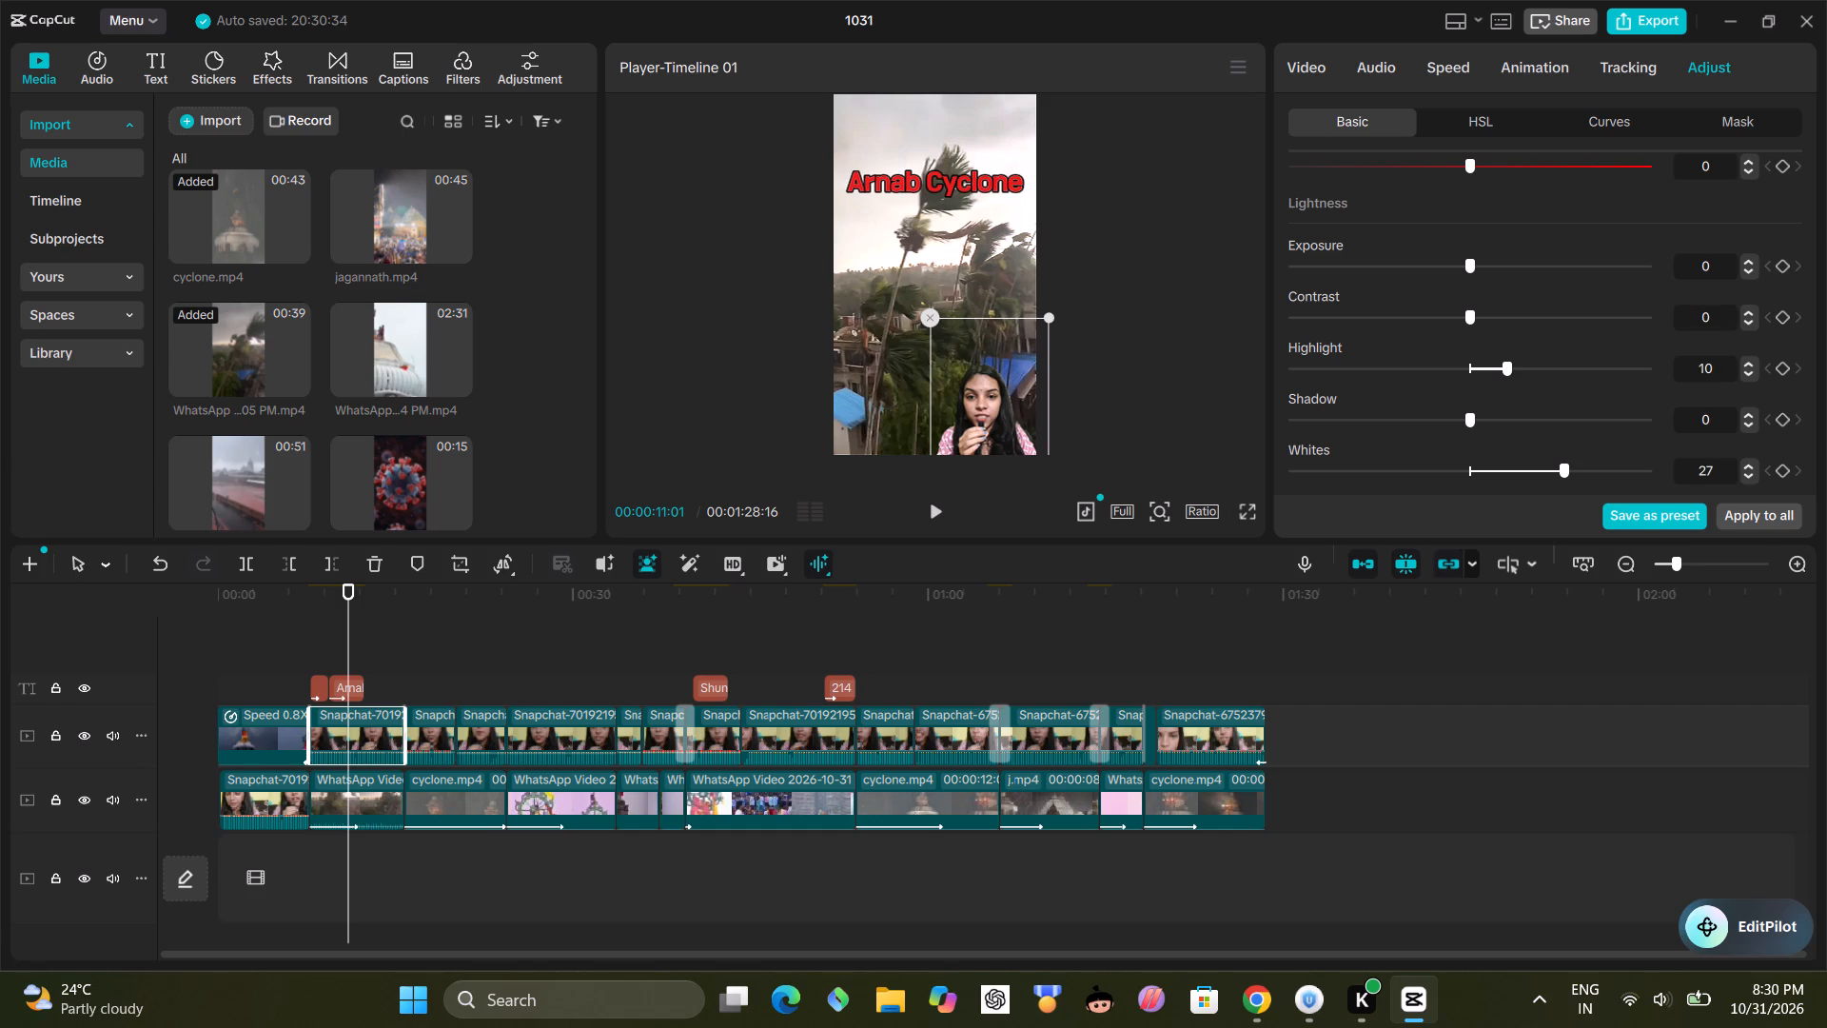
click(1547, 466)
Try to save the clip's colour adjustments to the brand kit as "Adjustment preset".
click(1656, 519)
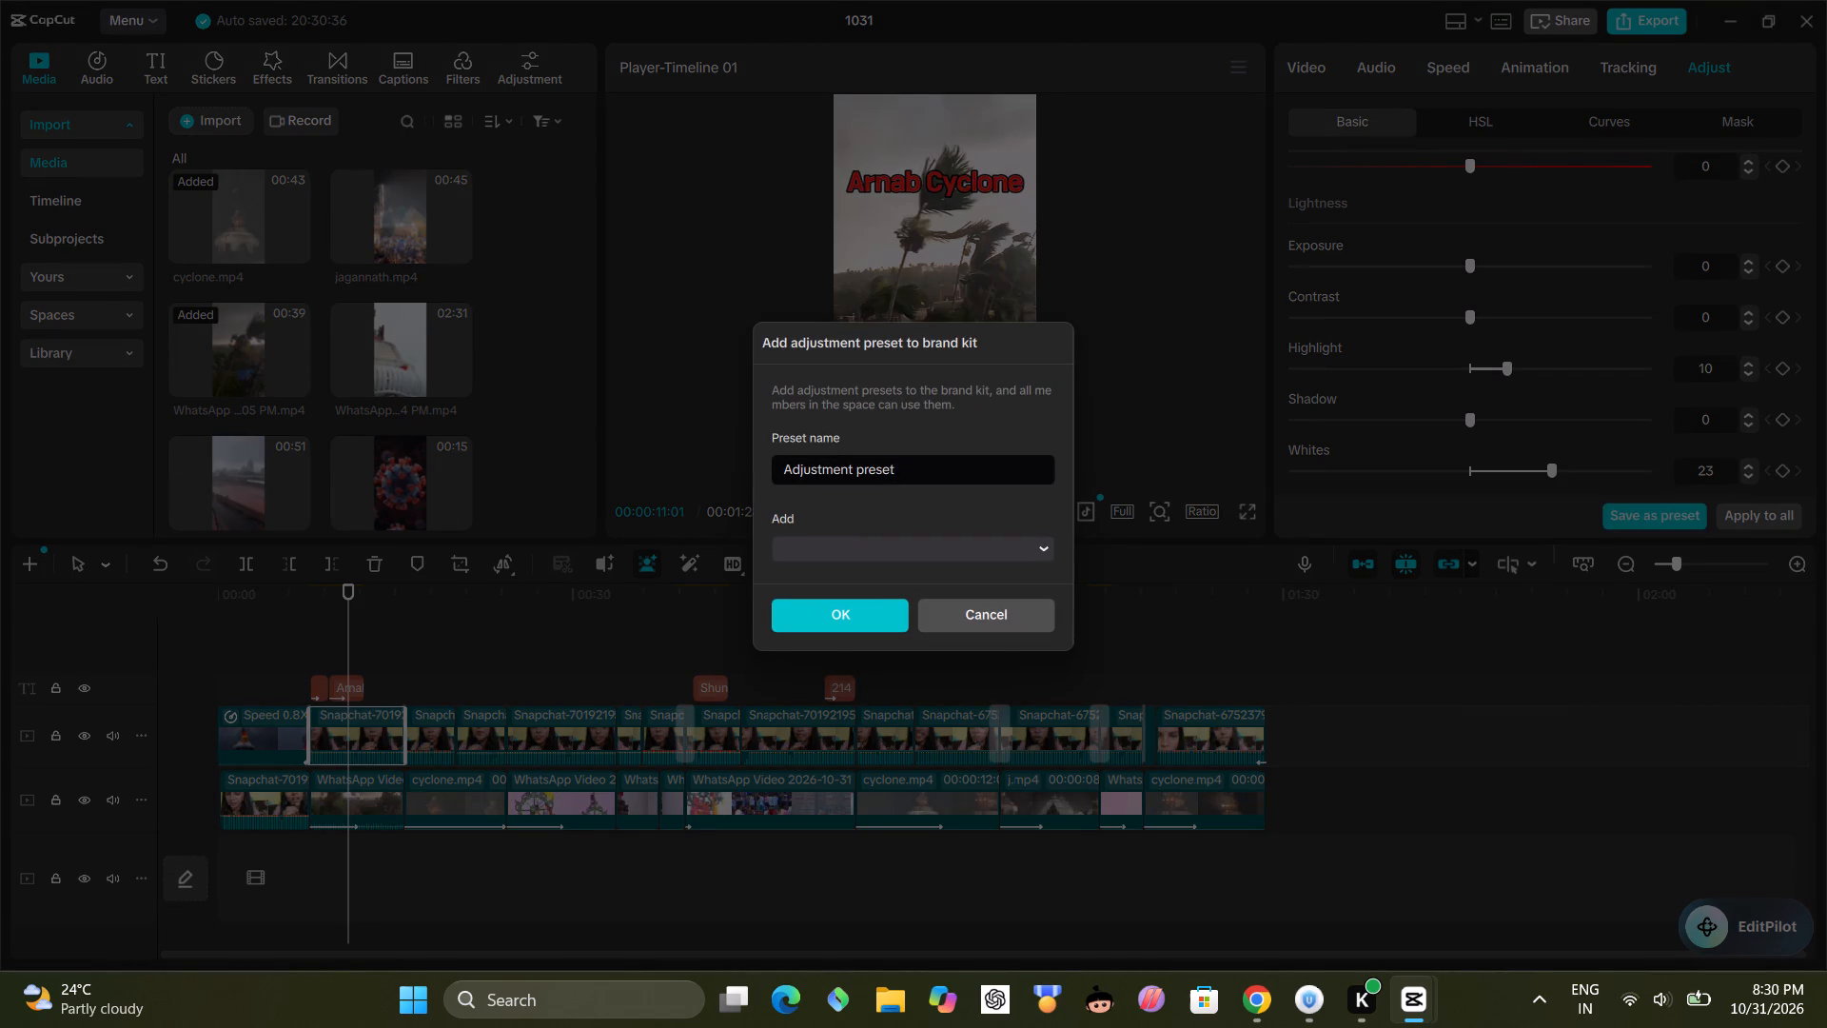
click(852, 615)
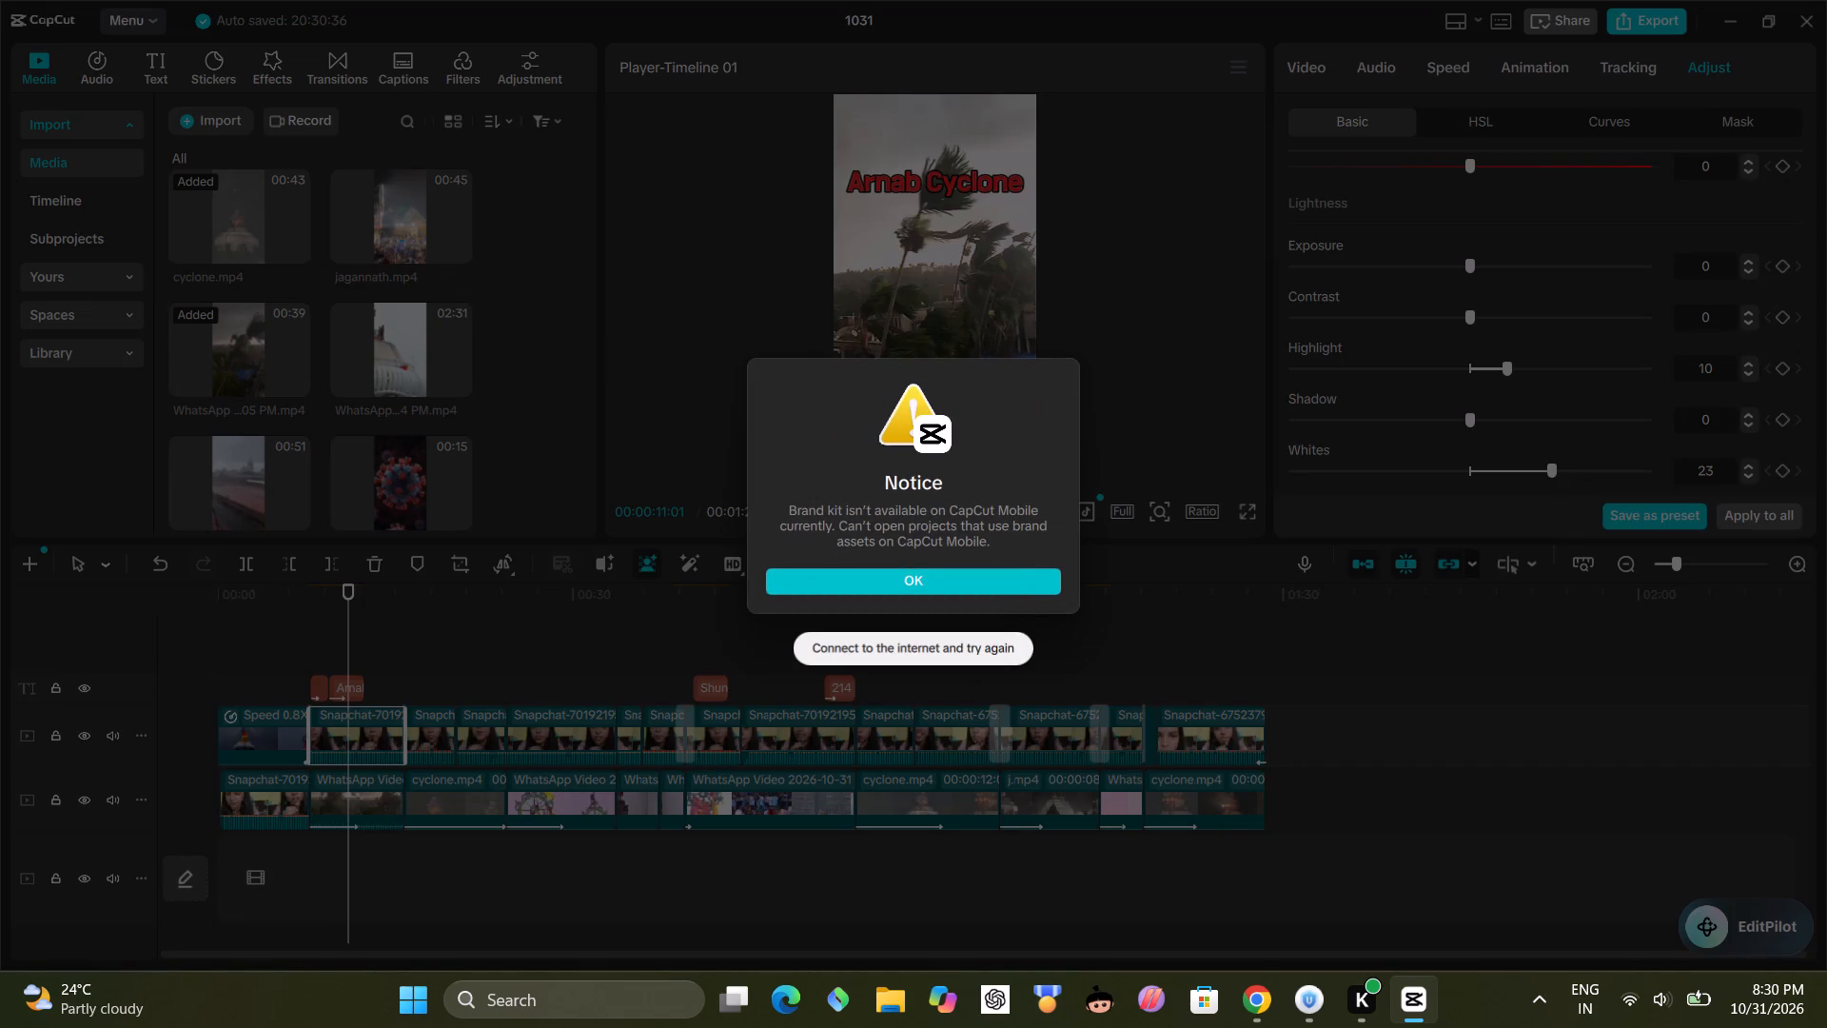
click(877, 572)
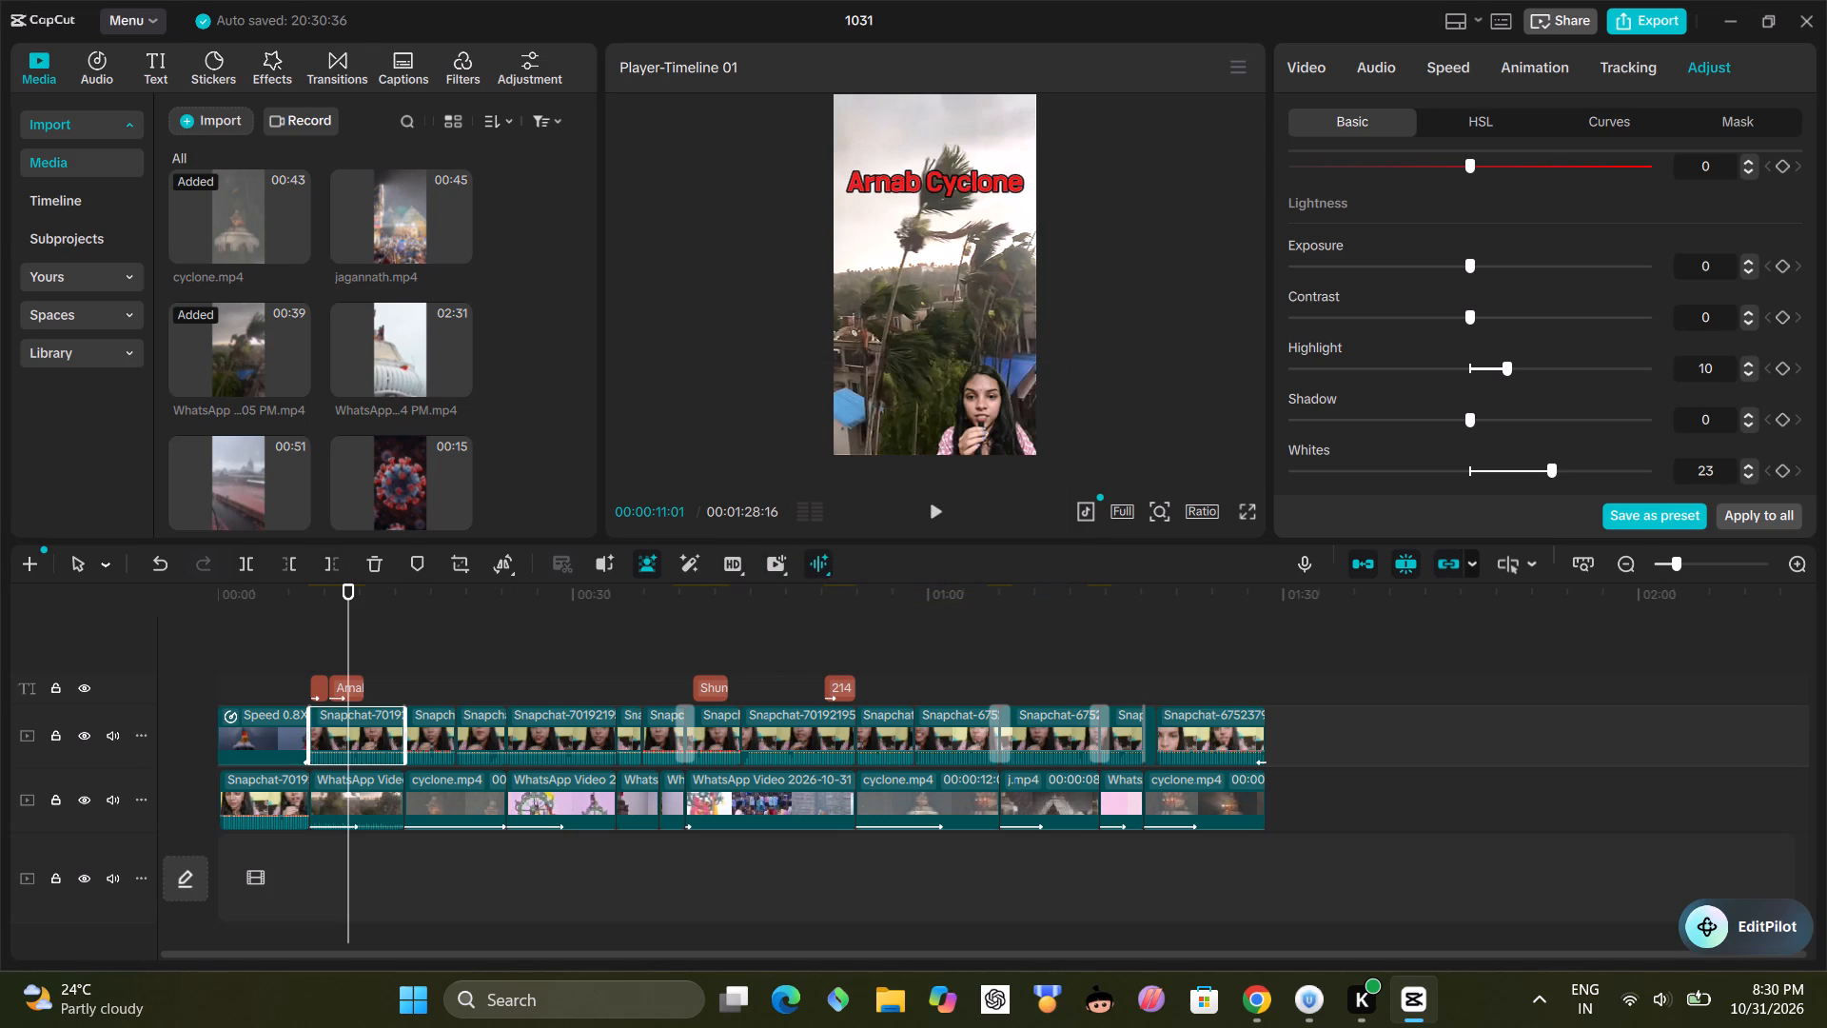
On the opening 0.8X-speed temple clip, set Contrast to 0, Highlight to 10 and Whites to 25.
click(282, 731)
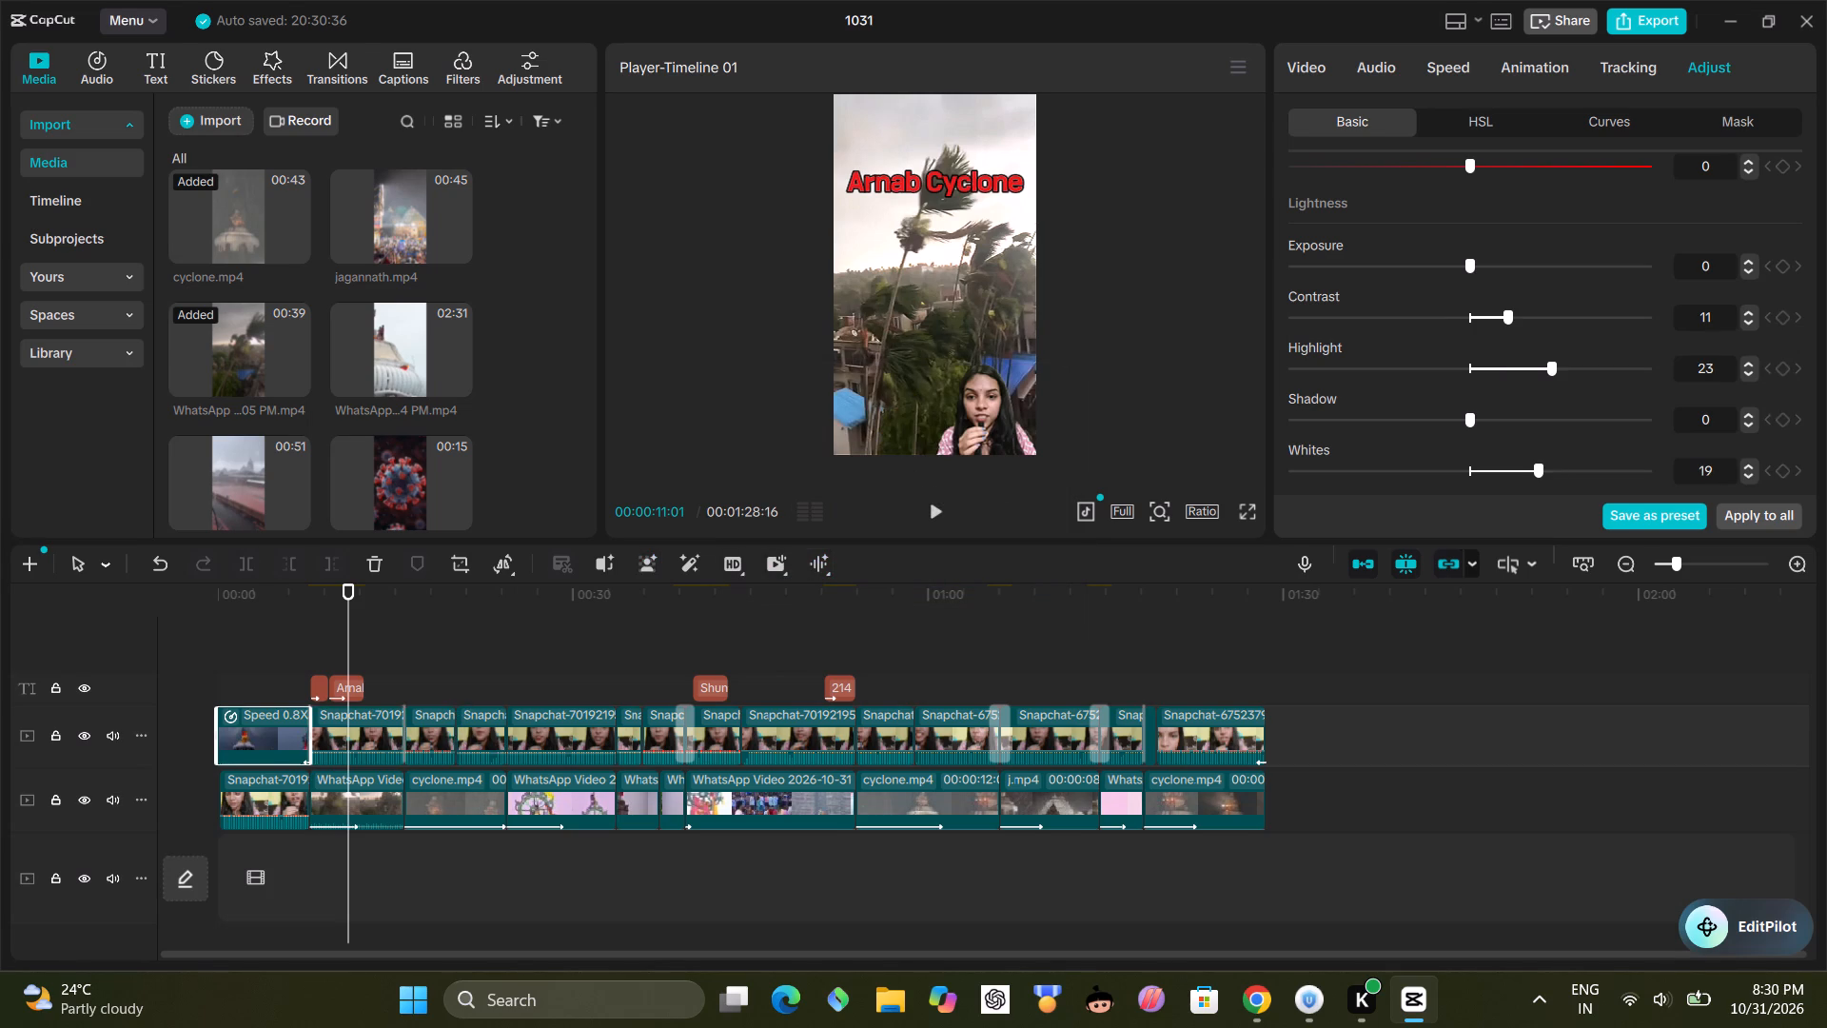
click(1465, 319)
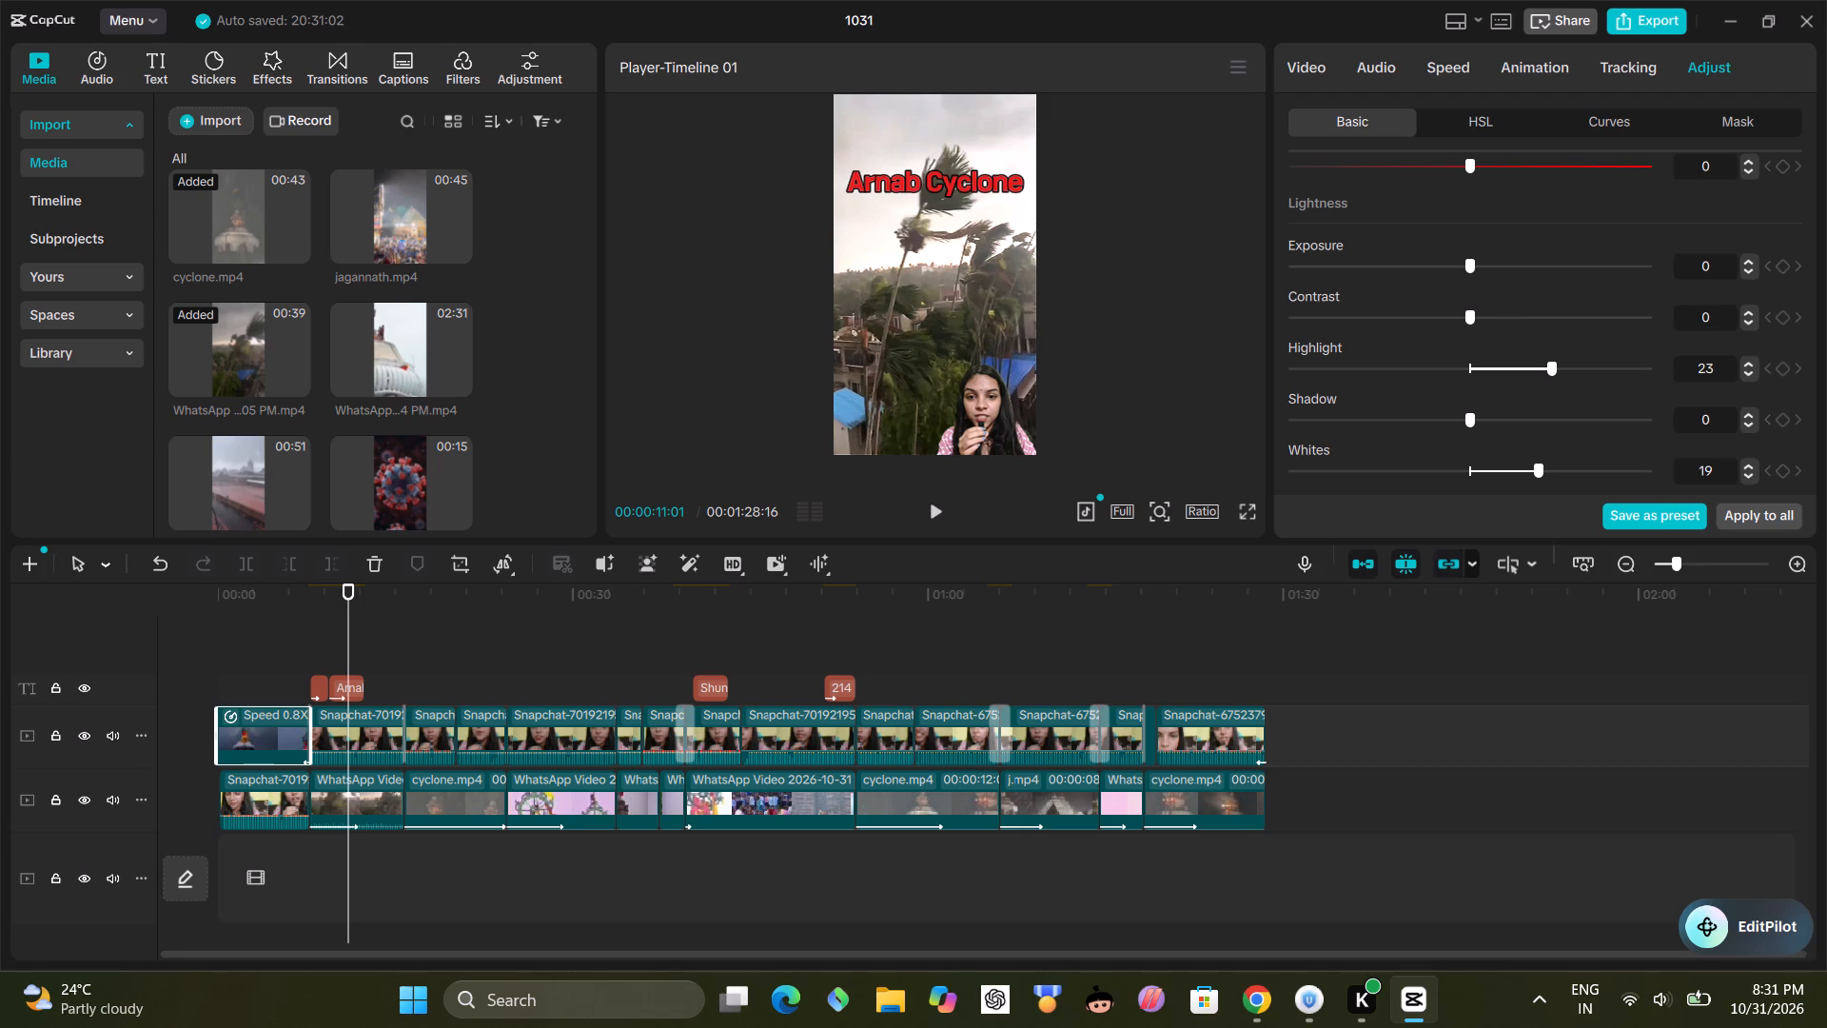
triple_click(1746, 371)
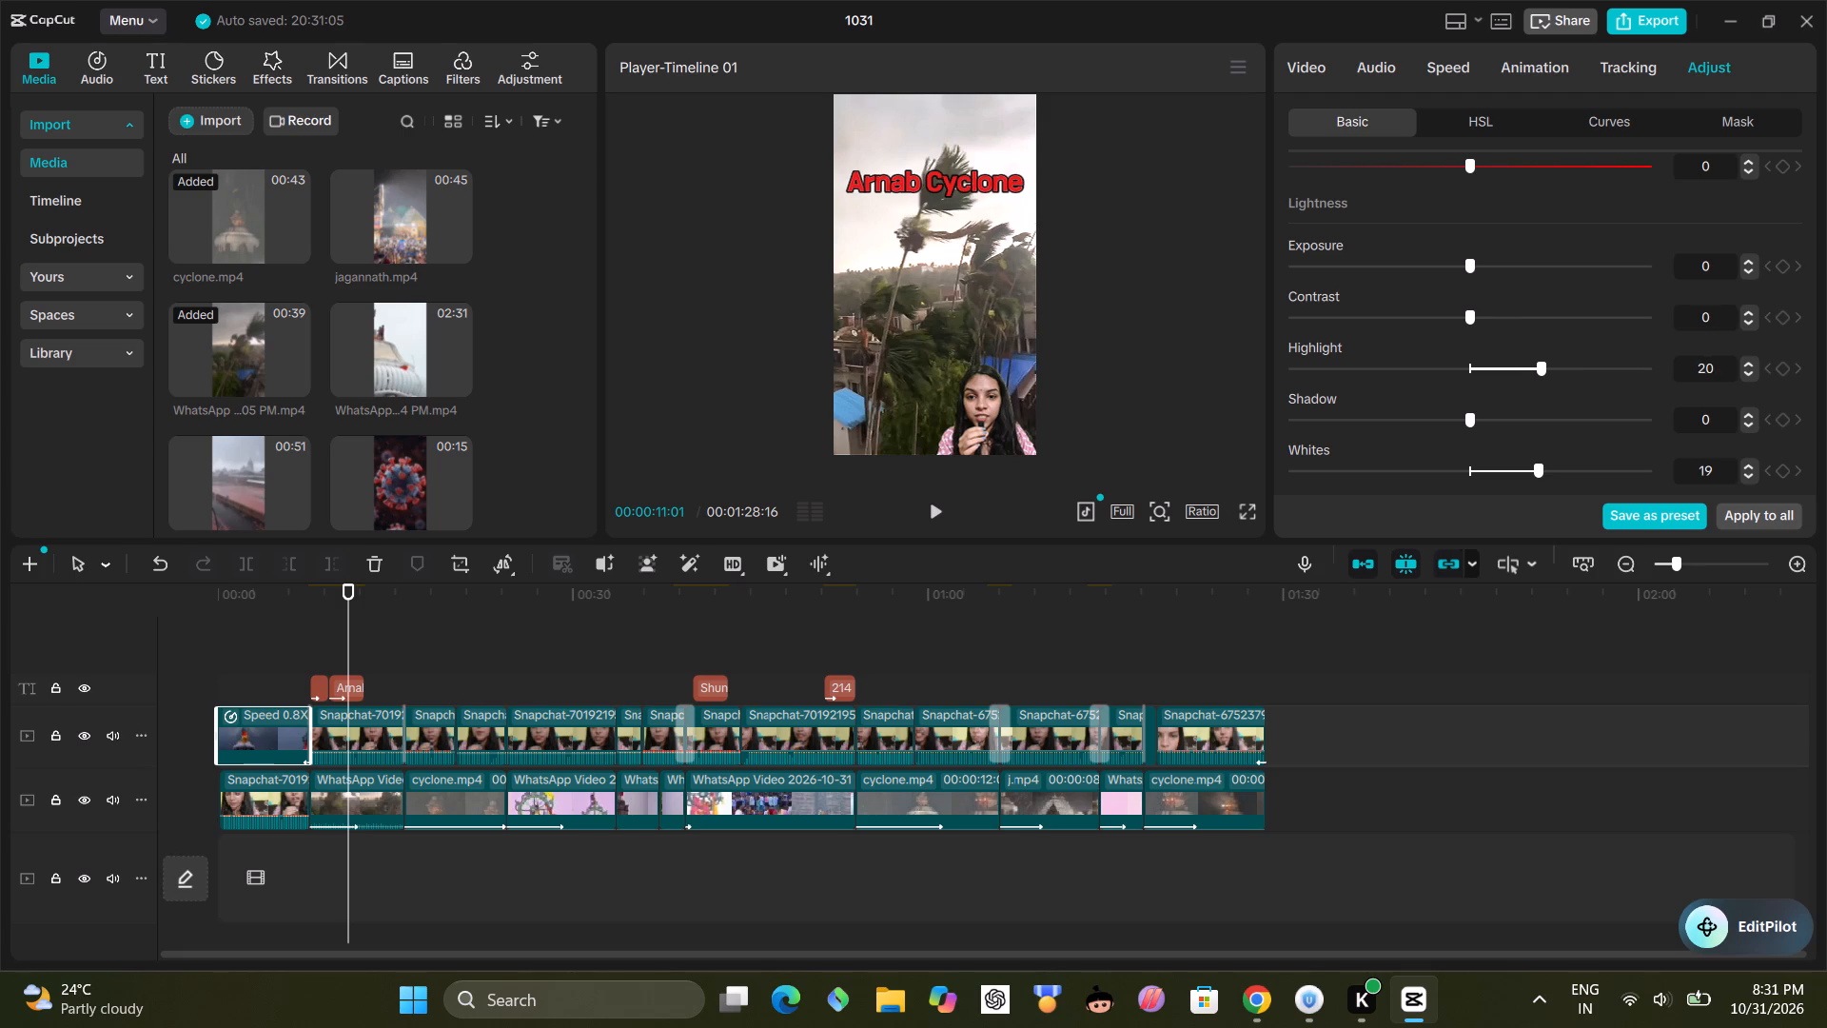
click(1746, 371)
triple_click(1746, 371)
click(1746, 371)
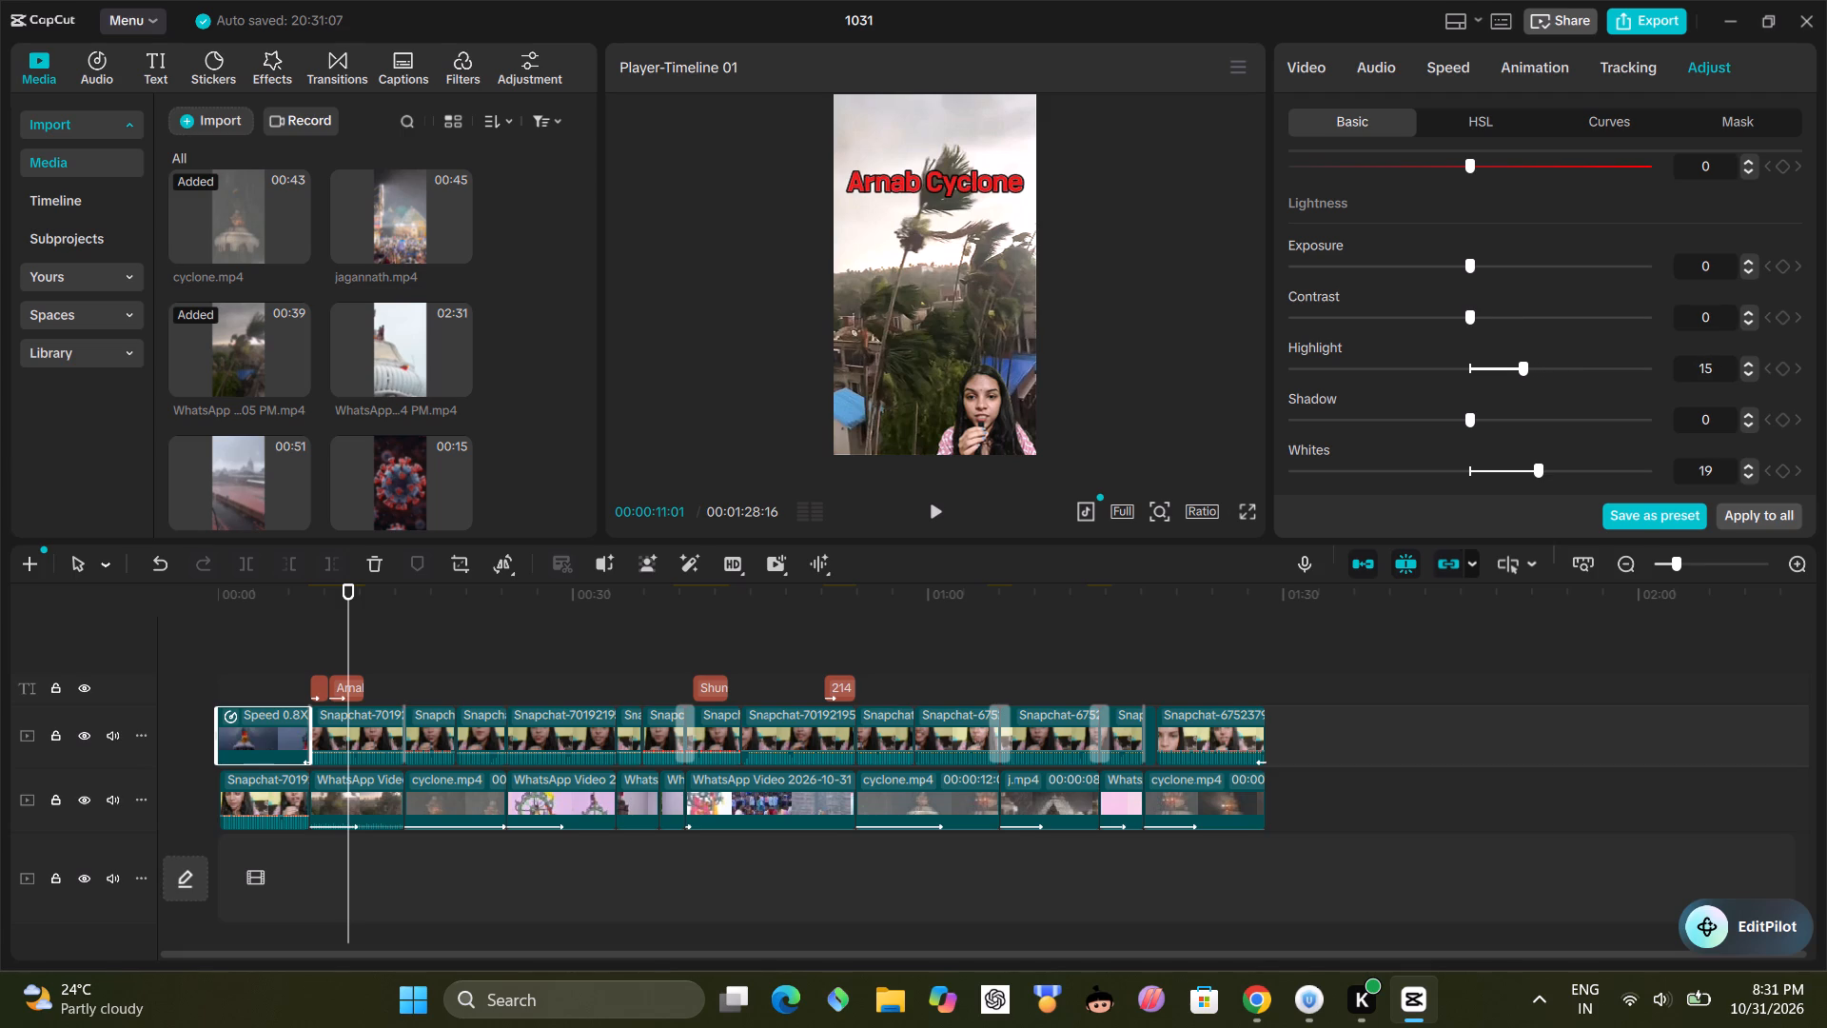
triple_click(1746, 371)
double_click(1746, 371)
triple_click(1752, 465)
triple_click(1750, 463)
Compare with the third clip's adjustments, and reset the opening temple clip's Highlight and Whites to 0.
click(438, 727)
click(250, 717)
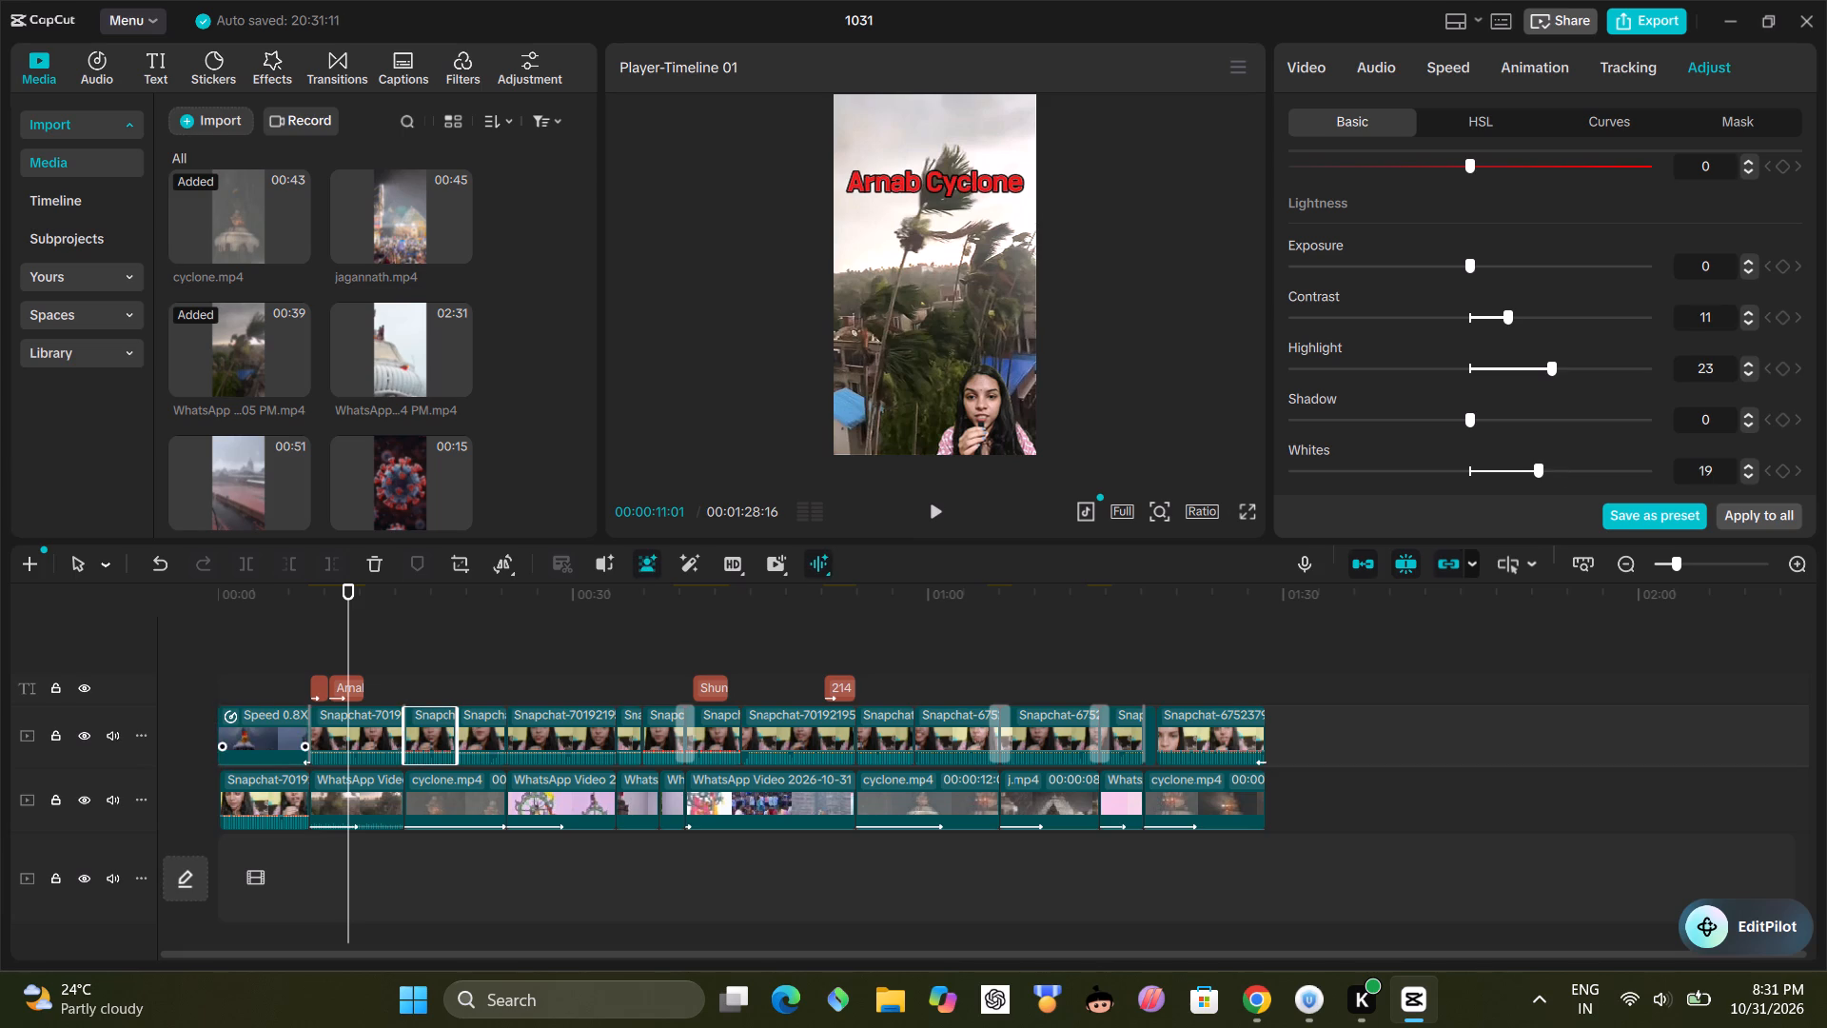
click(430, 714)
click(268, 726)
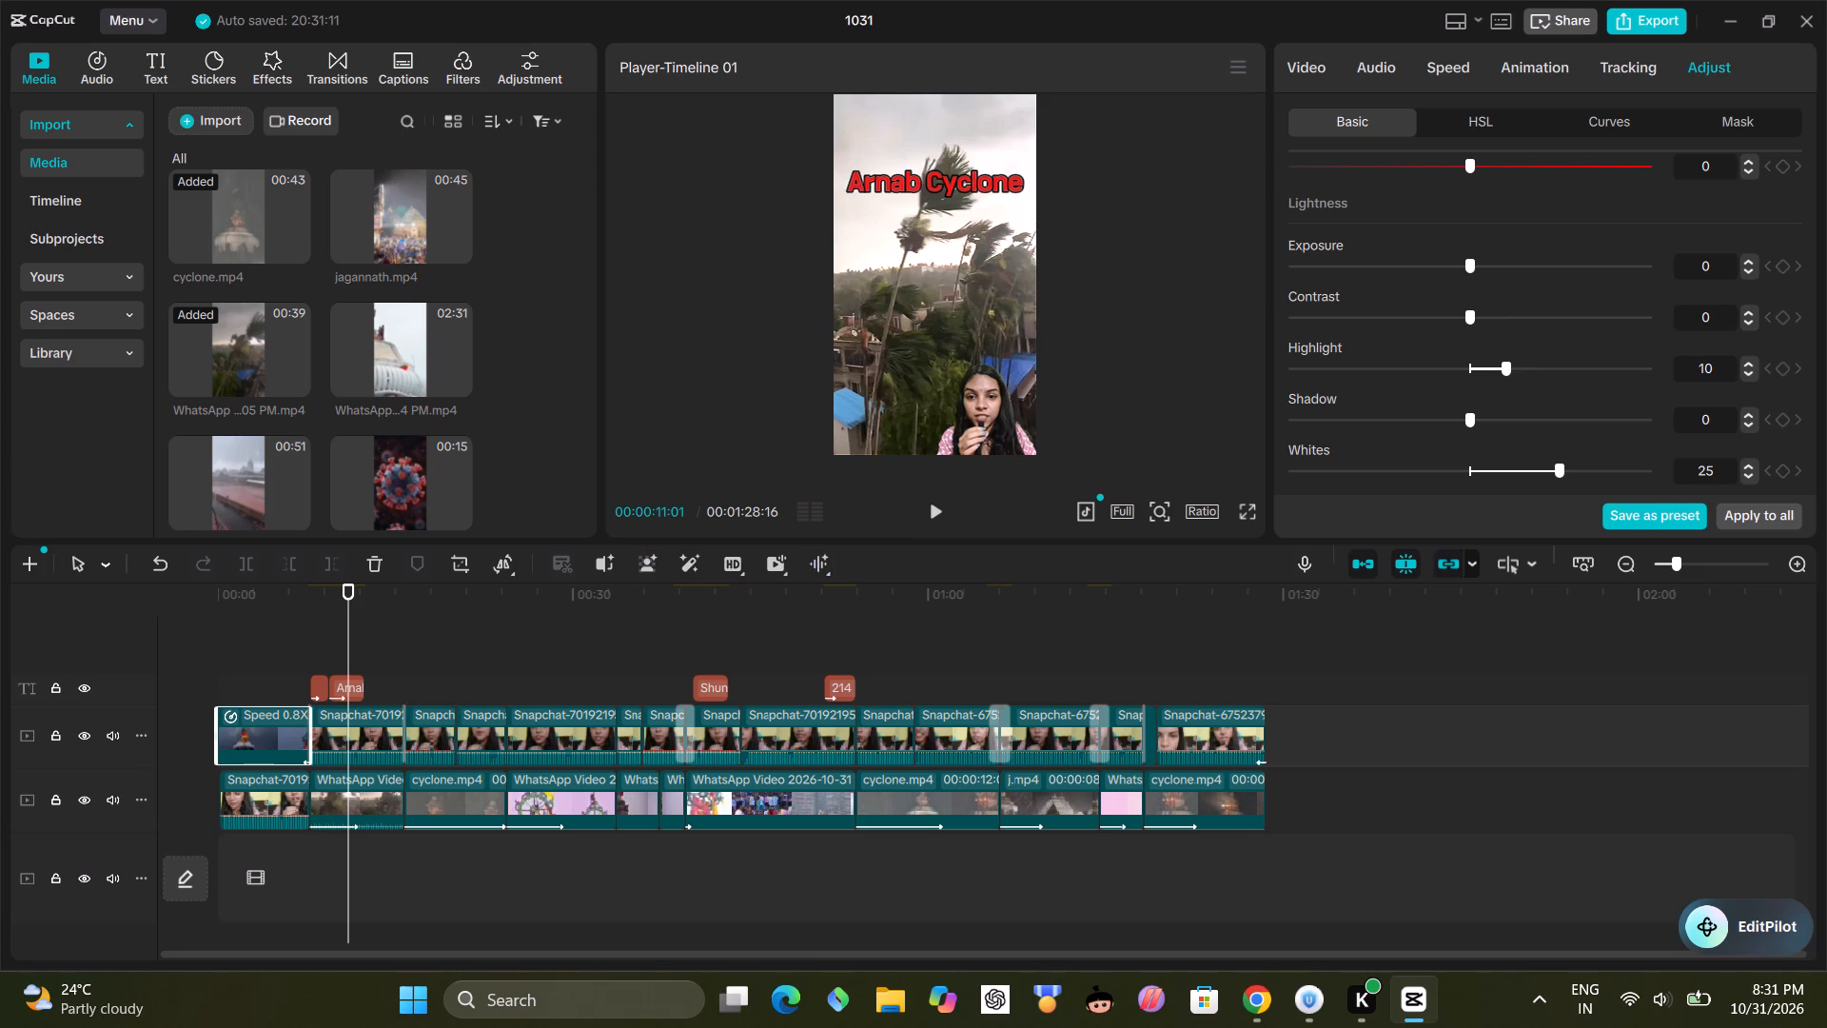
click(1473, 363)
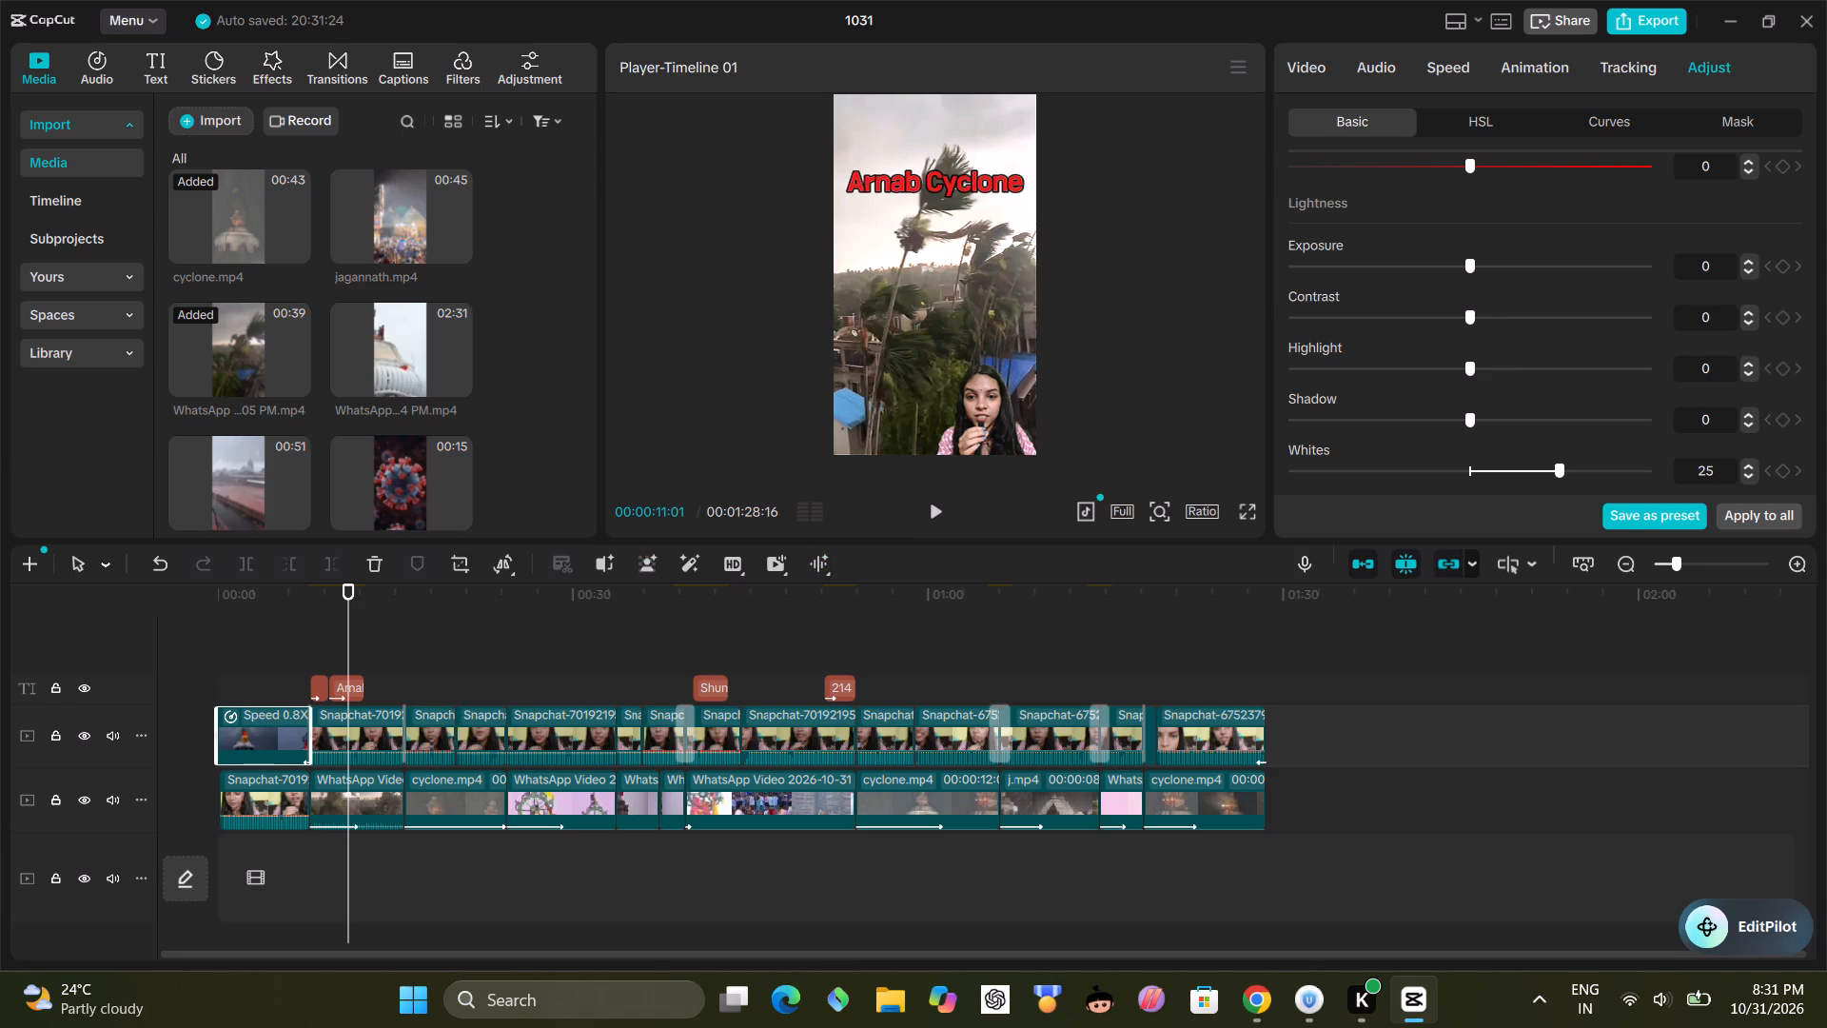
click(1469, 466)
On the third clip of the upper video track, set Contrast to 0, Highlight to 10 and Whites to 25.
click(436, 722)
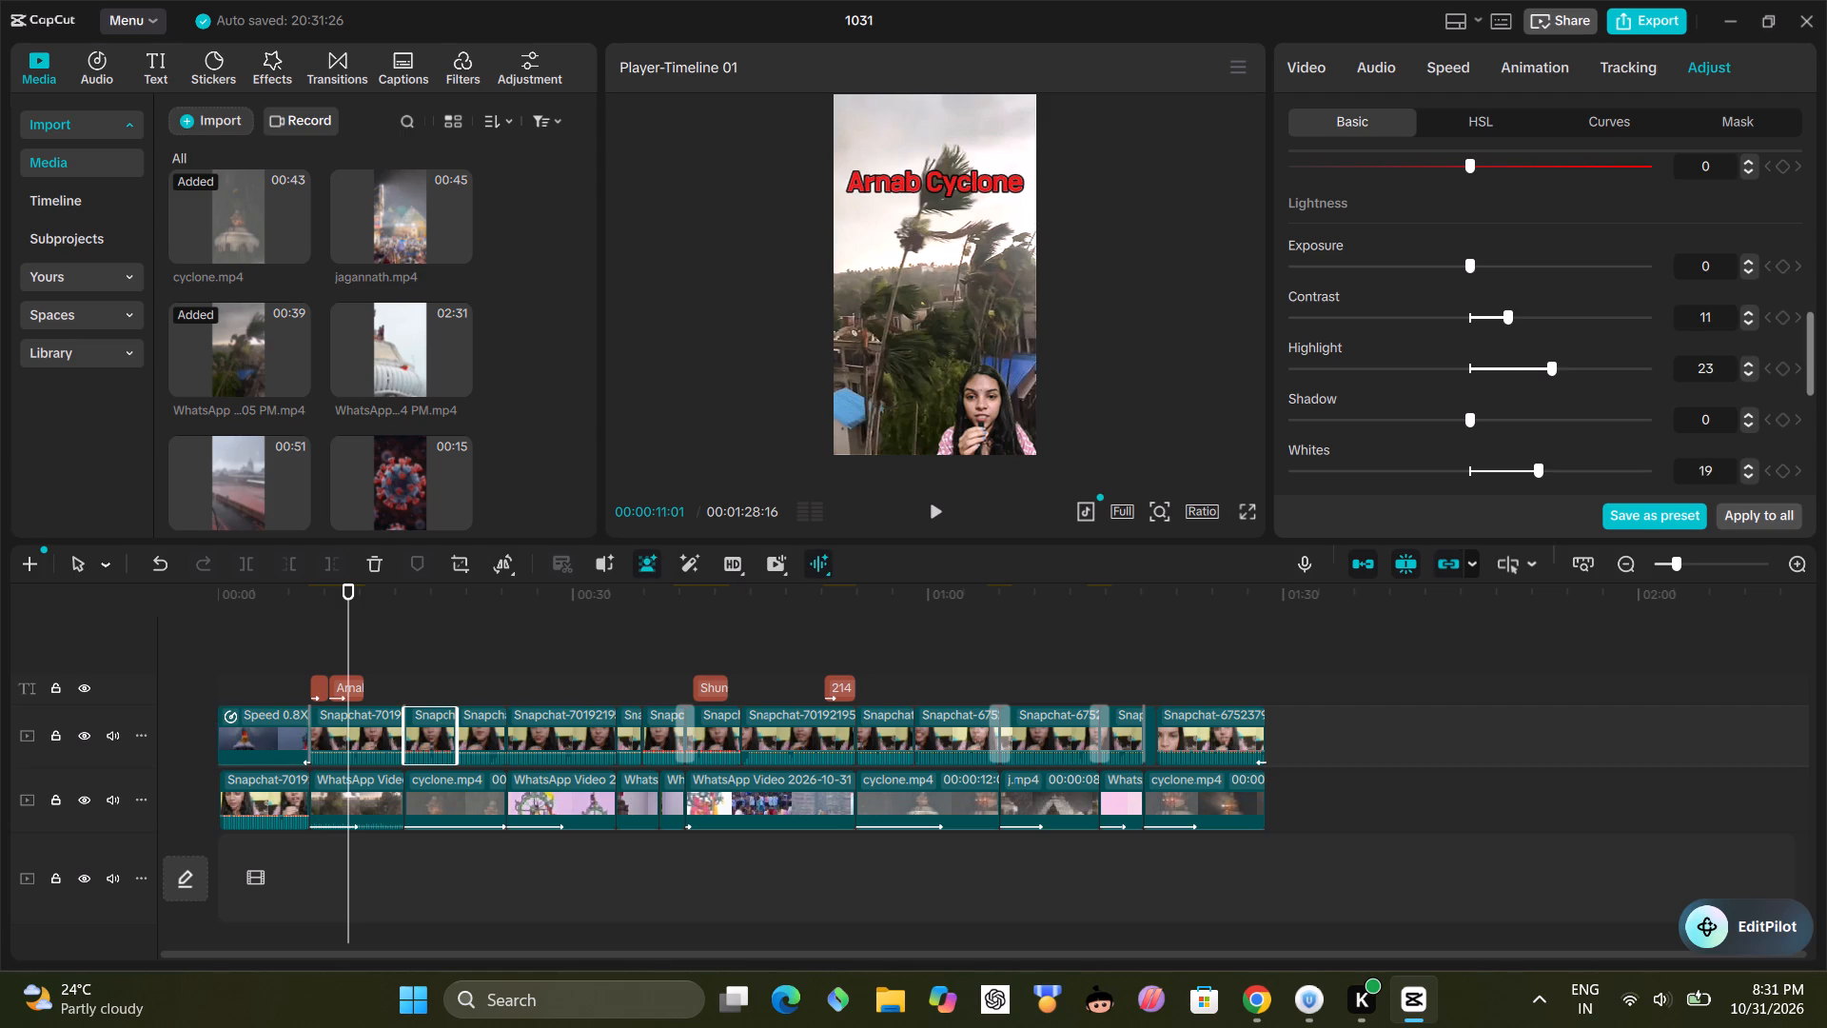
click(1467, 315)
triple_click(1751, 374)
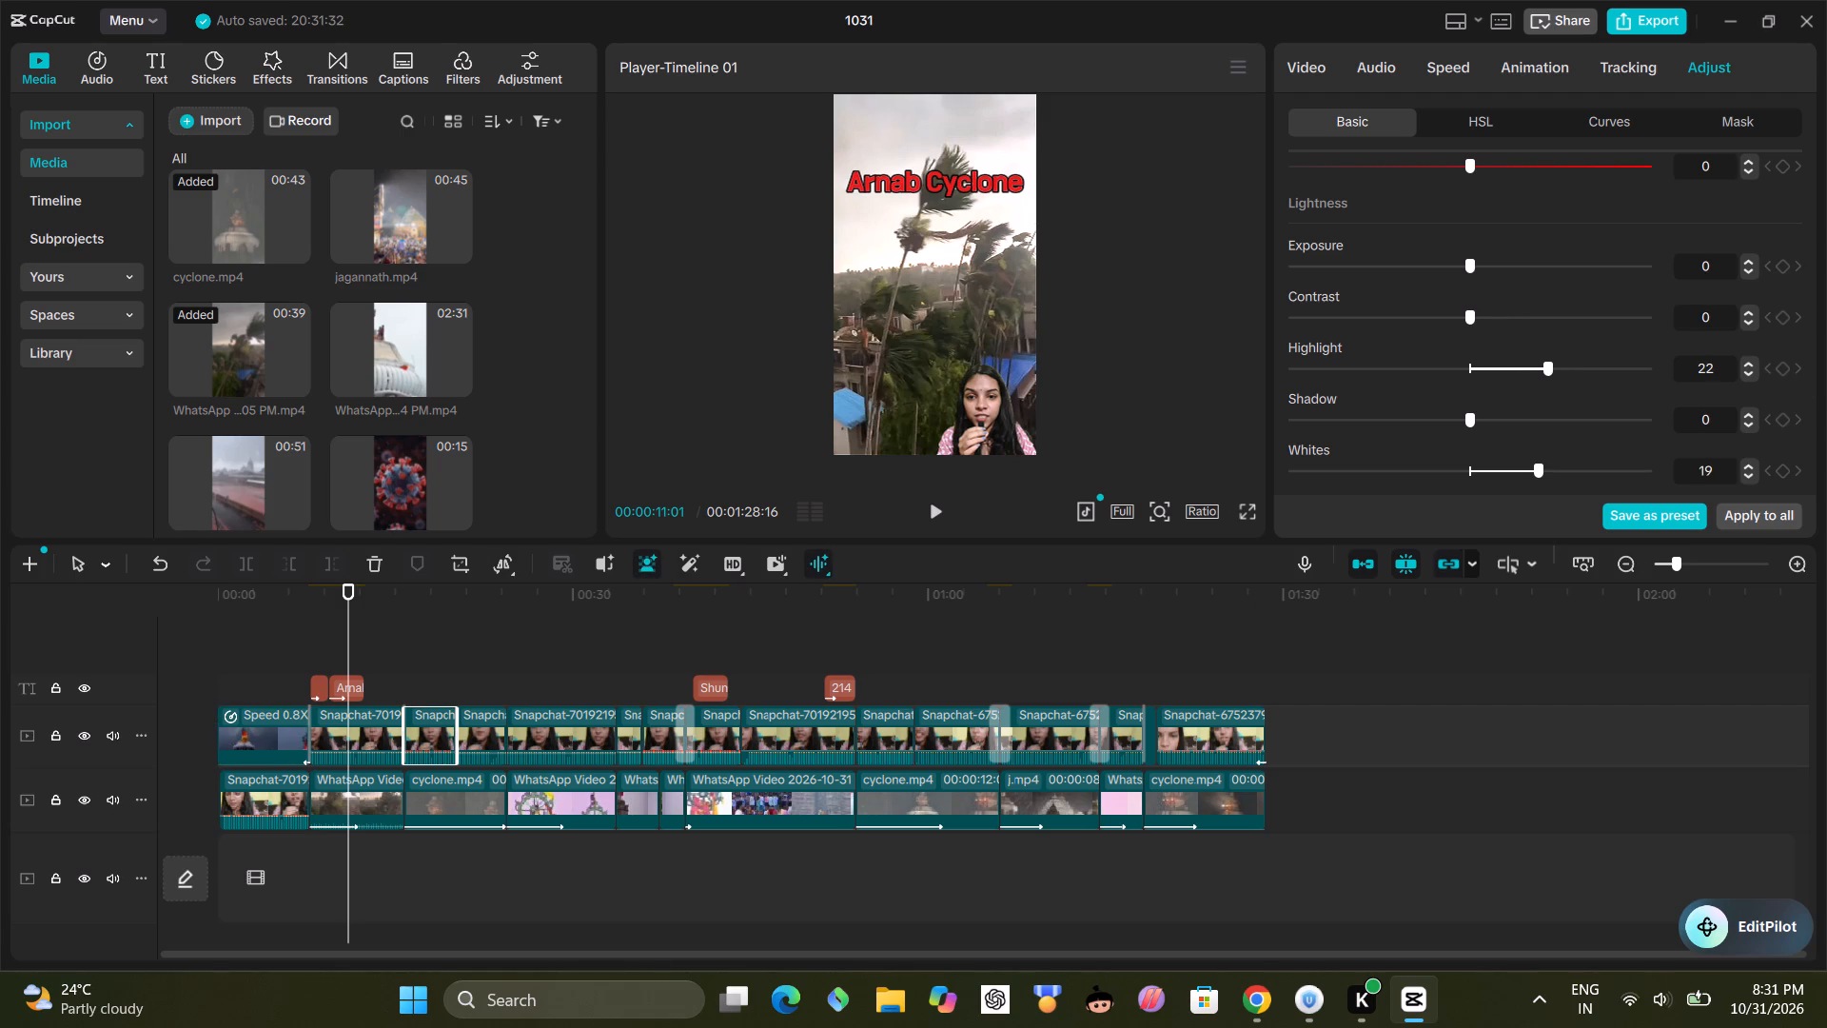
triple_click(1751, 374)
double_click(1751, 374)
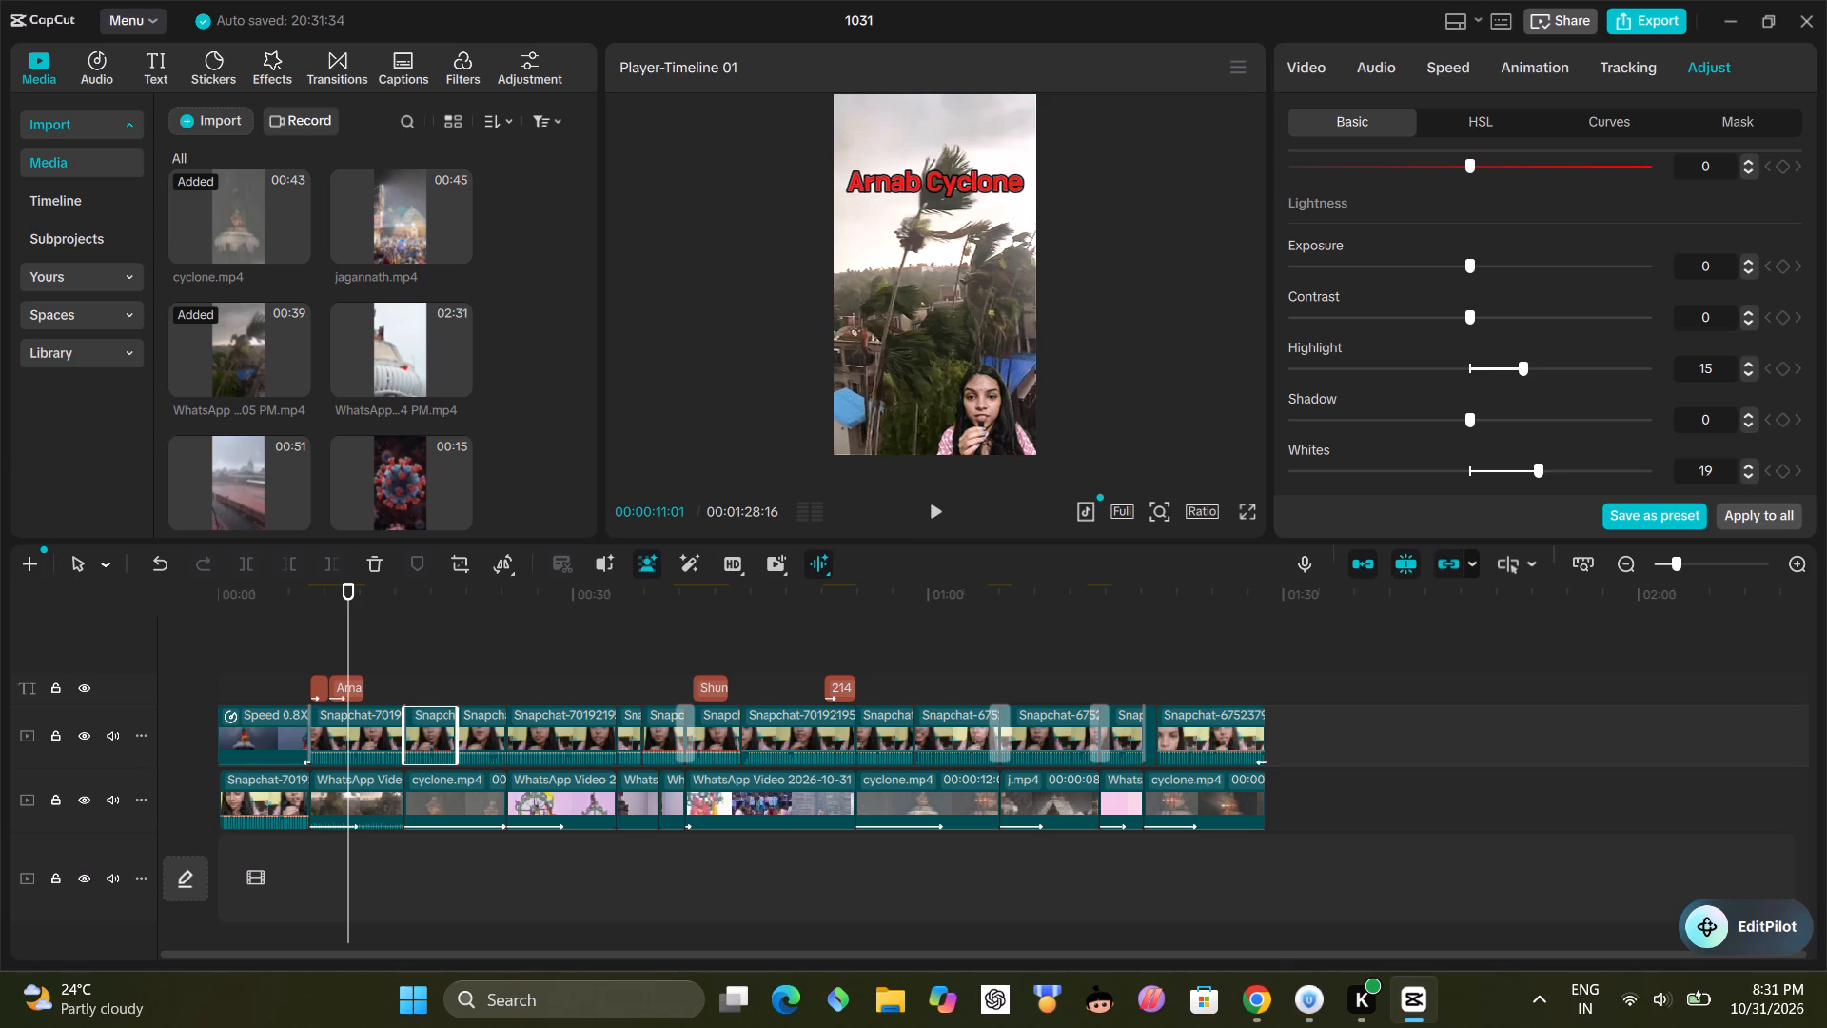
triple_click(1751, 374)
double_click(1751, 374)
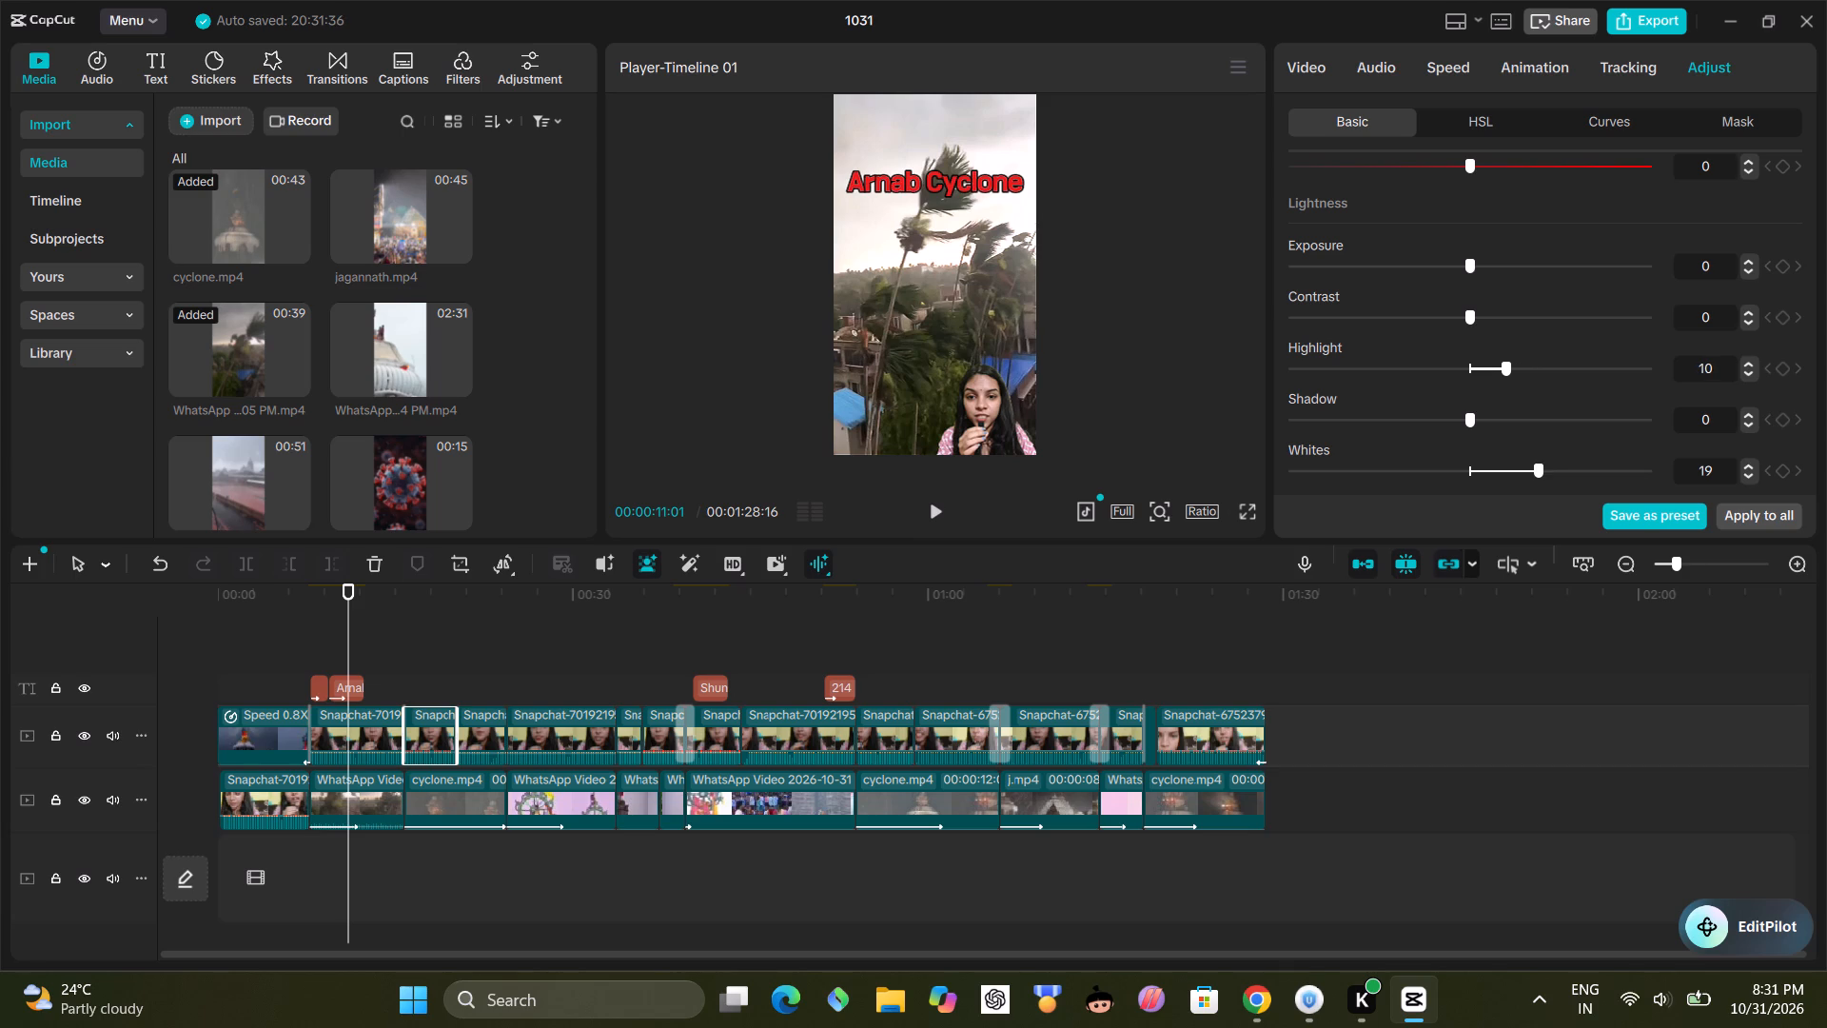
triple_click(1748, 466)
double_click(1748, 466)
click(1750, 466)
On the fourth clip of the upper video track, set Contrast to 0, Highlight to 10 and Whites to 25.
click(481, 704)
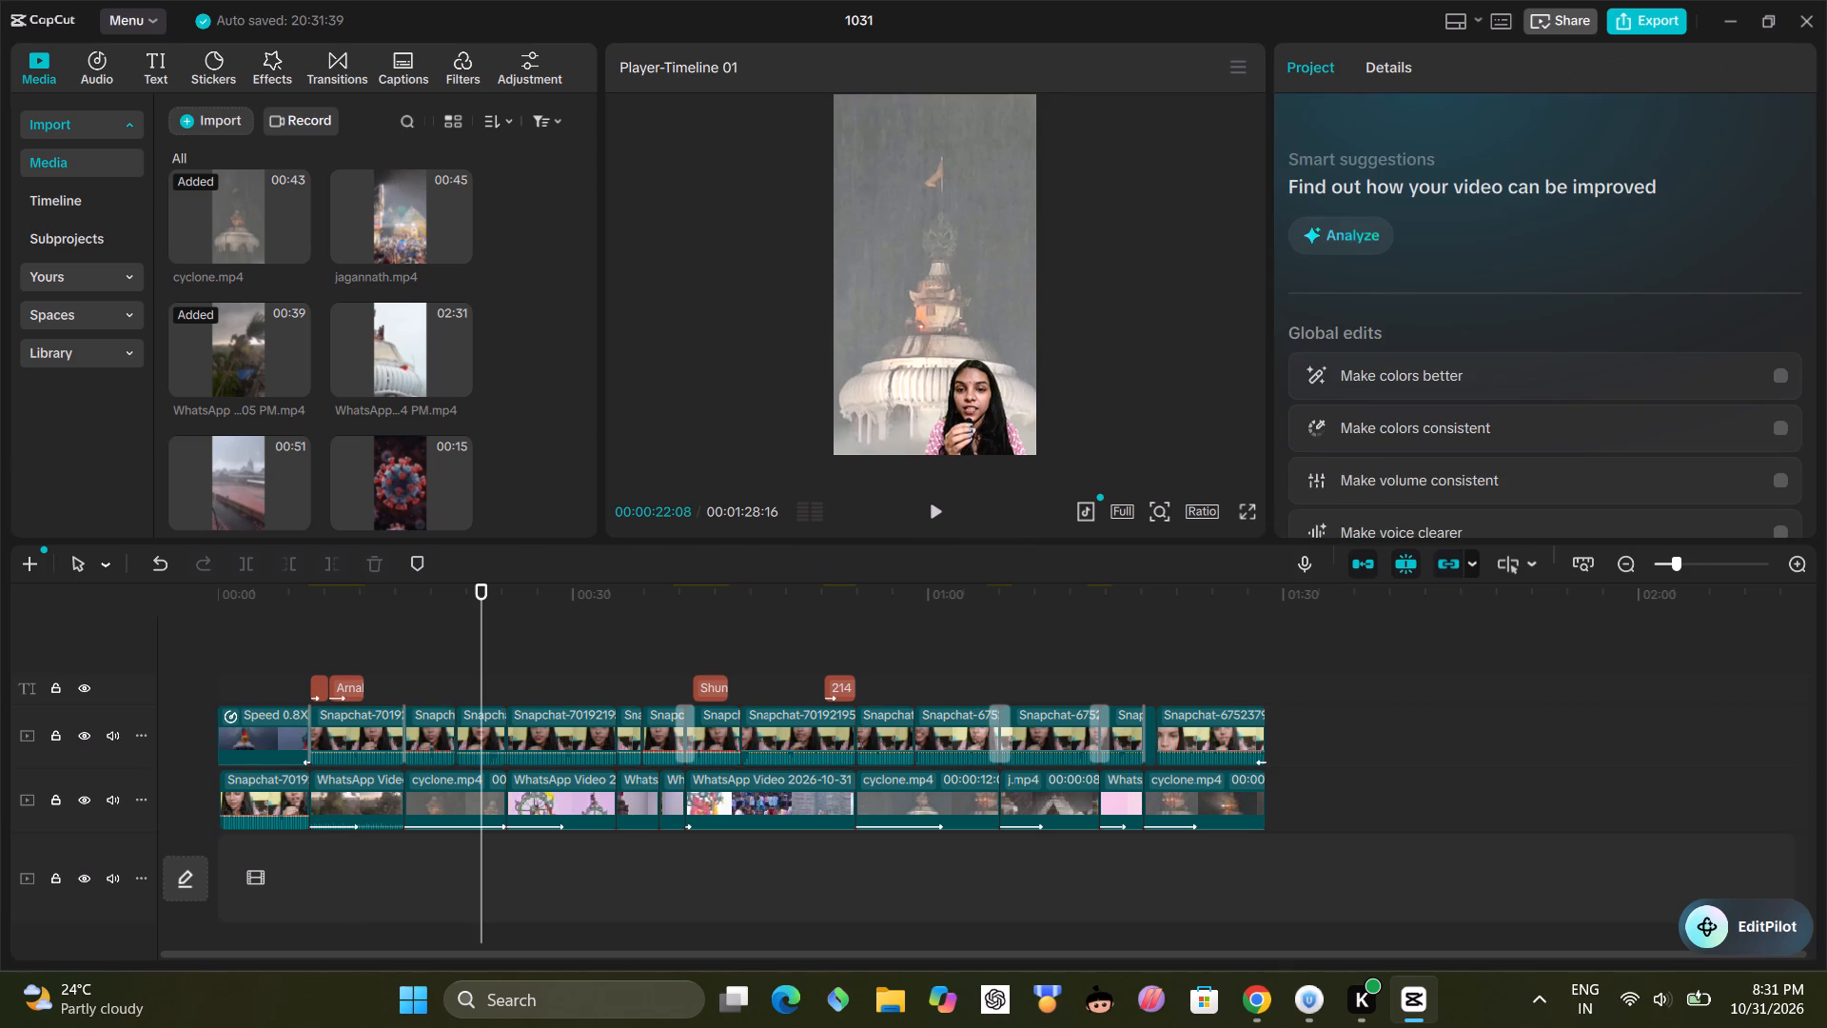
click(495, 722)
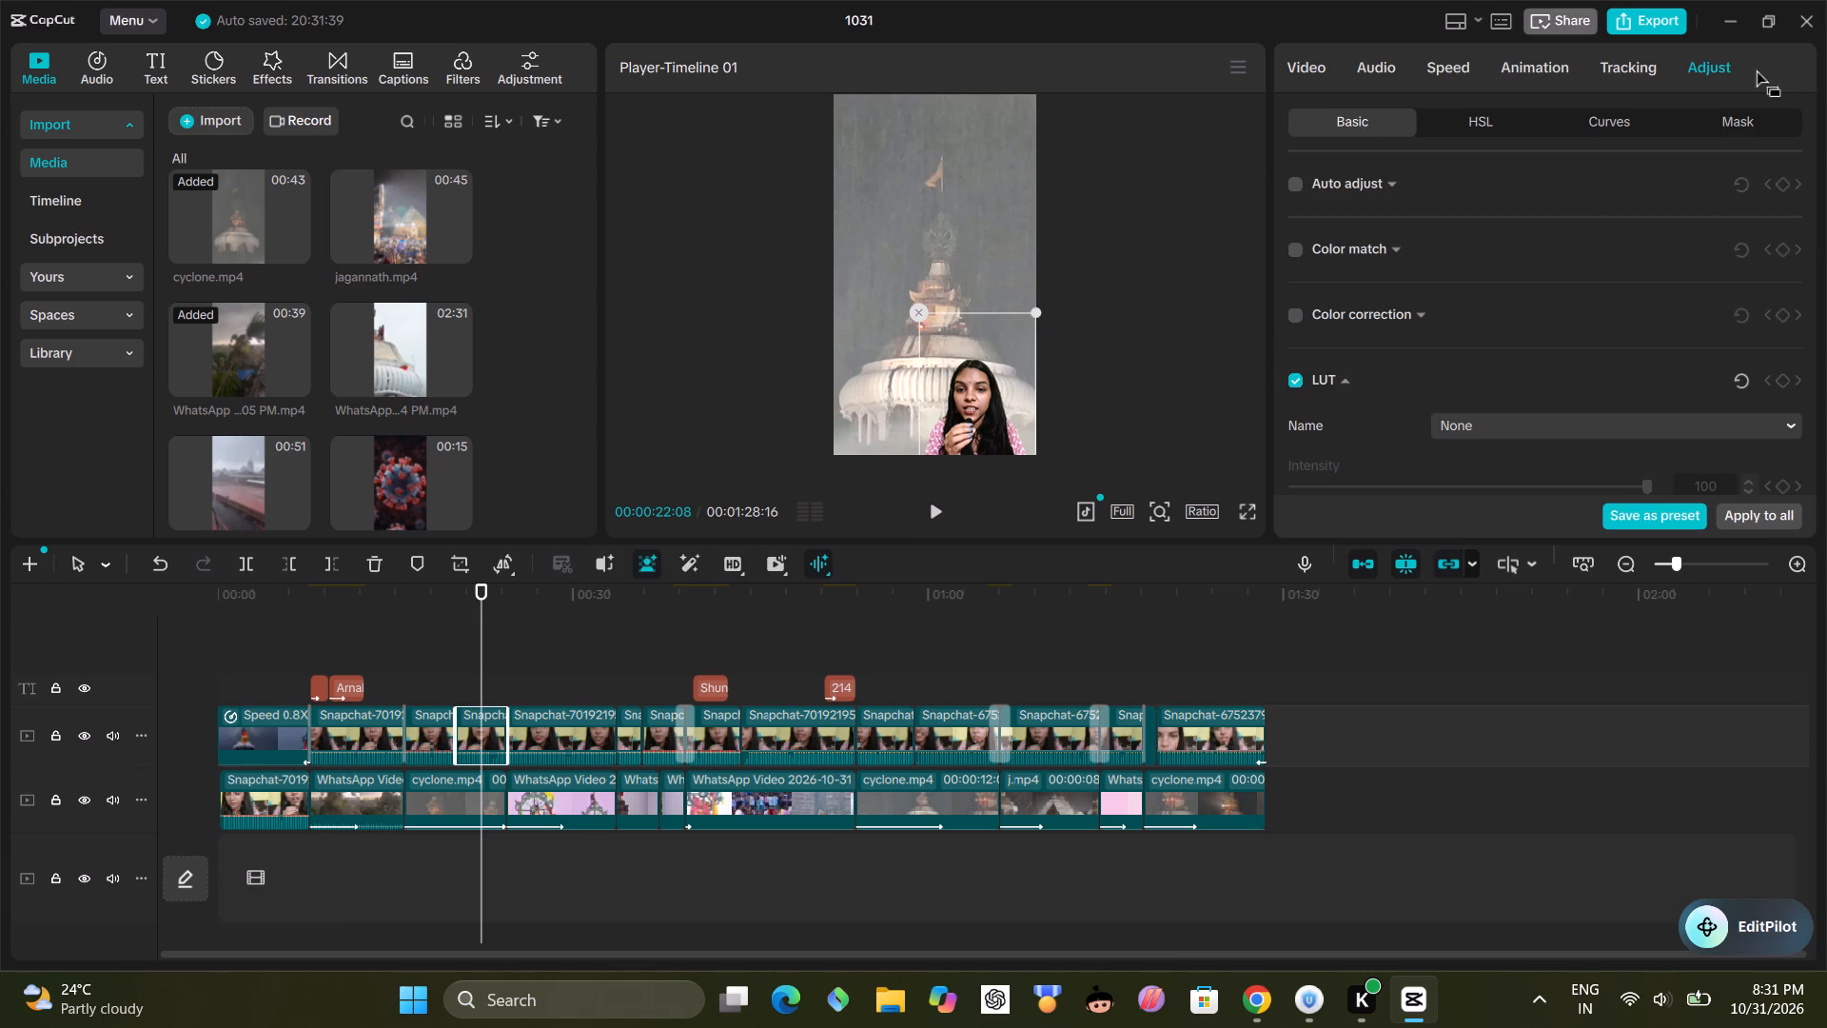
scroll(1486, 338, down, 6)
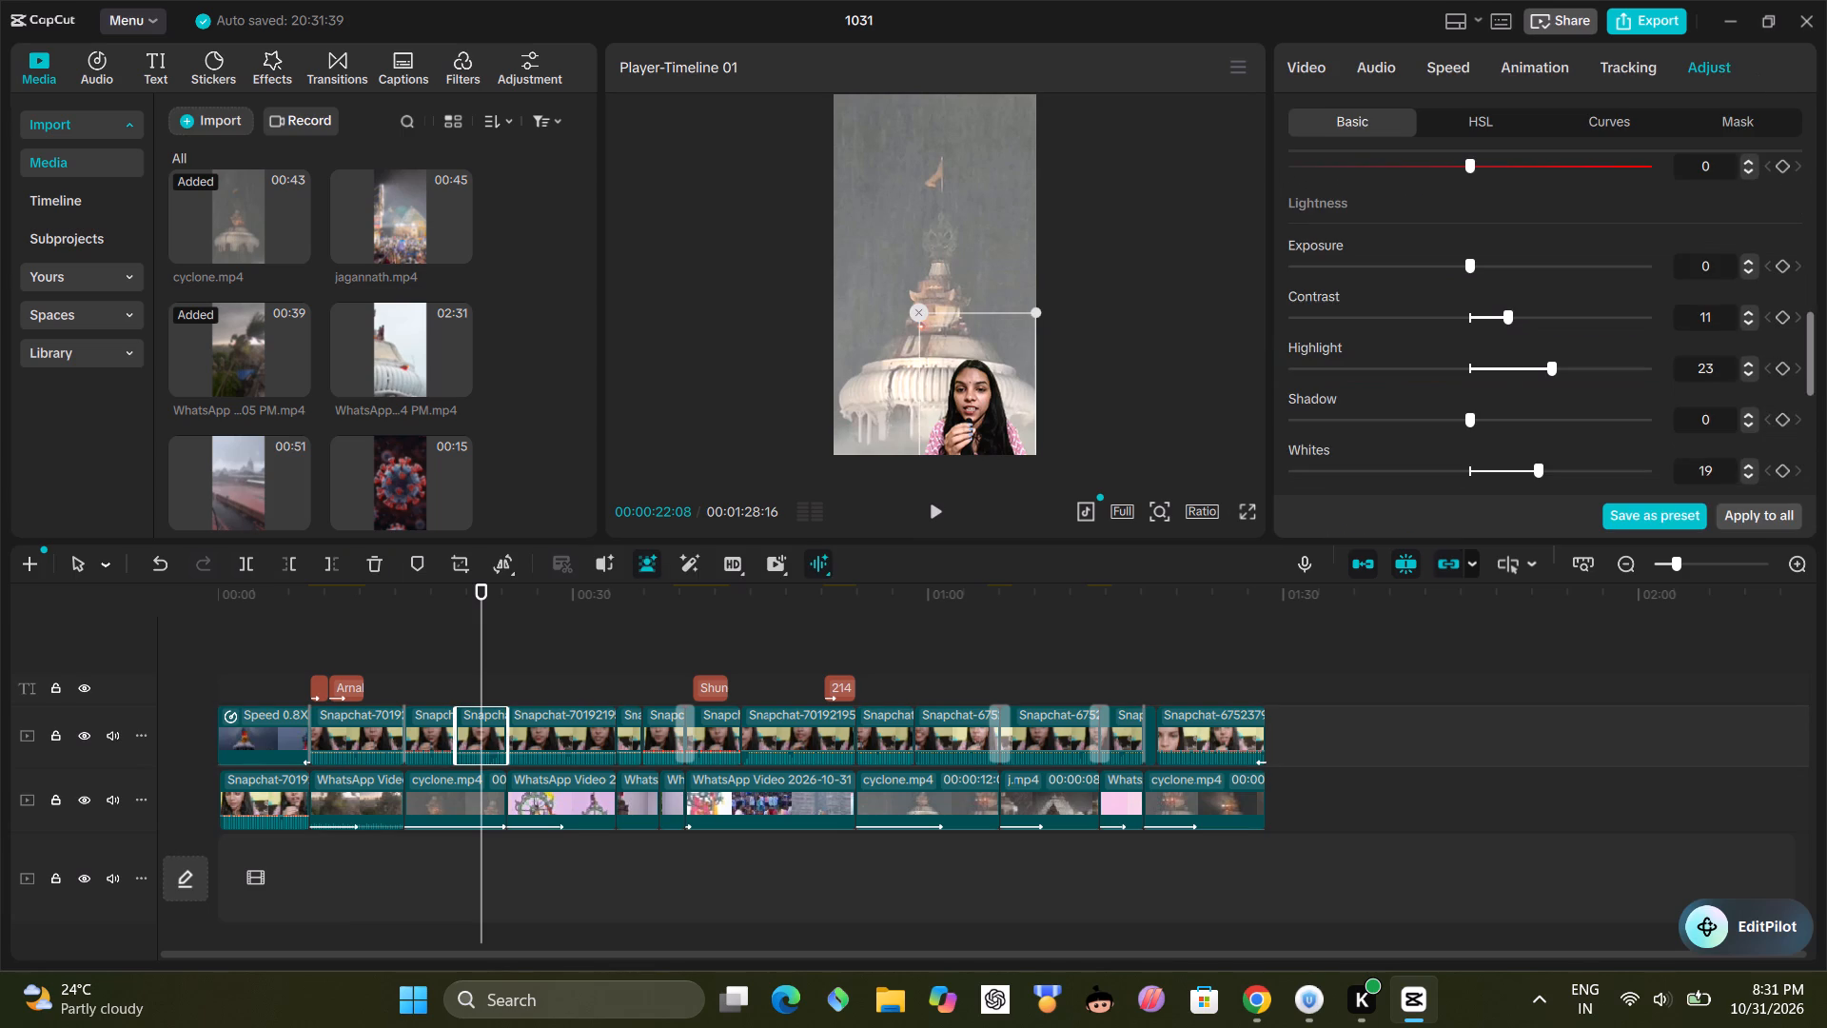
click(1471, 315)
click(1530, 366)
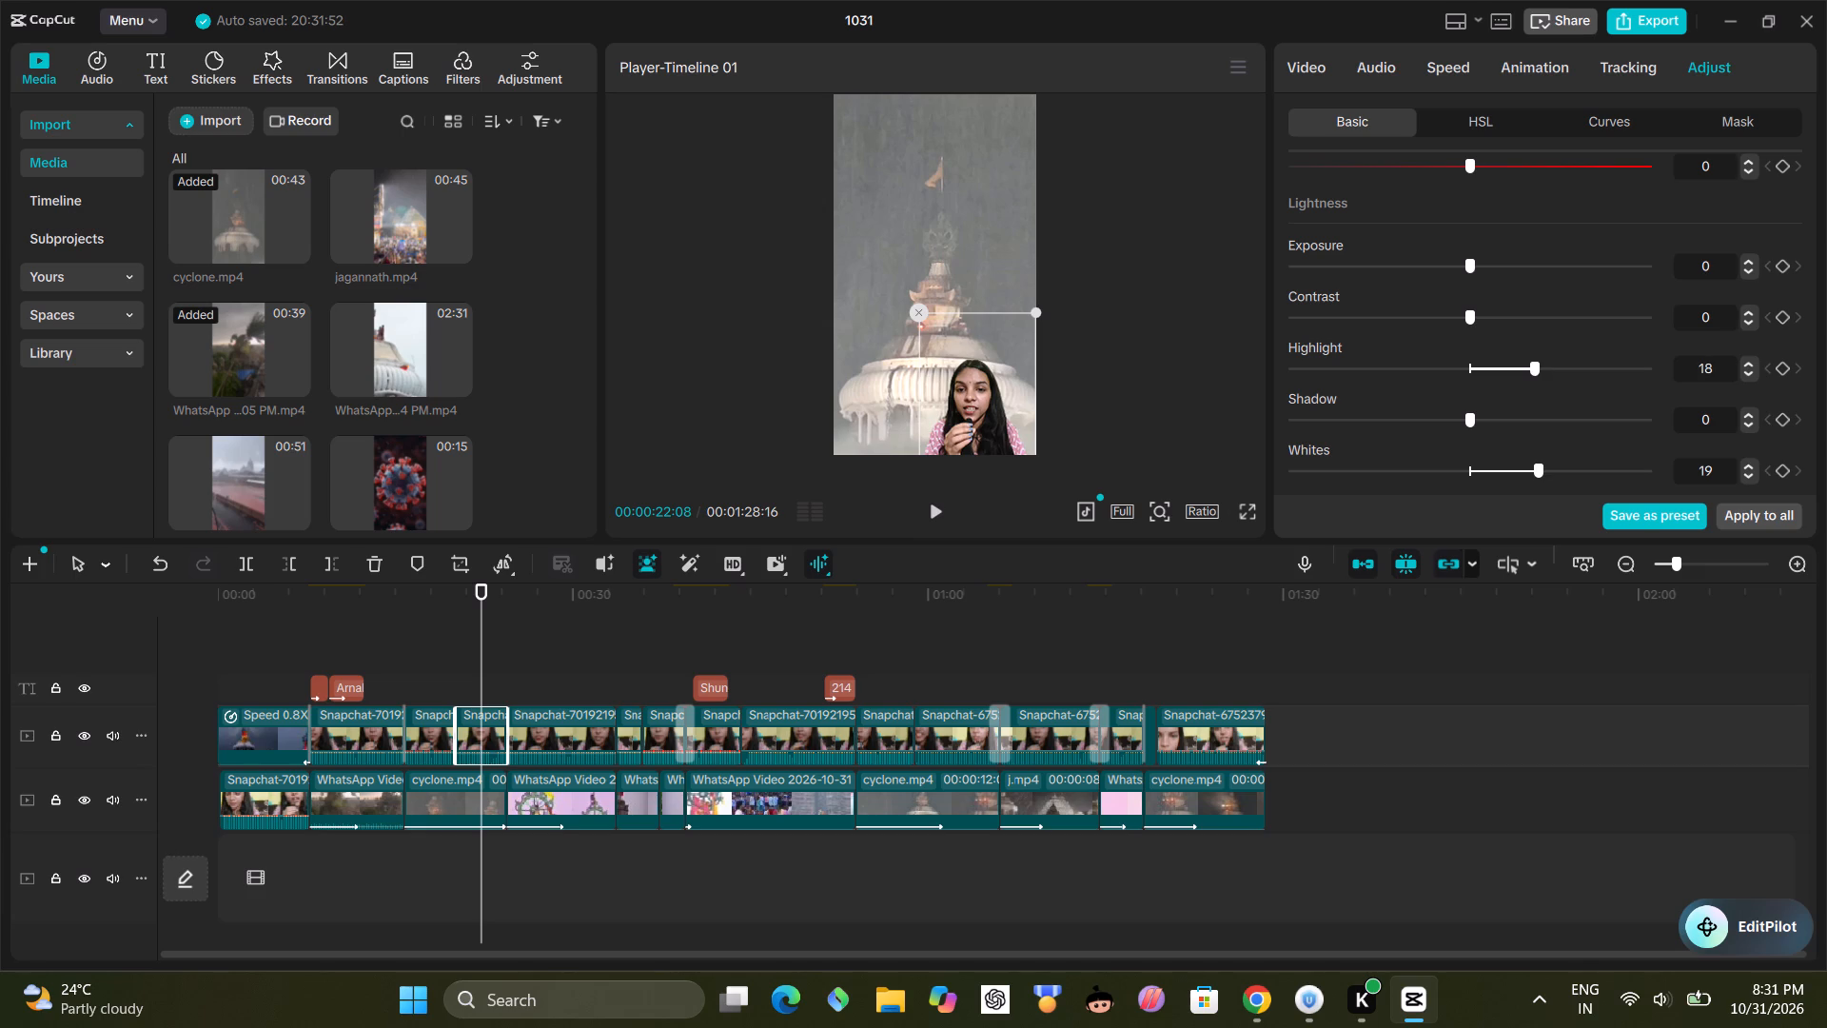
click(1513, 367)
click(1506, 367)
double_click(1748, 371)
click(1742, 465)
click(1742, 465)
click(1742, 459)
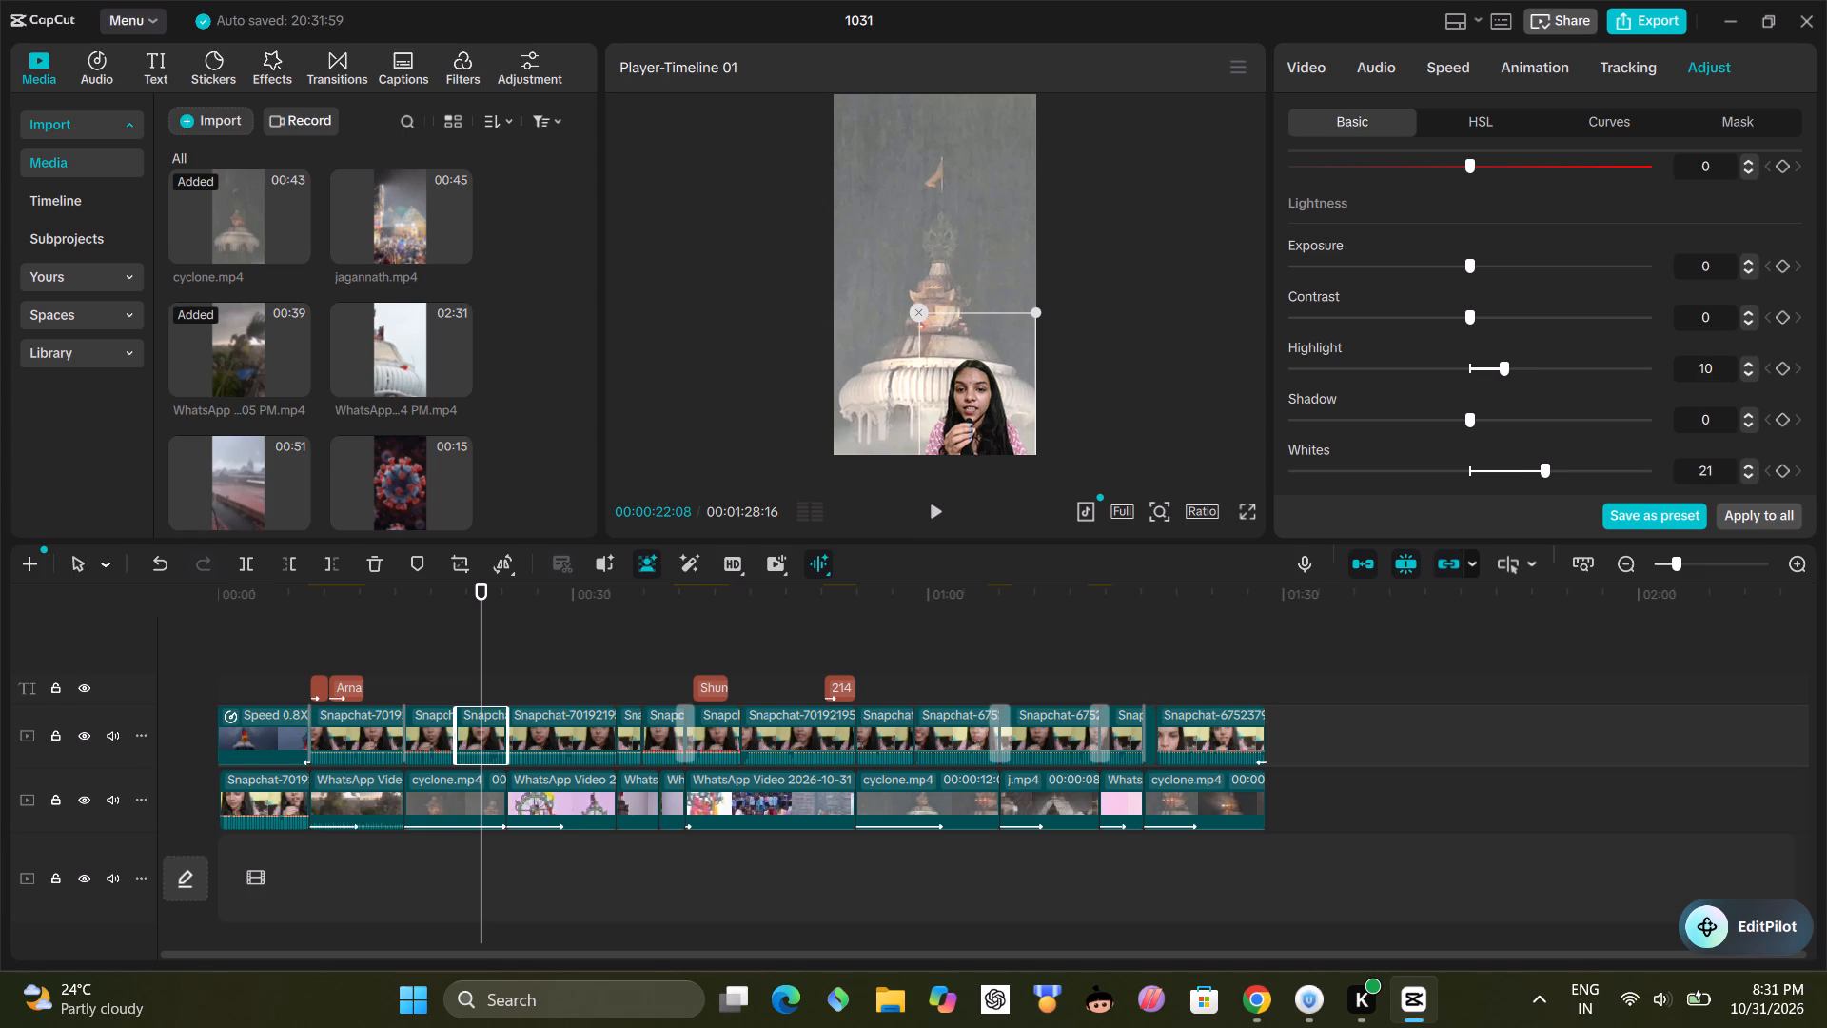
triple_click(1742, 464)
click(1742, 464)
On the fifth clip of the upper video track, set Contrast to 0, Highlight to 10 and Whites to 25.
click(548, 728)
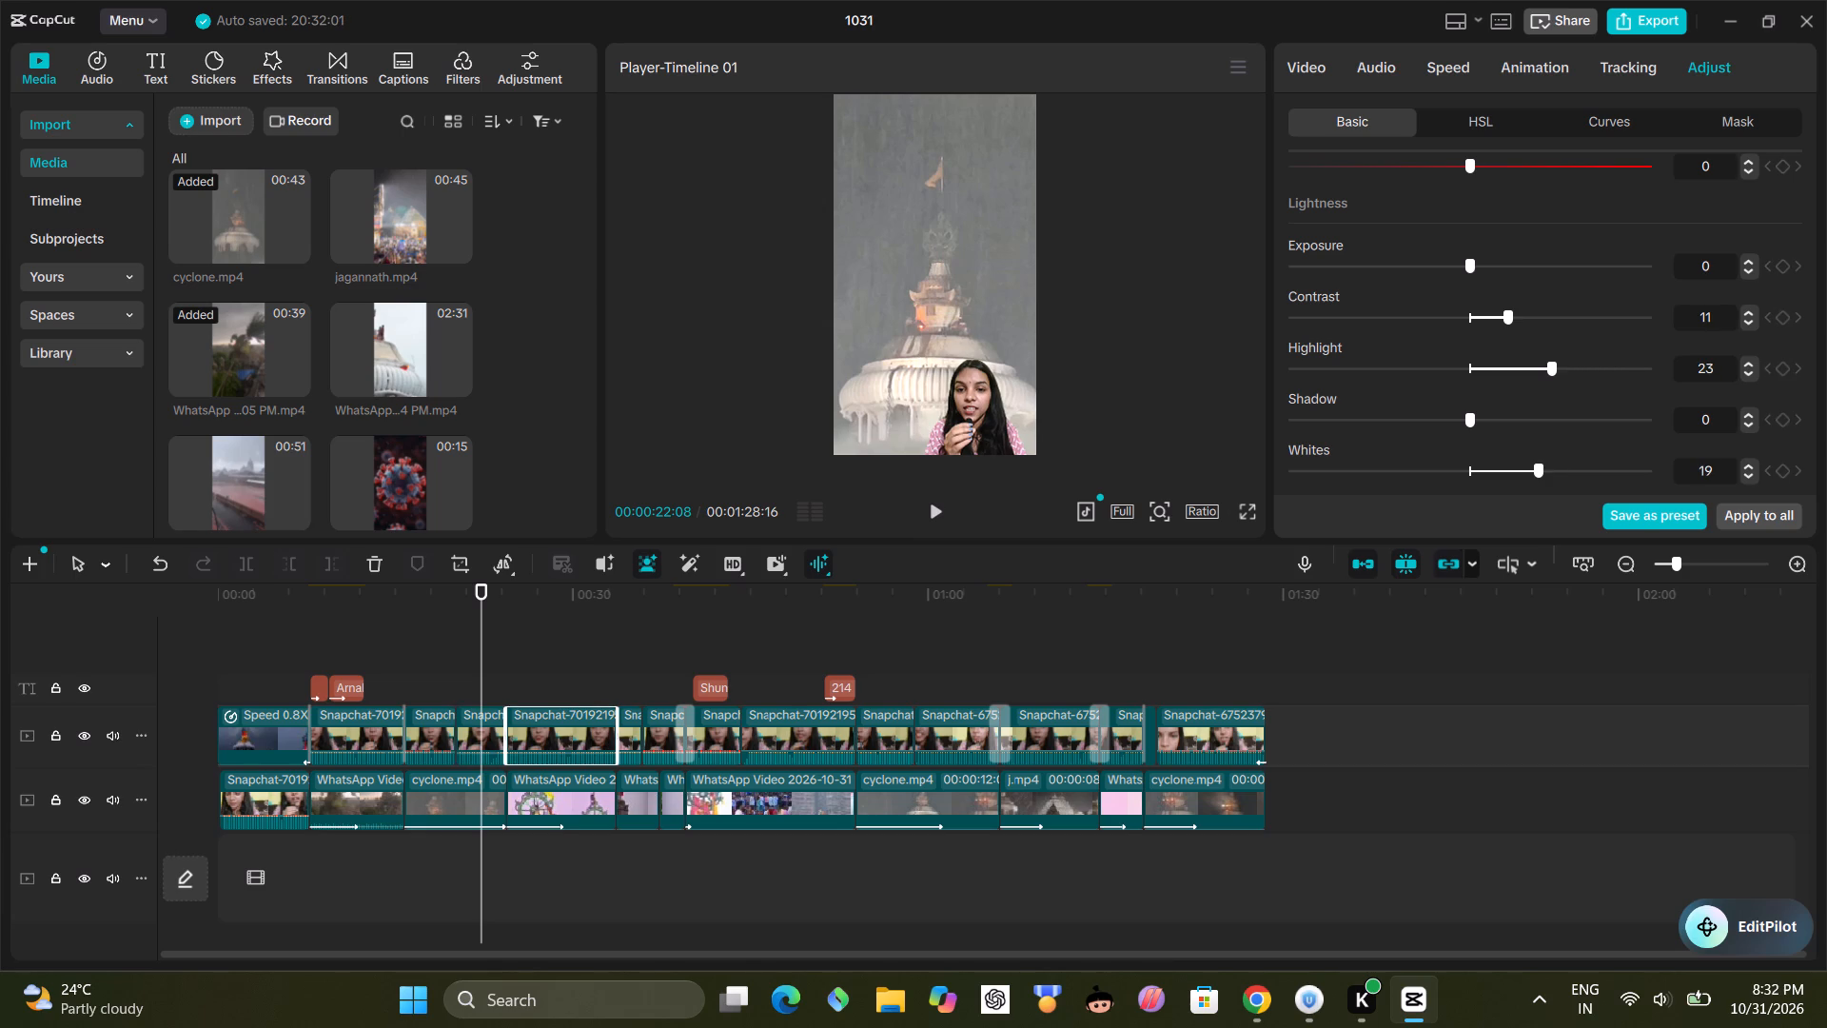
click(1469, 317)
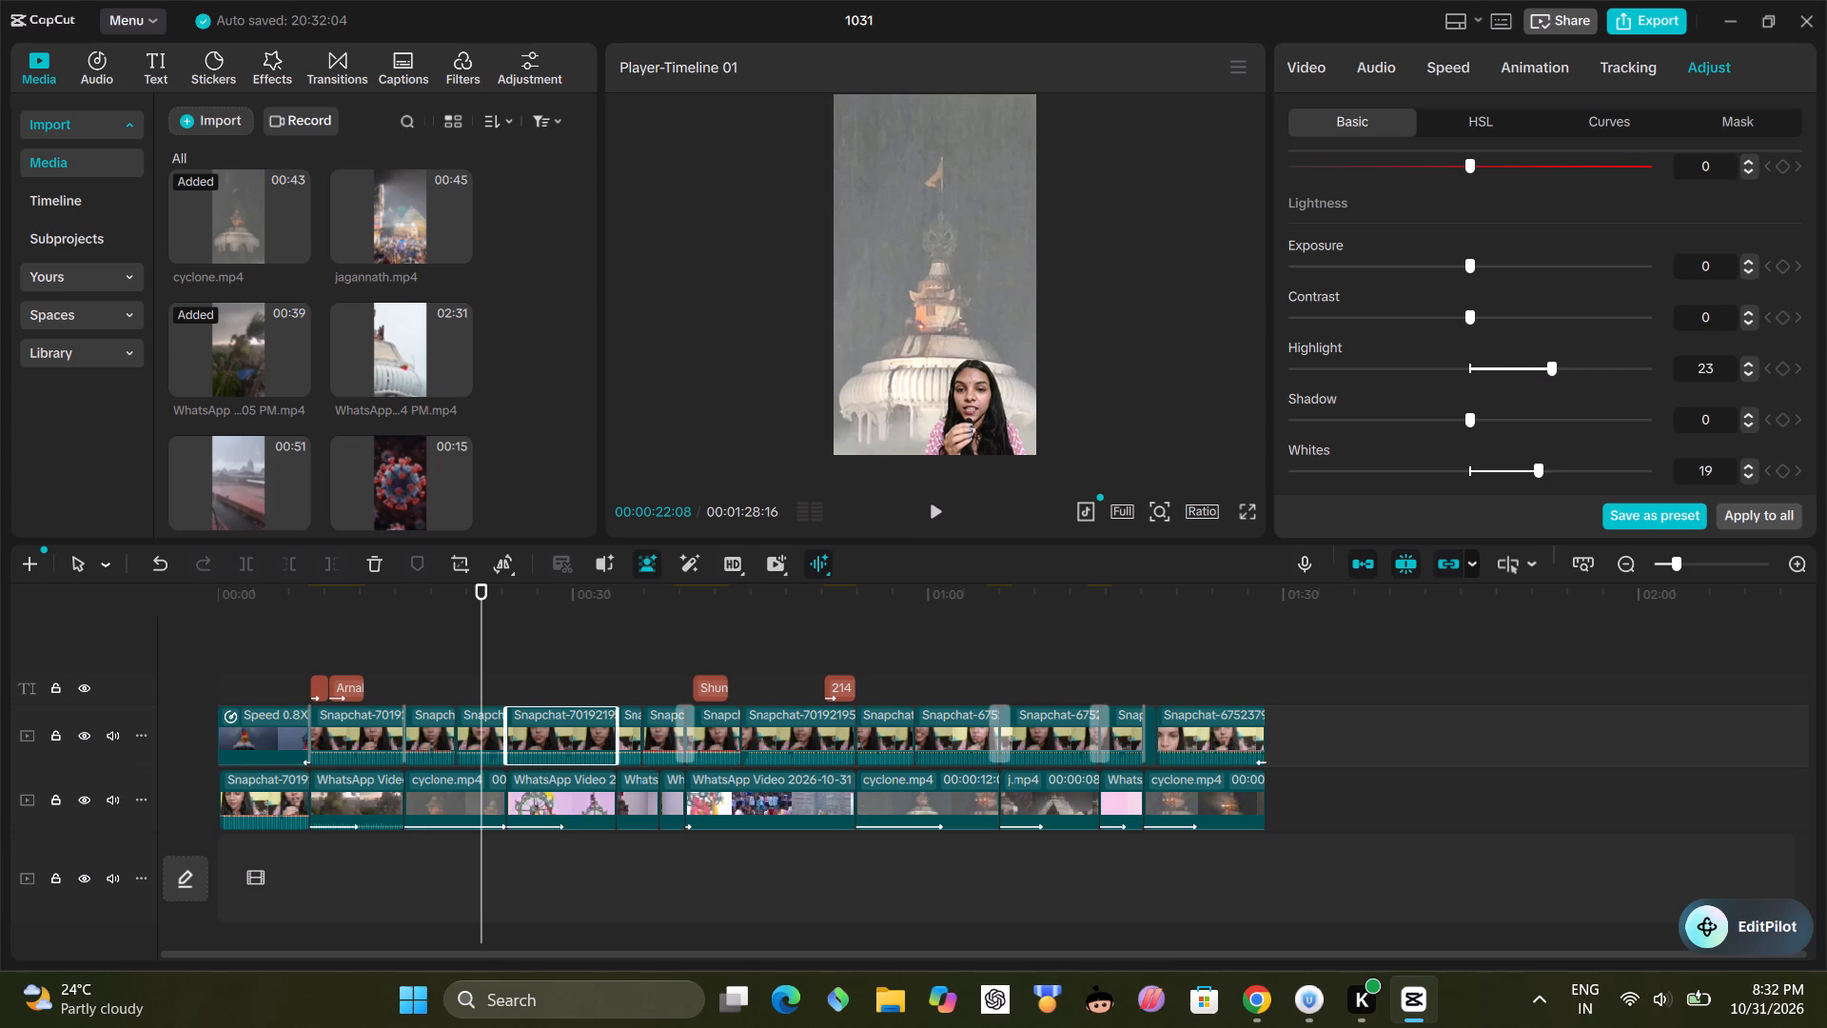
click(1507, 367)
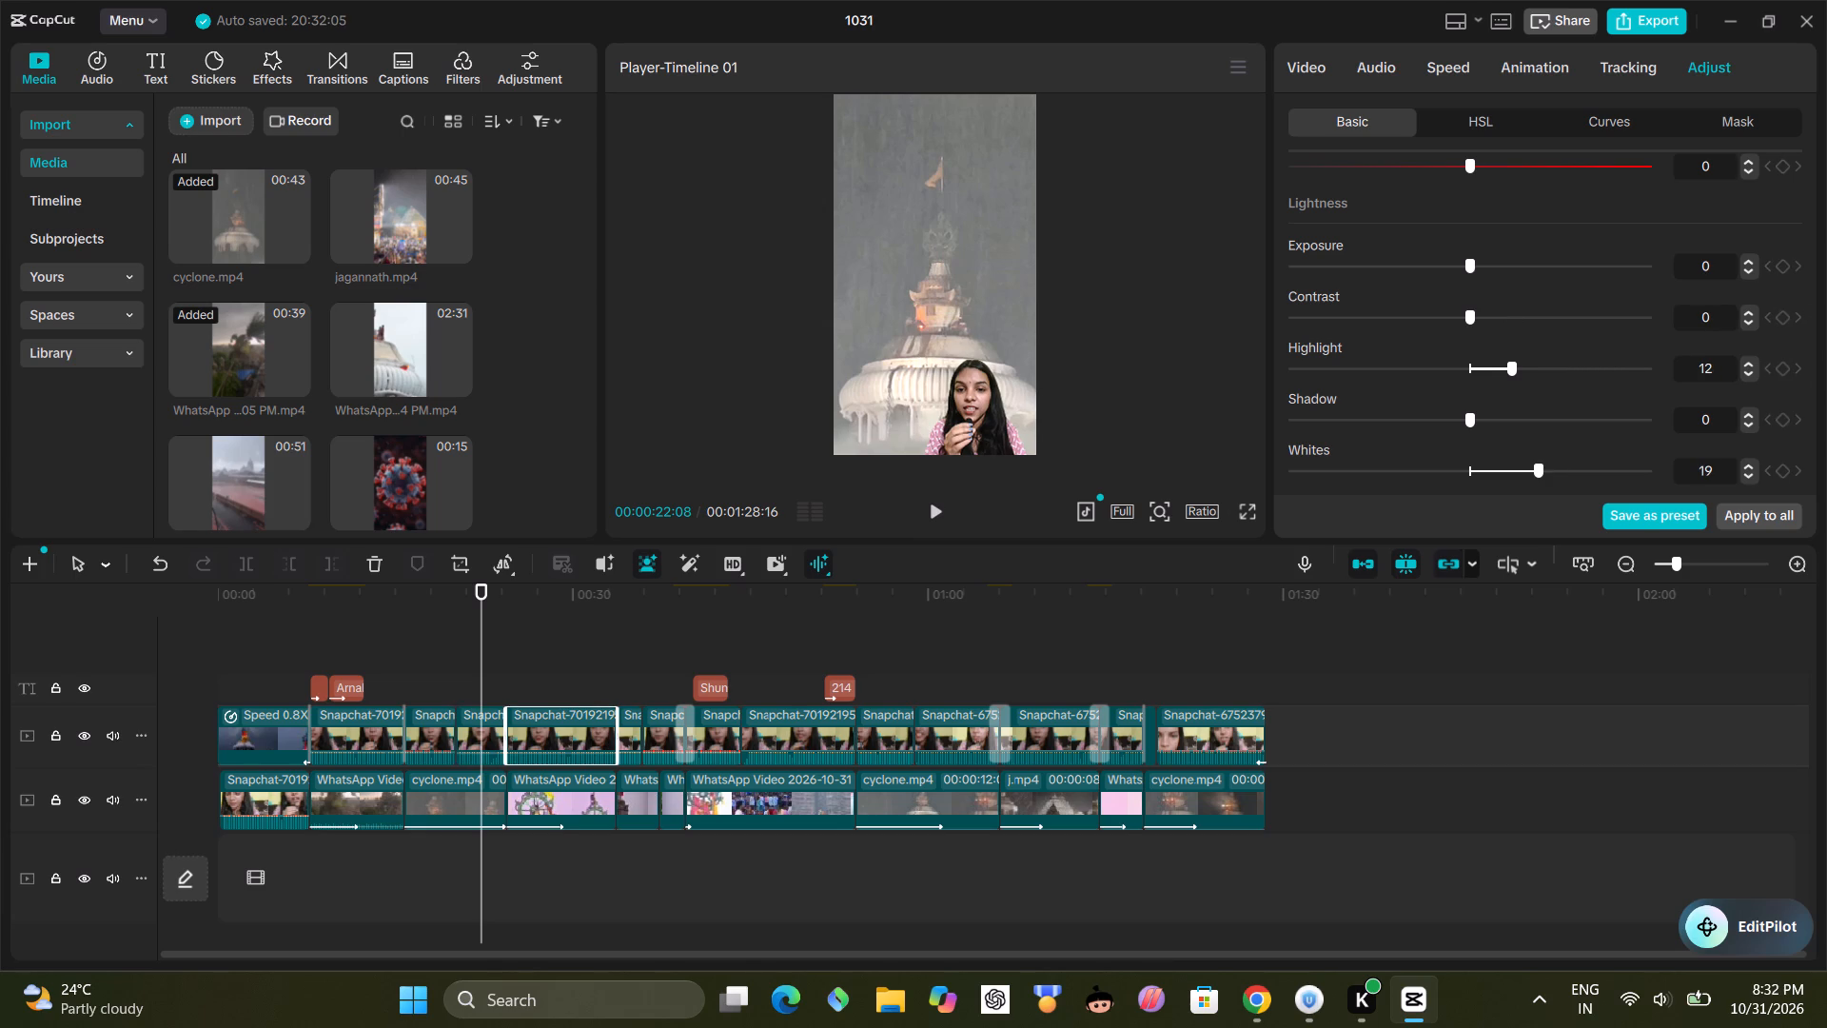
double_click(1748, 374)
triple_click(1751, 464)
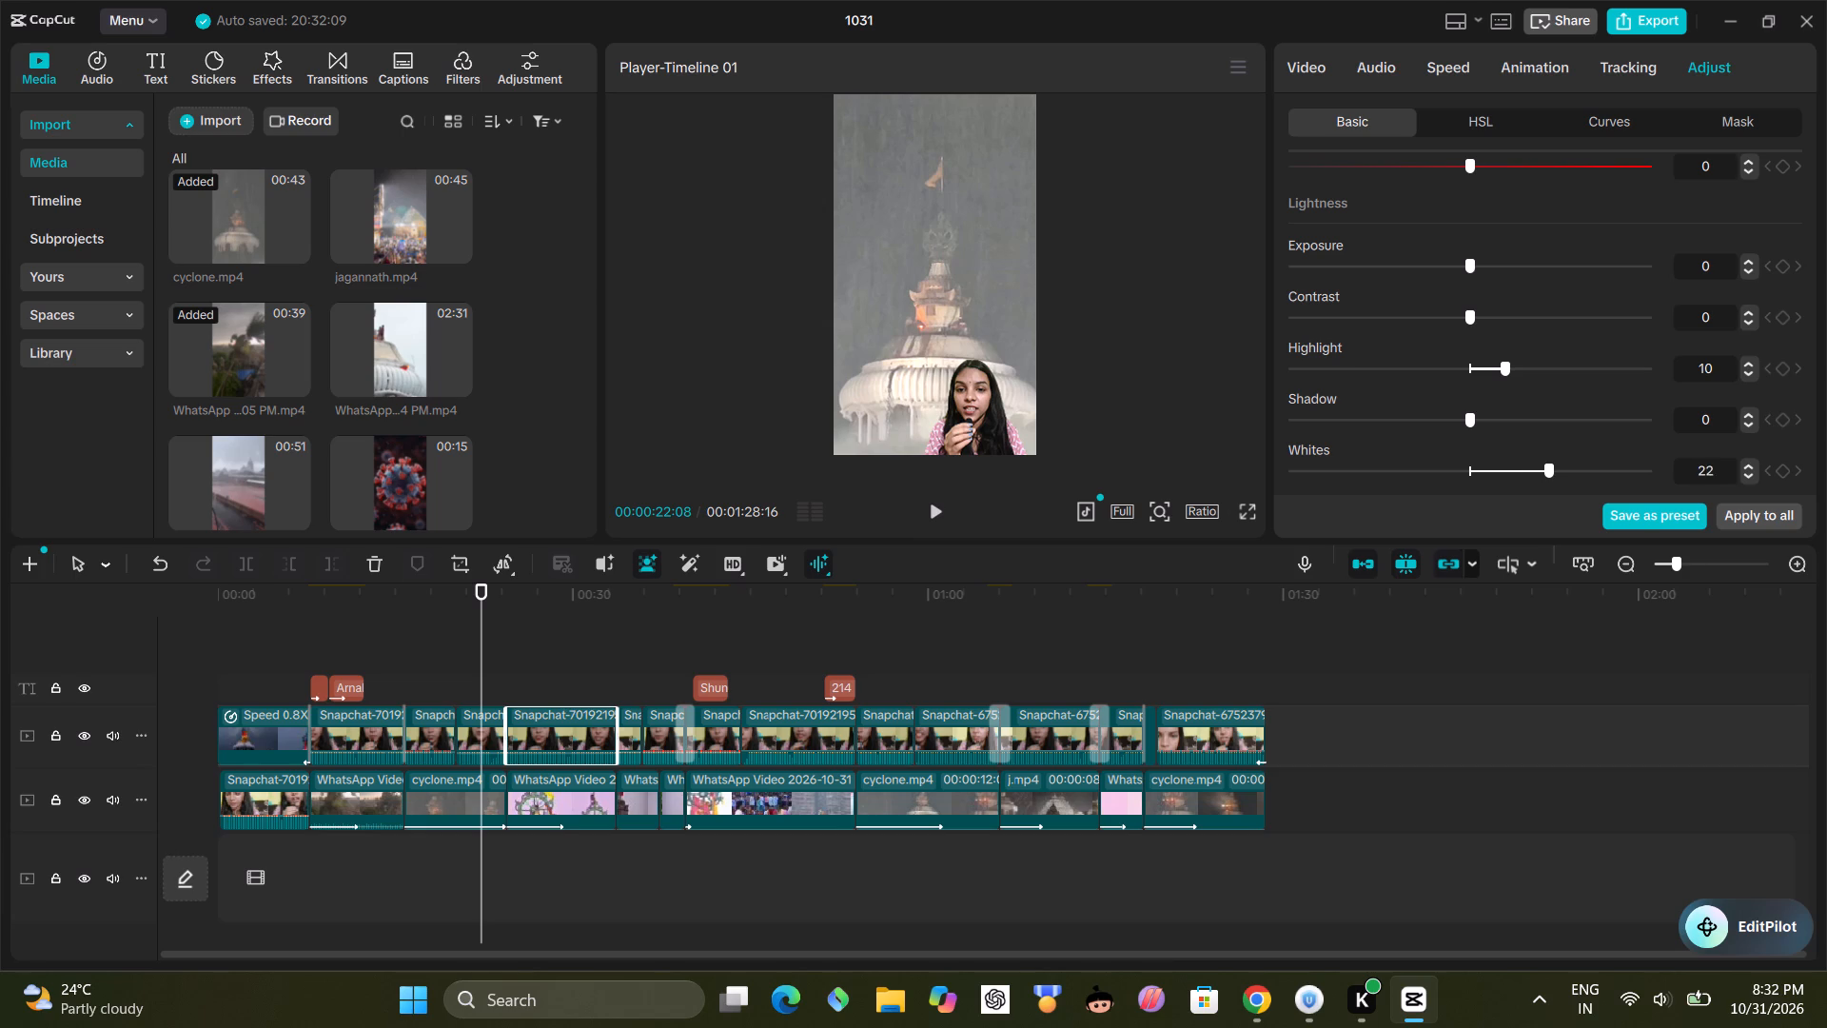
triple_click(1751, 464)
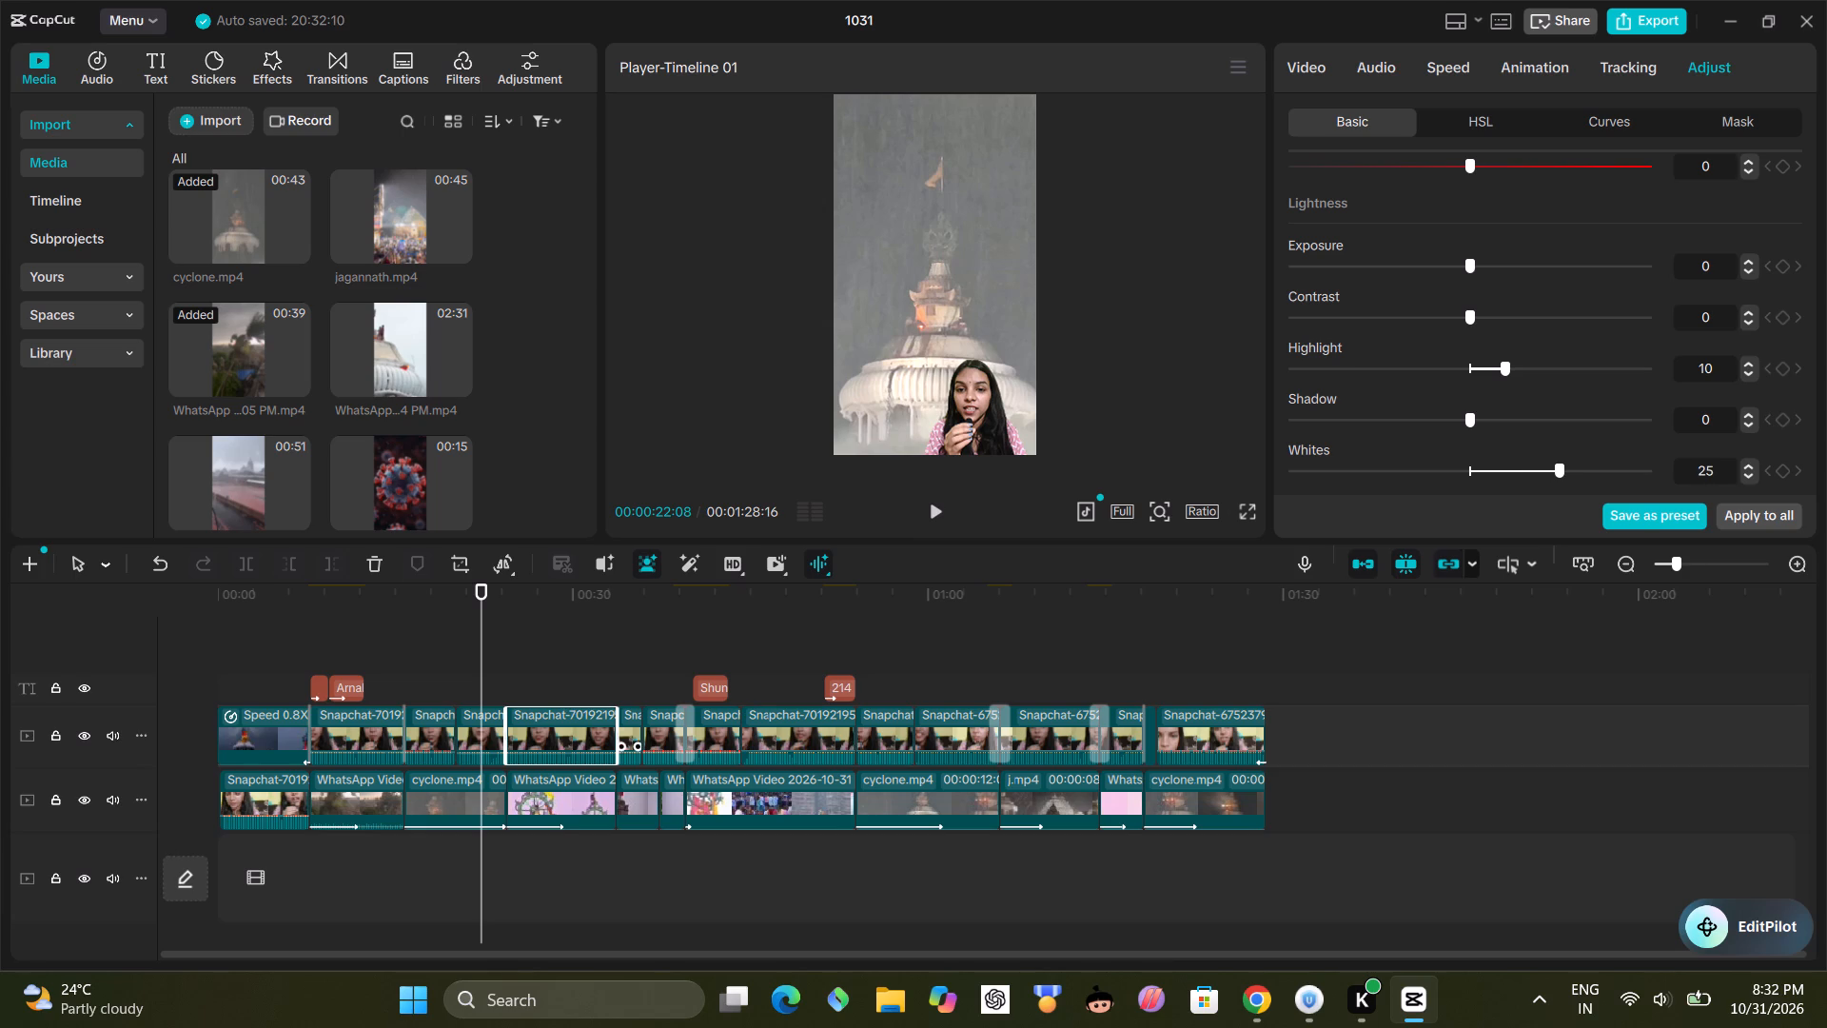
On the short sixth clip of the upper video track, set Contrast to 0, Highlight to 10 and Whites to 25.
click(628, 725)
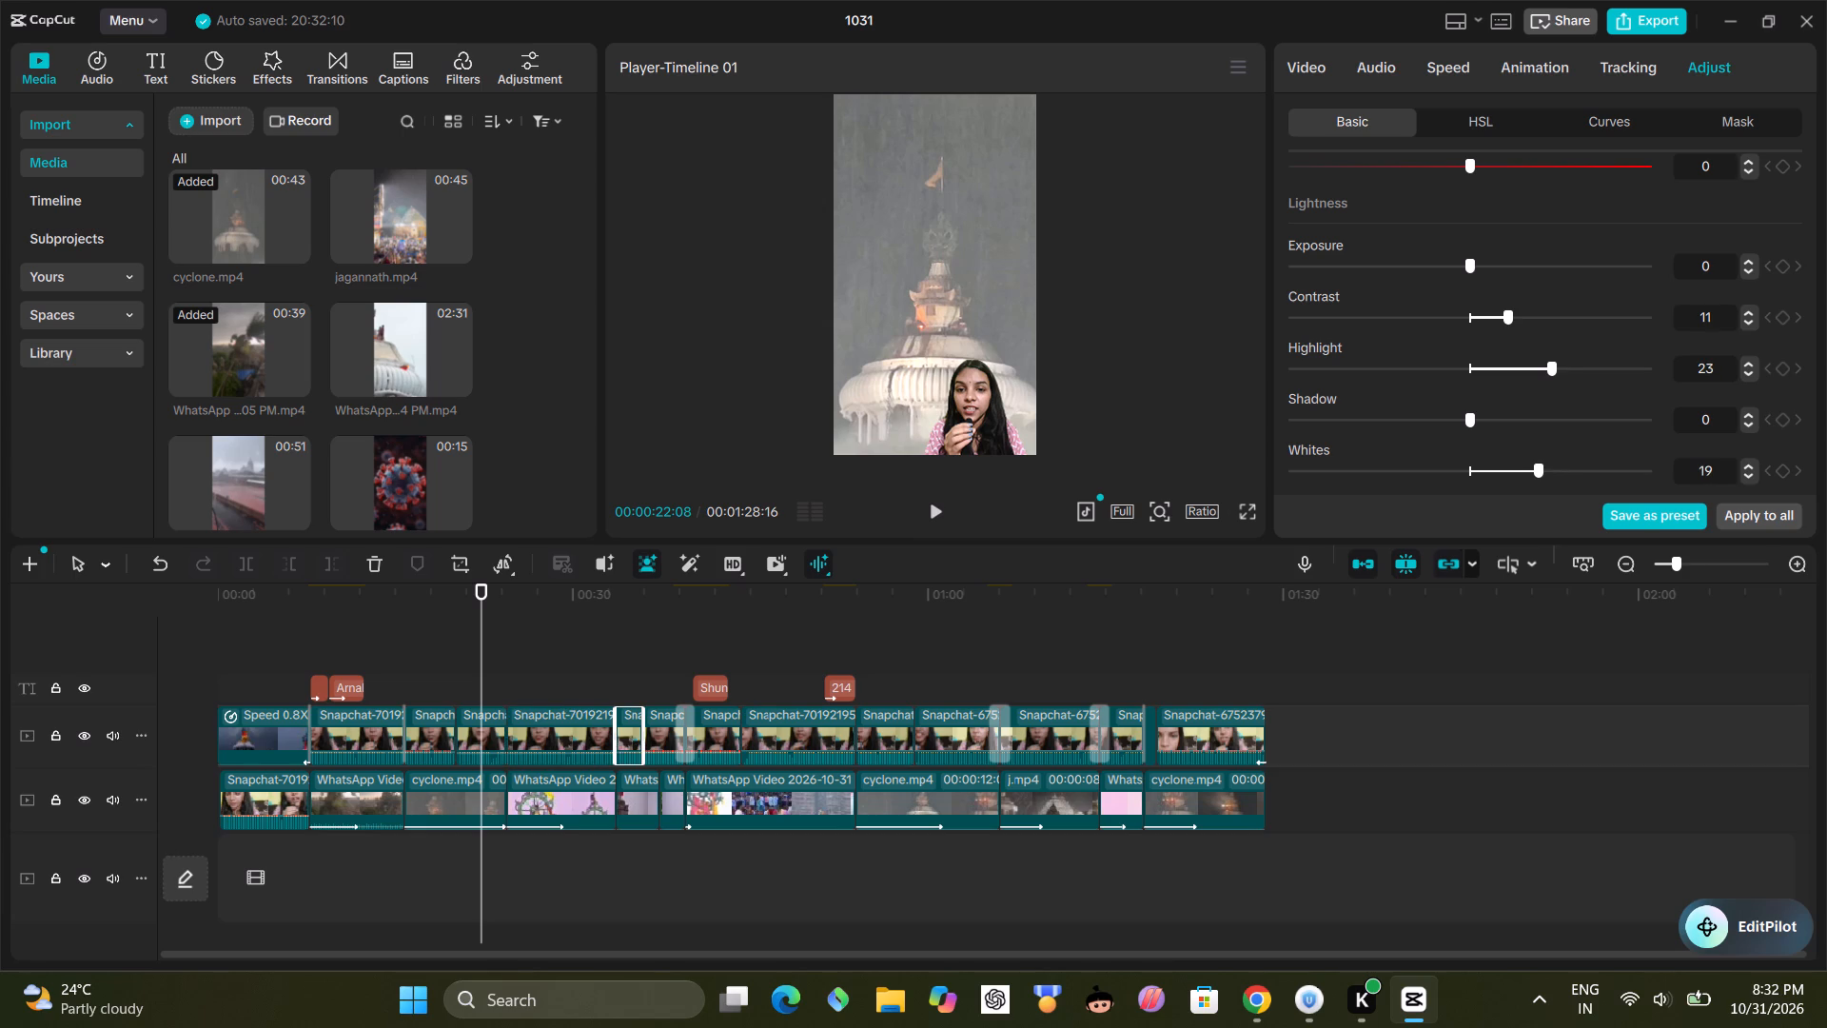
click(1472, 318)
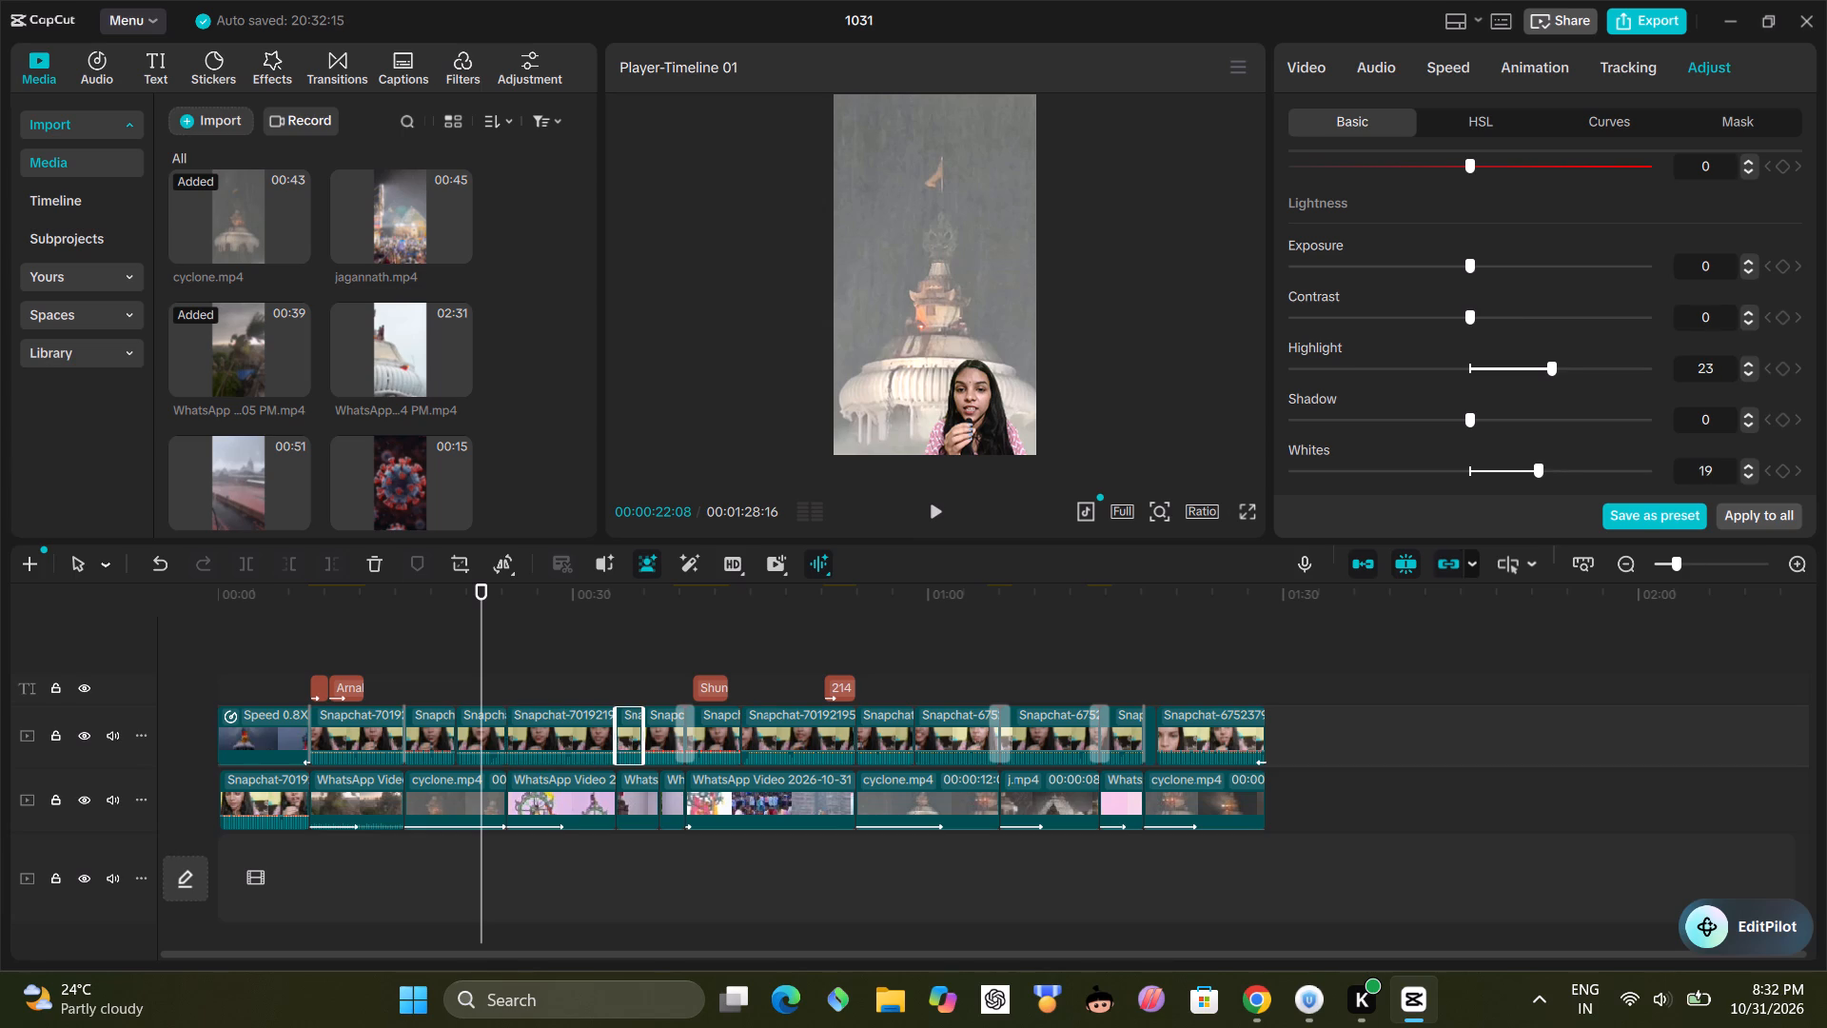
click(1502, 363)
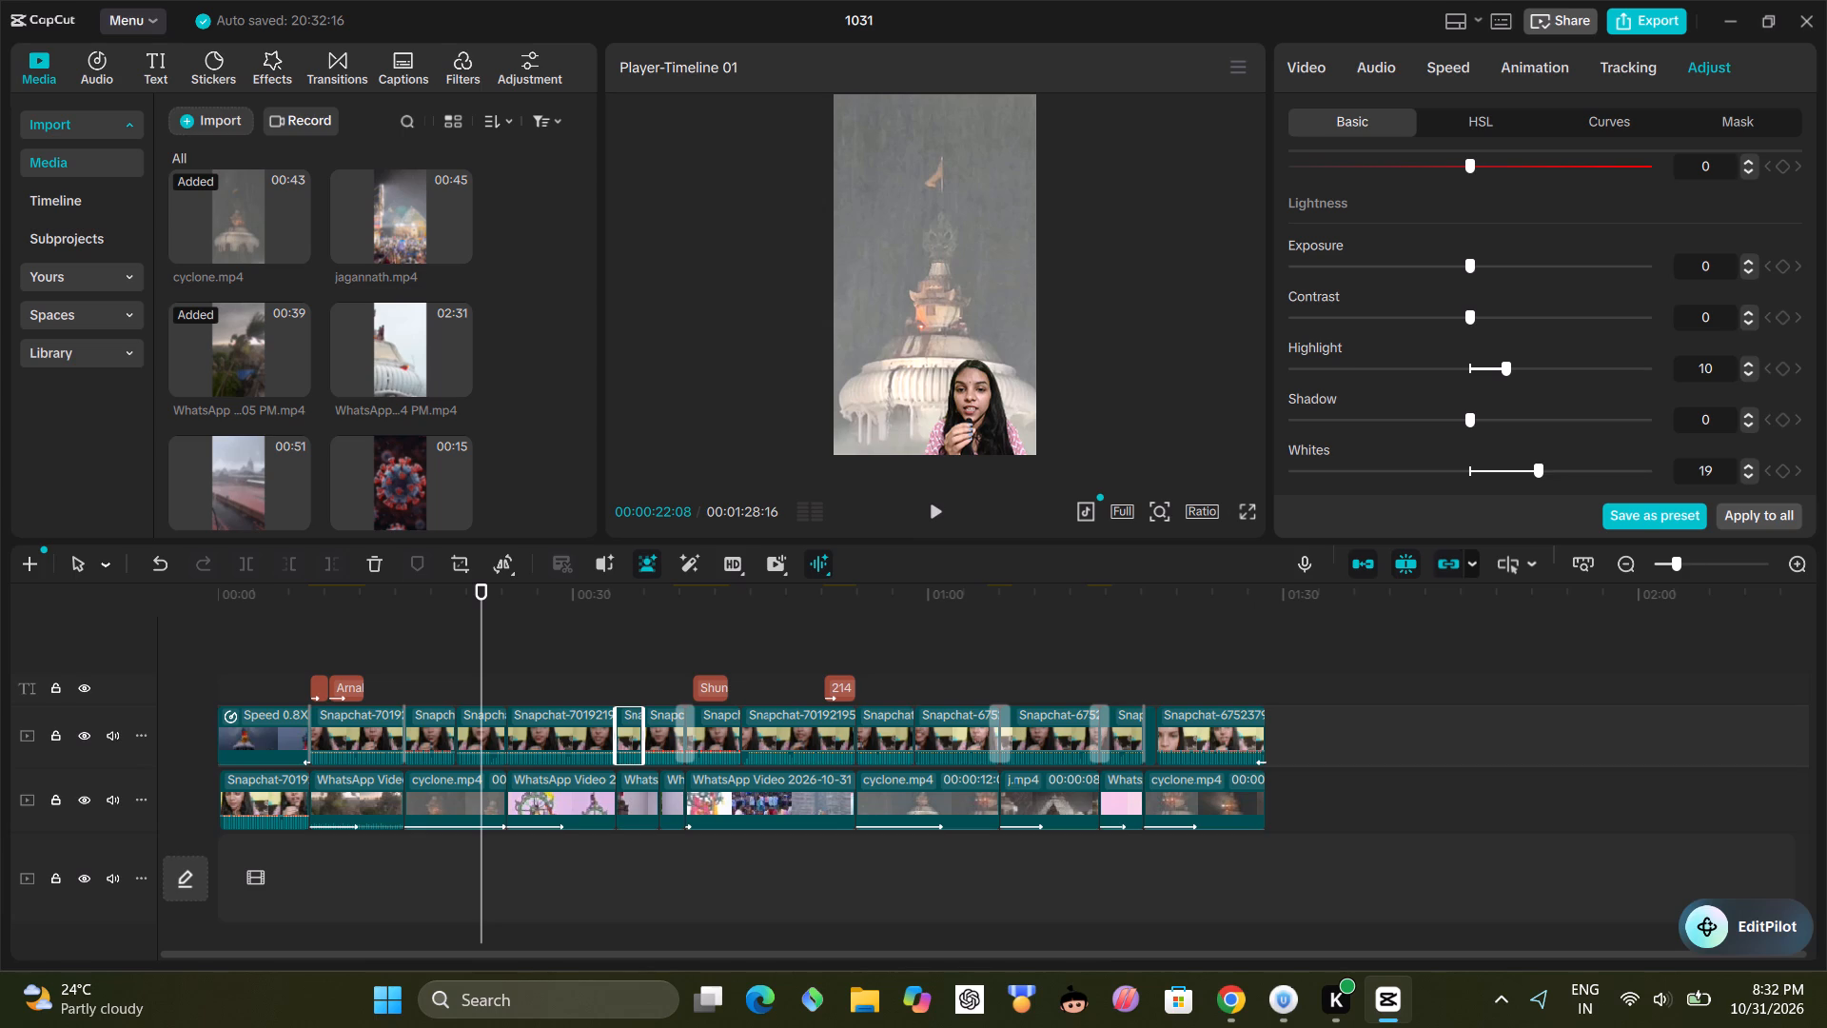
triple_click(1748, 467)
double_click(1746, 463)
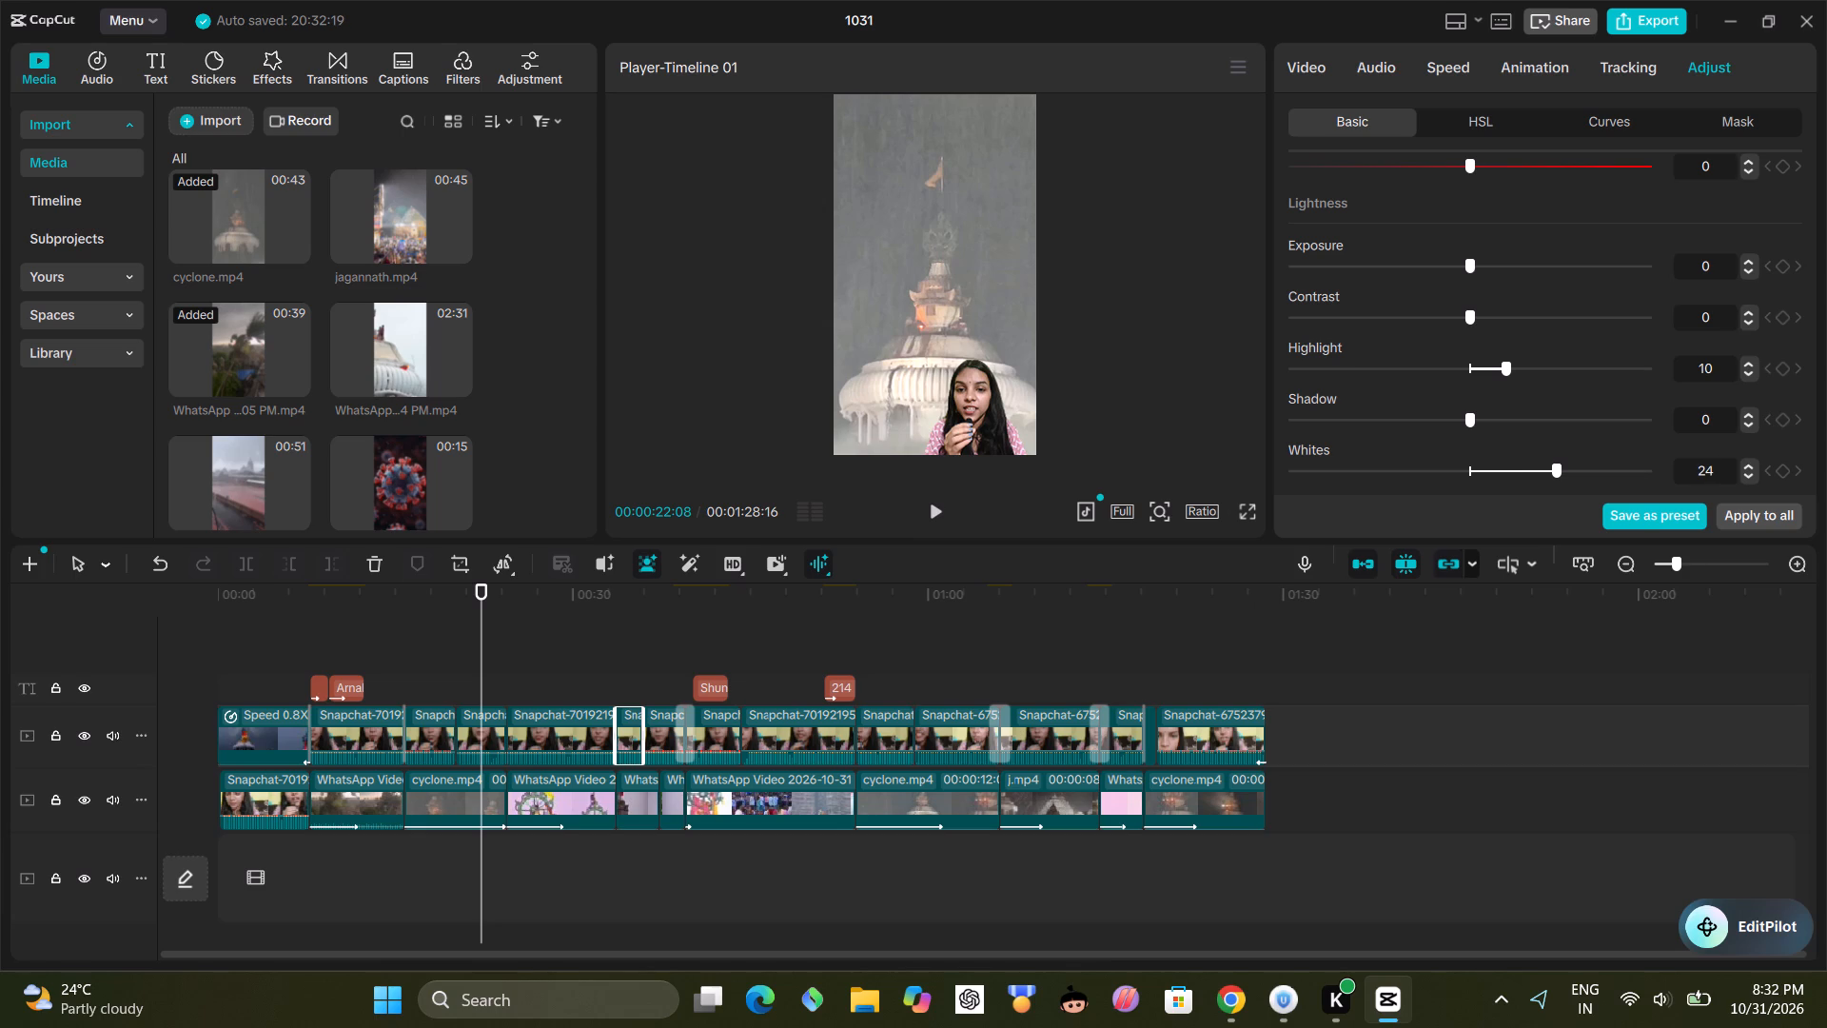
click(1746, 463)
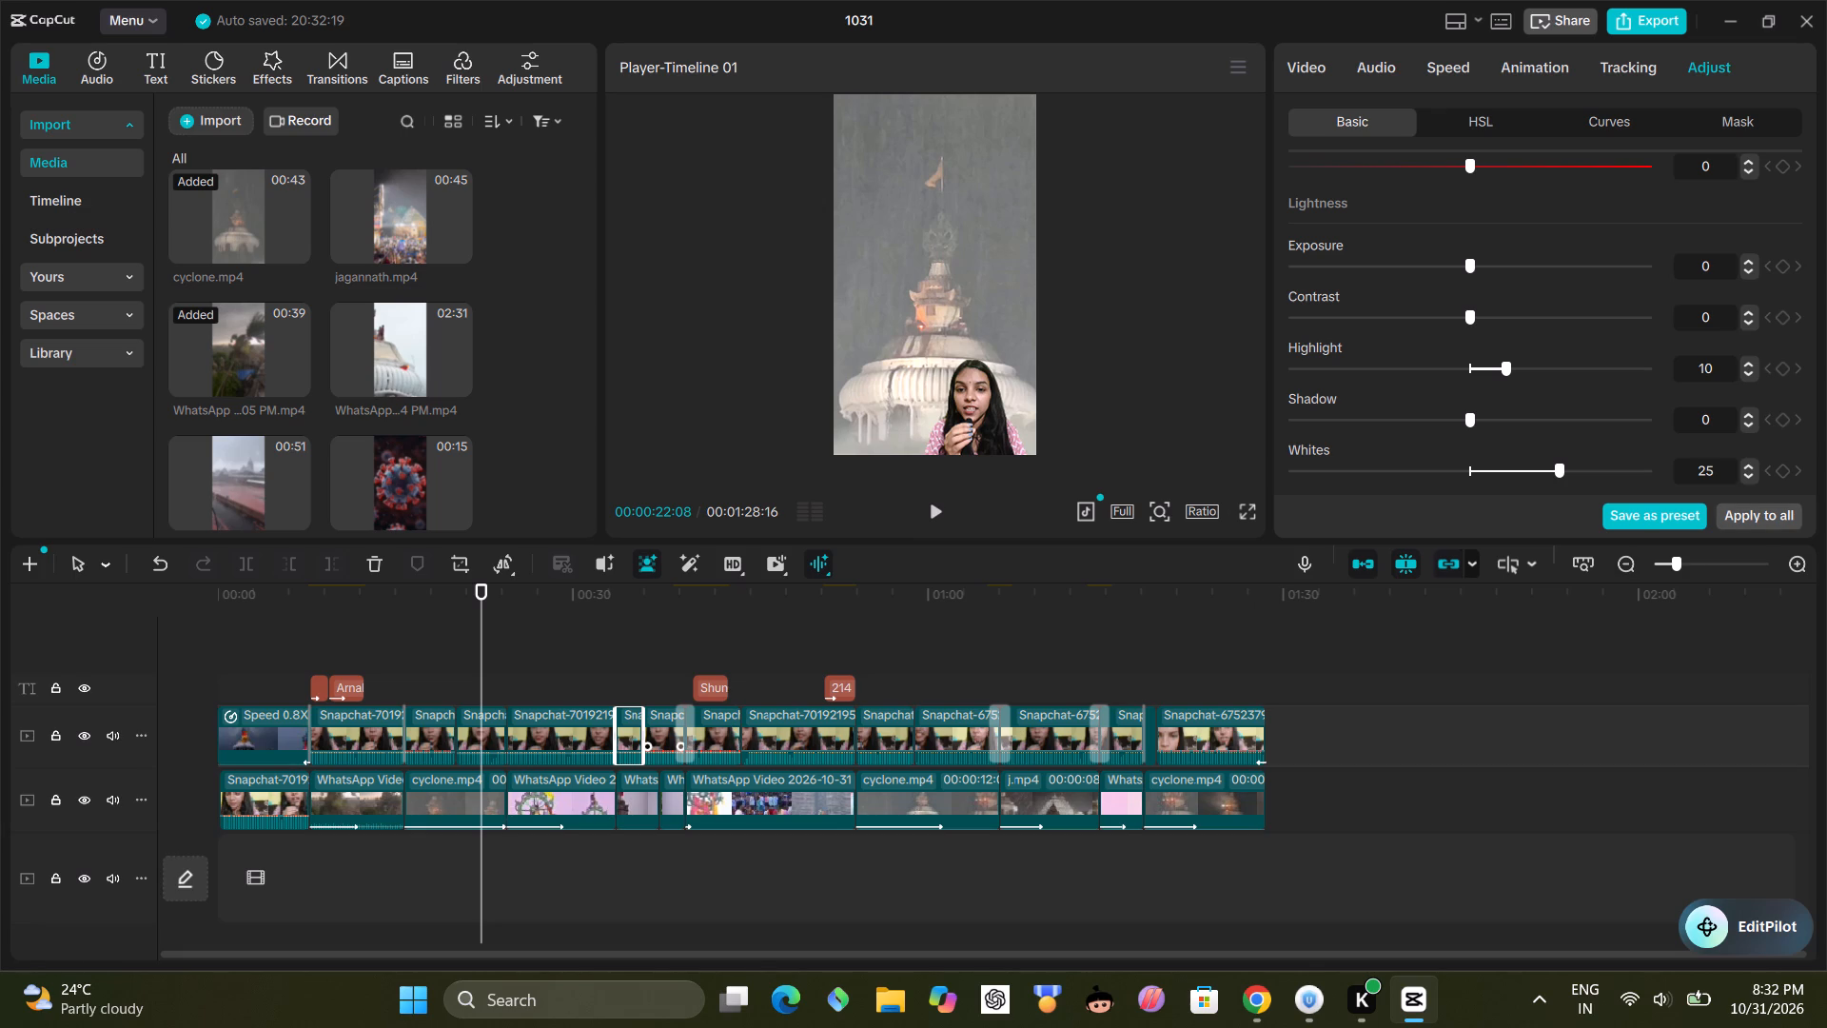
On the seventh clip of the upper video track, set Contrast to 0, Highlight to 10 and Whites to 25.
click(665, 696)
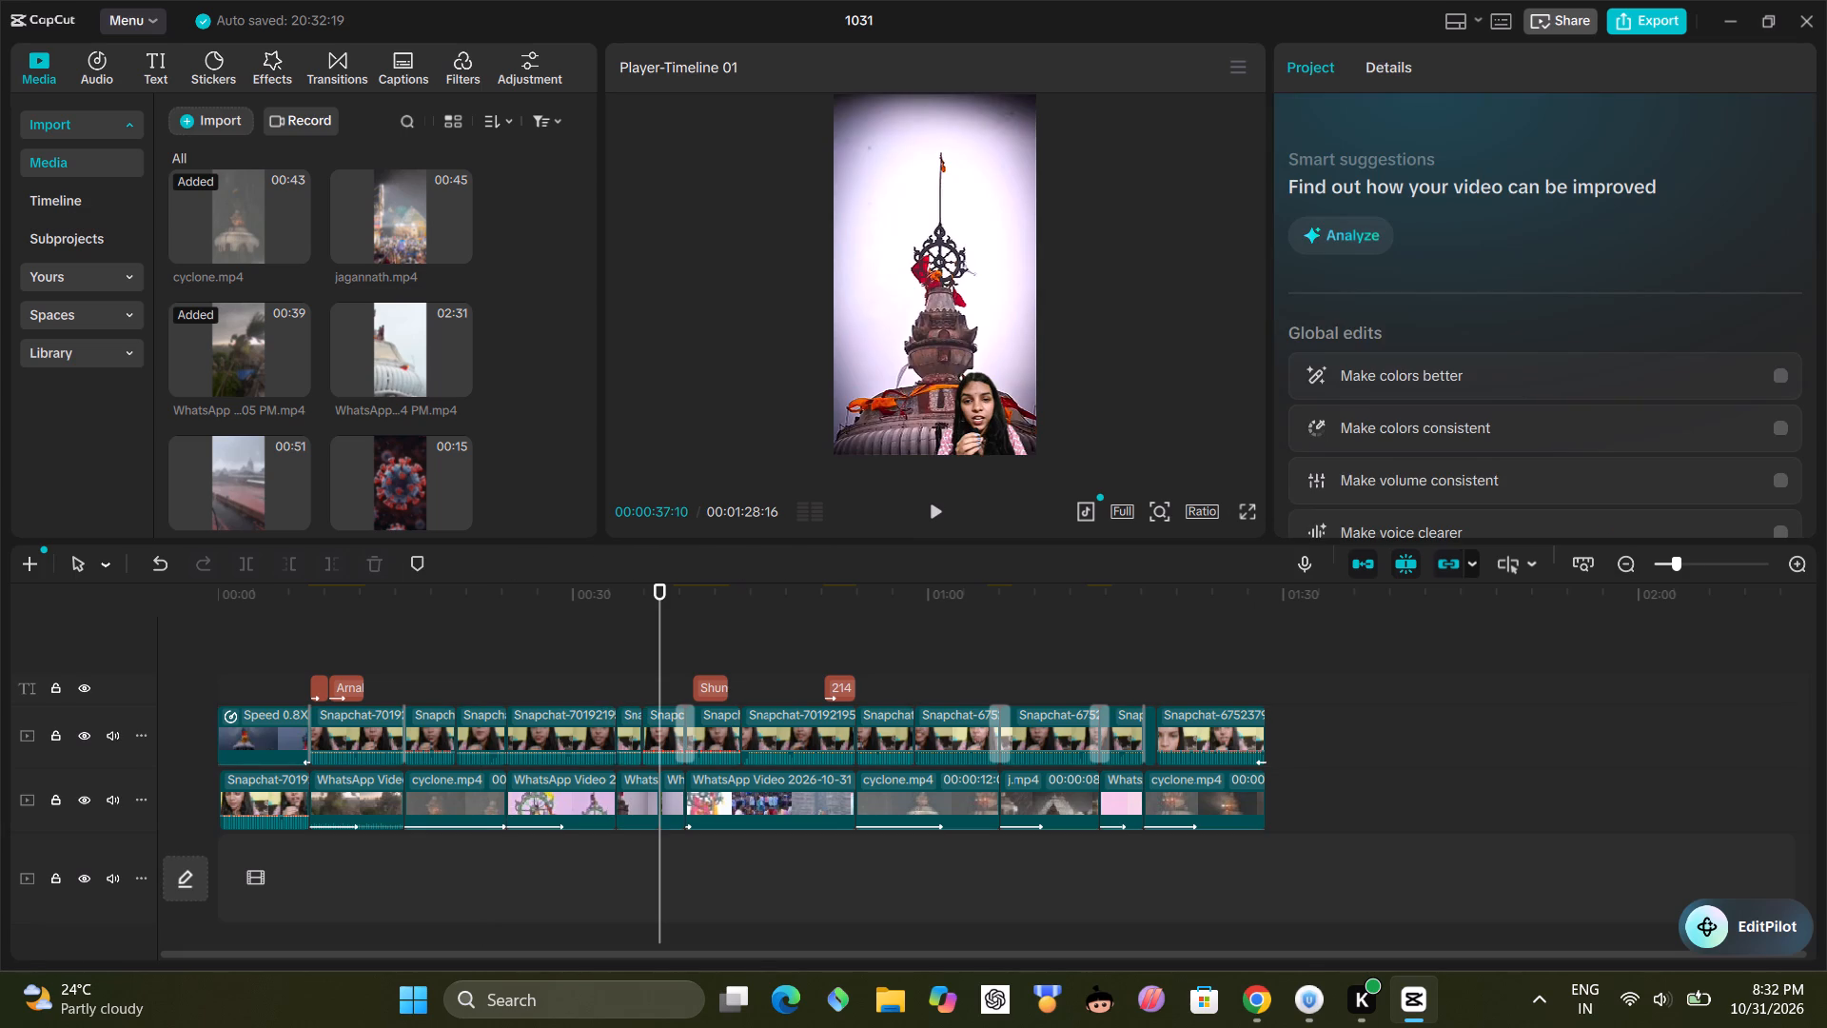
click(652, 729)
scroll(1657, 245, down, 5)
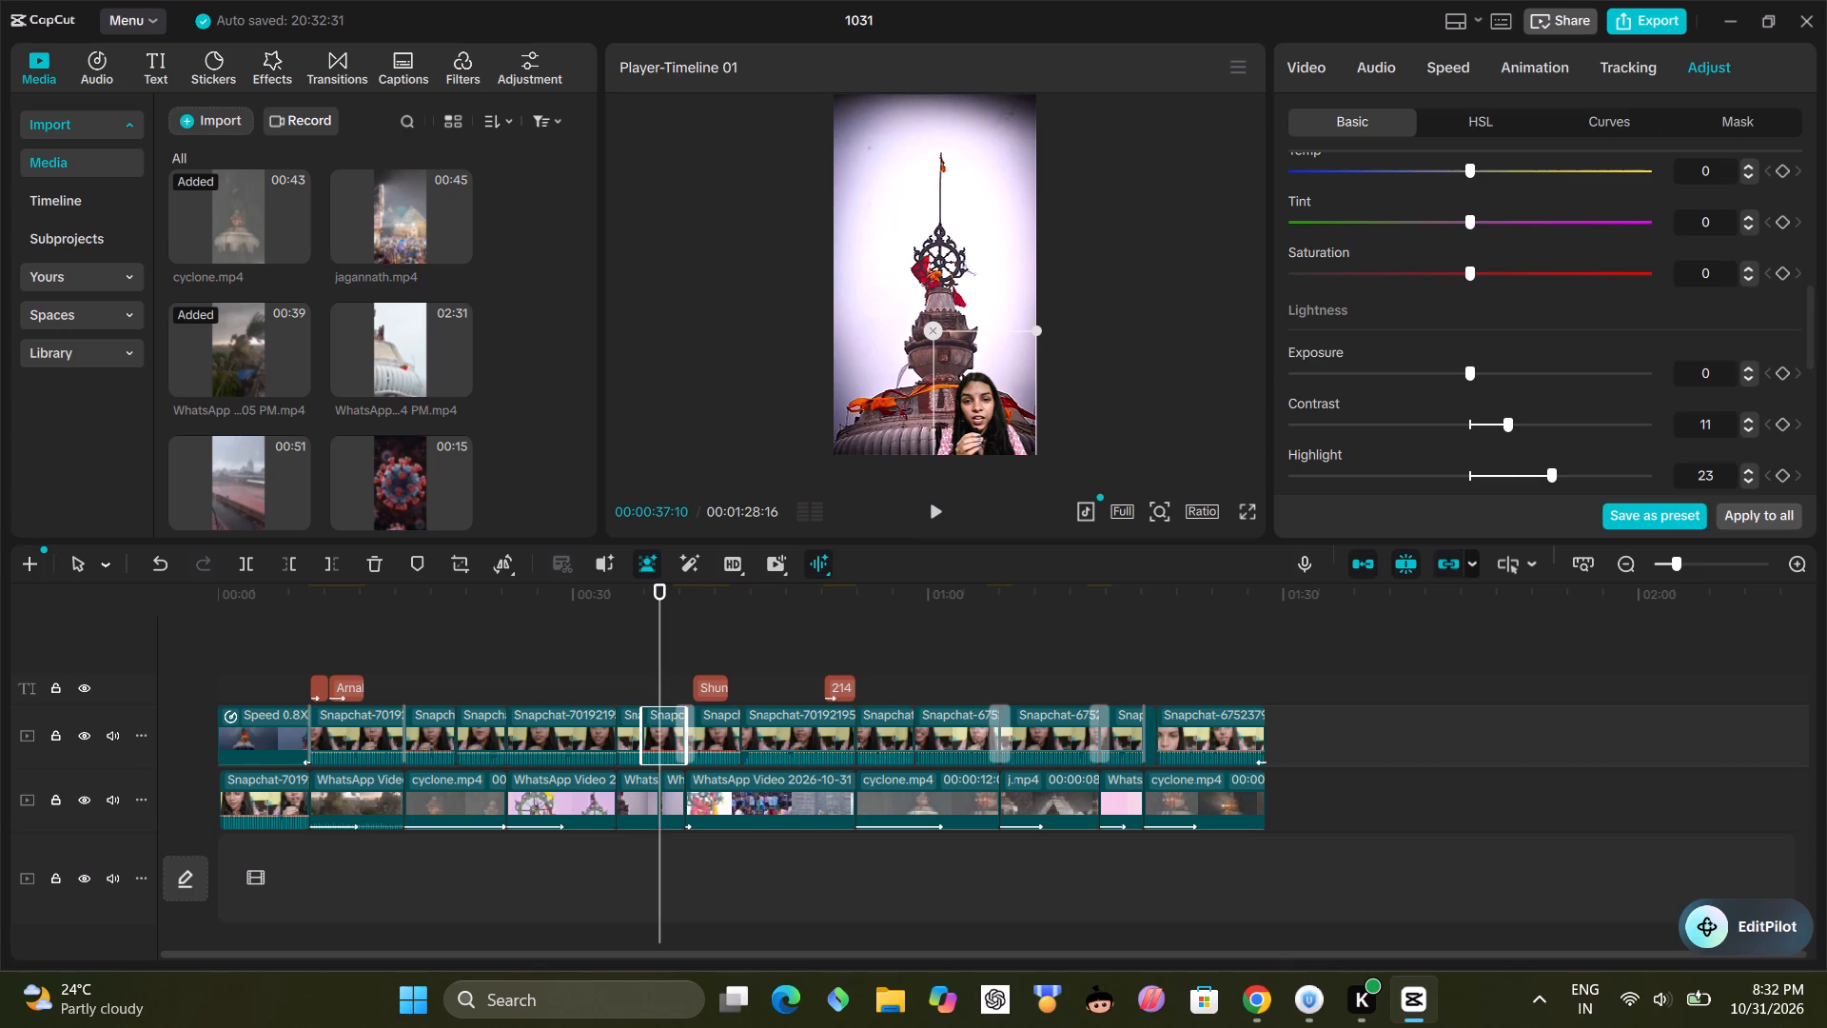
scroll(1485, 421, down, 2)
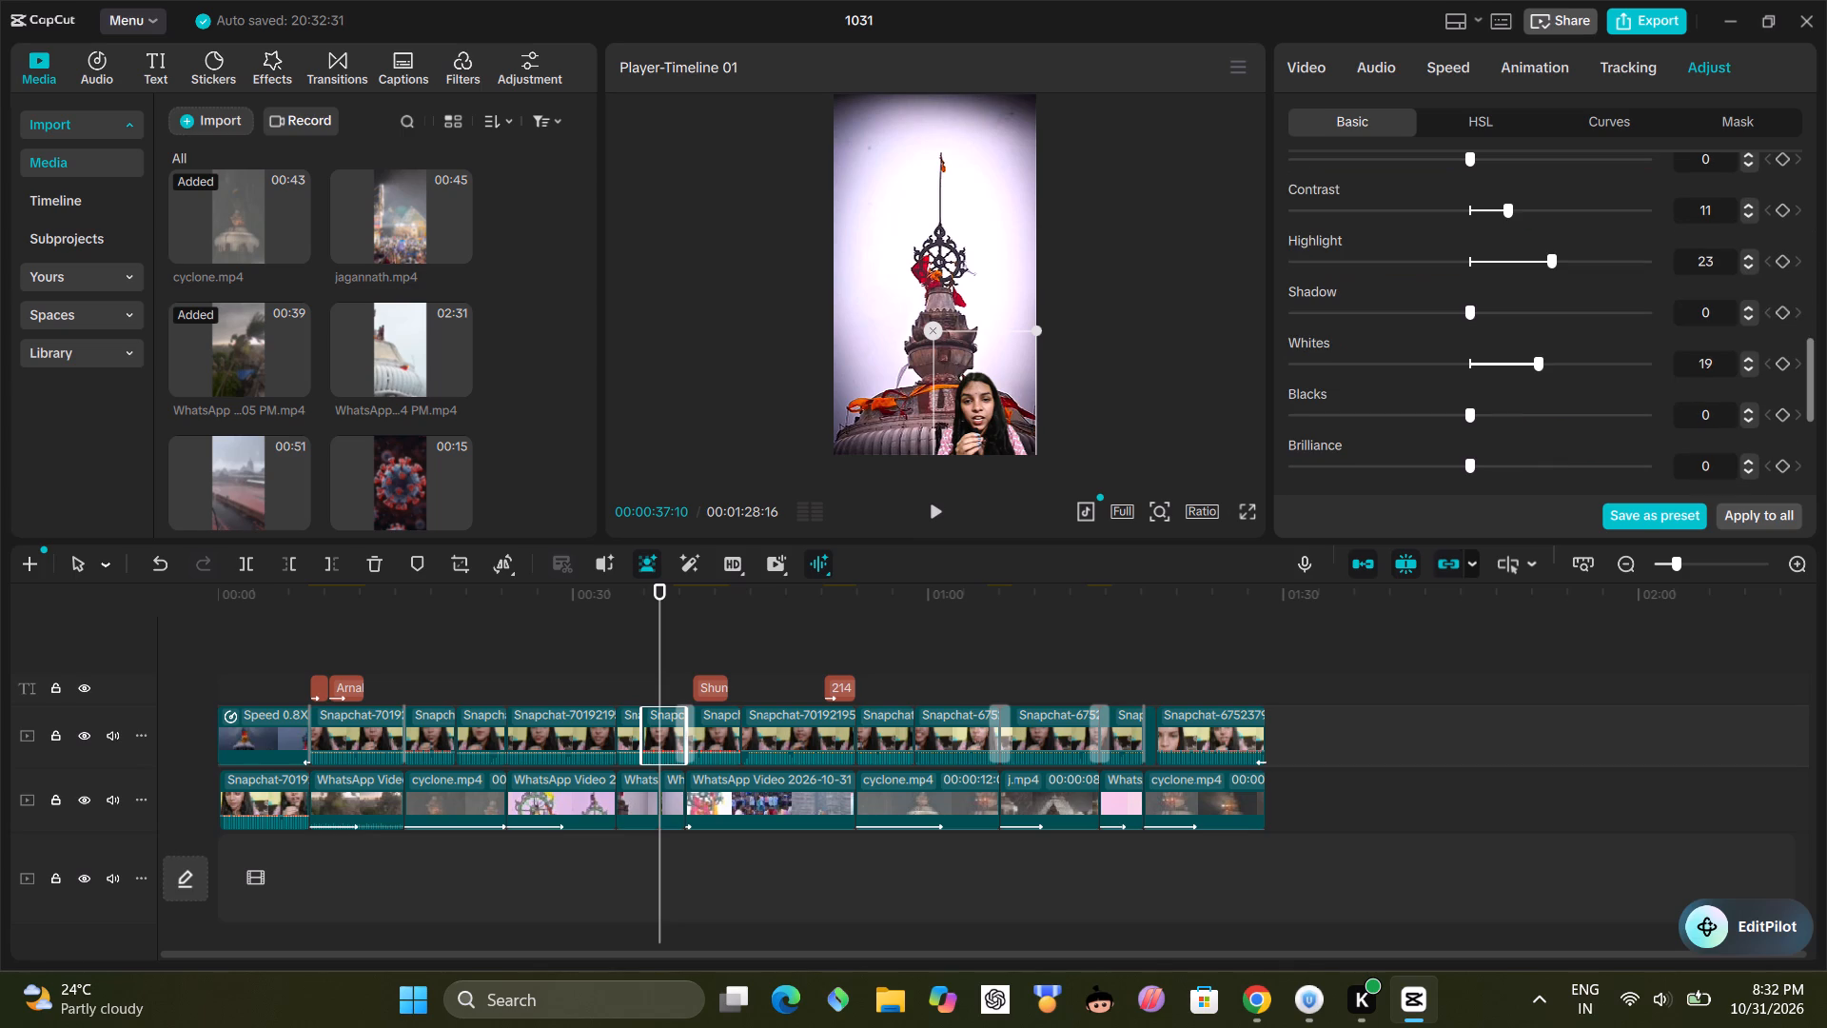
click(1468, 215)
click(1512, 267)
click(1508, 266)
double_click(1748, 263)
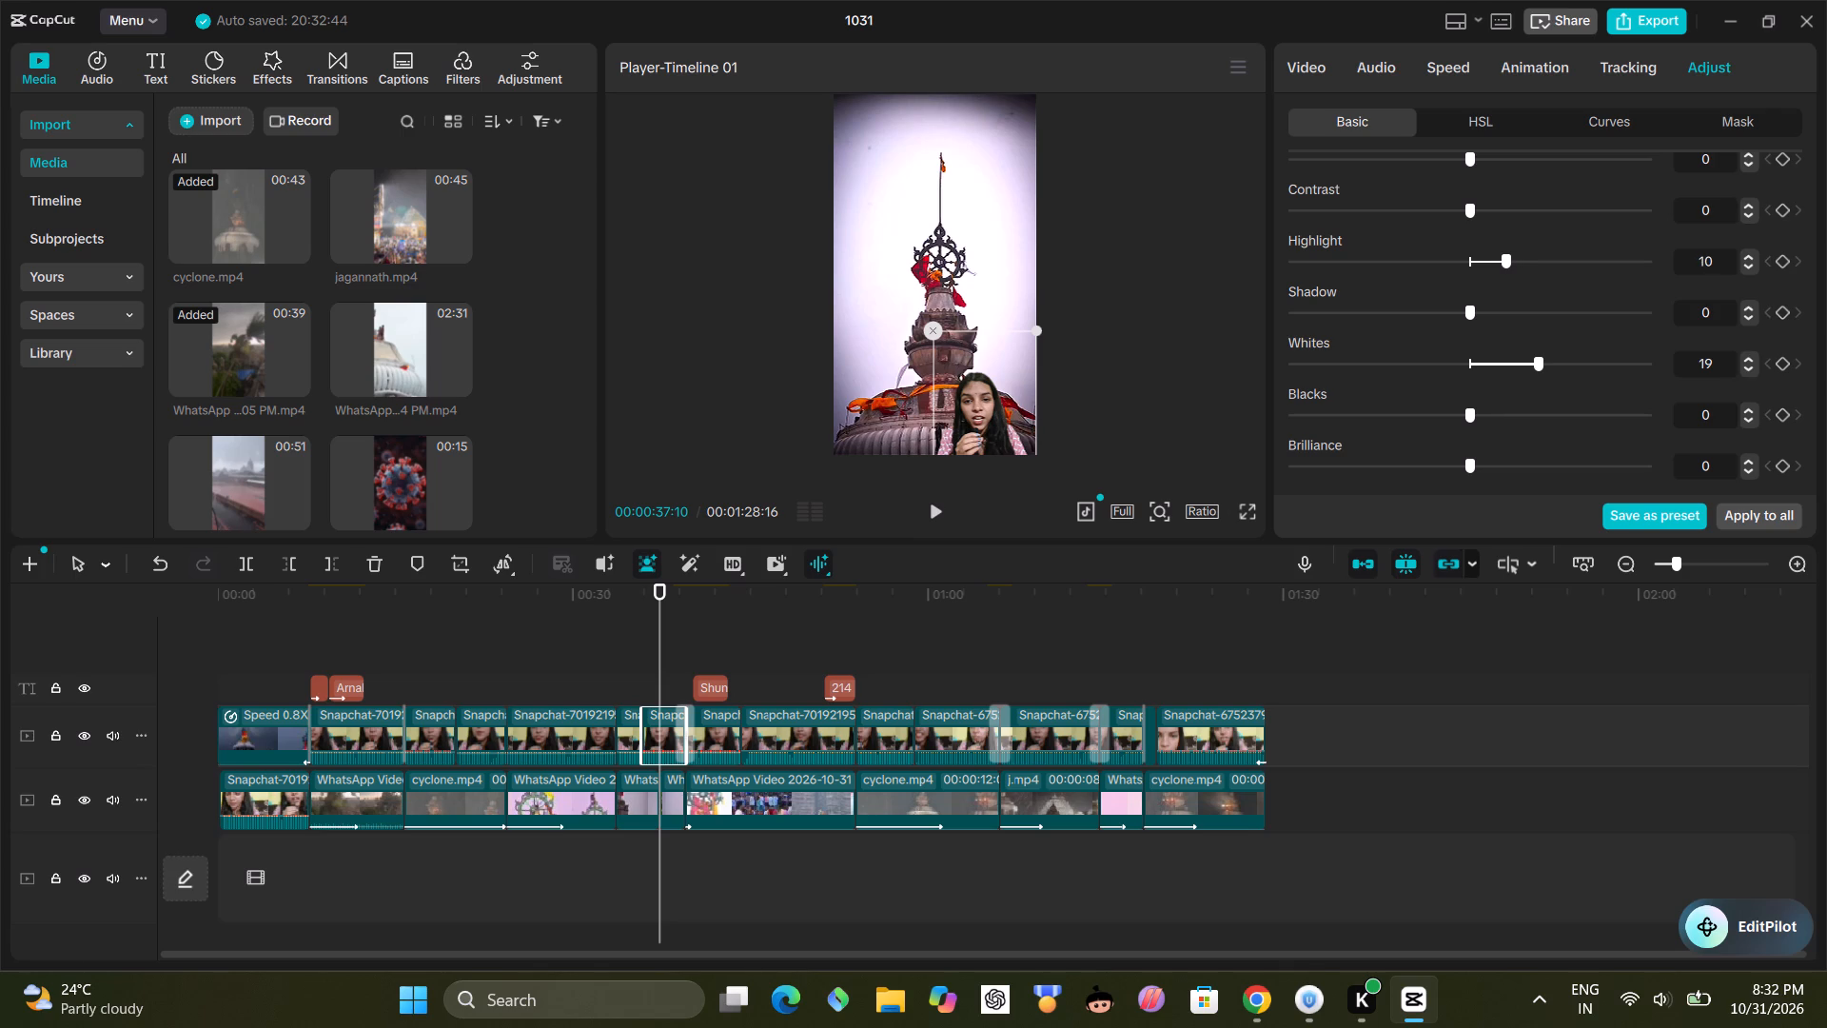
triple_click(1745, 353)
triple_click(1745, 359)
triple_click(1745, 359)
On the eighth clip of the upper video track, set Contrast to 0, Highlight to 10 and Whites to 25.
click(717, 733)
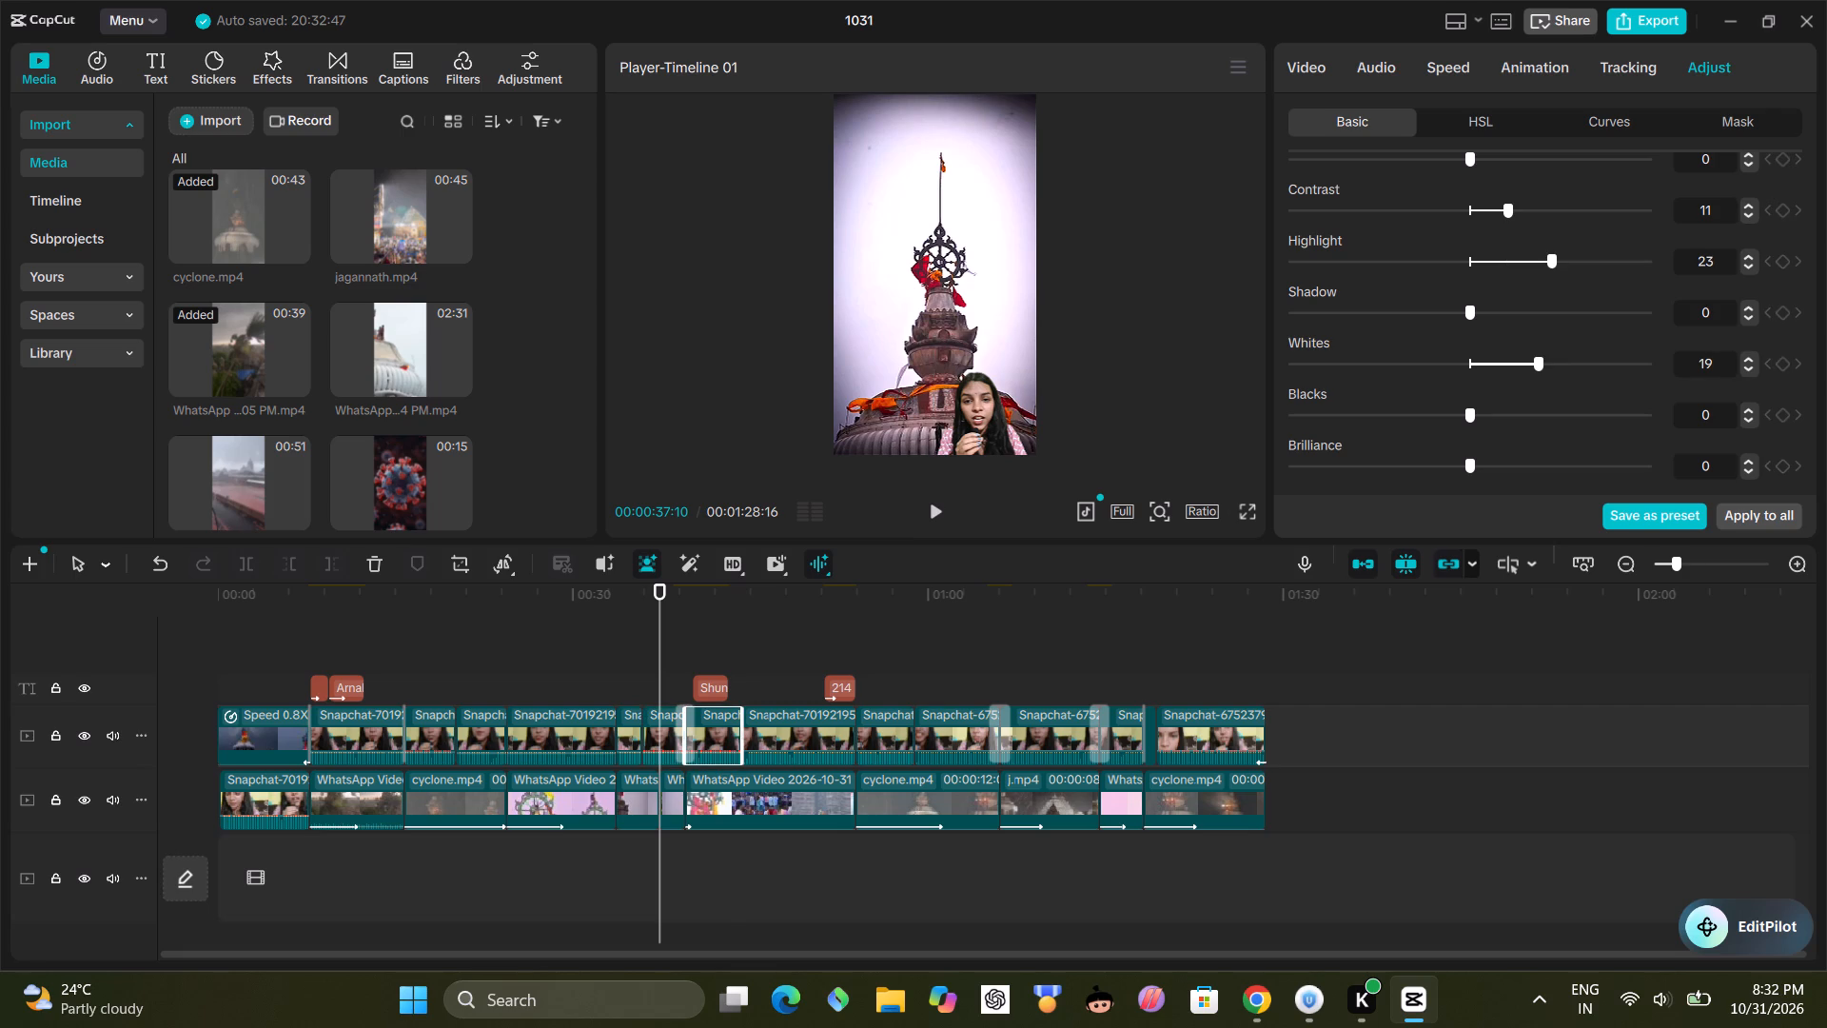
click(733, 669)
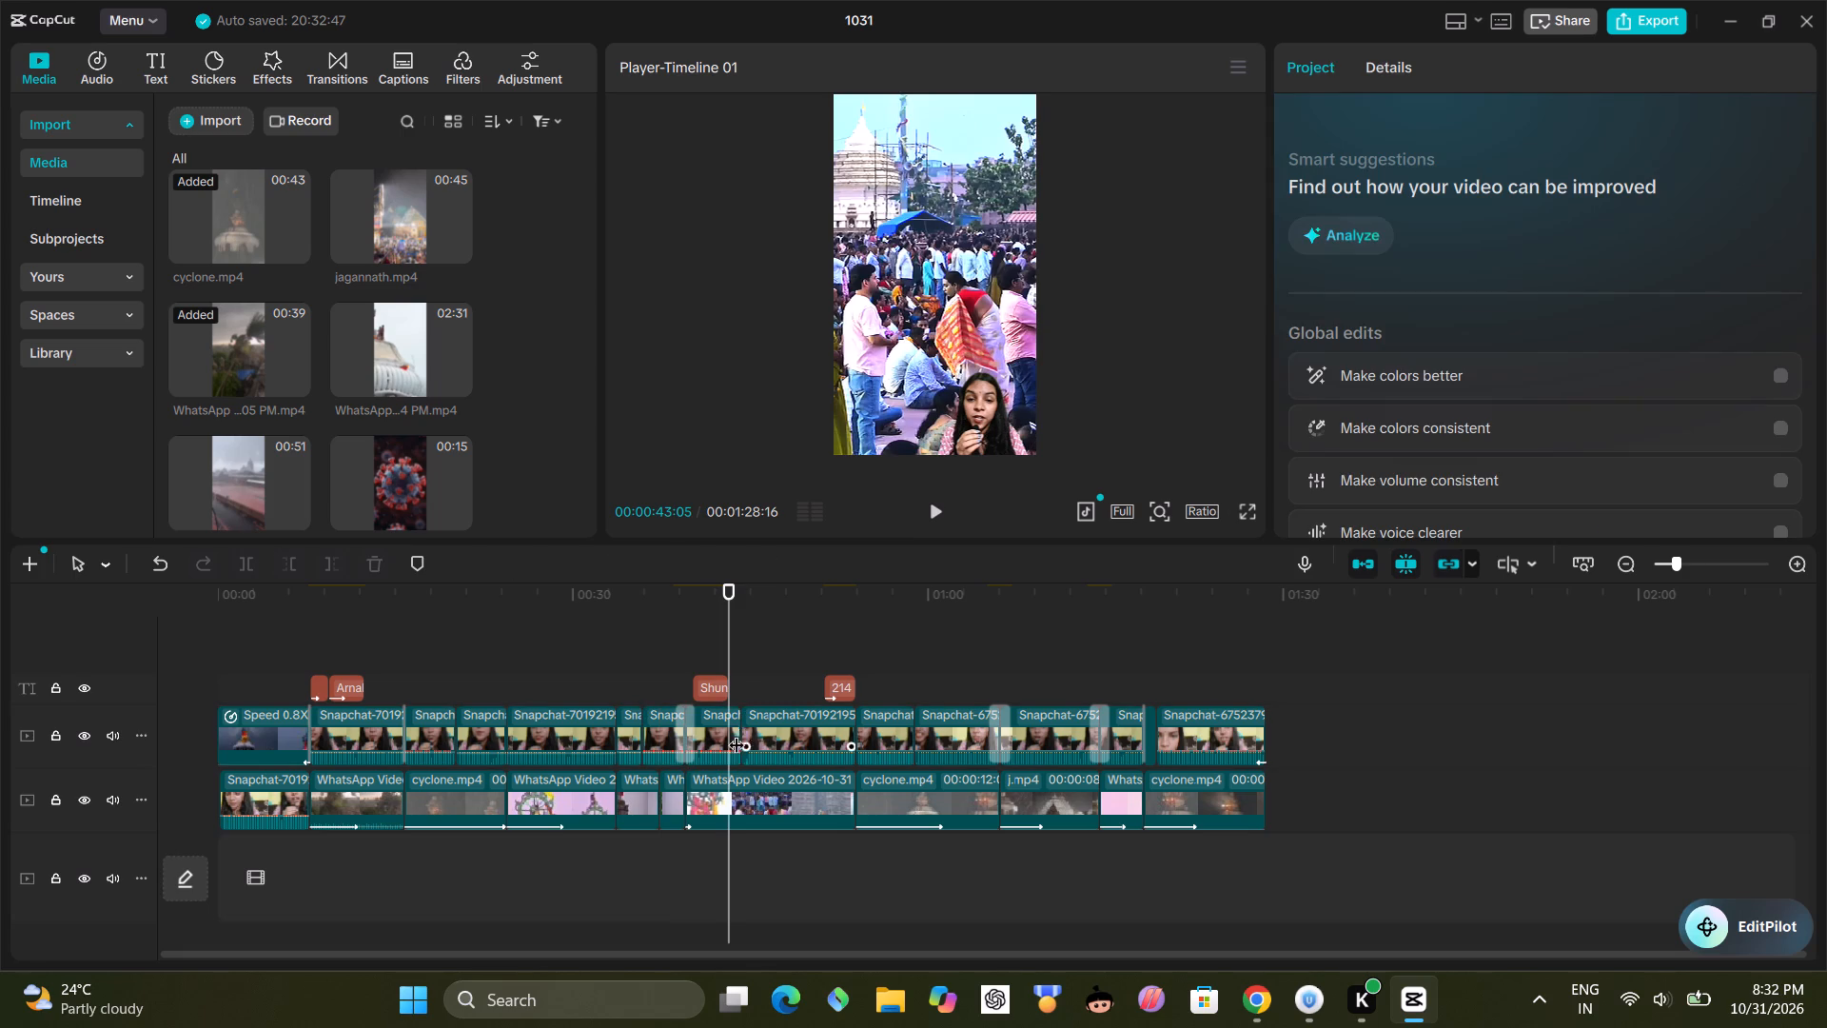
click(713, 733)
scroll(1627, 316, down, 4)
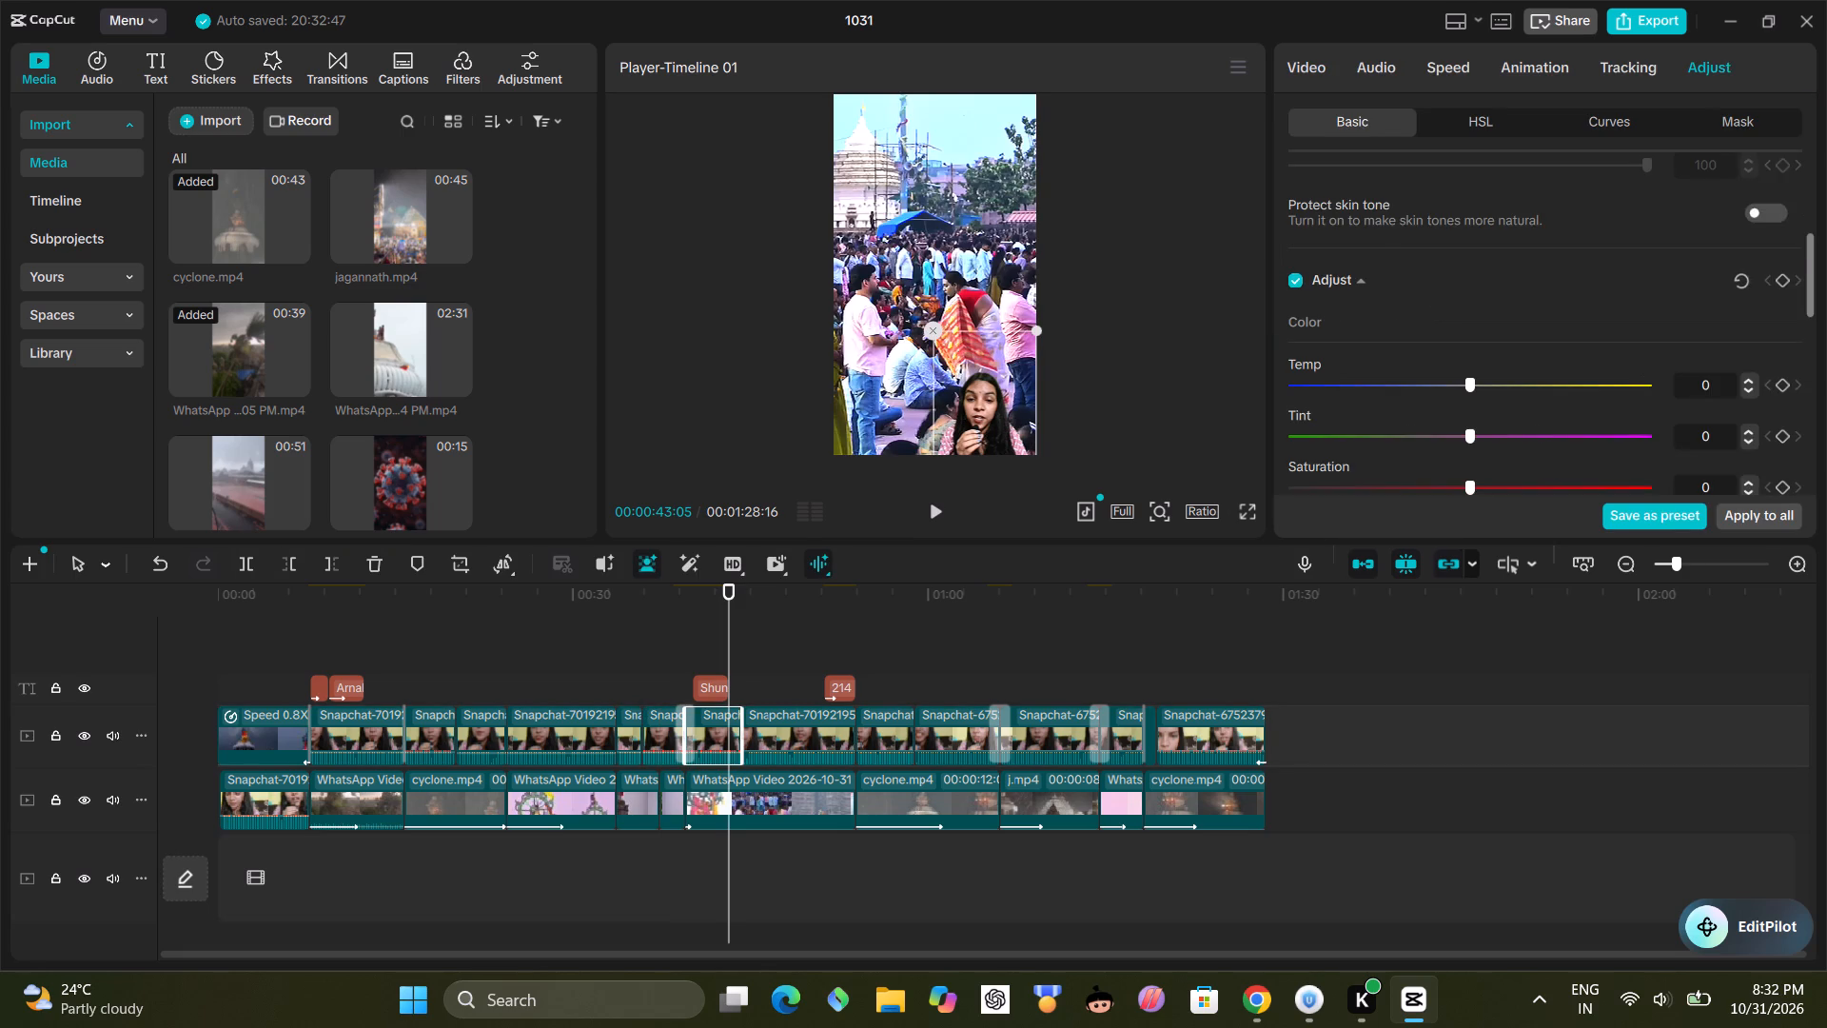
scroll(1619, 325, down, 3)
click(1466, 208)
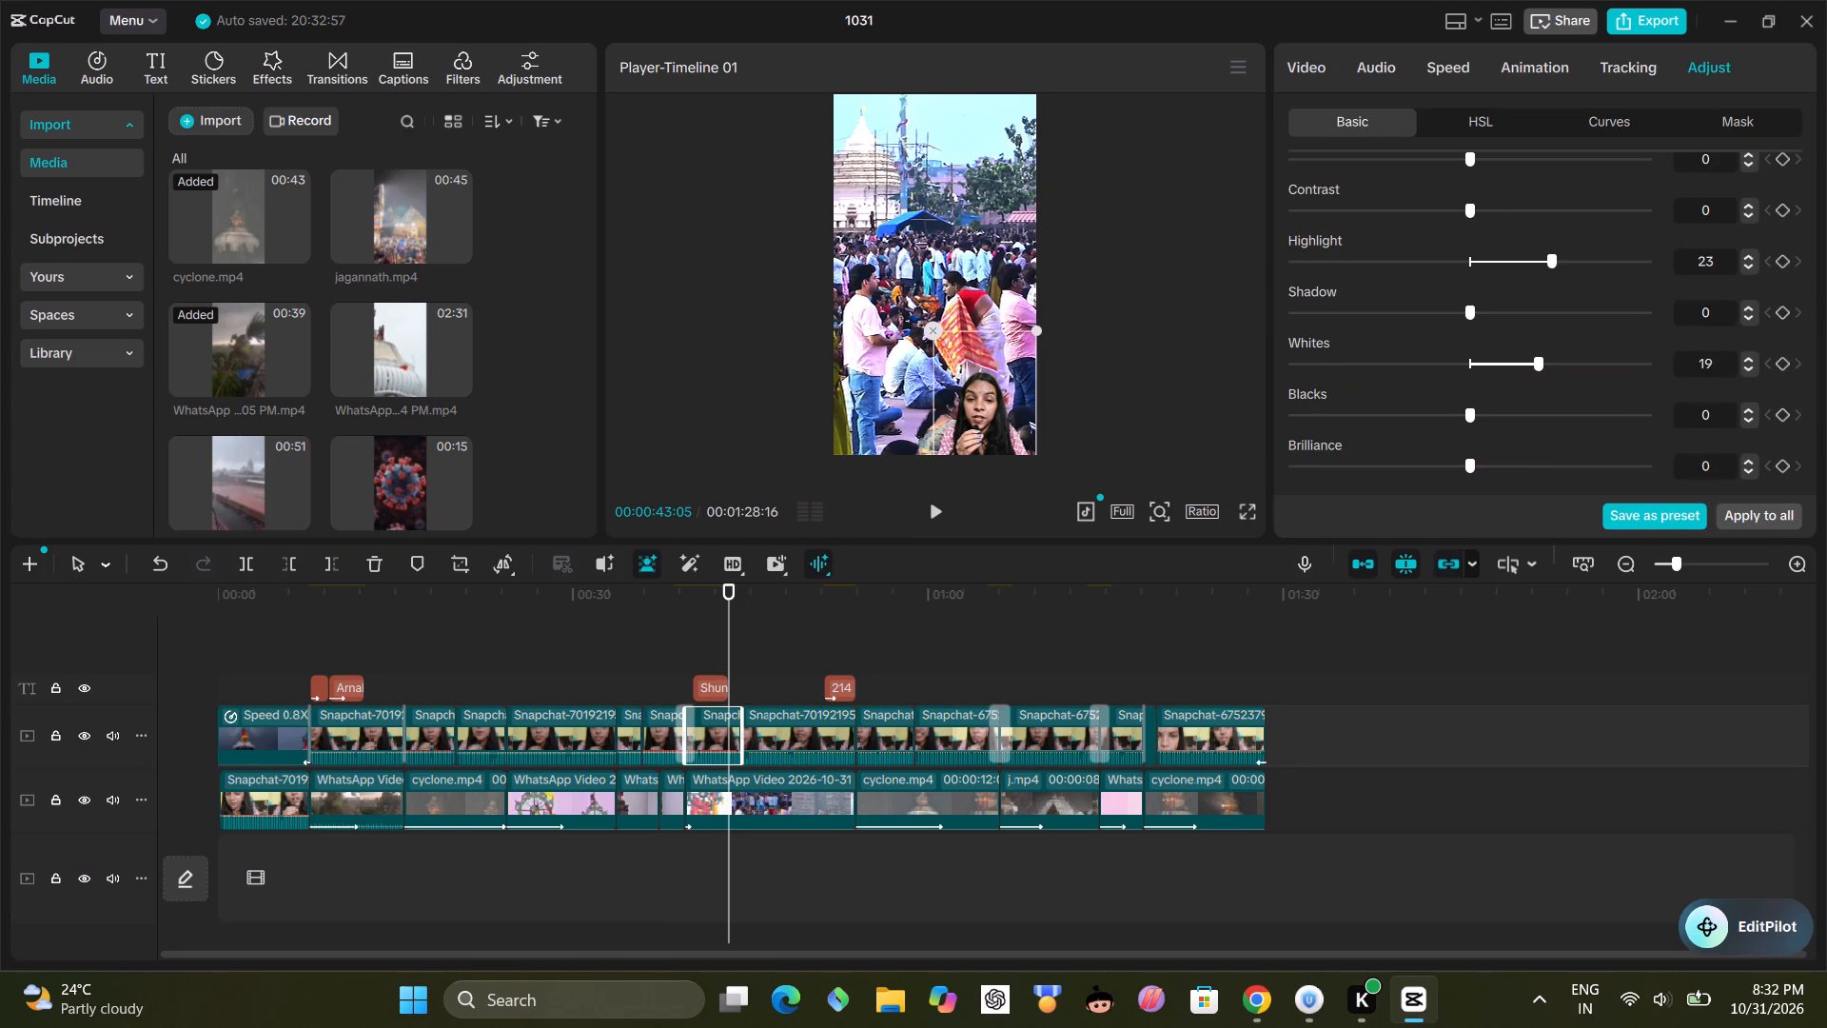
click(1515, 263)
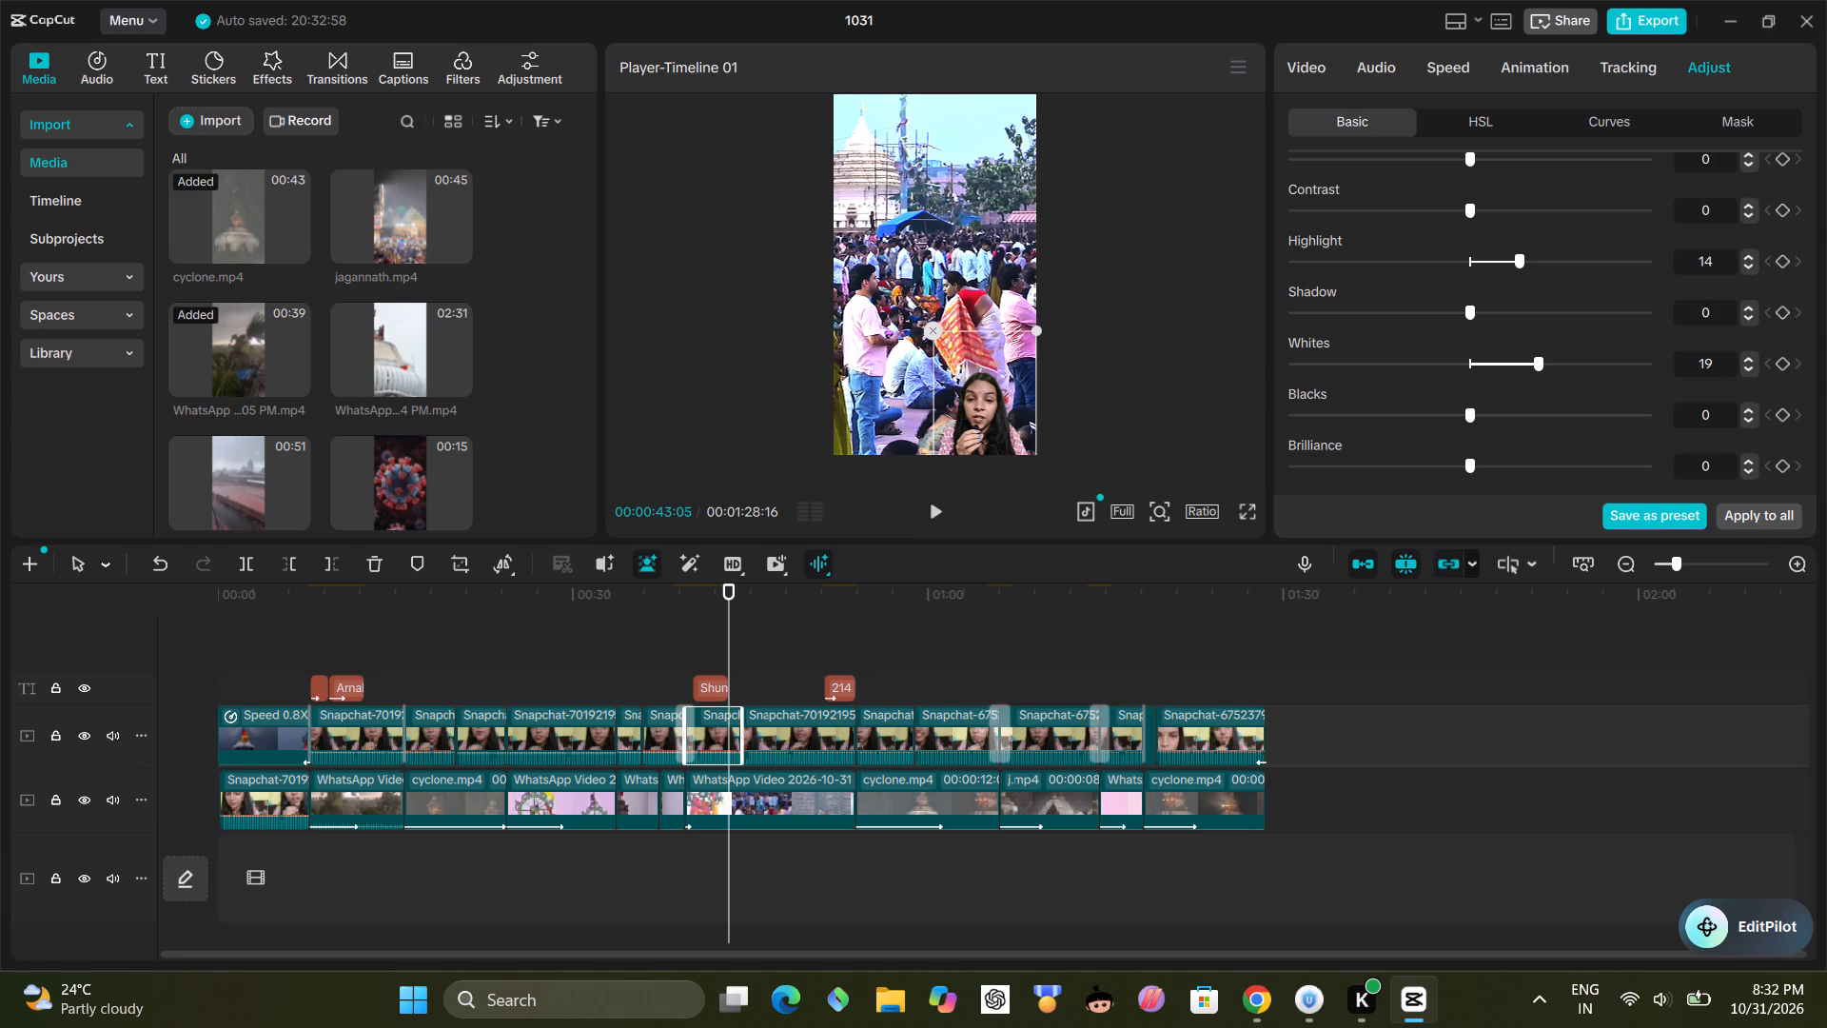
triple_click(1747, 269)
click(1747, 269)
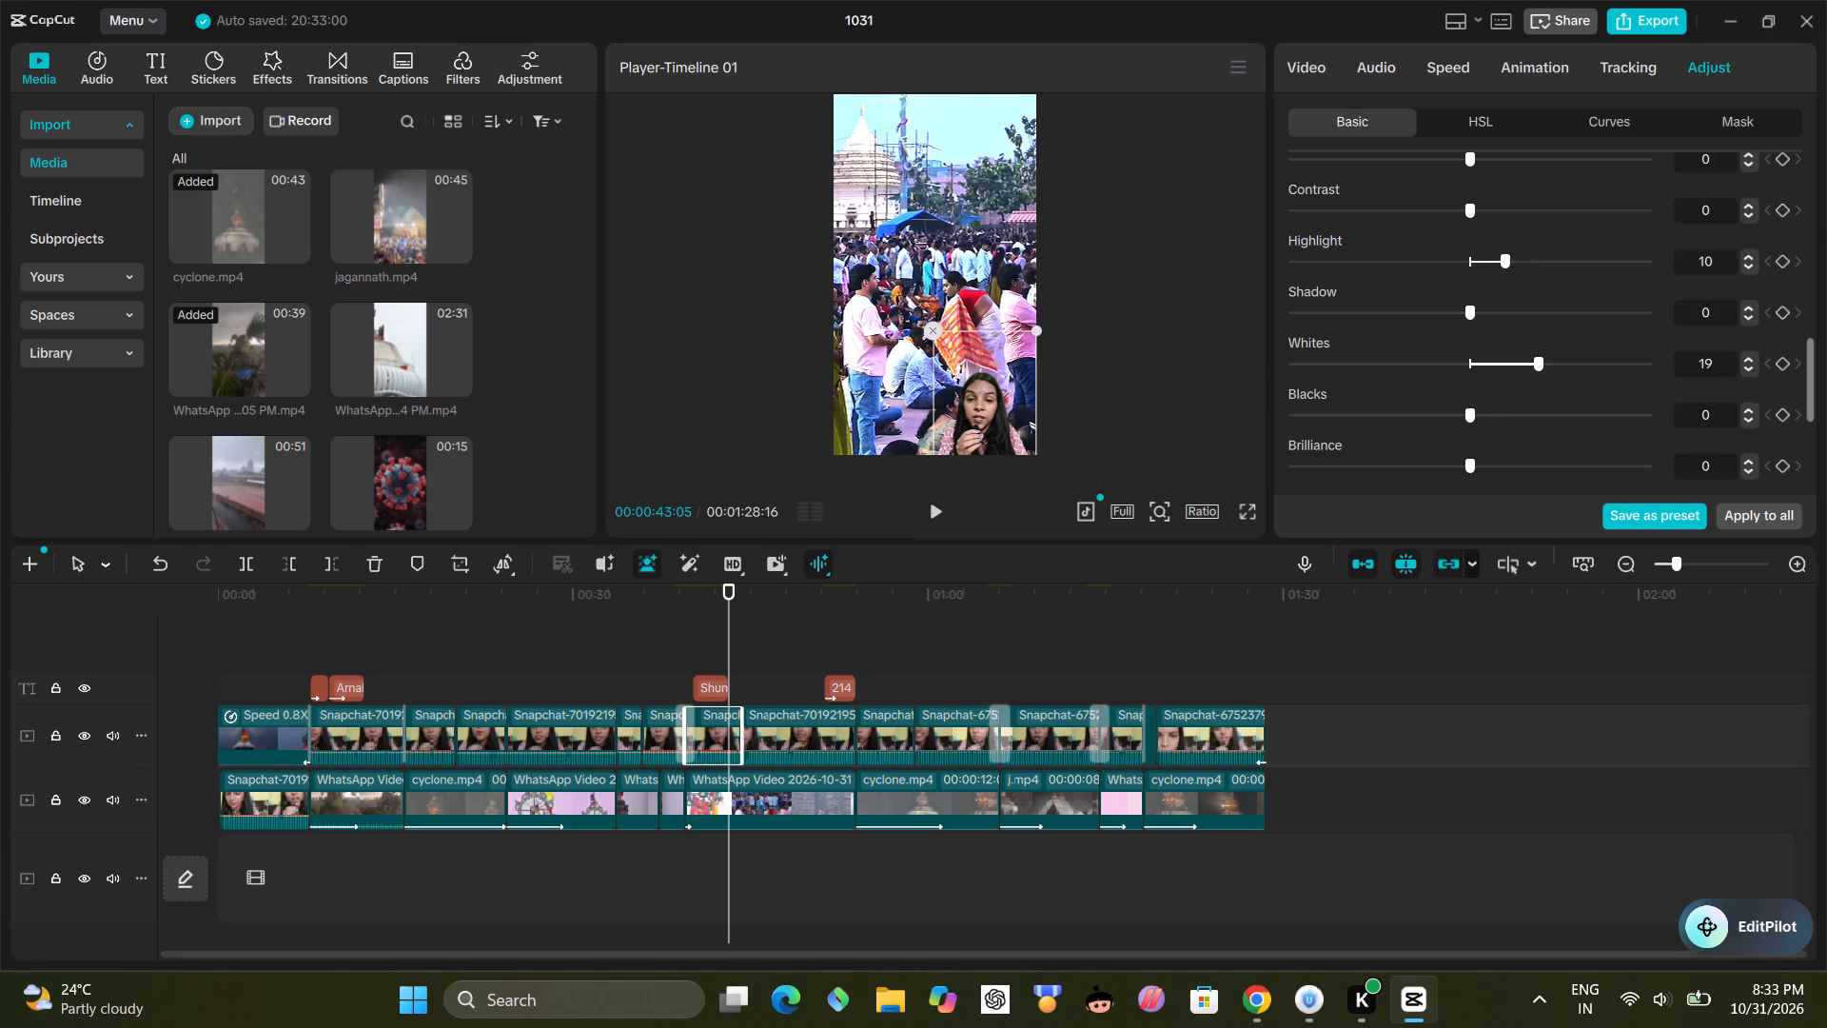
triple_click(1754, 359)
triple_click(1754, 356)
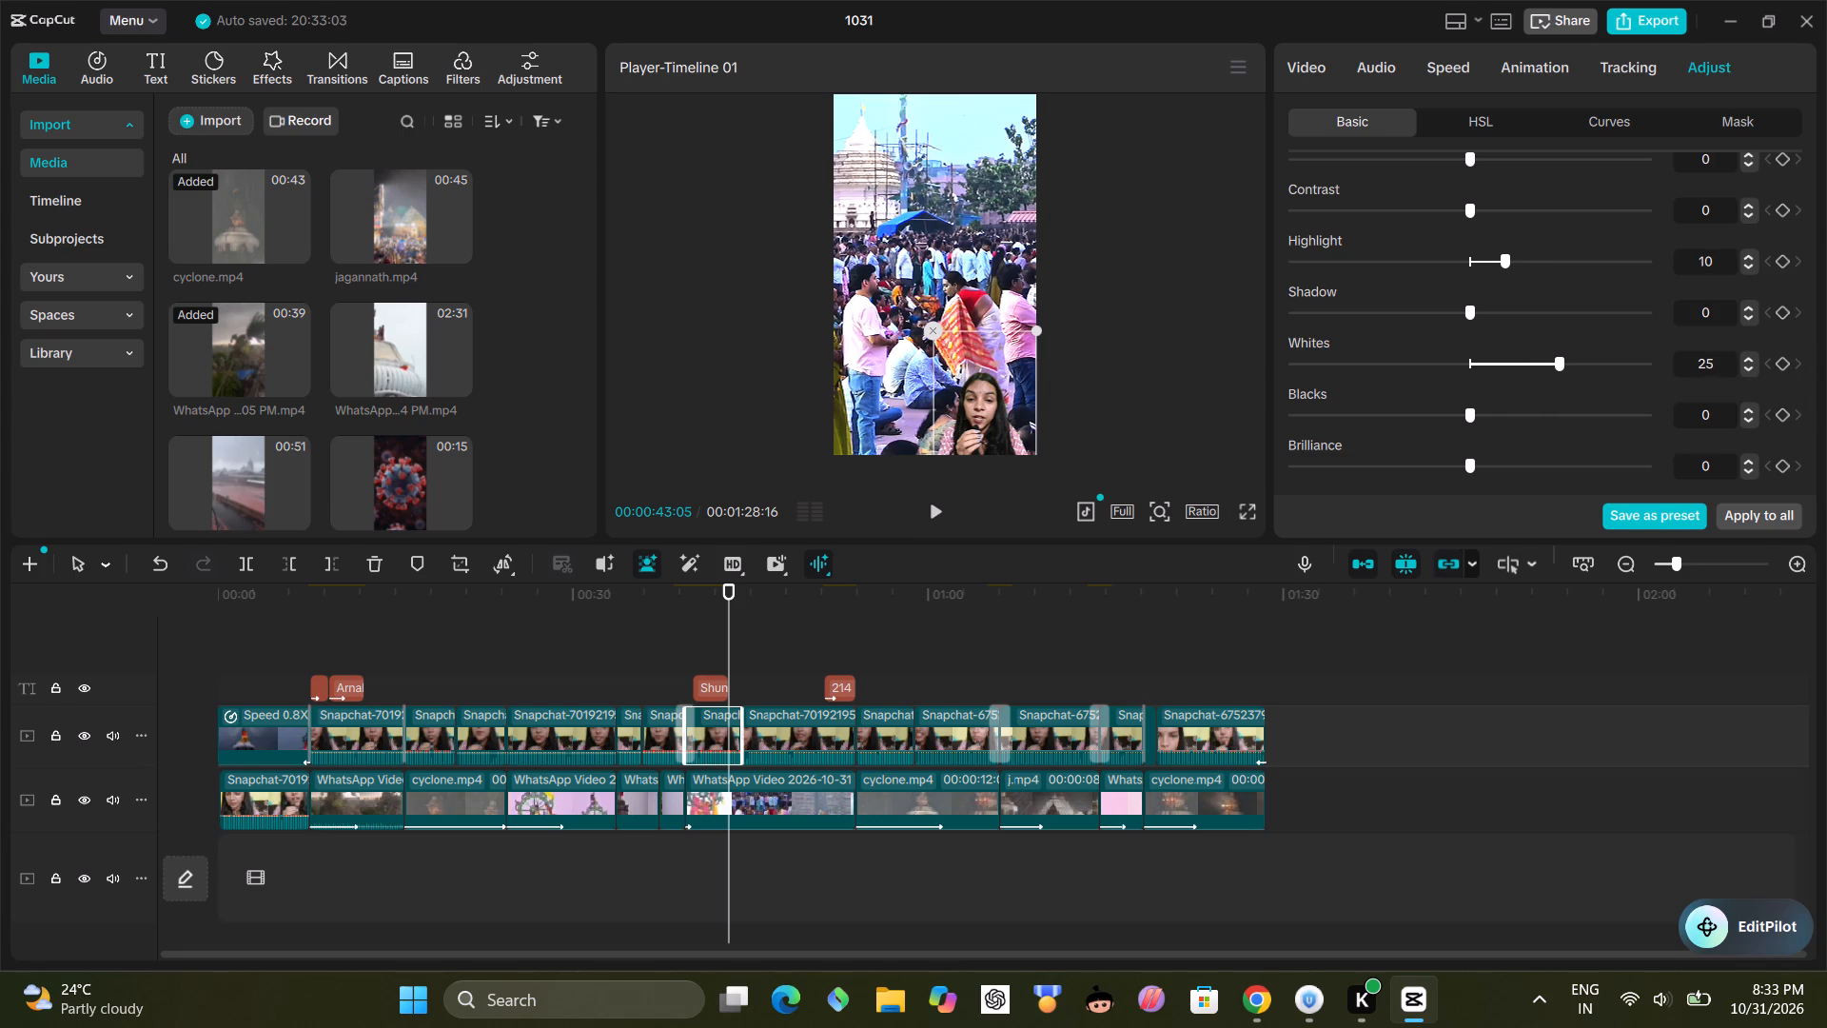
On the ninth clip of the upper video track, set Contrast to 0, Highlight to 10 and Whites to 25.
click(780, 699)
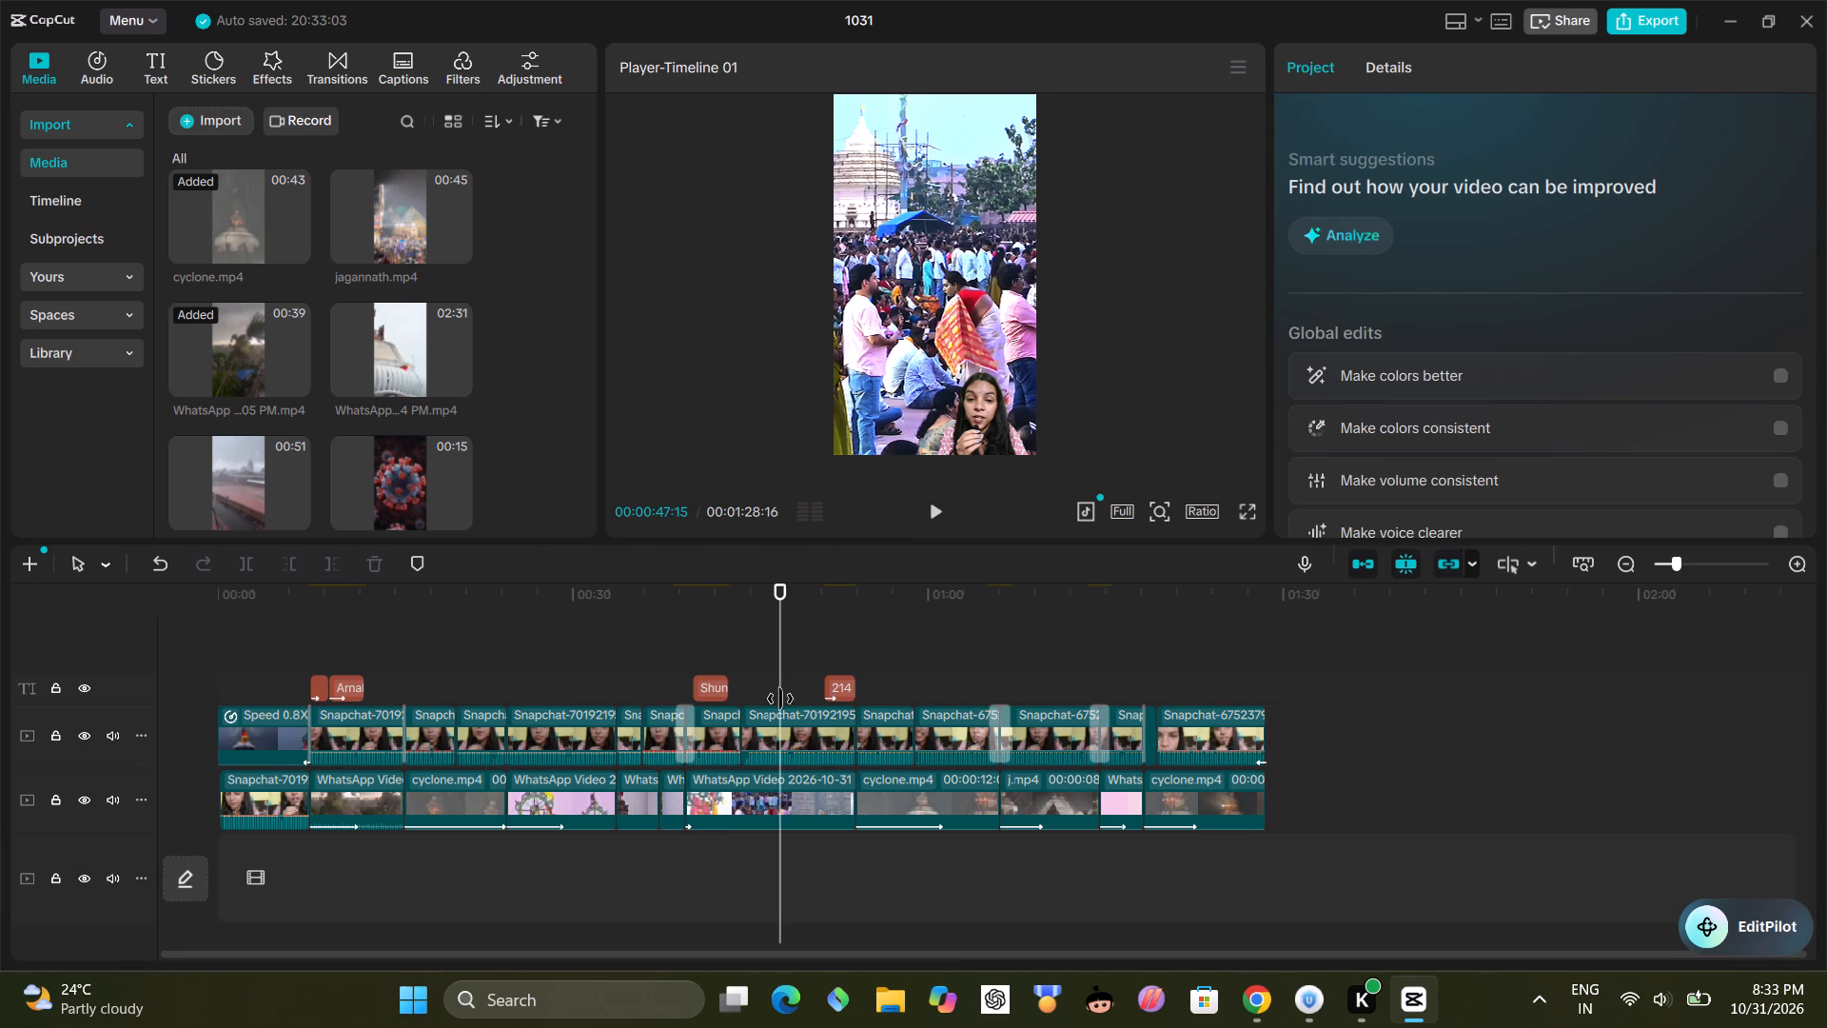
click(835, 731)
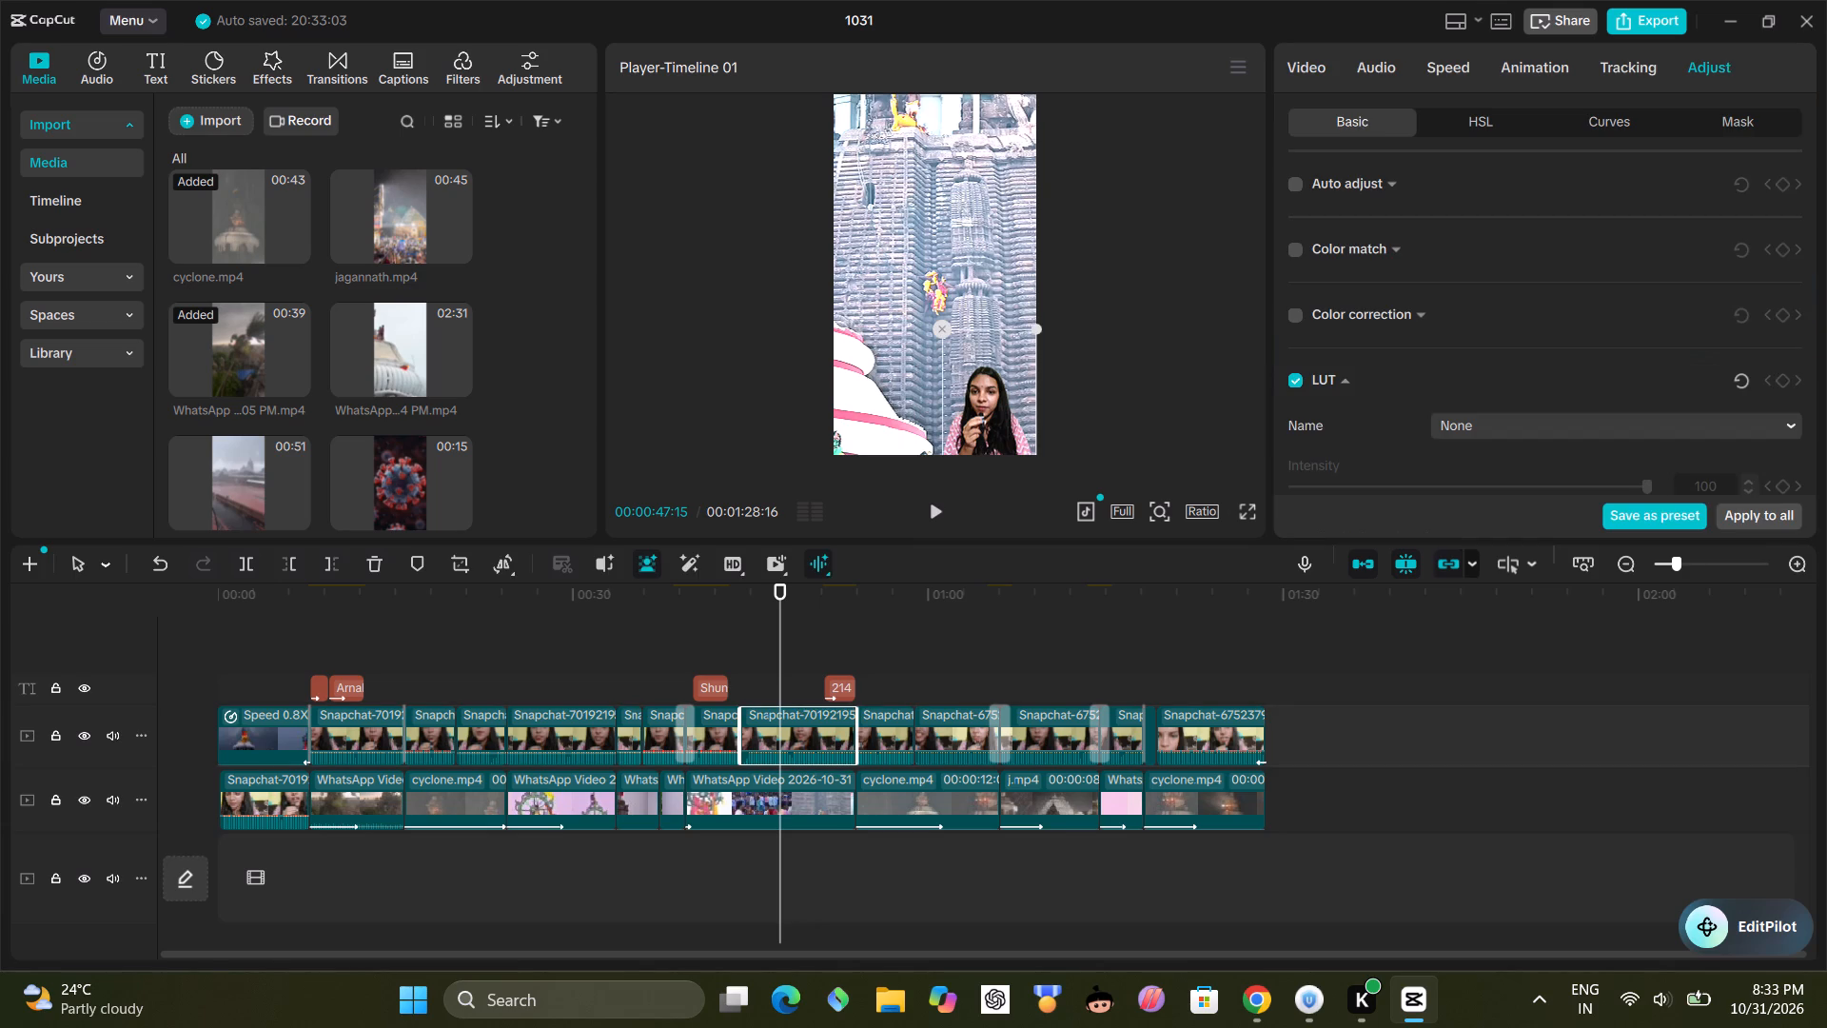
scroll(1554, 367, down, 7)
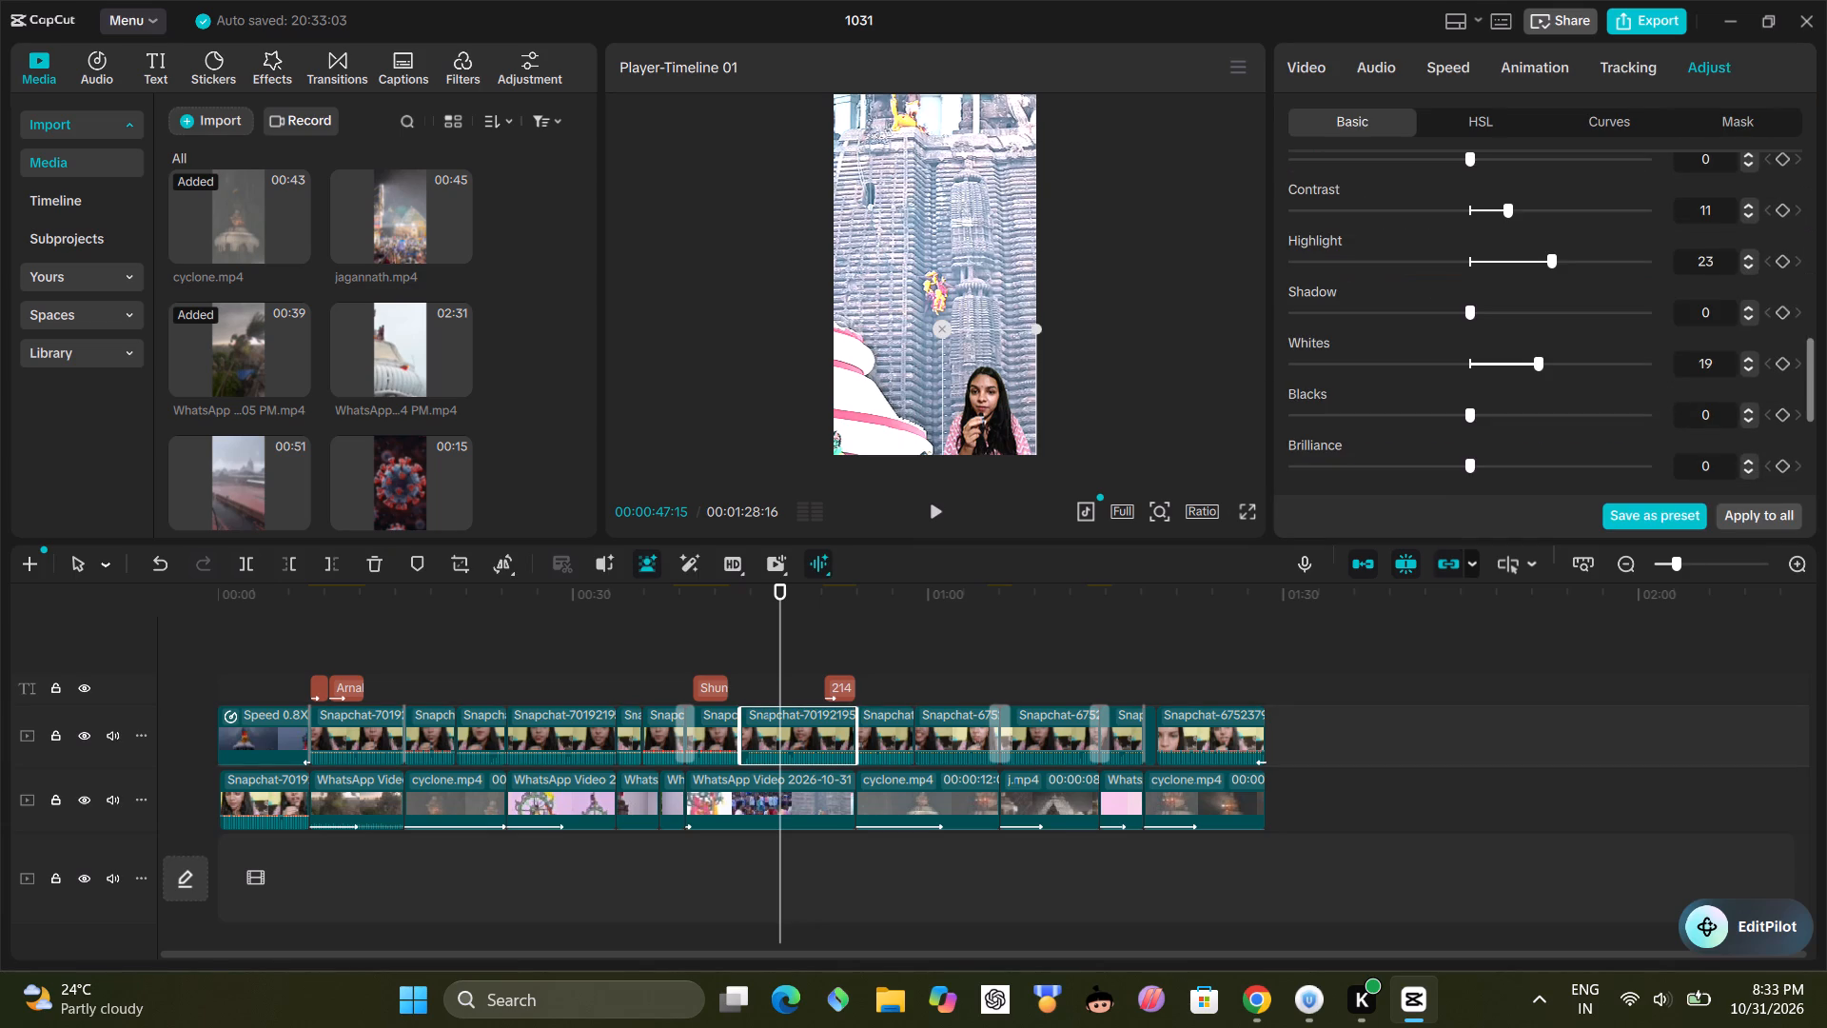
click(1468, 212)
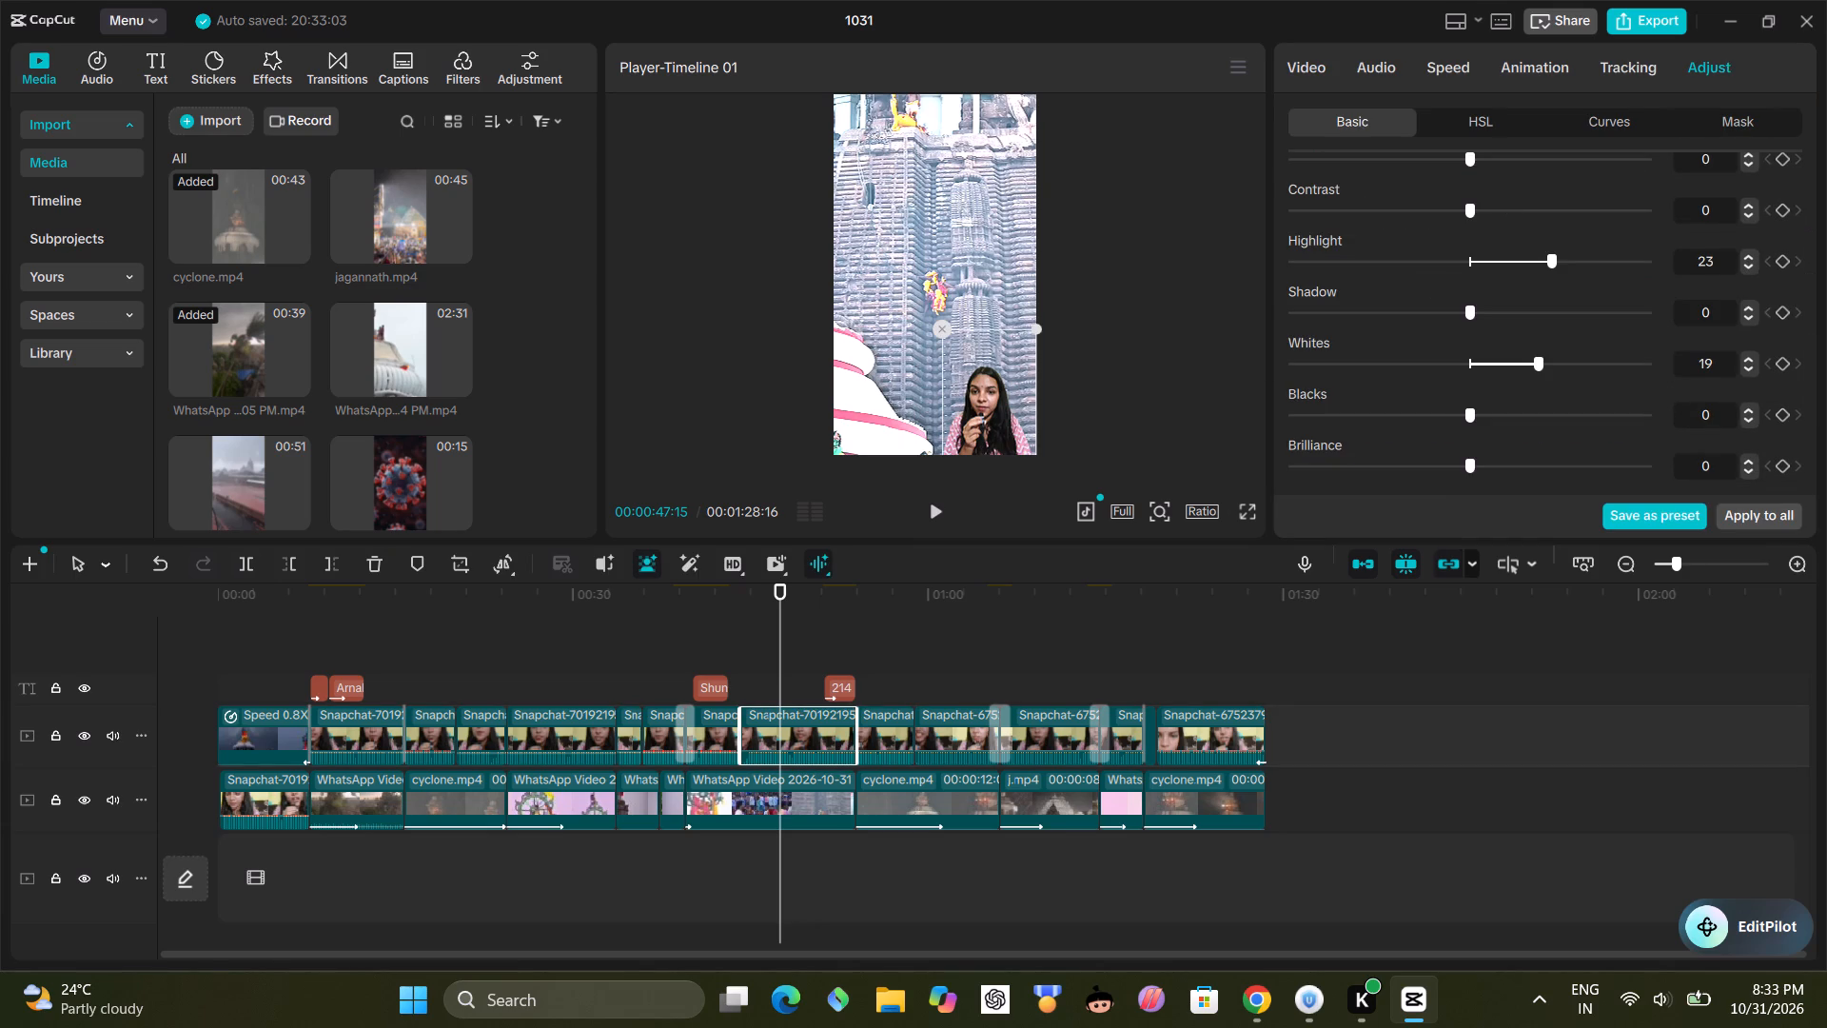
click(1513, 257)
click(1516, 257)
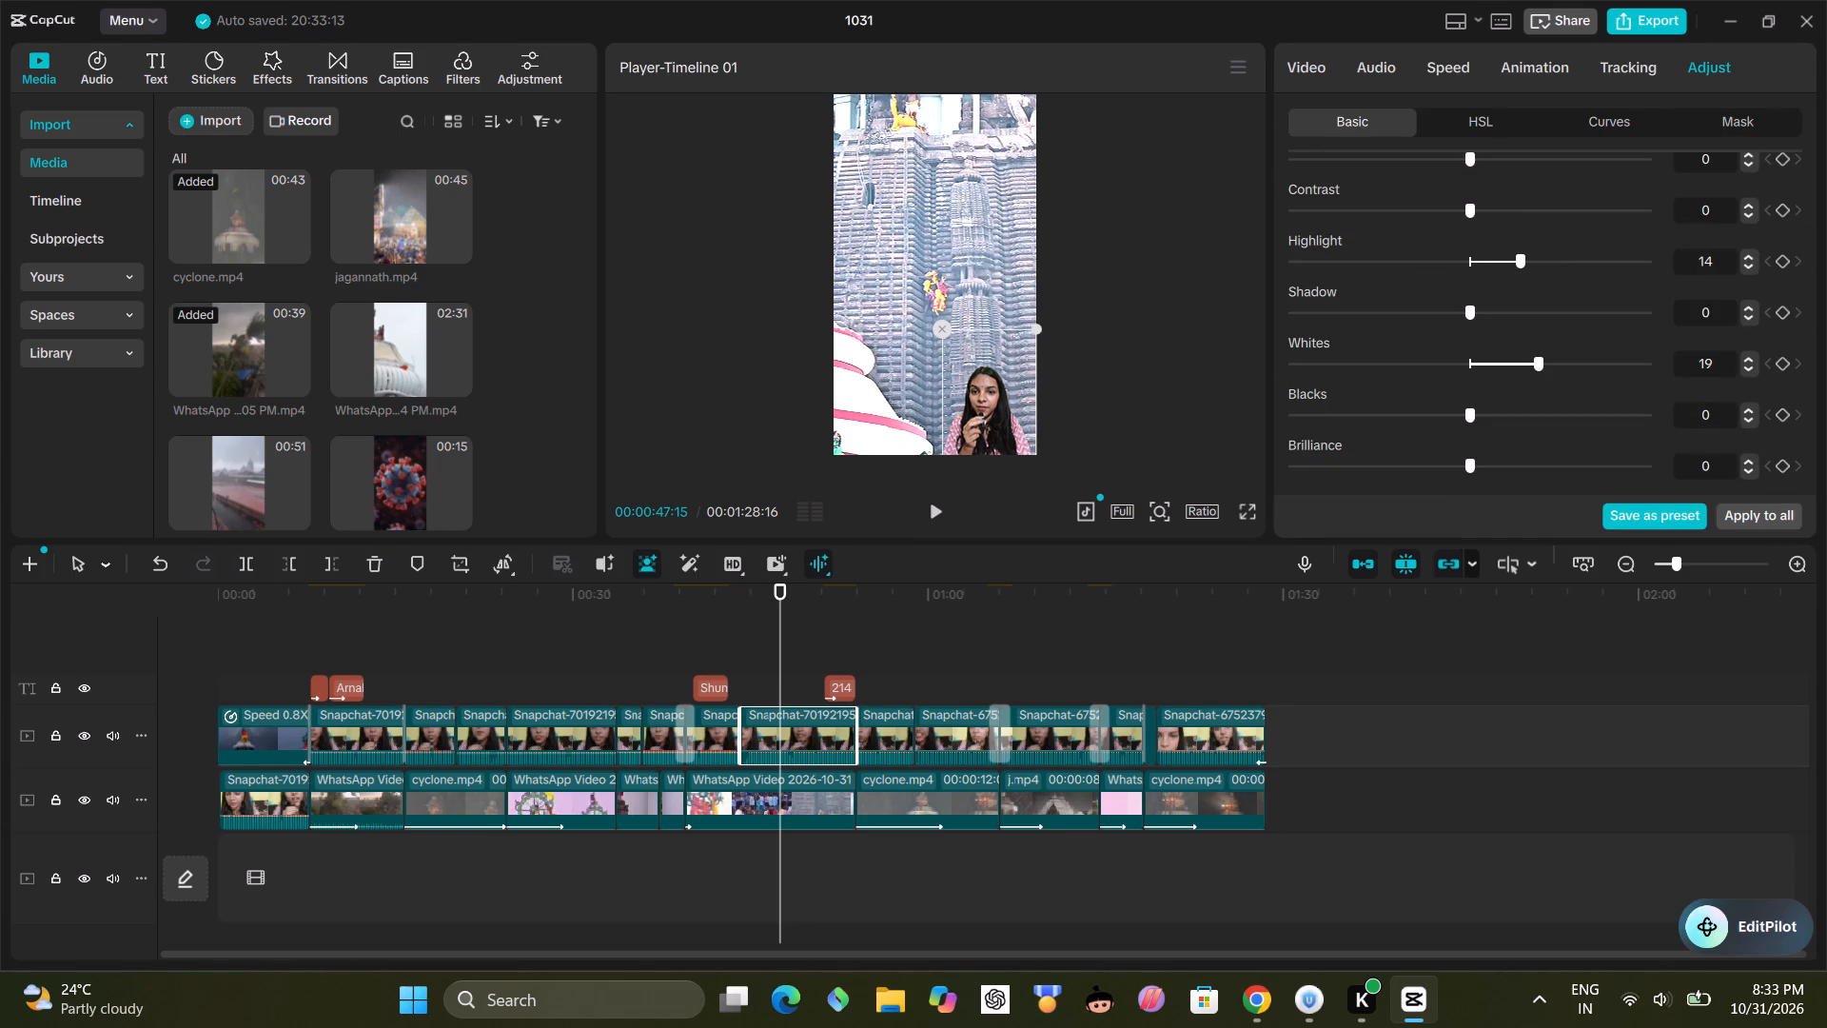
triple_click(1748, 266)
click(1748, 266)
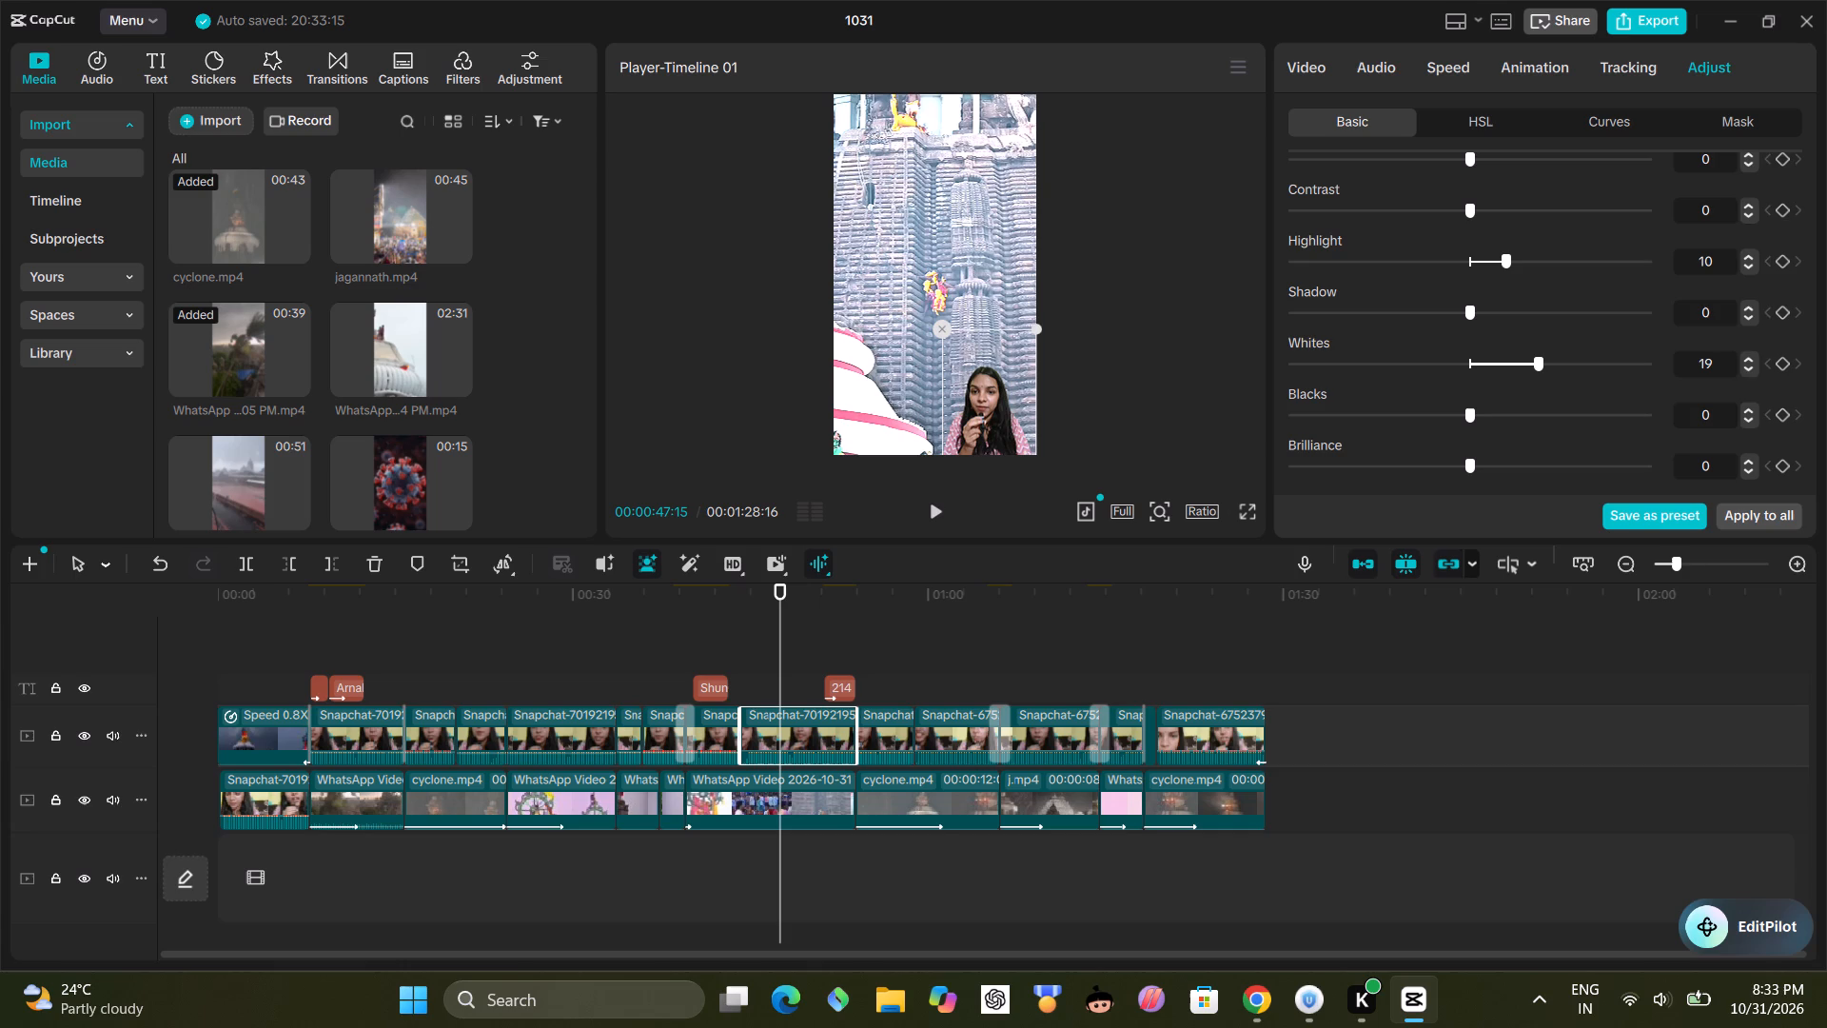
triple_click(1748, 358)
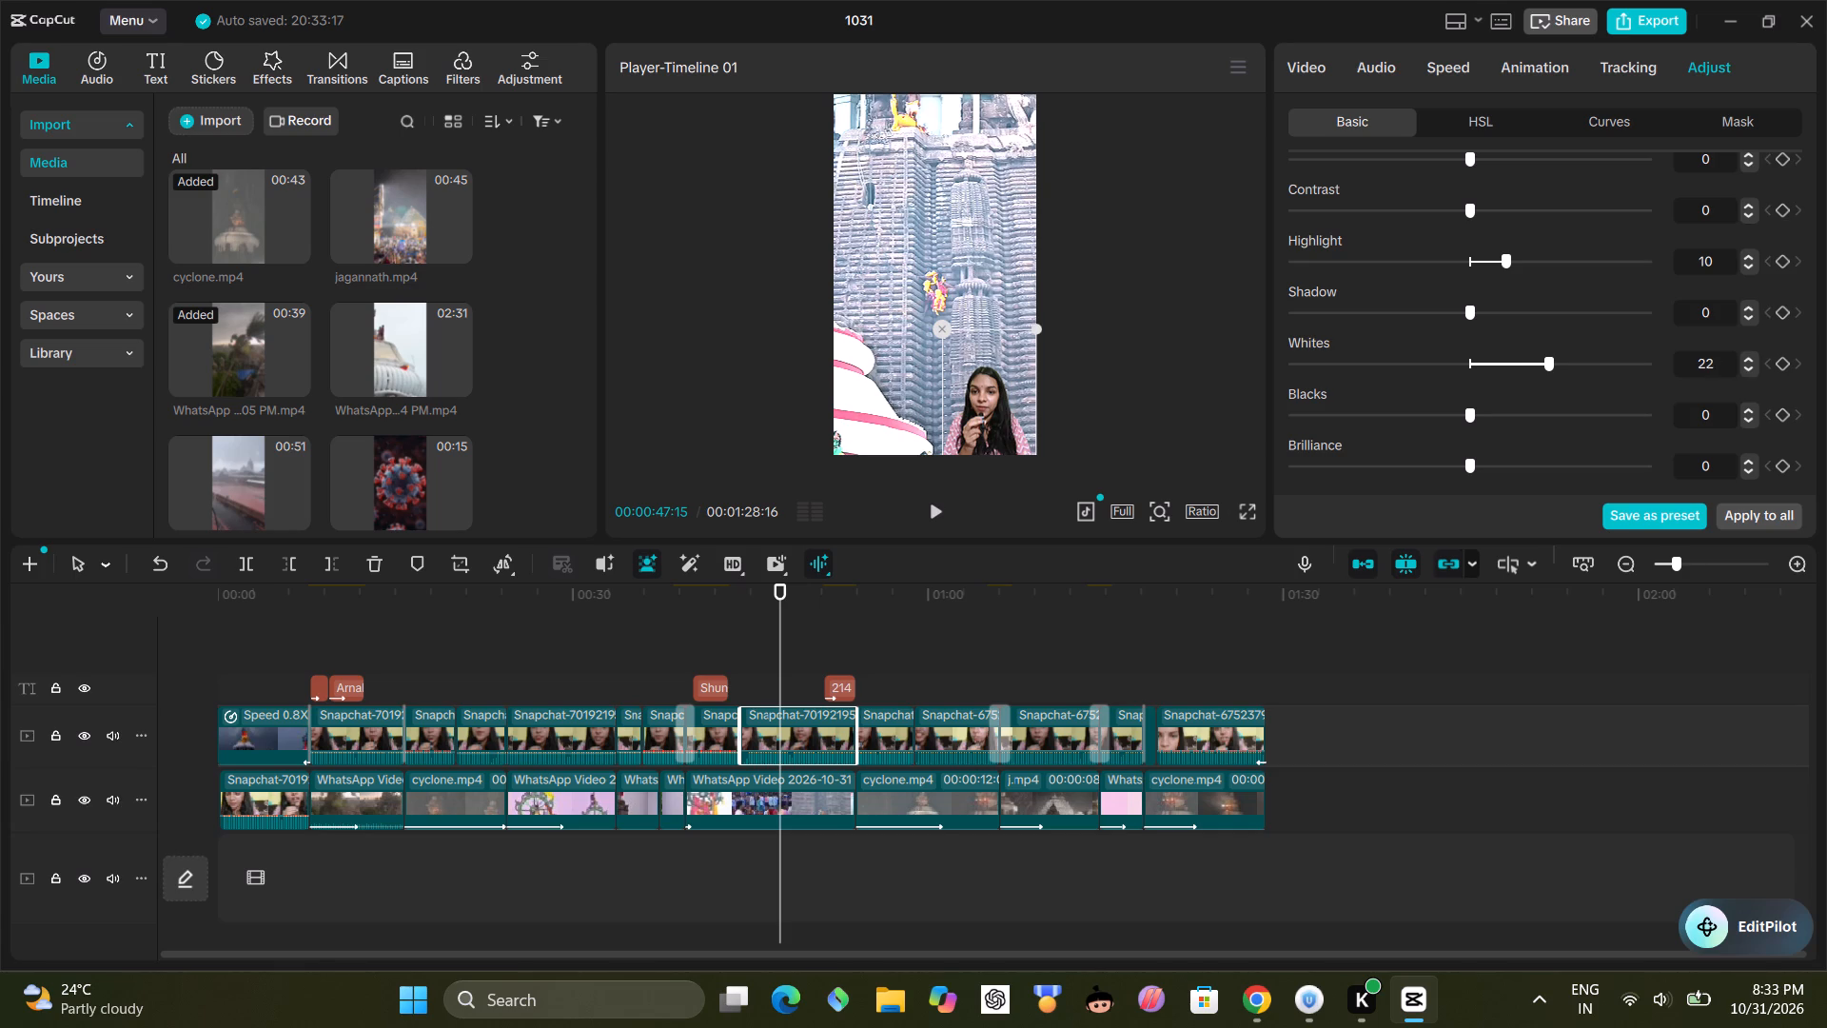
click(1748, 358)
click(1748, 351)
click(1748, 351)
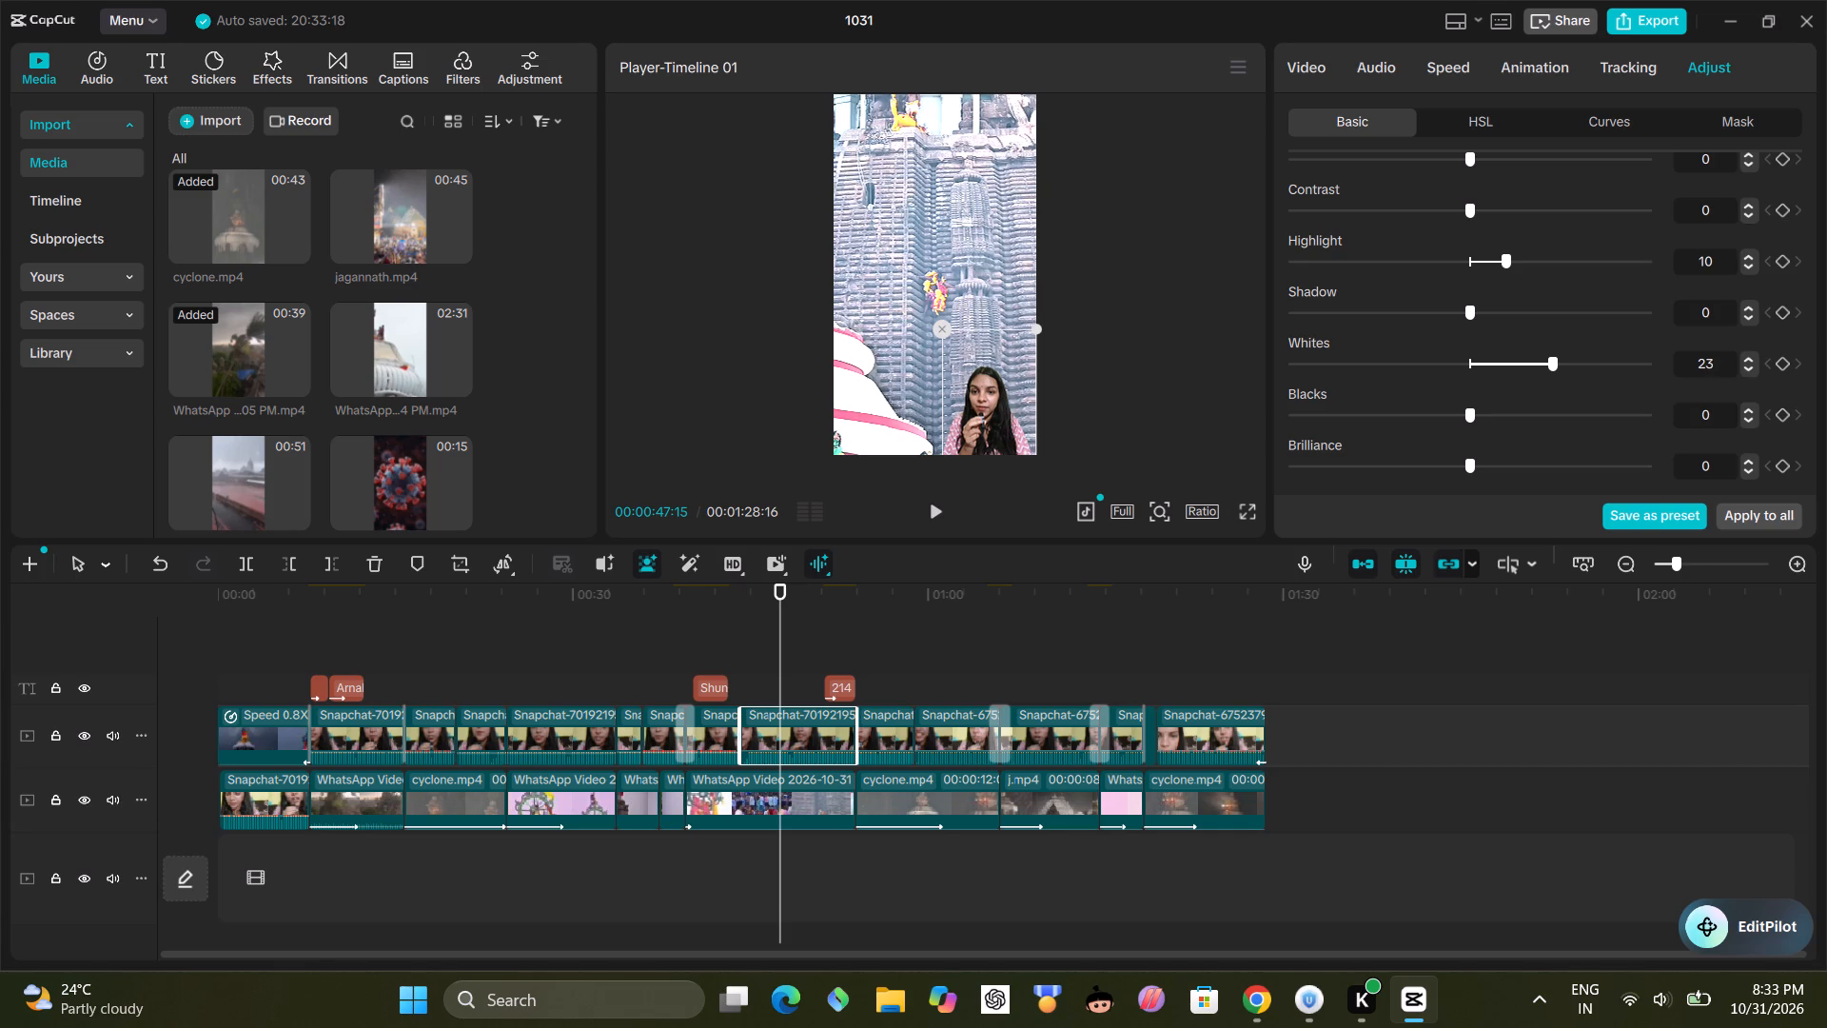
click(1748, 352)
triple_click(1748, 354)
On the tenth clip of the upper video track, set Contrast to 0, Highlight to 10 and Whites to 25.
click(884, 697)
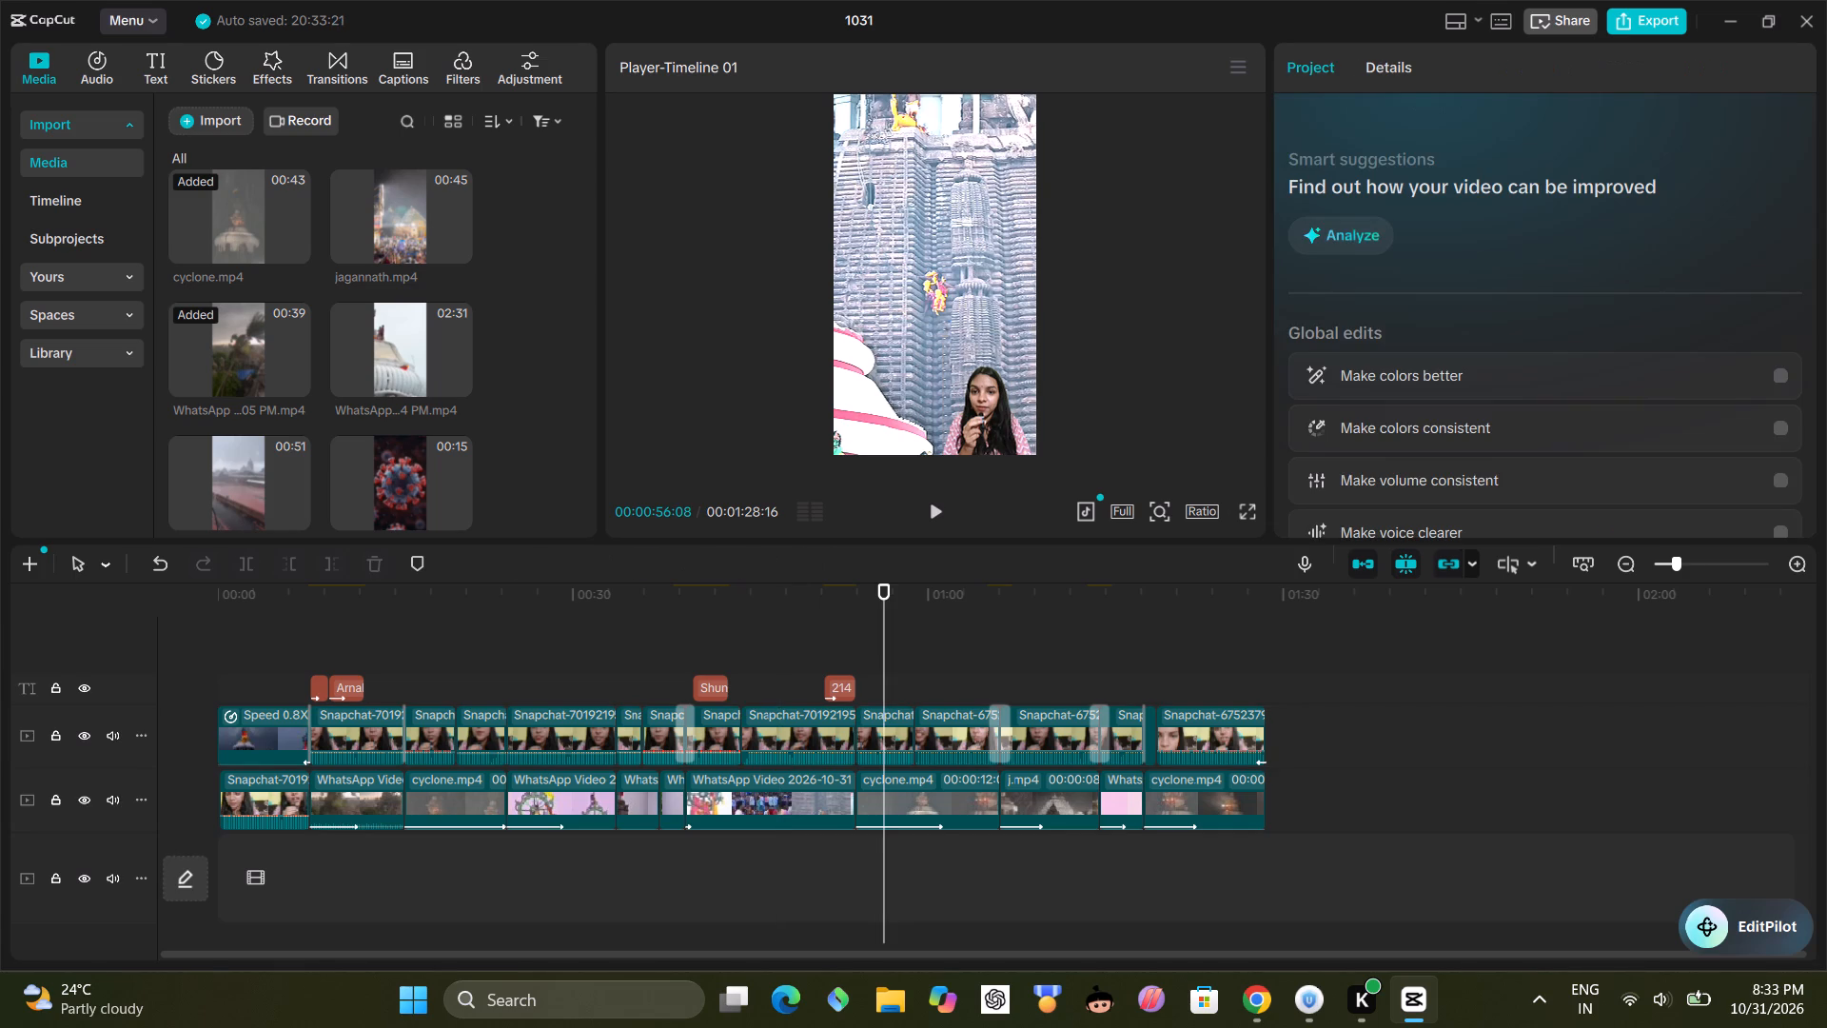
click(886, 719)
scroll(1447, 306, down, 3)
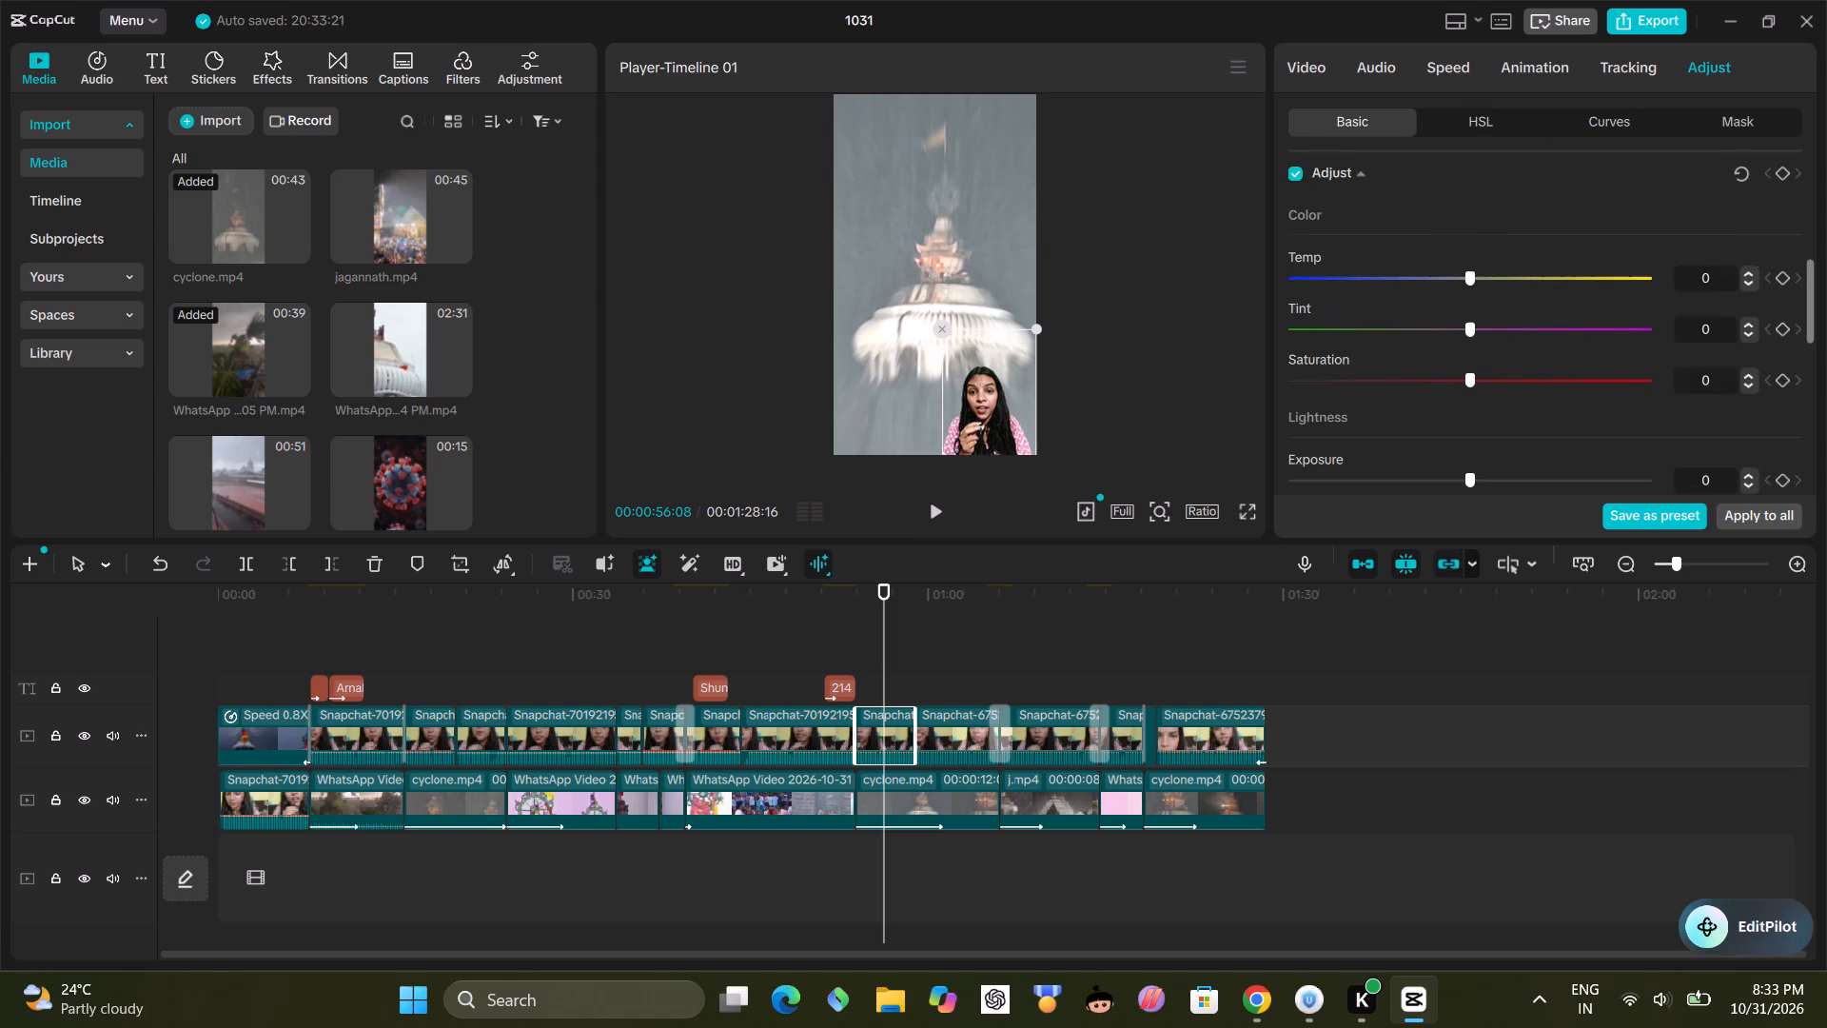
scroll(1449, 304, down, 3)
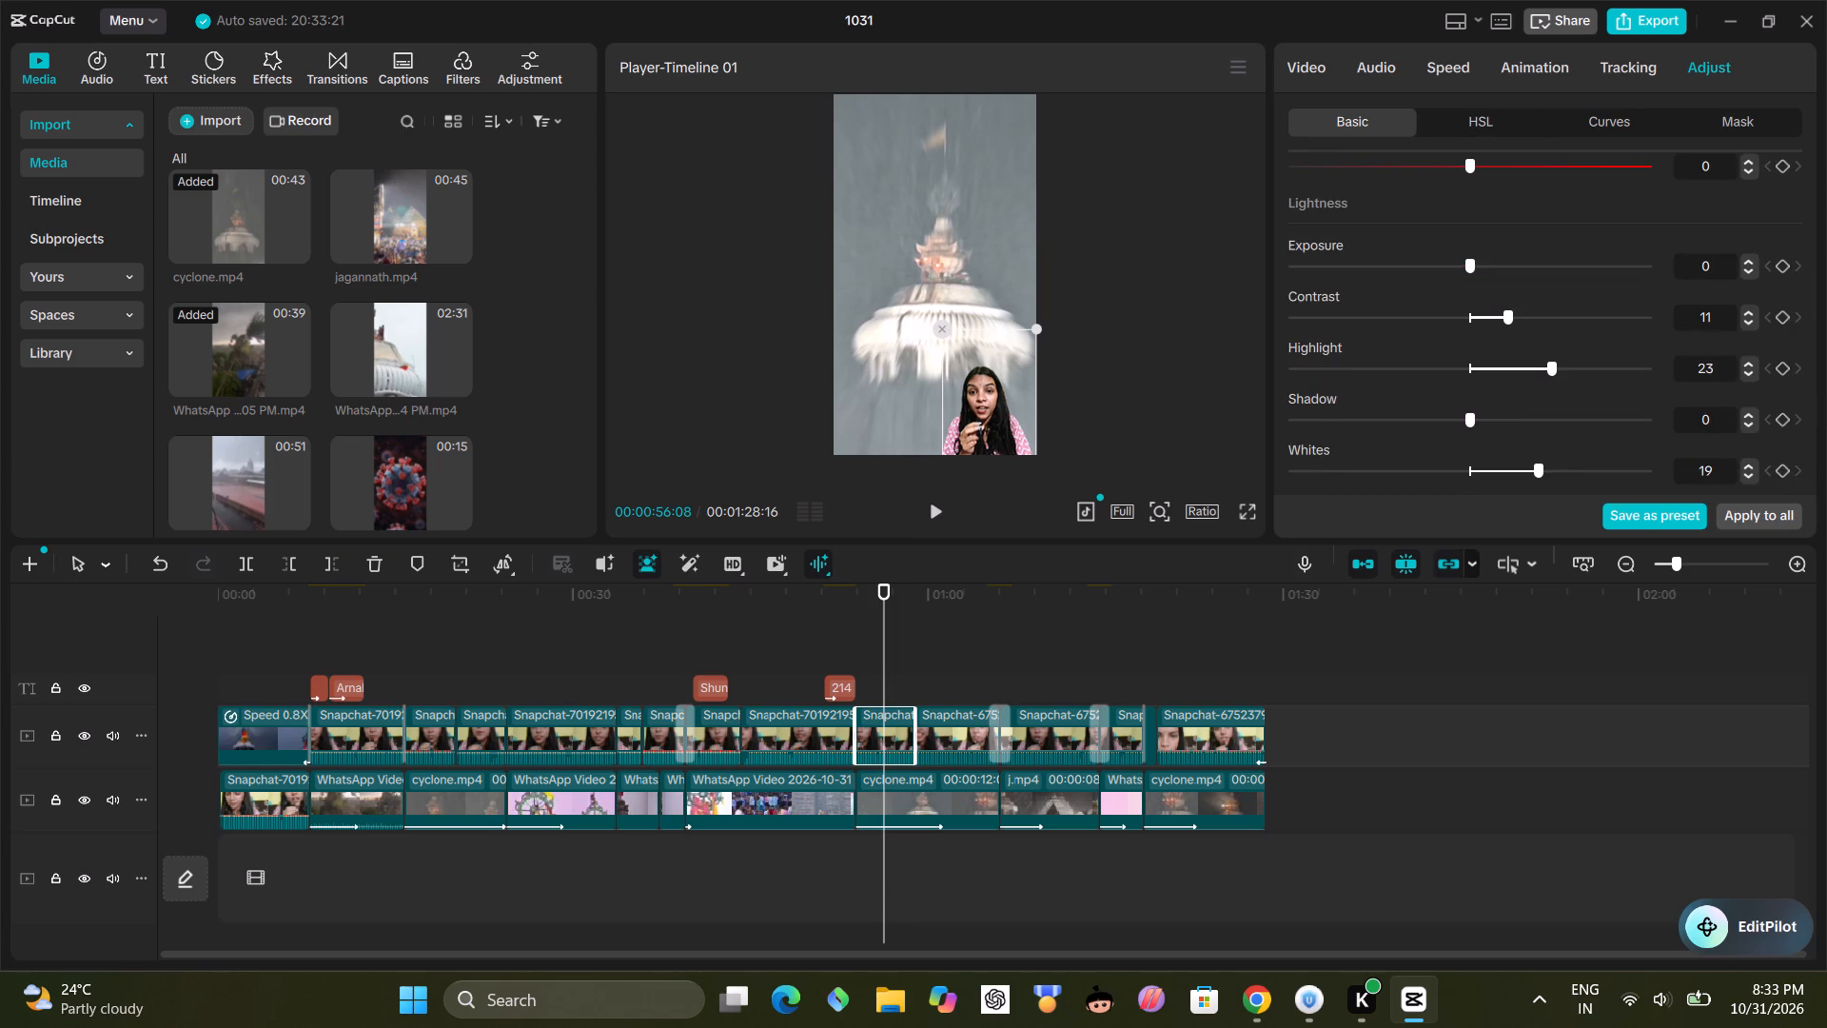
click(1472, 317)
click(1500, 362)
triple_click(1756, 473)
click(1756, 473)
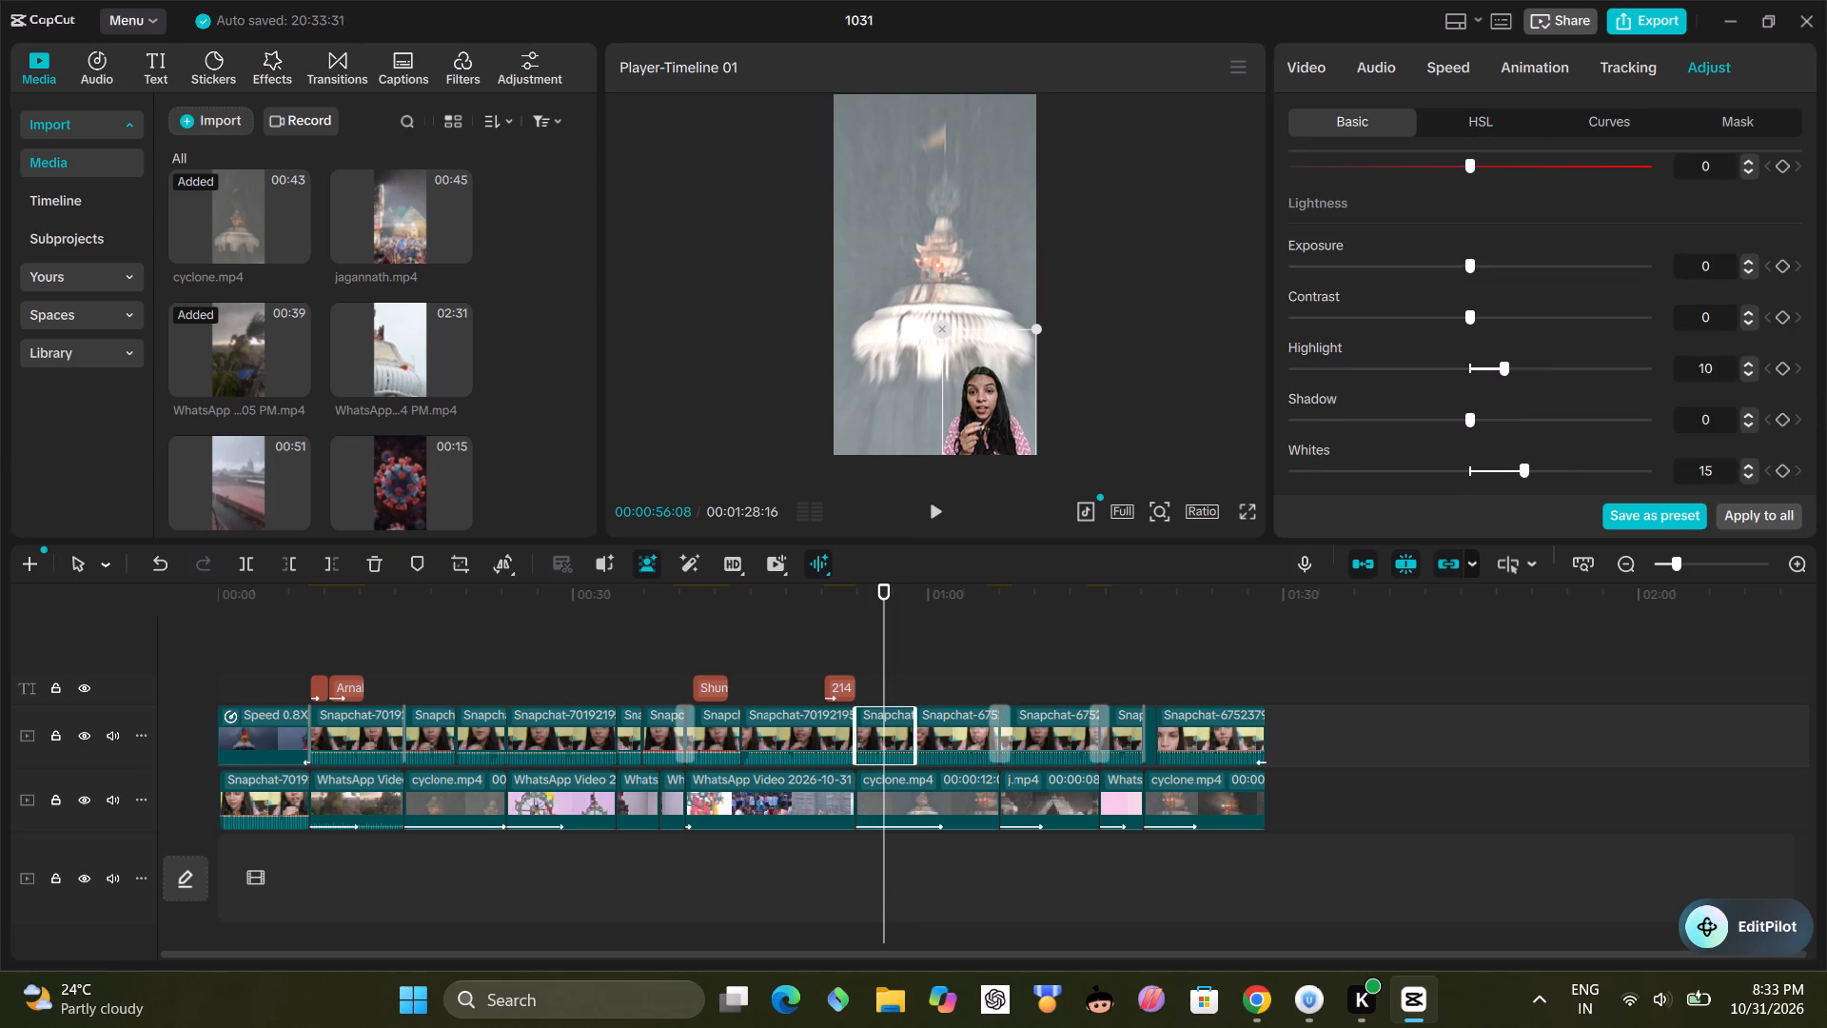
click(1754, 465)
triple_click(1754, 465)
triple_click(1754, 465)
double_click(1754, 465)
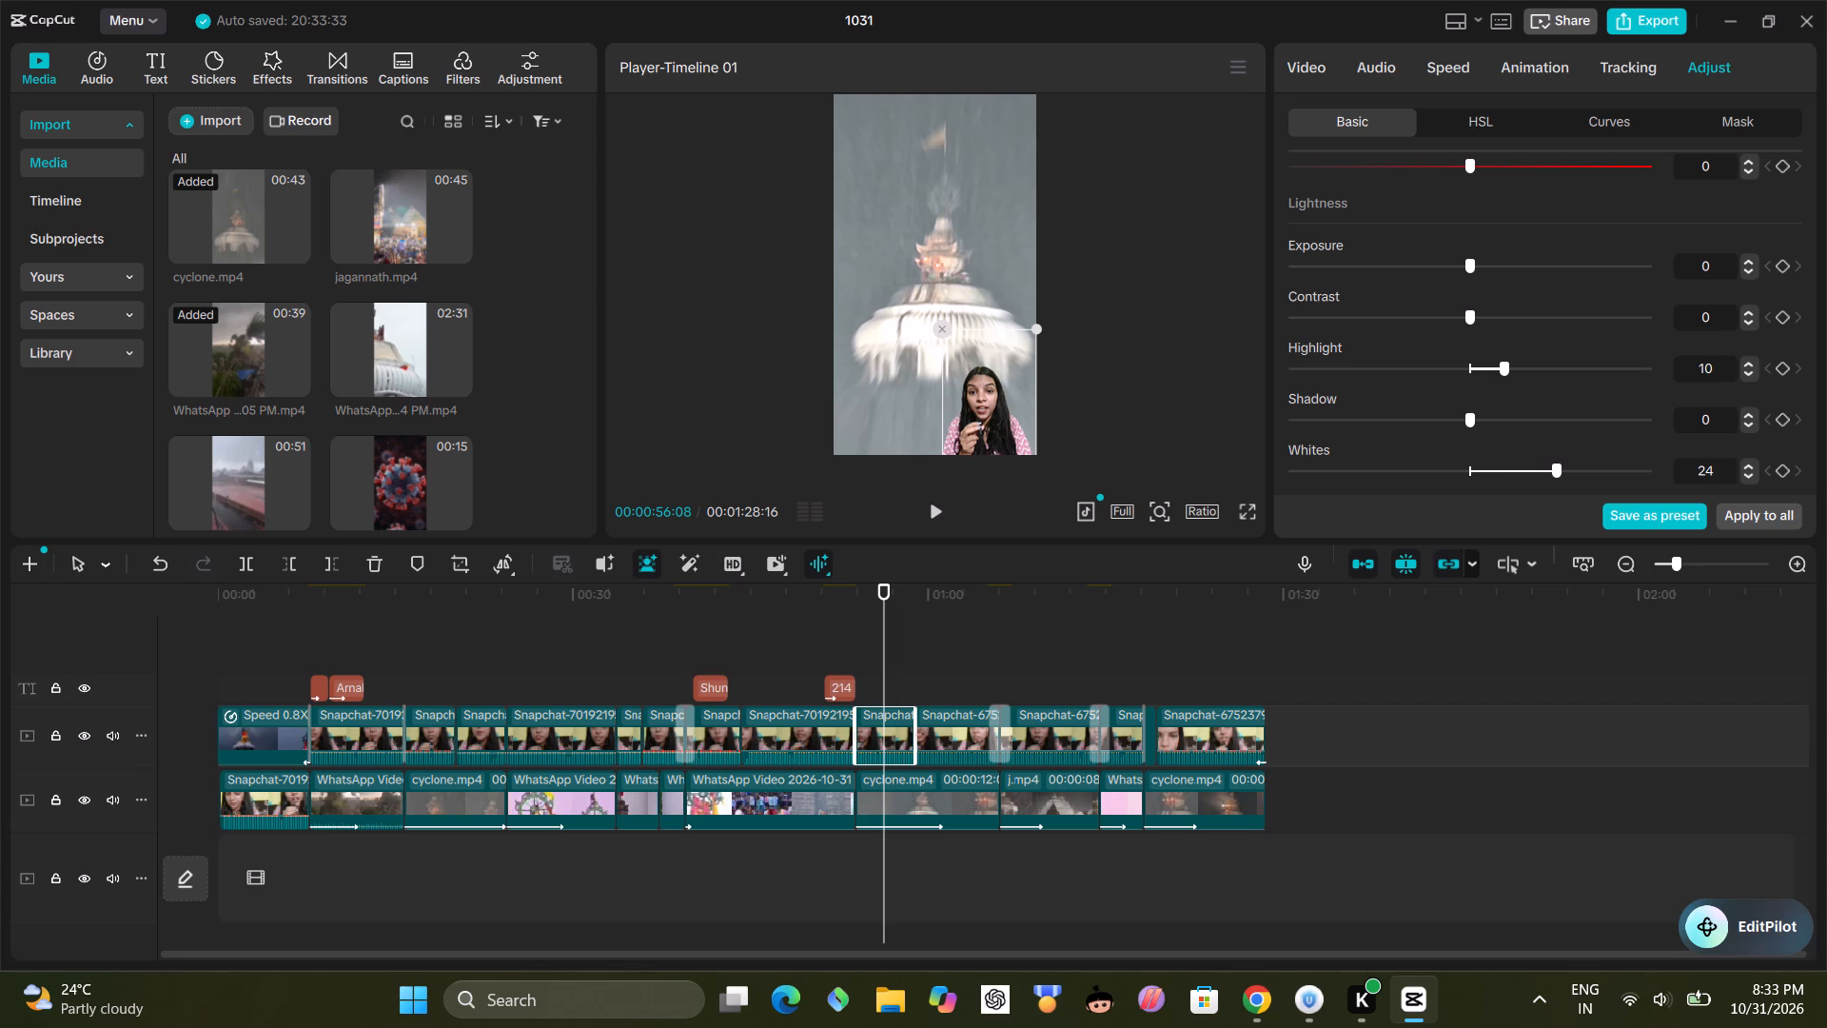
click(1754, 465)
On the eleventh clip of the upper video track, set Contrast to 0, Highlight to 10 and Whites to 0.
click(935, 690)
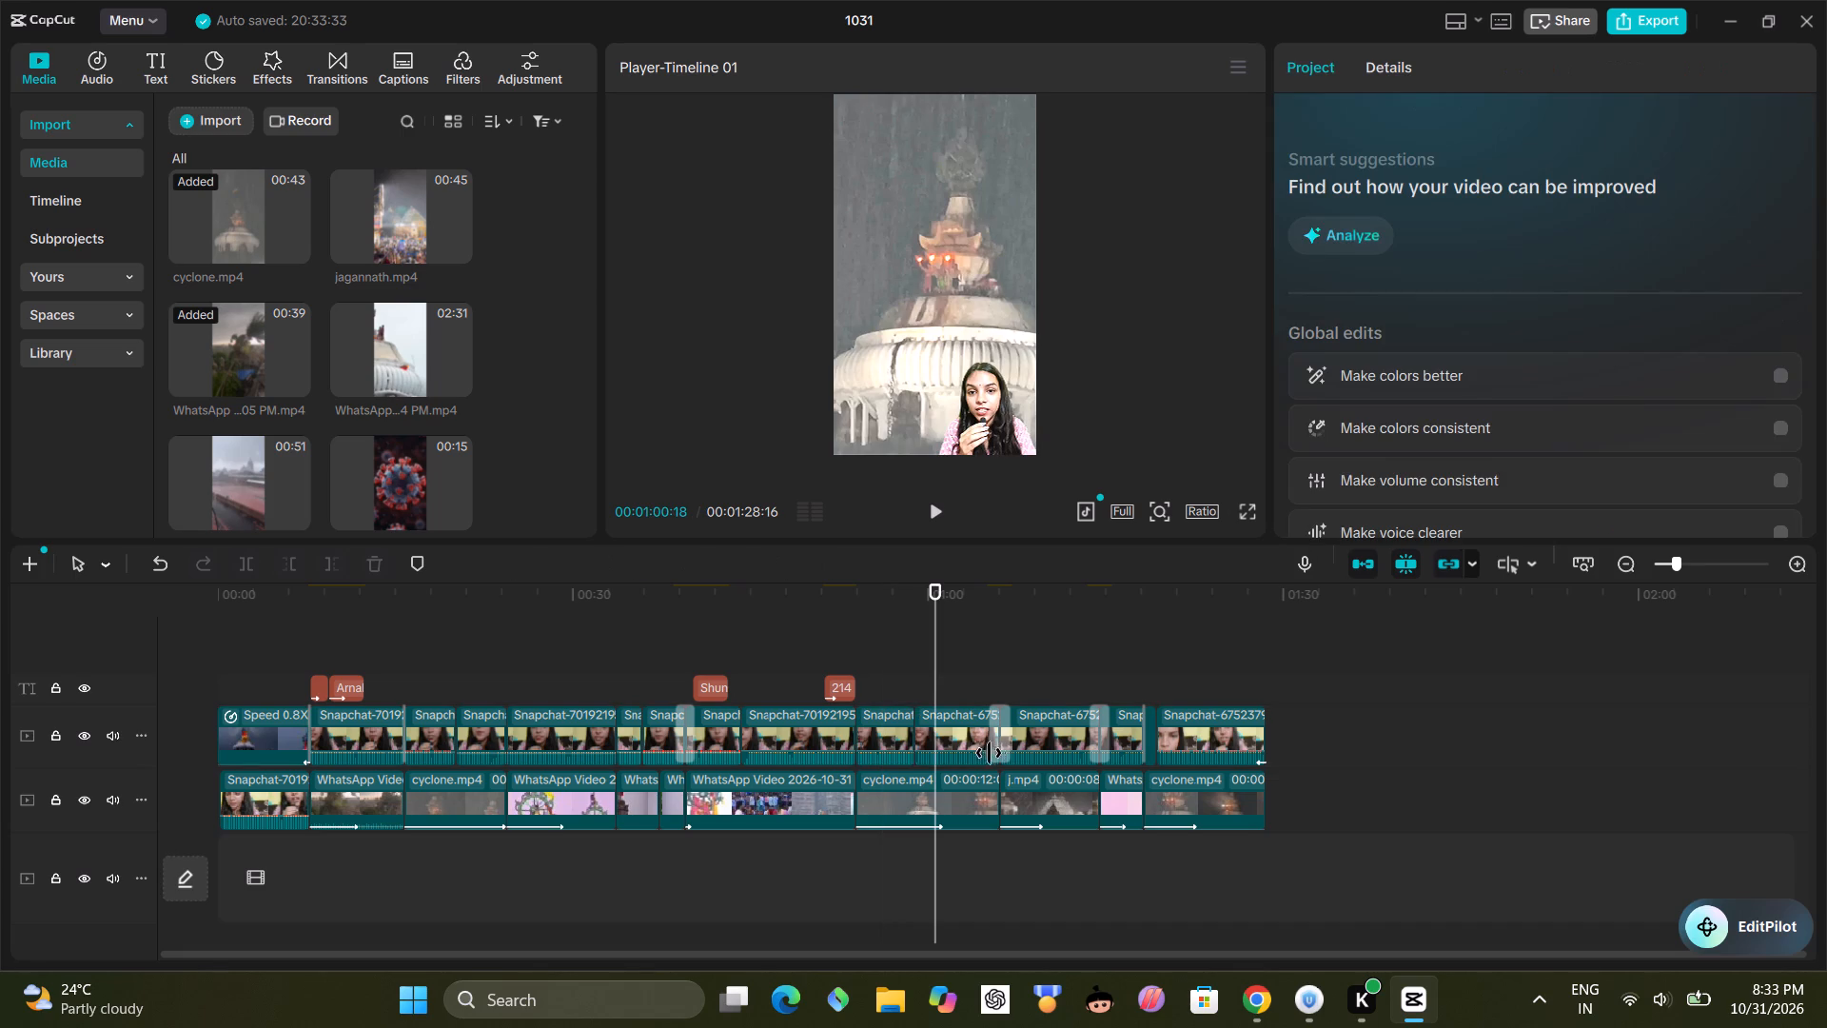
click(954, 761)
scroll(1378, 144, down, 6)
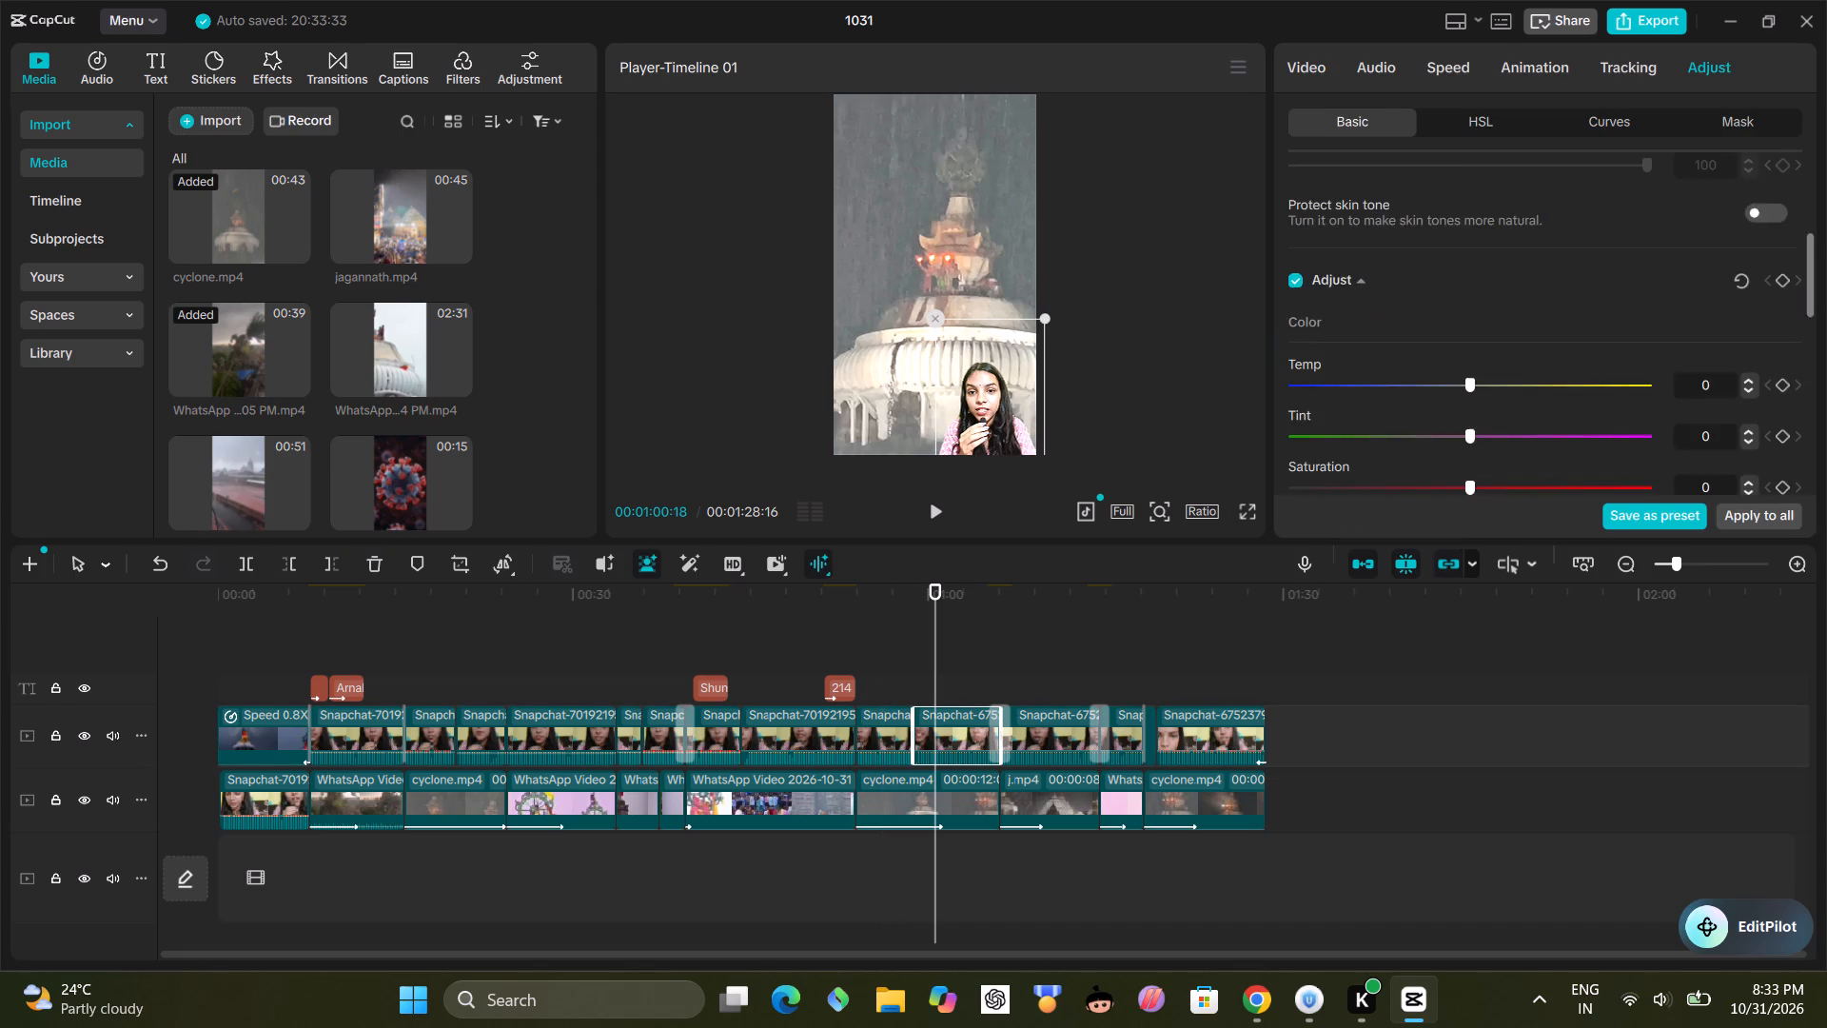
scroll(1396, 216, down, 2)
click(1470, 326)
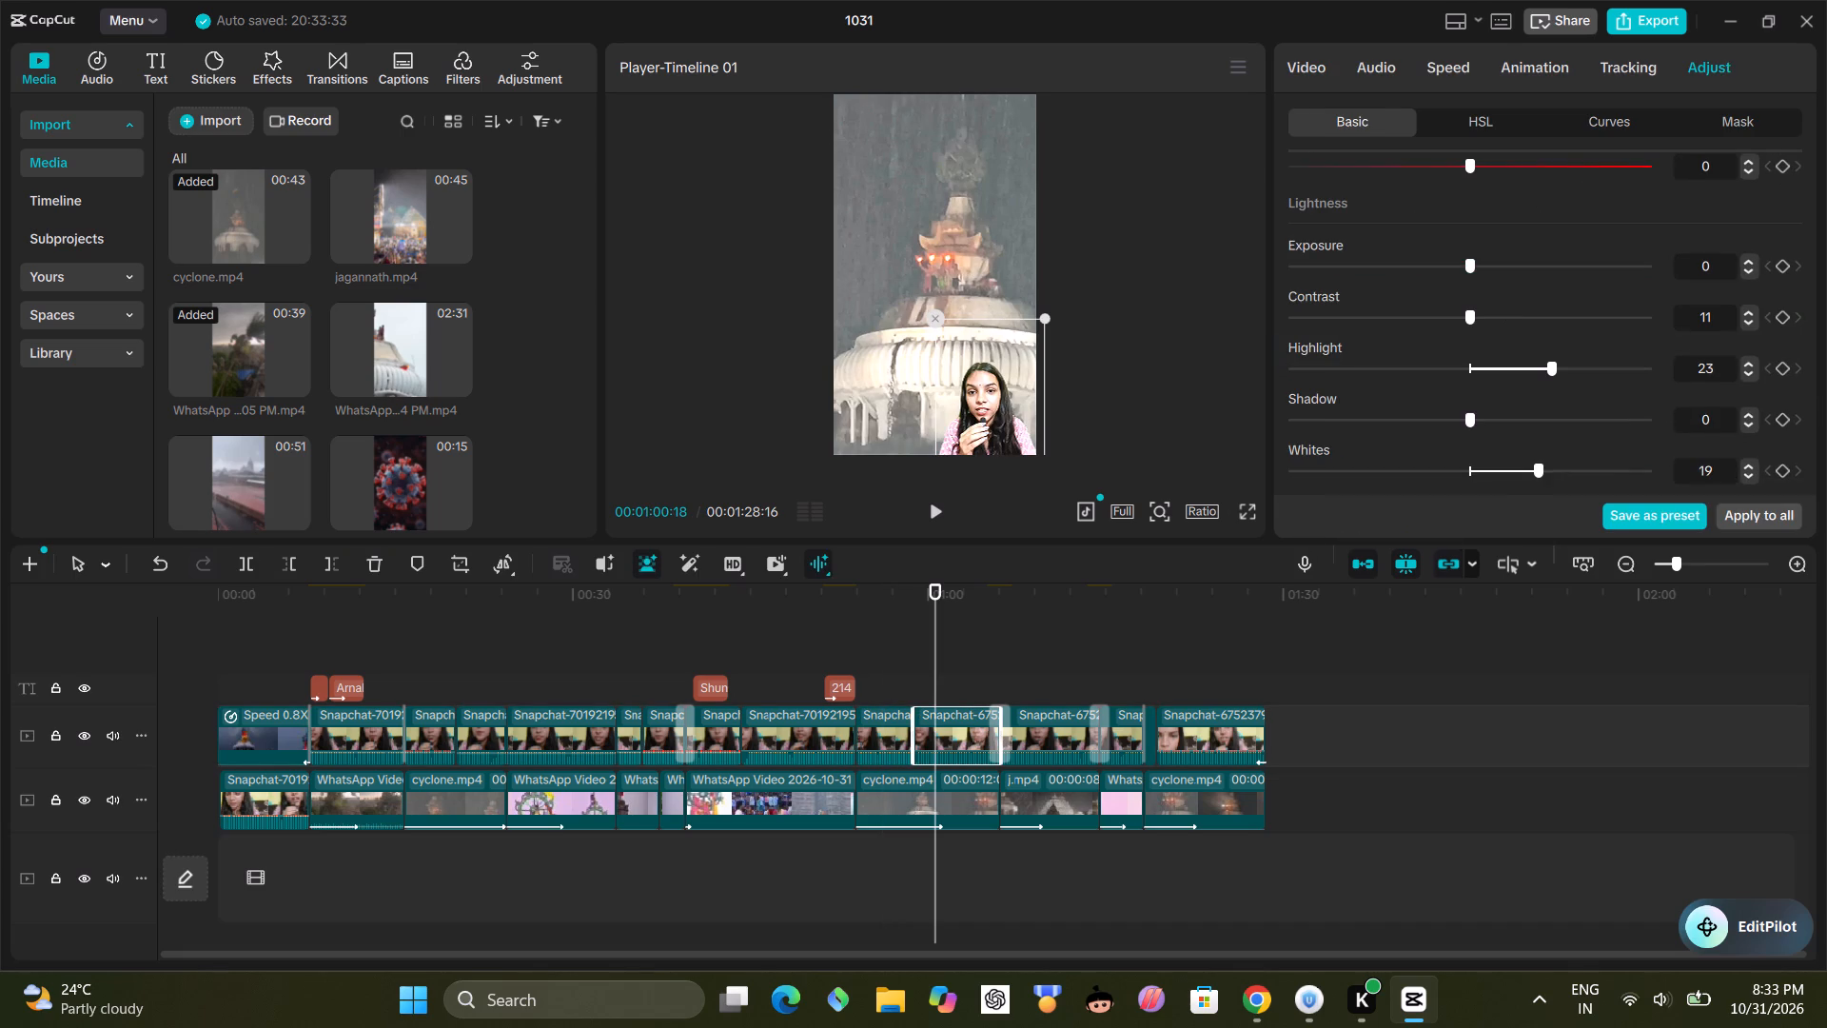
click(1515, 361)
click(1503, 367)
click(1496, 374)
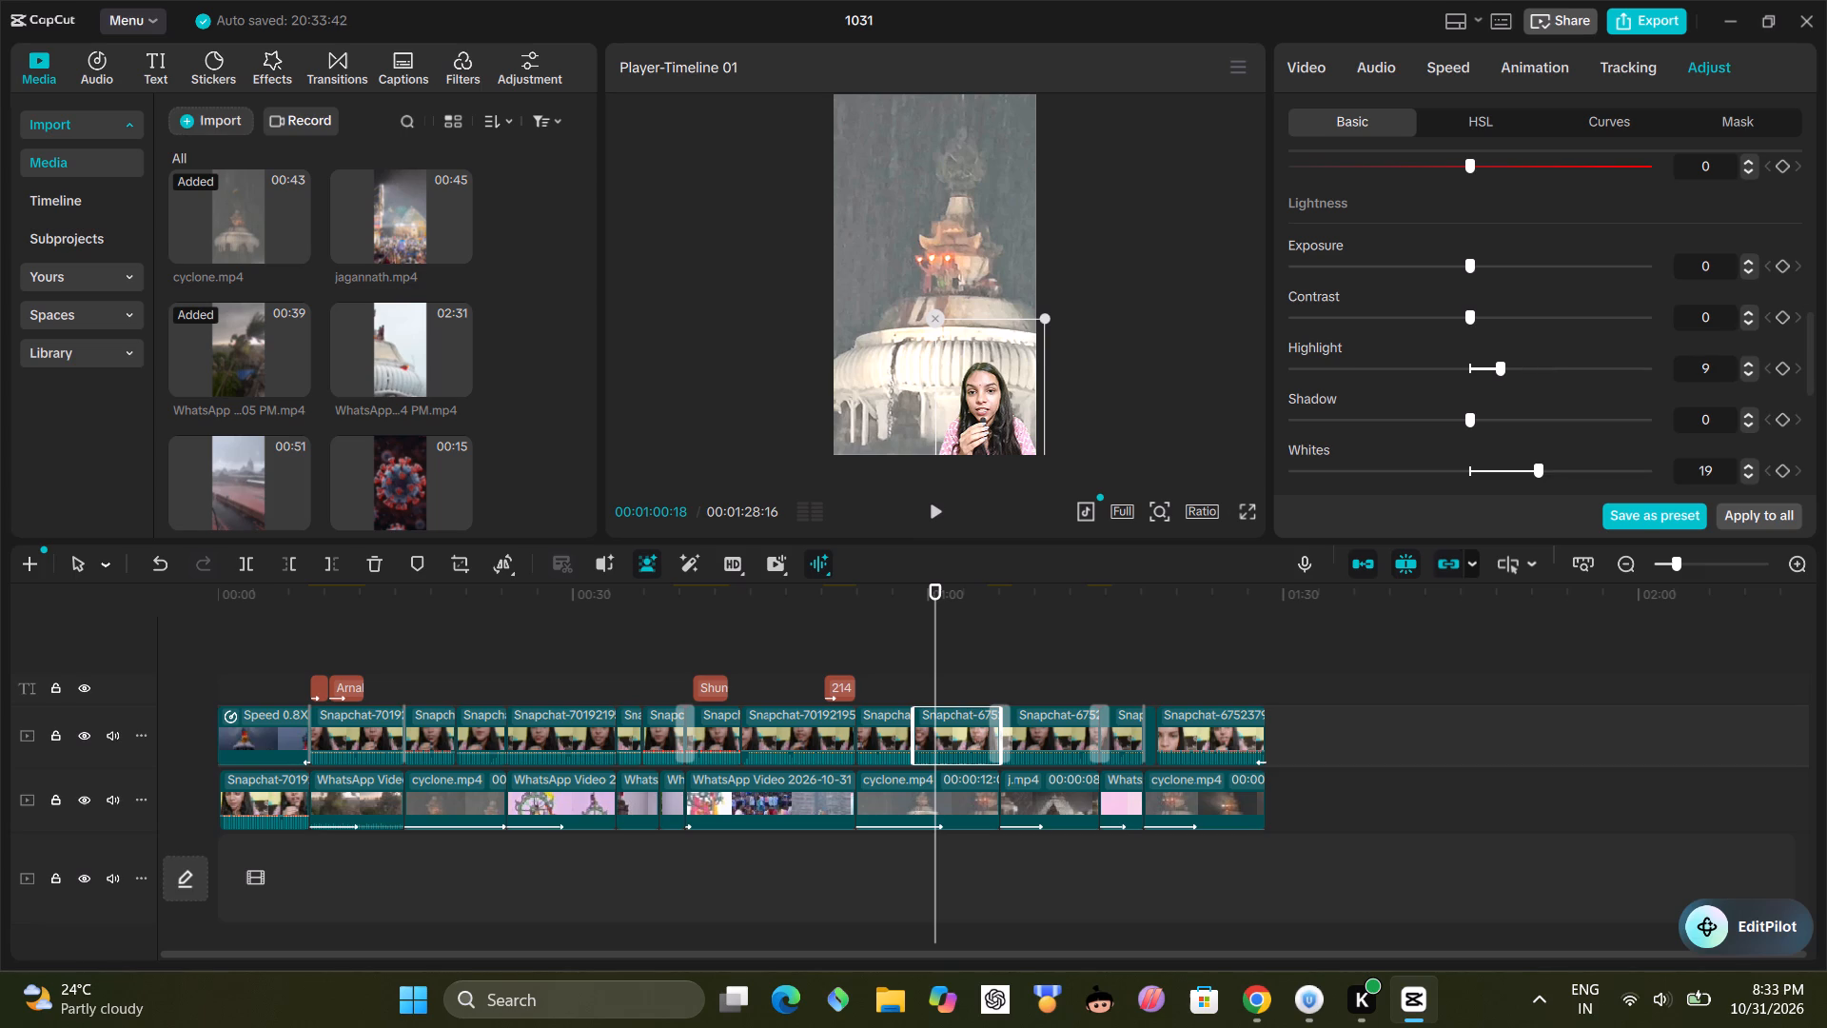
click(1745, 365)
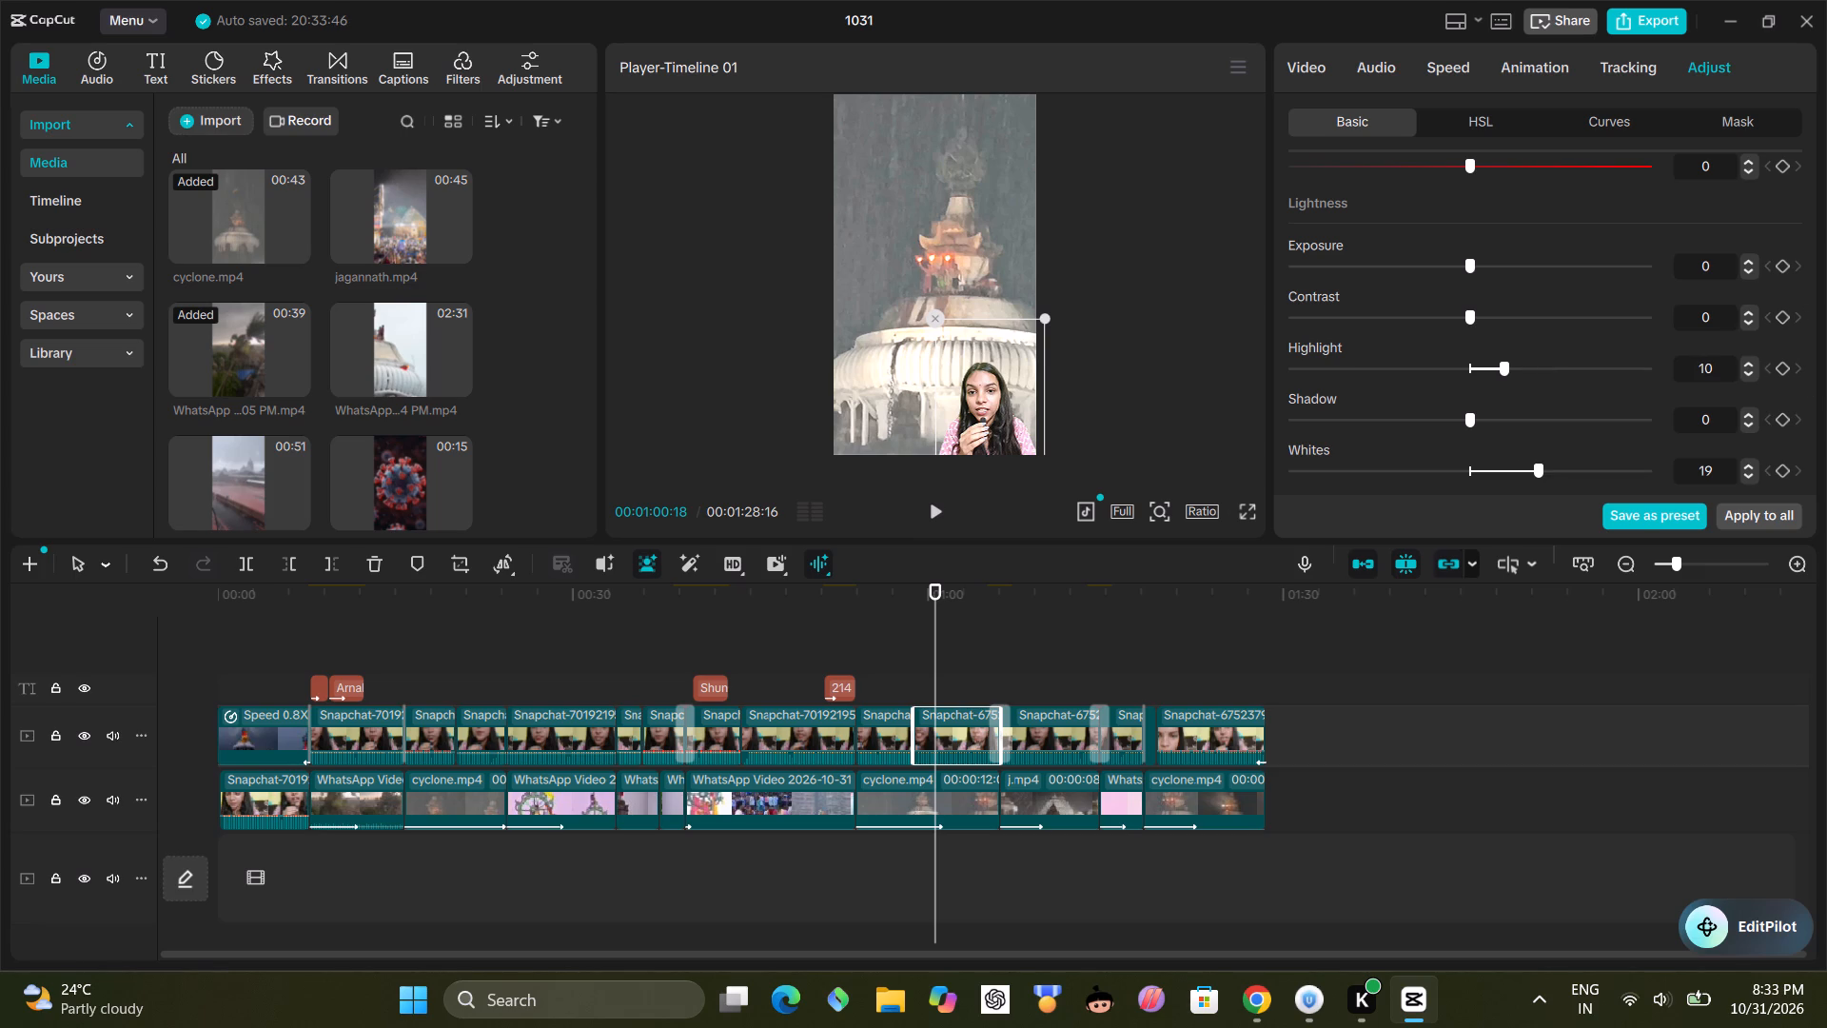
triple_click(1755, 465)
triple_click(1755, 465)
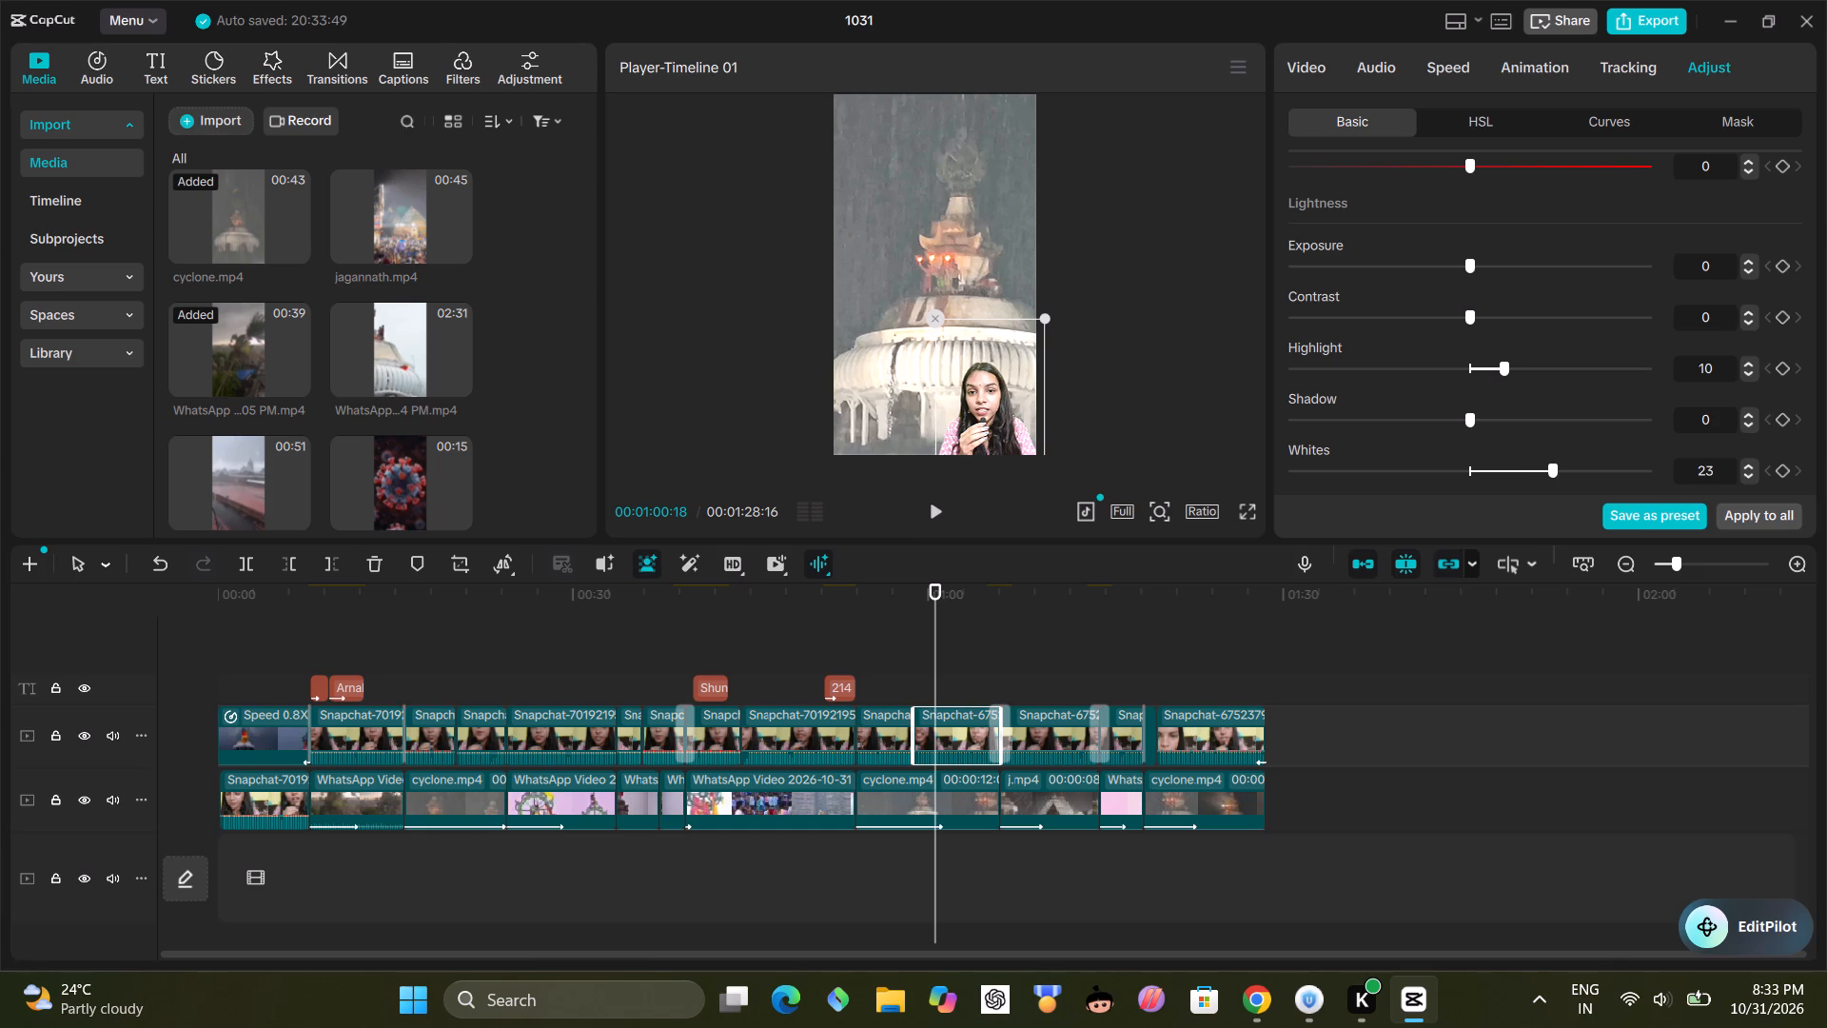
double_click(1755, 465)
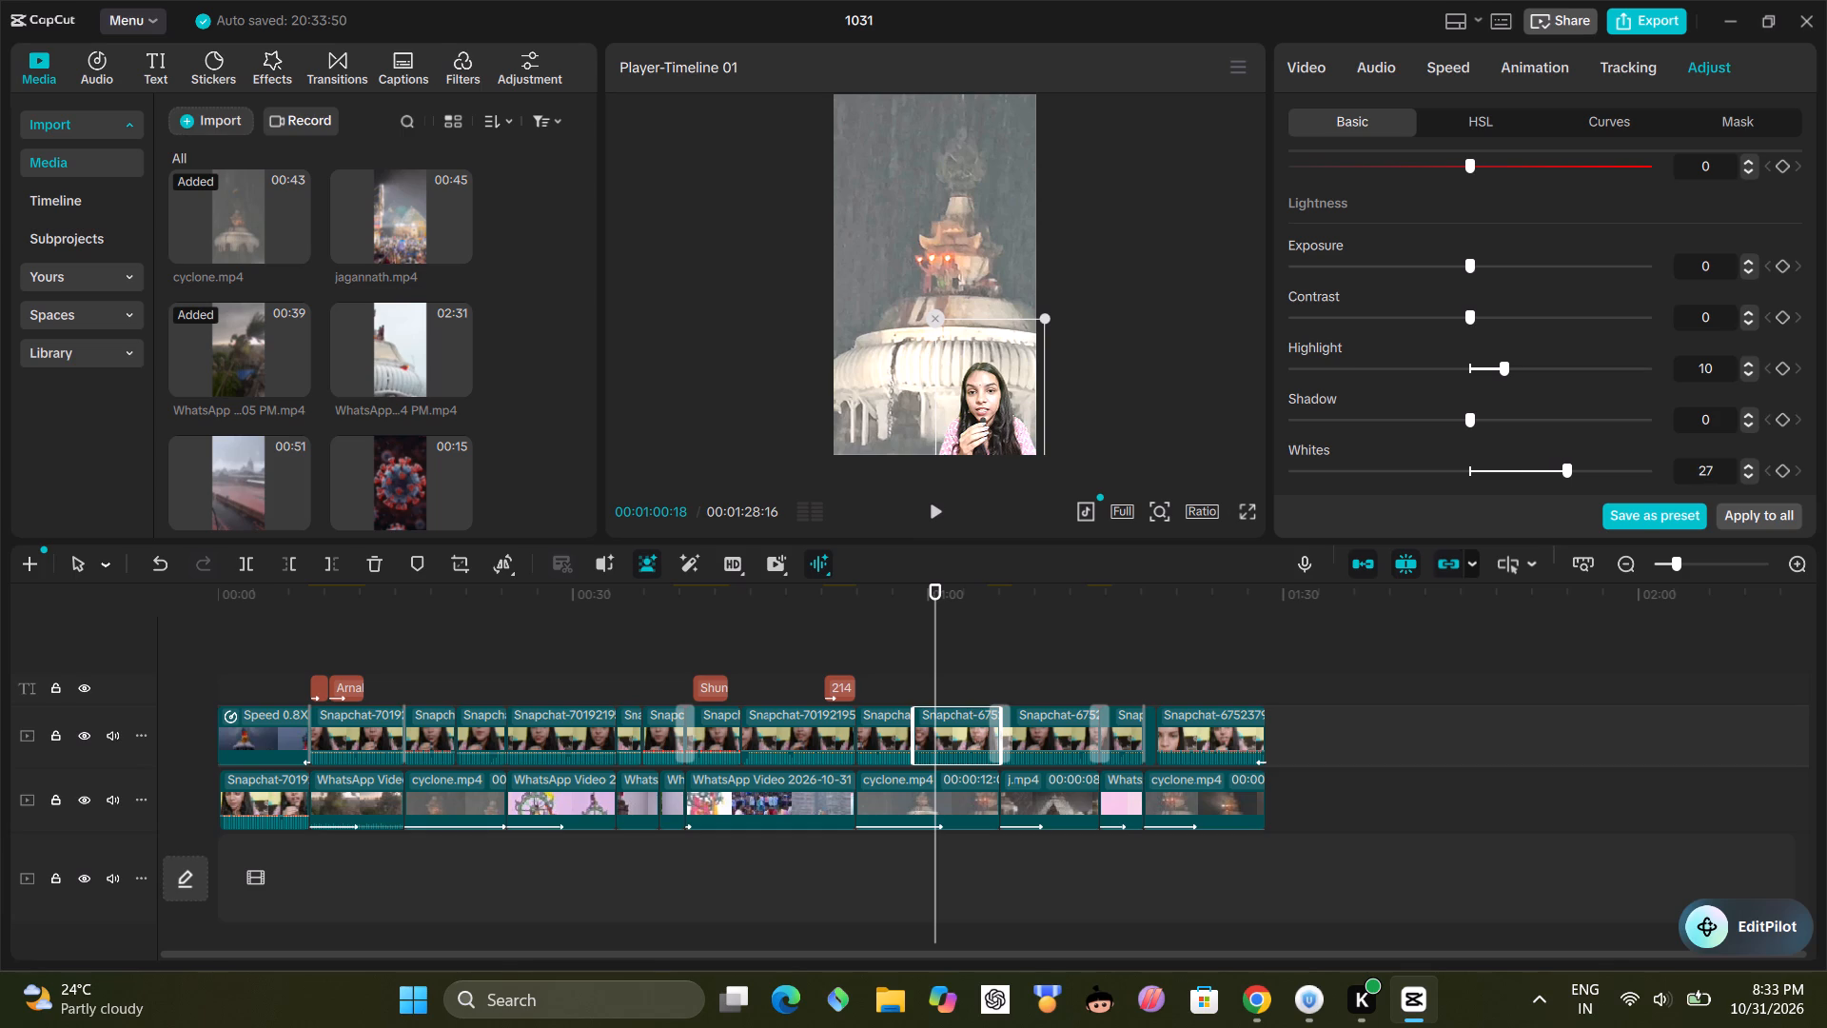
click(1468, 468)
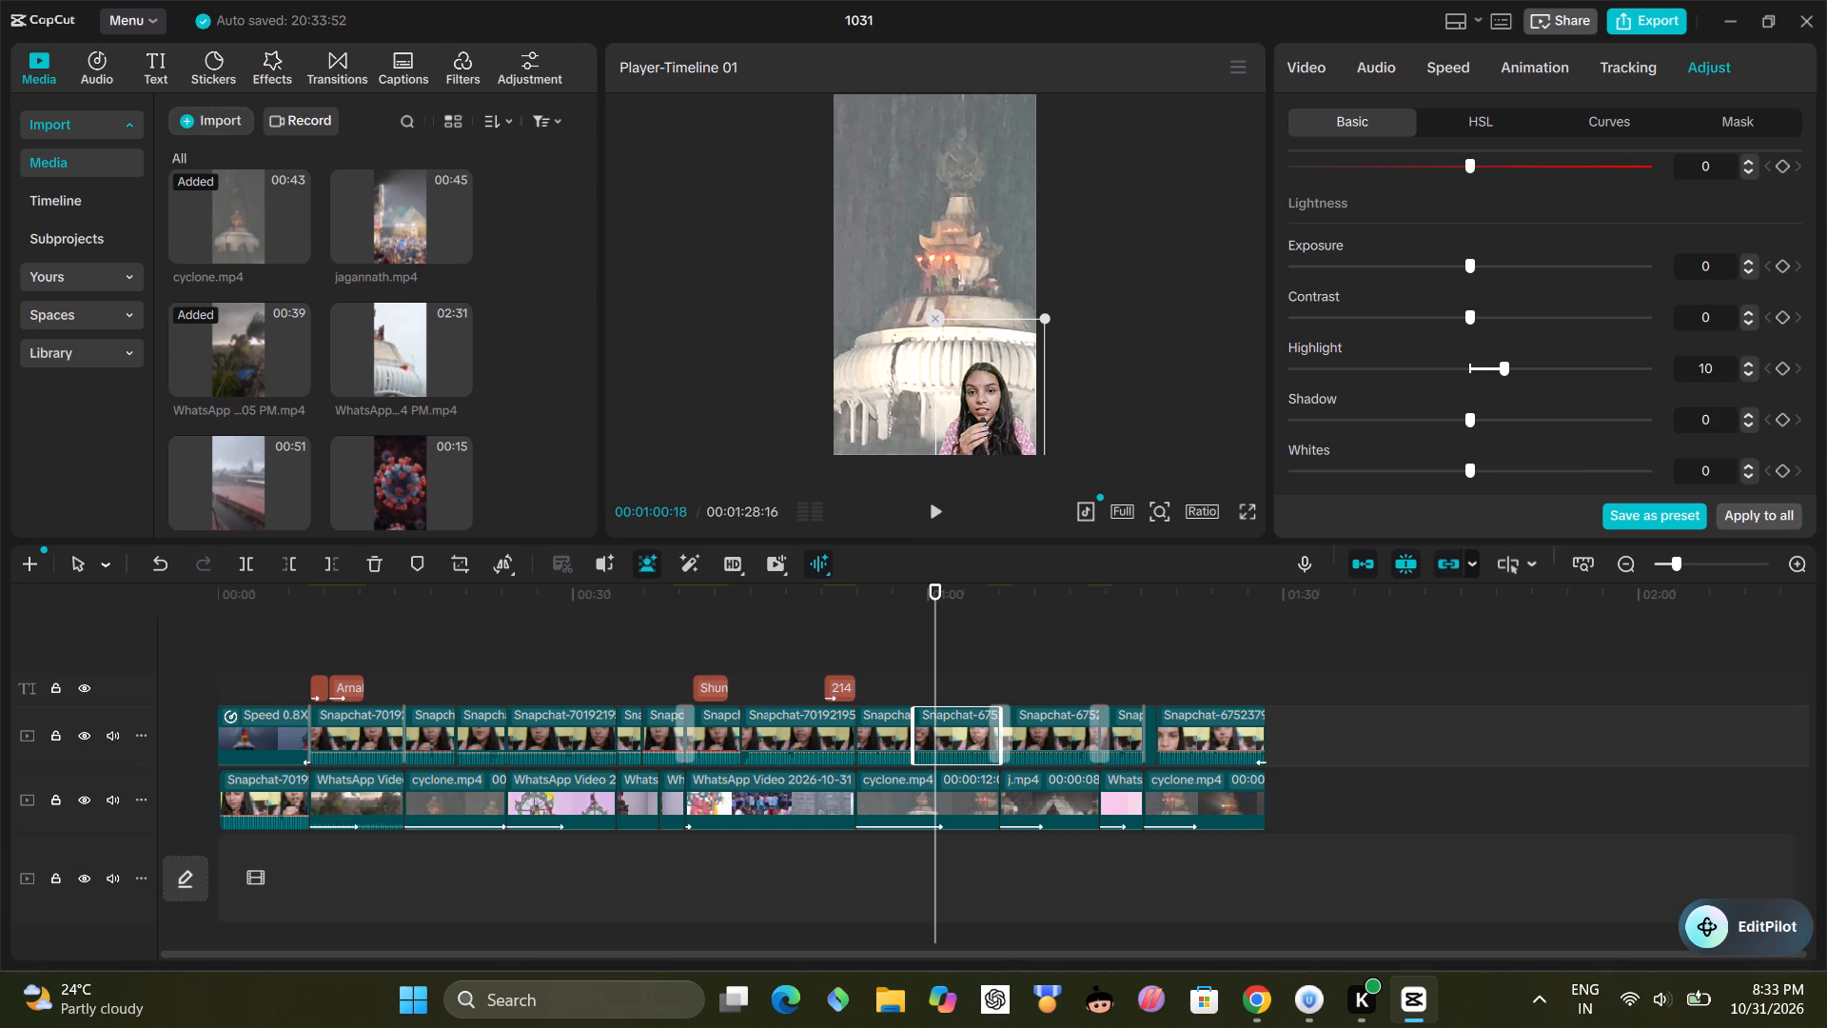
On the twelfth clip of the upper video track, set Contrast to 0, Highlight to 9 and Whites to 25.
click(889, 668)
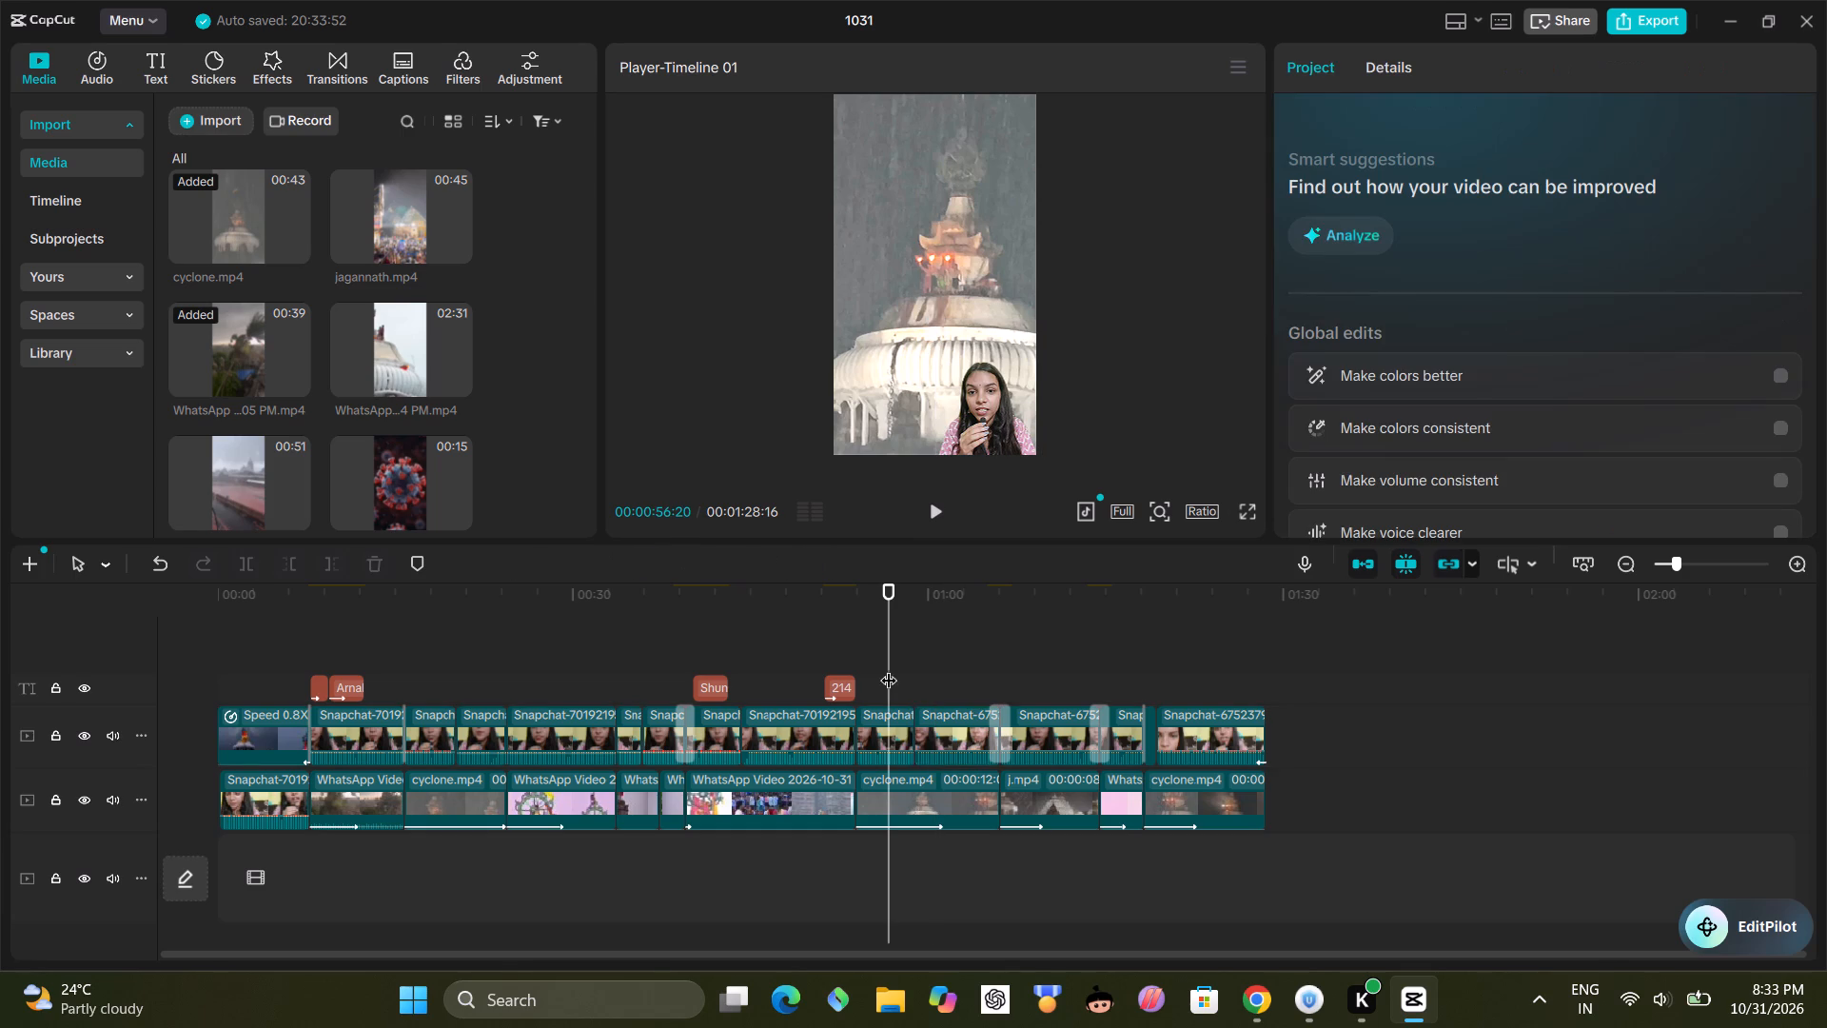
click(947, 689)
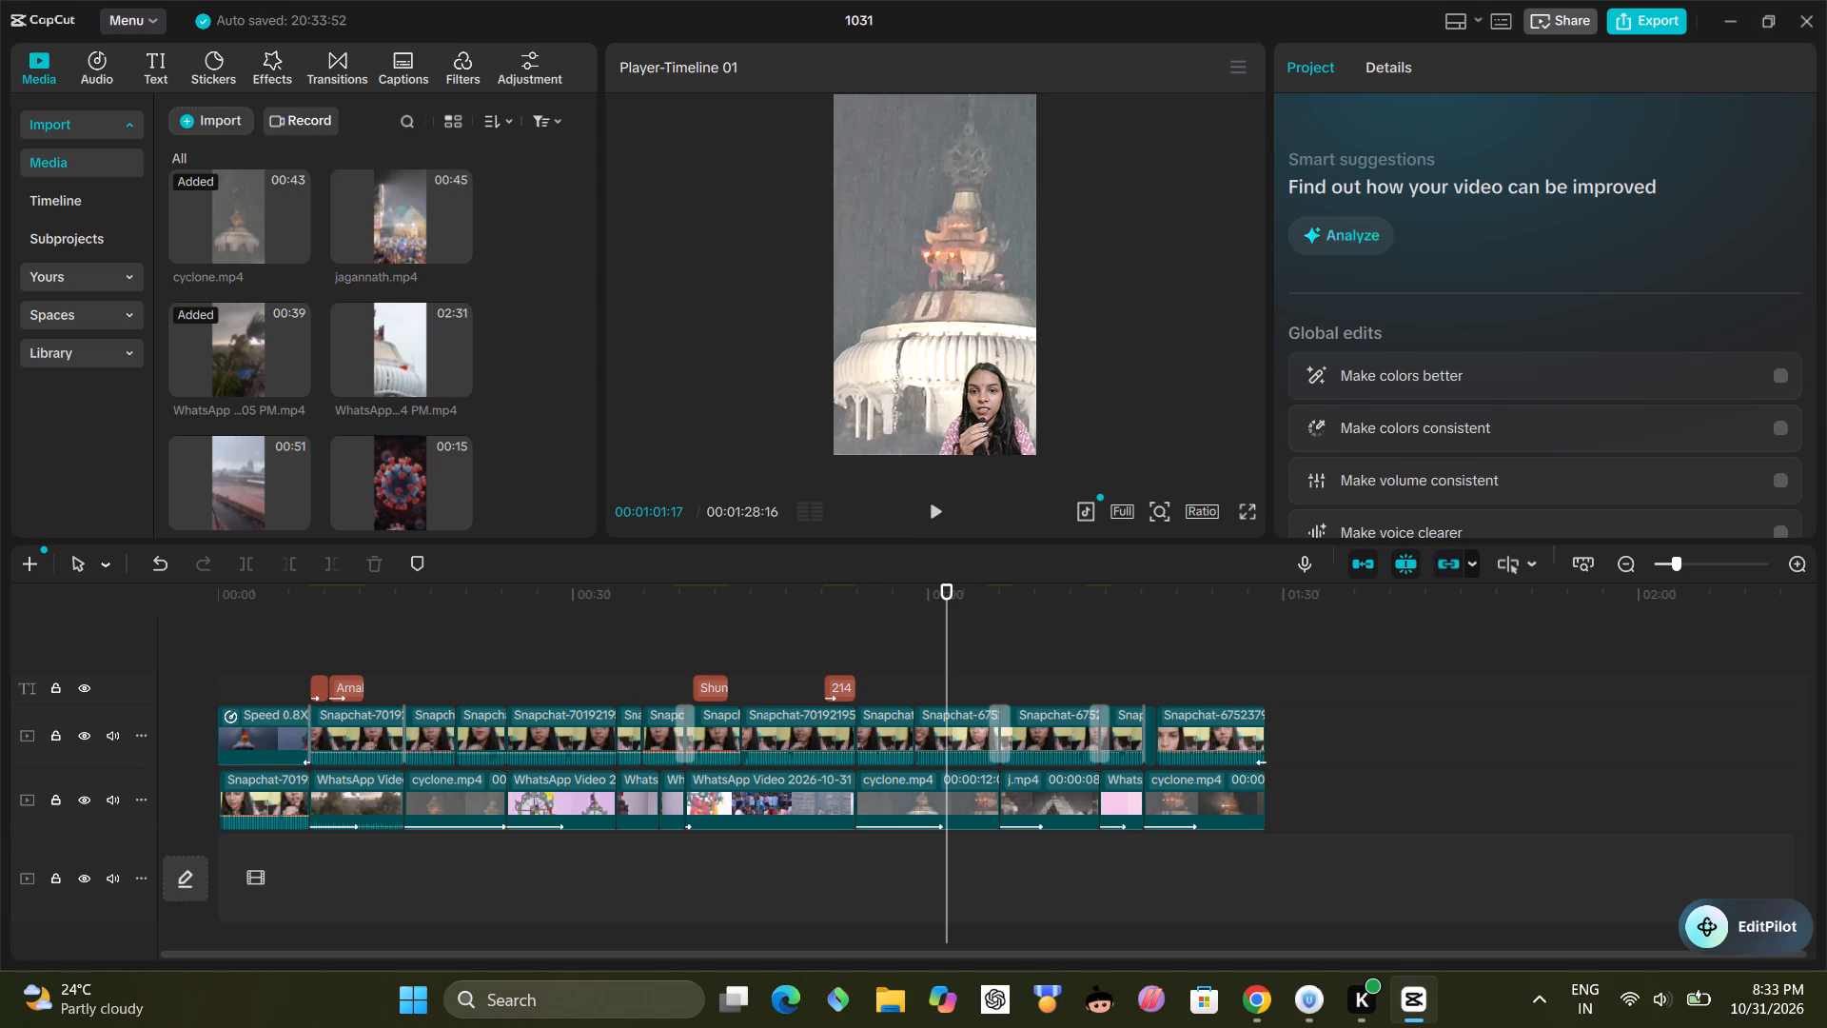
click(1032, 679)
click(993, 414)
scroll(1457, 360, down, 2)
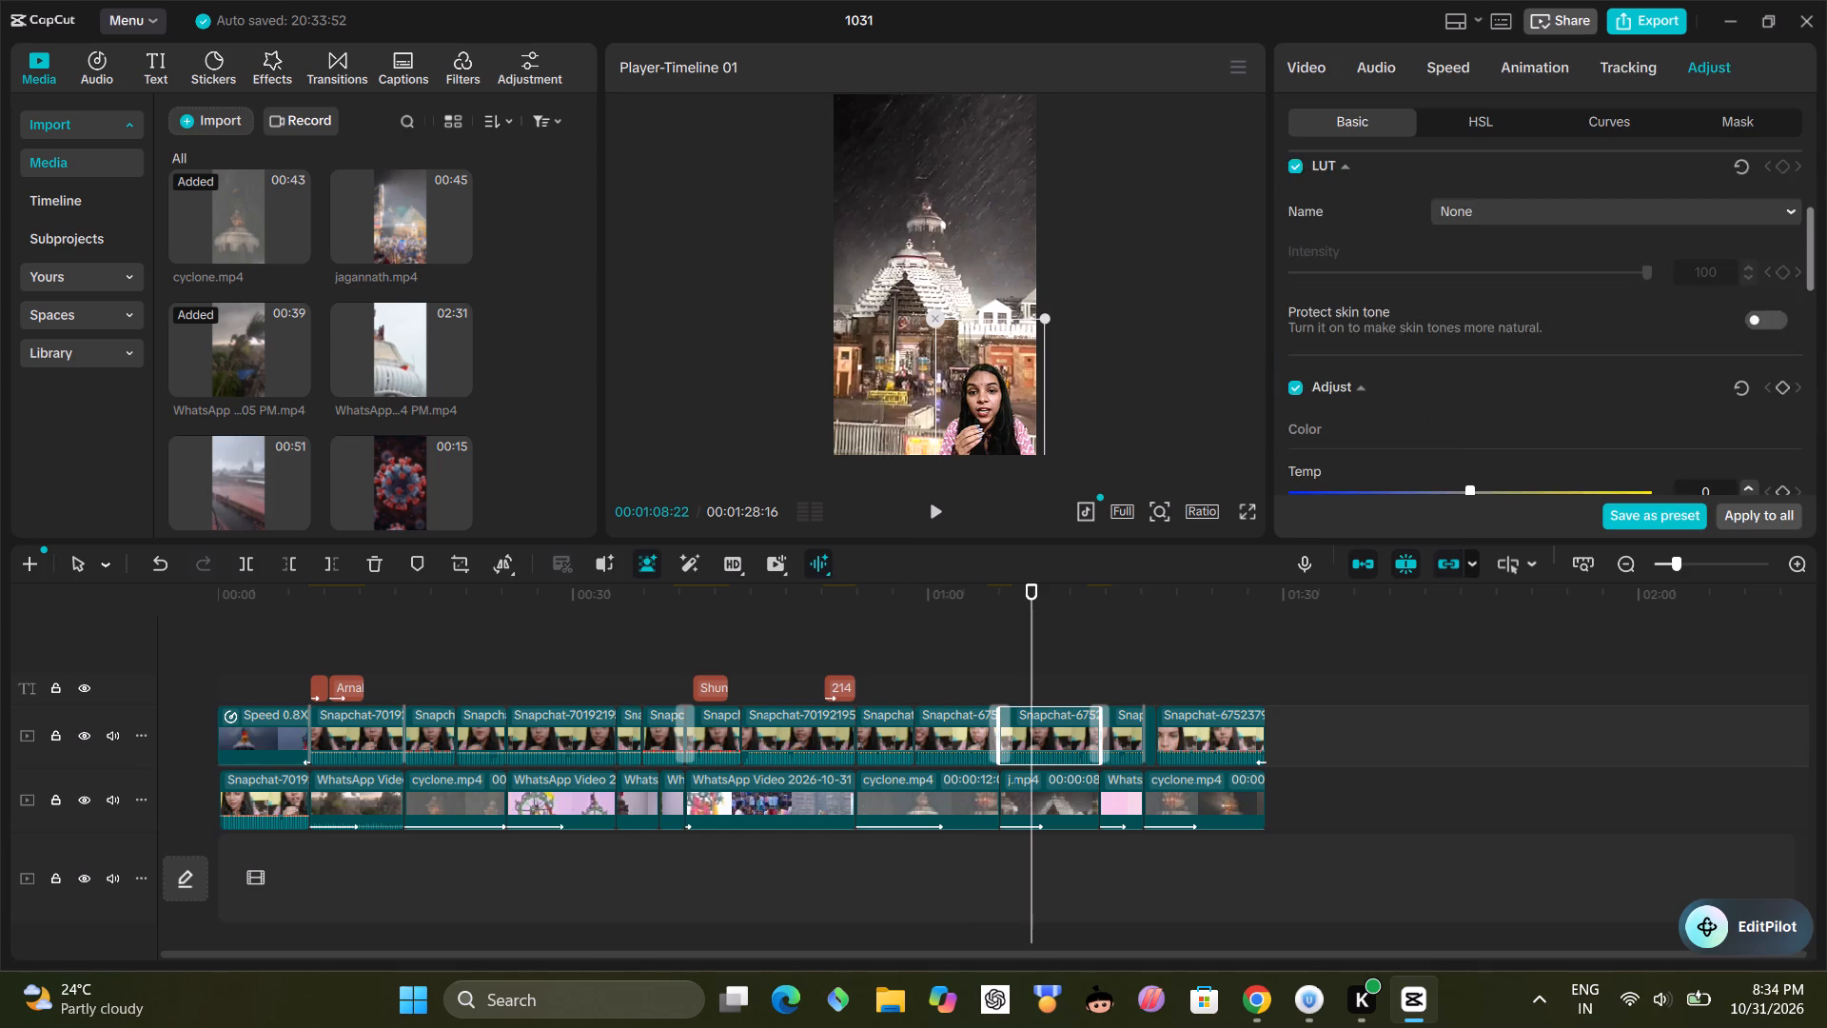
scroll(1462, 358, down, 5)
click(1474, 213)
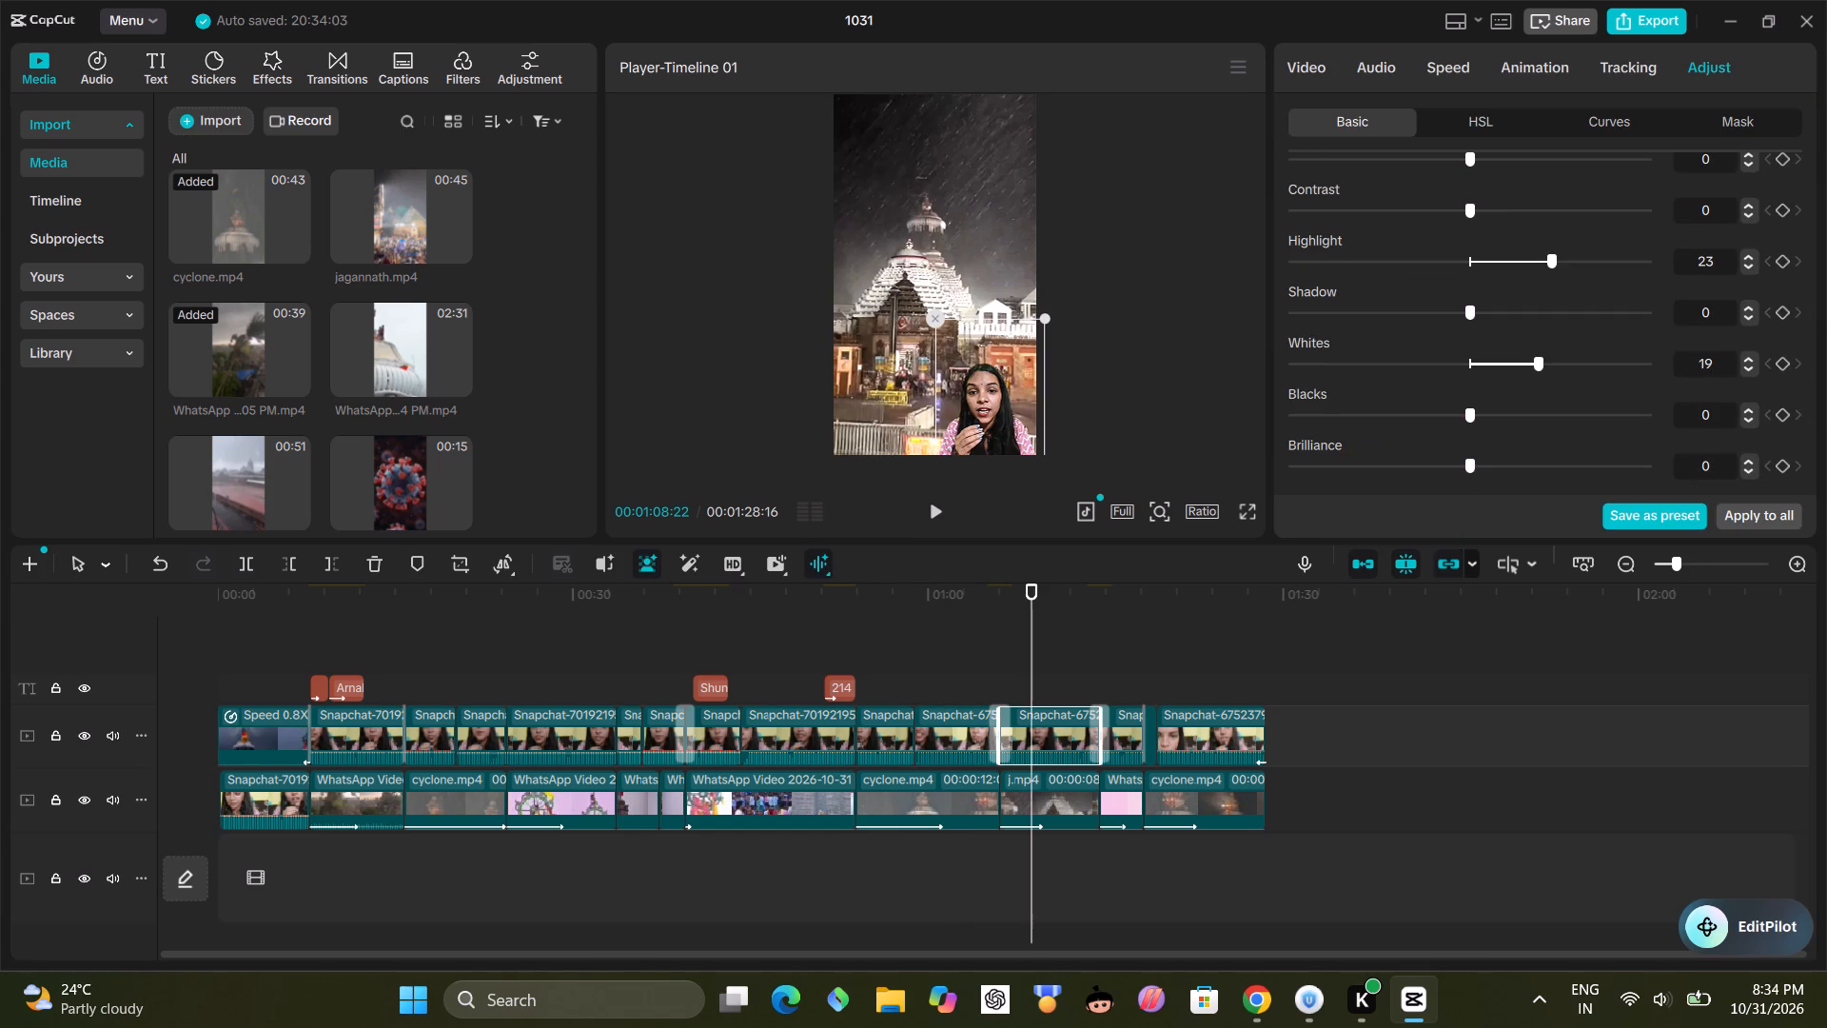
click(1478, 264)
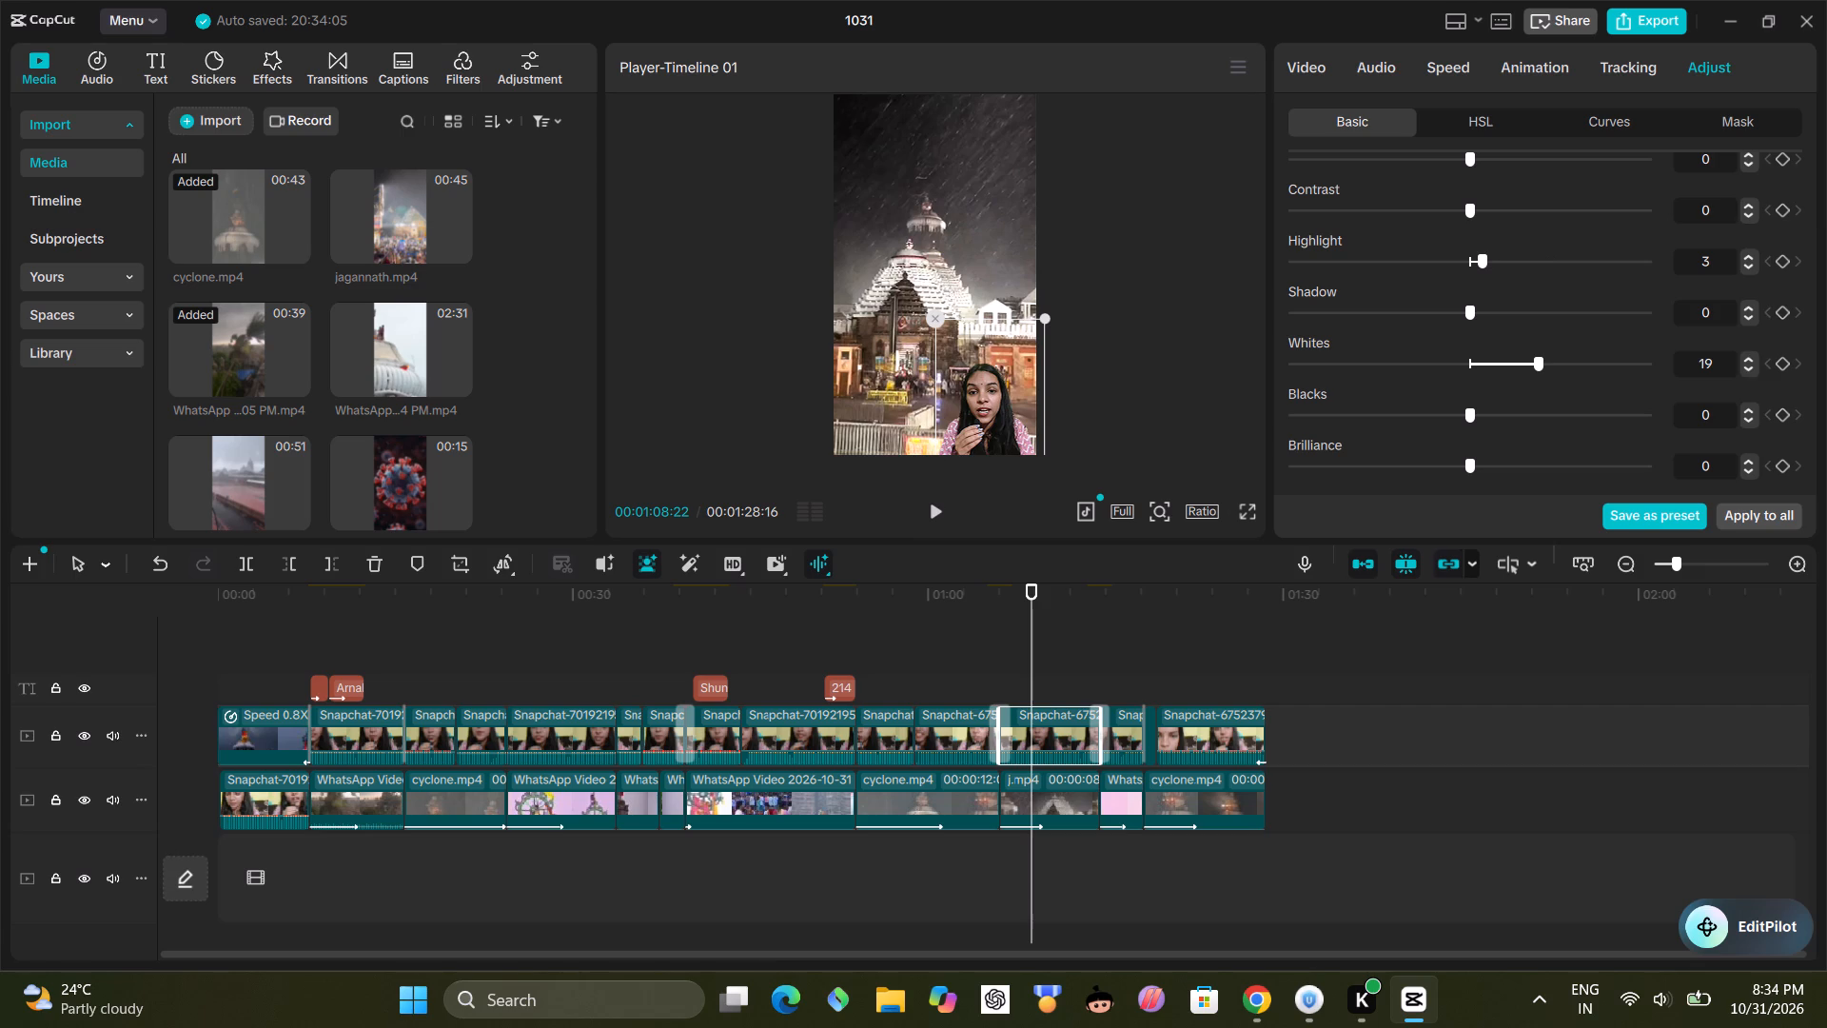
click(1500, 264)
click(1521, 262)
click(1496, 267)
click(1554, 363)
scroll(1388, 320, down, 1)
scroll(1417, 206, down, 1)
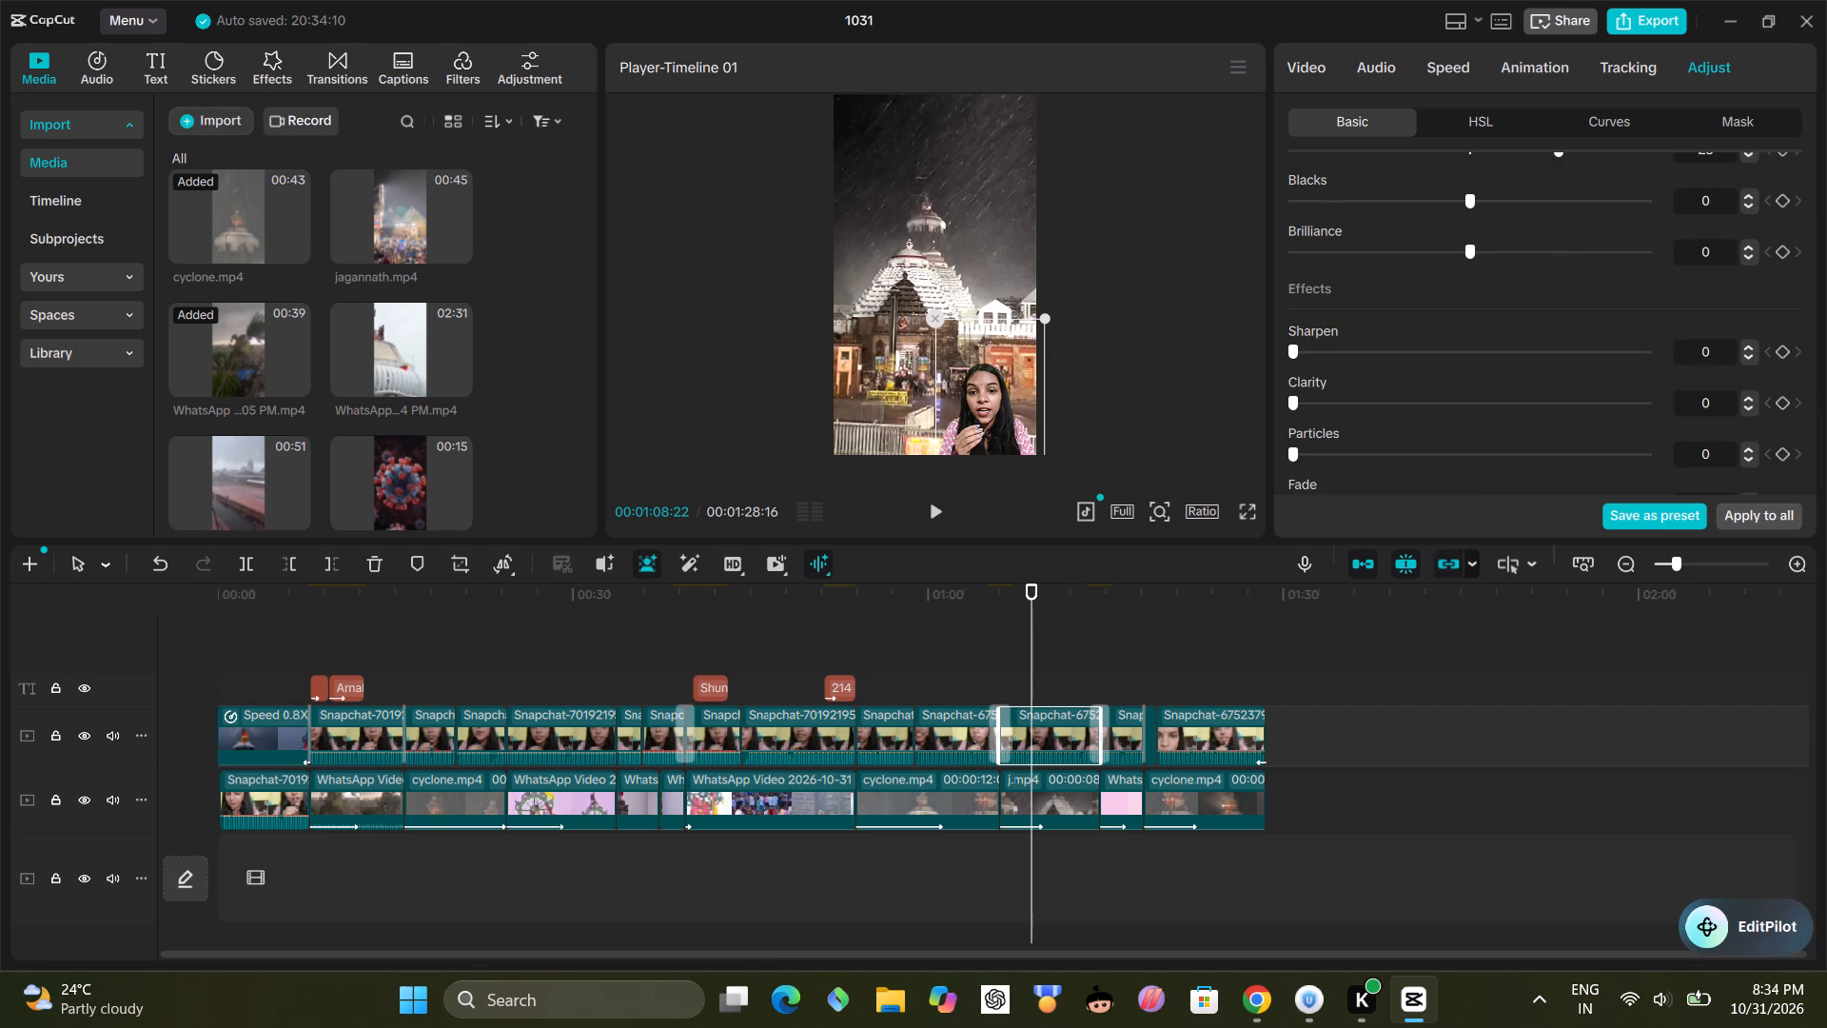
On the thirteenth clip of the upper video track, set Contrast to 0, Highlight to 10 and Whites to 25.
click(1122, 682)
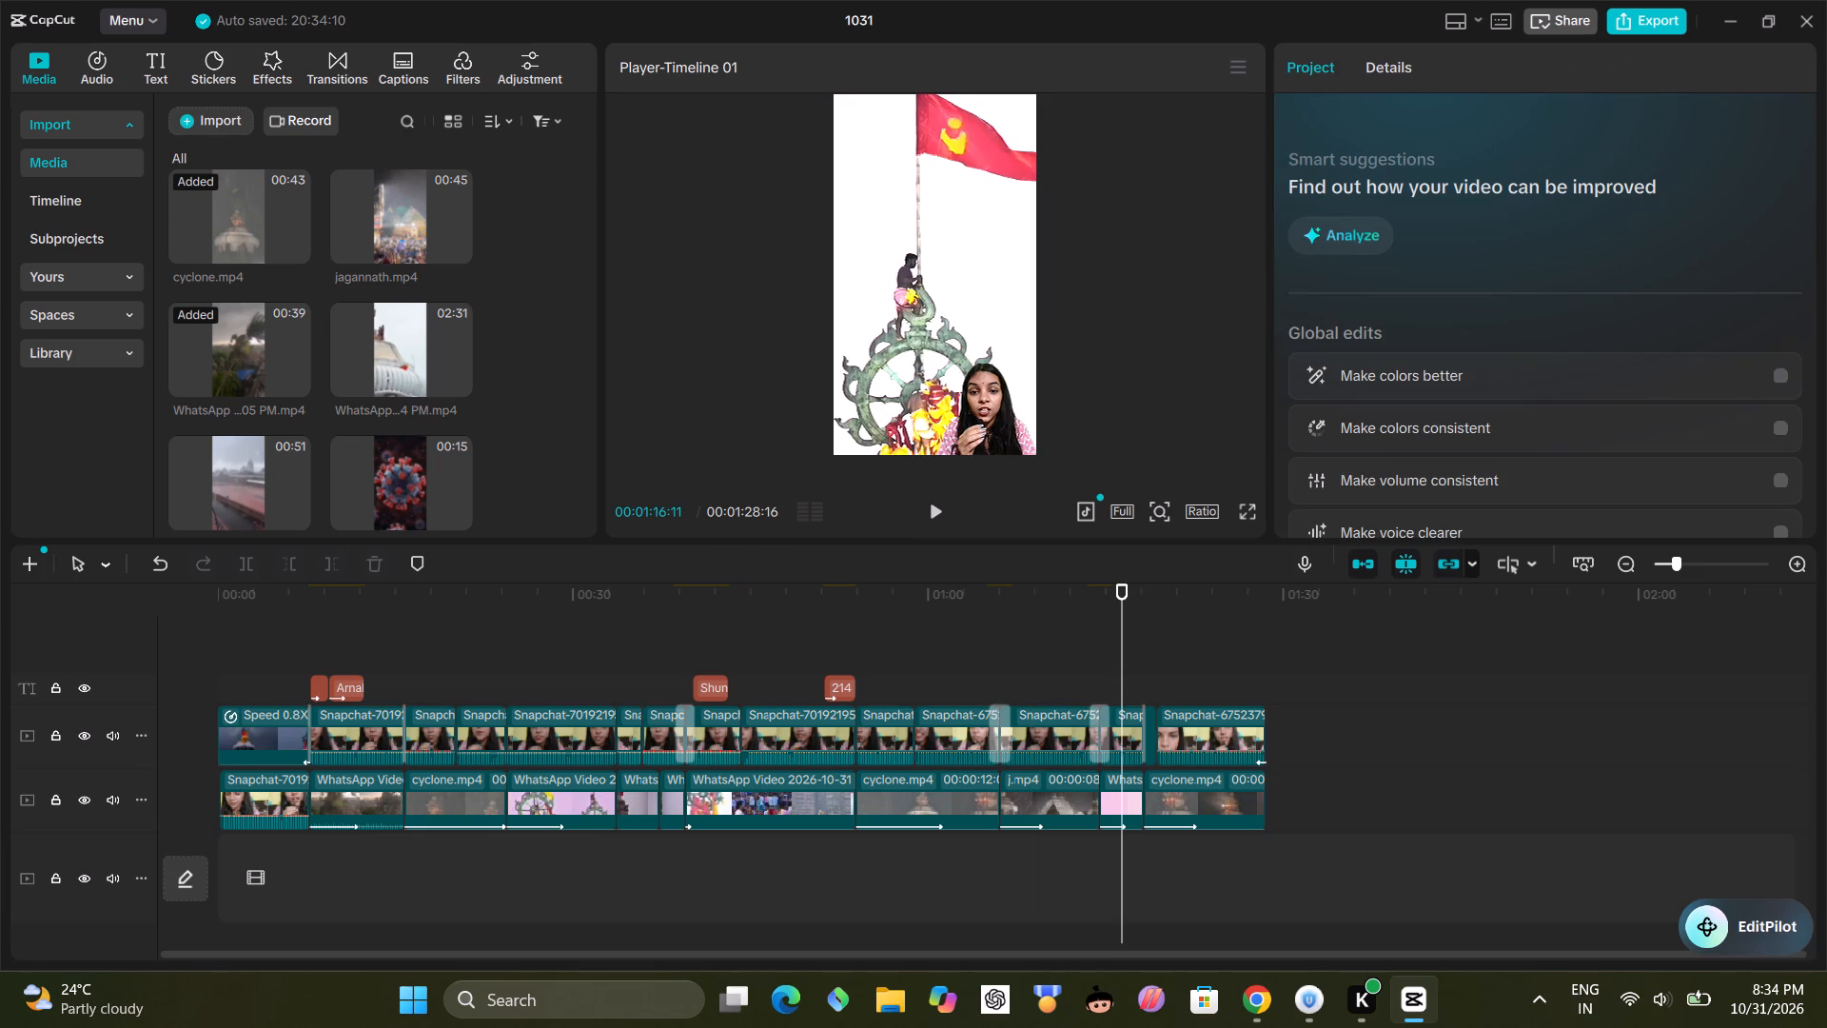
click(1115, 741)
scroll(1386, 218, down, 6)
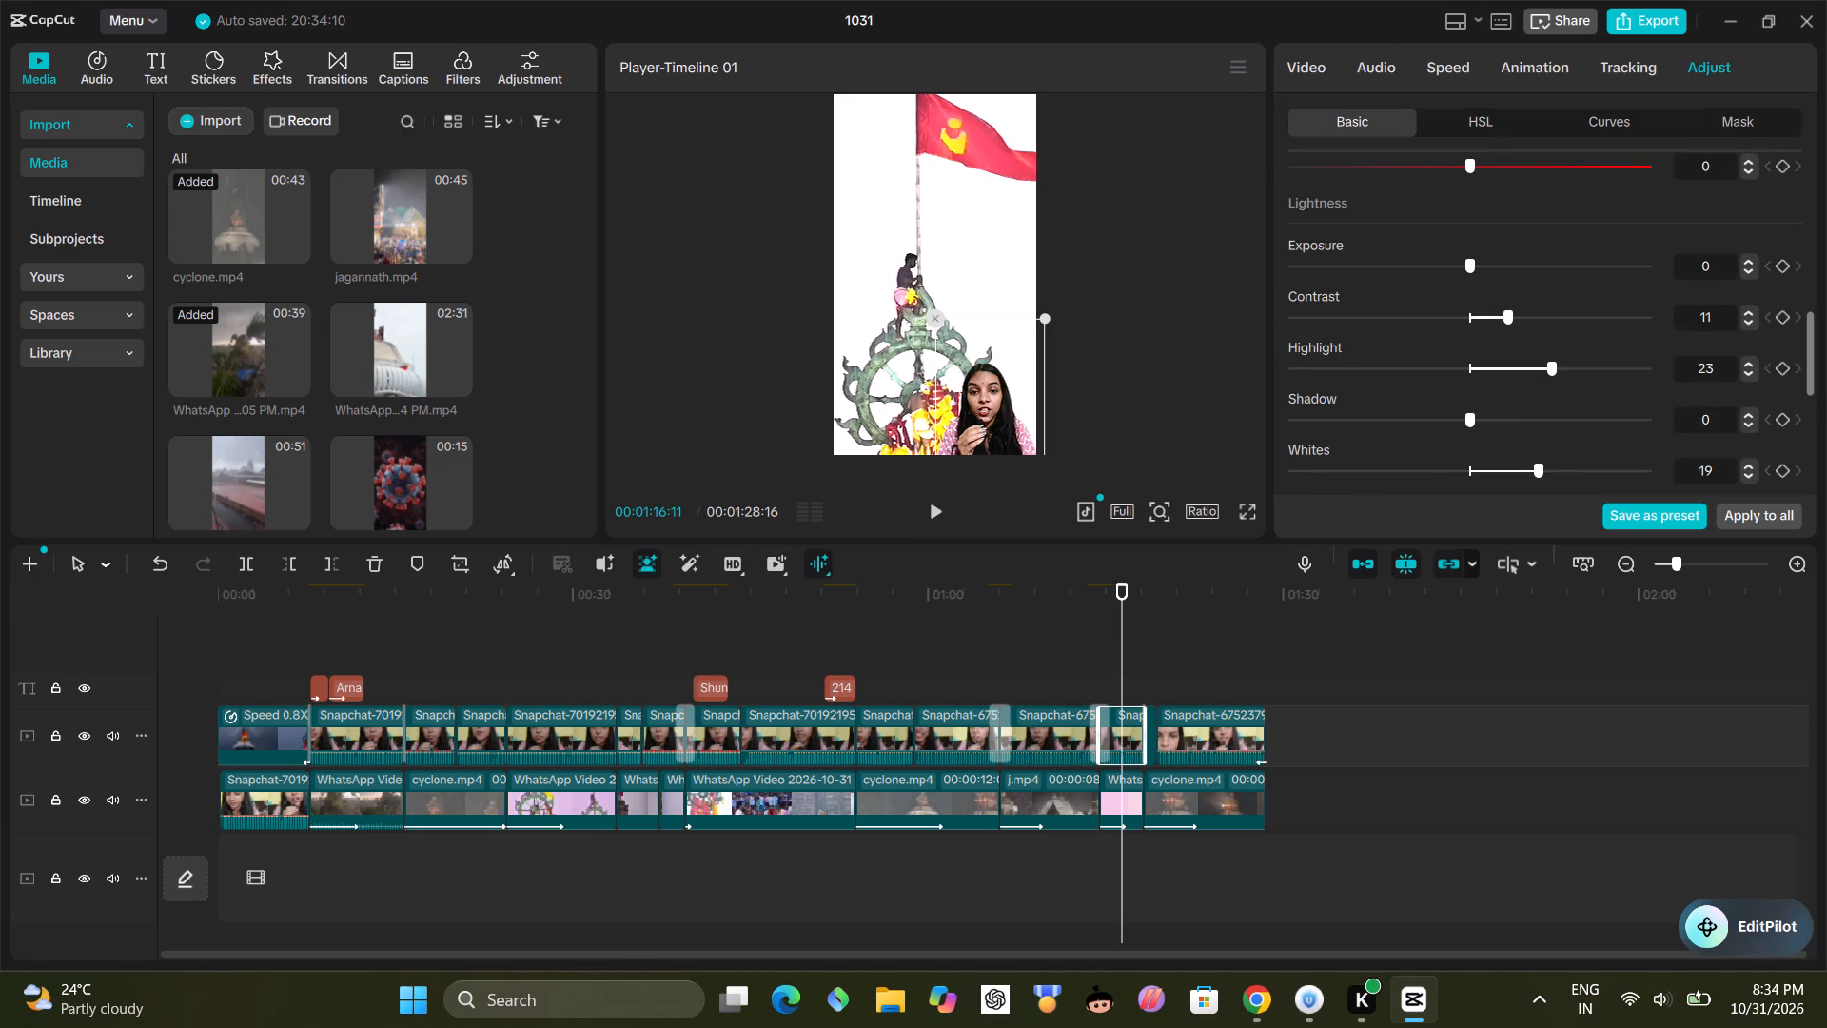
click(1472, 312)
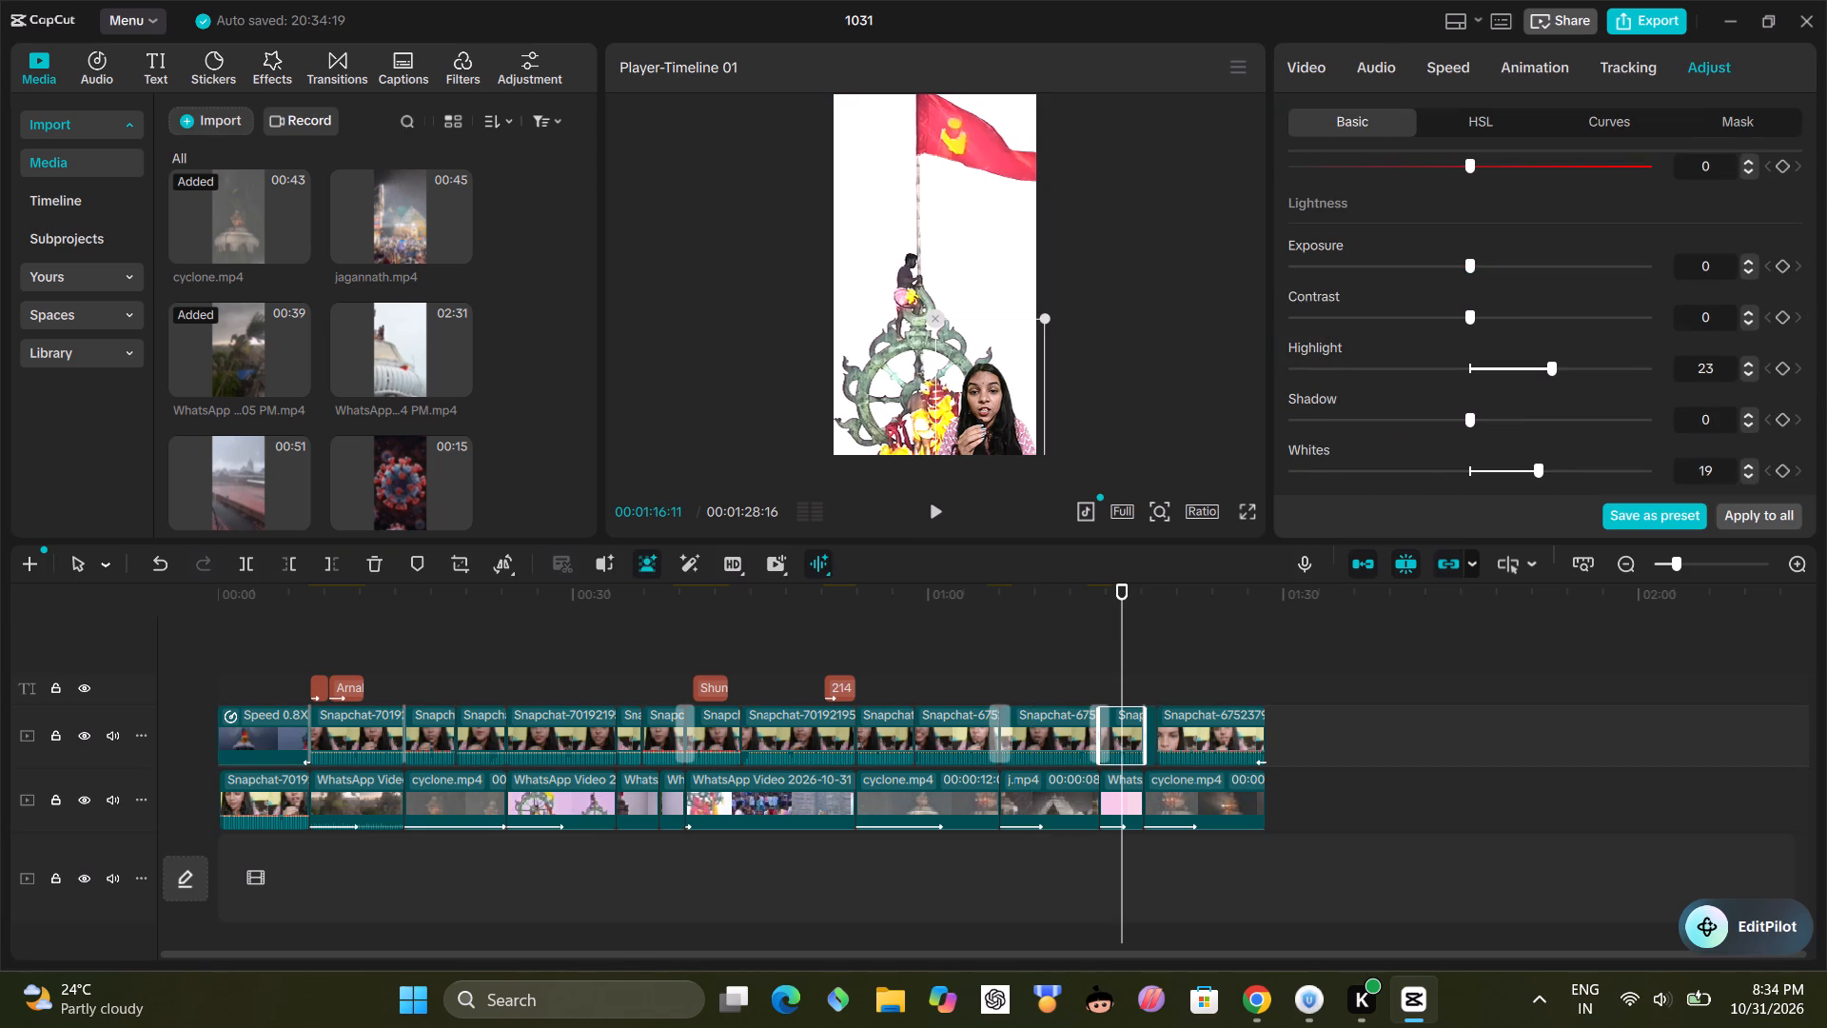
click(1499, 374)
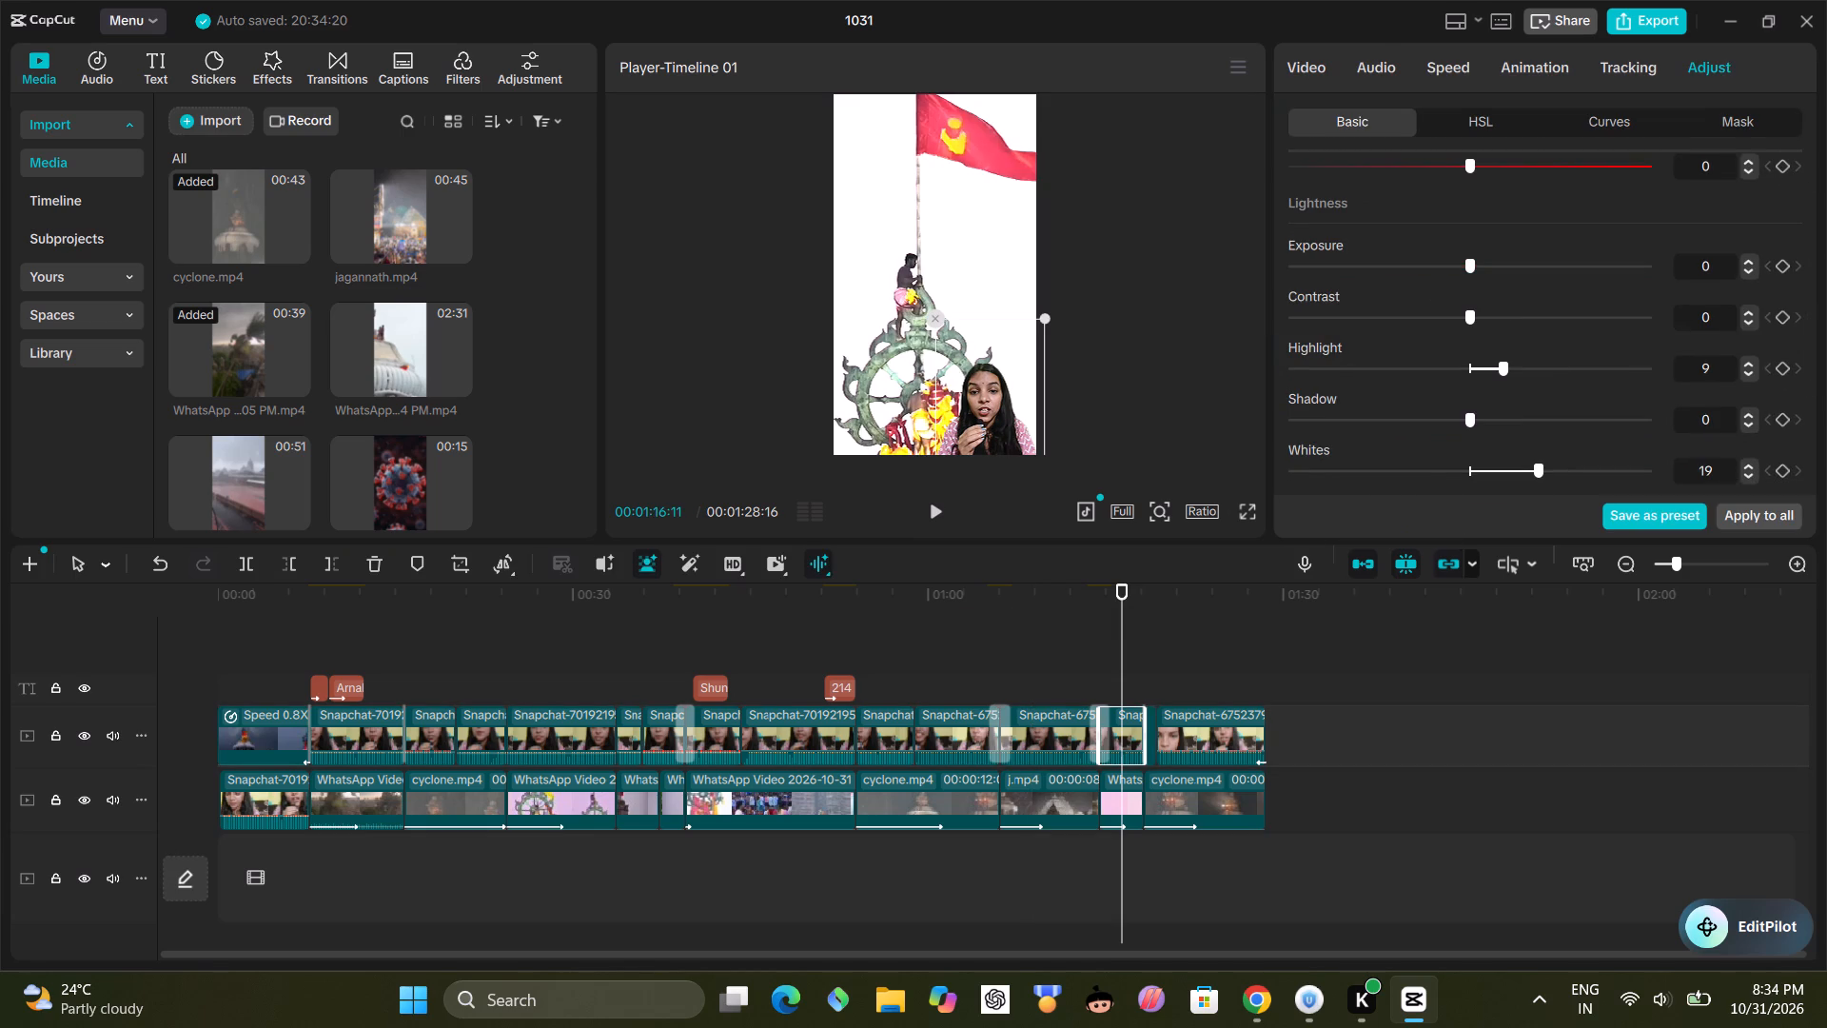
click(1747, 365)
triple_click(1743, 466)
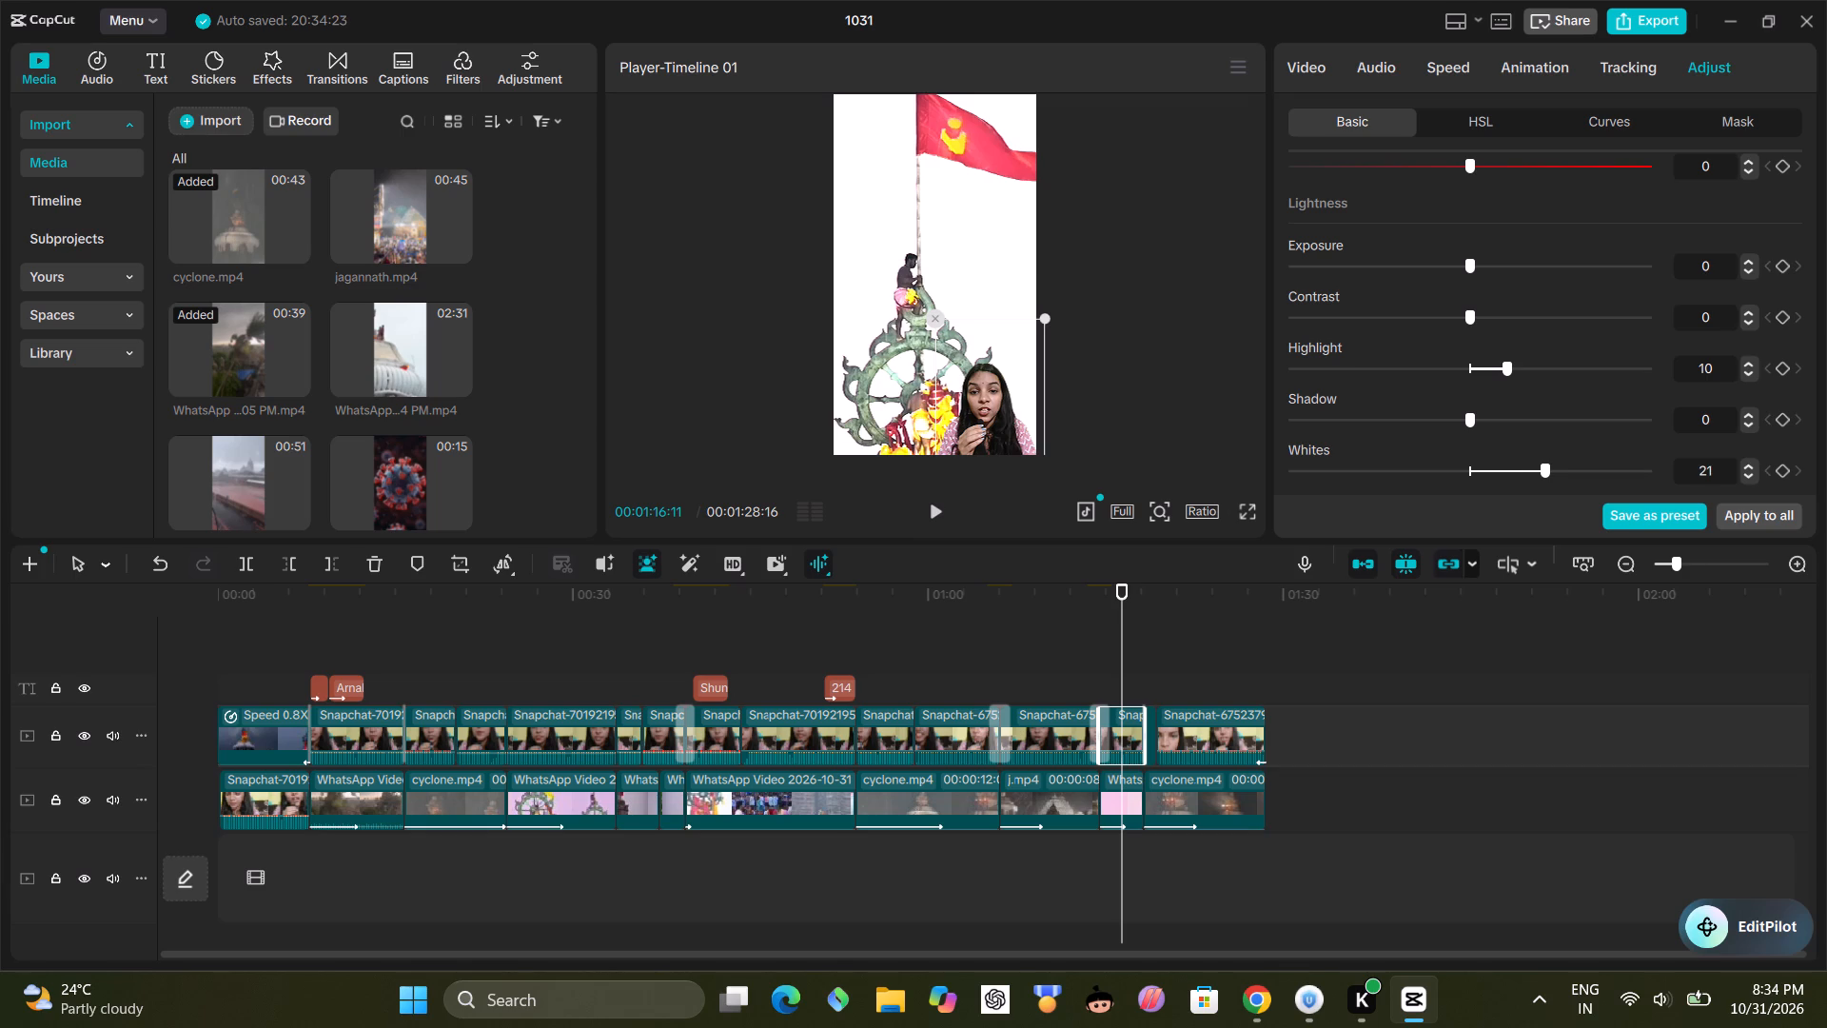
click(1743, 466)
double_click(1743, 466)
On the very short fourteenth clip of the upper video track, set Contrast to 0, Highlight to 10 and Whites to 25.
click(1211, 683)
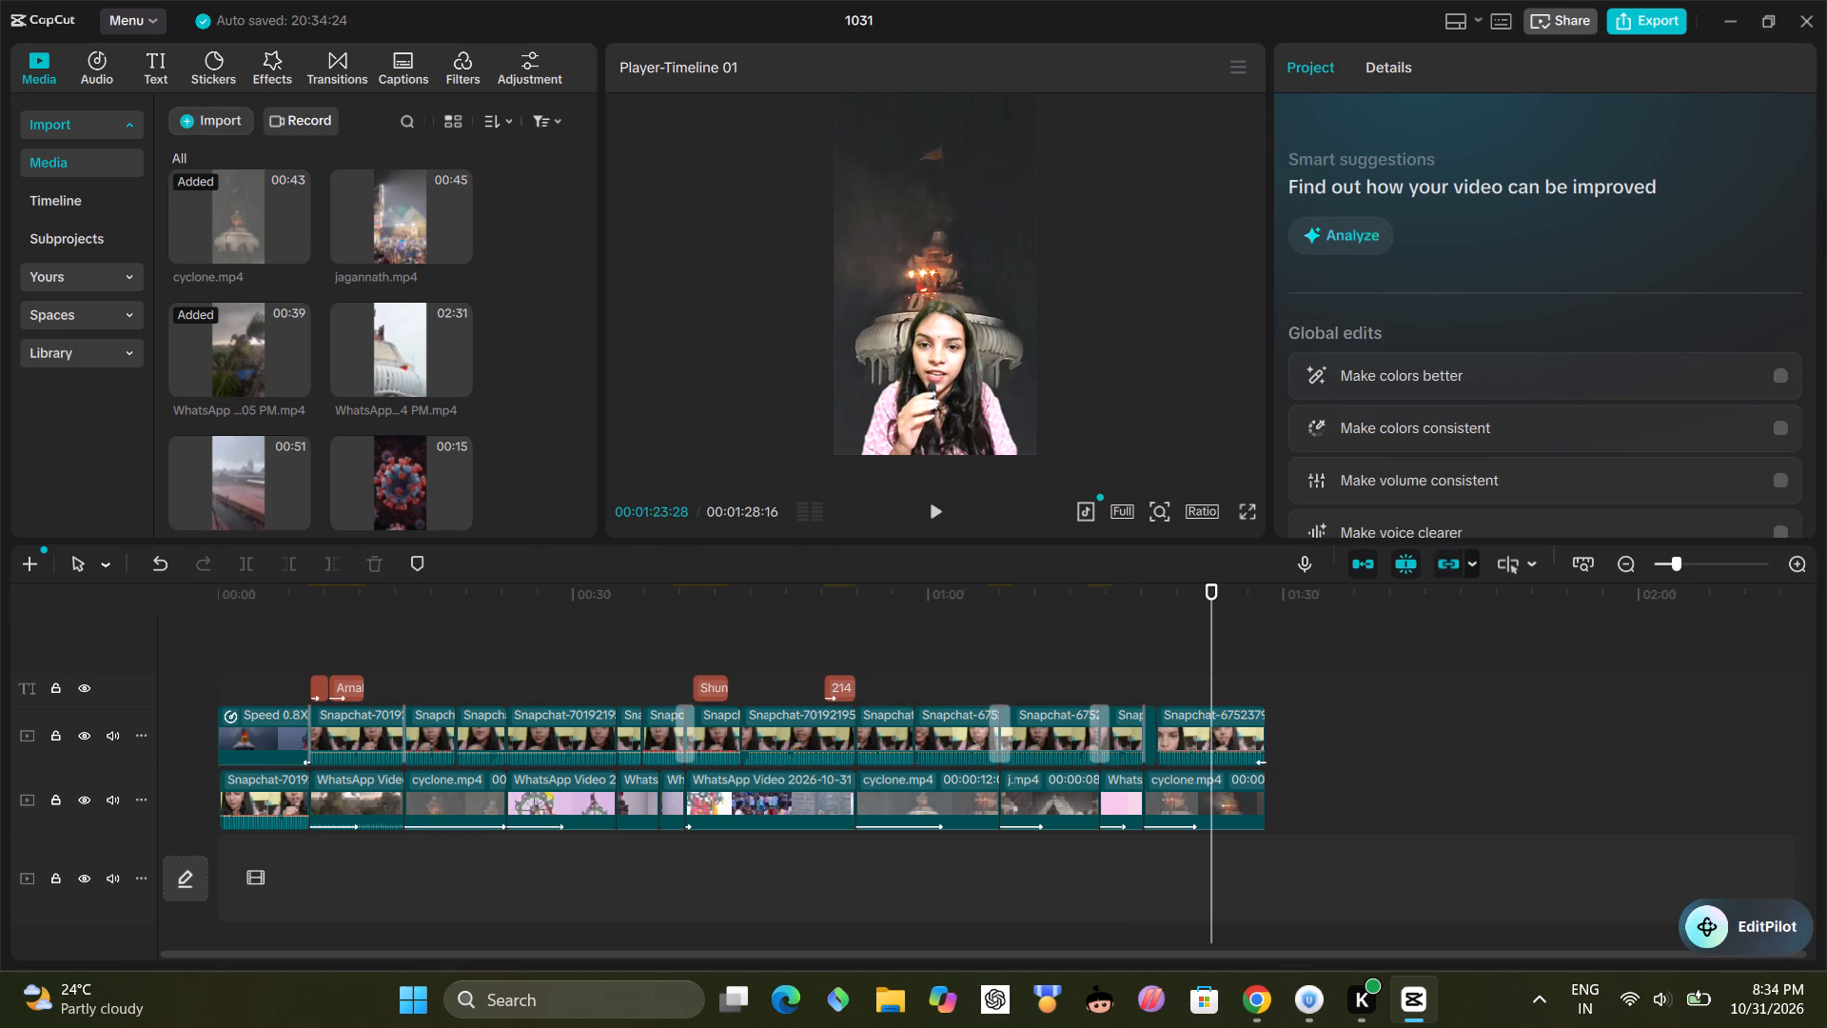
click(1151, 695)
click(928, 510)
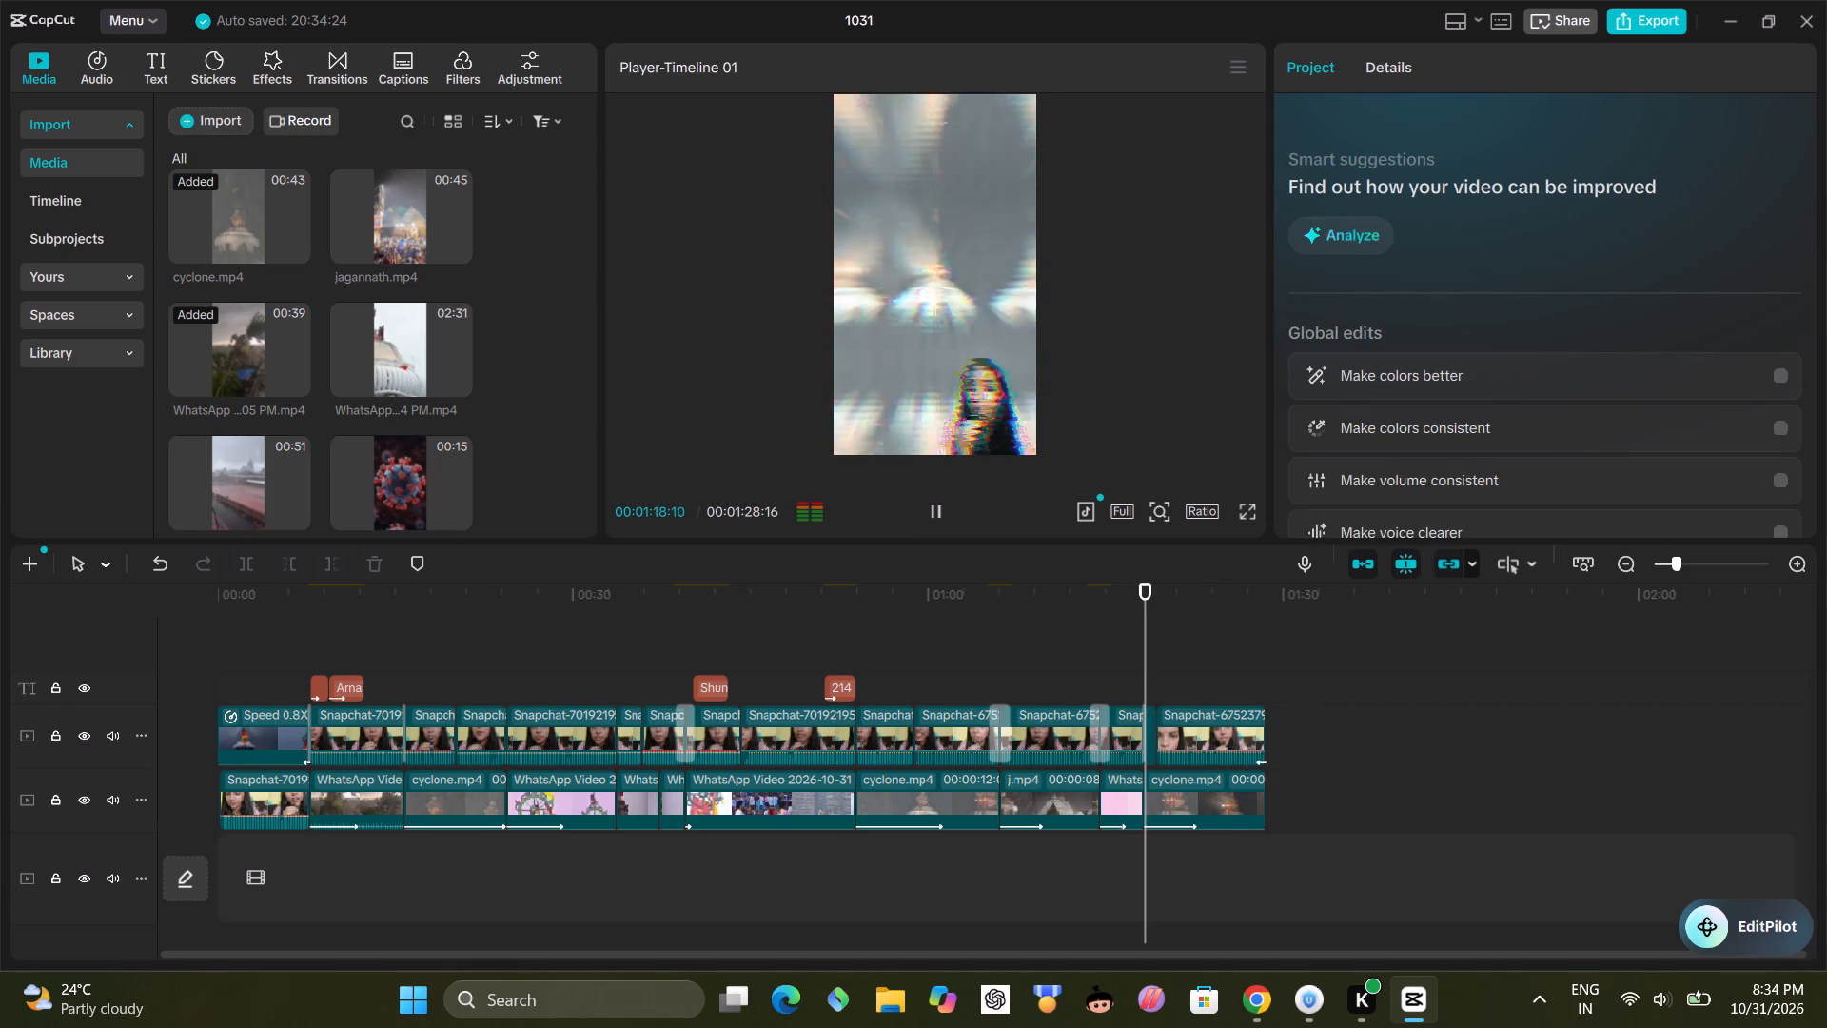
click(928, 510)
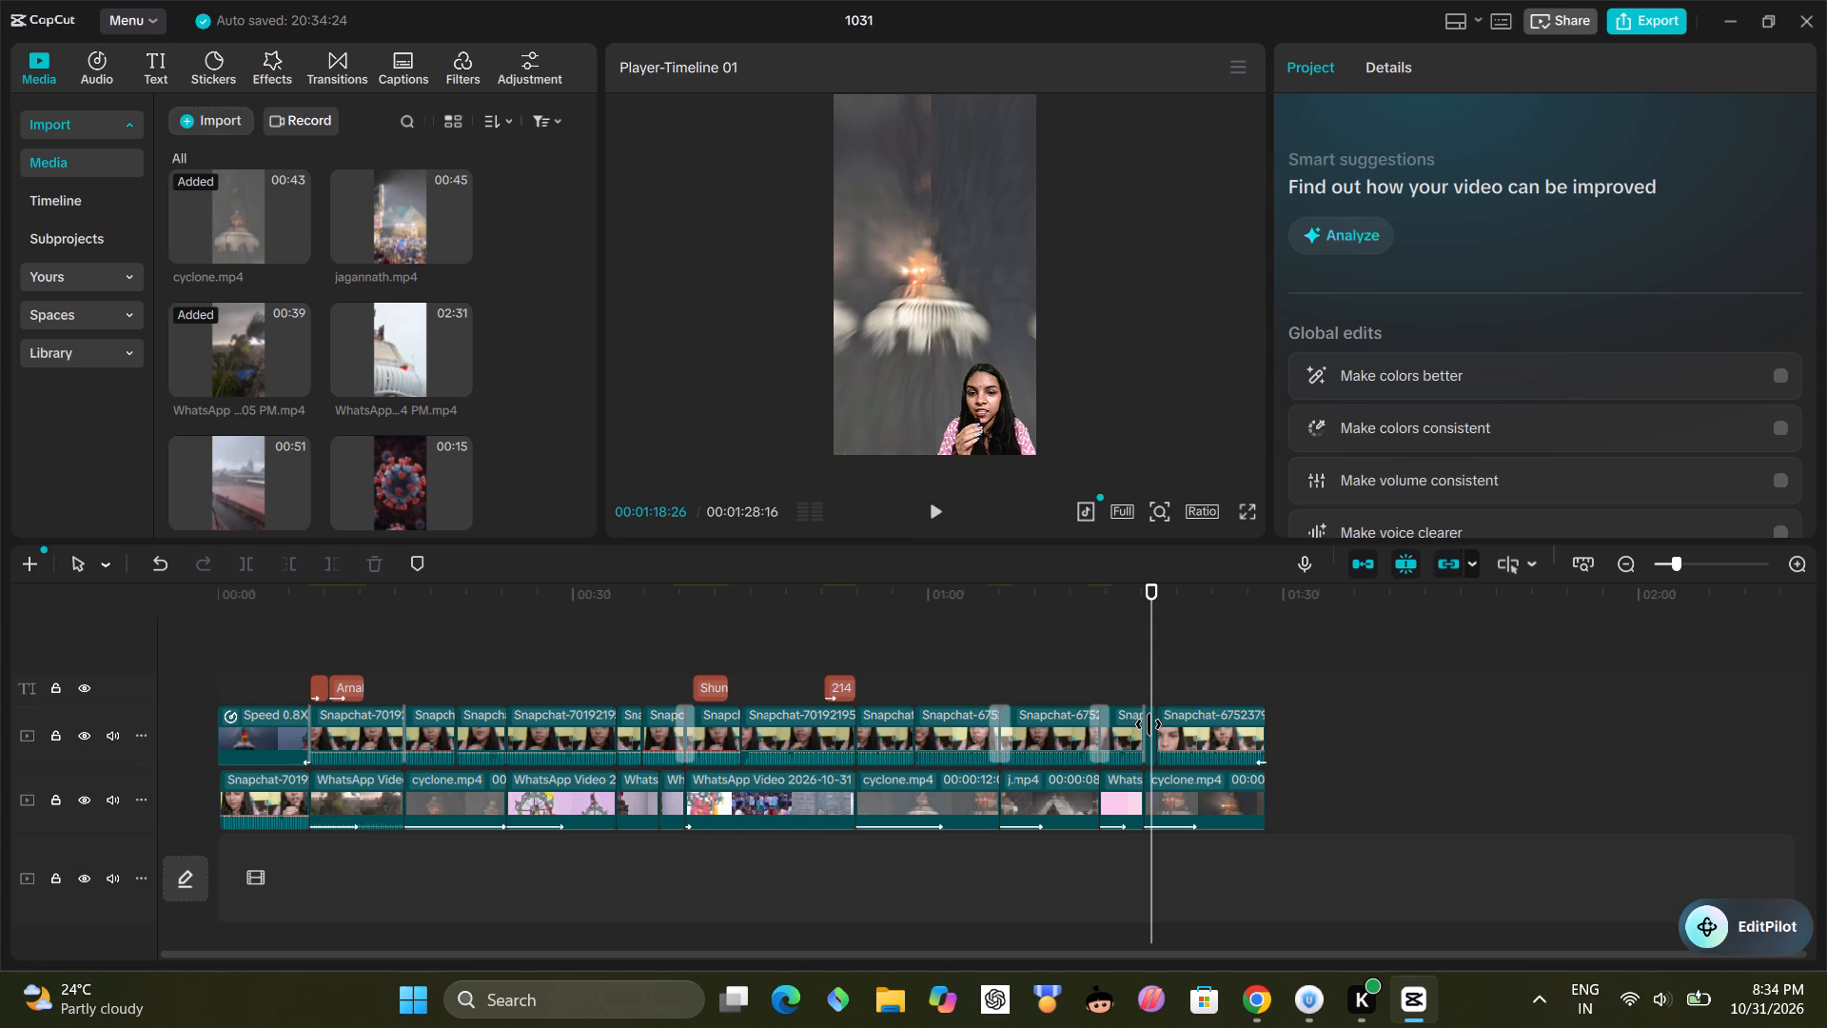
click(1149, 724)
scroll(1503, 190, down, 4)
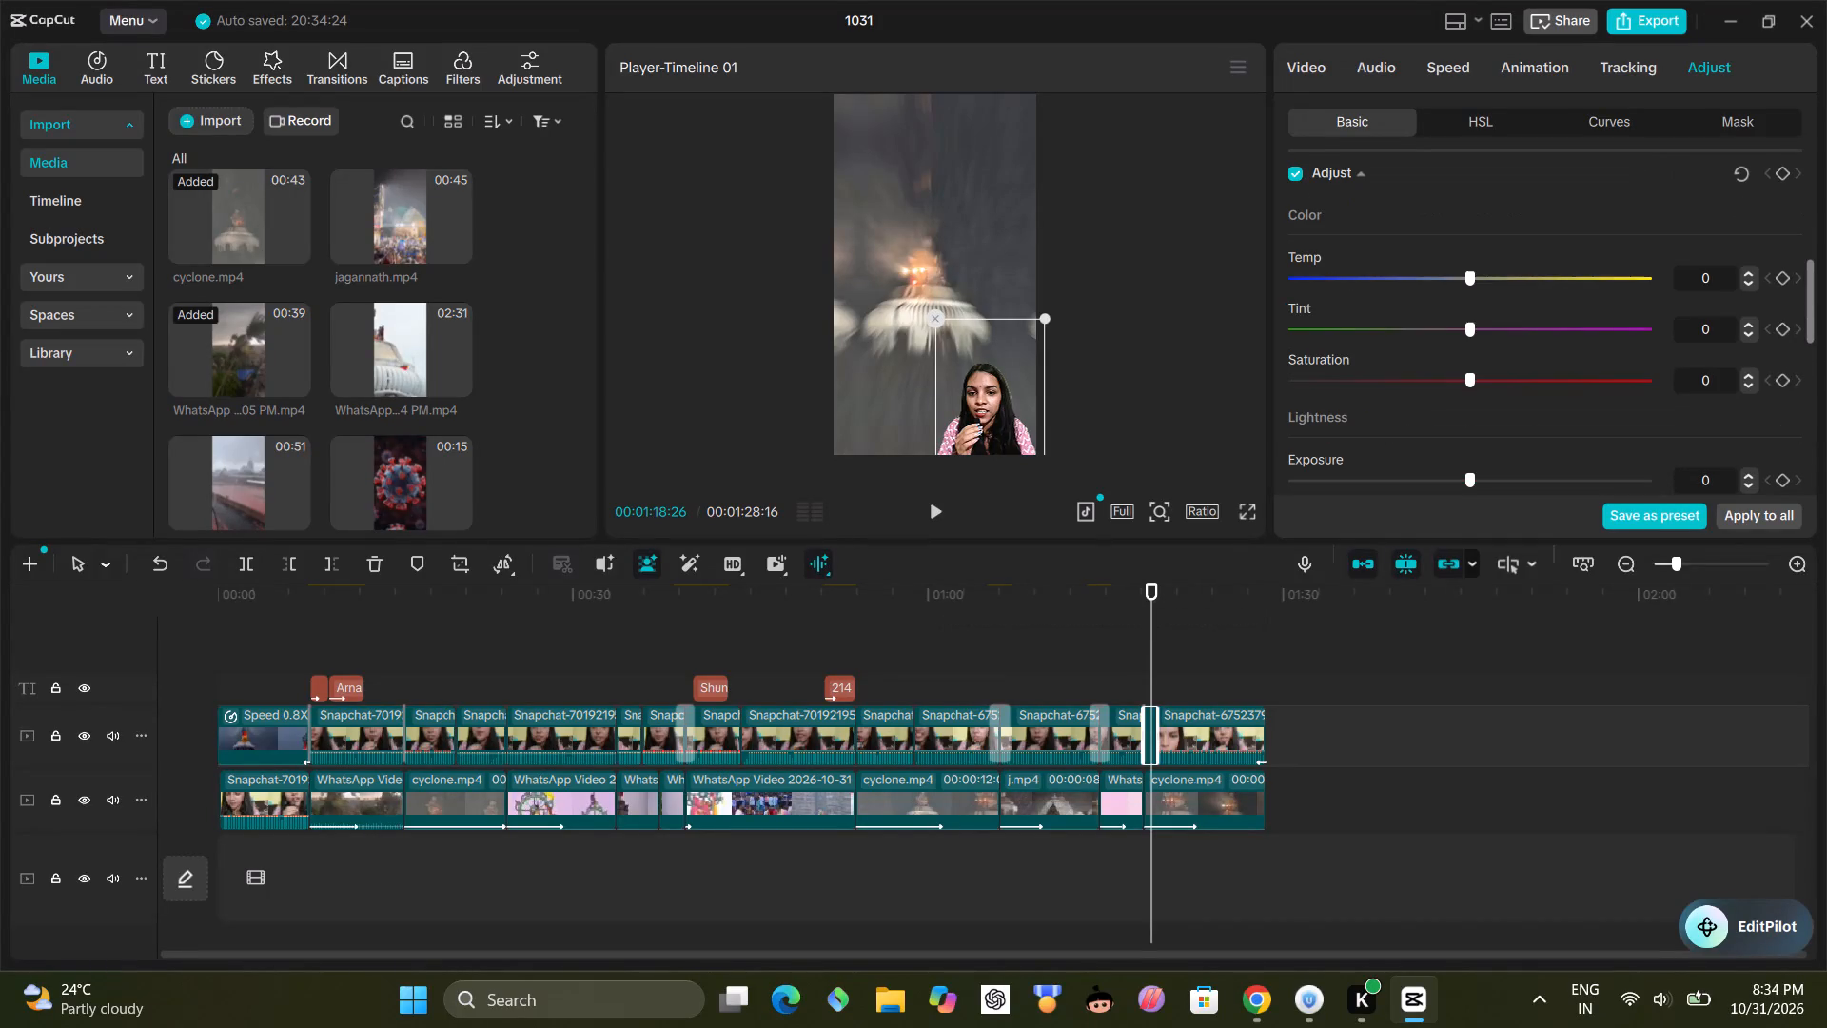
scroll(1465, 265, down, 2)
click(1473, 323)
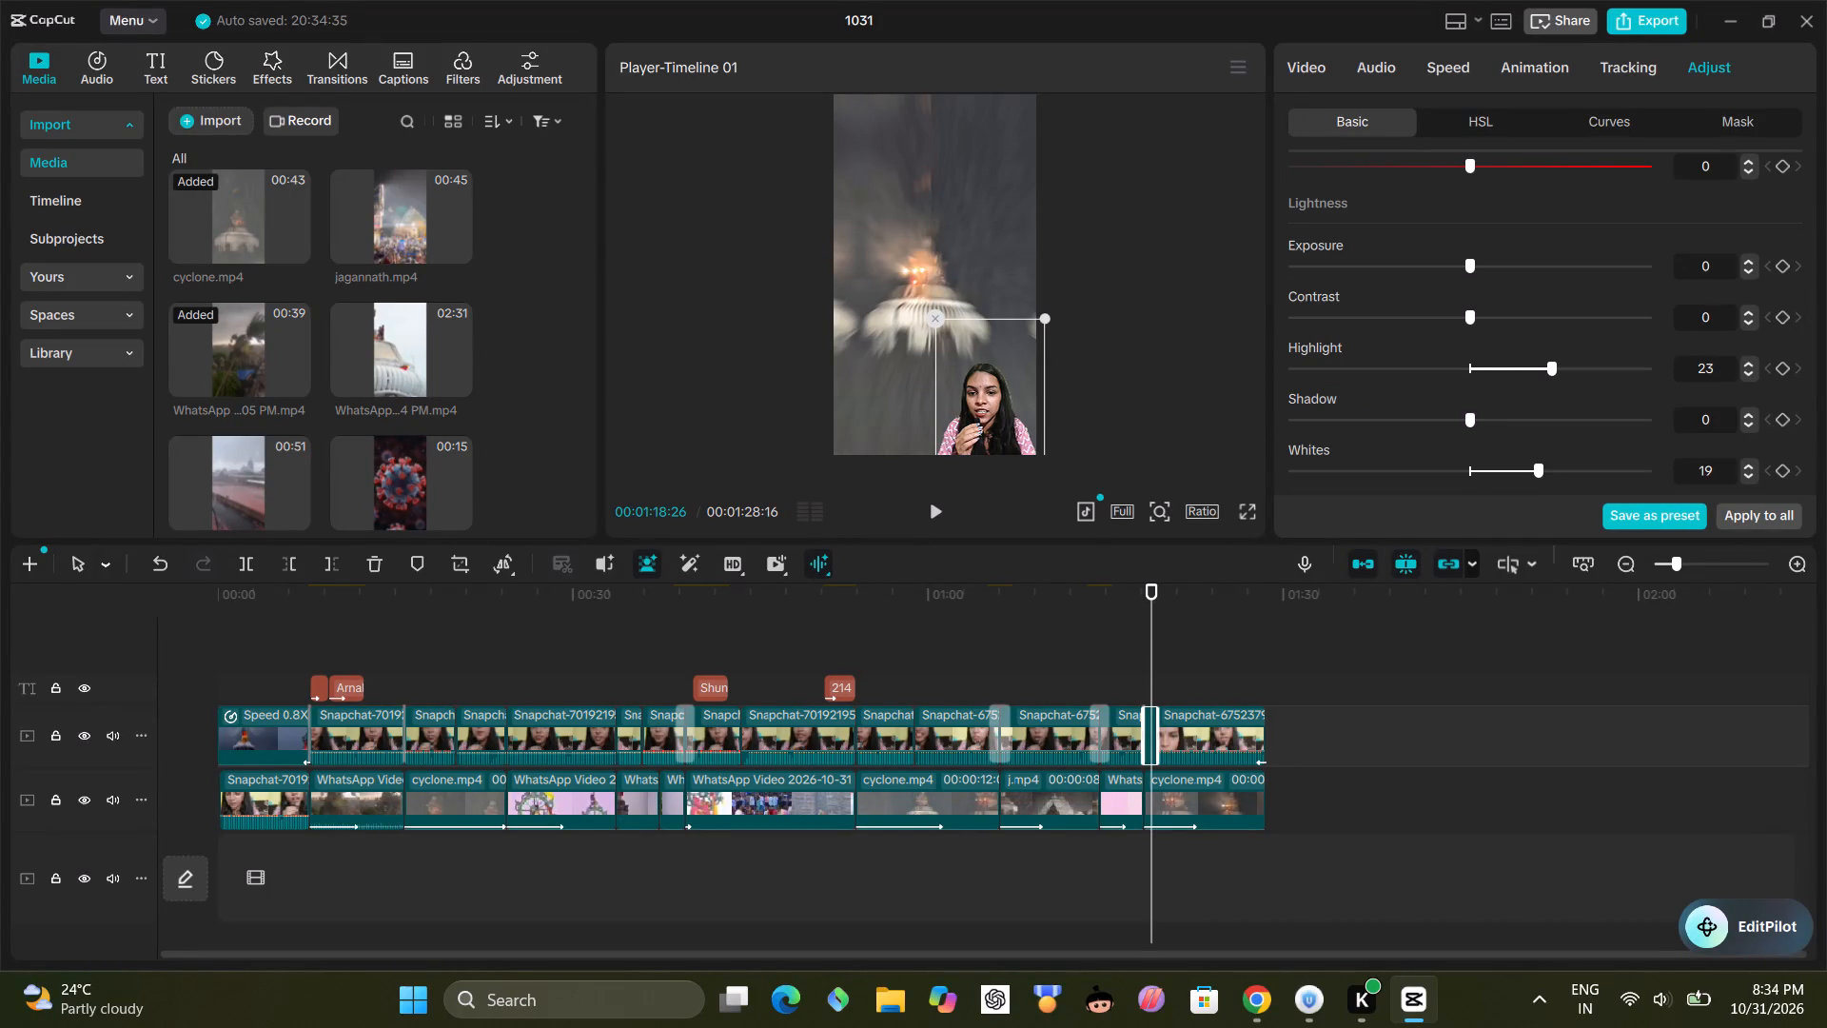
click(1501, 363)
click(1555, 473)
On the last clip of the upper video track, set Contrast to 0, Highlight to 10 and Whites to 21.
click(1212, 709)
click(1208, 672)
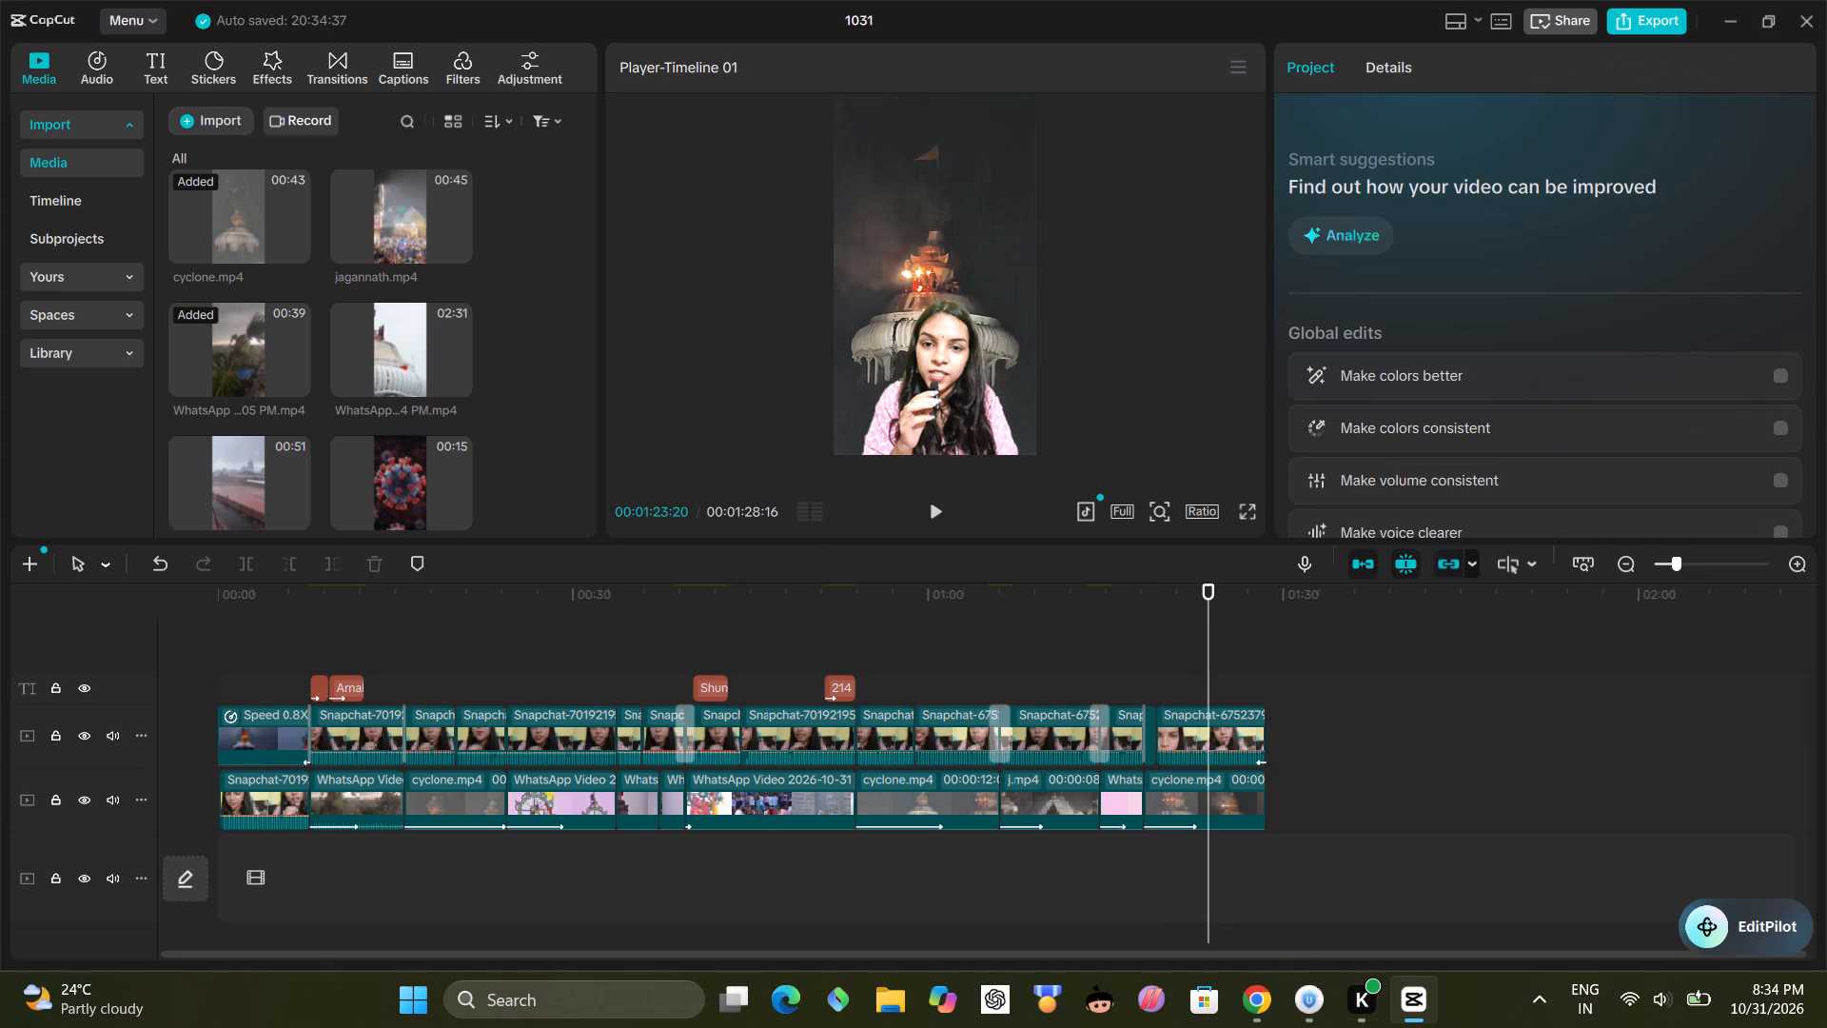
click(1179, 726)
scroll(1660, 208, down, 4)
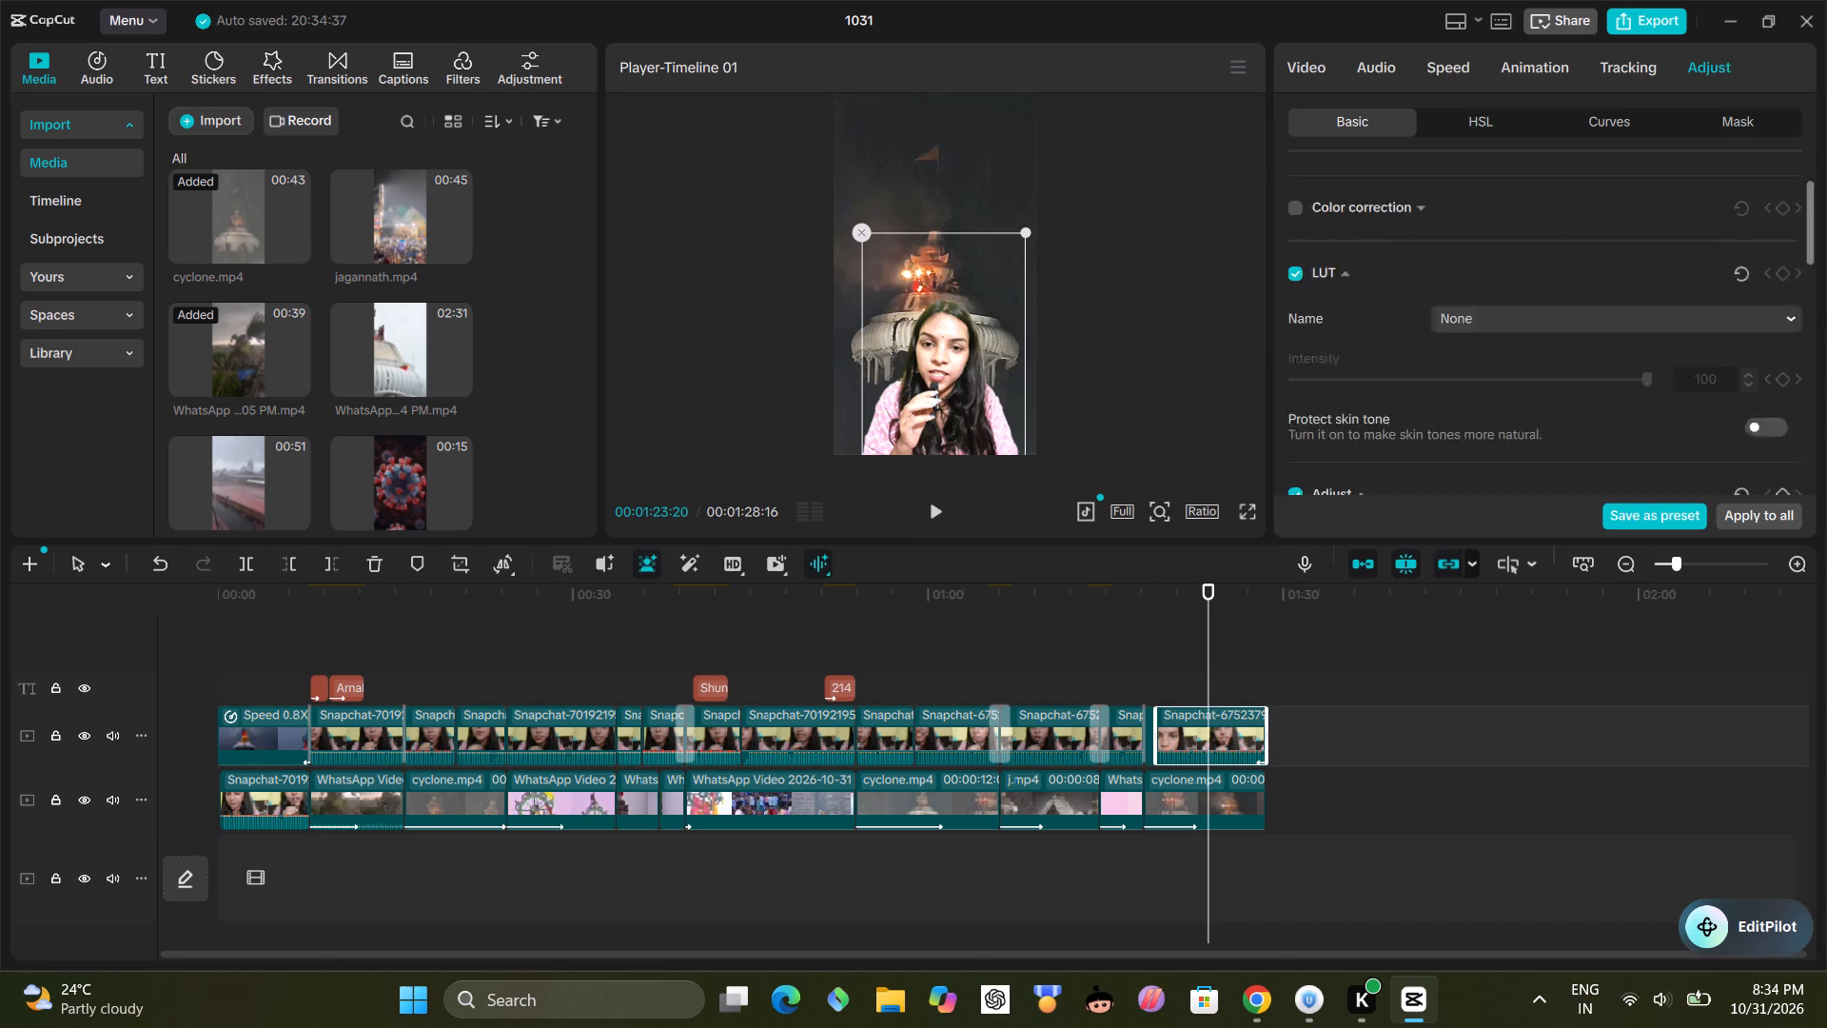
scroll(1671, 208, down, 1)
click(1471, 418)
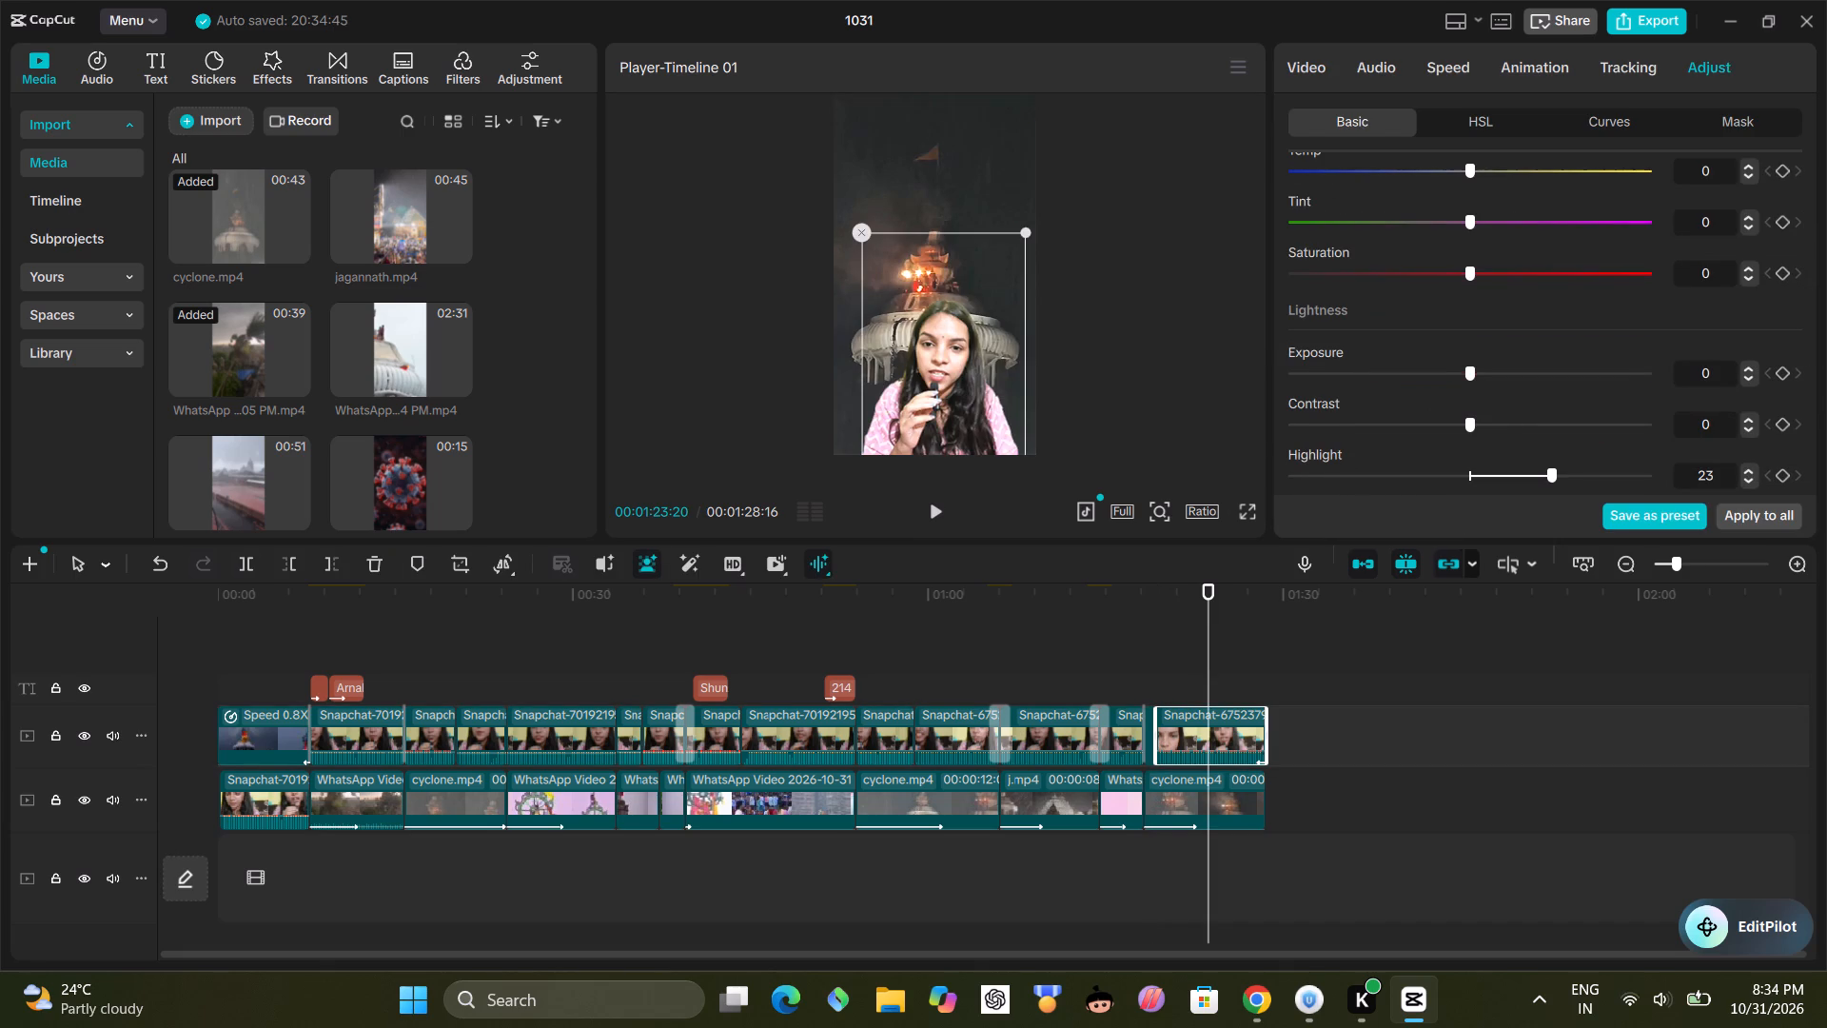
scroll(1505, 396, down, 2)
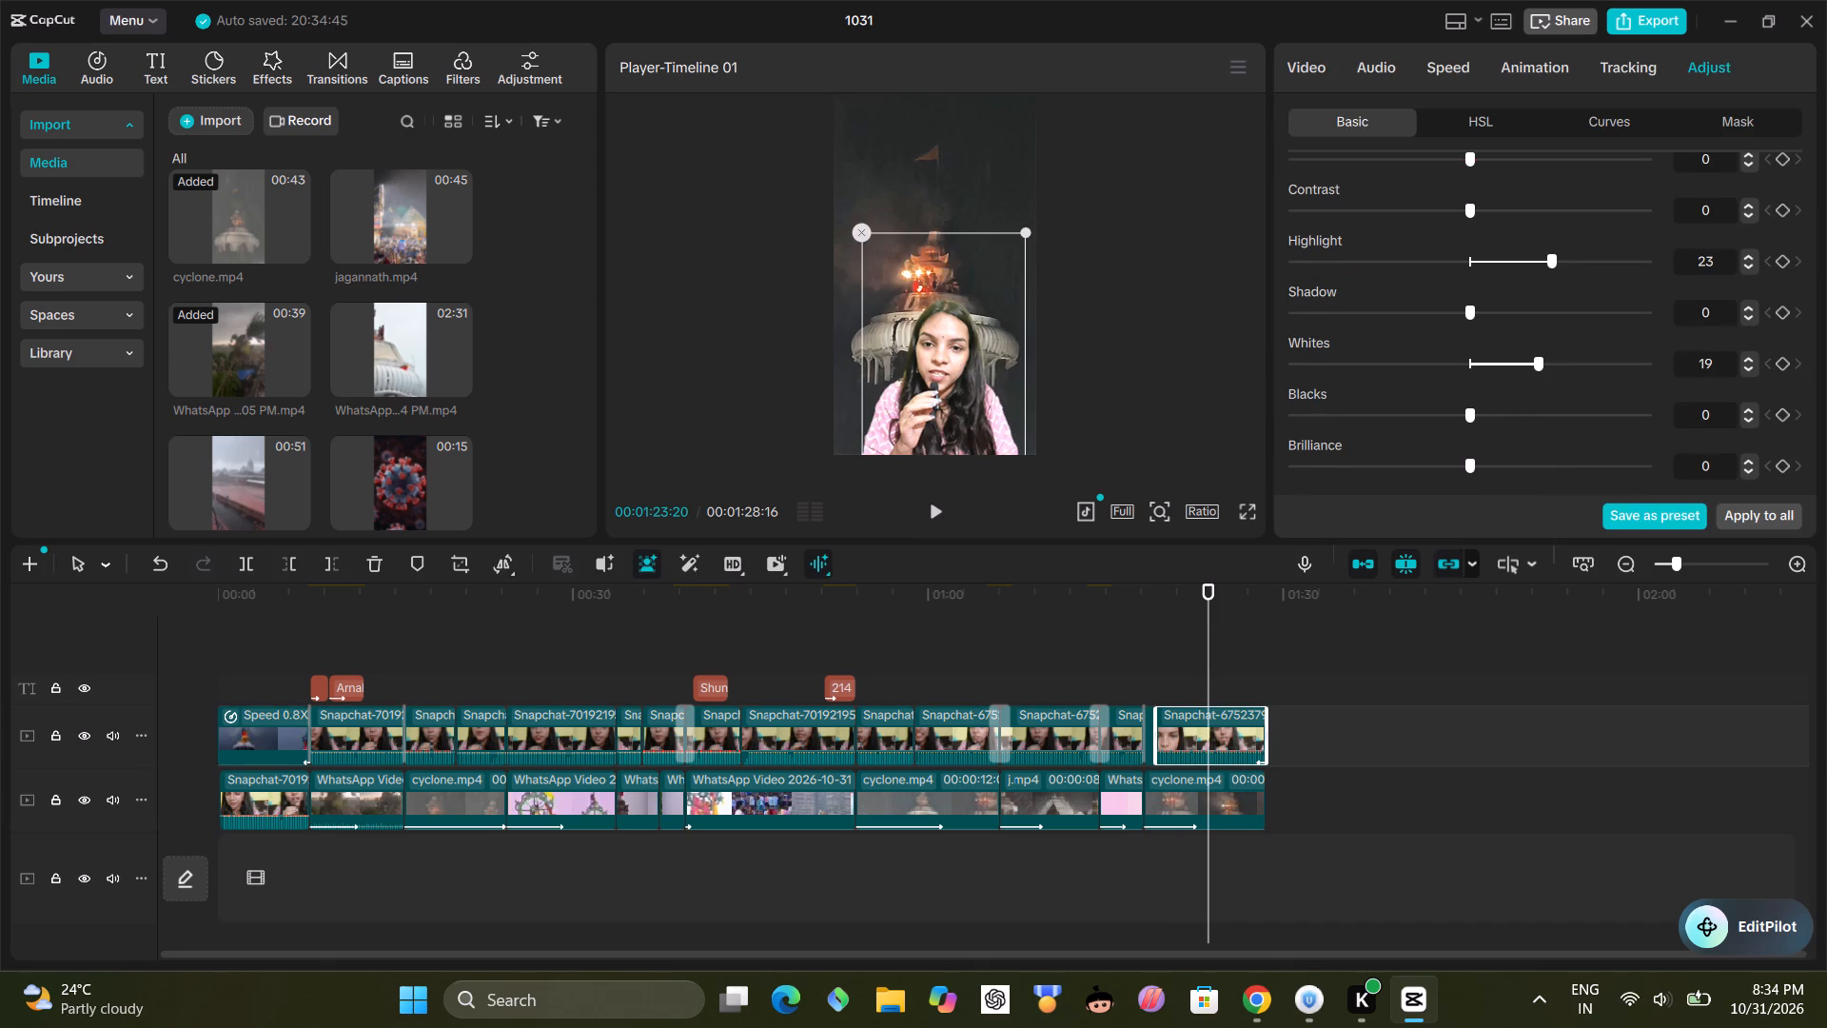
click(1500, 267)
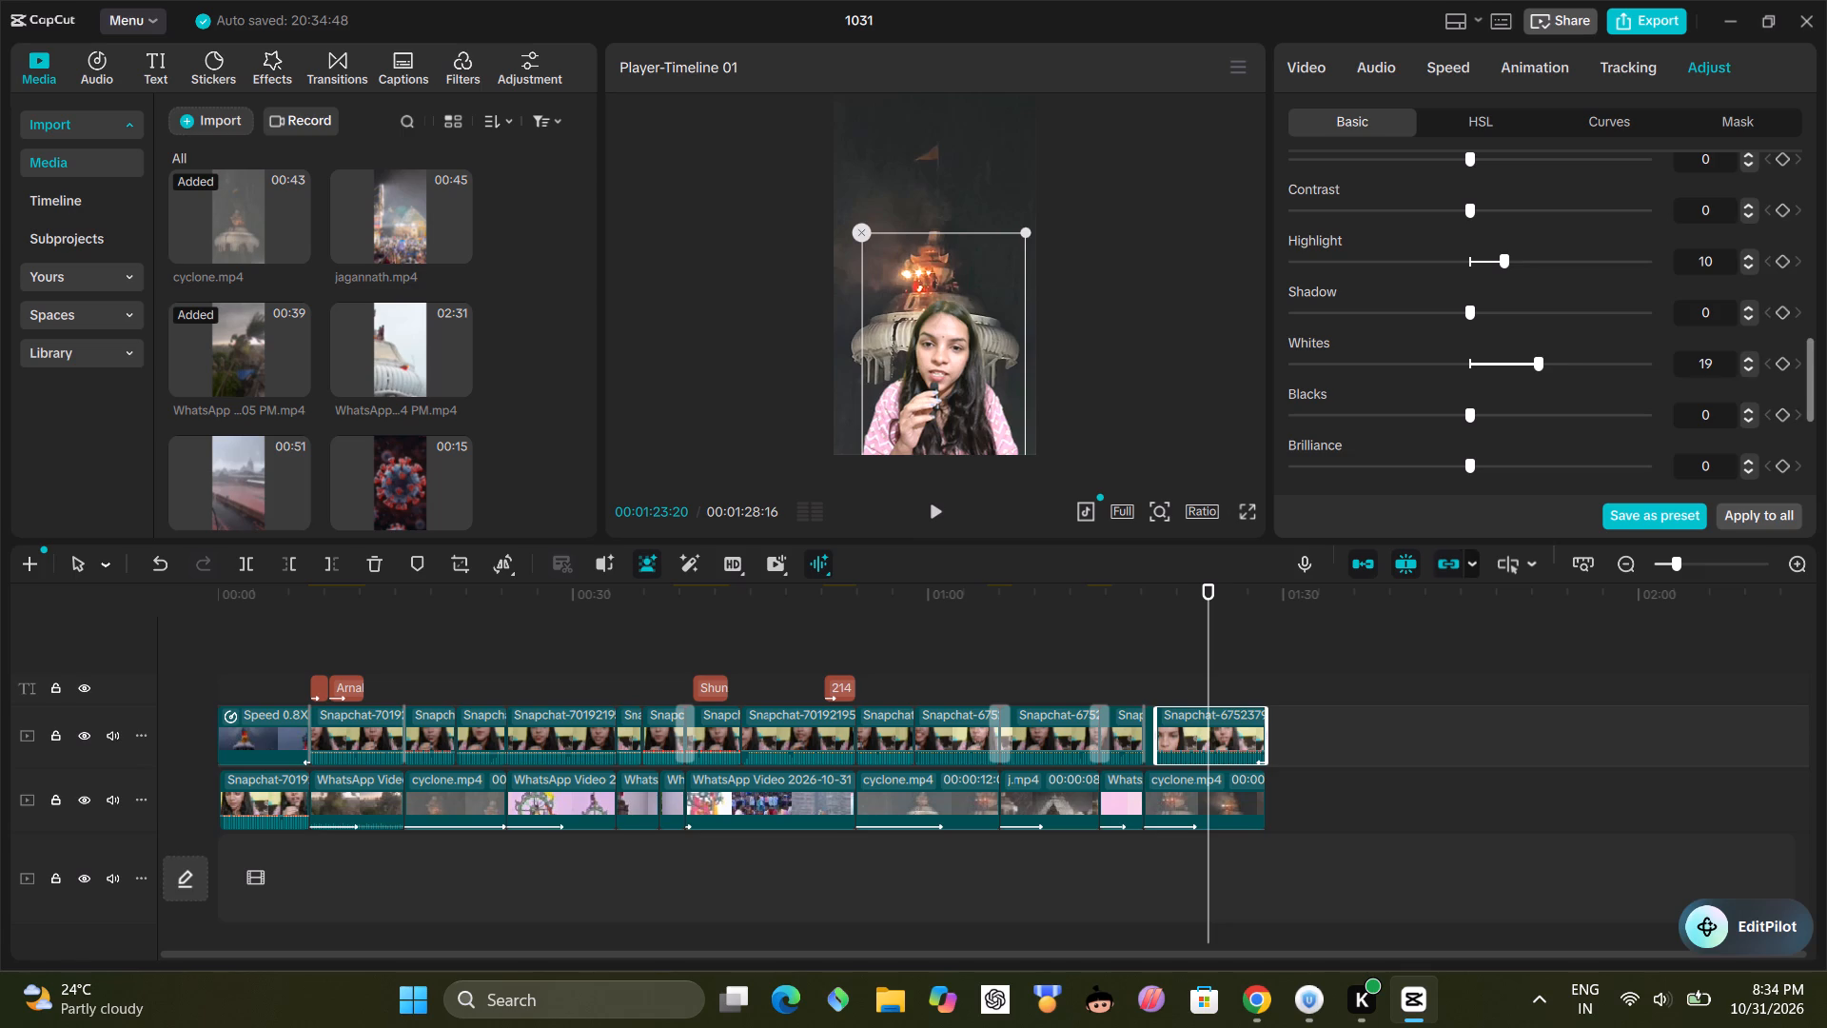
click(1559, 370)
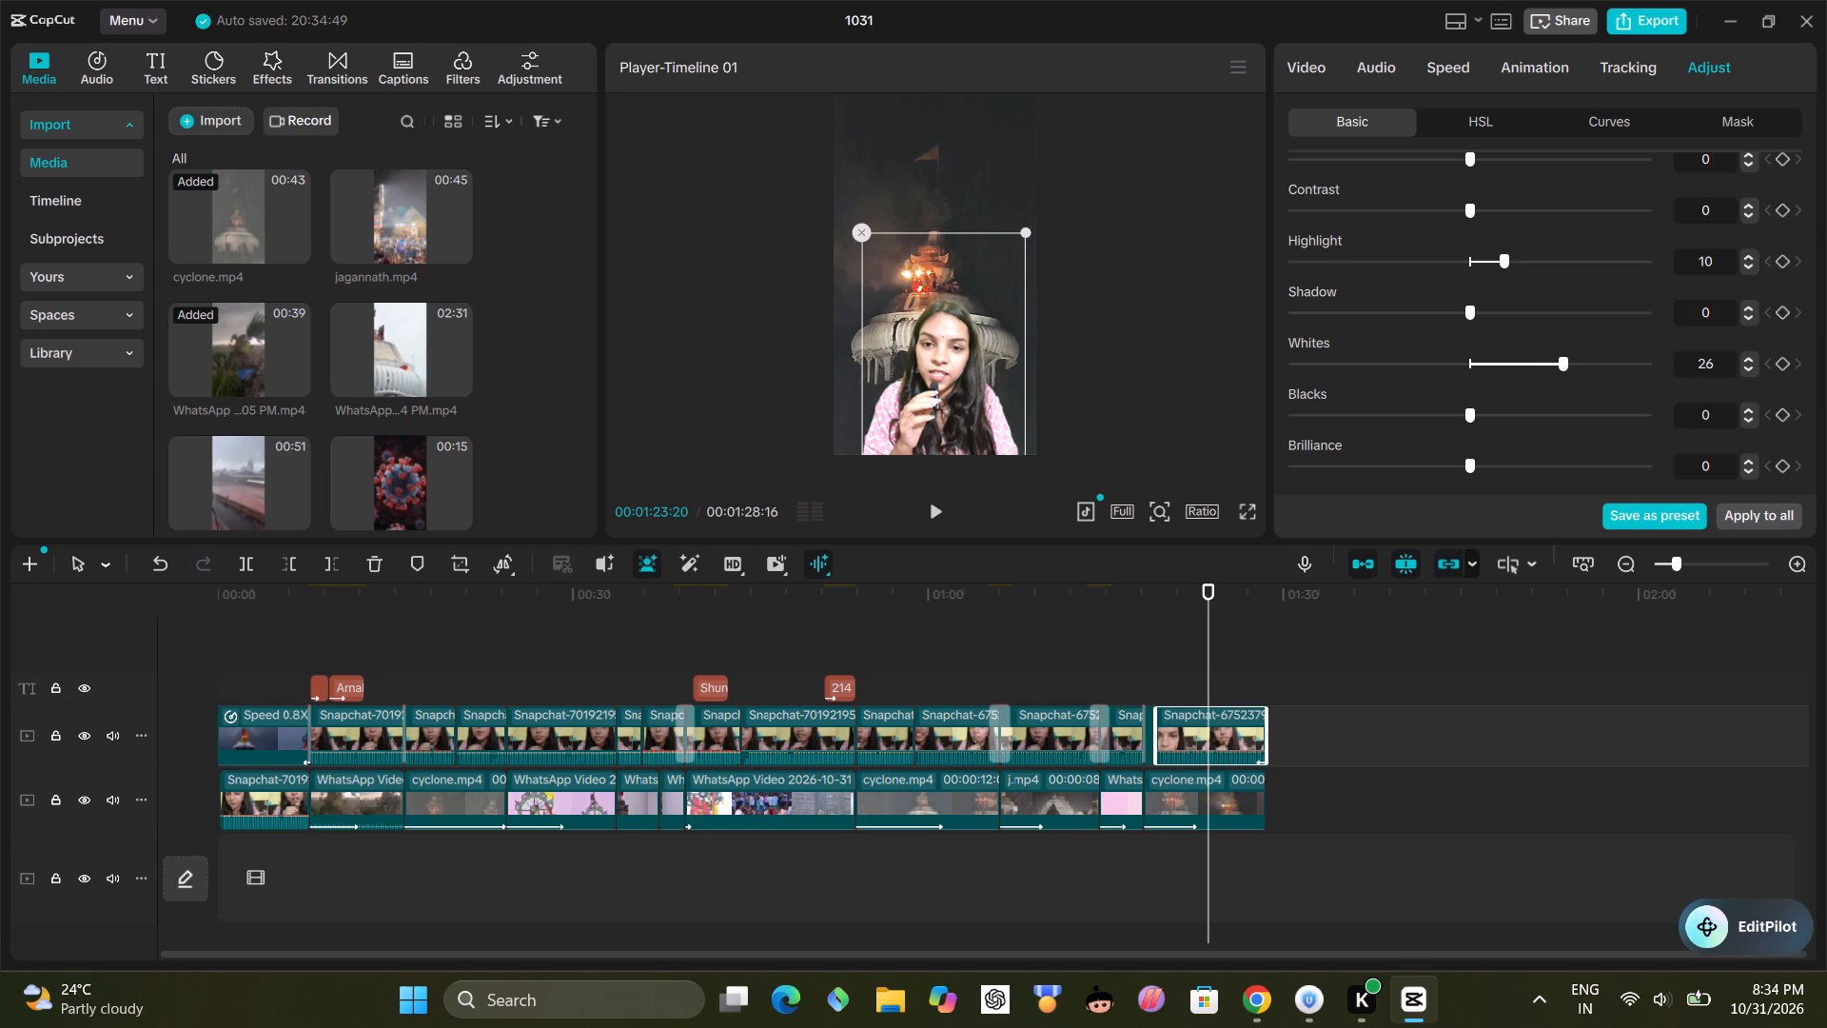
click(1753, 366)
triple_click(1745, 373)
triple_click(1743, 373)
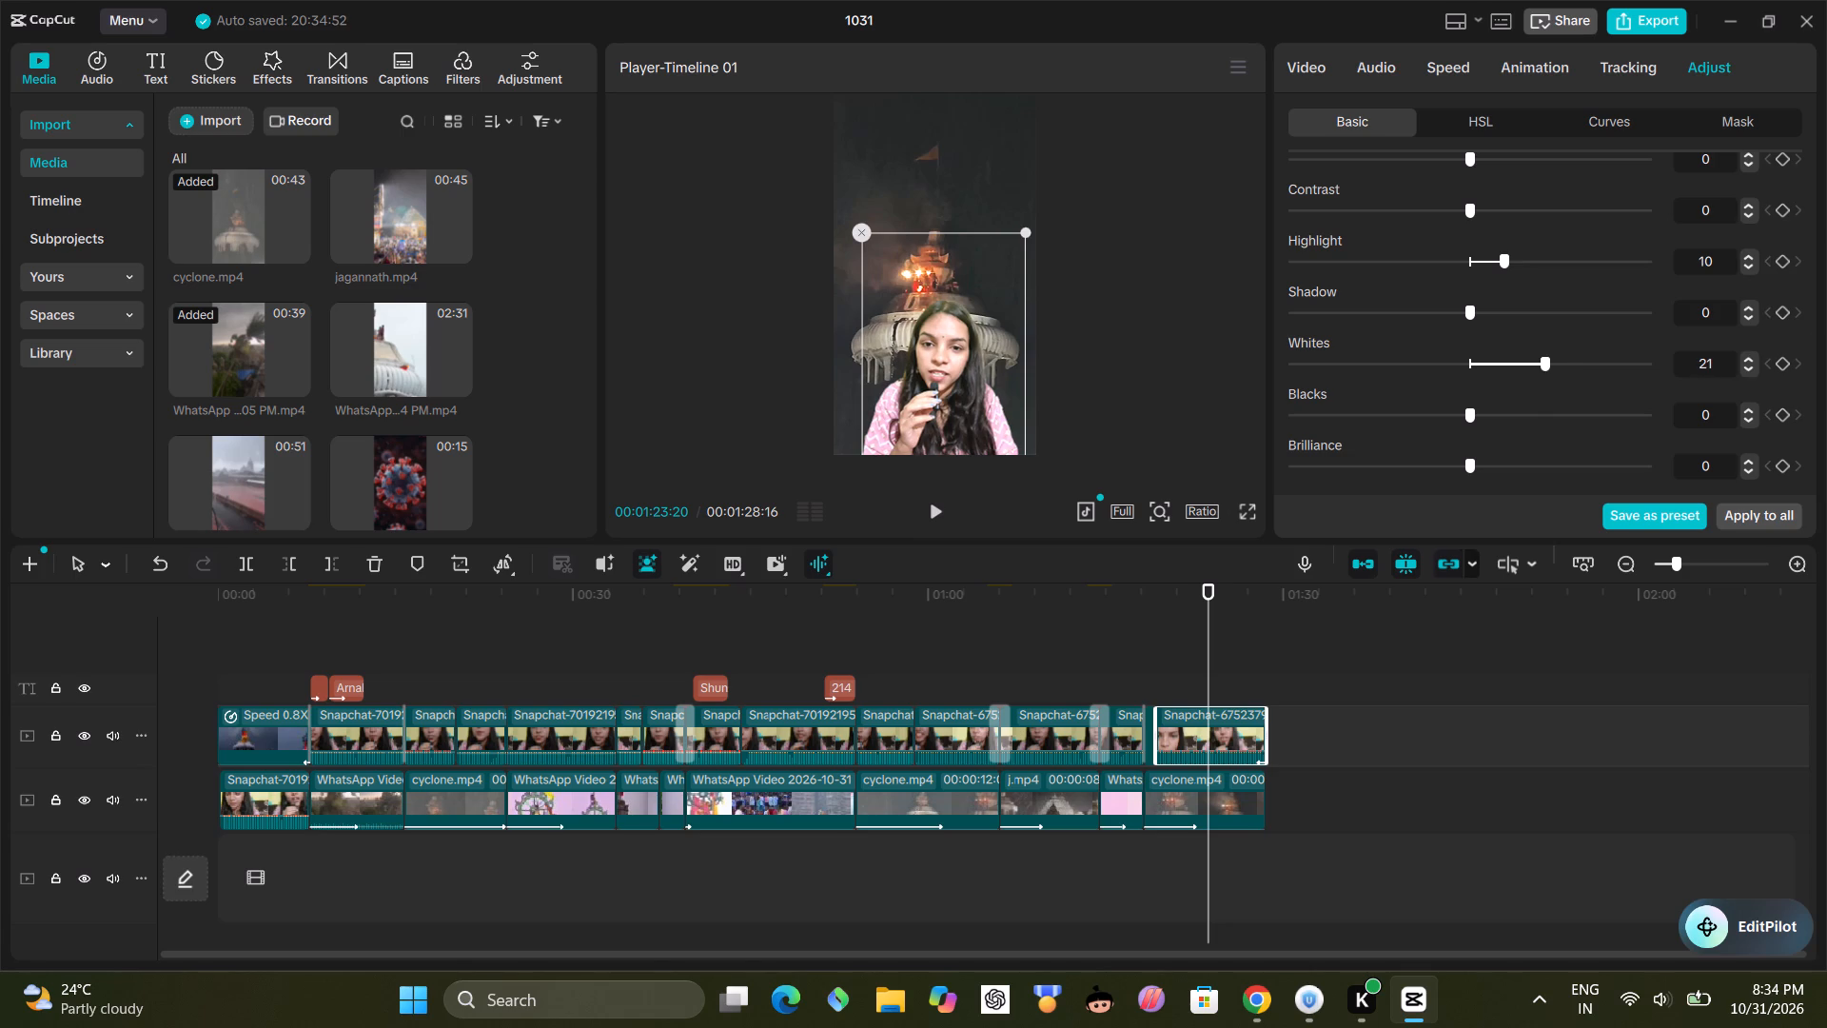
click(1743, 376)
click(1743, 376)
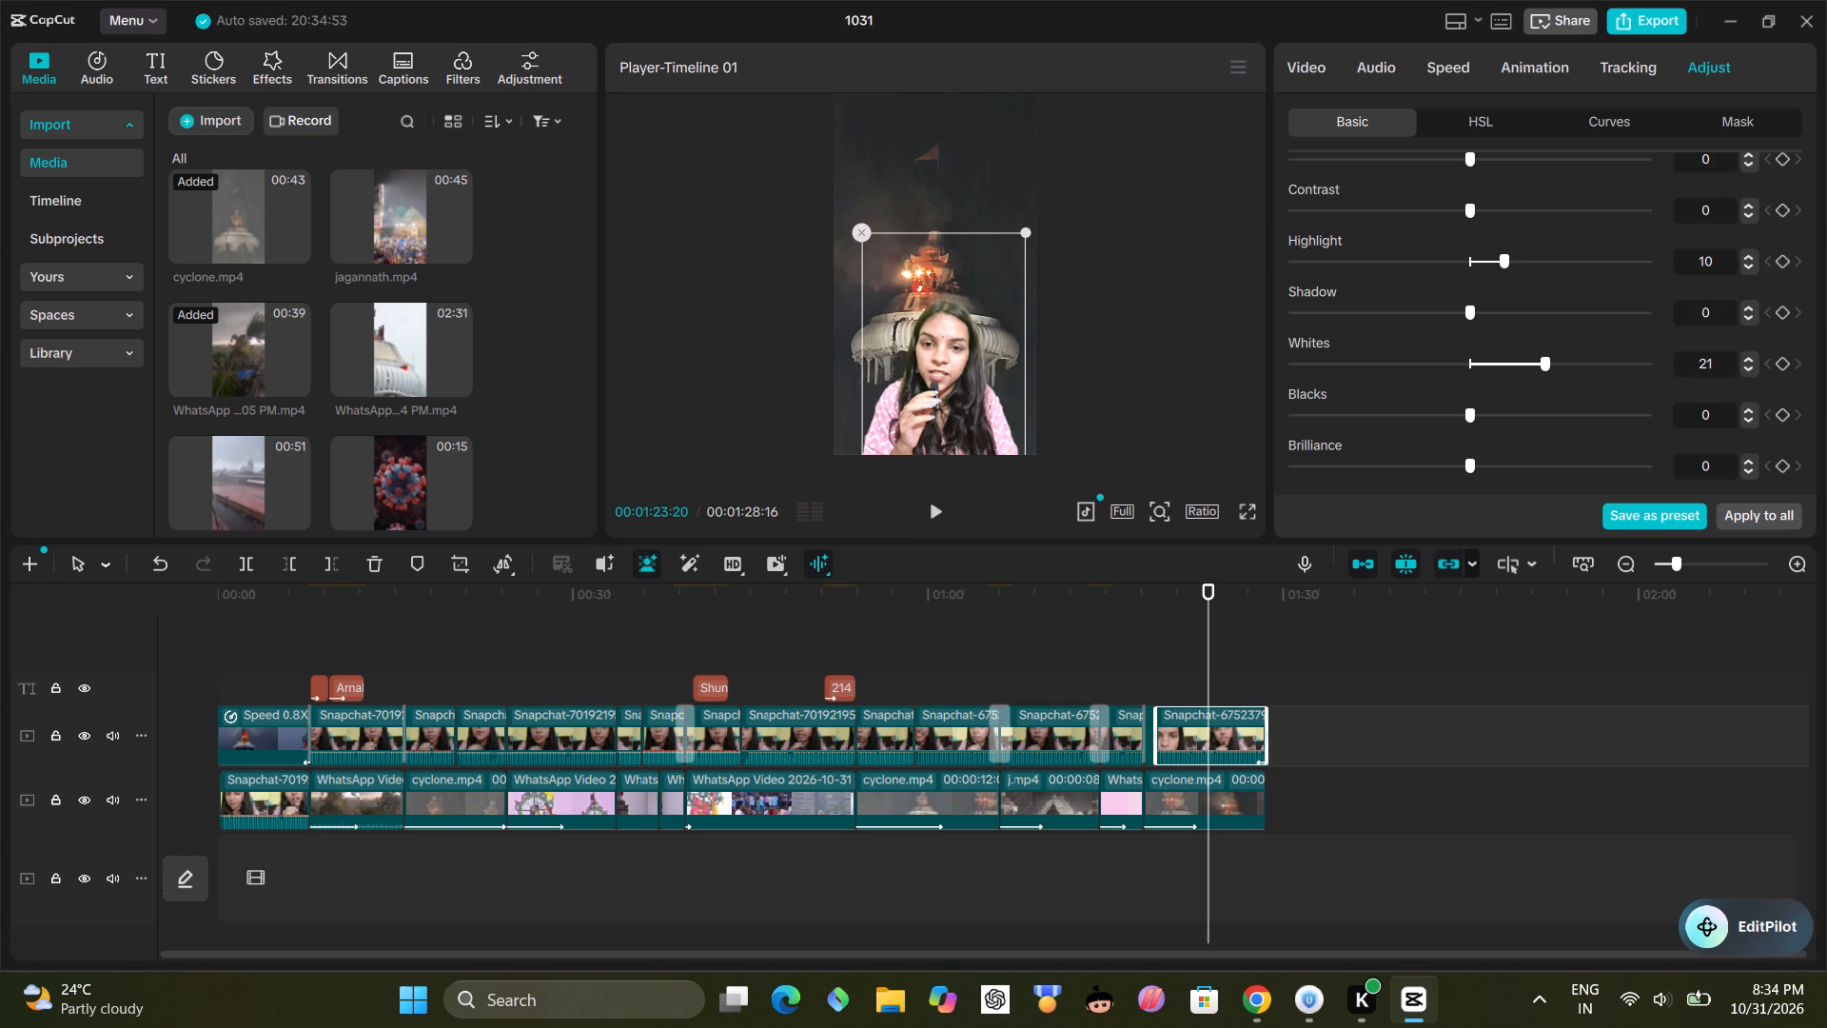
Play back the ending and add a default text at about 00:01:28:08 that reads "Jai Jagannath".
click(1131, 682)
click(938, 507)
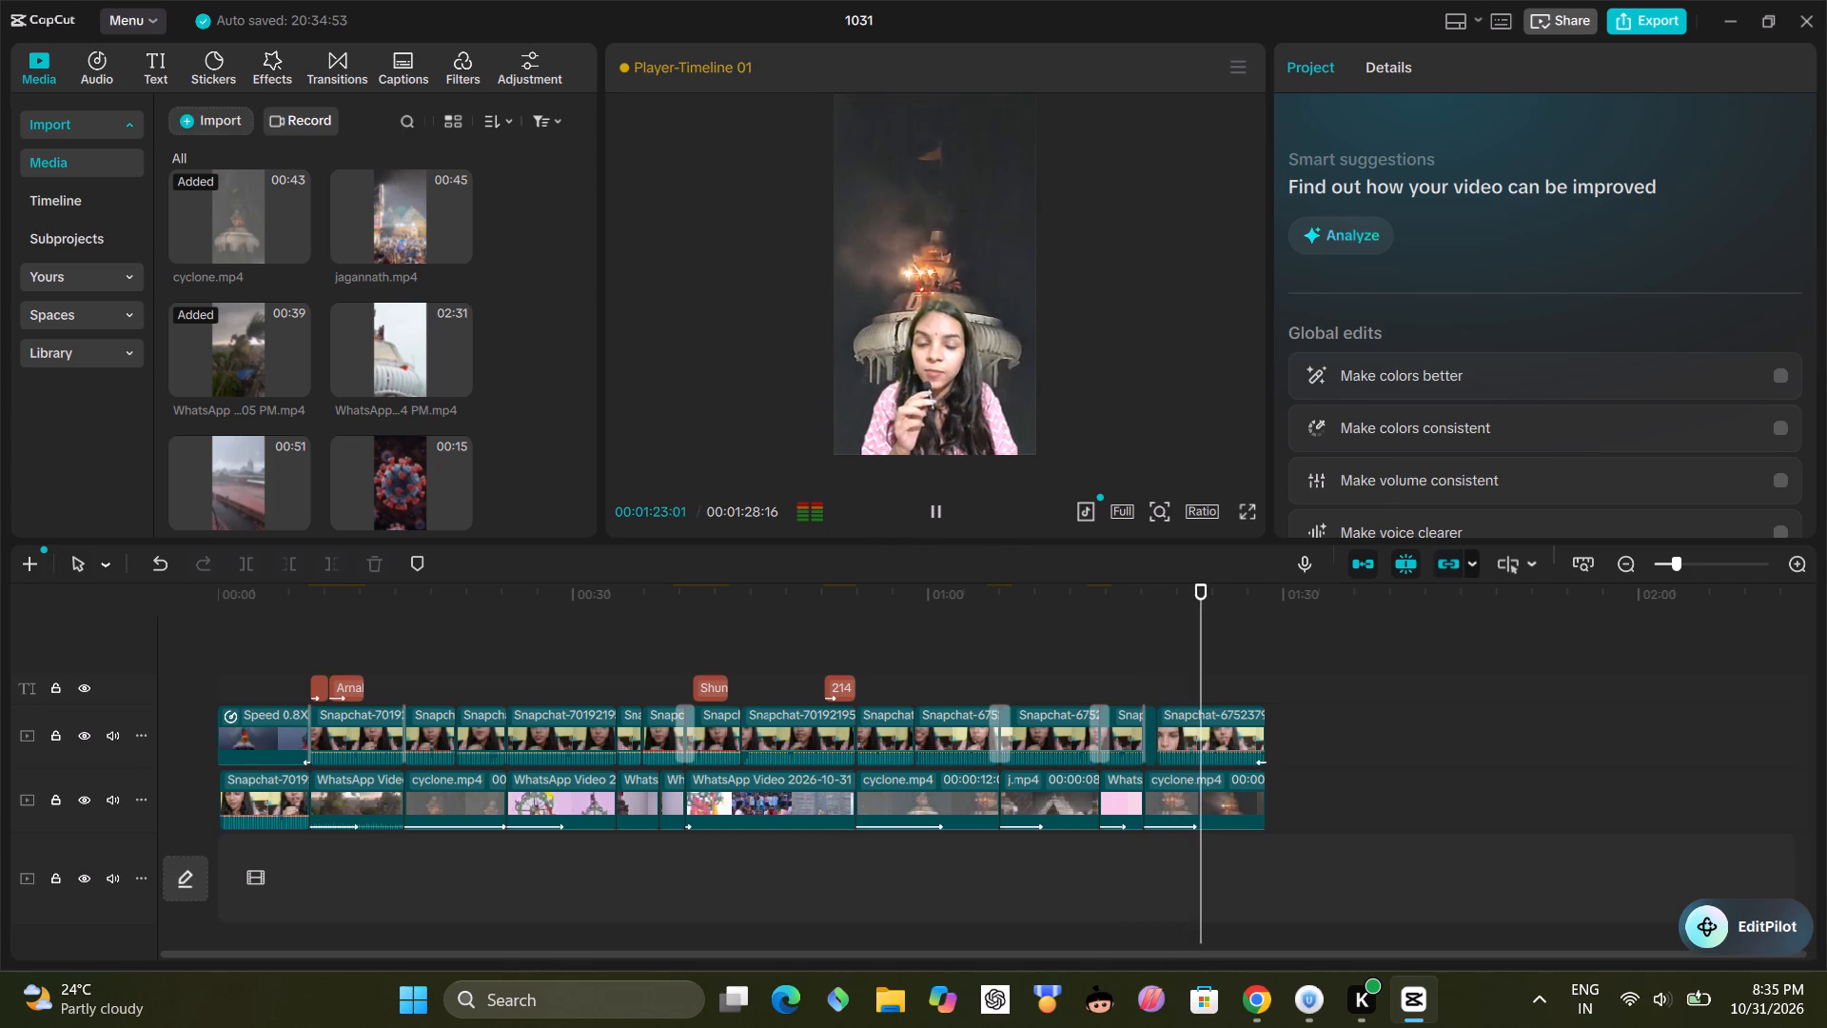
click(157, 60)
click(167, 80)
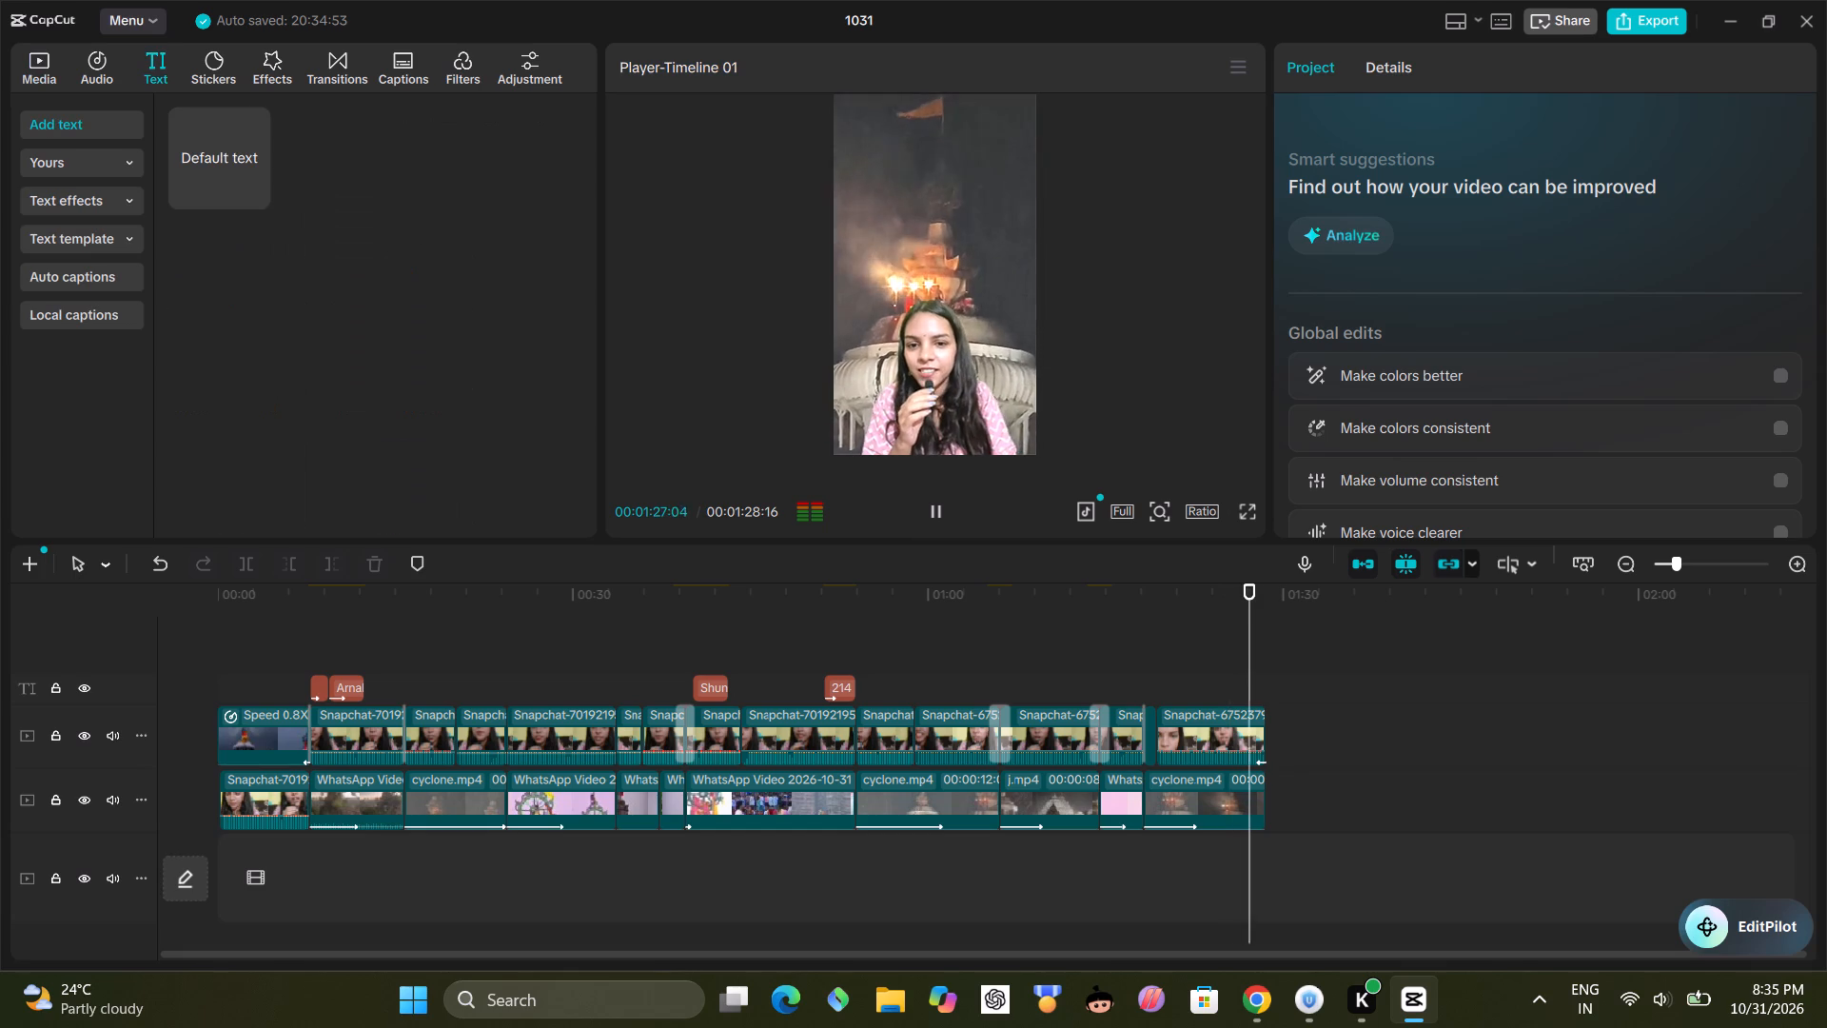
click(253, 188)
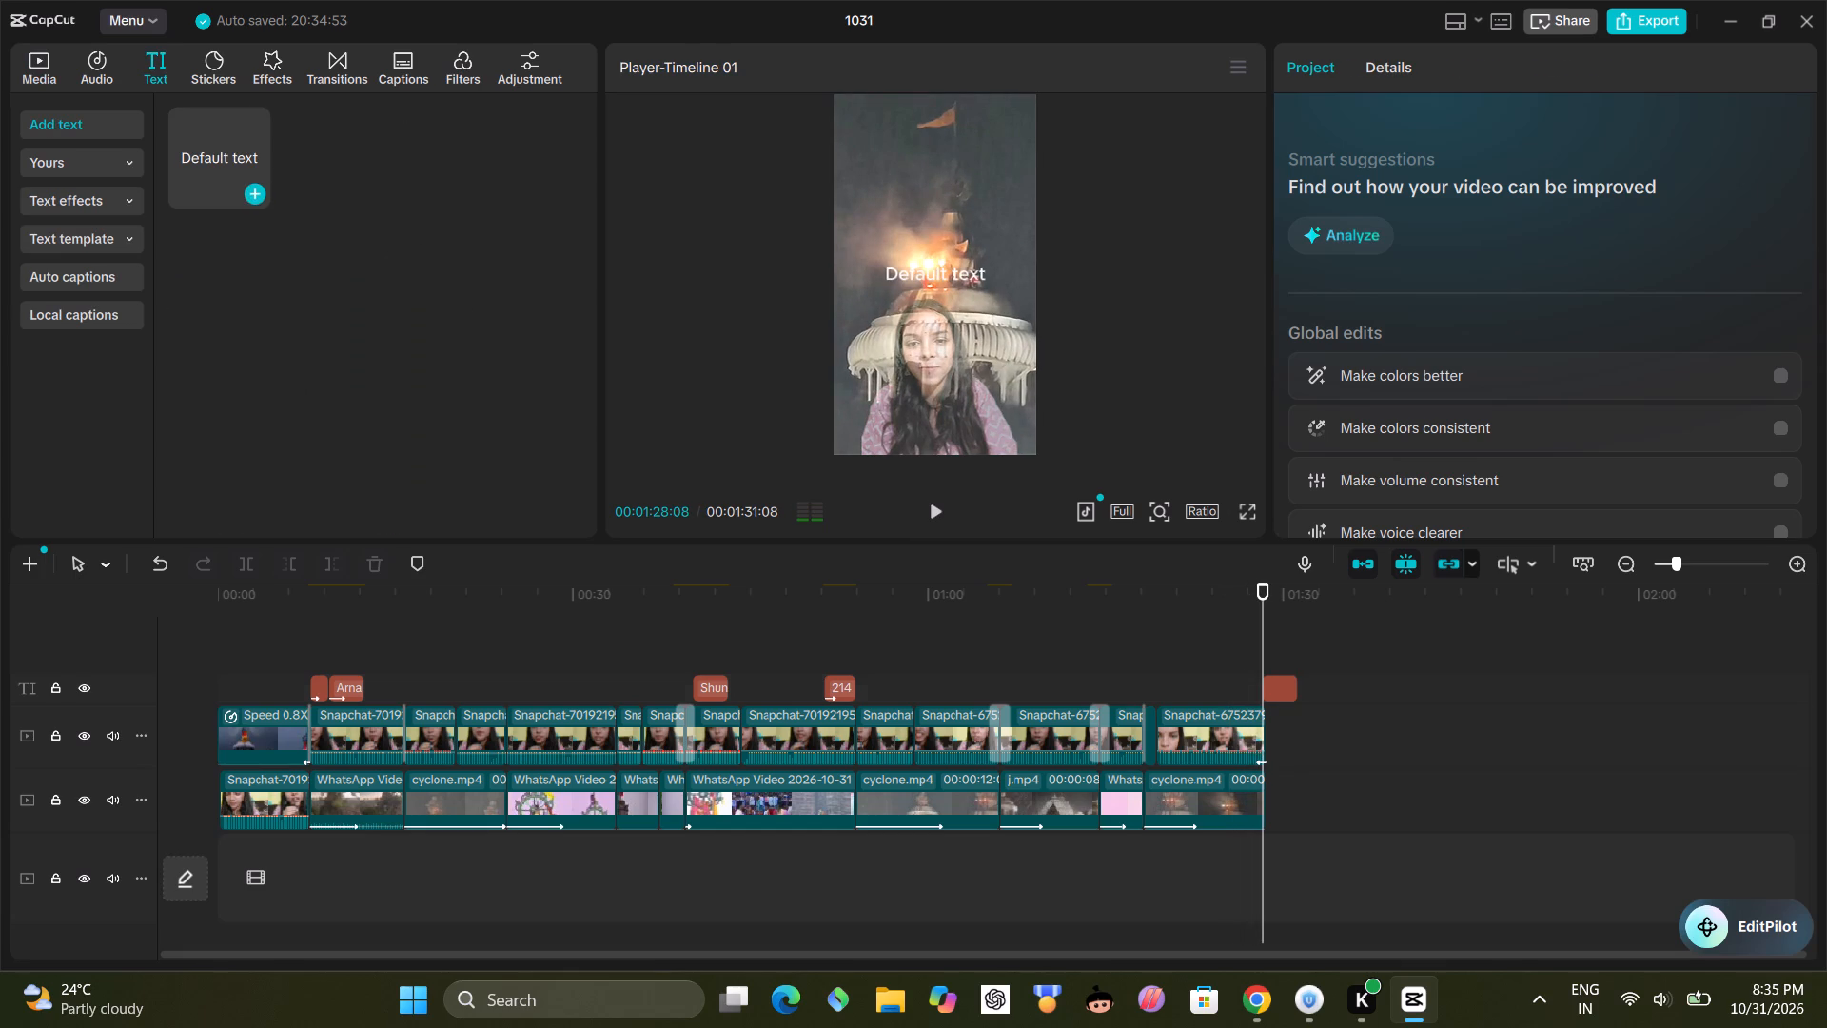
triple_click(1392, 176)
click(1392, 176)
triple_click(1392, 176)
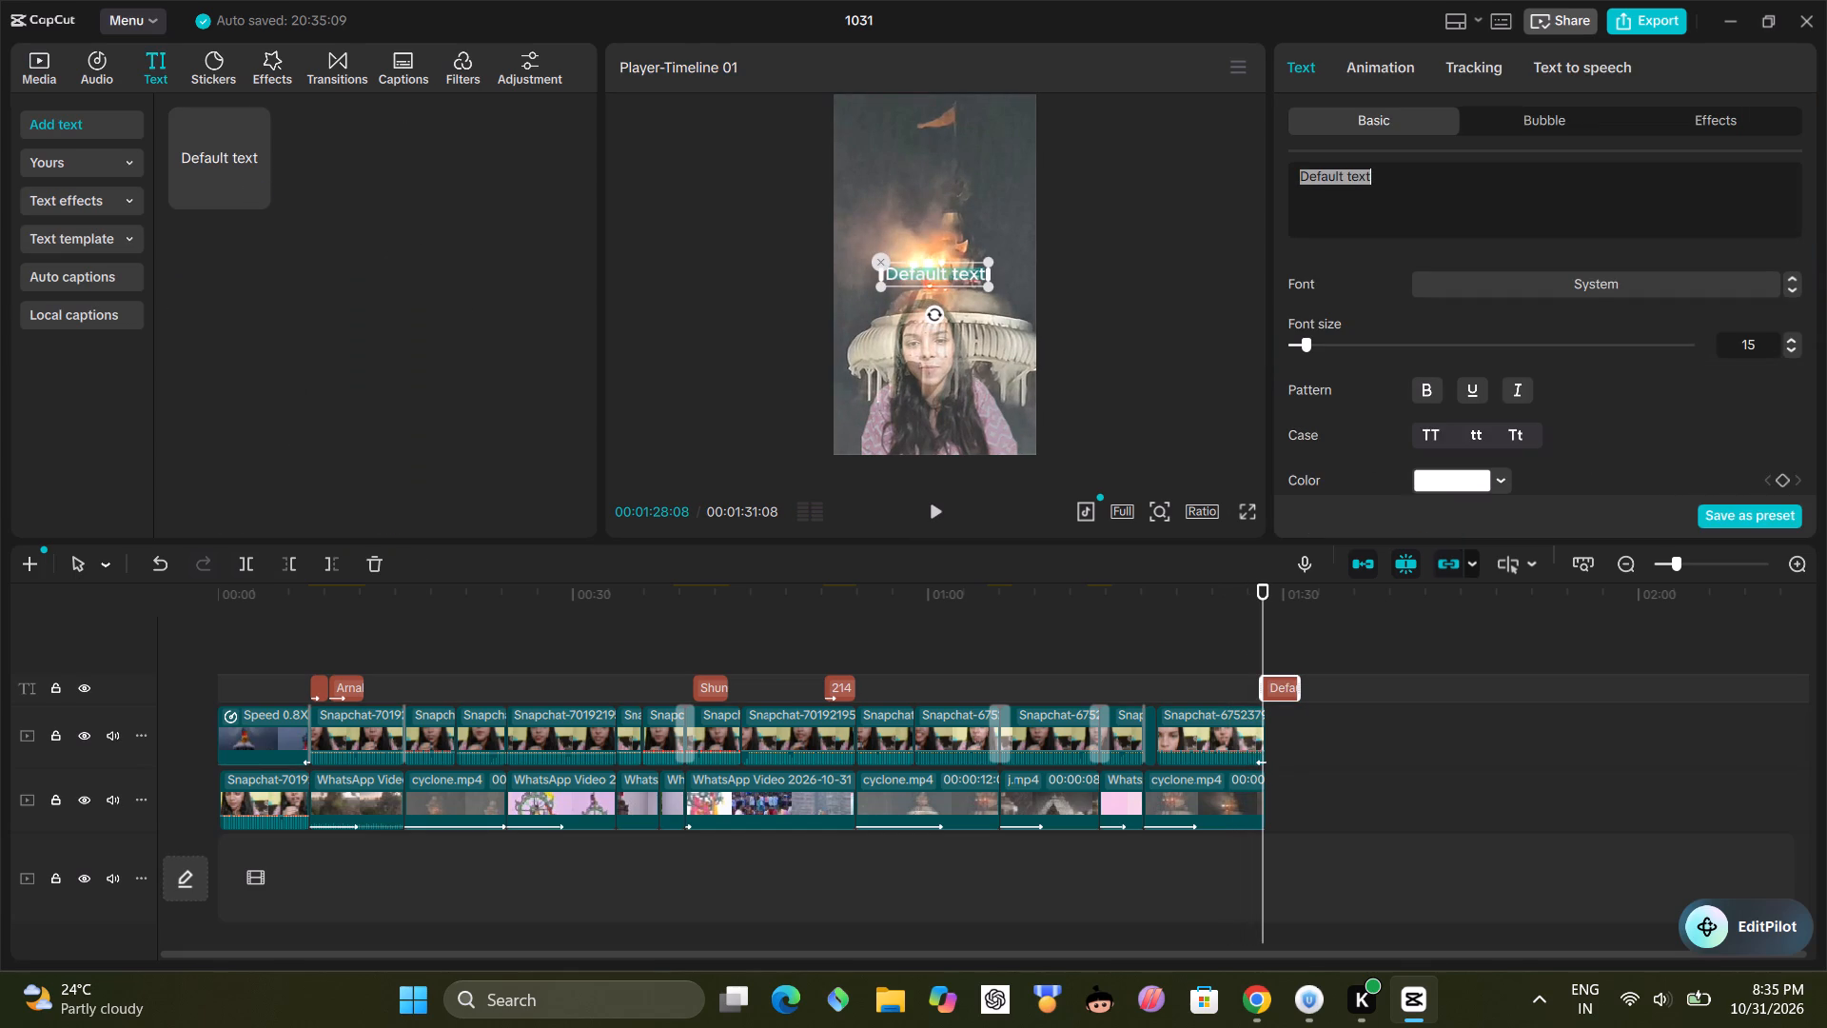
text(Jai Jagannath)
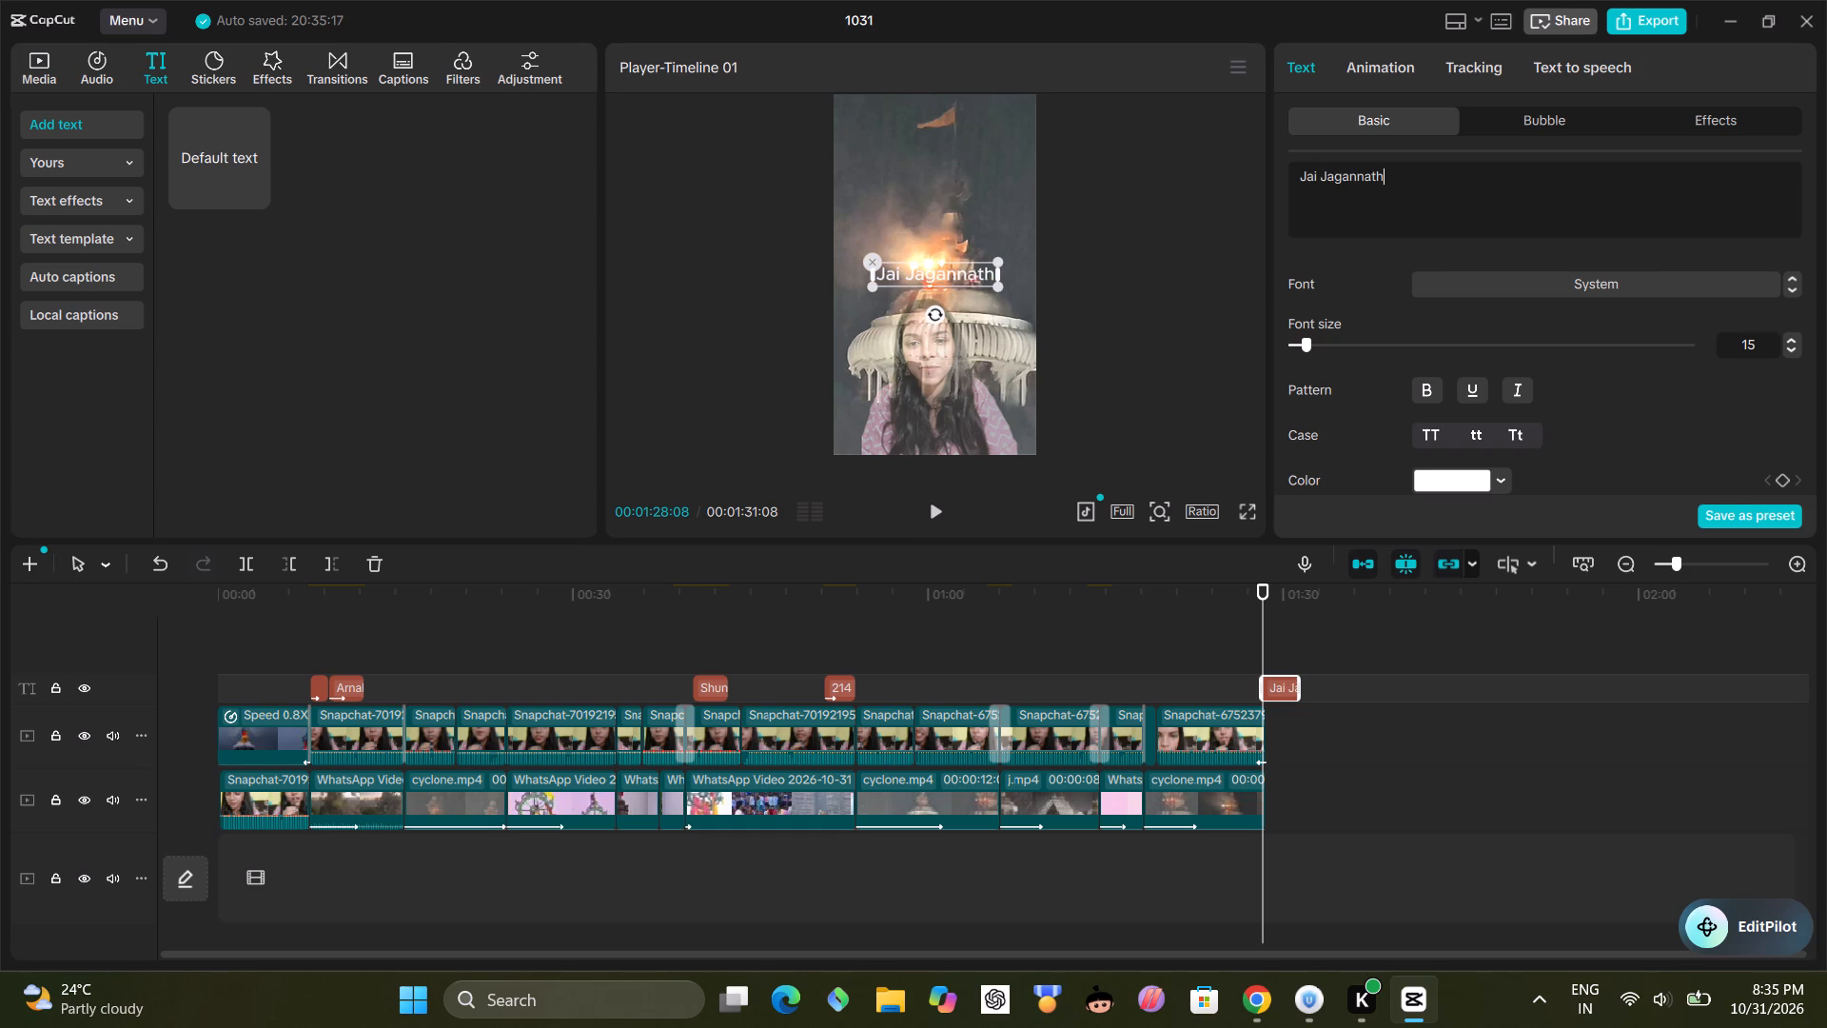
Break the new text into two lines, with "Jai" above "Jagannath".
key(Left)
key(Left)
key(Left)
key(Left)
key(Left)
key(Left)
key(Left)
key(Left)
key(Left)
key(BackSpace)
key(Return)
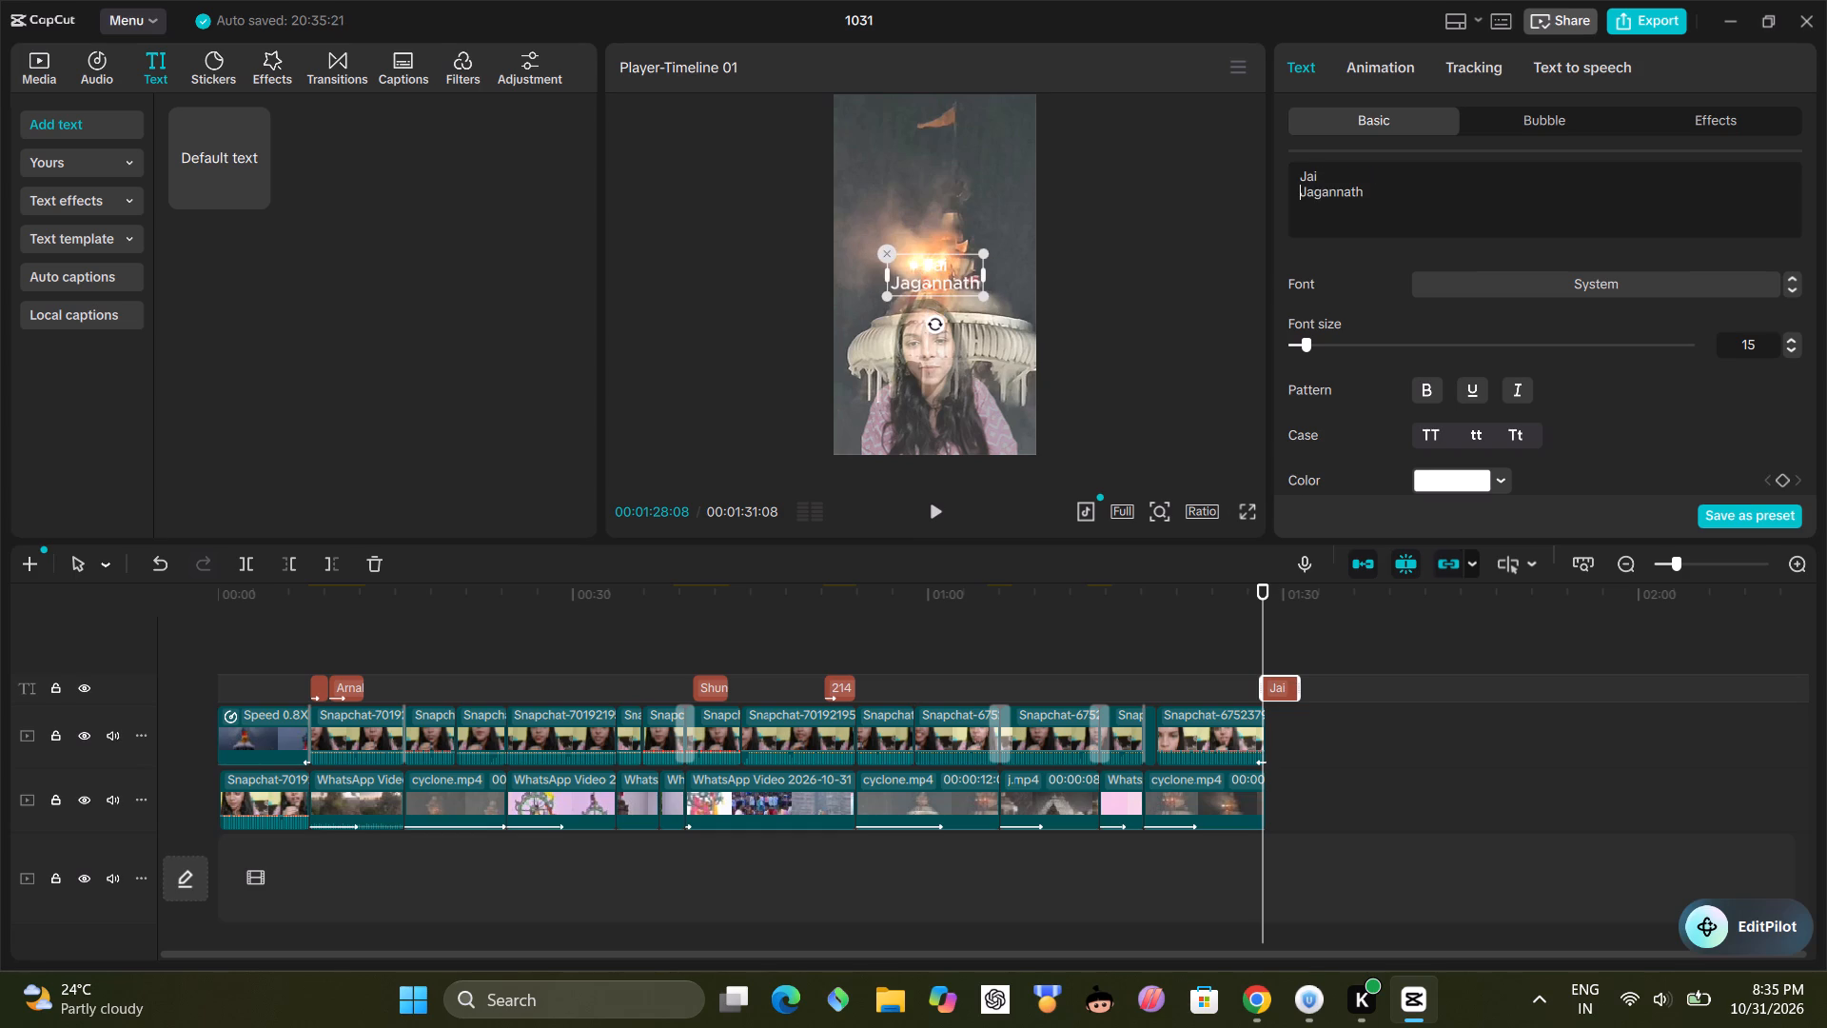
click(1391, 167)
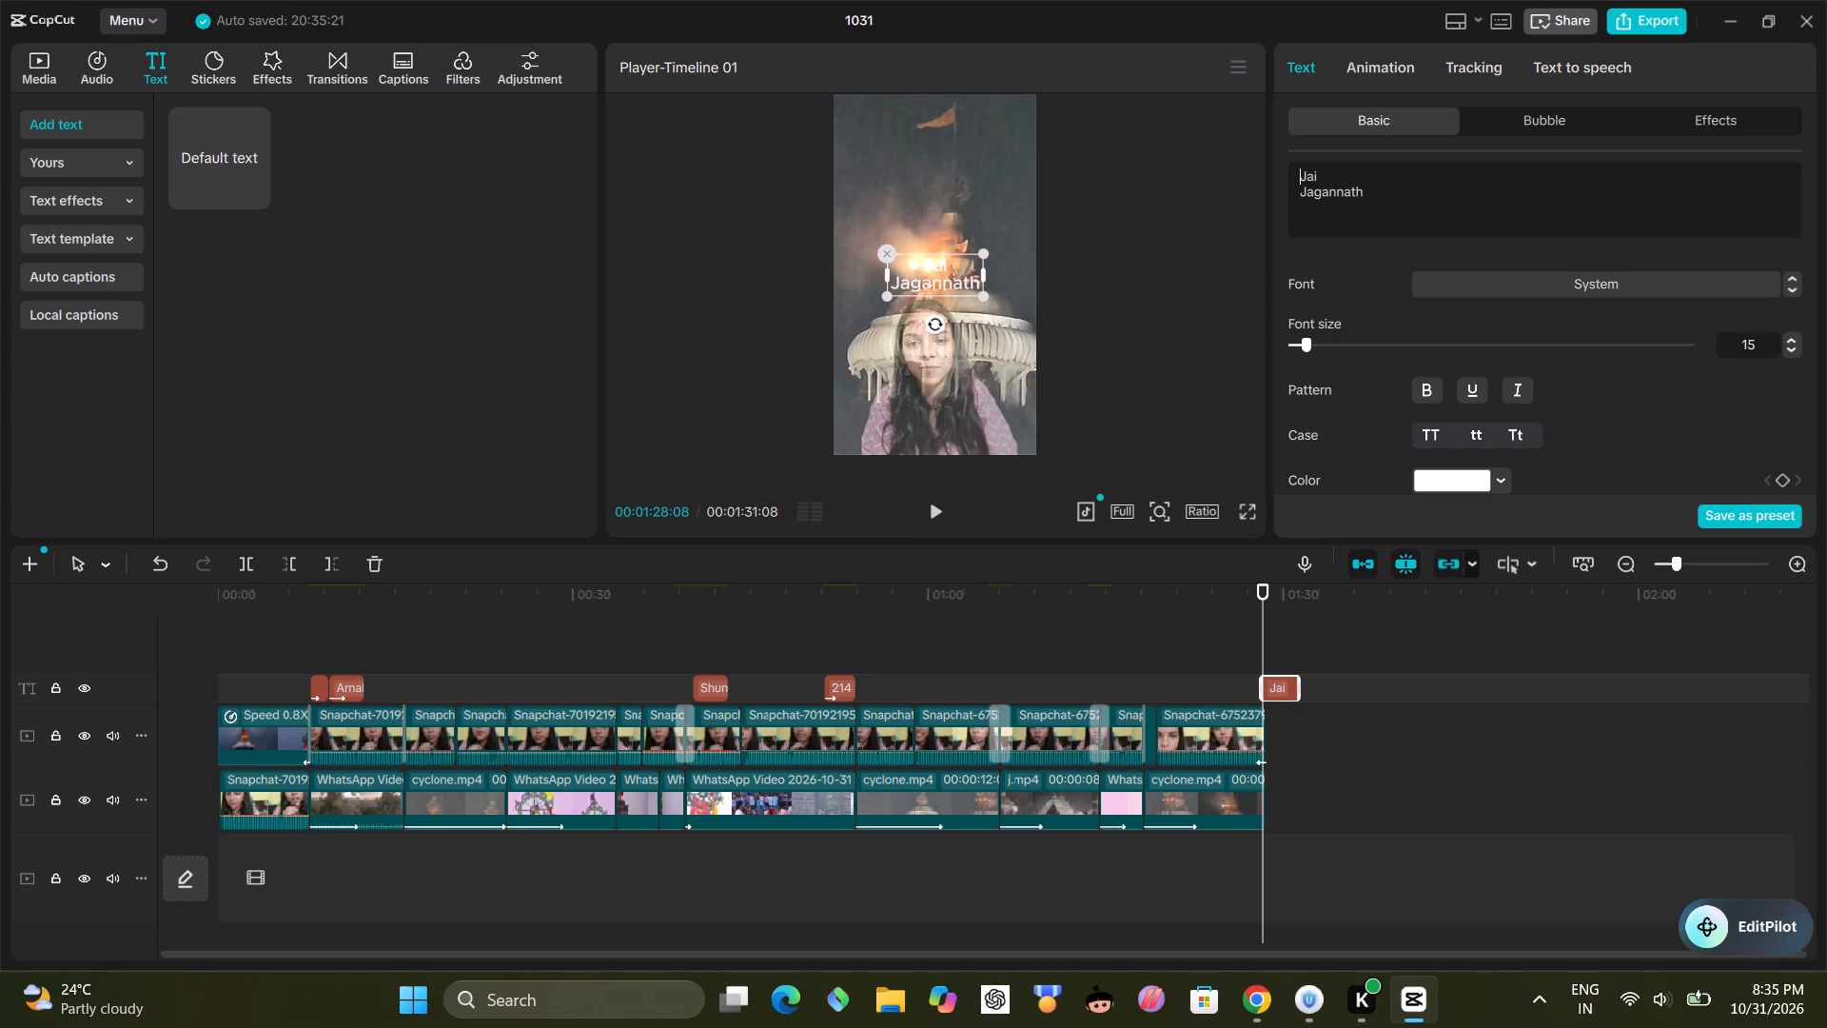
click(1427, 166)
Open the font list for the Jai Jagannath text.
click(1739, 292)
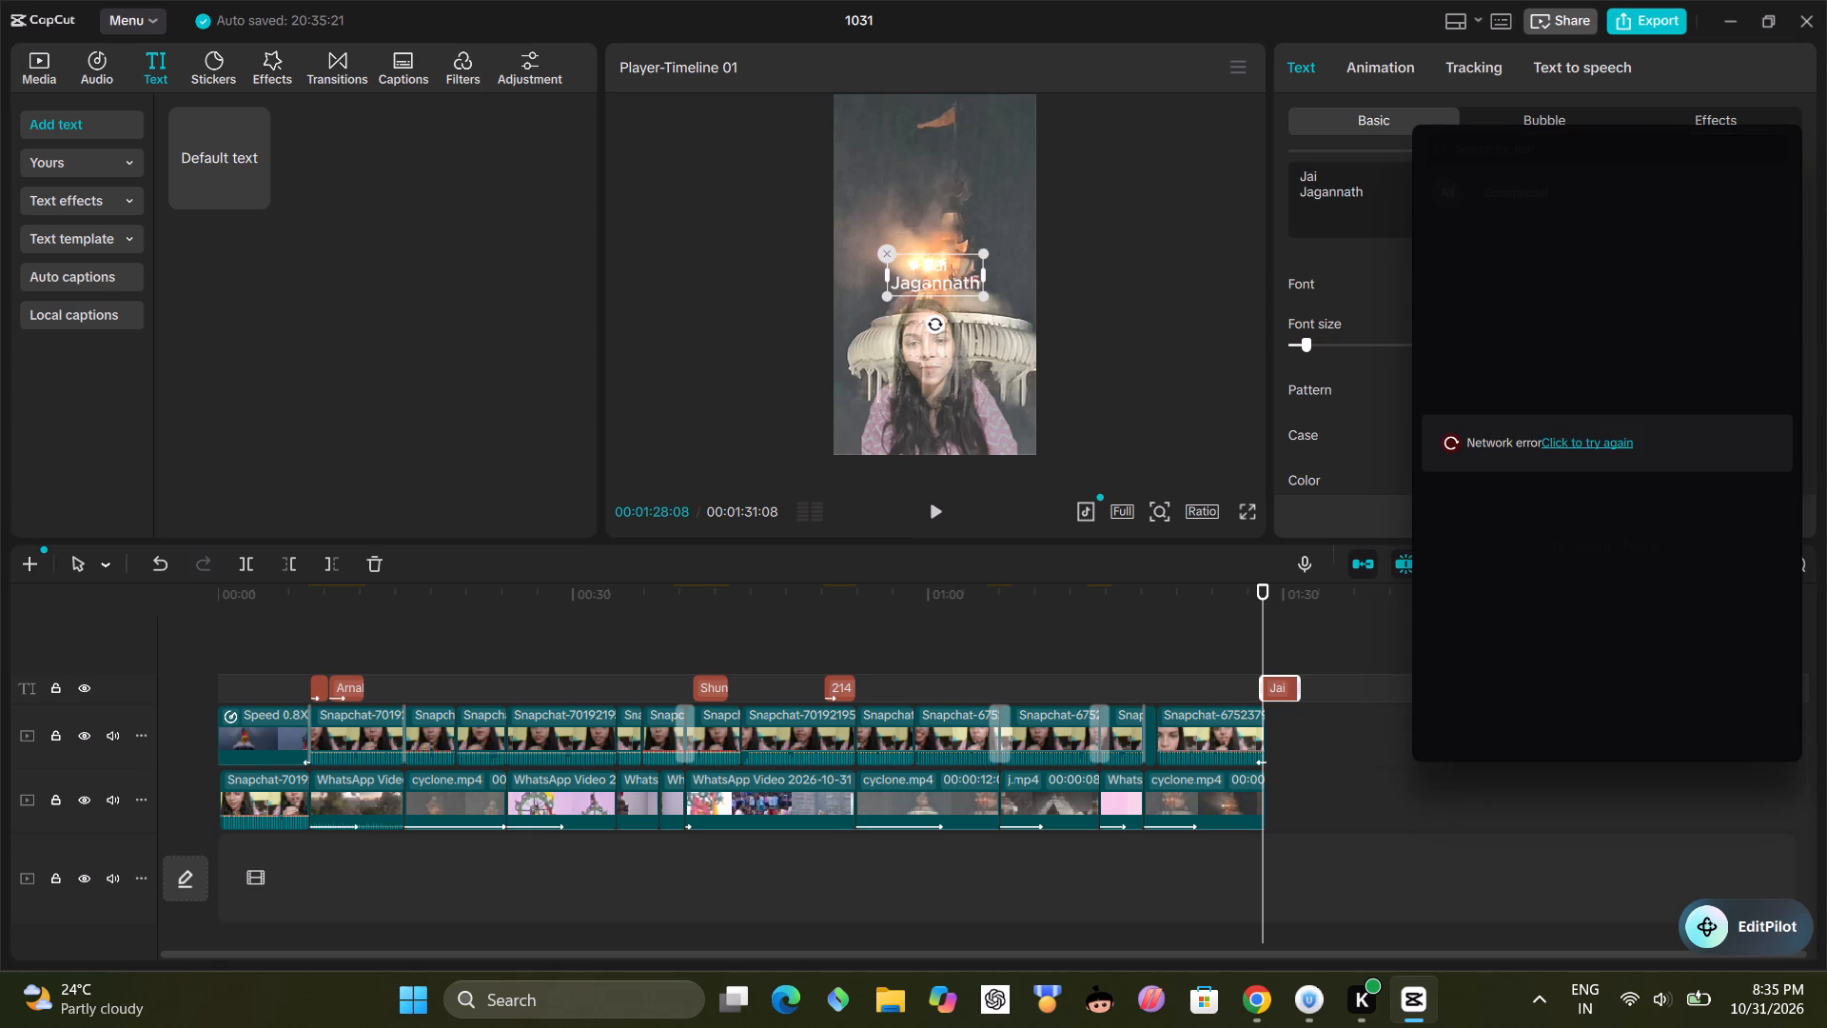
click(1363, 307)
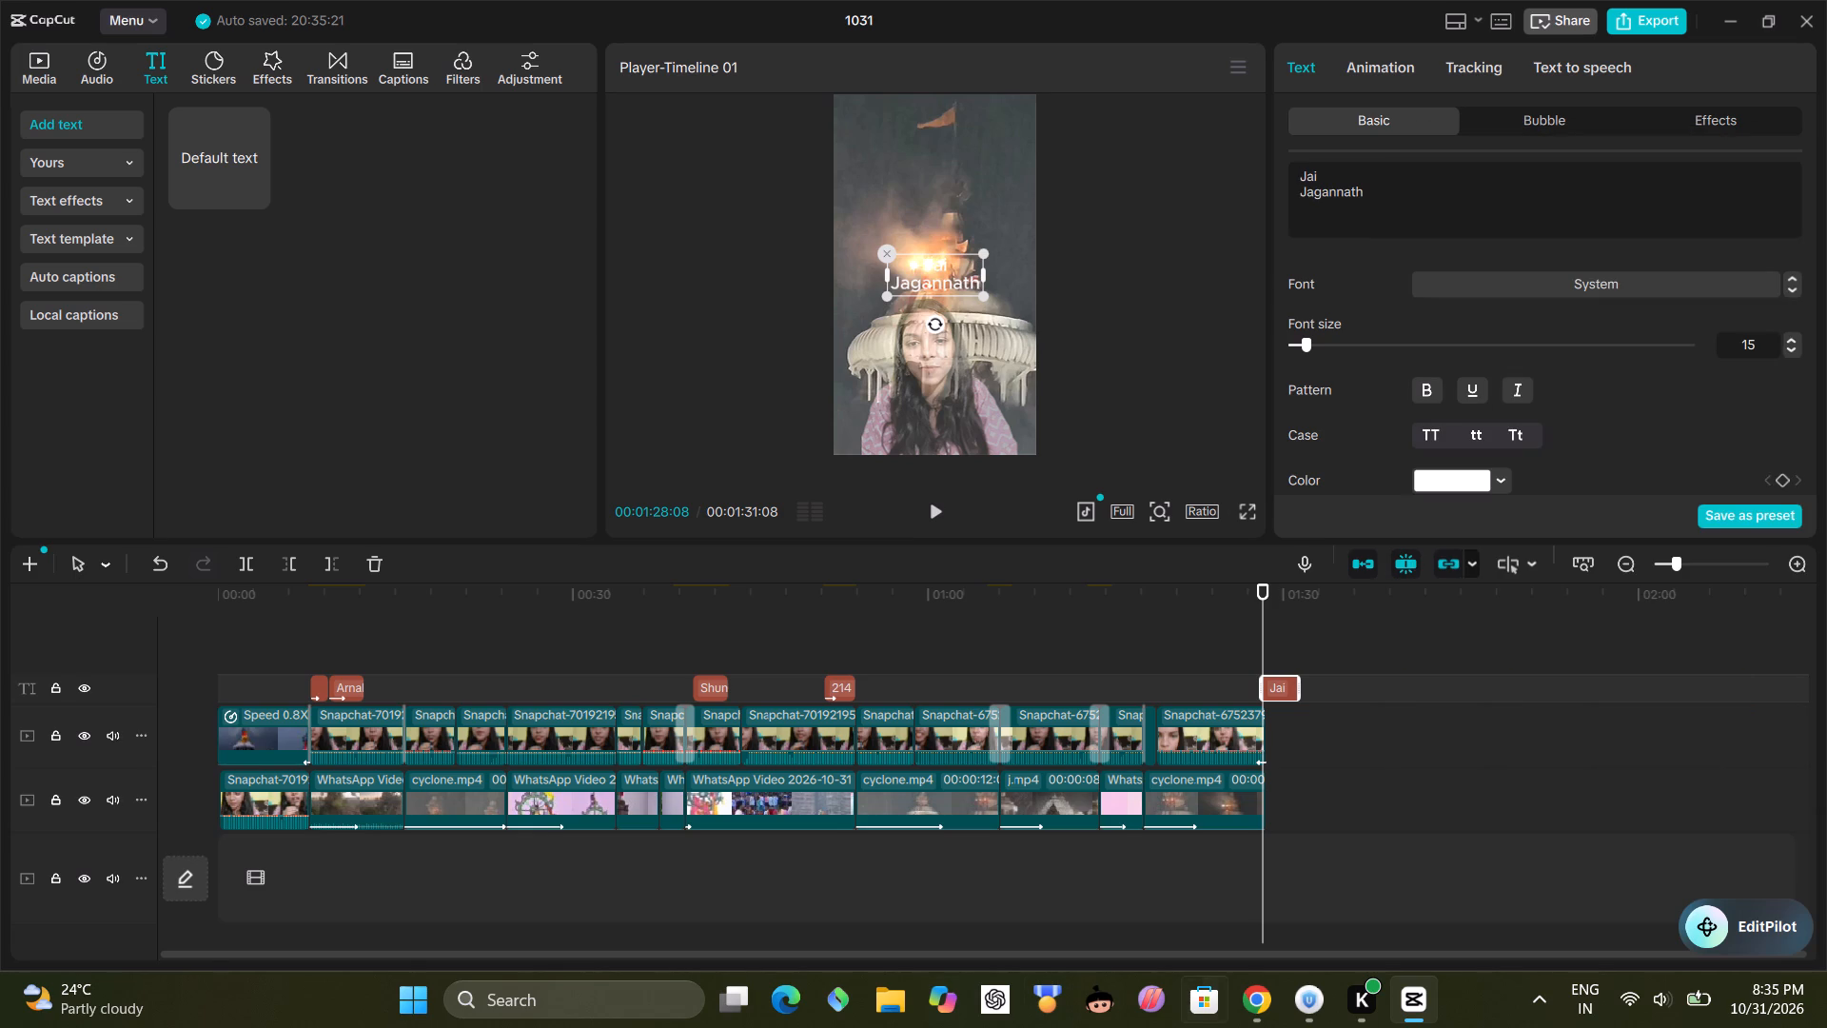
Switch to UrbanVPN to check the VPN connection status, and return to CapCut.
click(1309, 978)
click(653, 623)
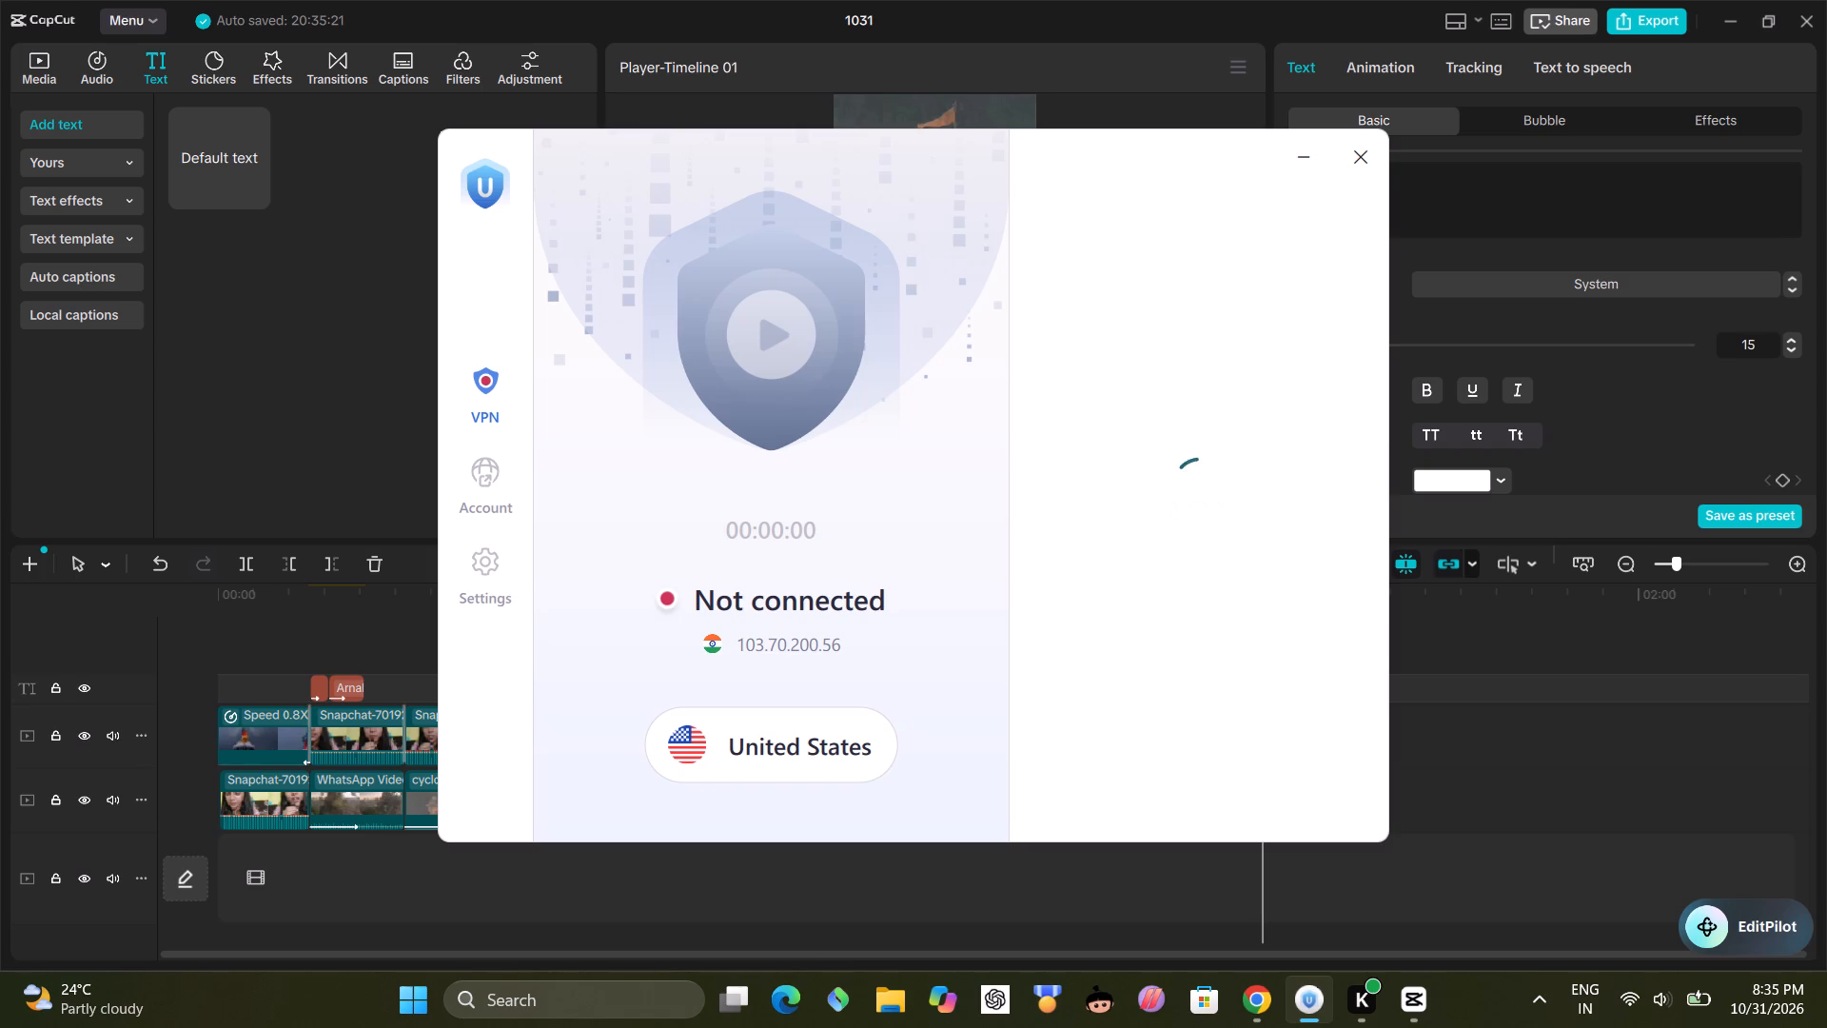
click(1627, 191)
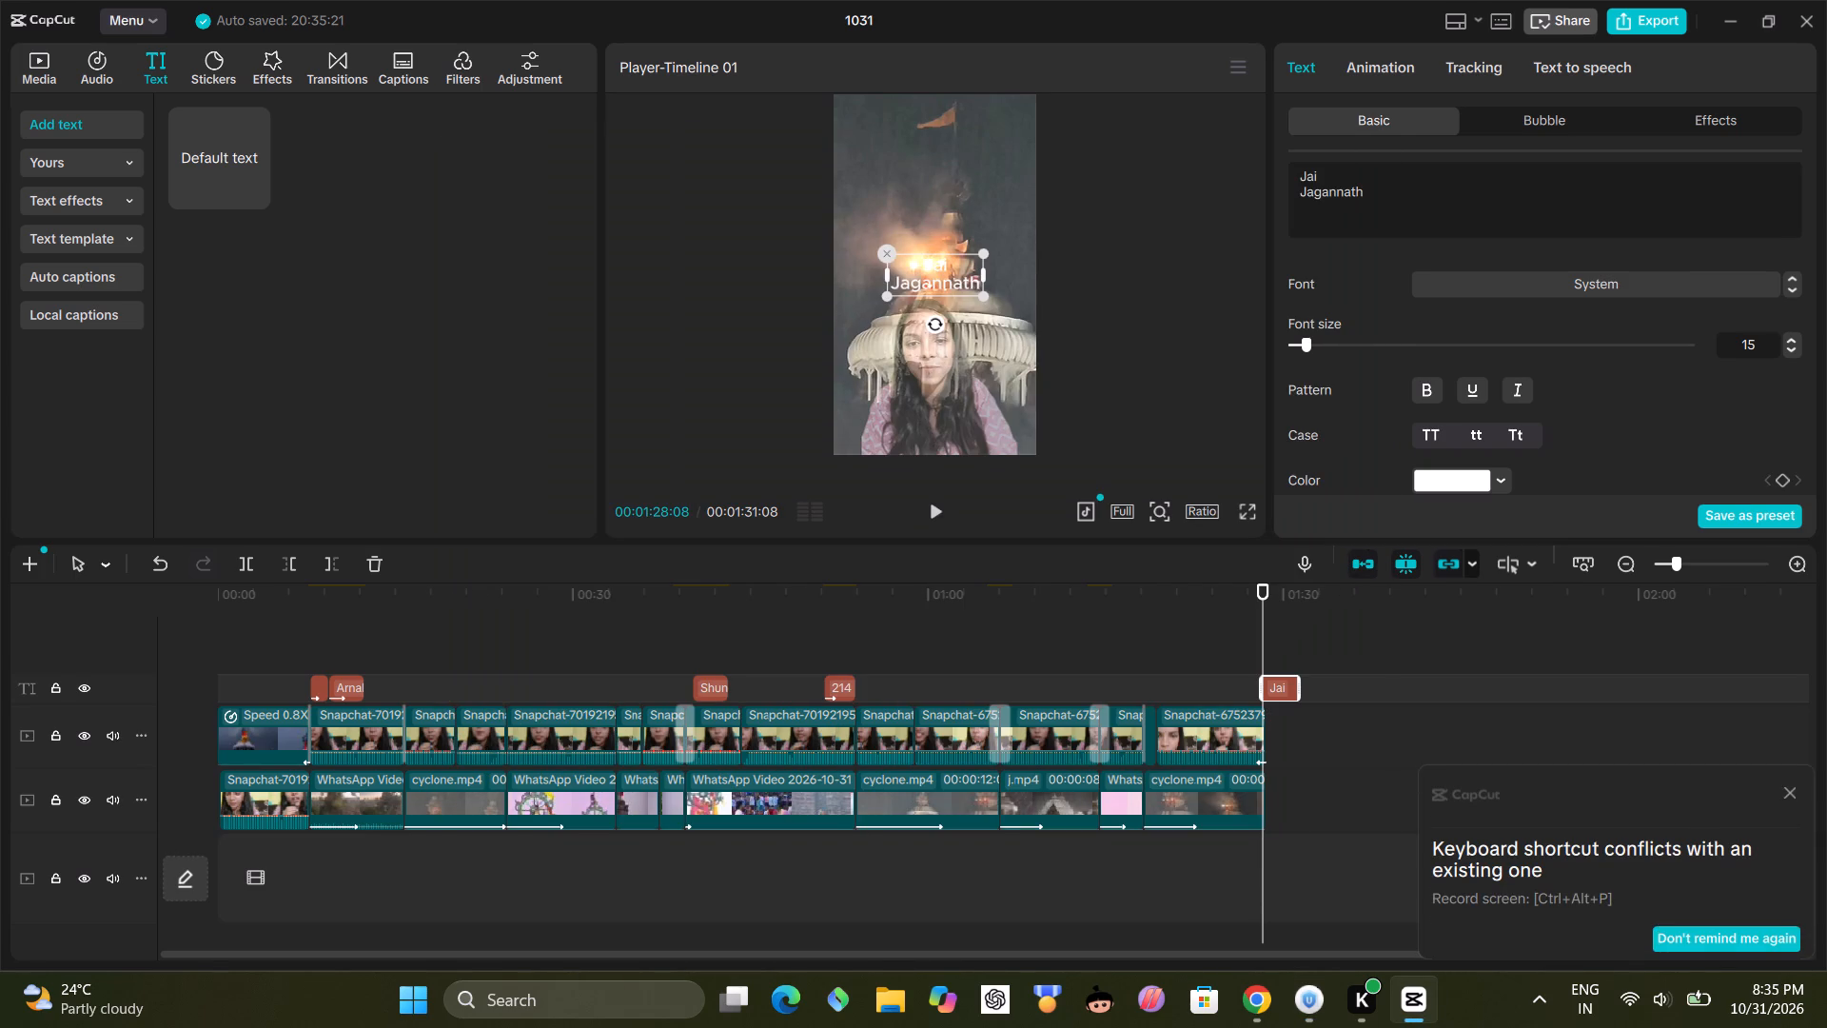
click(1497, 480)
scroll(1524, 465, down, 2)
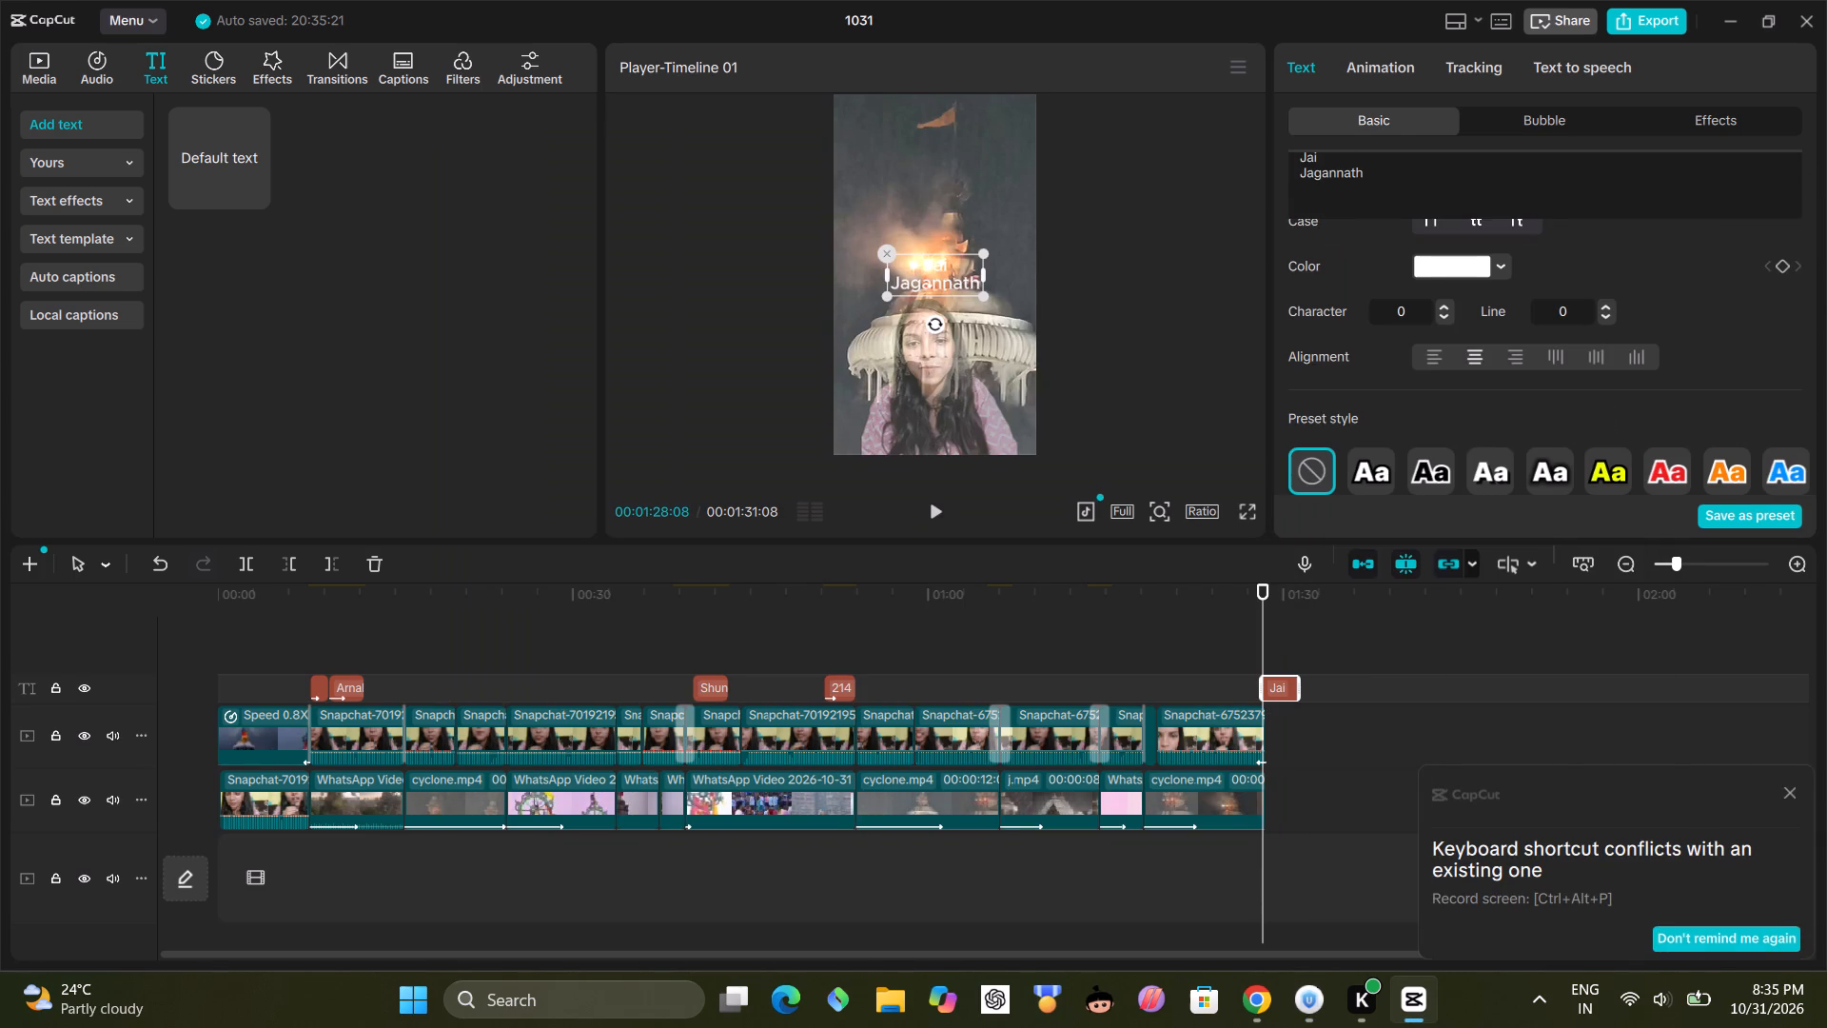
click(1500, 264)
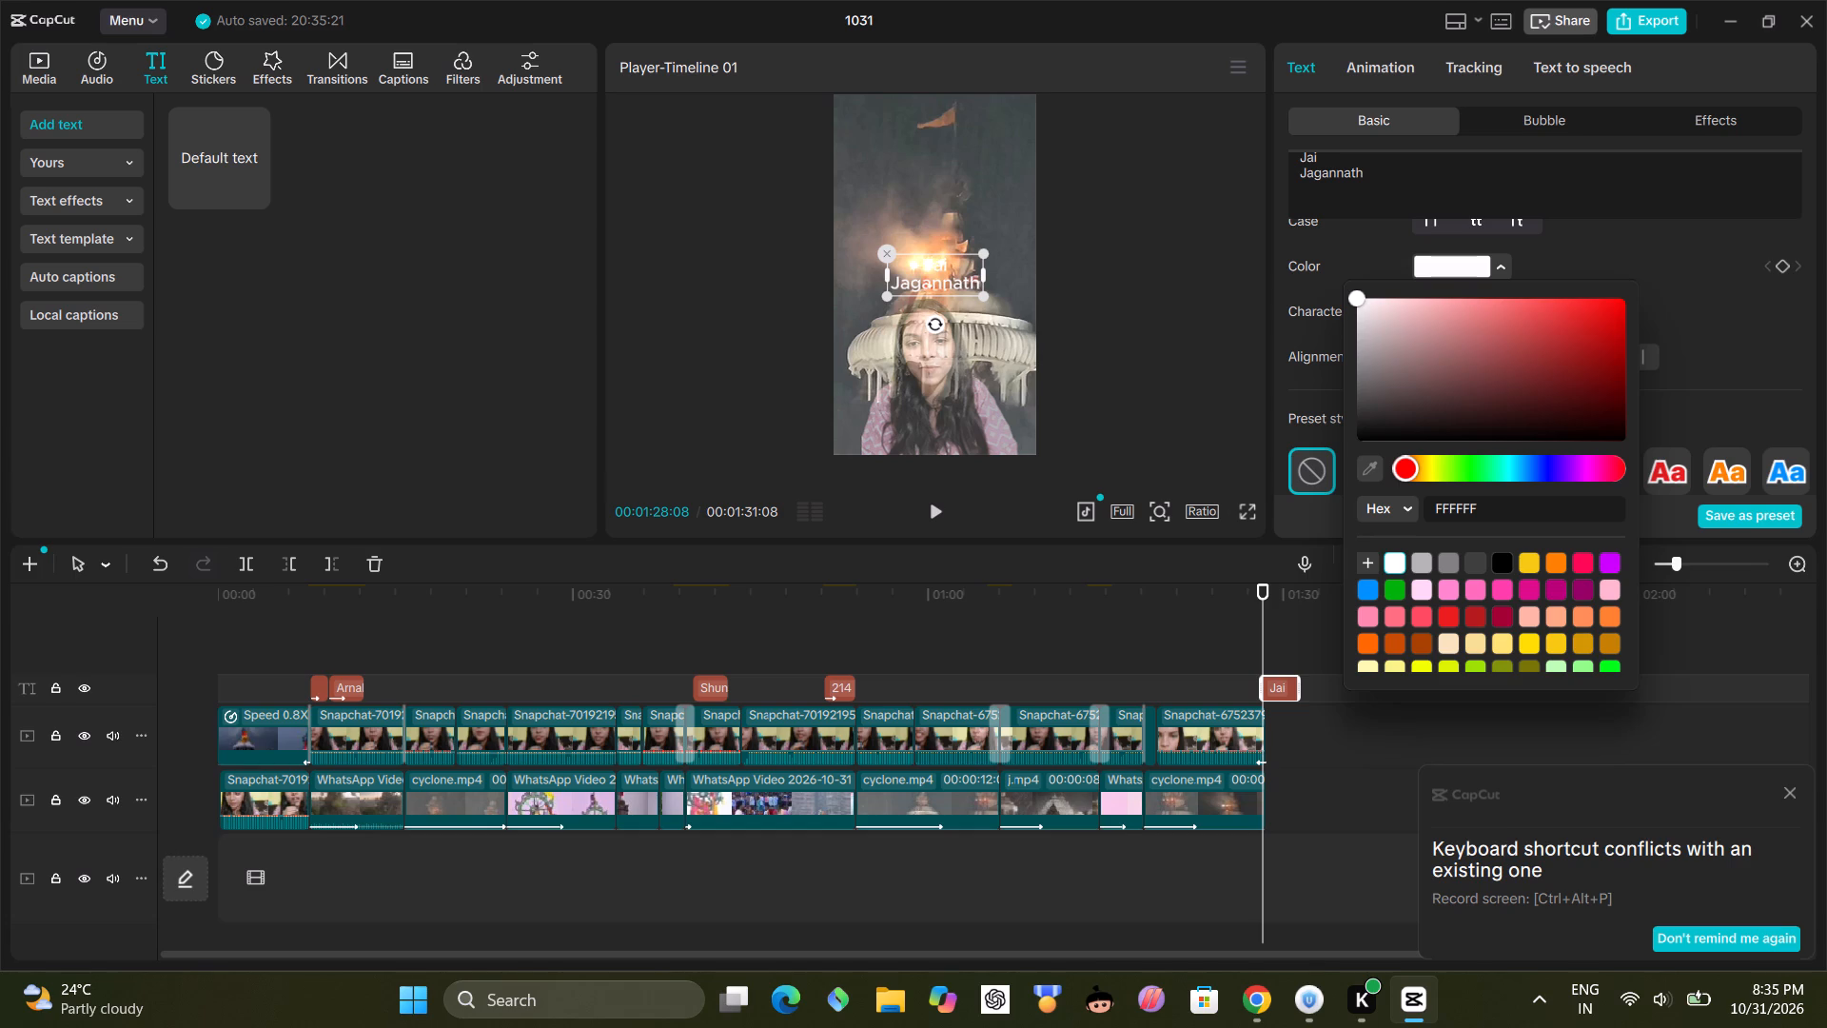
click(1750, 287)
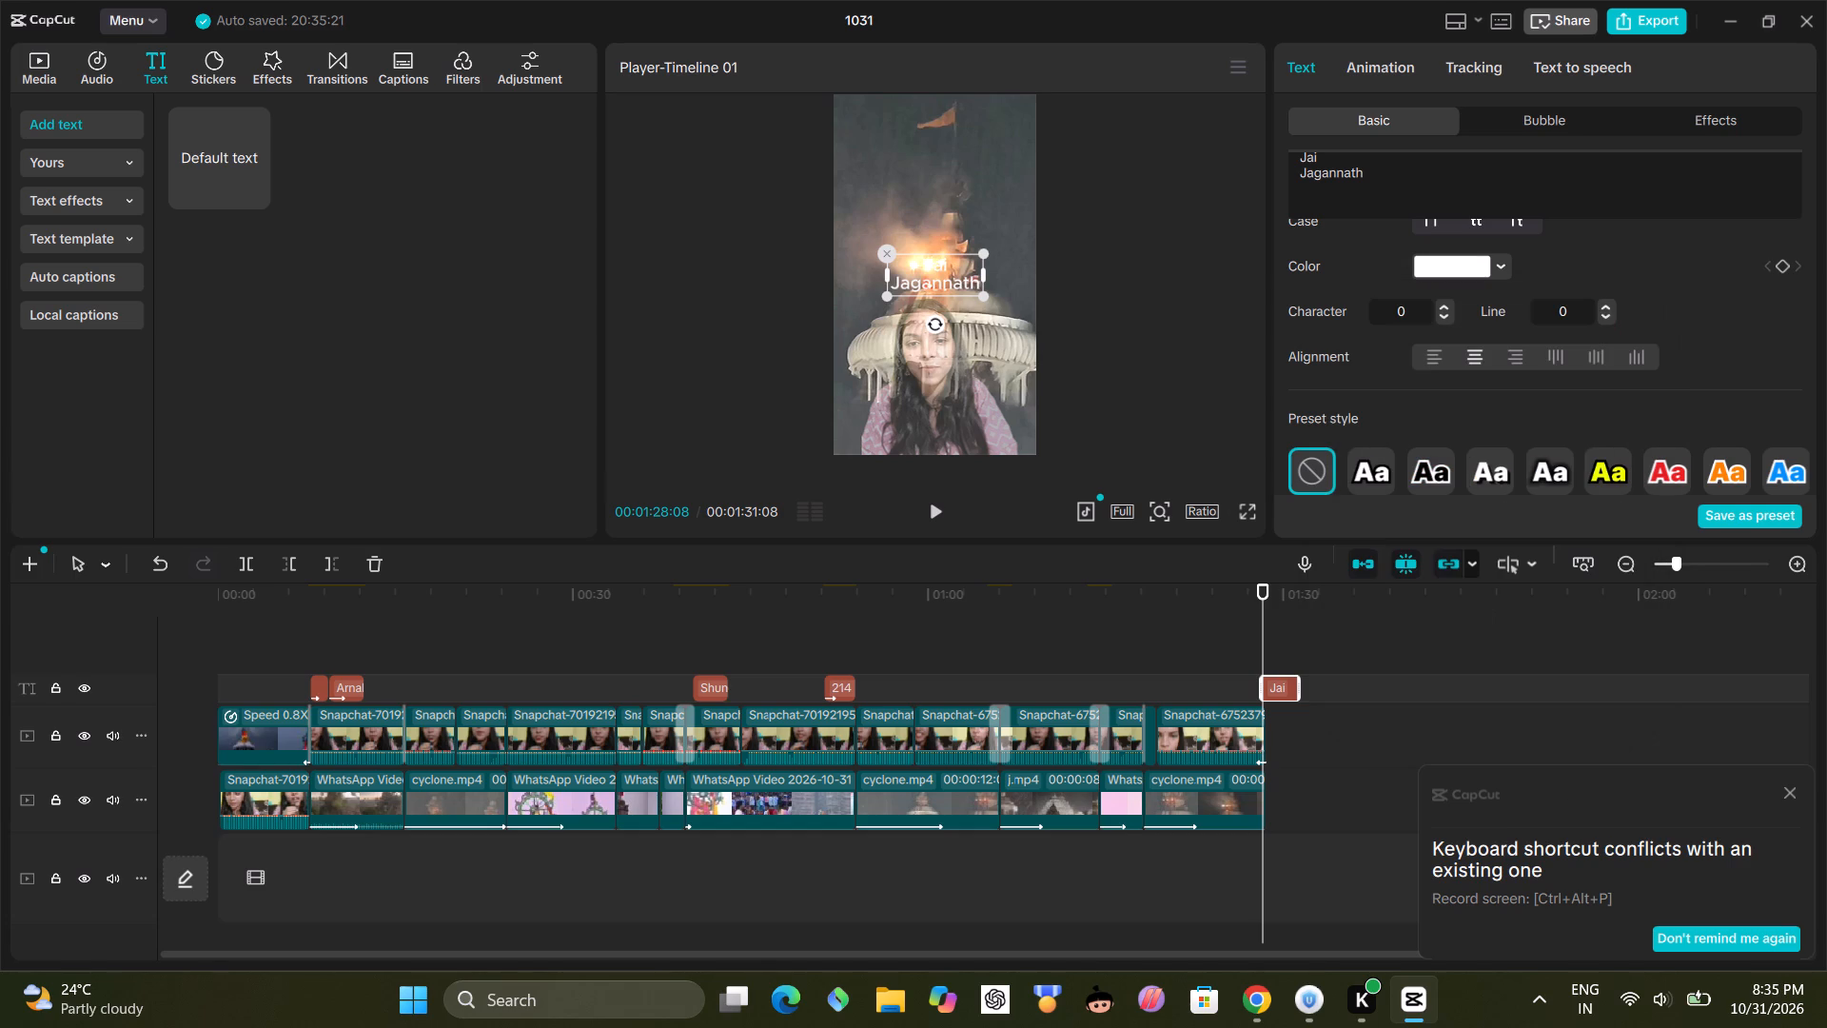
Apply the preset style with red lettering and a white outline to the Jai Jagannath title.
click(1660, 465)
Set the Jai Jagannath title's stroke color to black, hex 000000.
scroll(1668, 457, down, 4)
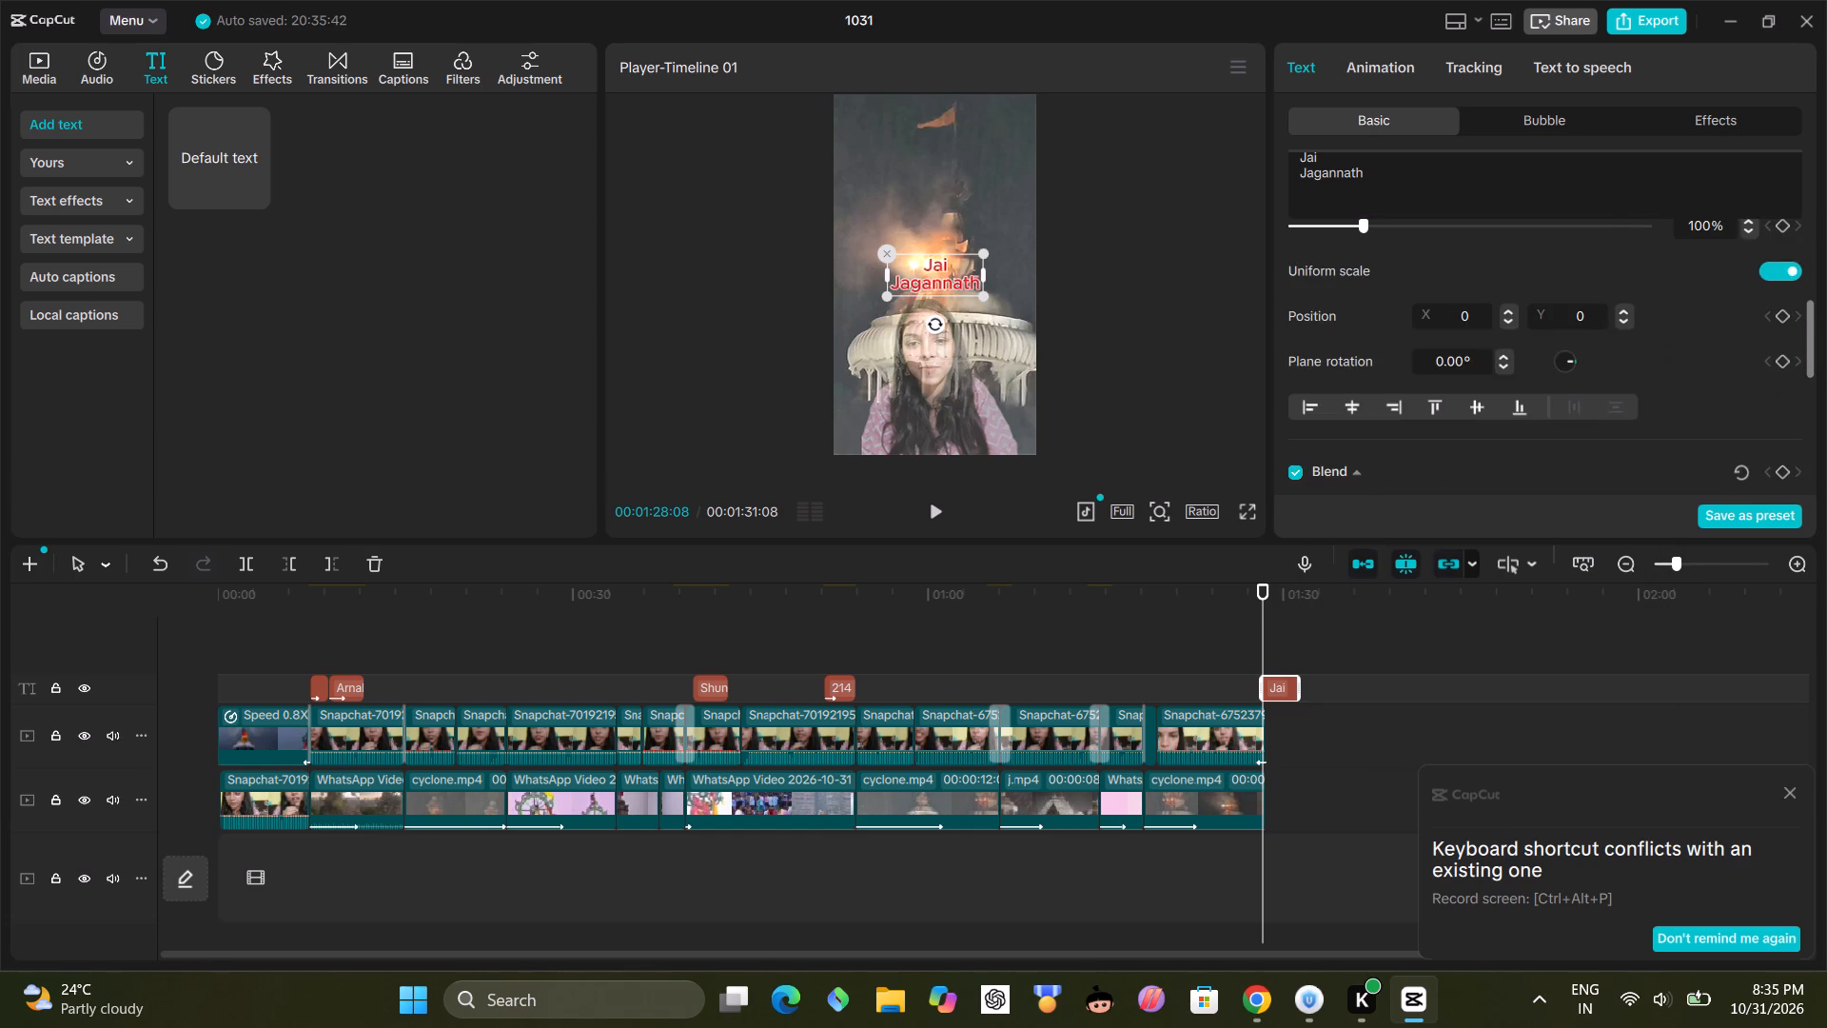
scroll(1574, 343, down, 1)
scroll(1484, 344, down, 1)
click(1492, 427)
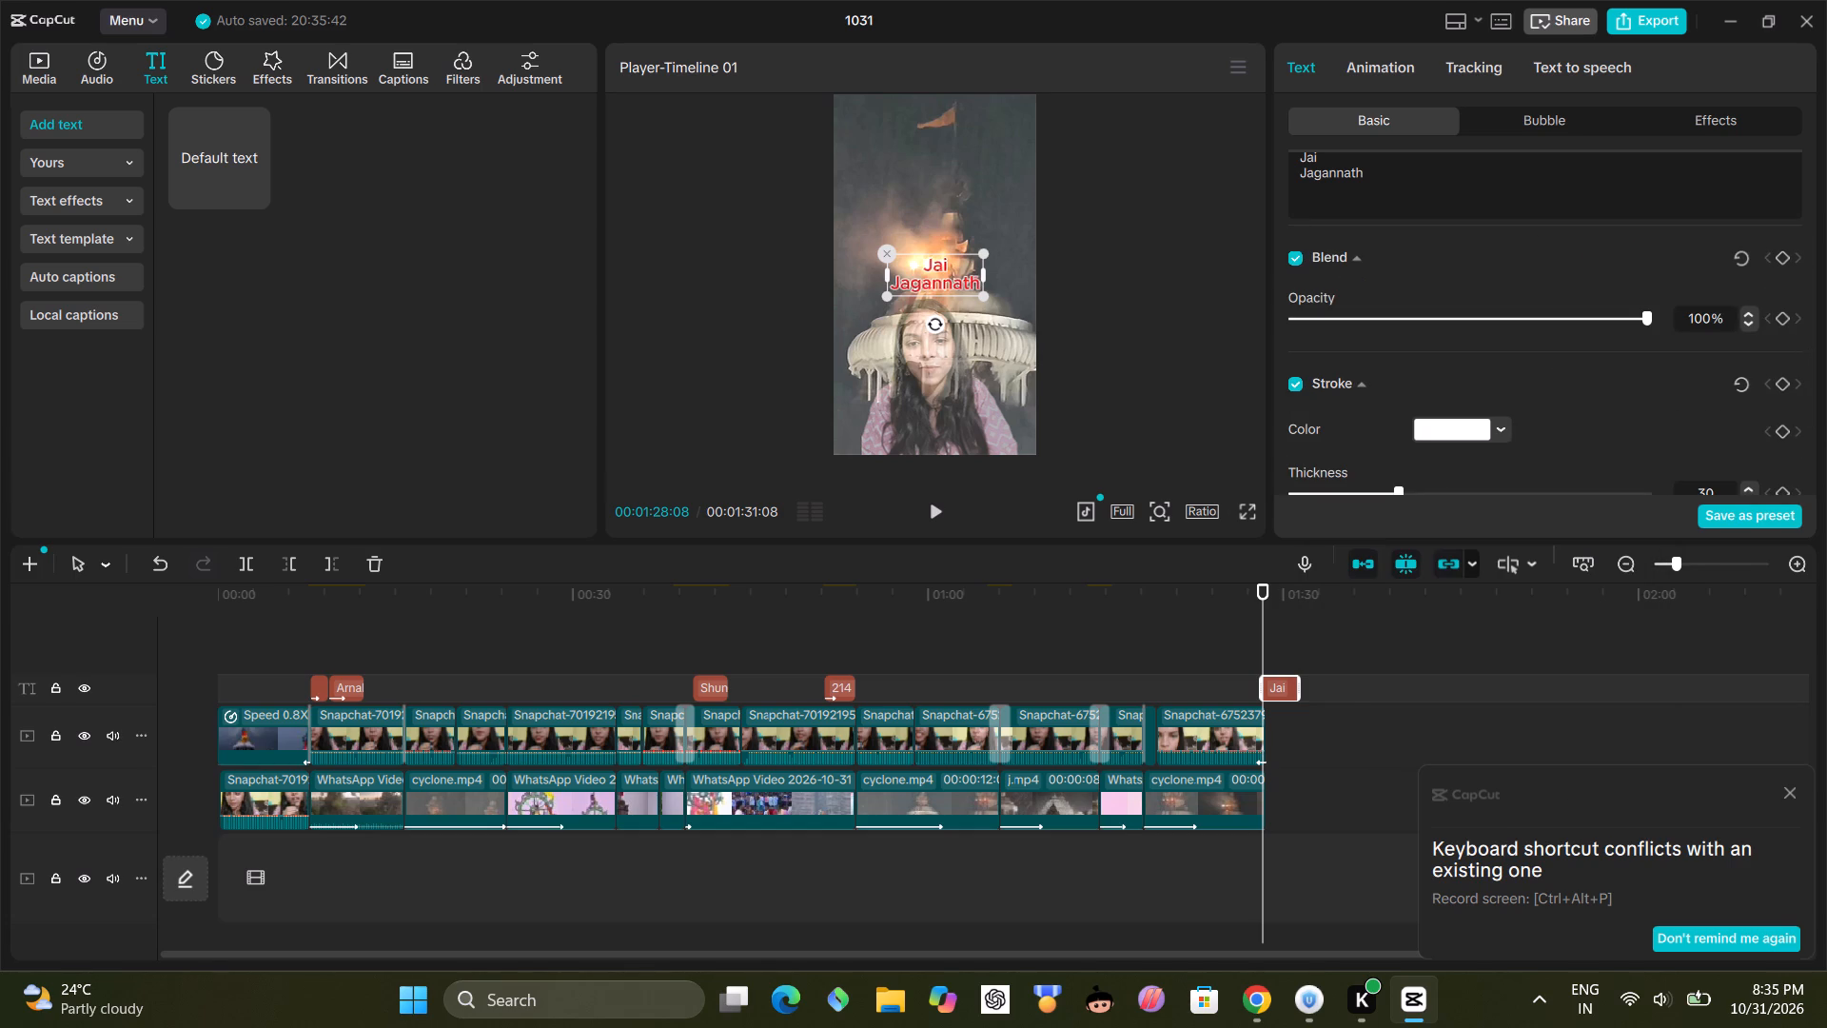
click(1504, 728)
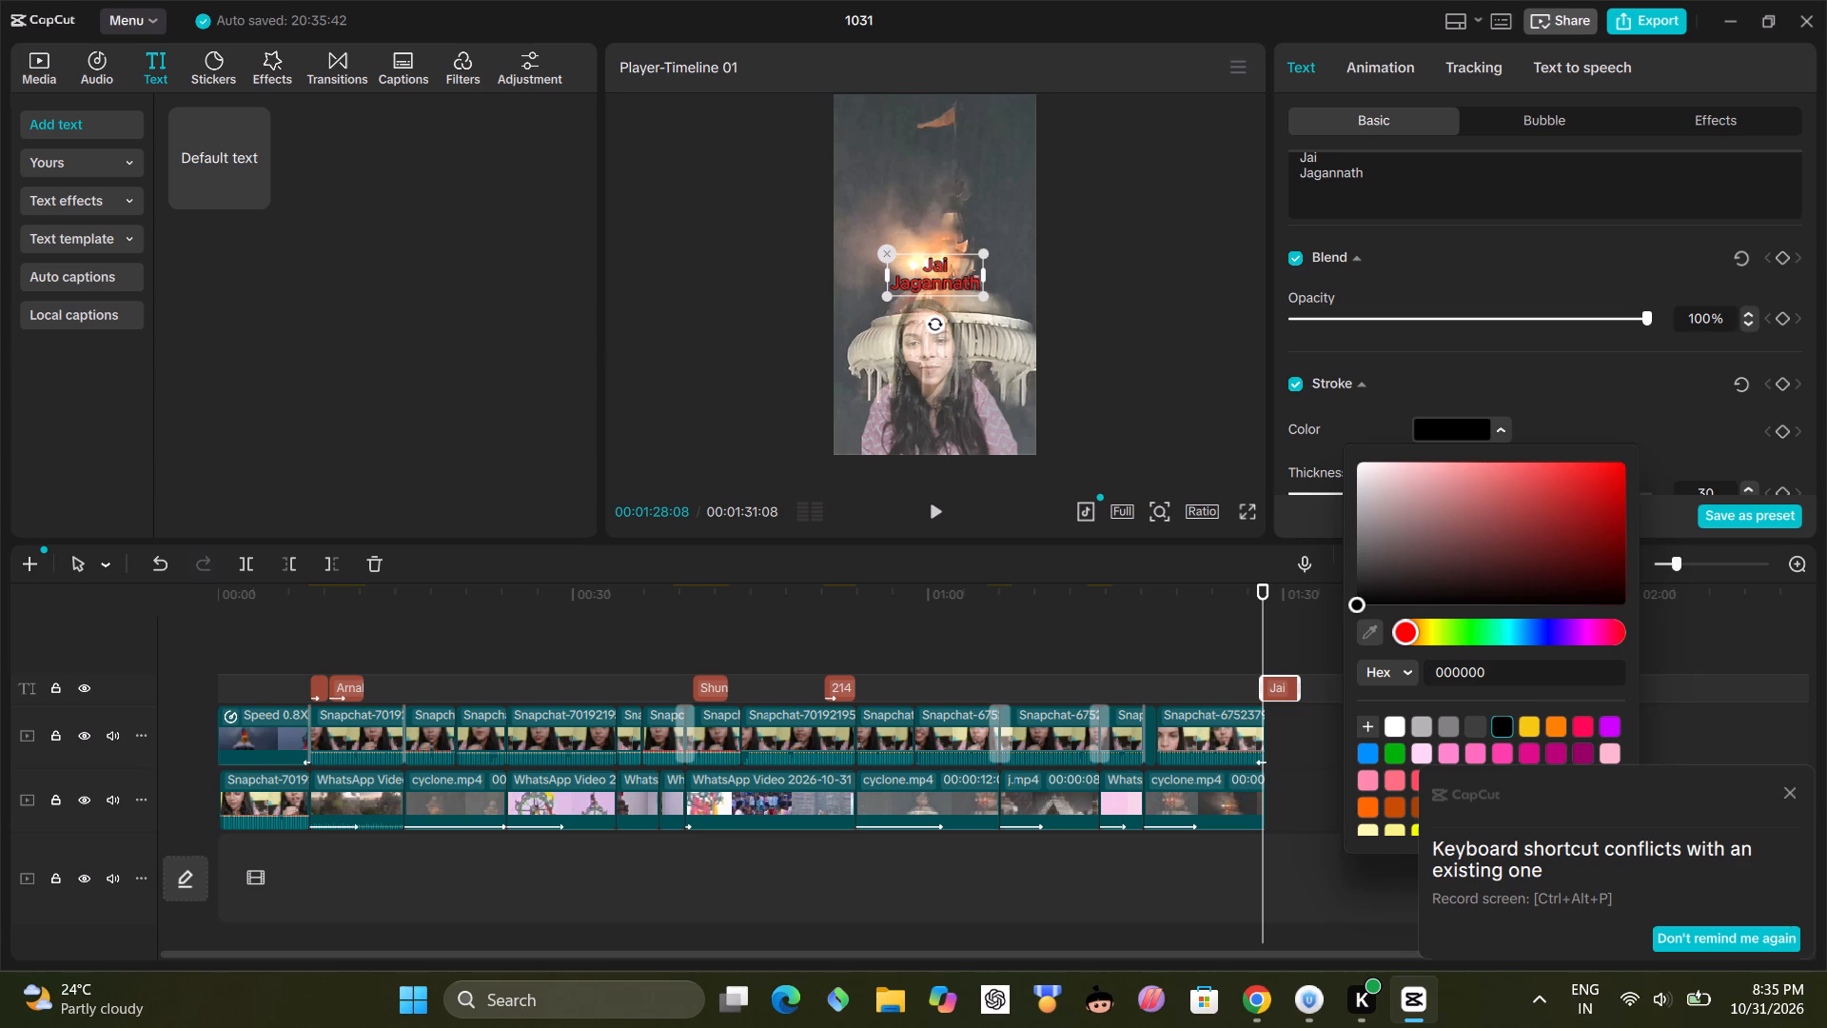
click(1792, 781)
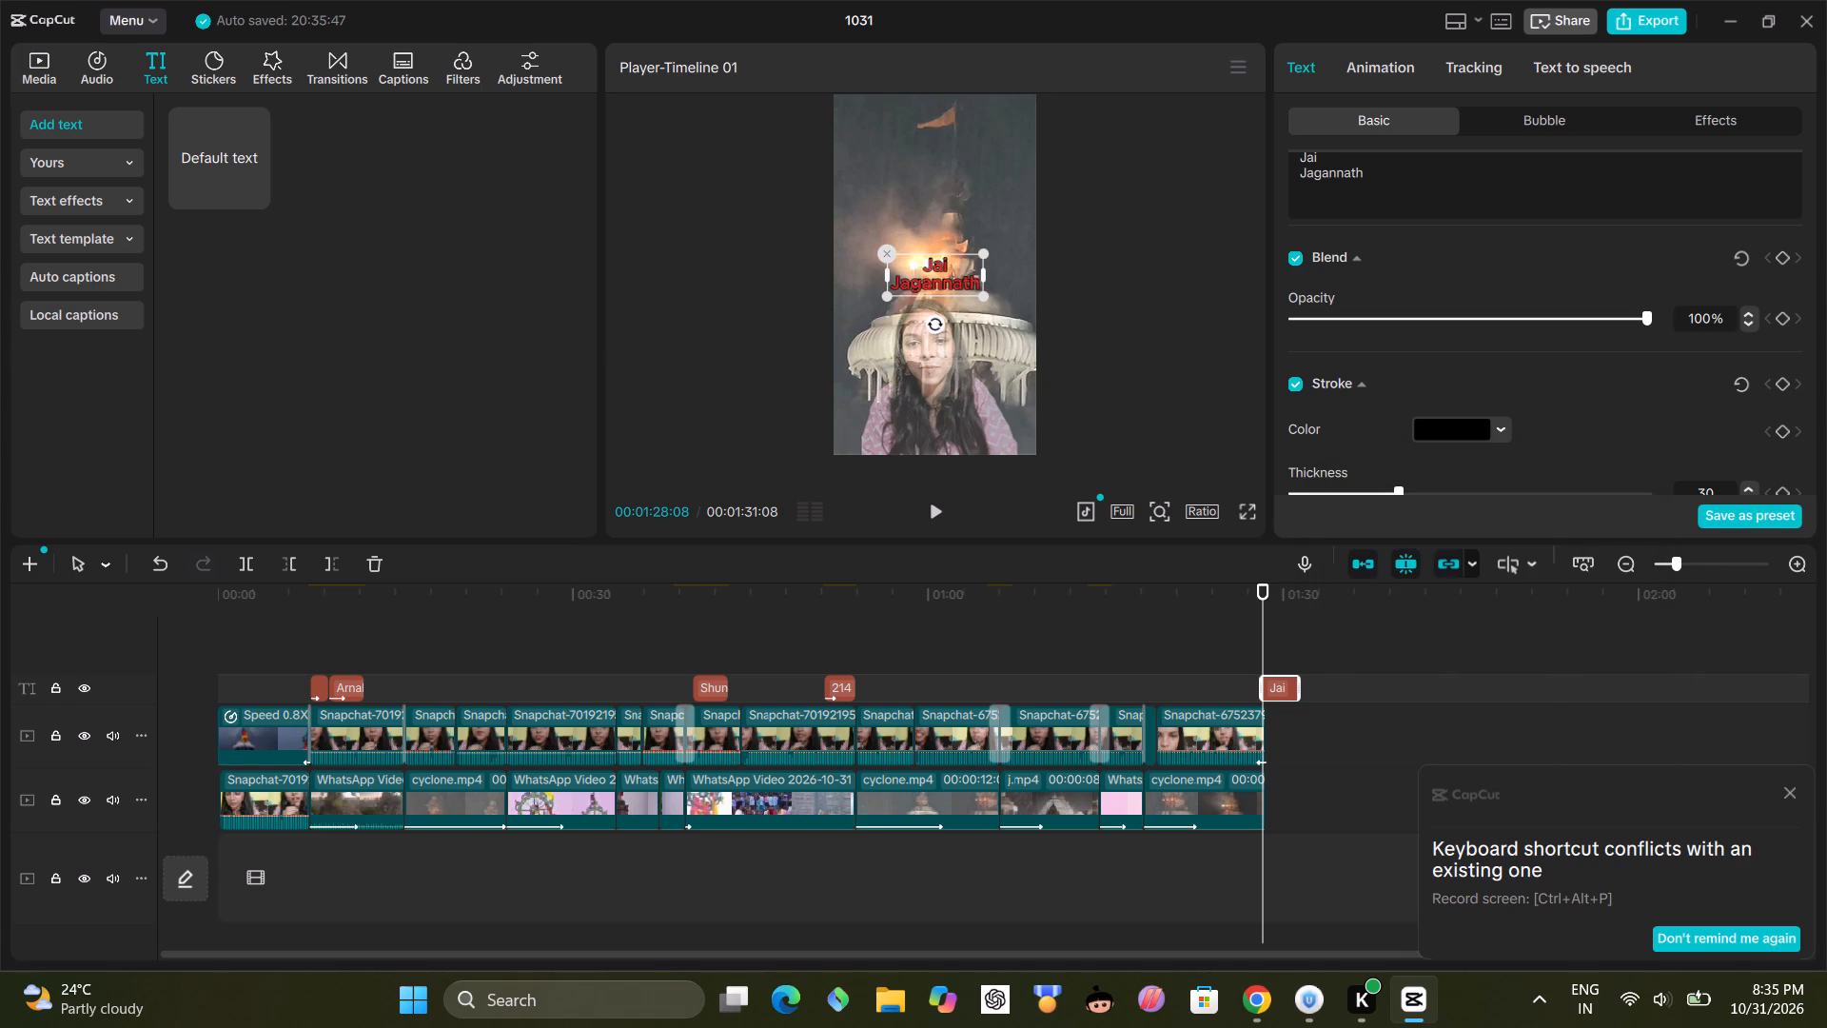
Make the Jai Jagannath title bold.
scroll(1504, 381, up, 4)
scroll(1333, 295, up, 3)
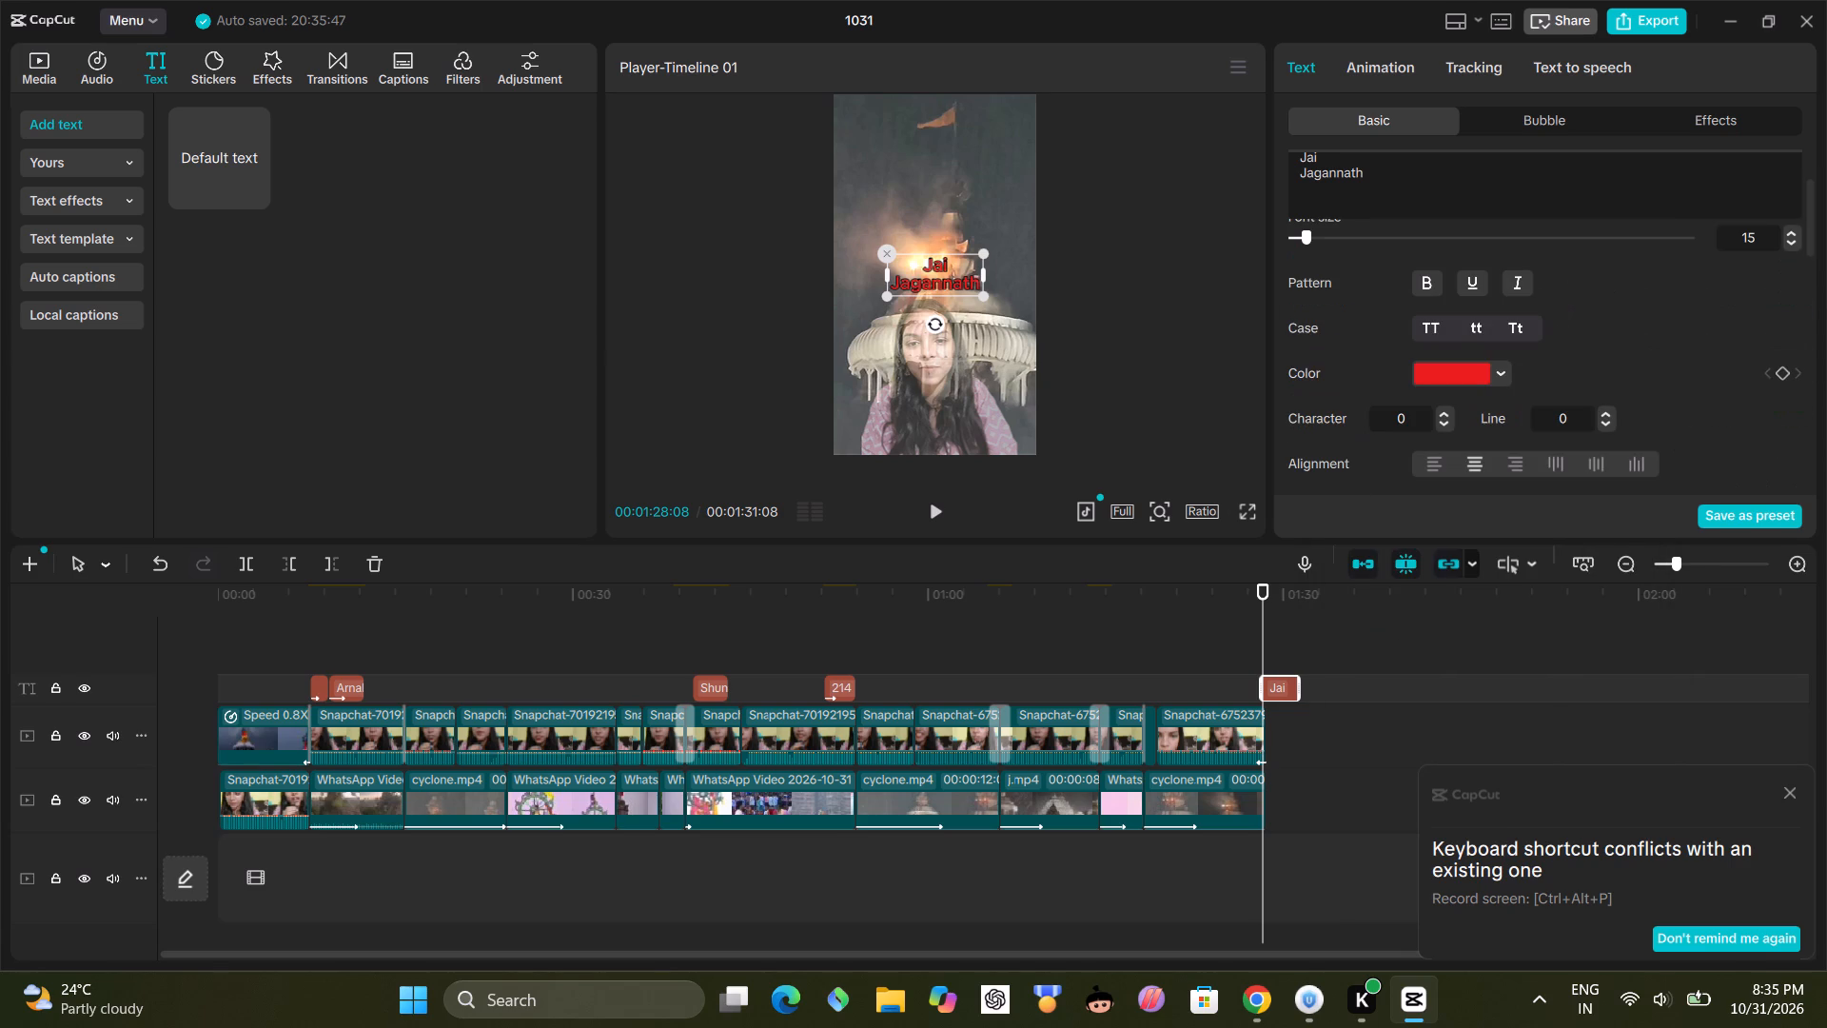
click(1420, 287)
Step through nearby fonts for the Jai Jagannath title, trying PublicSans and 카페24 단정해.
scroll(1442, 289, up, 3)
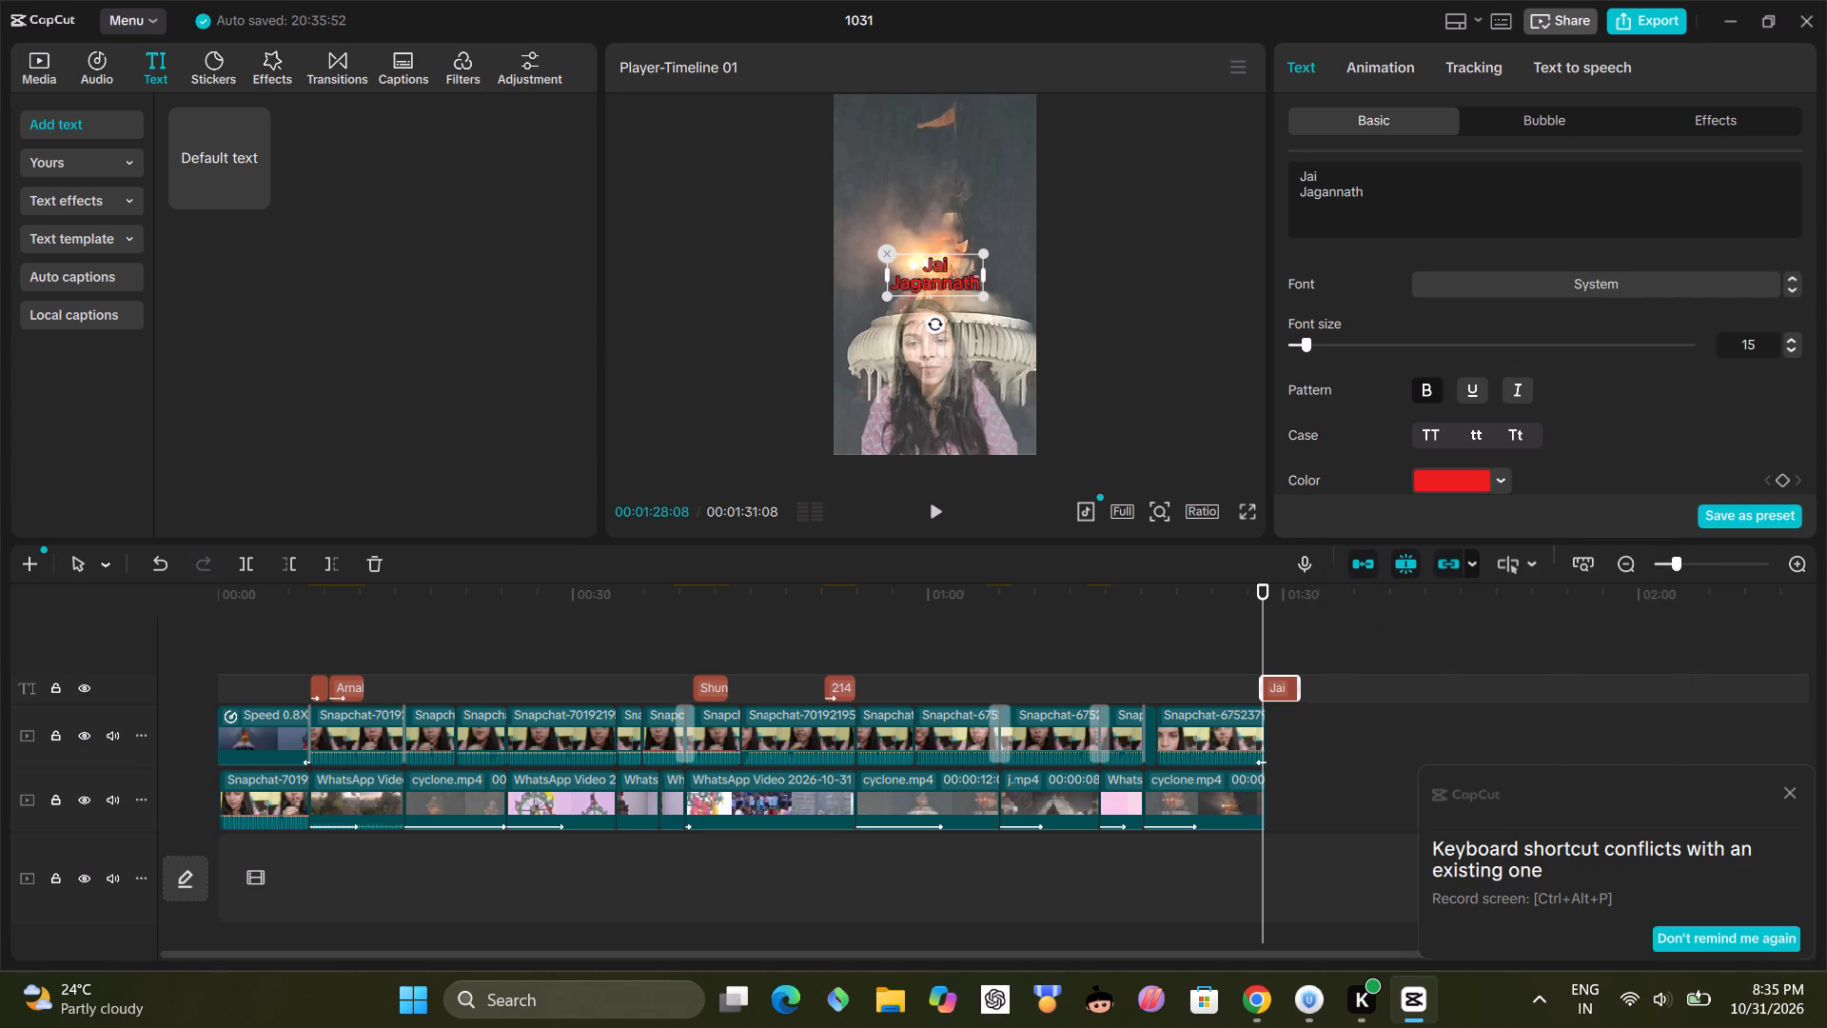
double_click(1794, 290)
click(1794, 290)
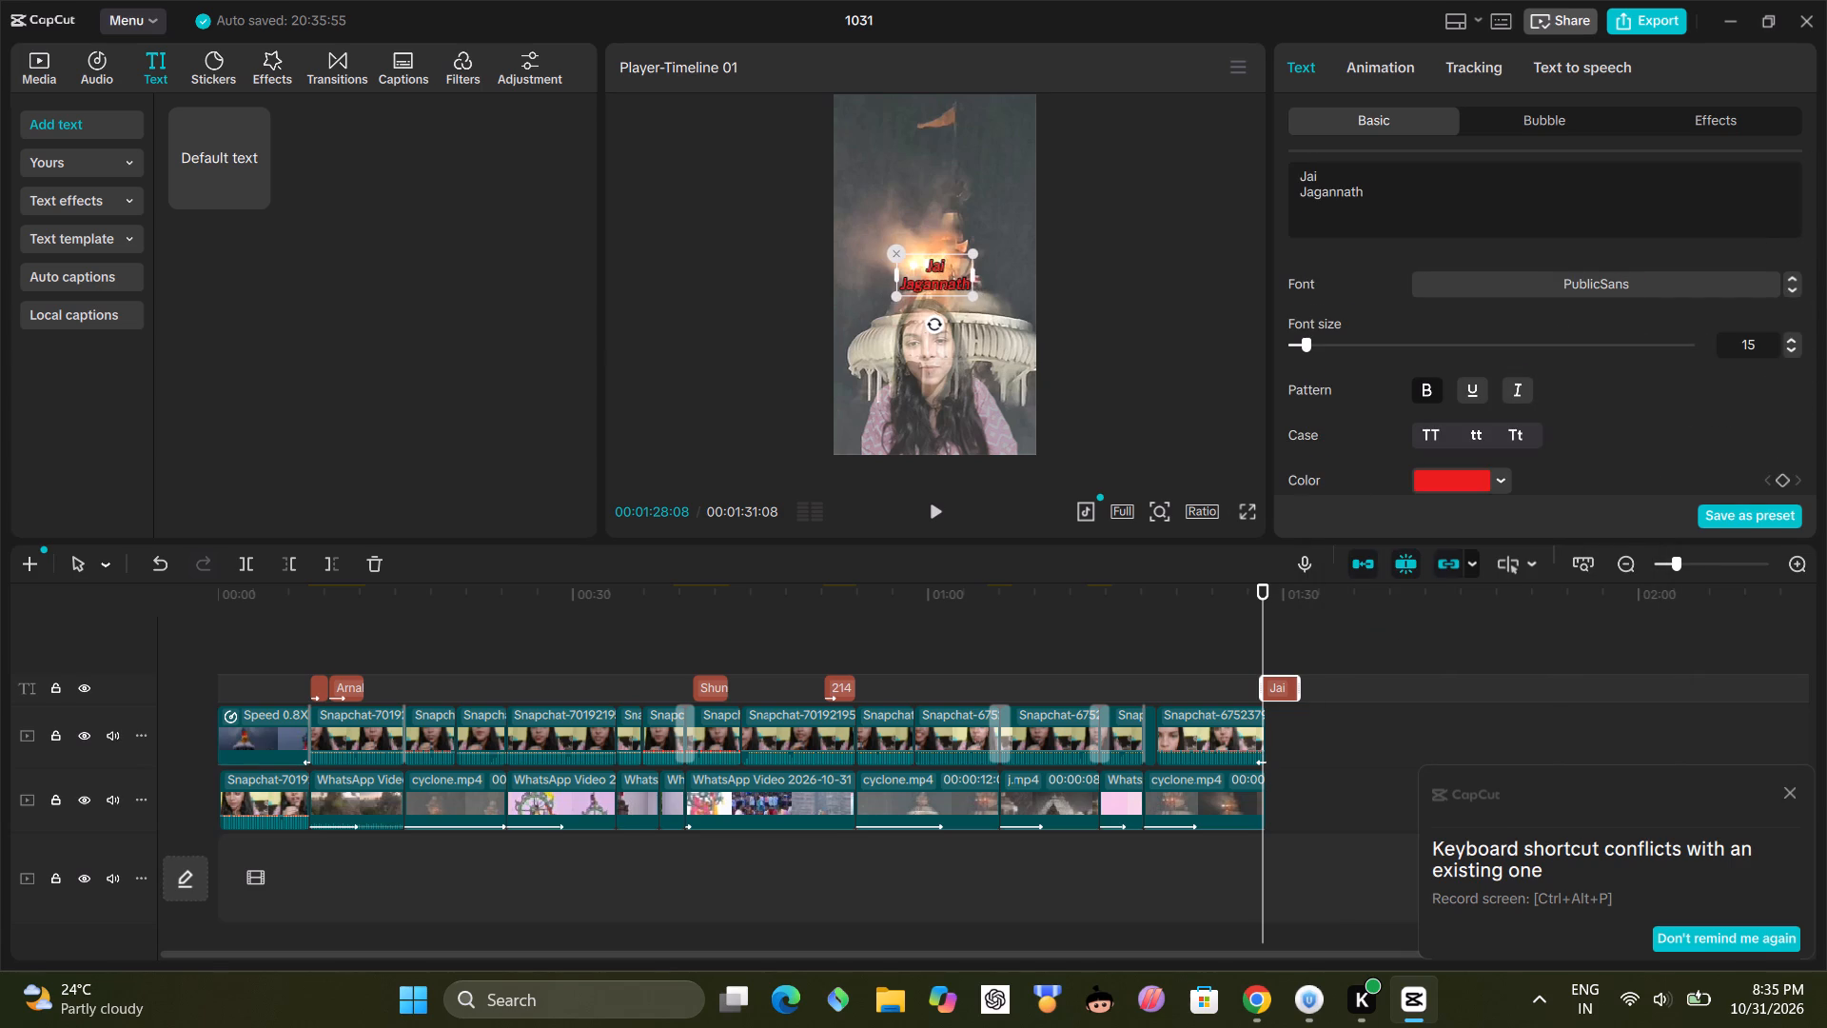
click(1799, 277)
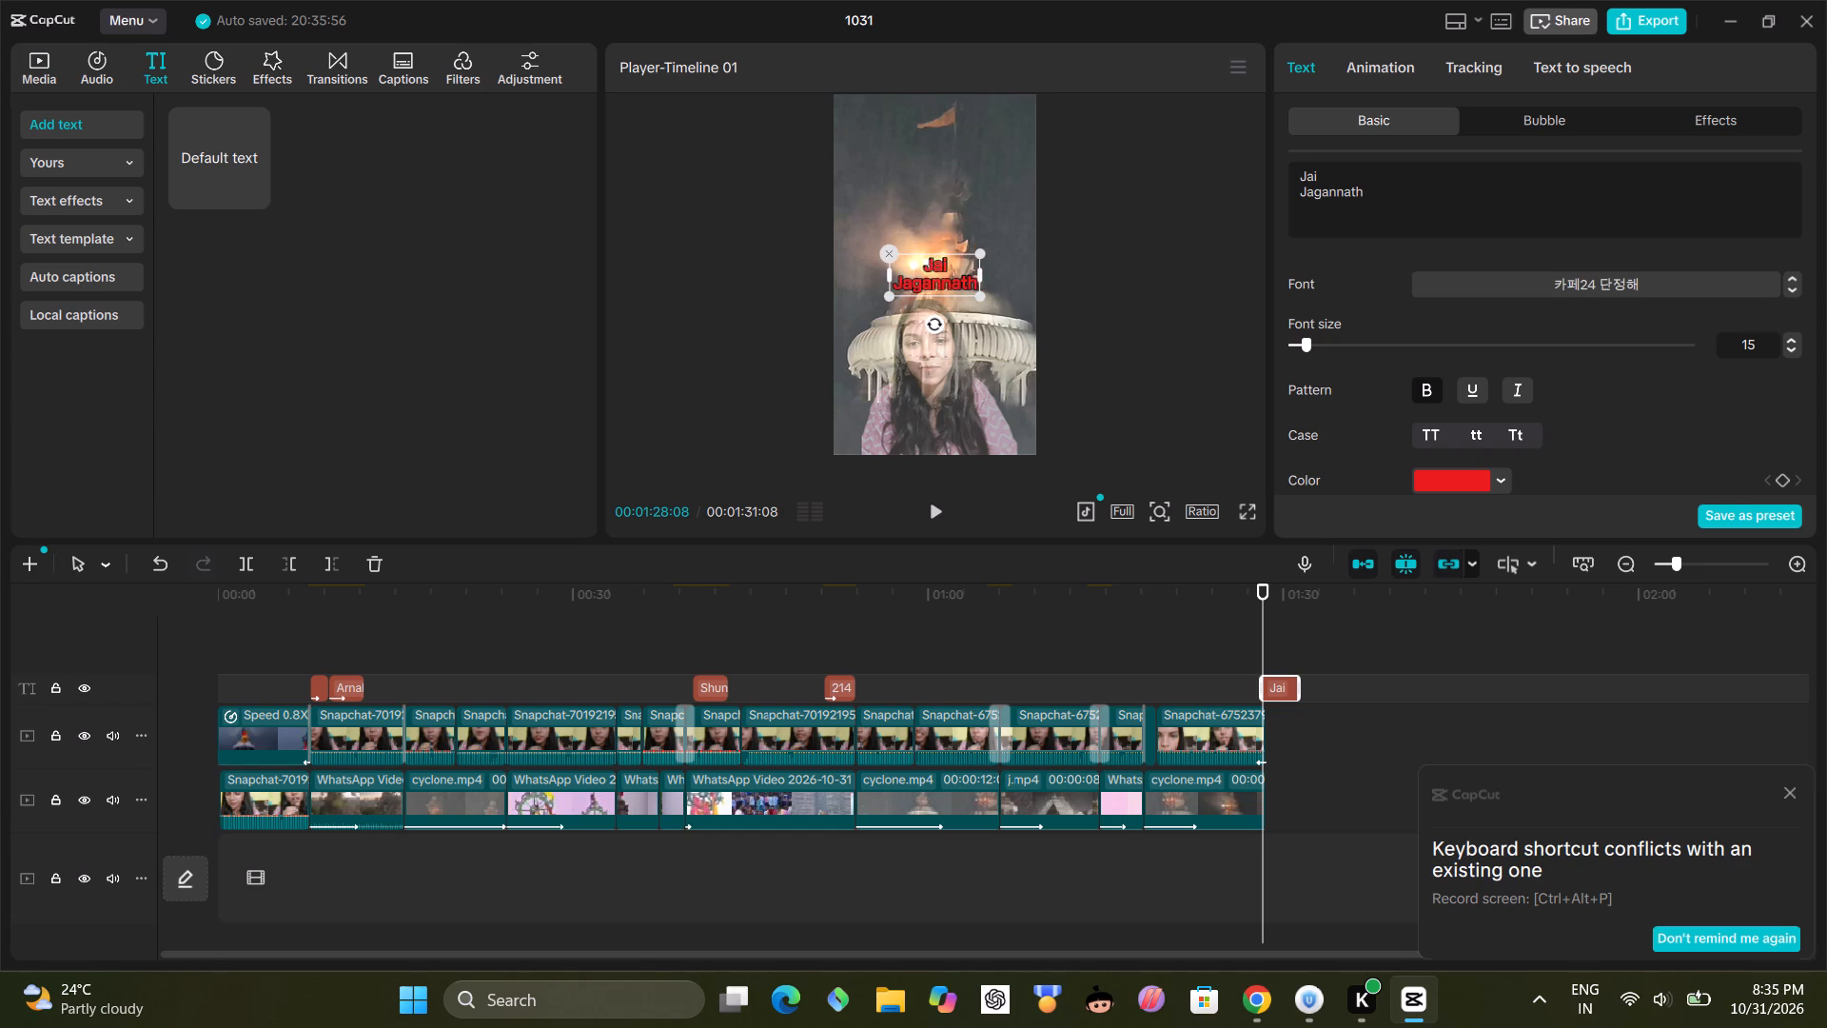
Make the Jai Jagannath title italic.
click(1517, 383)
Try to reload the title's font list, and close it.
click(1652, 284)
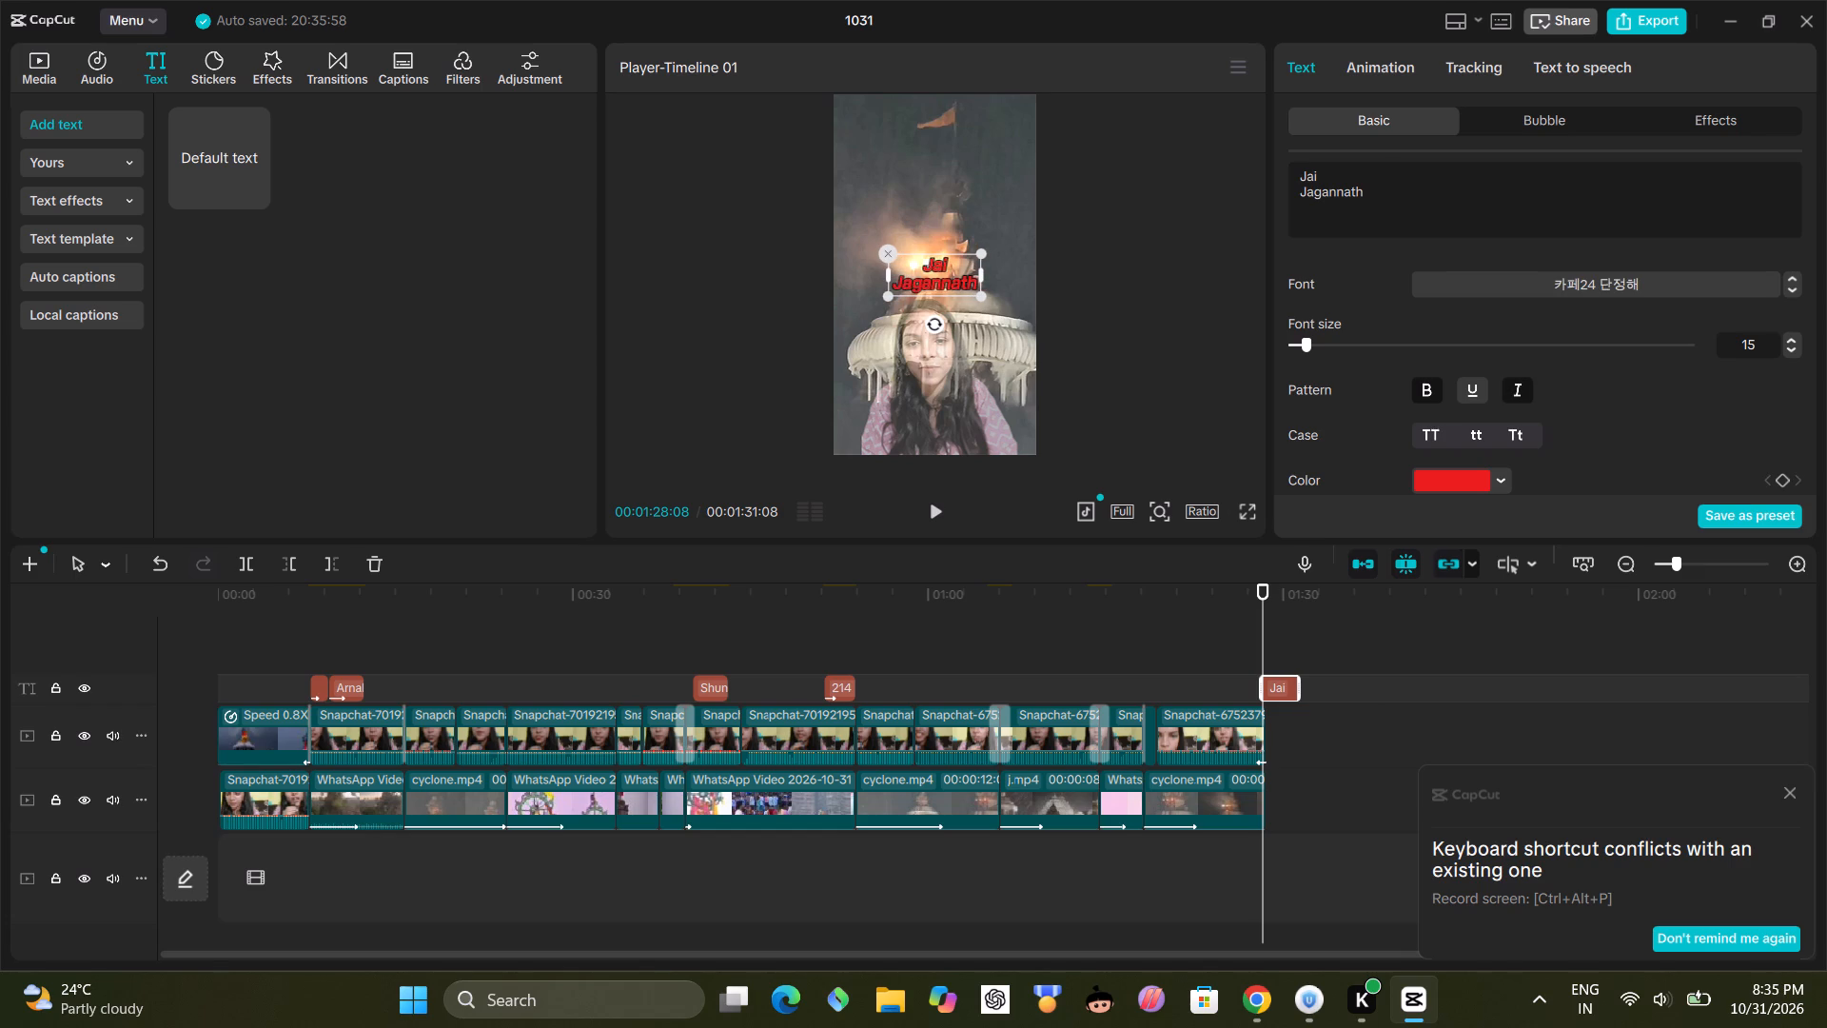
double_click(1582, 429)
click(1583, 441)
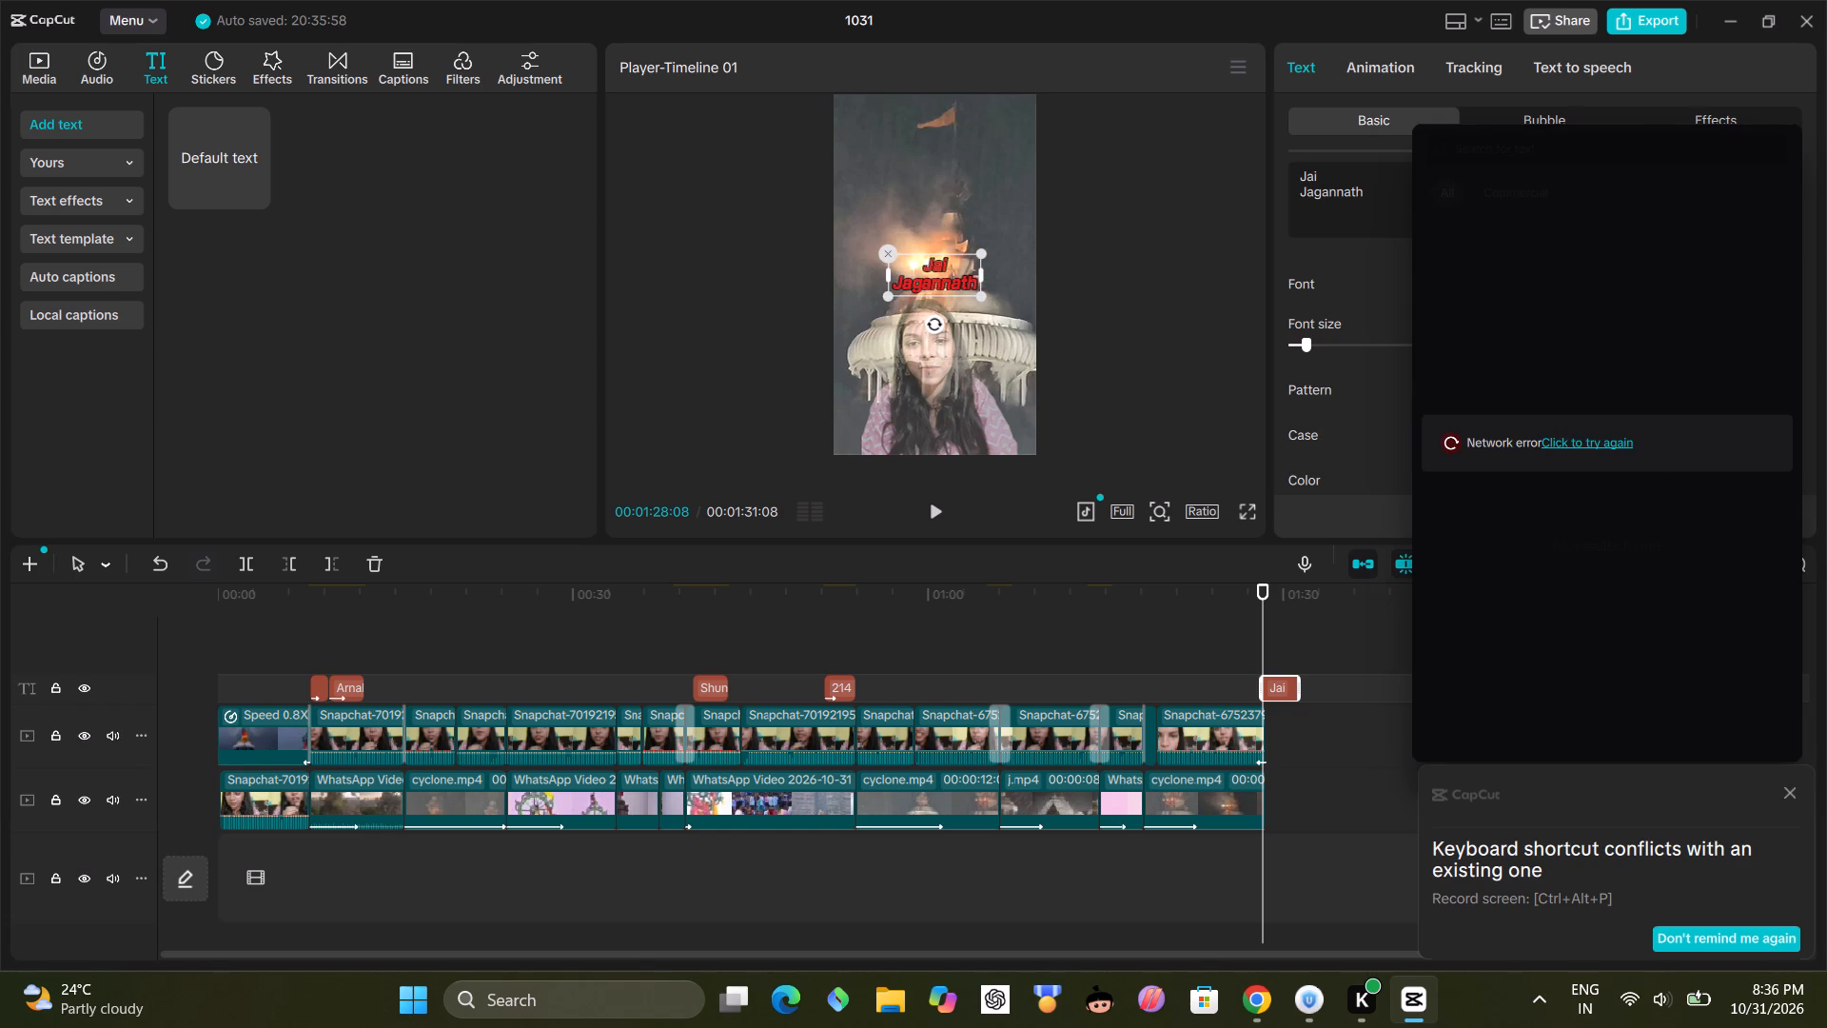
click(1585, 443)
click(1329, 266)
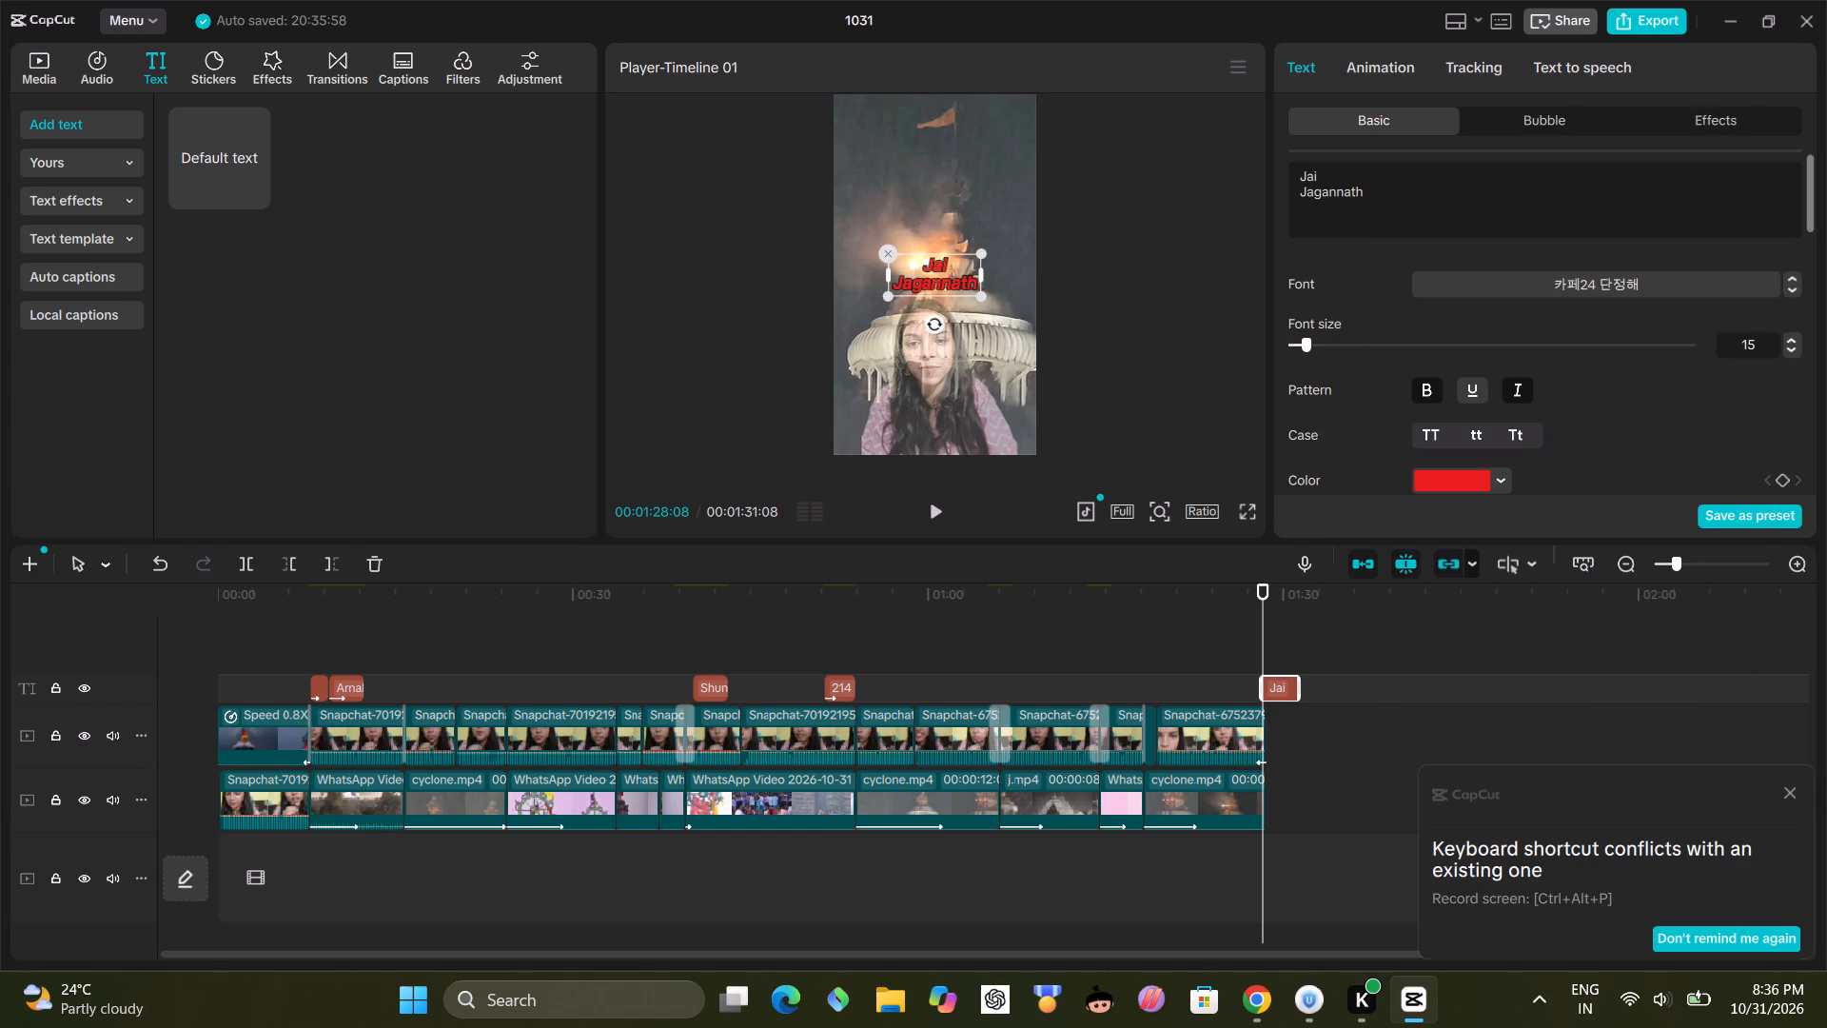
Step through the available fonts and set the Jai Jagannath title to 서울한강체 B.
triple_click(1793, 270)
click(1791, 286)
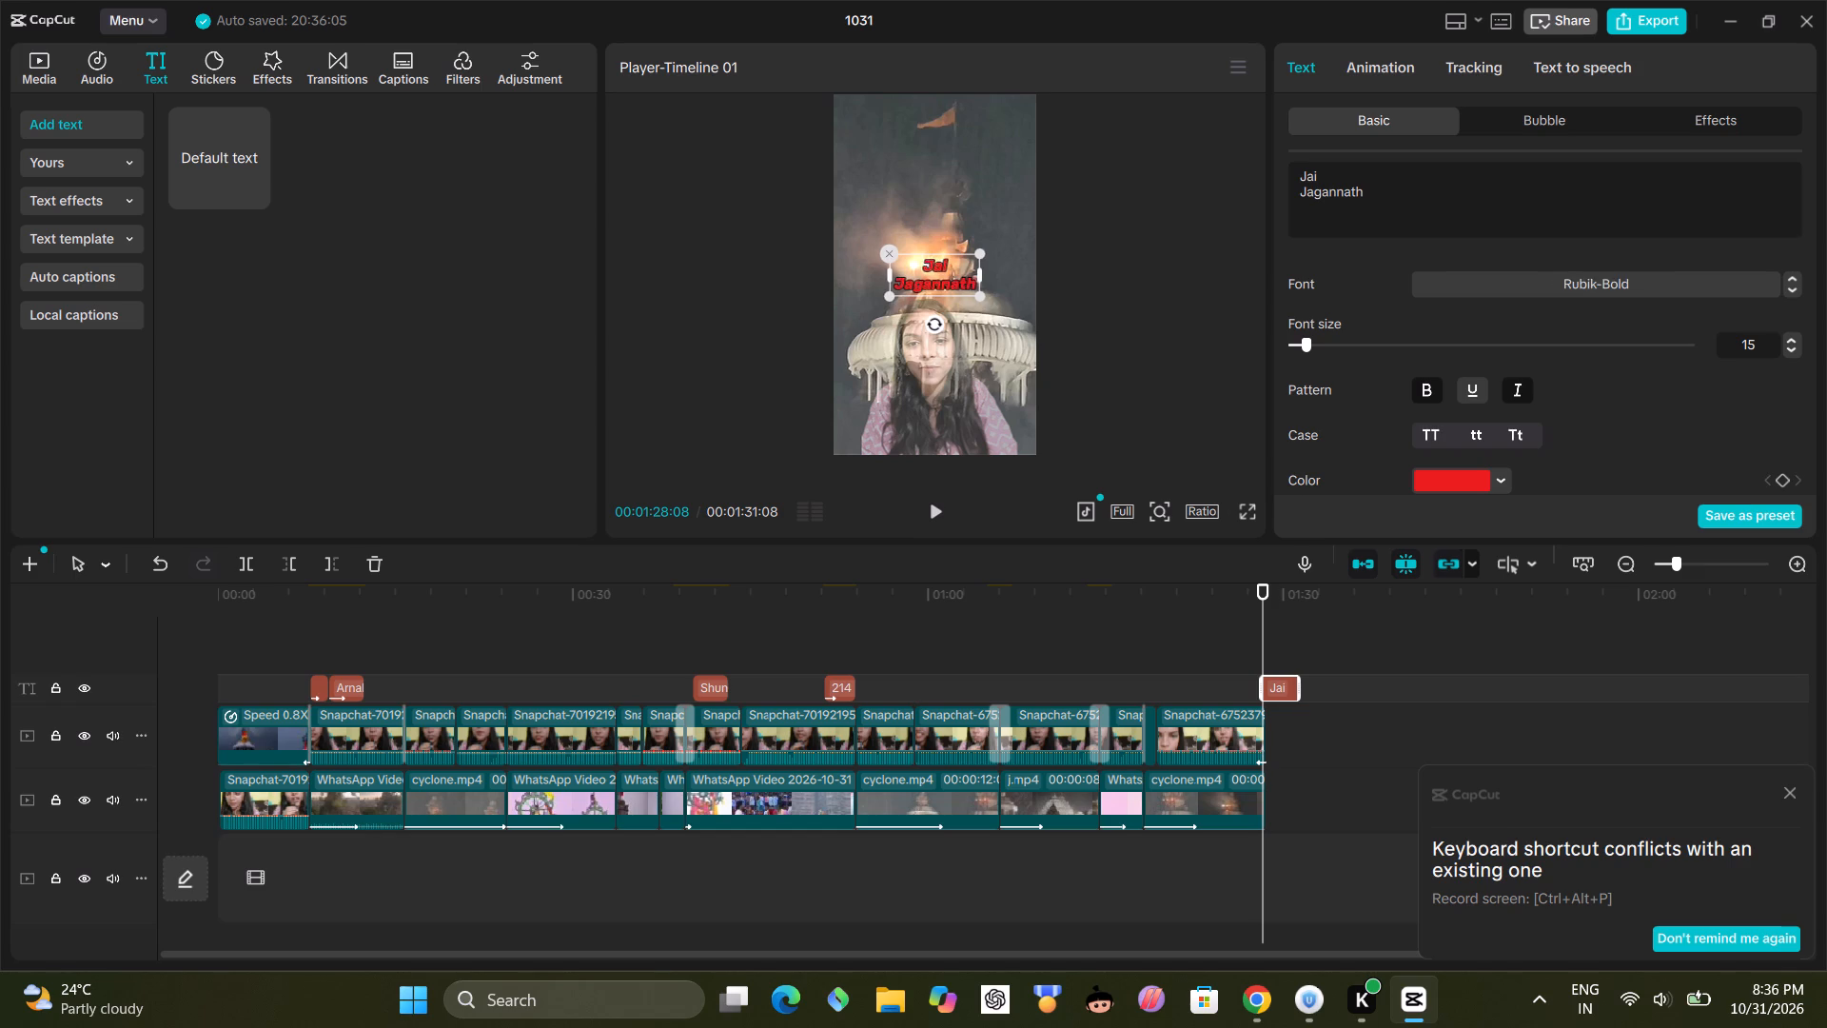
click(1793, 284)
triple_click(1793, 286)
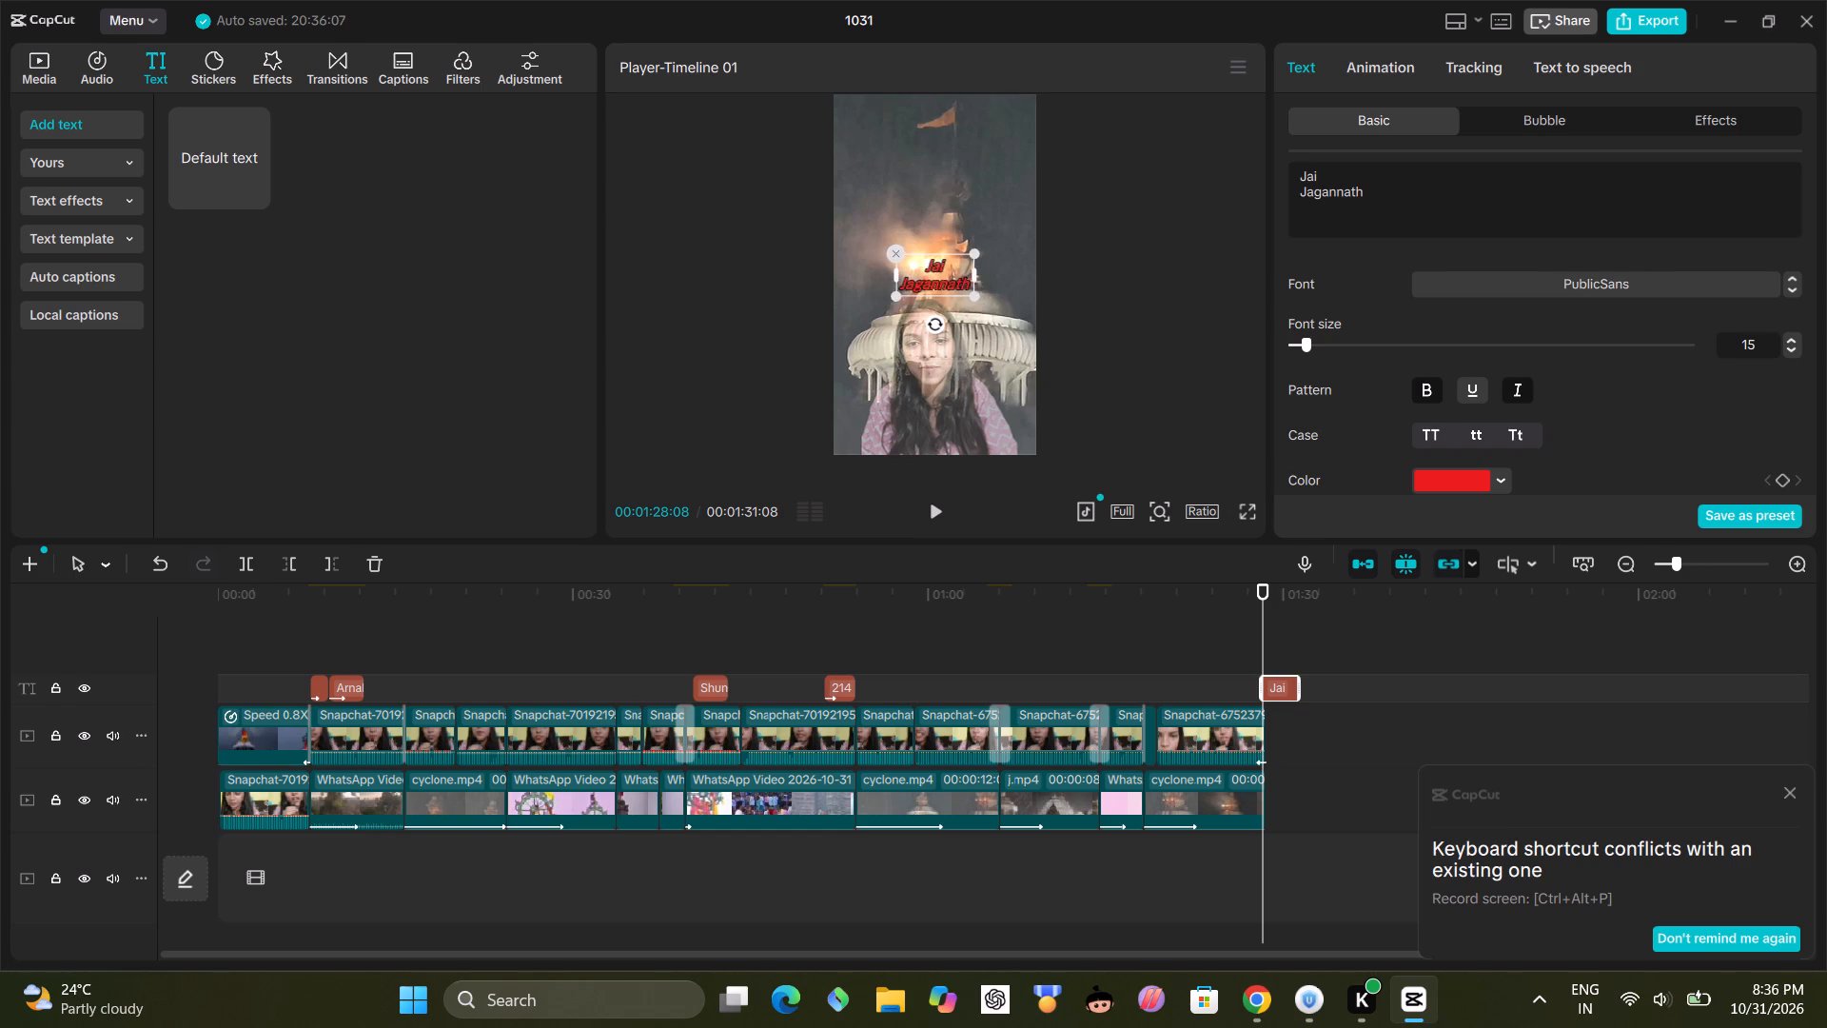
click(1793, 288)
click(1793, 288)
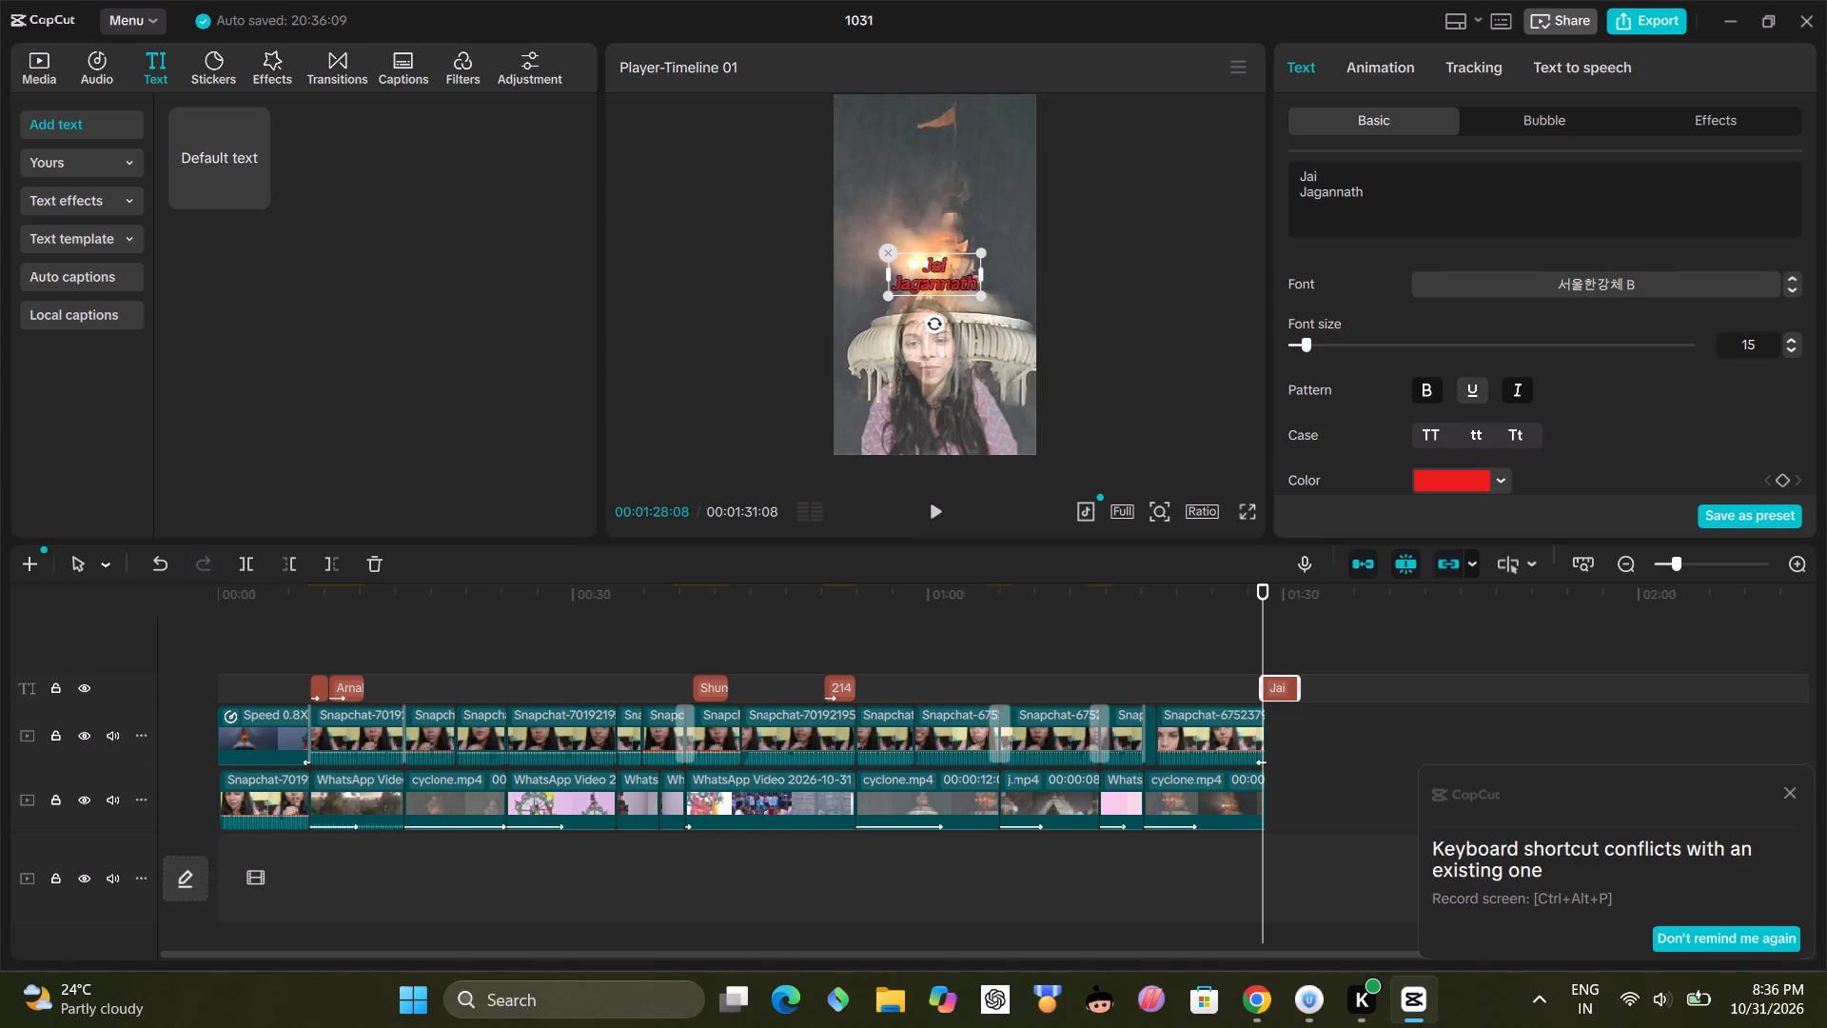
click(1793, 288)
click(1789, 276)
Move the Jai Jagannath title up to the center of the sky just below the flag and enlarge it.
drag(941, 263, 933, 146)
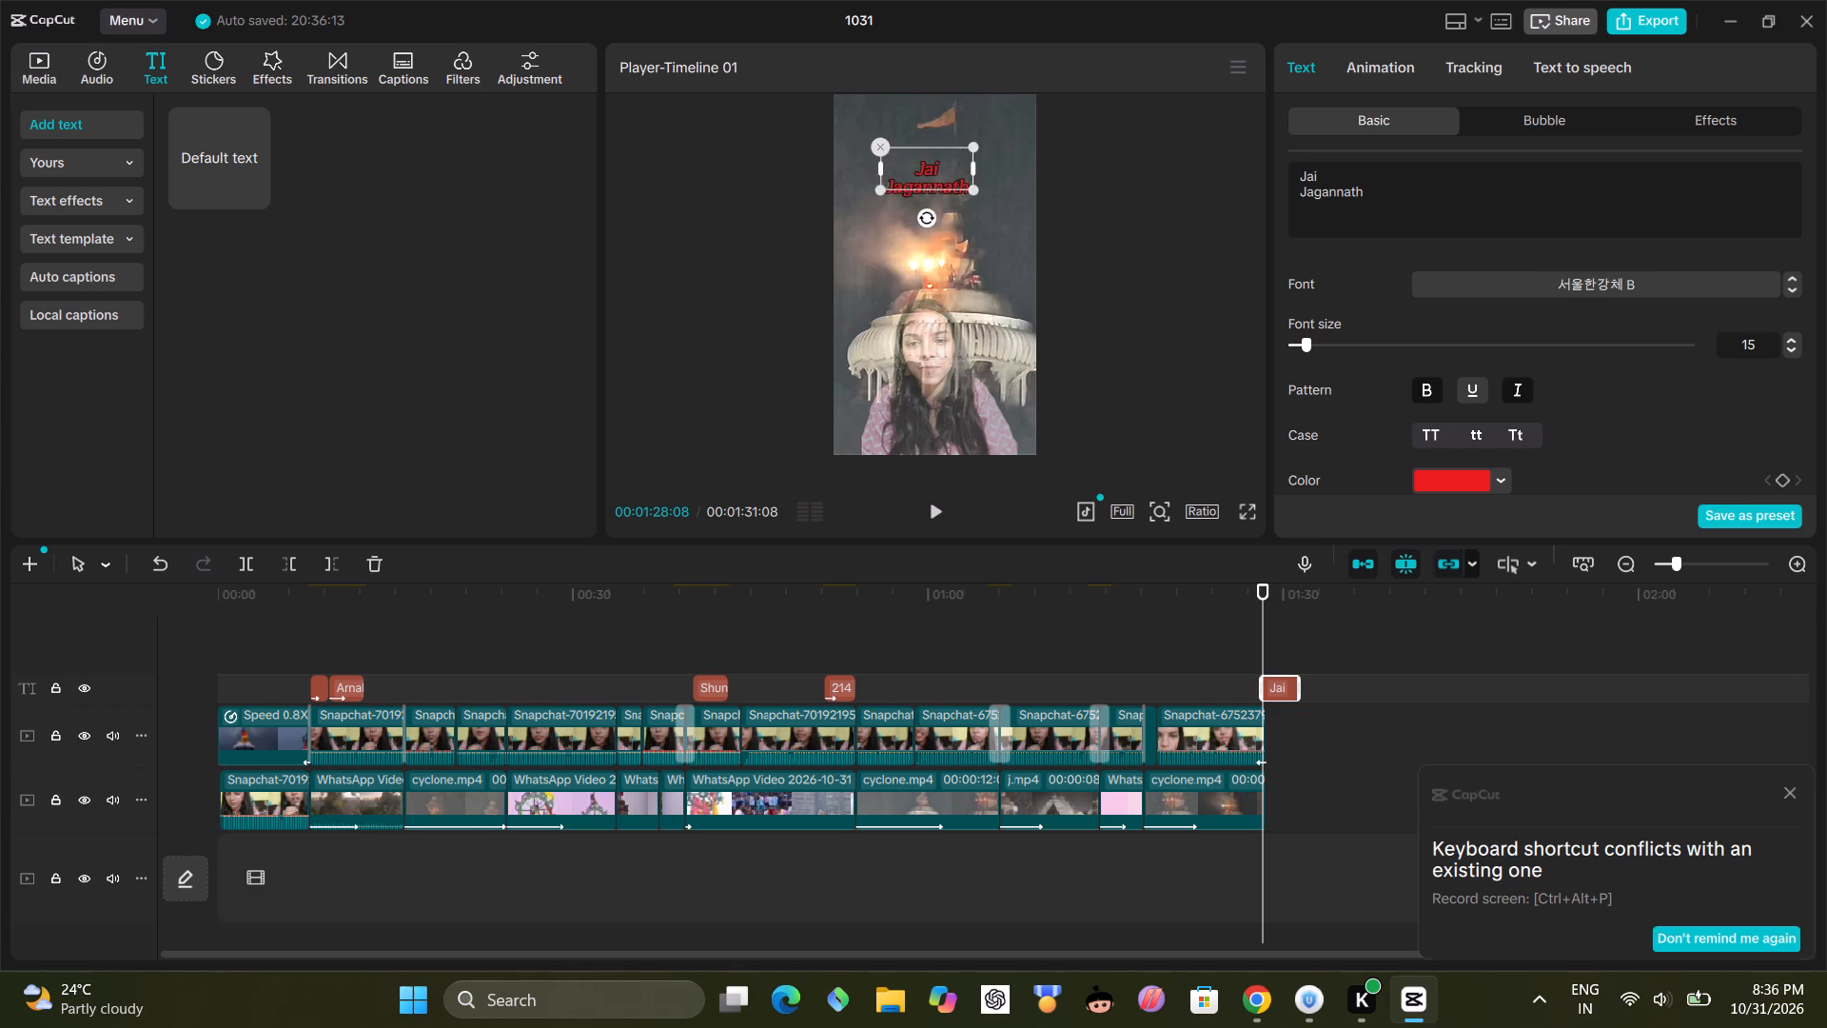
drag(933, 146, 942, 151)
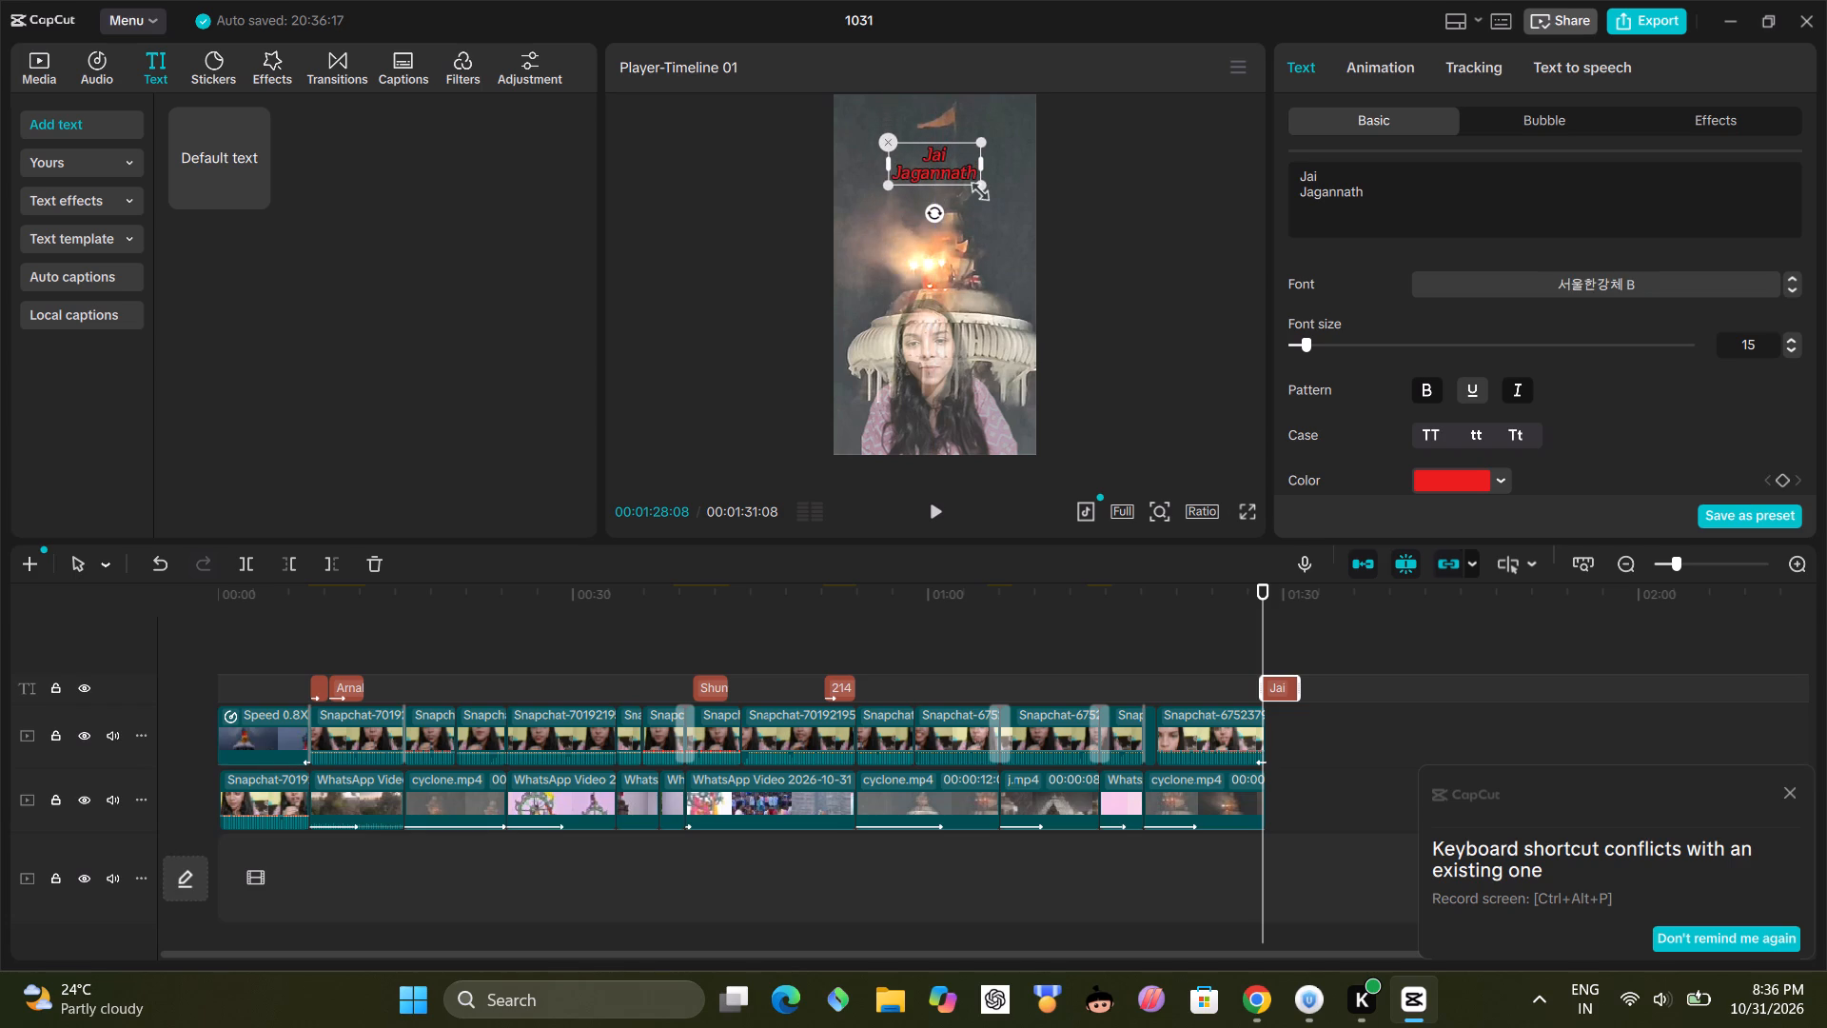
drag(973, 188, 991, 206)
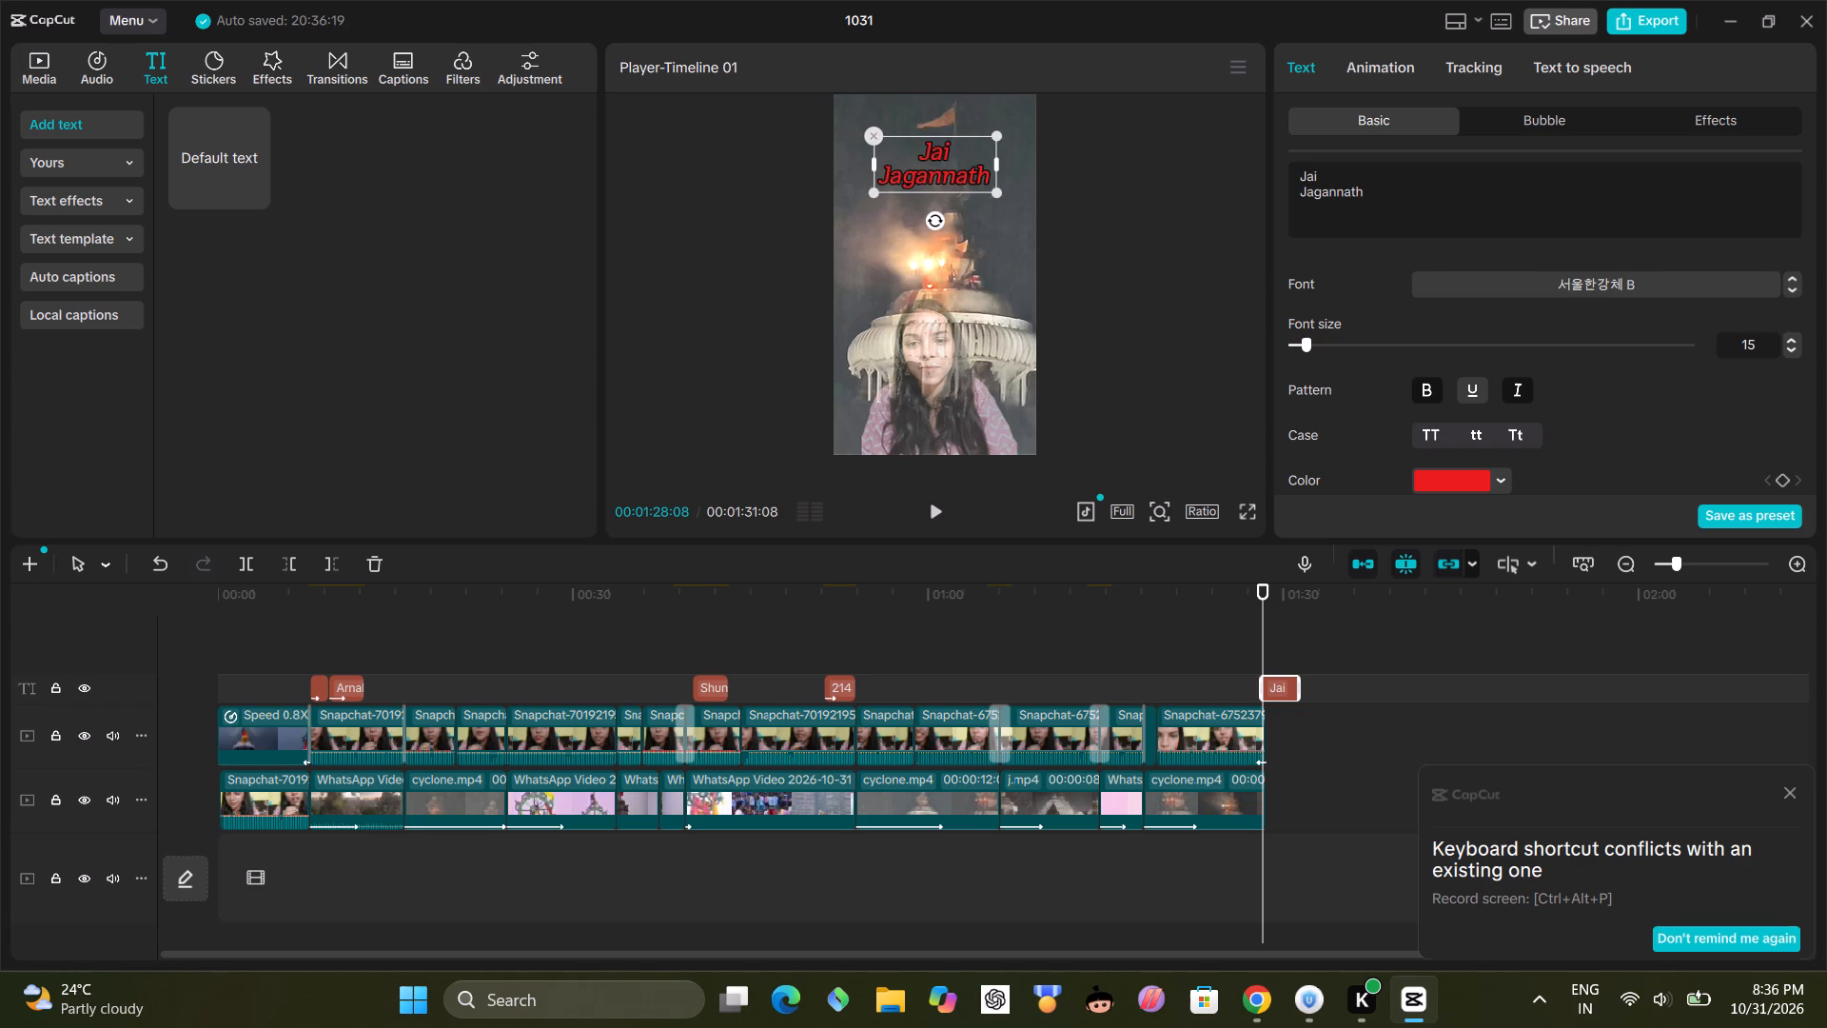
click(1395, 187)
Search the sticker library for "circle" using the trending suggestion.
click(213, 58)
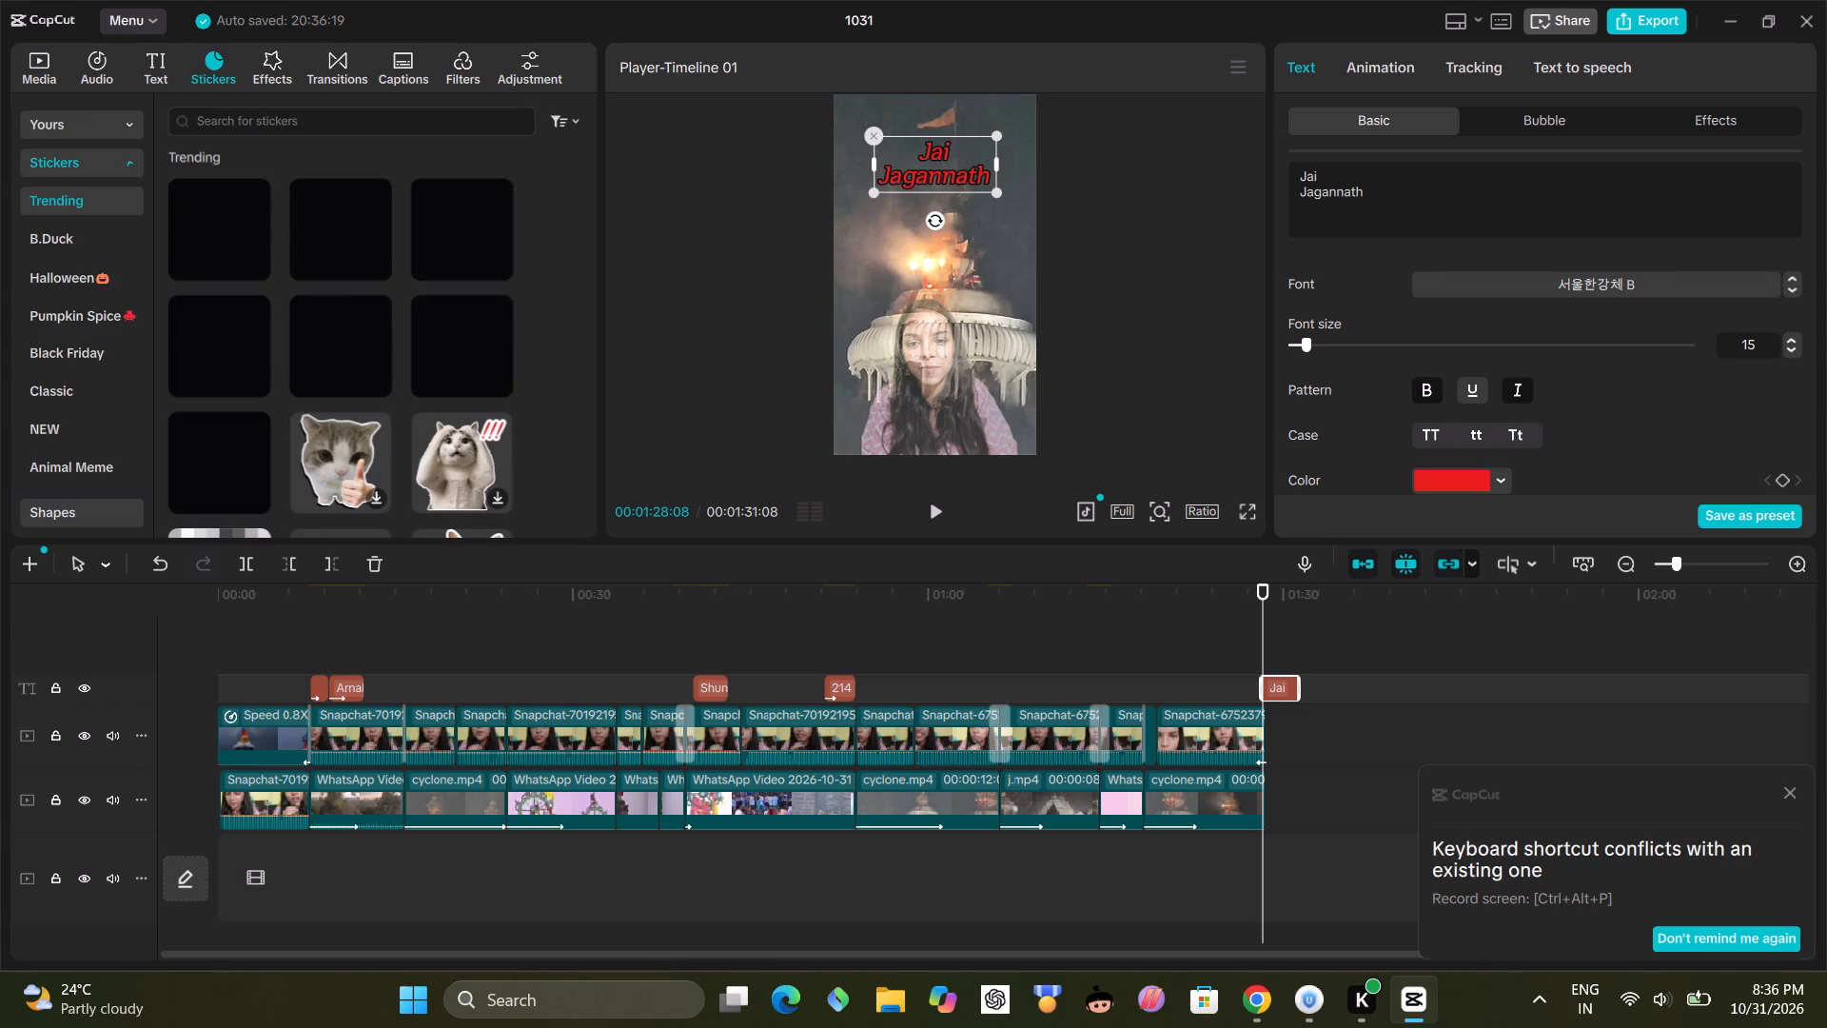
click(265, 127)
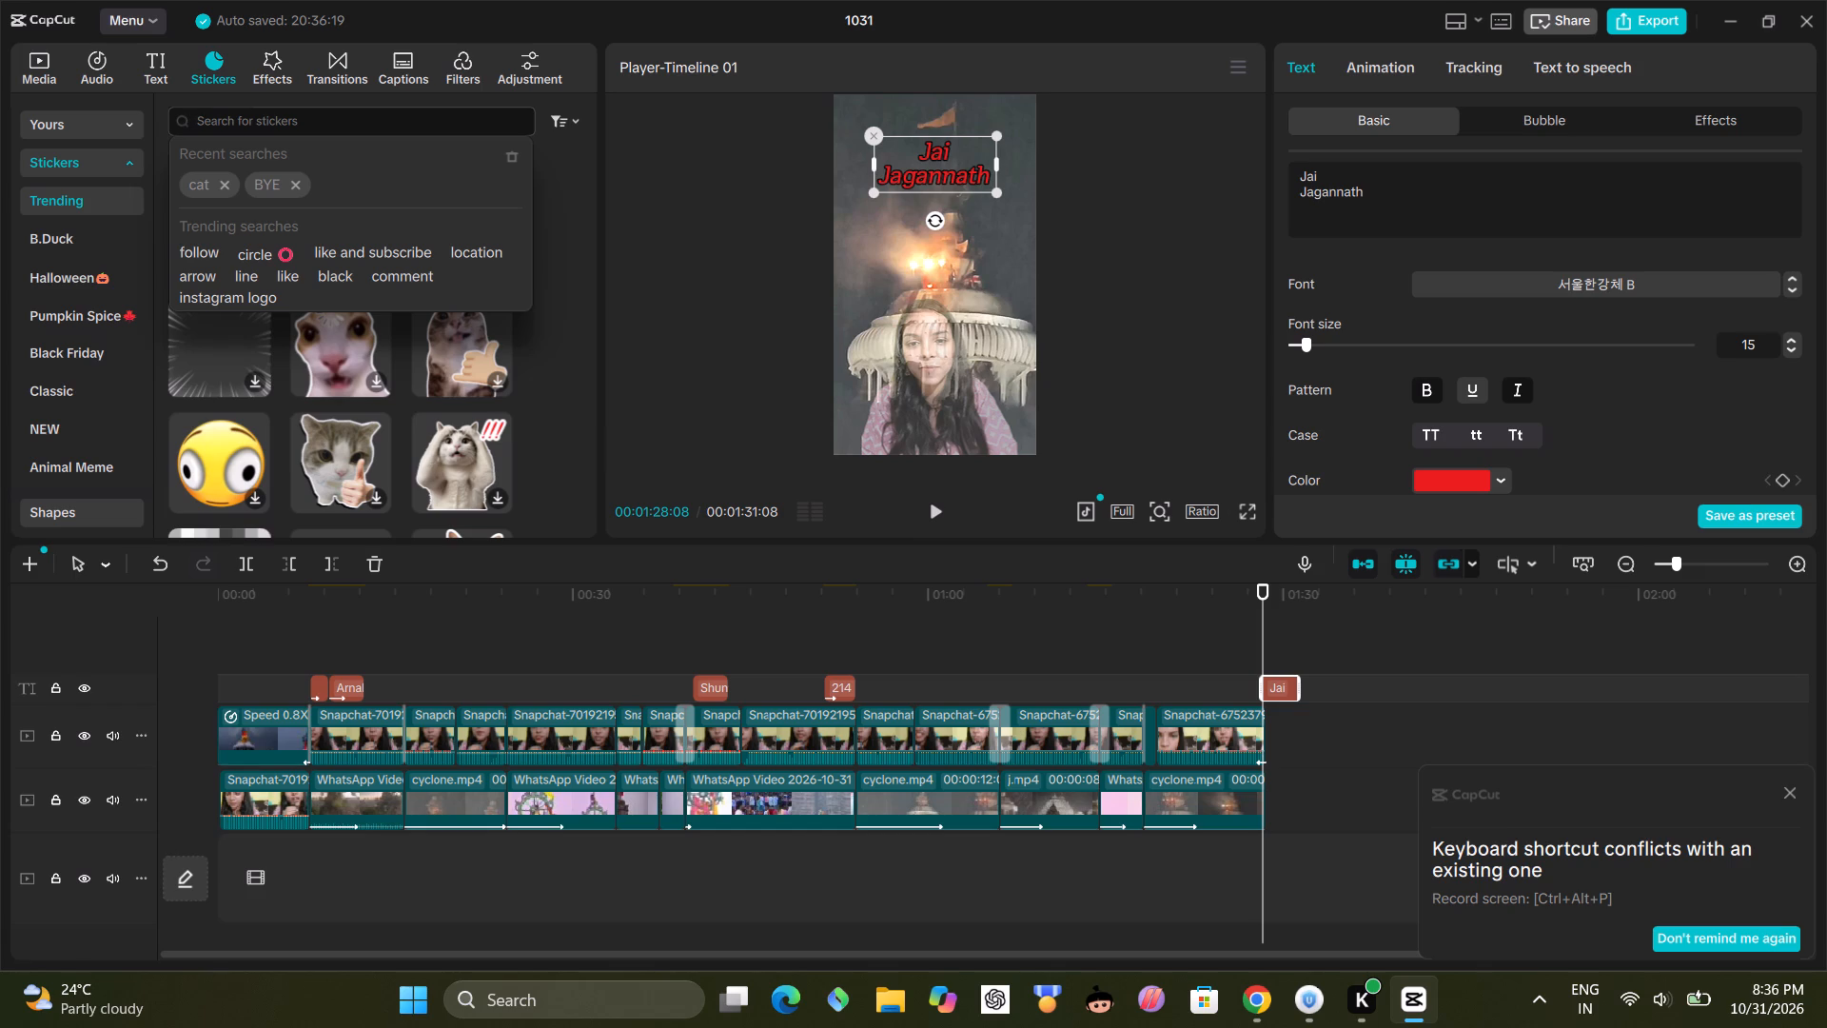
click(277, 252)
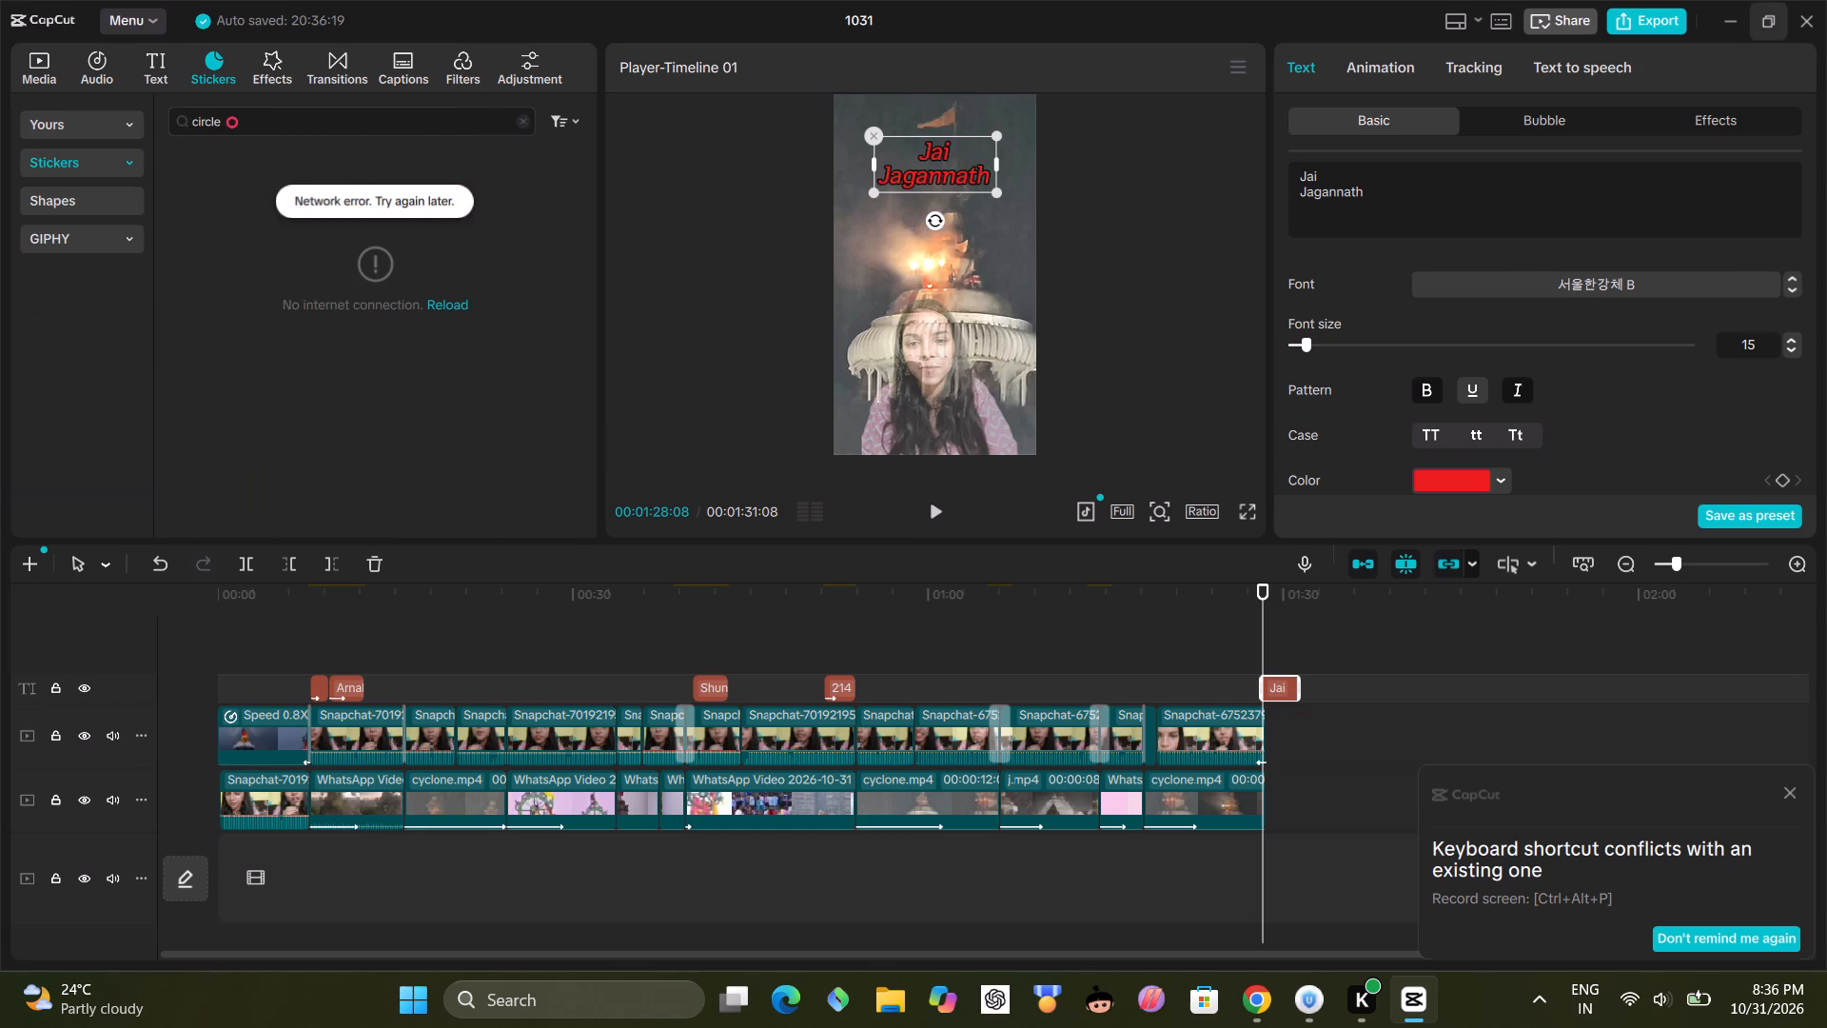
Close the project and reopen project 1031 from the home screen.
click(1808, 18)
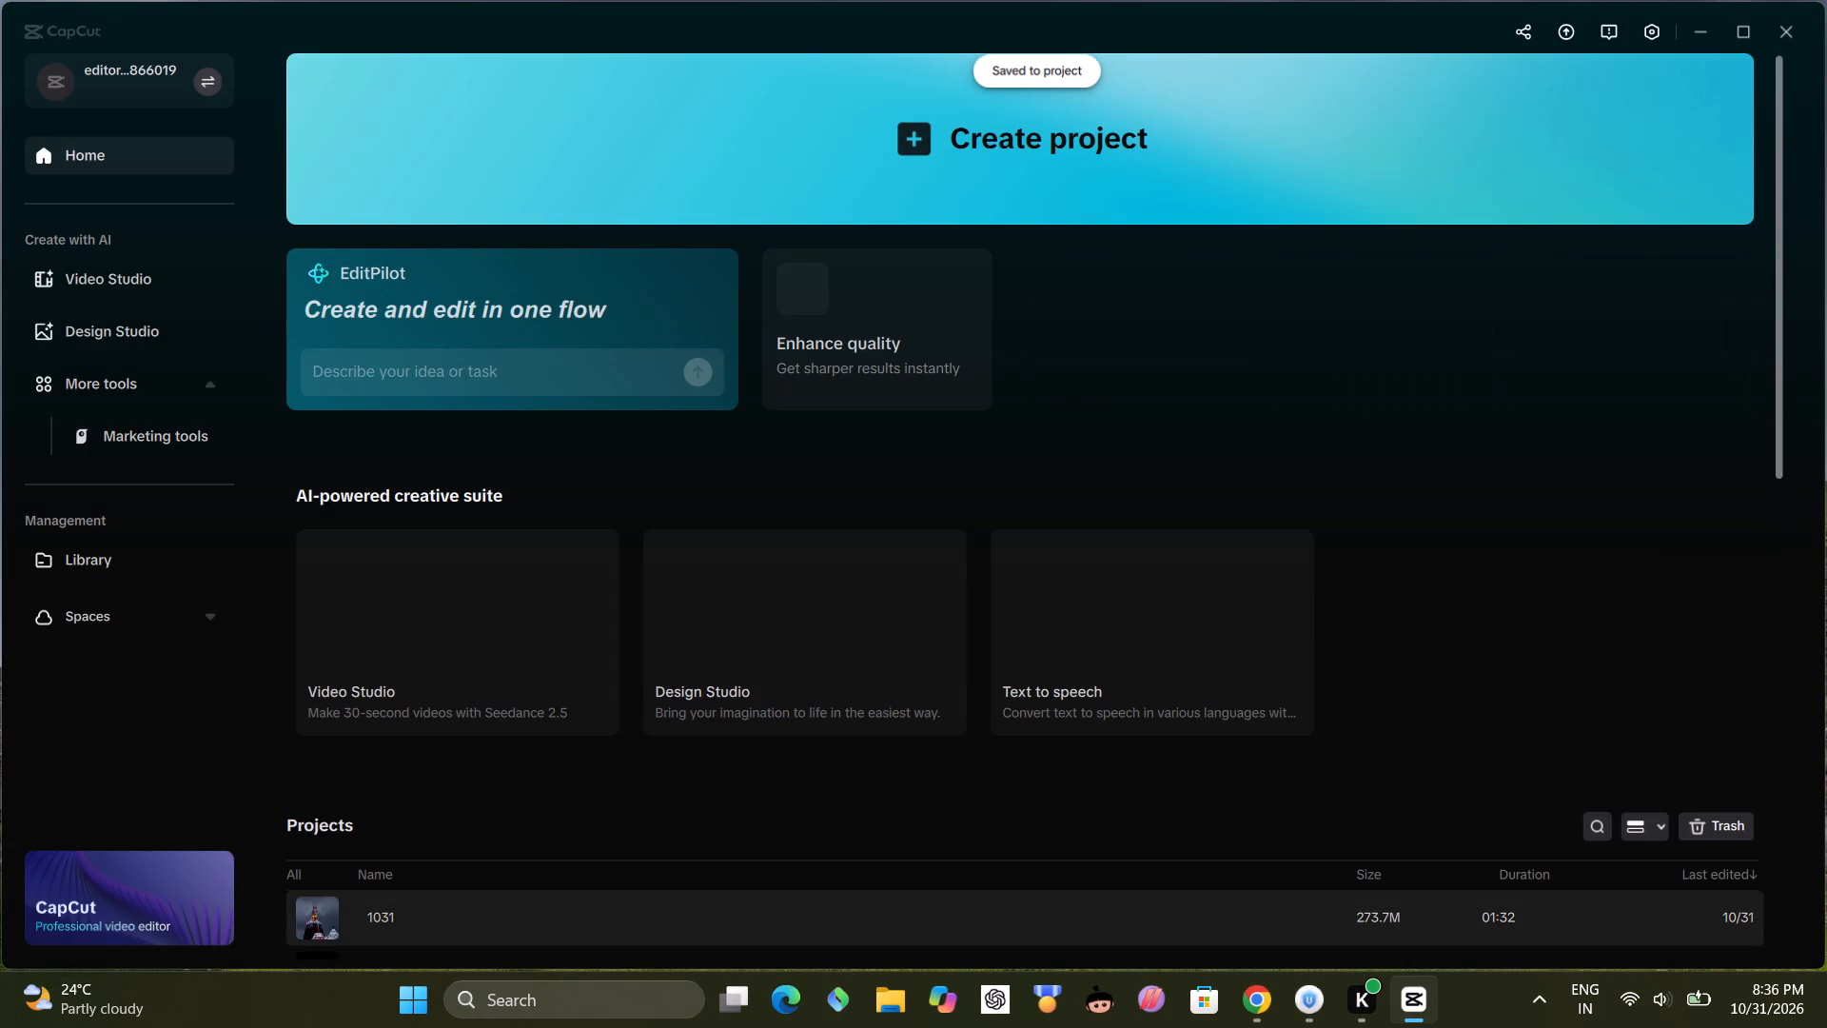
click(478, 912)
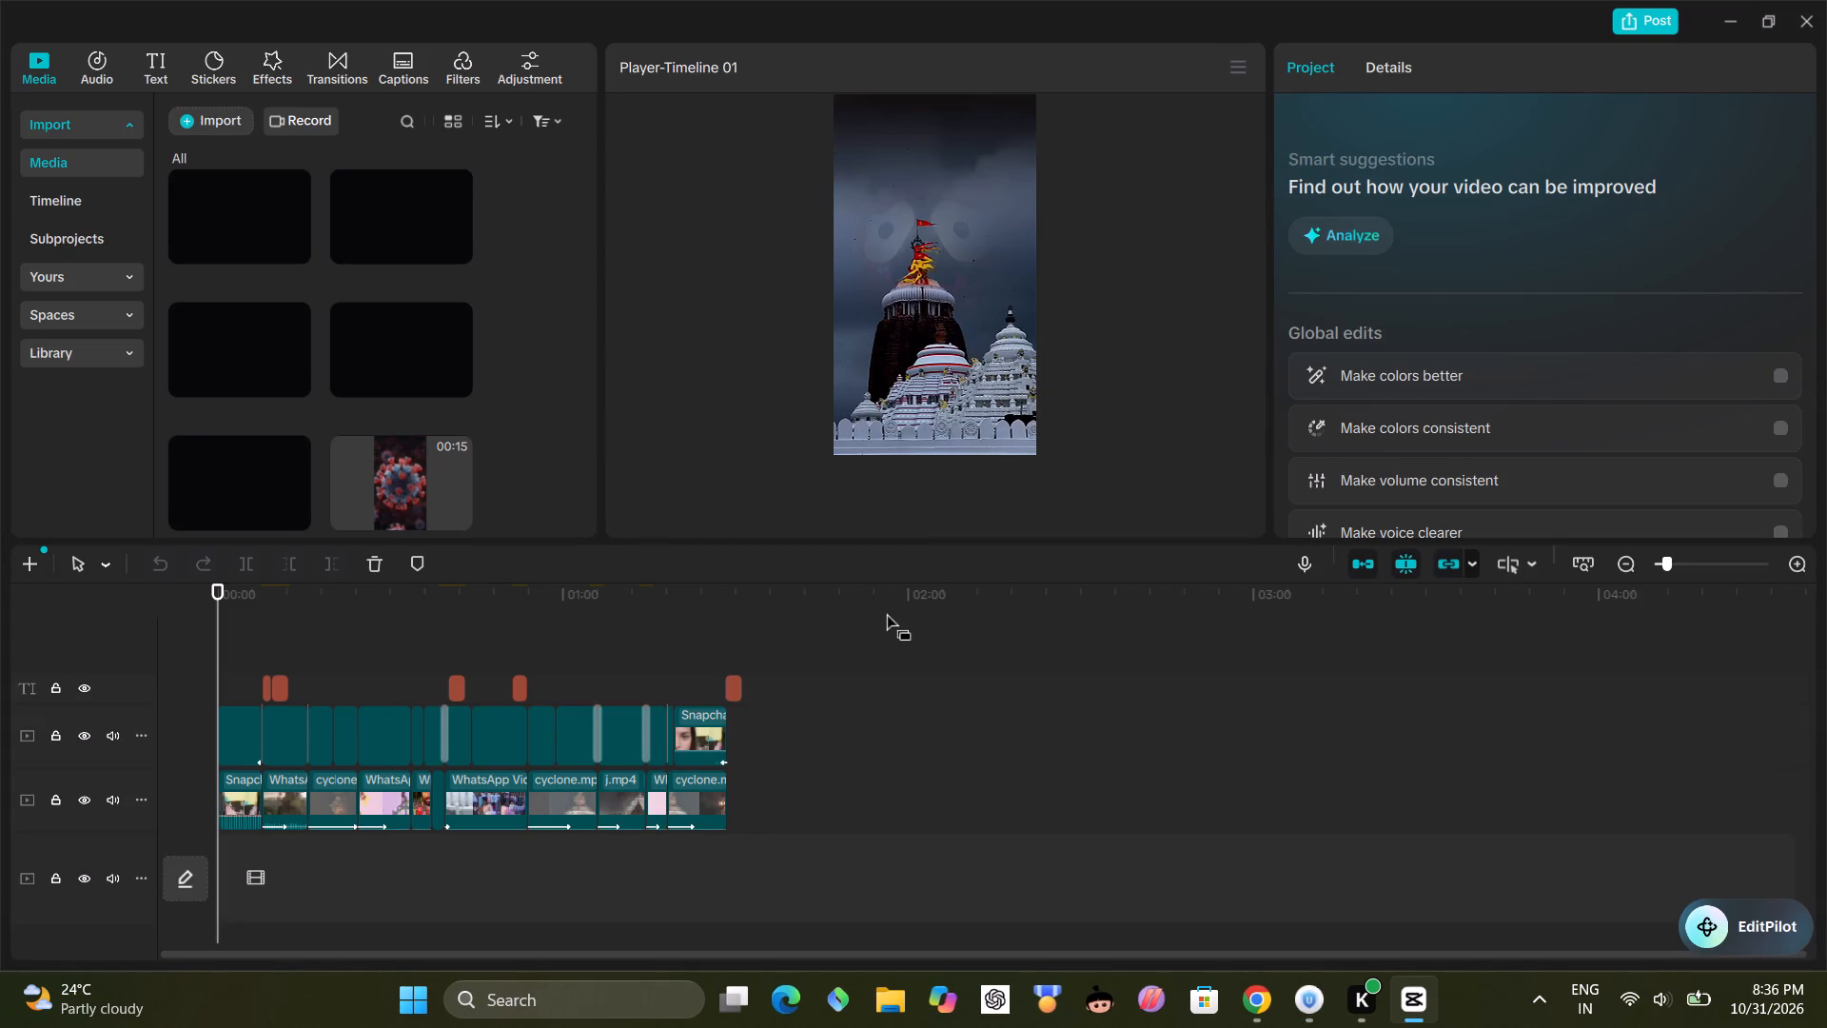
Switch to UrbanVPN, connect to the United States server, and return to CapCut.
click(1299, 1004)
click(775, 327)
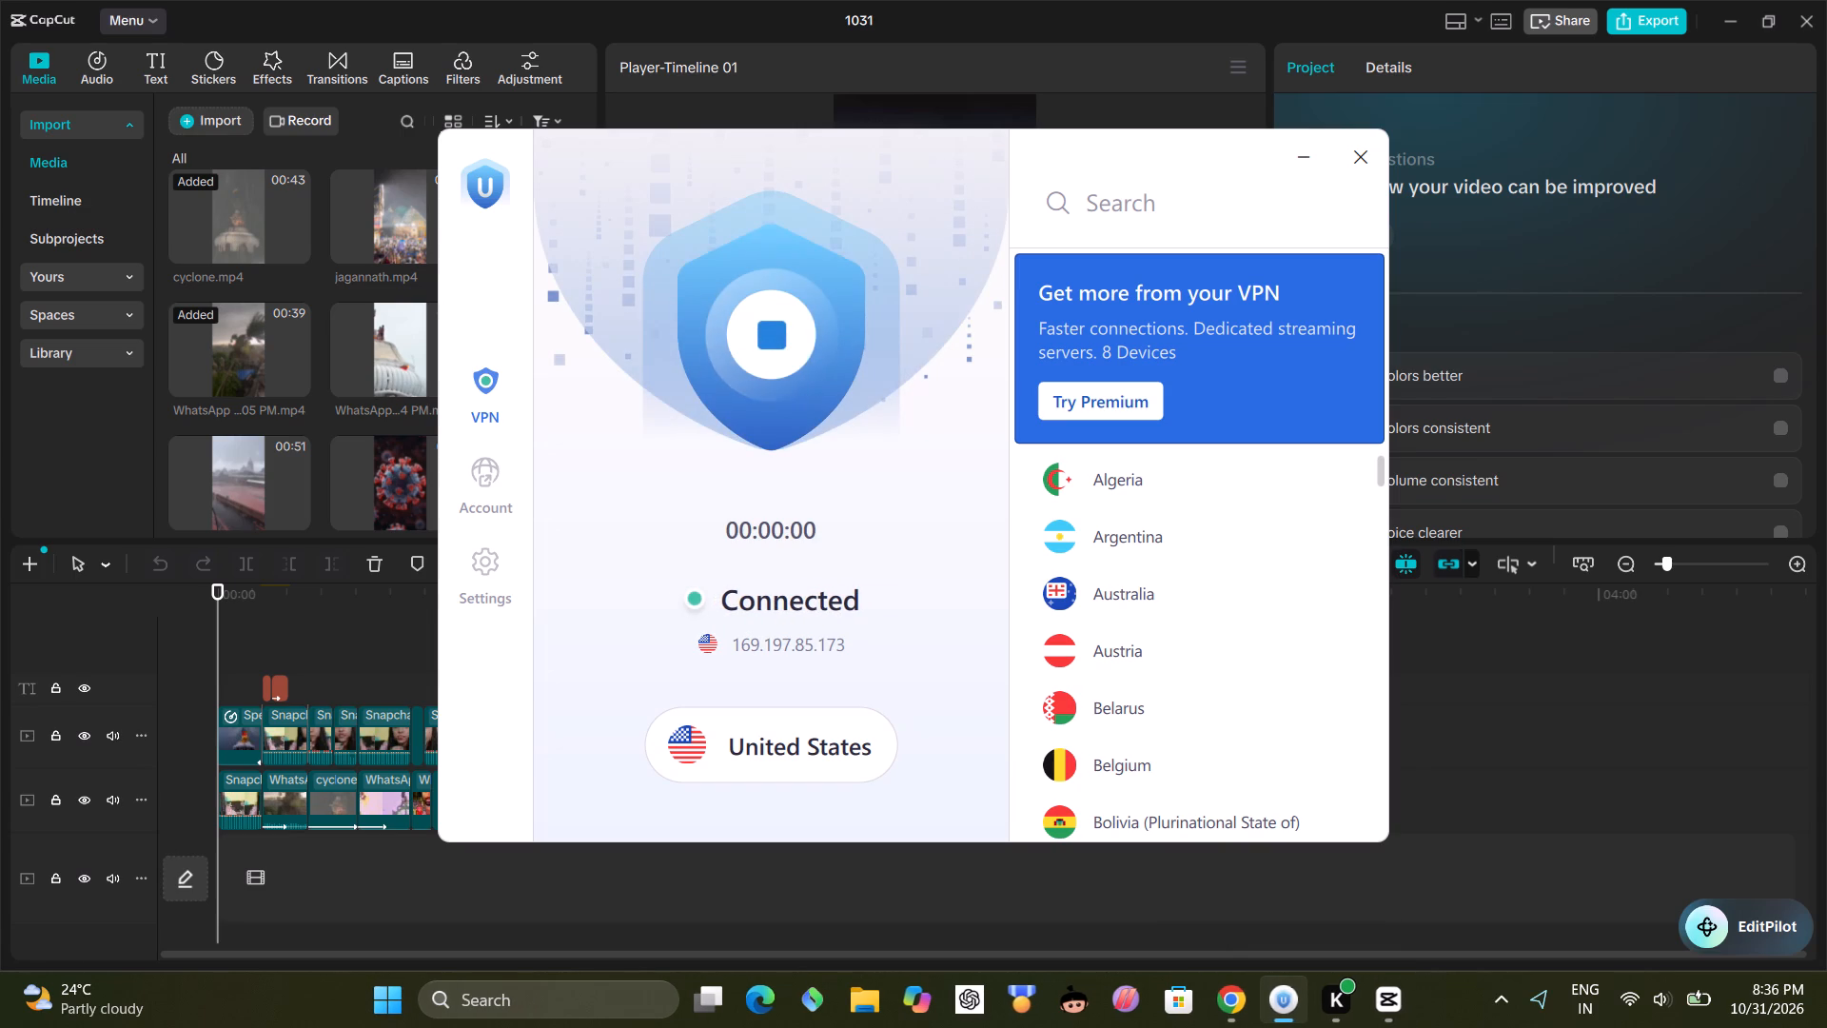
click(1056, 0)
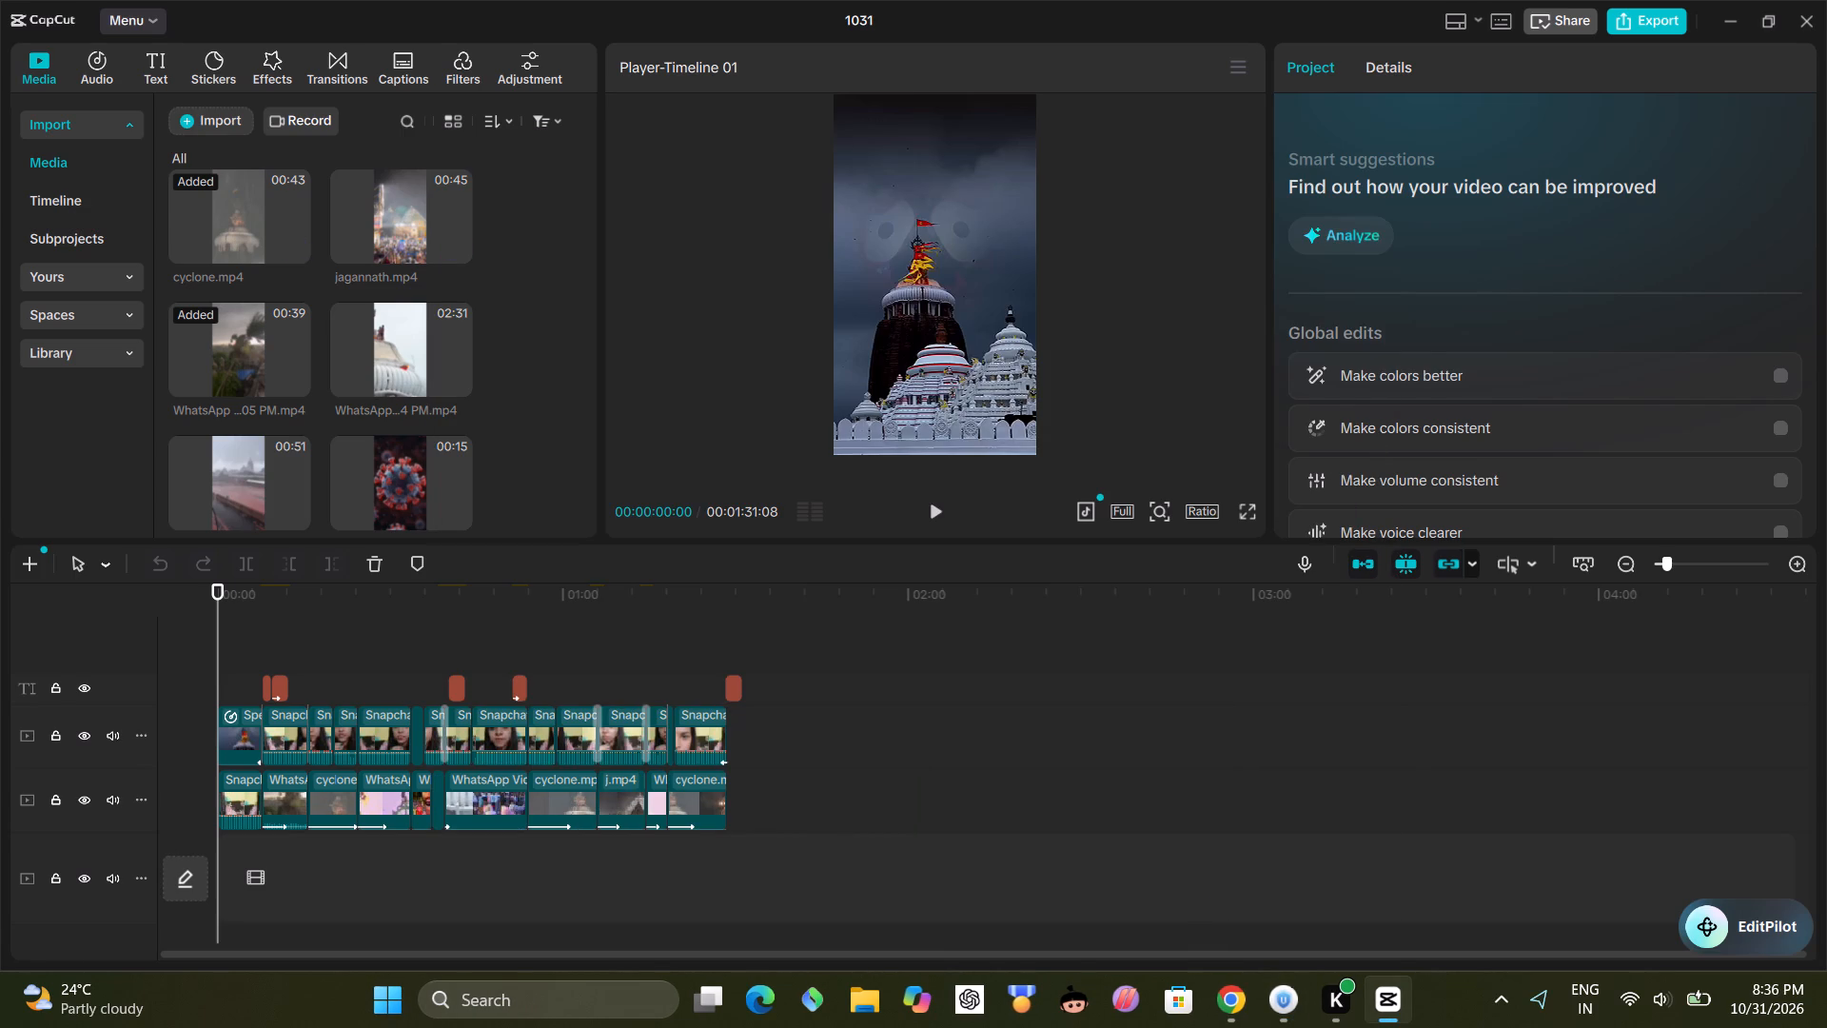
Select the closing Jai Jagannath title, repeat the recent "circle" sticker search, and try to reload the results.
click(737, 686)
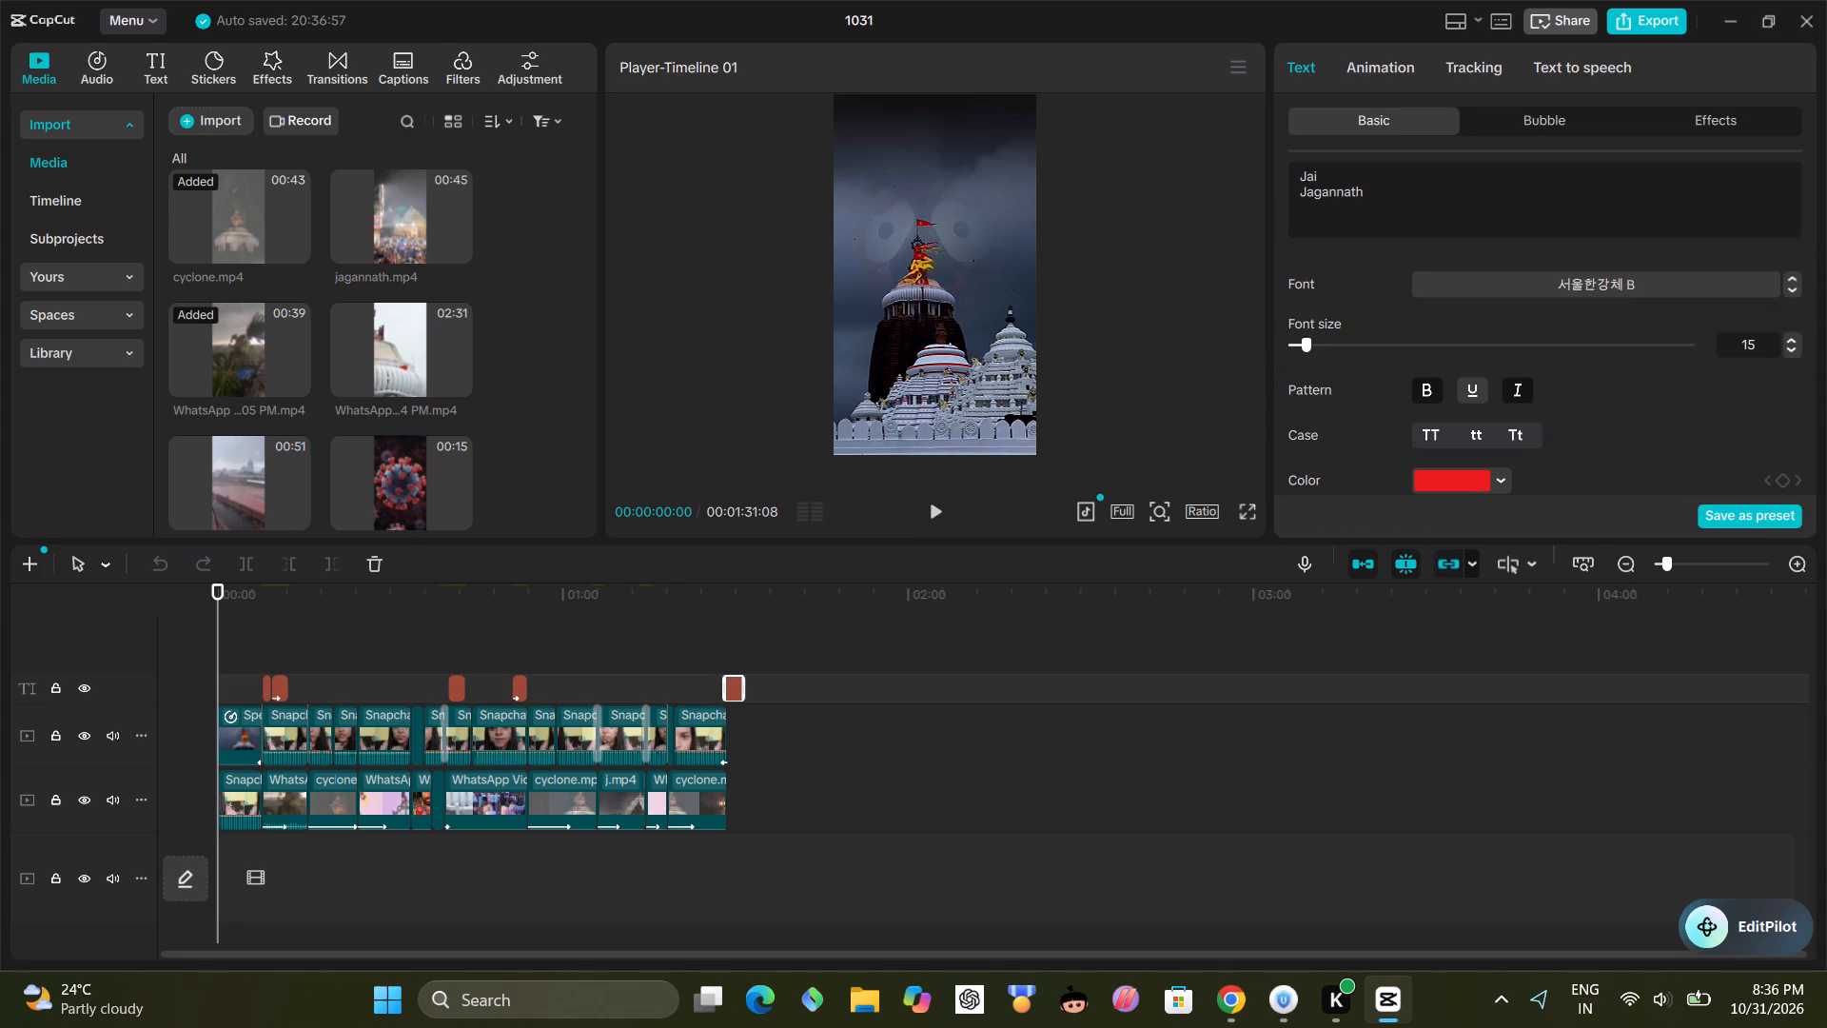
click(1422, 205)
click(213, 71)
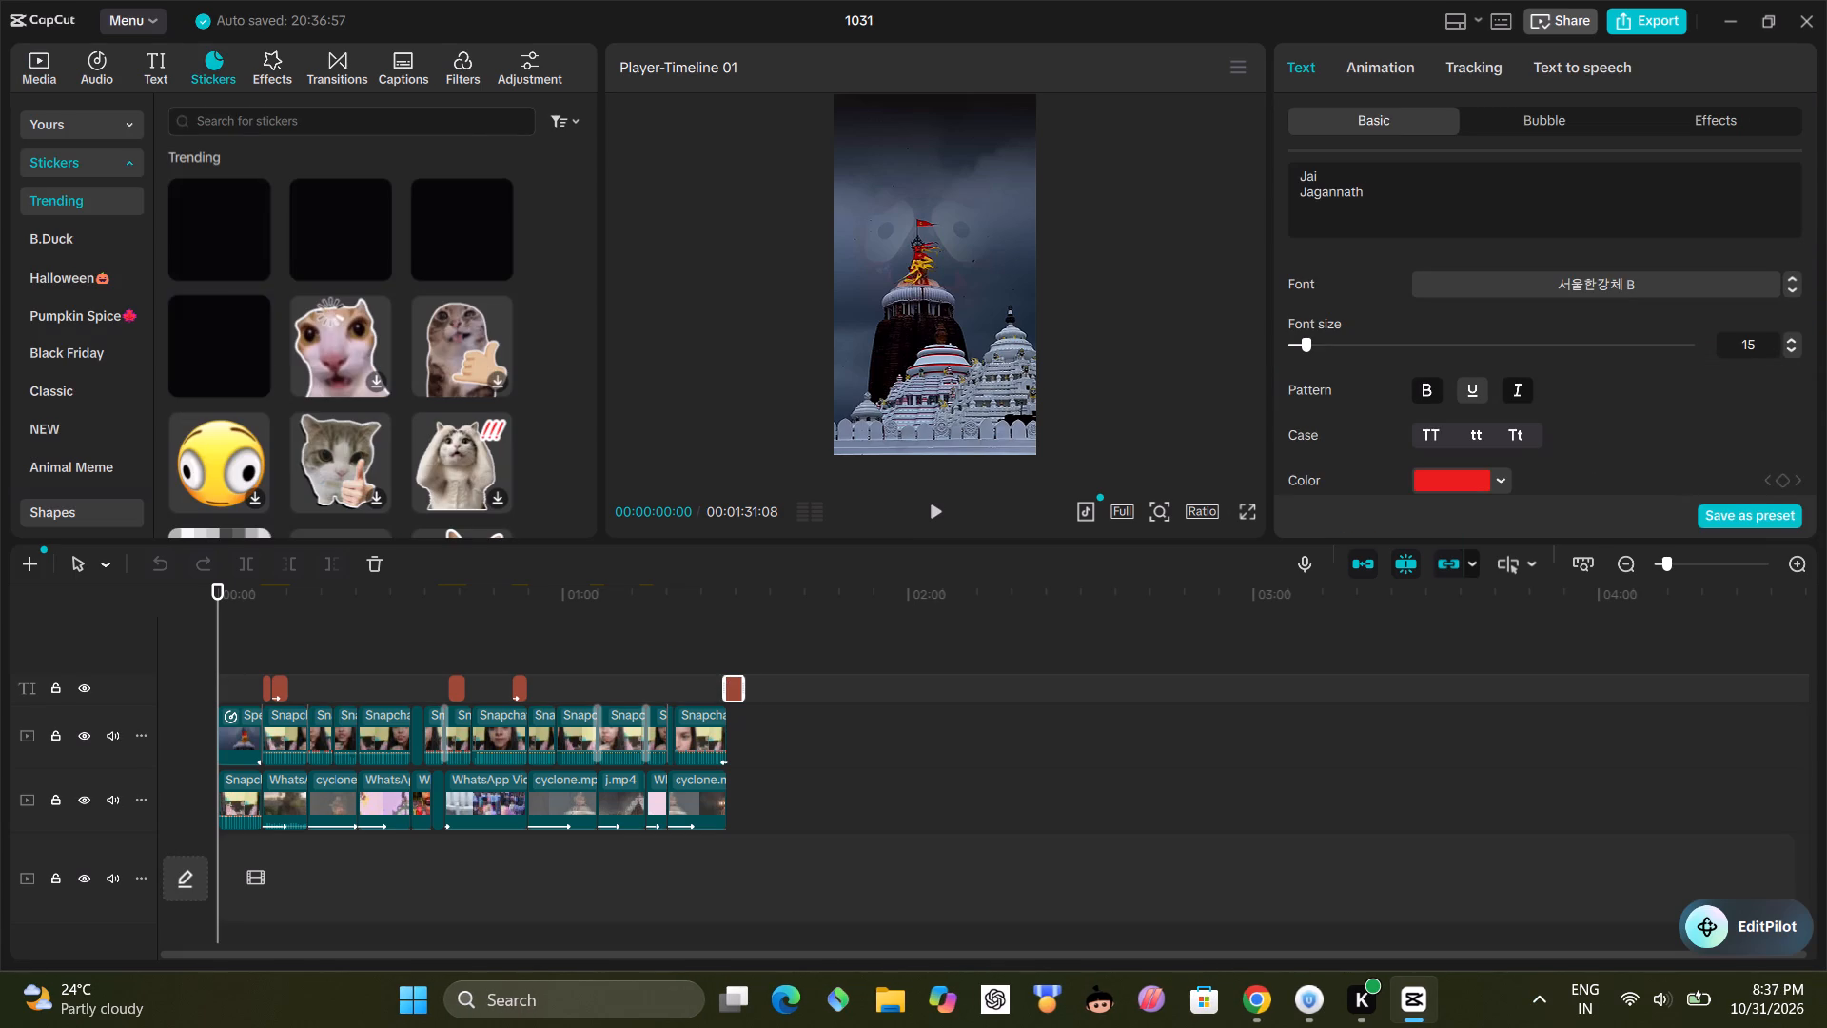
click(260, 128)
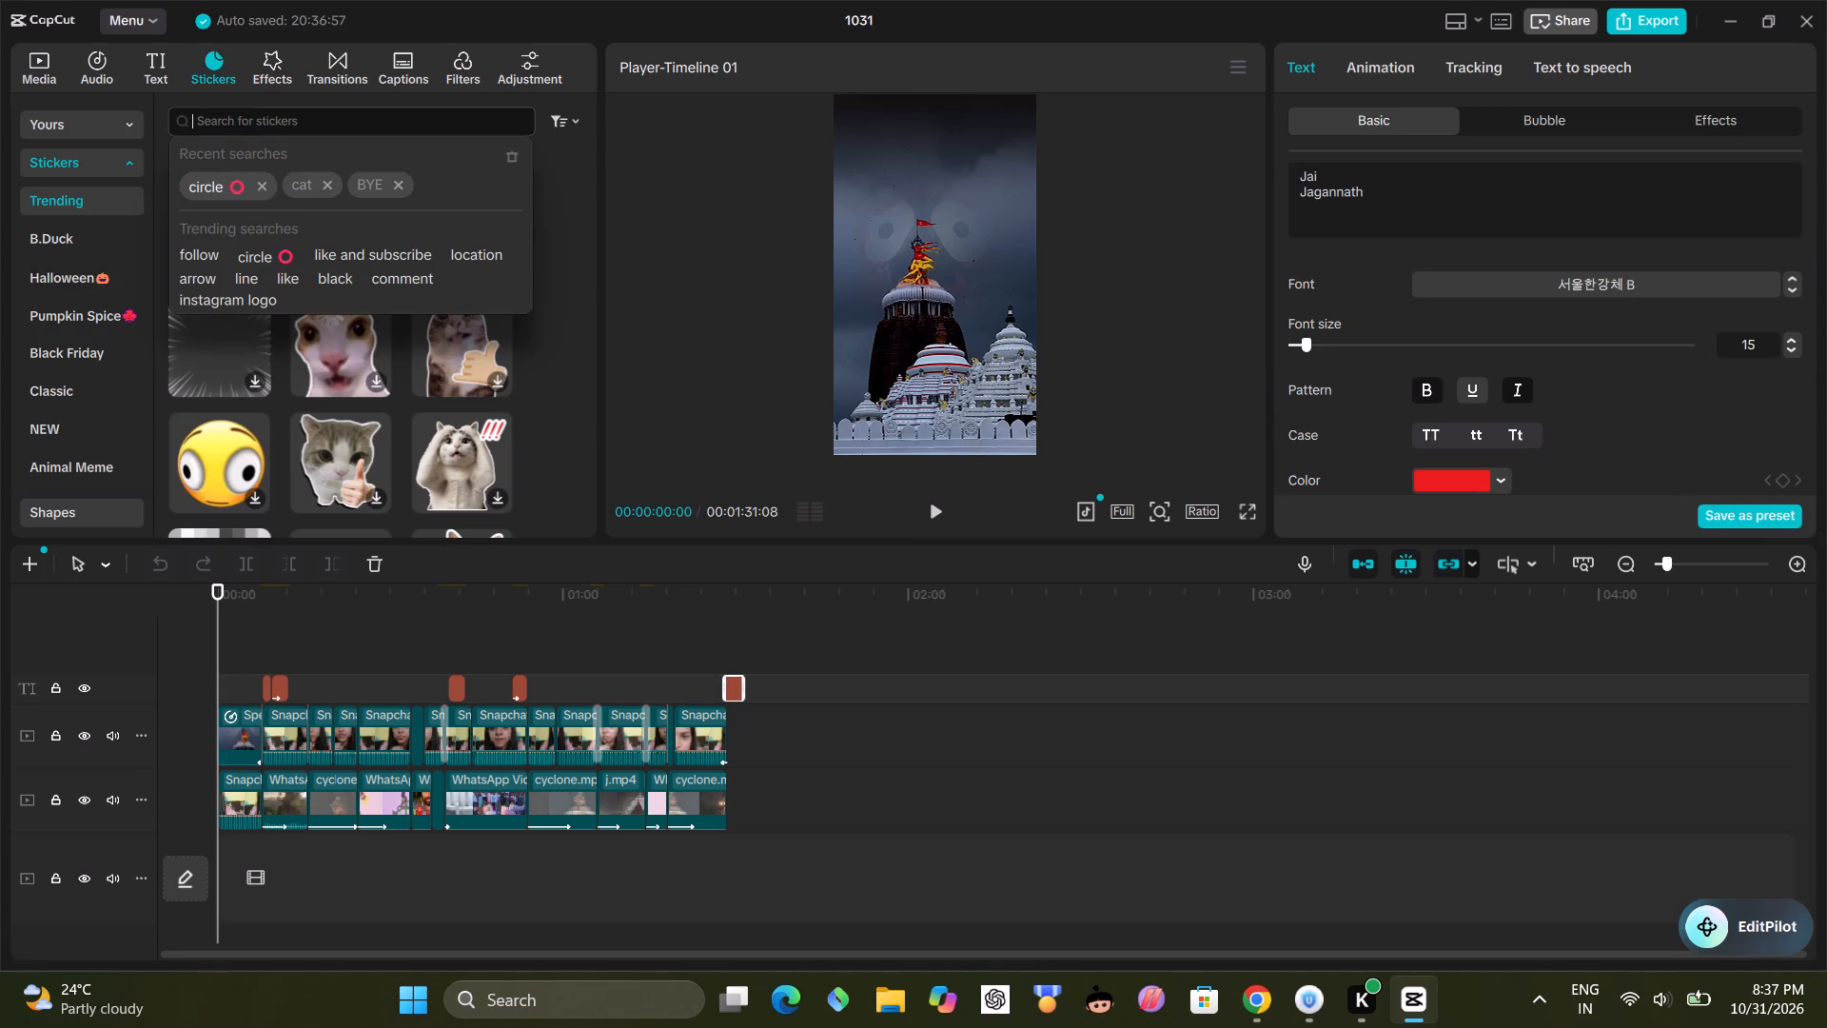
click(234, 175)
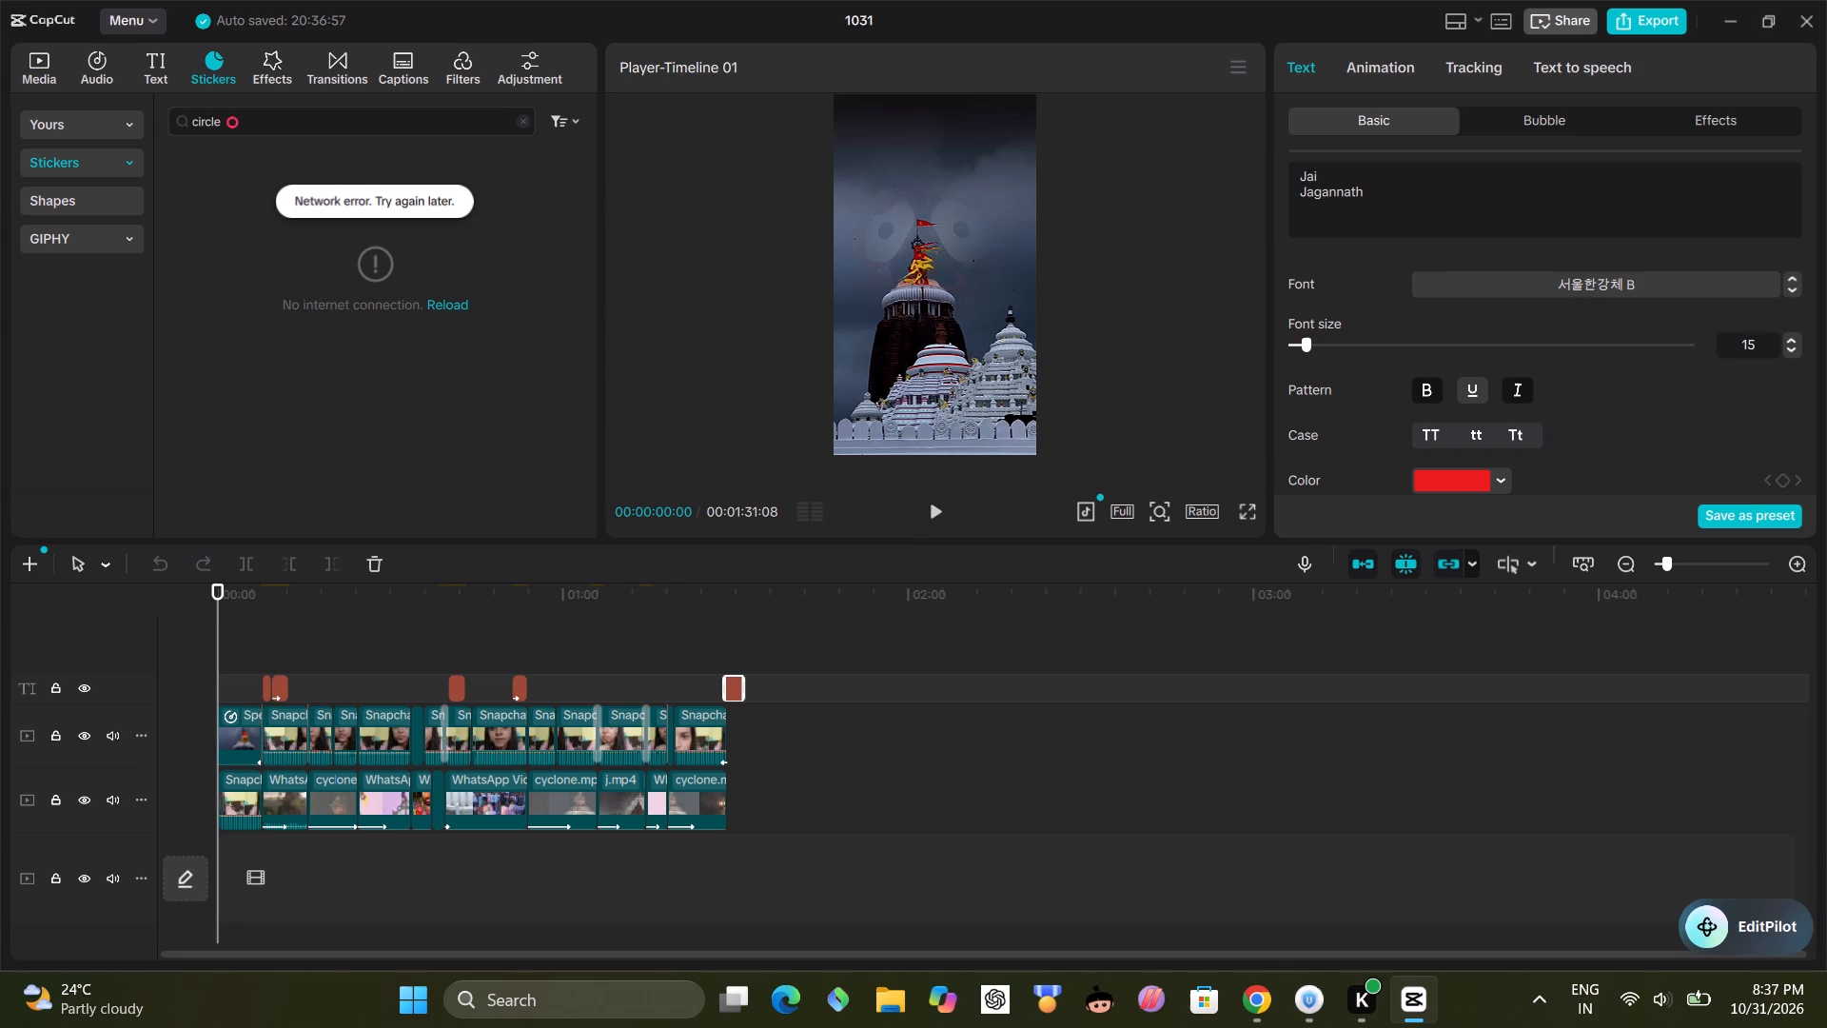
double_click(442, 299)
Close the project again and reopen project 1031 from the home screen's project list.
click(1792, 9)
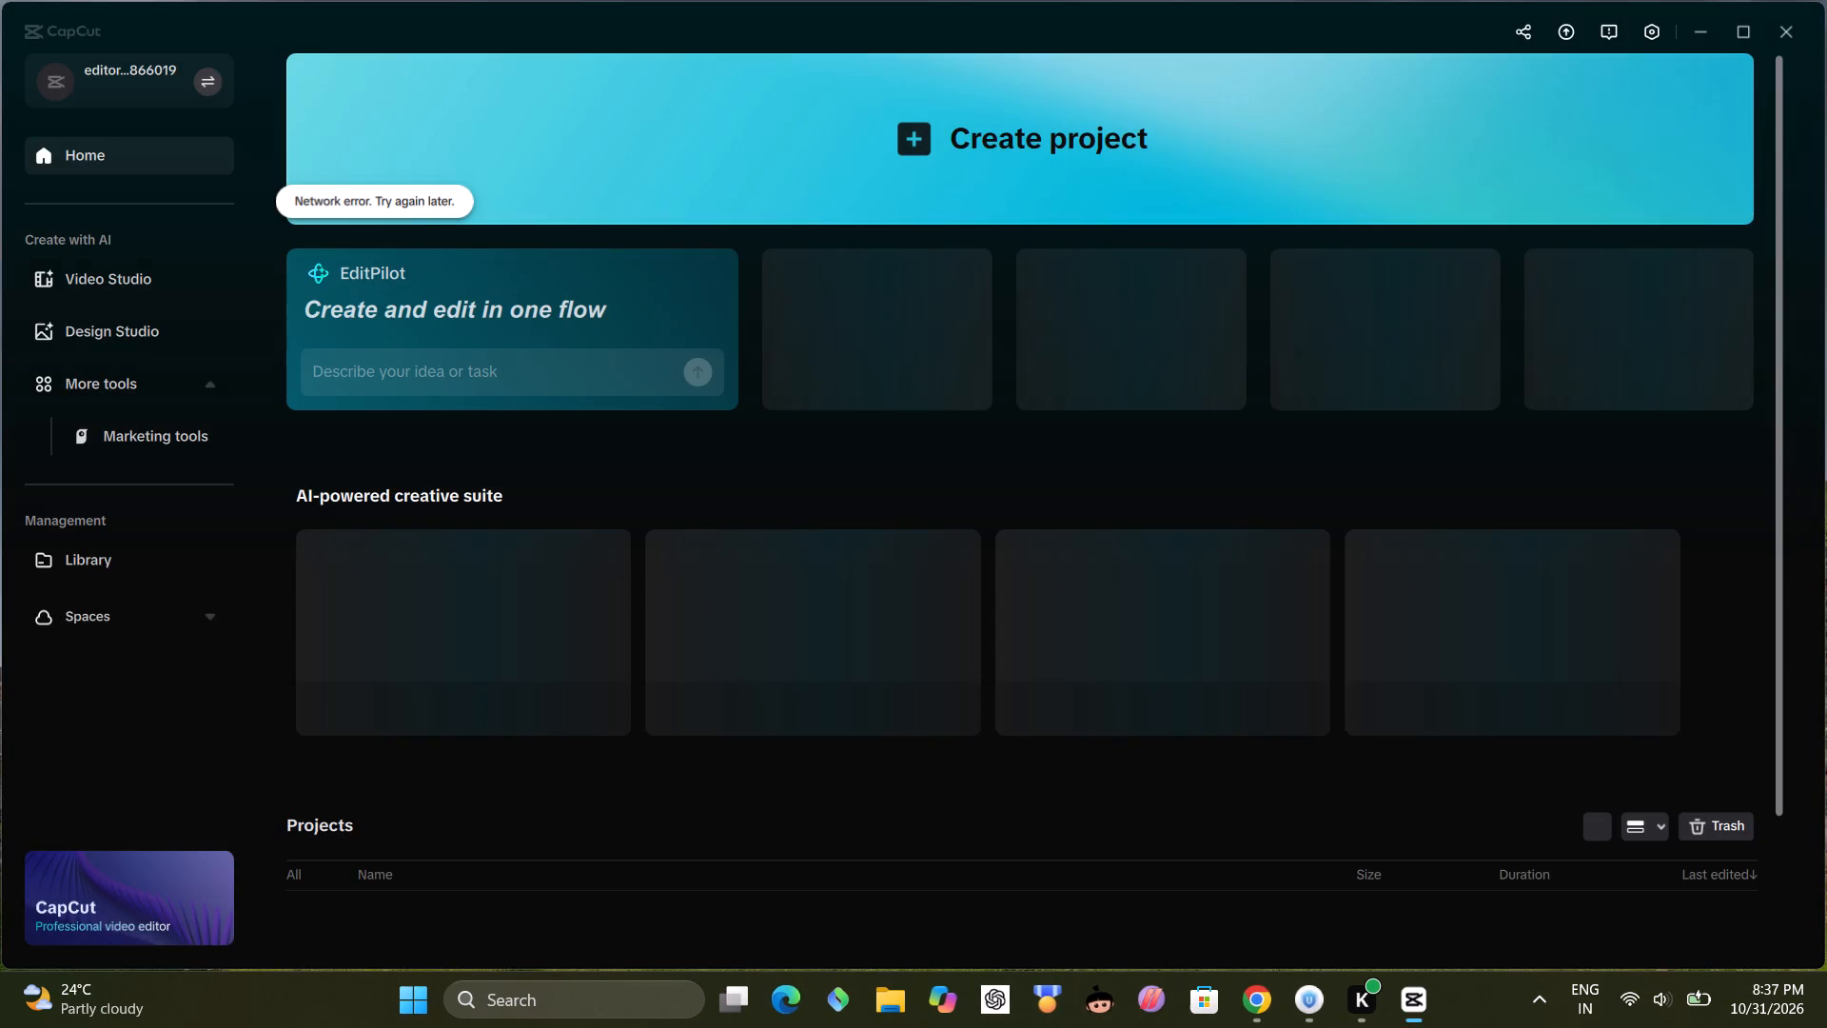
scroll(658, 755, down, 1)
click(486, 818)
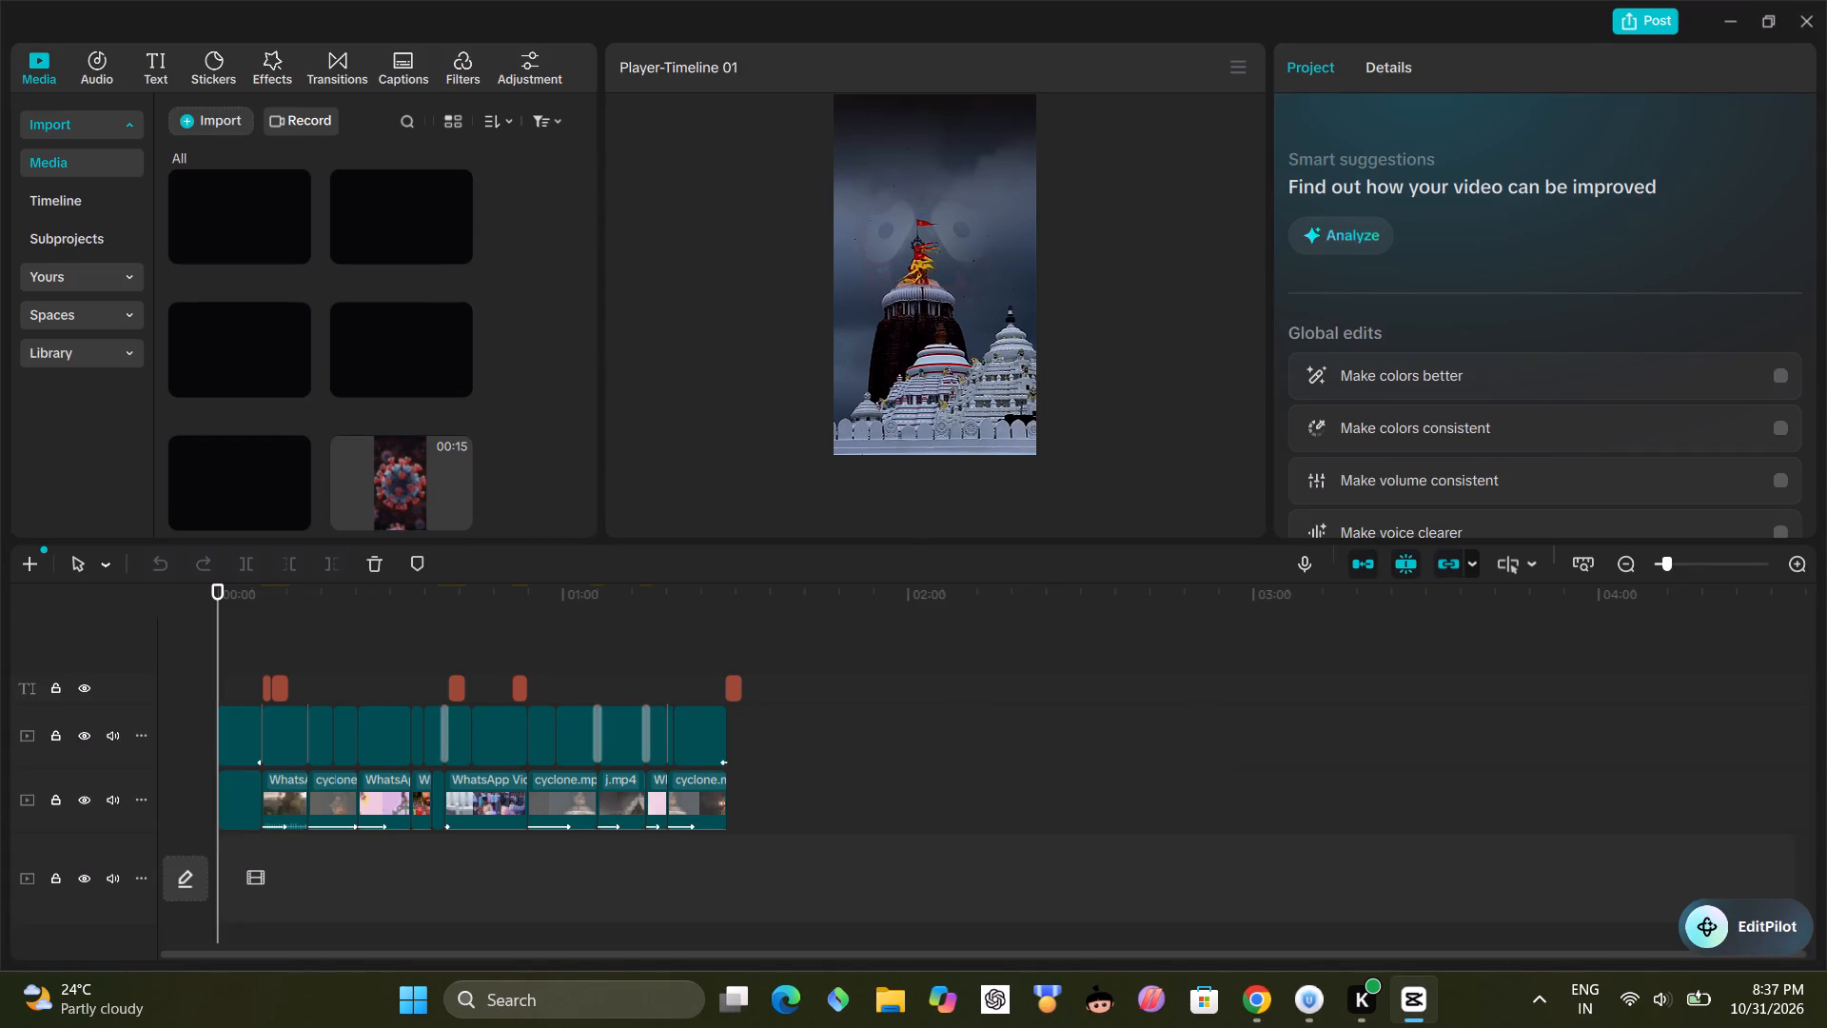
Select the closing Jai Jagannath title, repeat the recent "circle" sticker search, and try to reload the results.
click(734, 682)
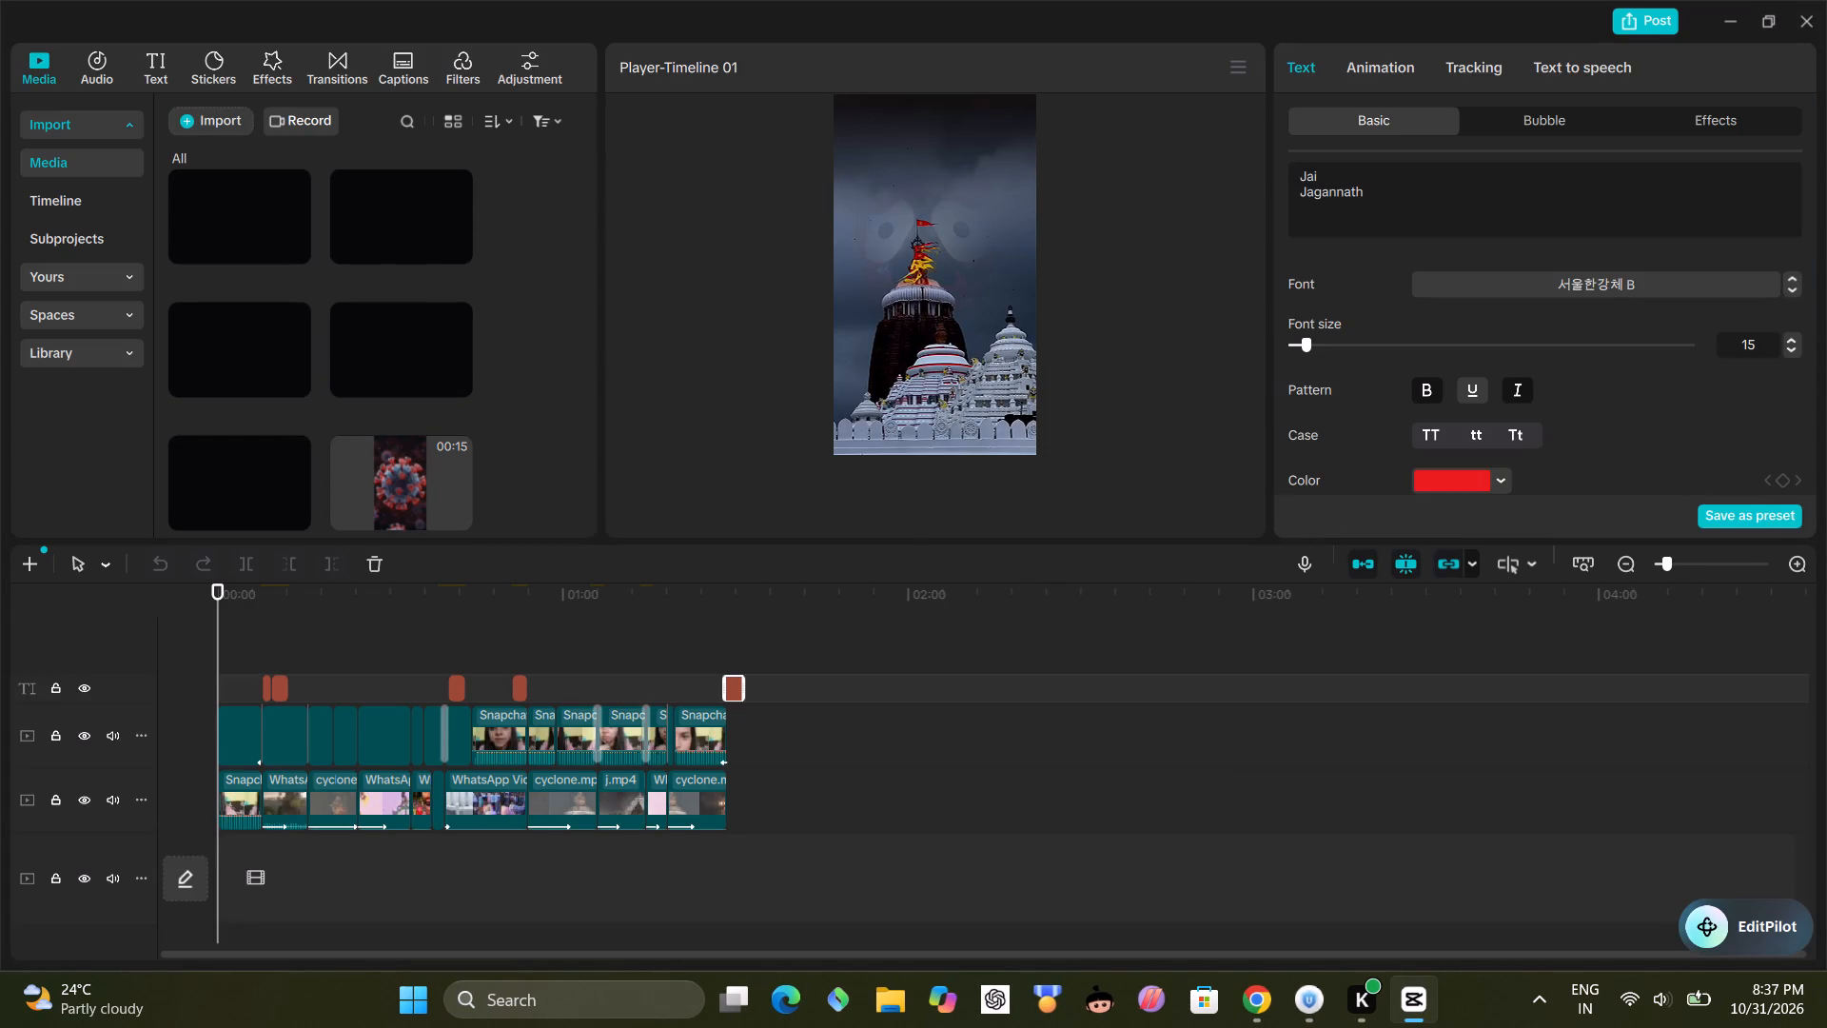
click(1548, 194)
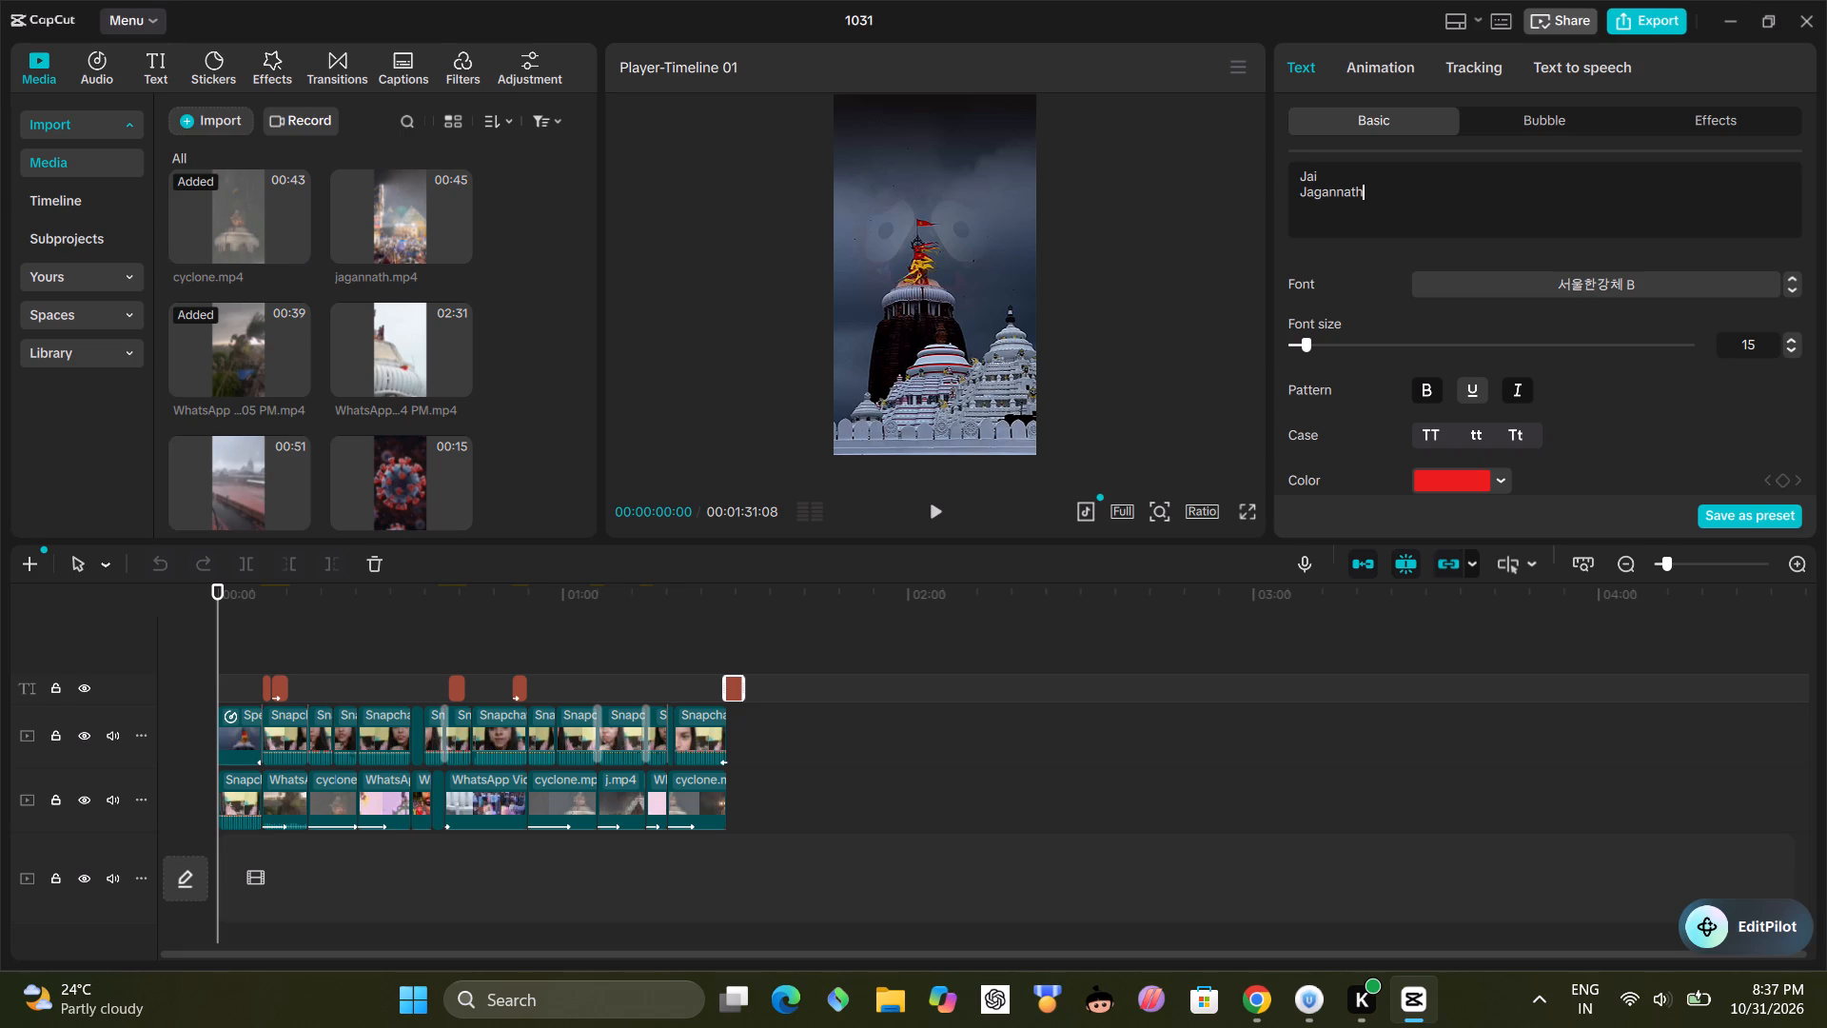
click(228, 72)
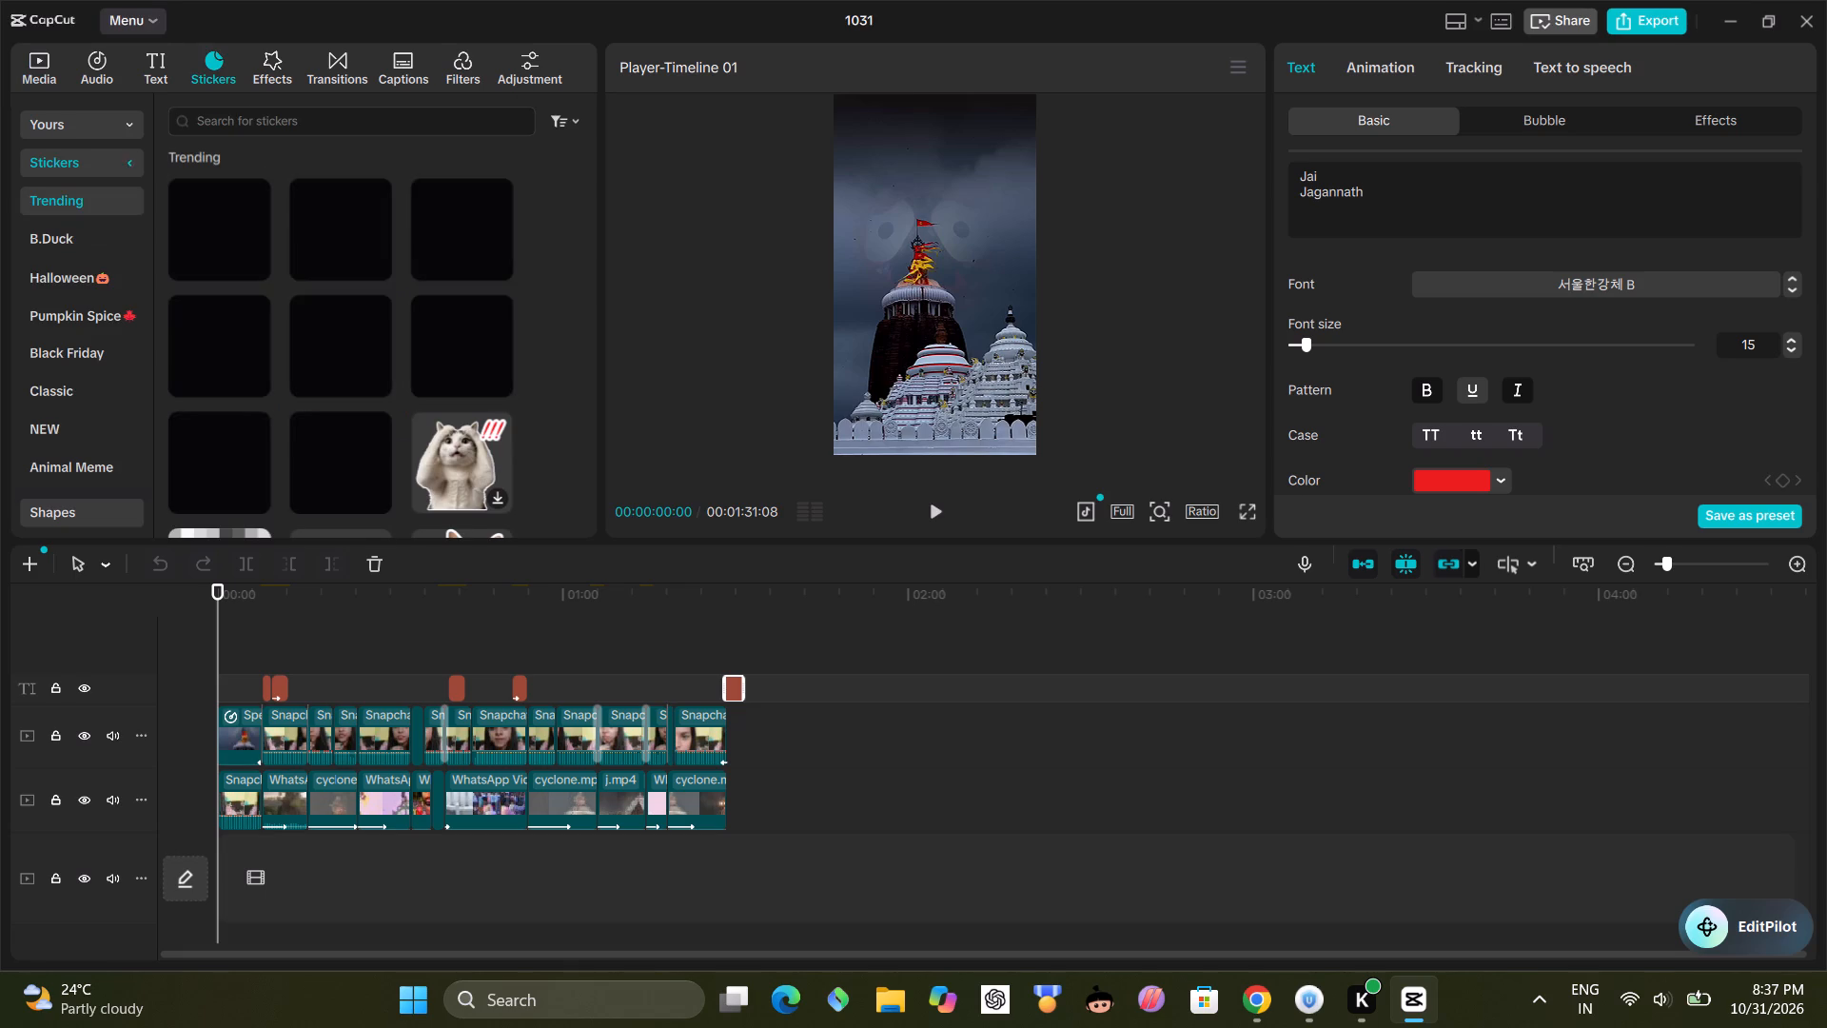
click(212, 122)
click(226, 180)
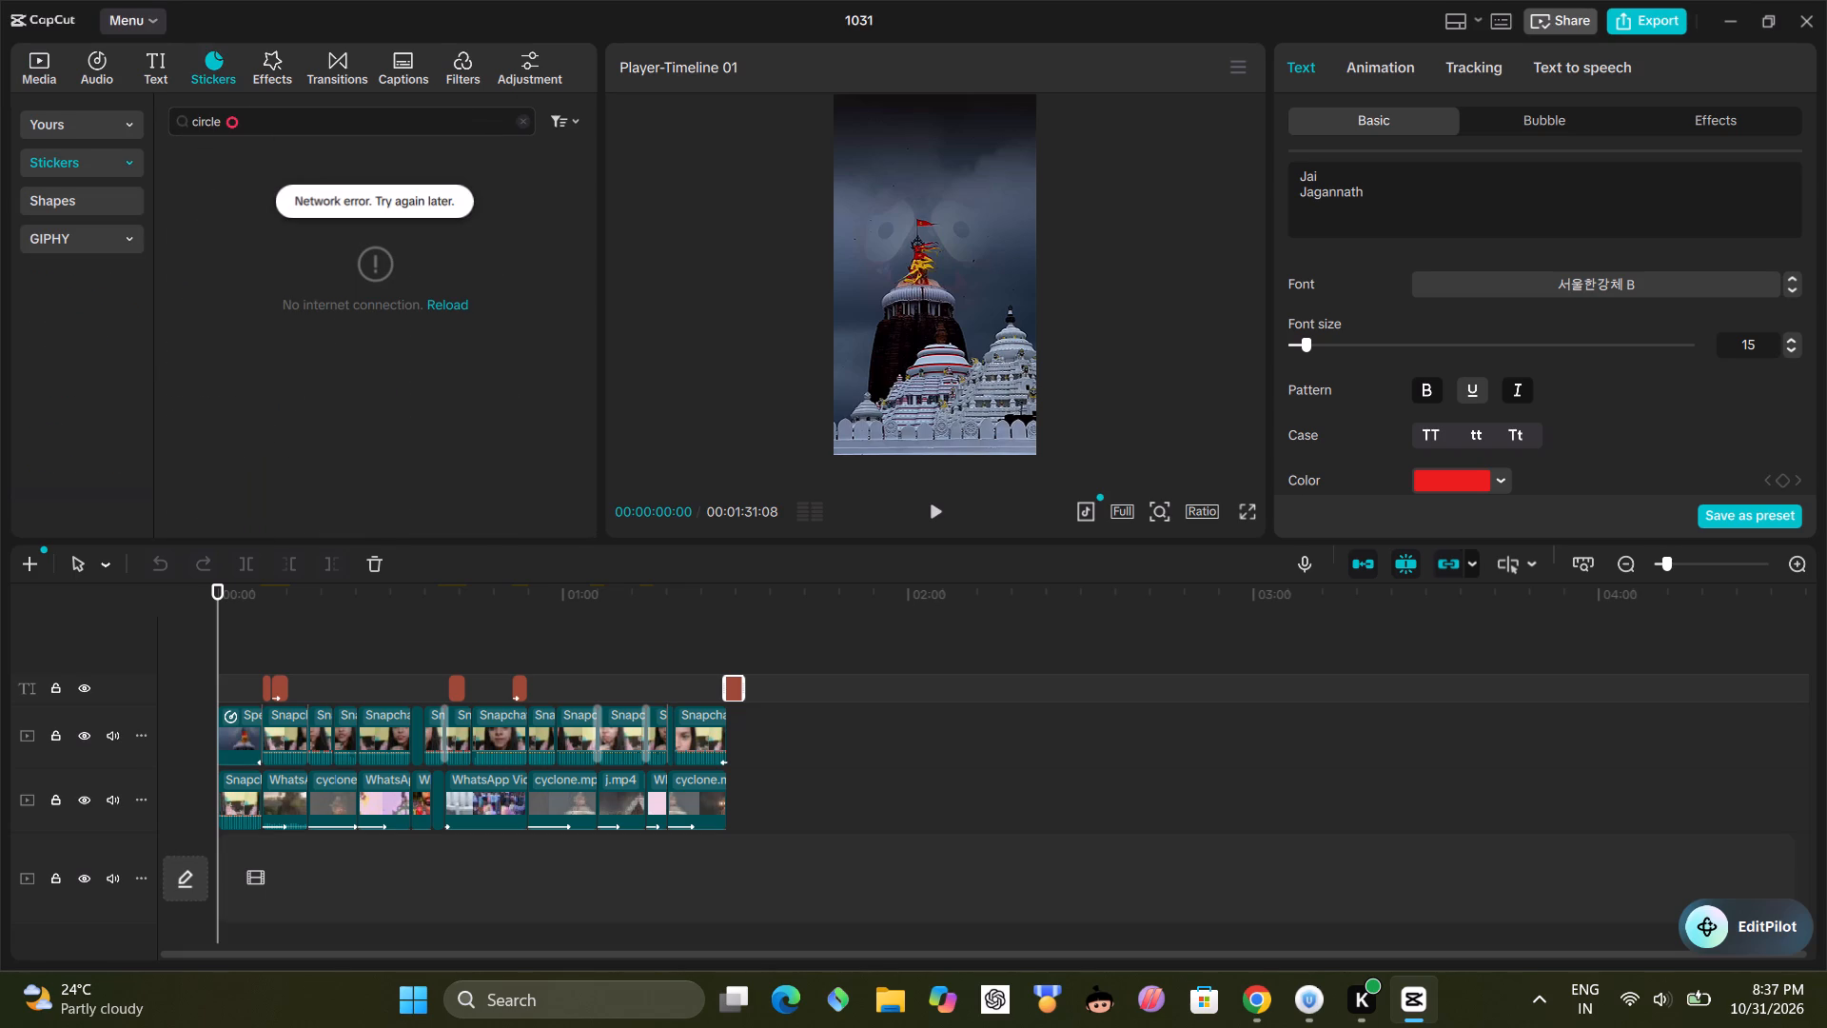
triple_click(441, 302)
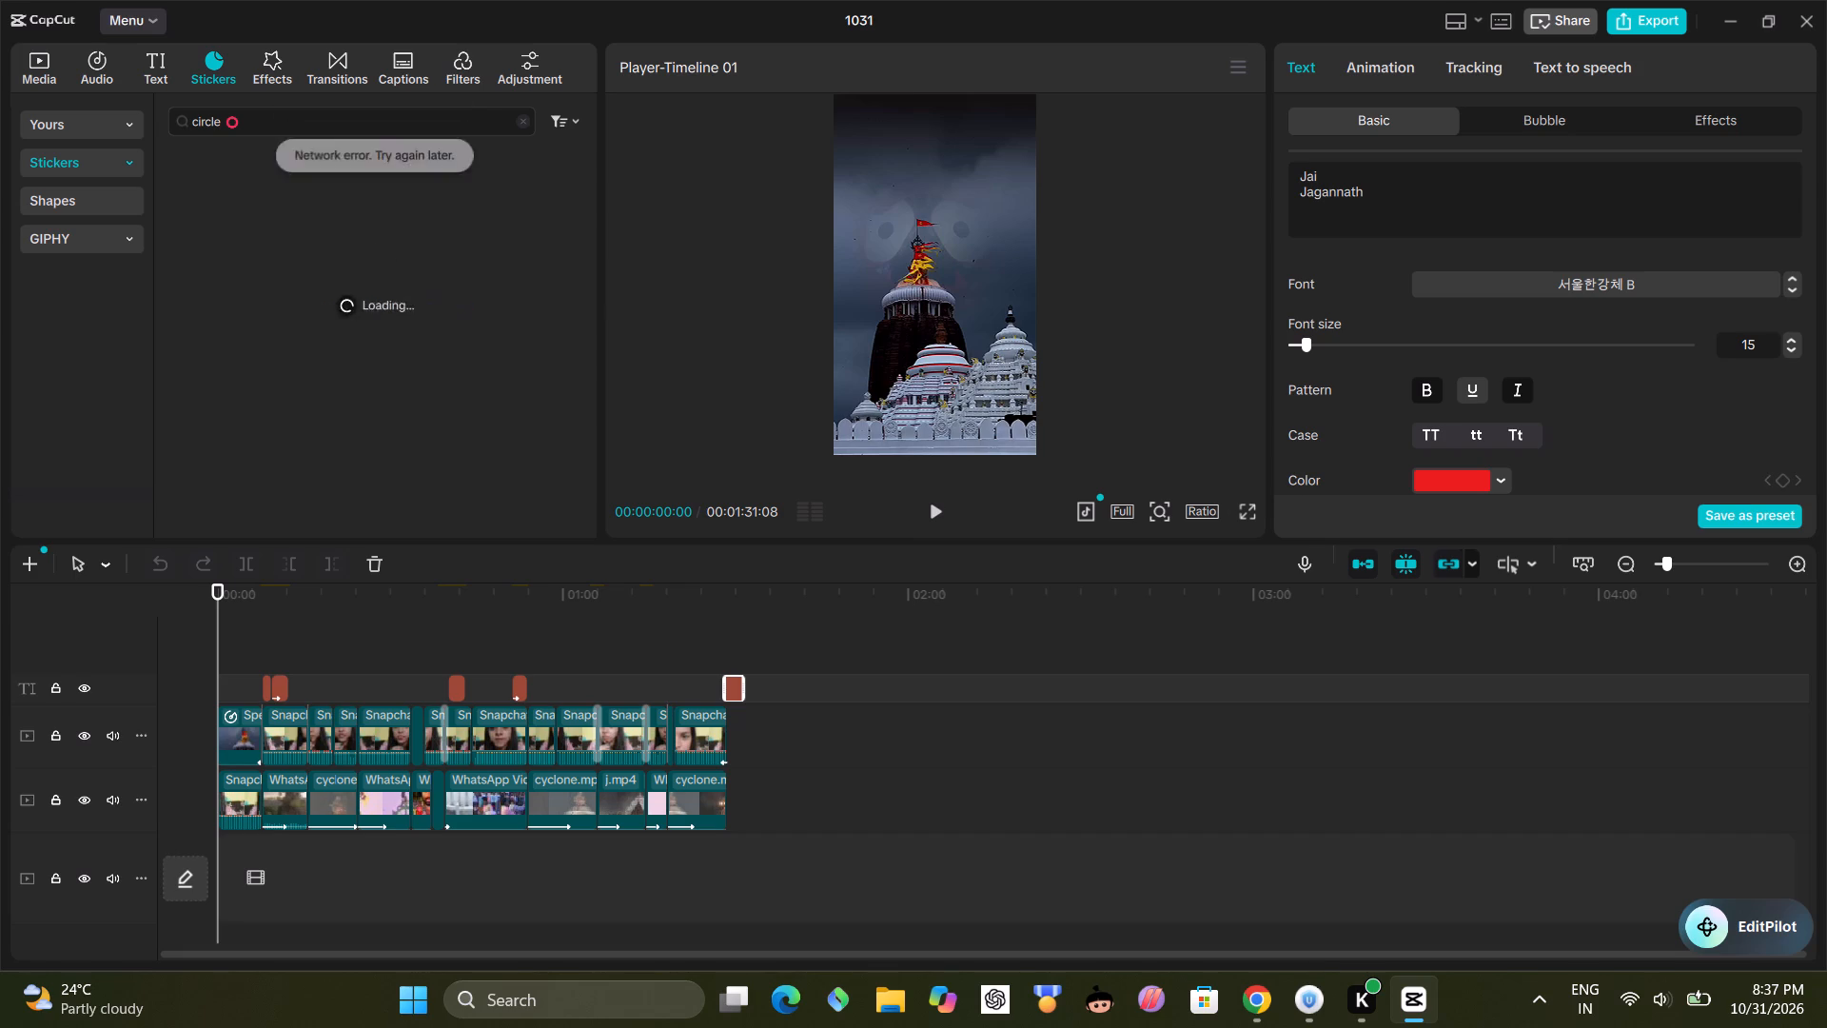
triple_click(443, 304)
triple_click(443, 304)
triple_click(445, 306)
click(445, 306)
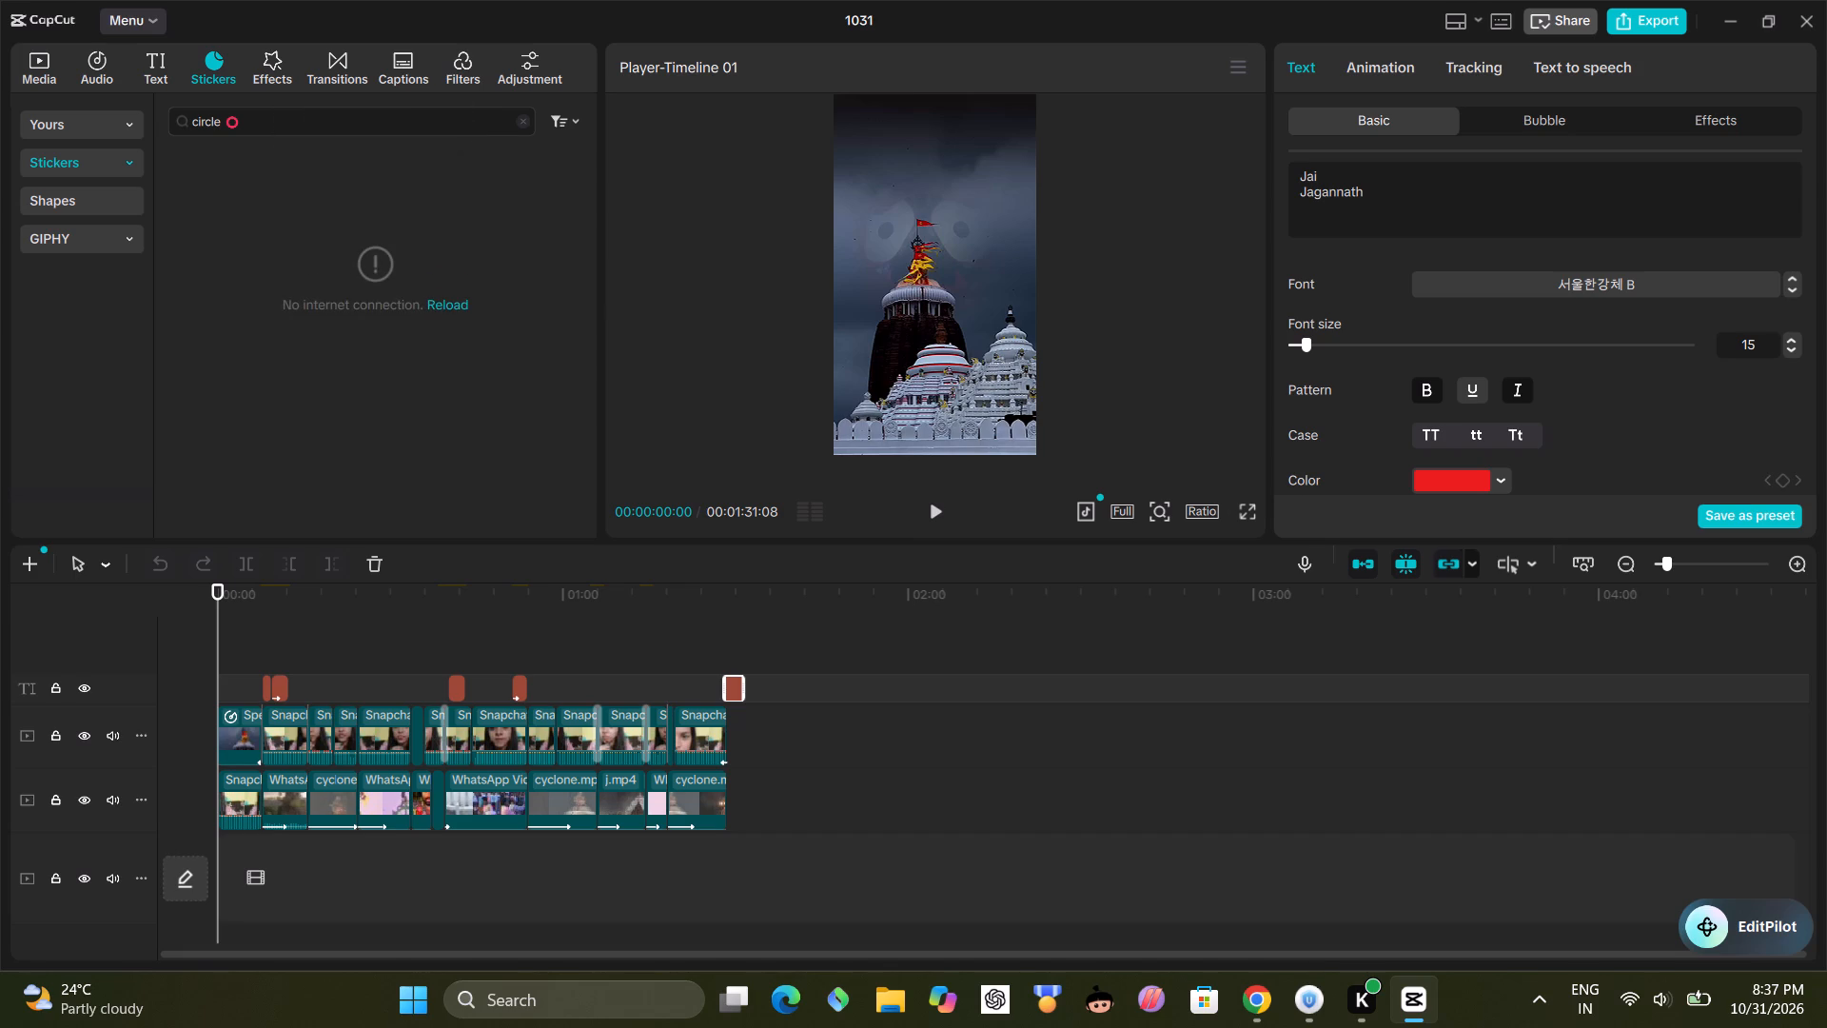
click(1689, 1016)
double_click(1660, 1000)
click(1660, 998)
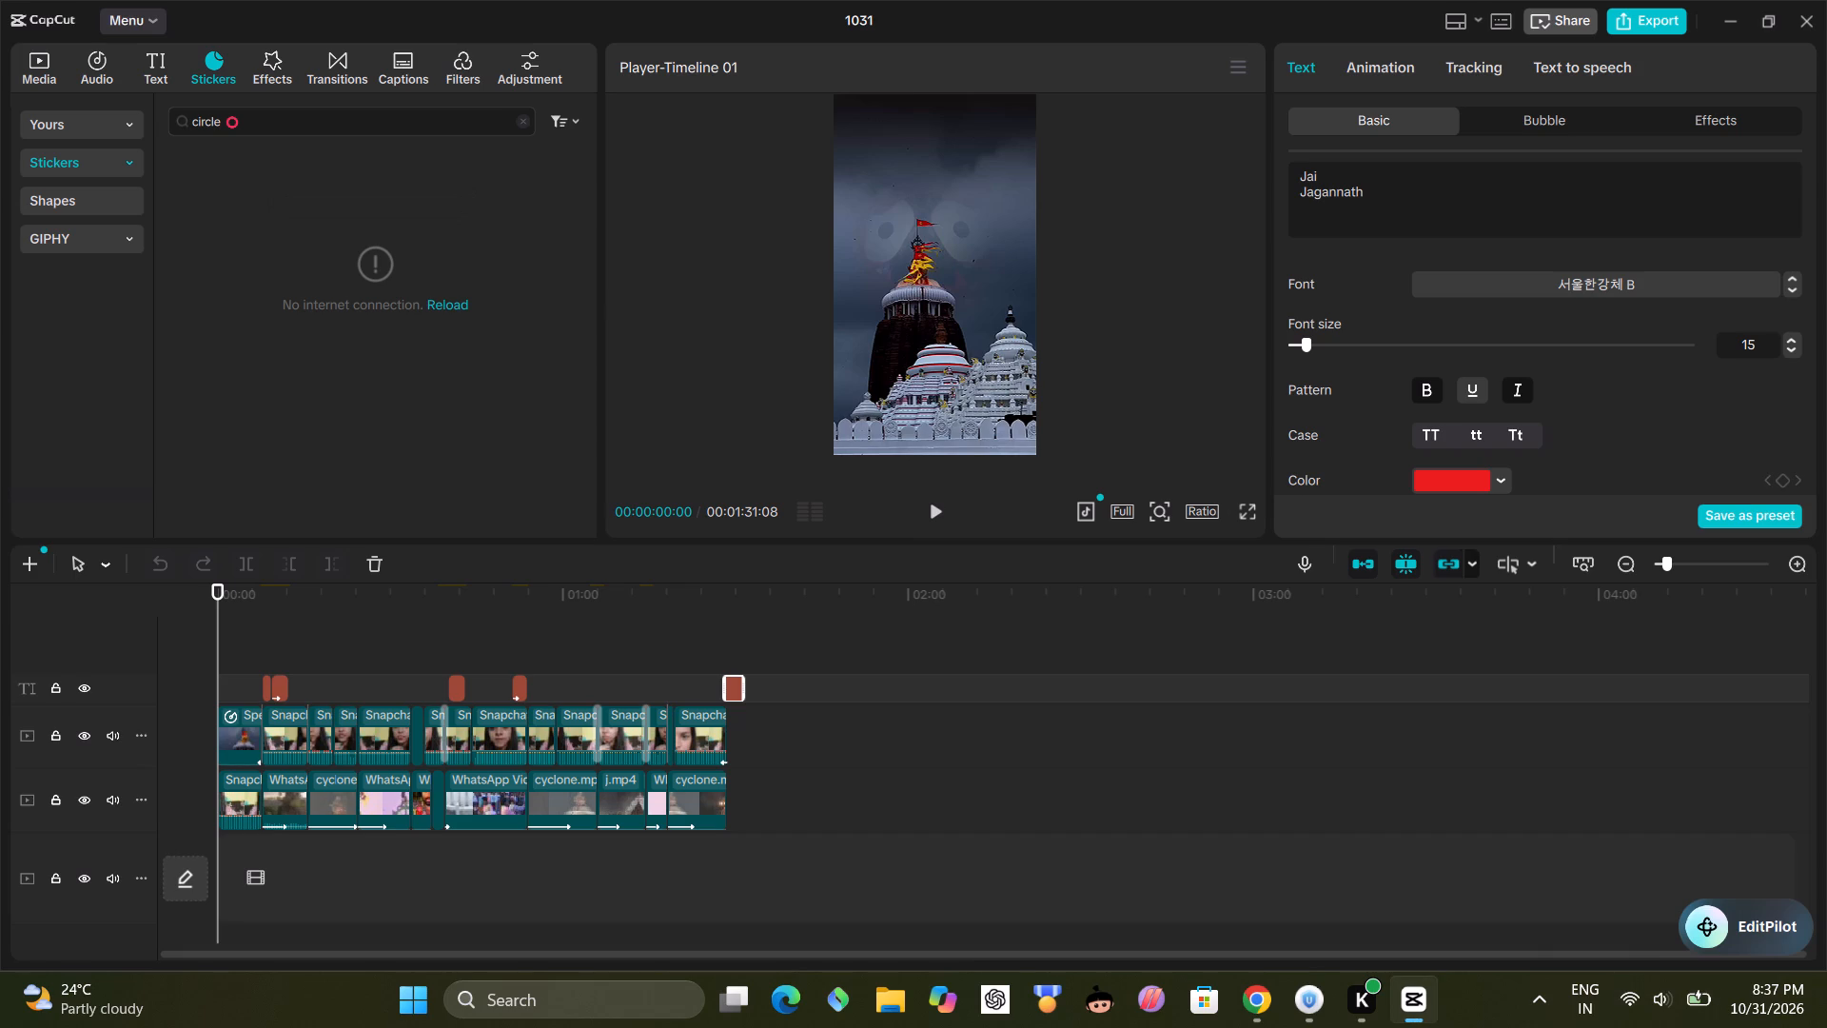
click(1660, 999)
Clear the "circle" sticker search and browse the trending stickers.
click(524, 112)
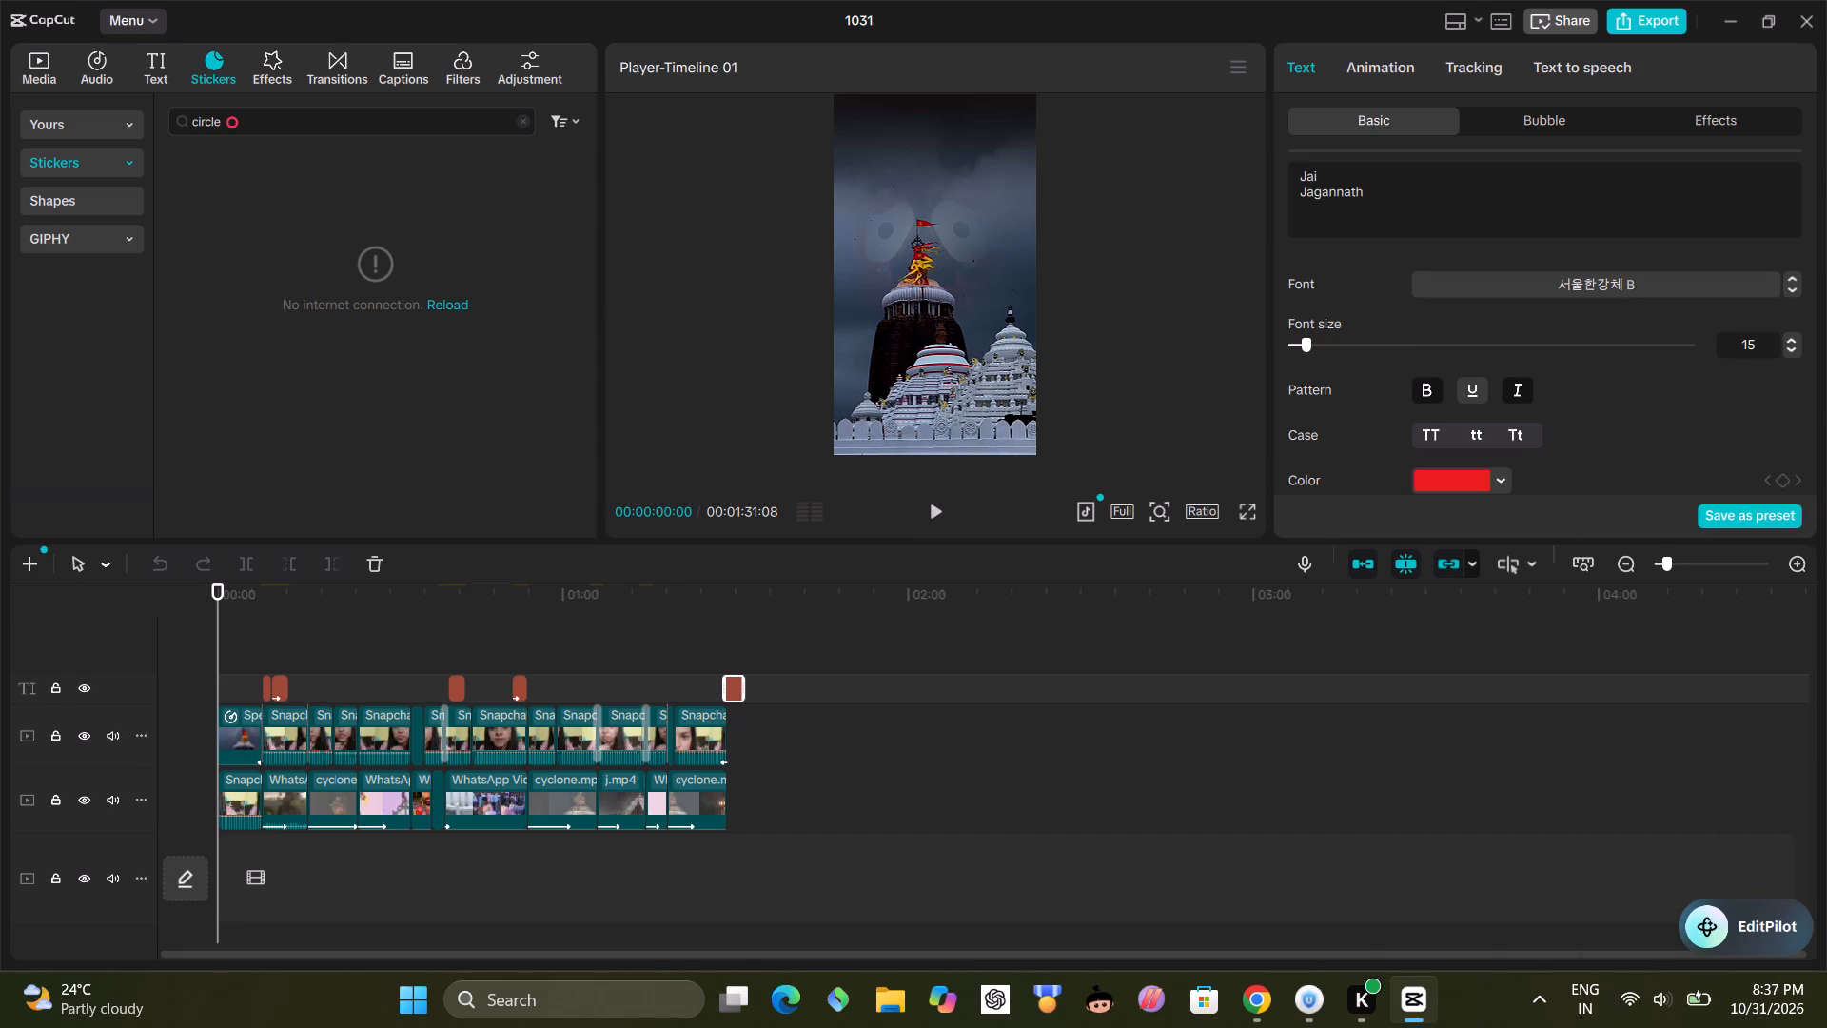
click(523, 116)
scroll(165, 255, down, 2)
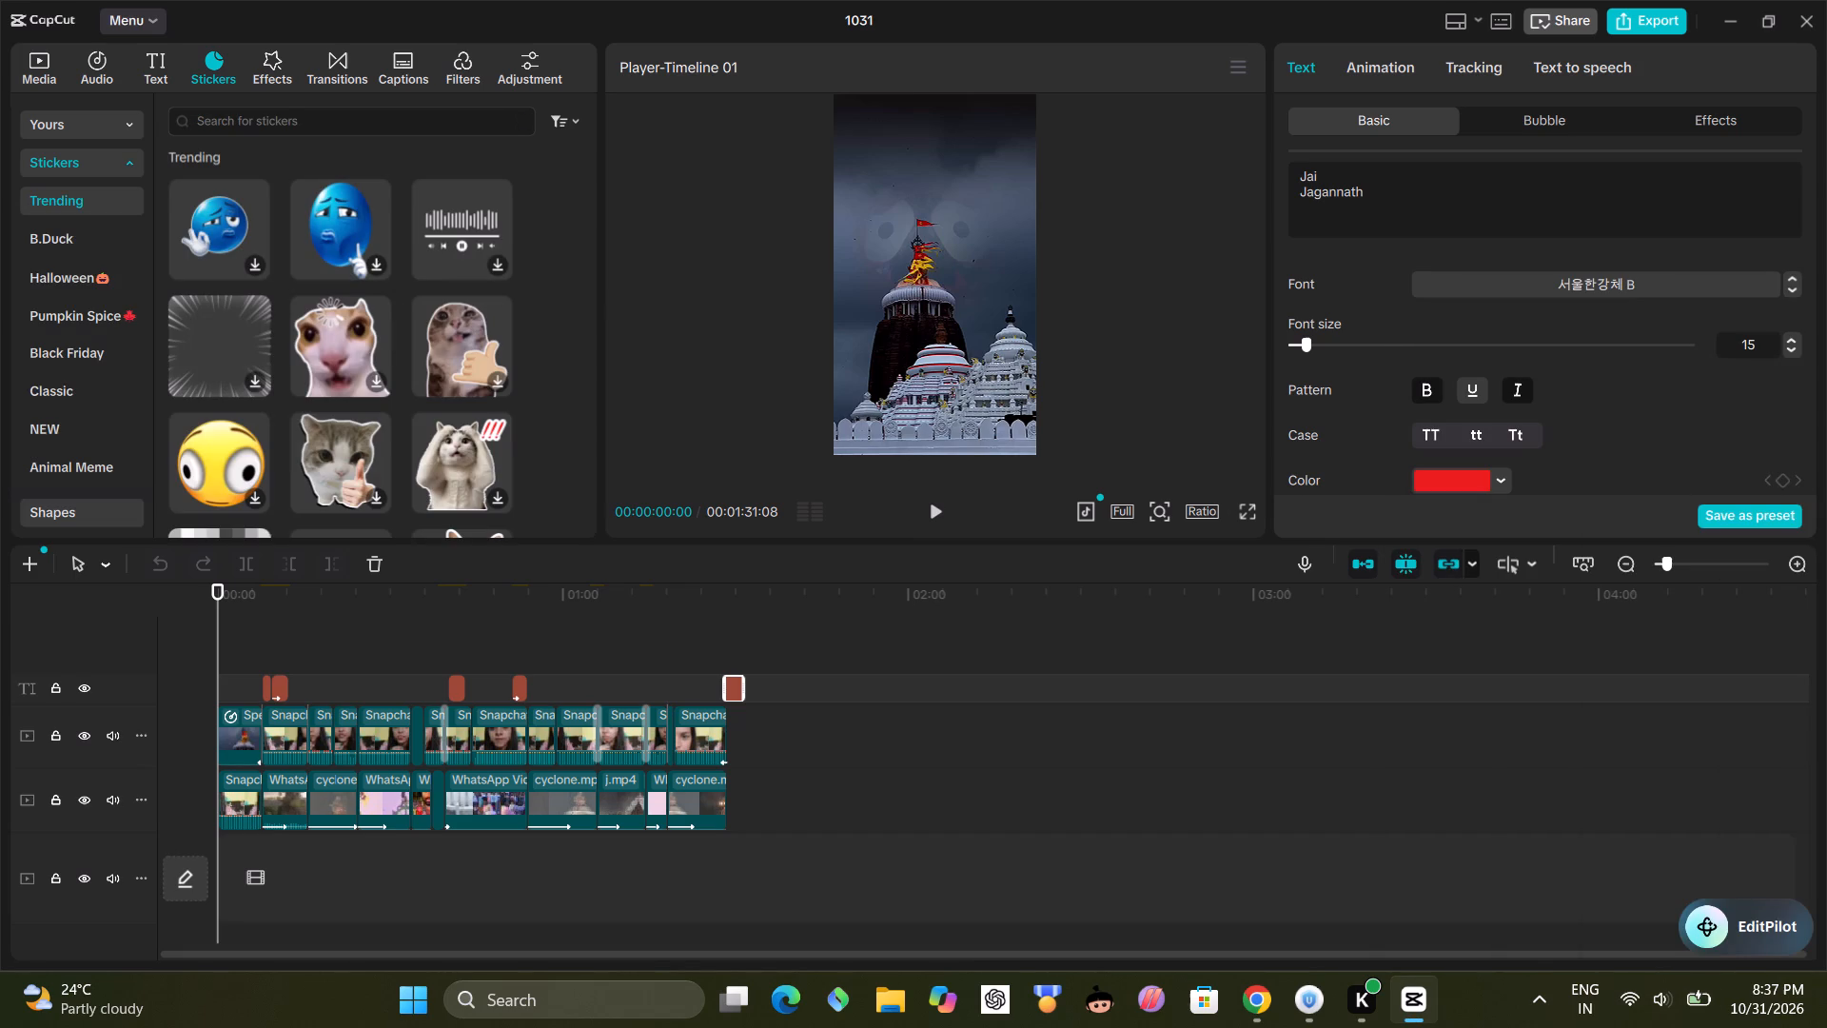
scroll(167, 255, down, 1)
scroll(304, 362, down, 11)
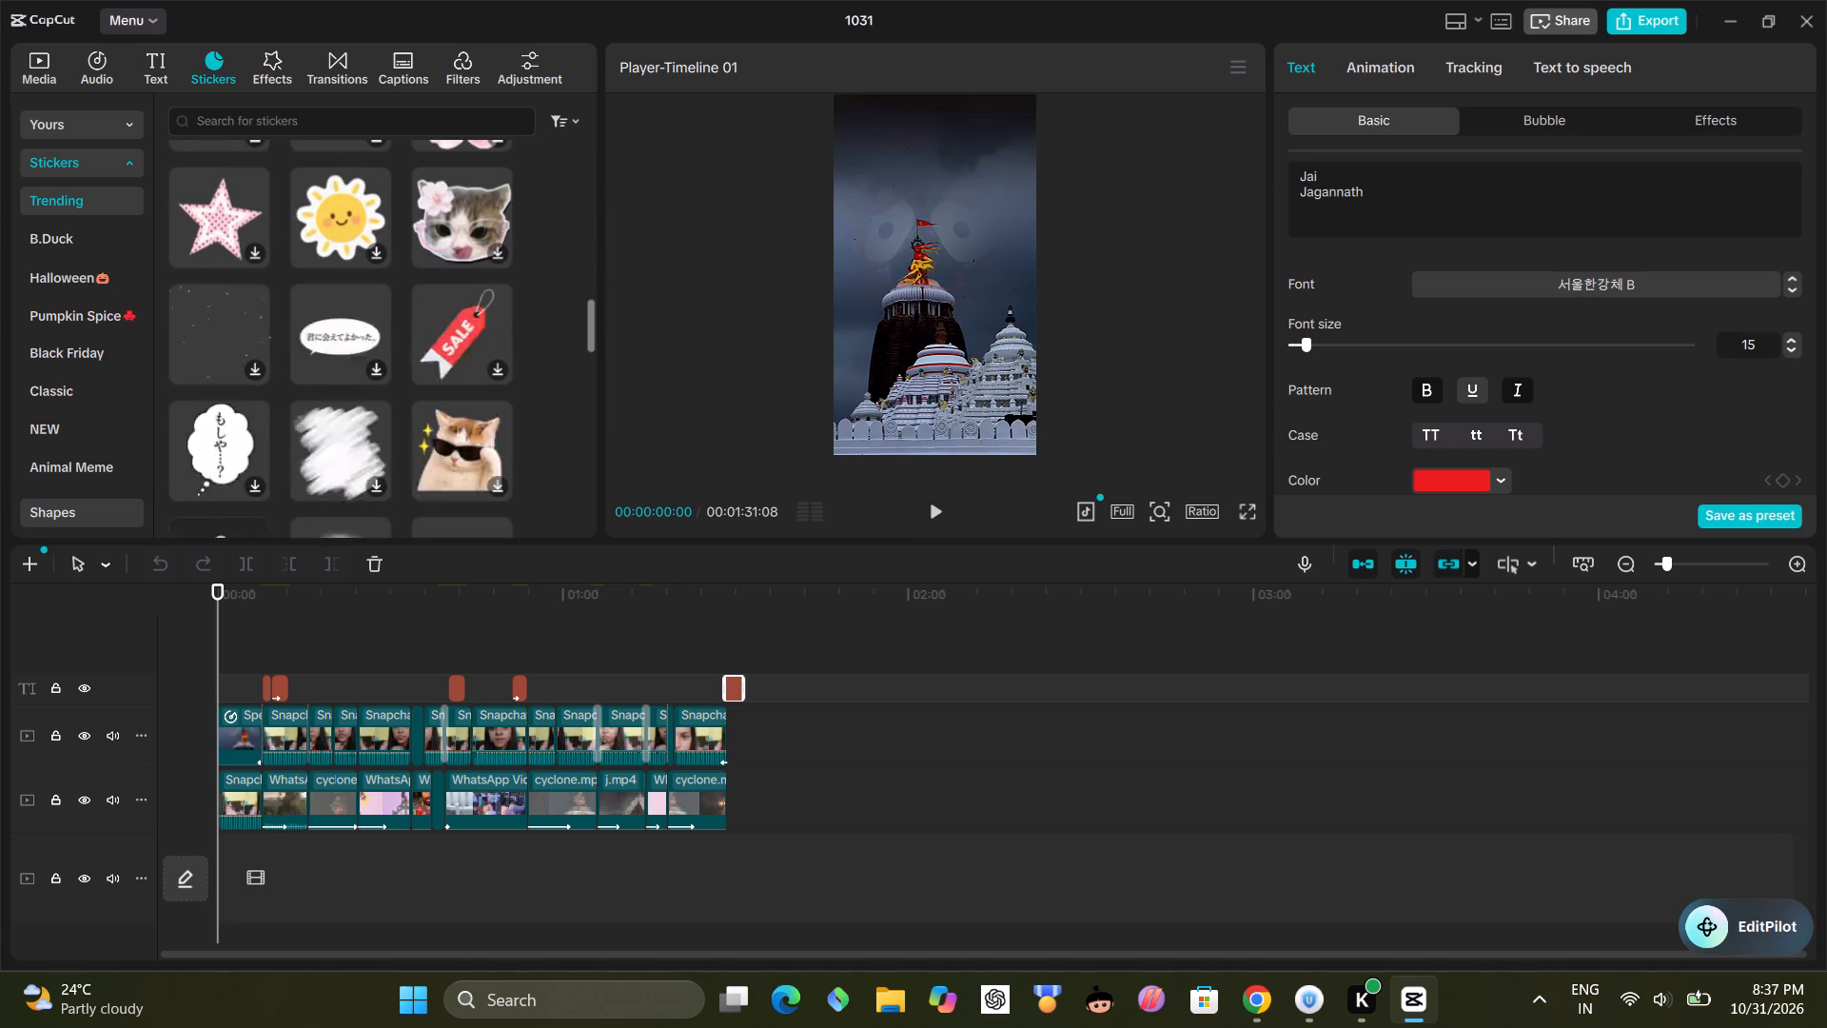
scroll(312, 365, down, 6)
scroll(330, 350, up, 2)
Search the sticker library for "jagannath".
click(460, 134)
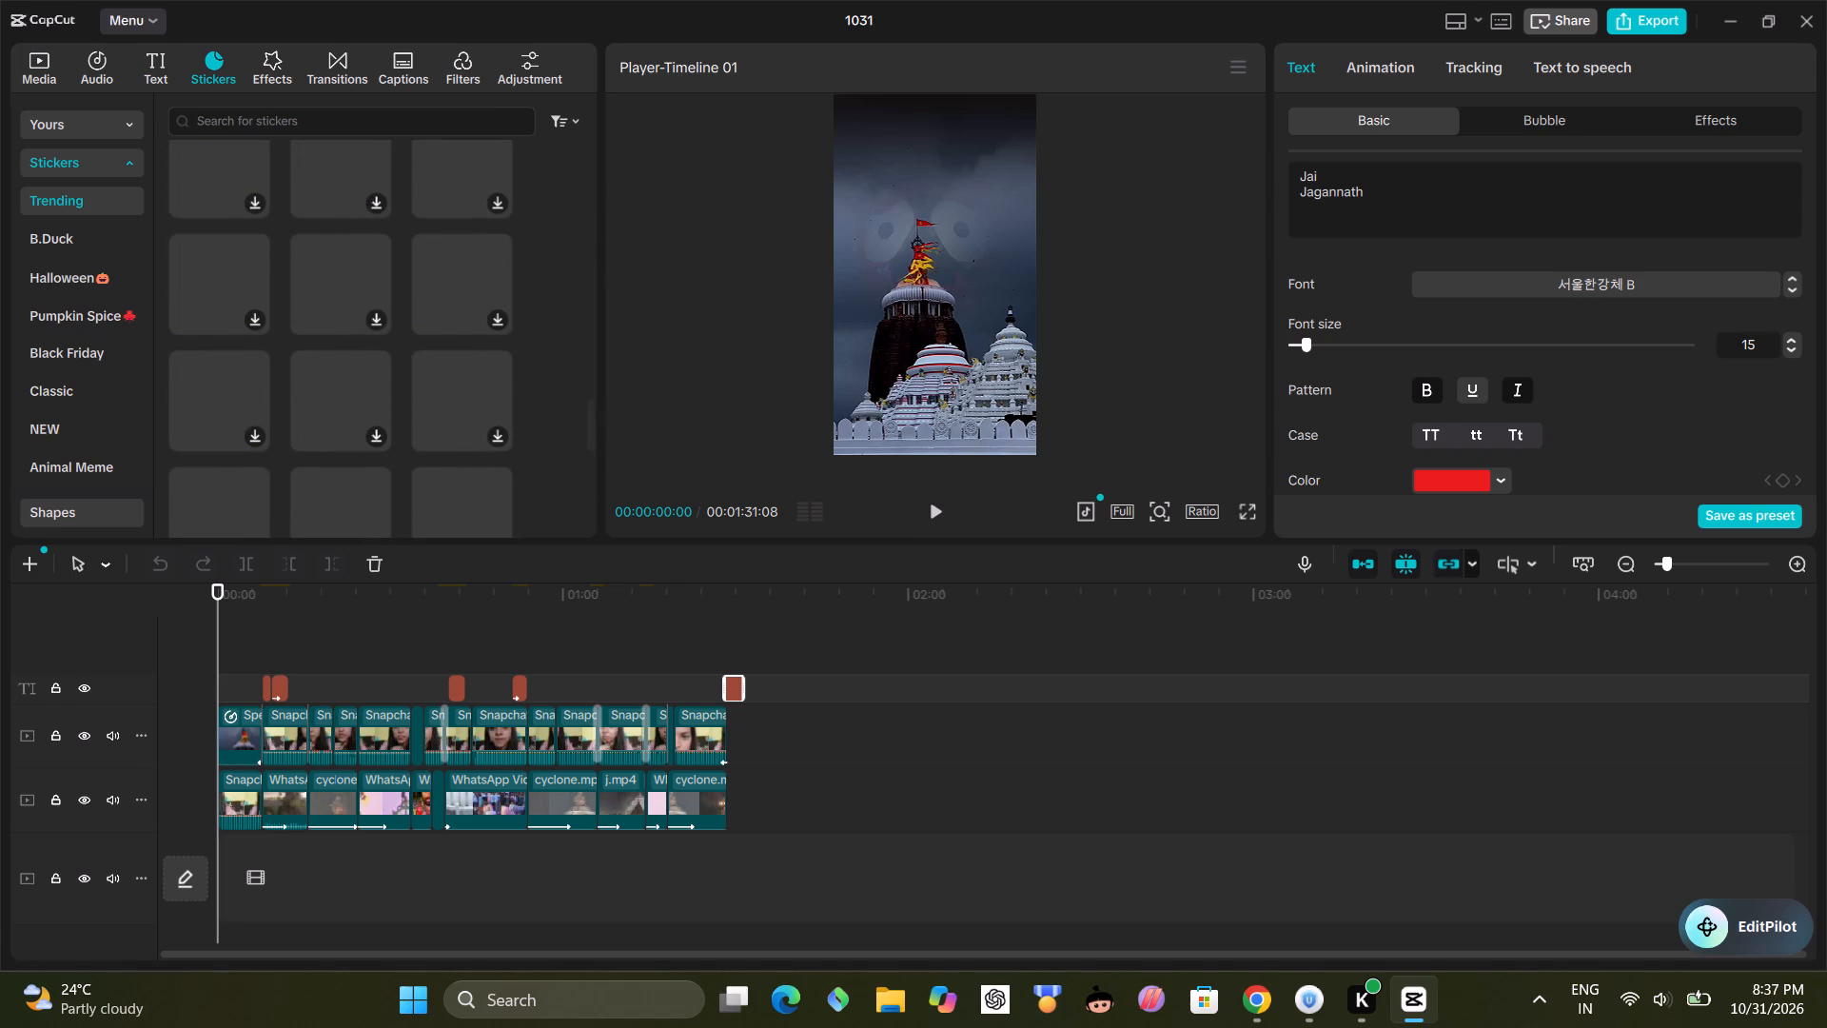
text(ja)
text(gab)
key(BackSpace)
text(nnath)
key(Return)
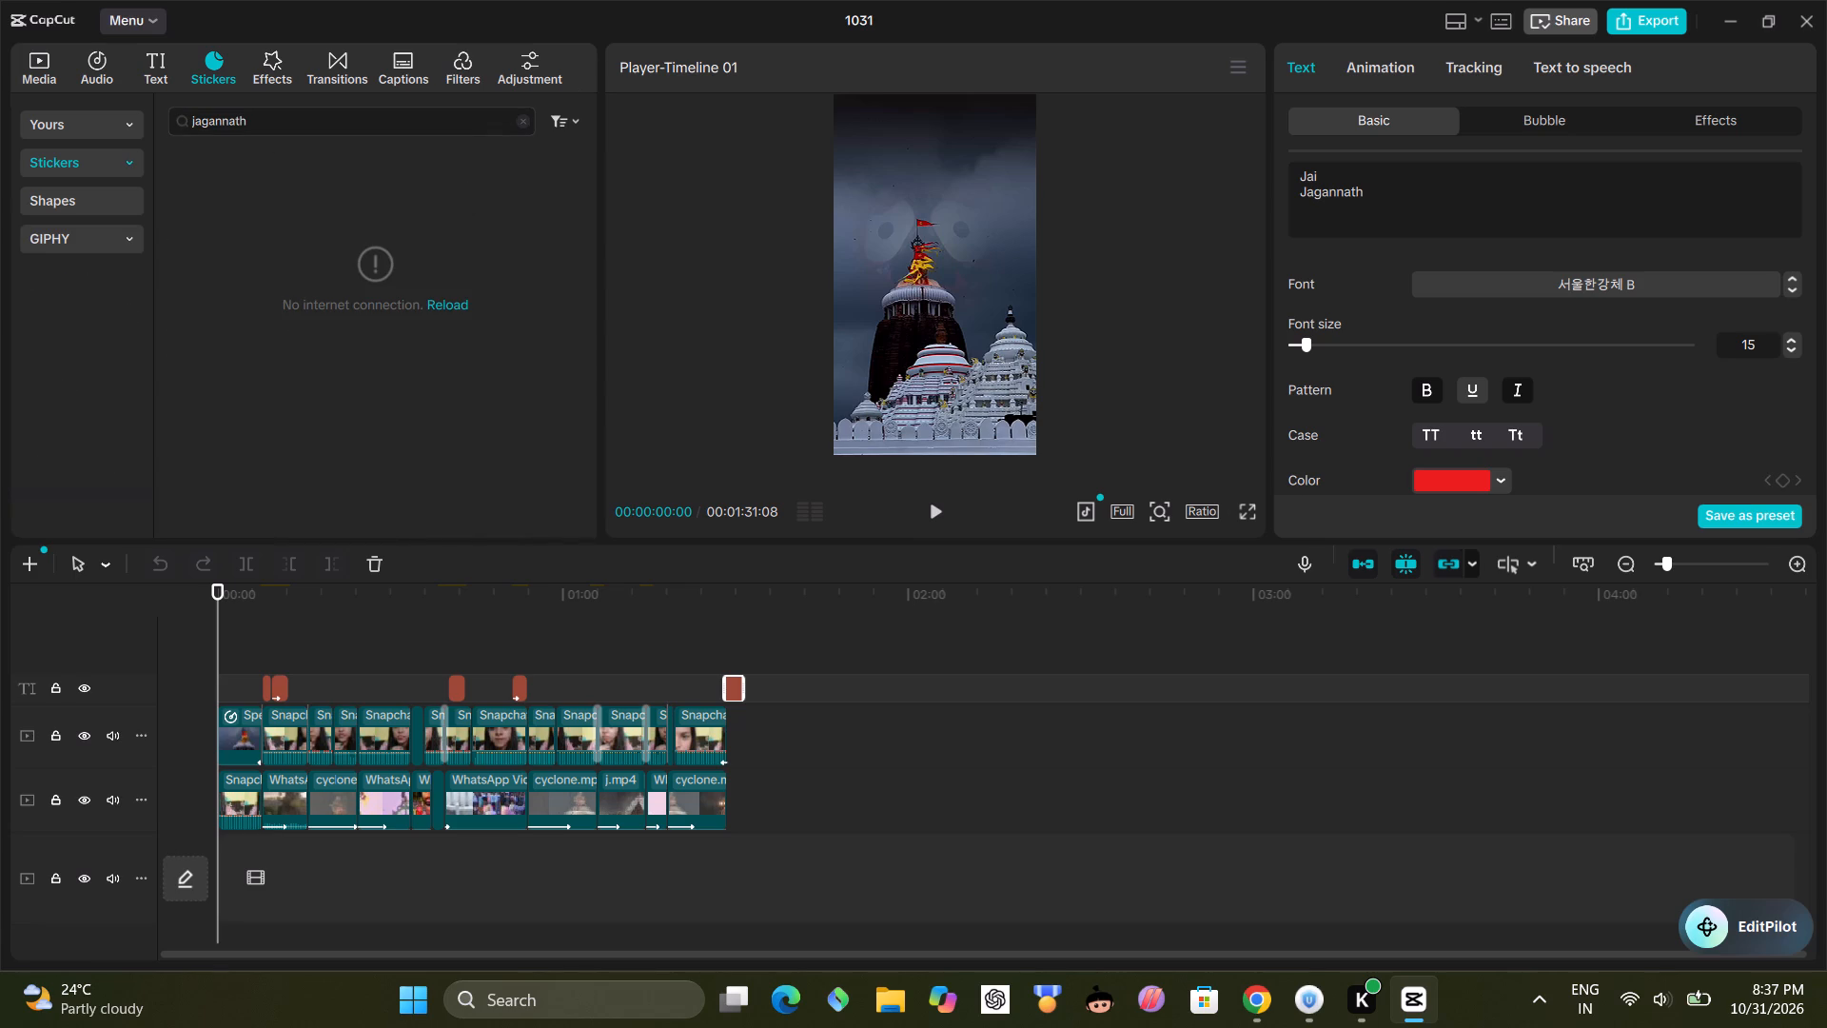
Extend the closing title's start back to 00:01:24:16, trim its end to 00:01:28:16 with the last clips, and play the ending.
click(1398, 184)
click(1396, 203)
click(704, 689)
click(729, 690)
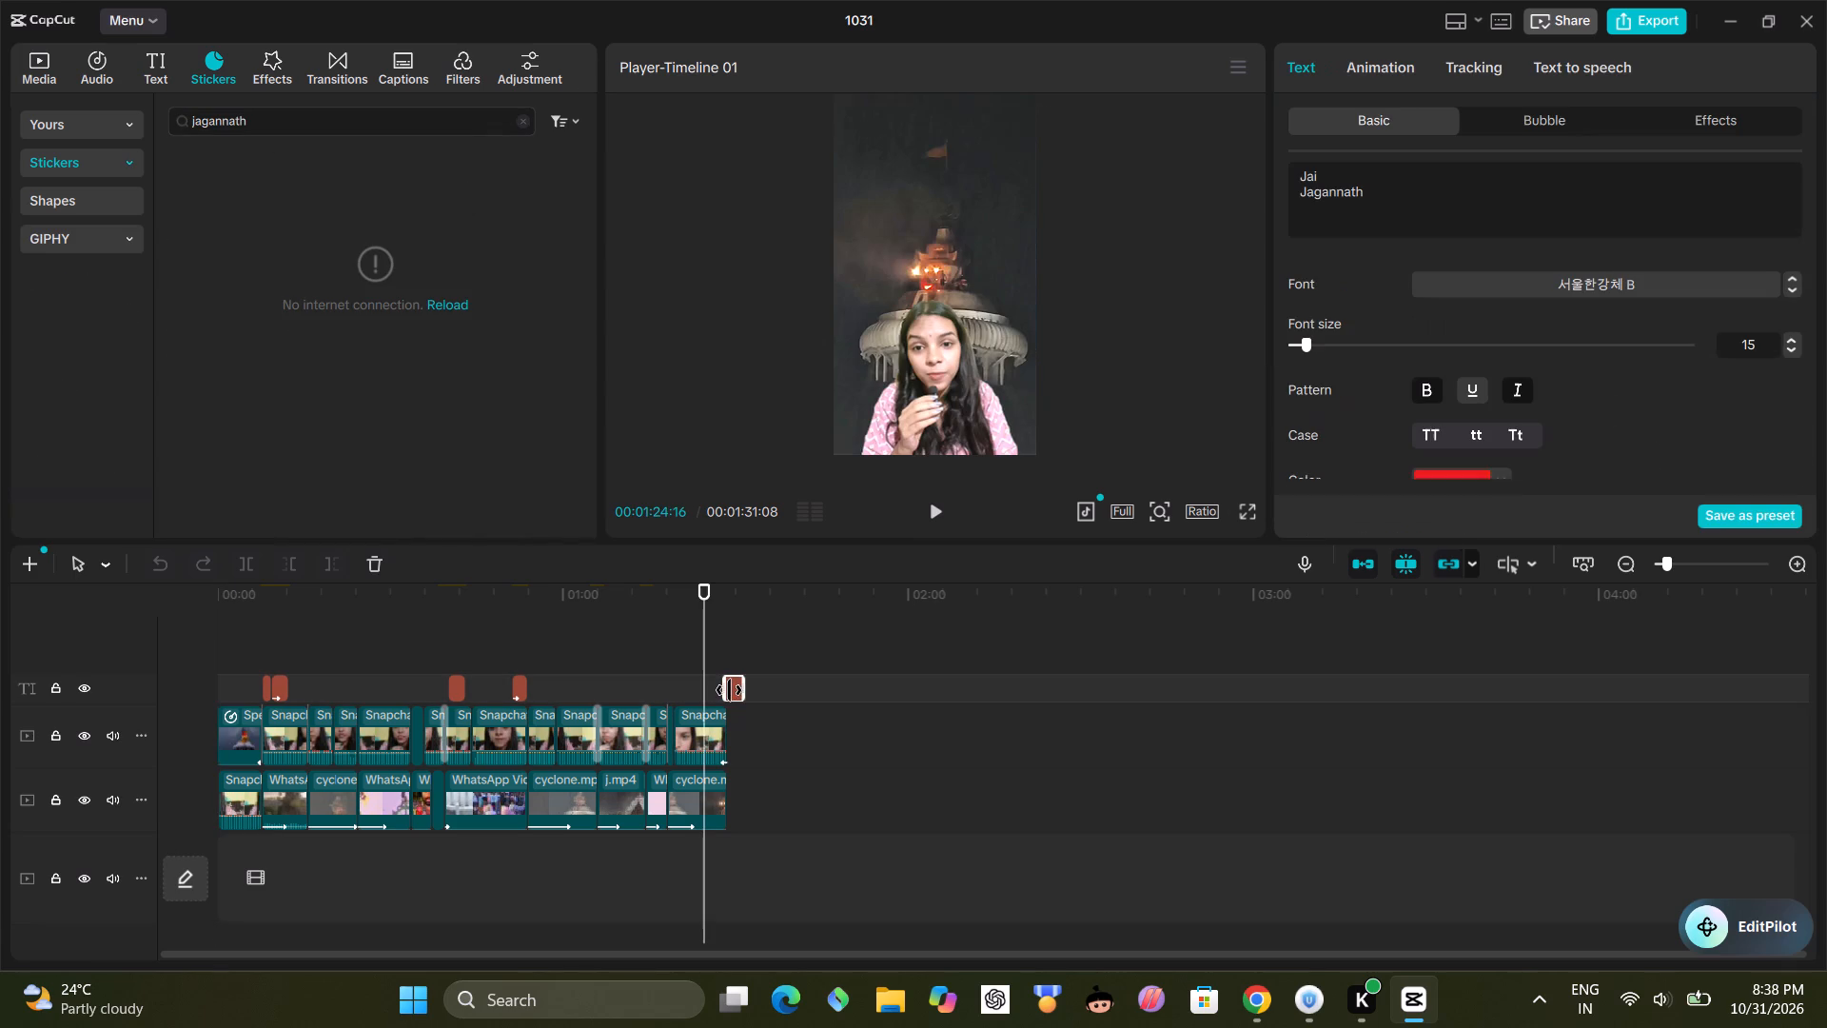
drag(729, 690, 714, 697)
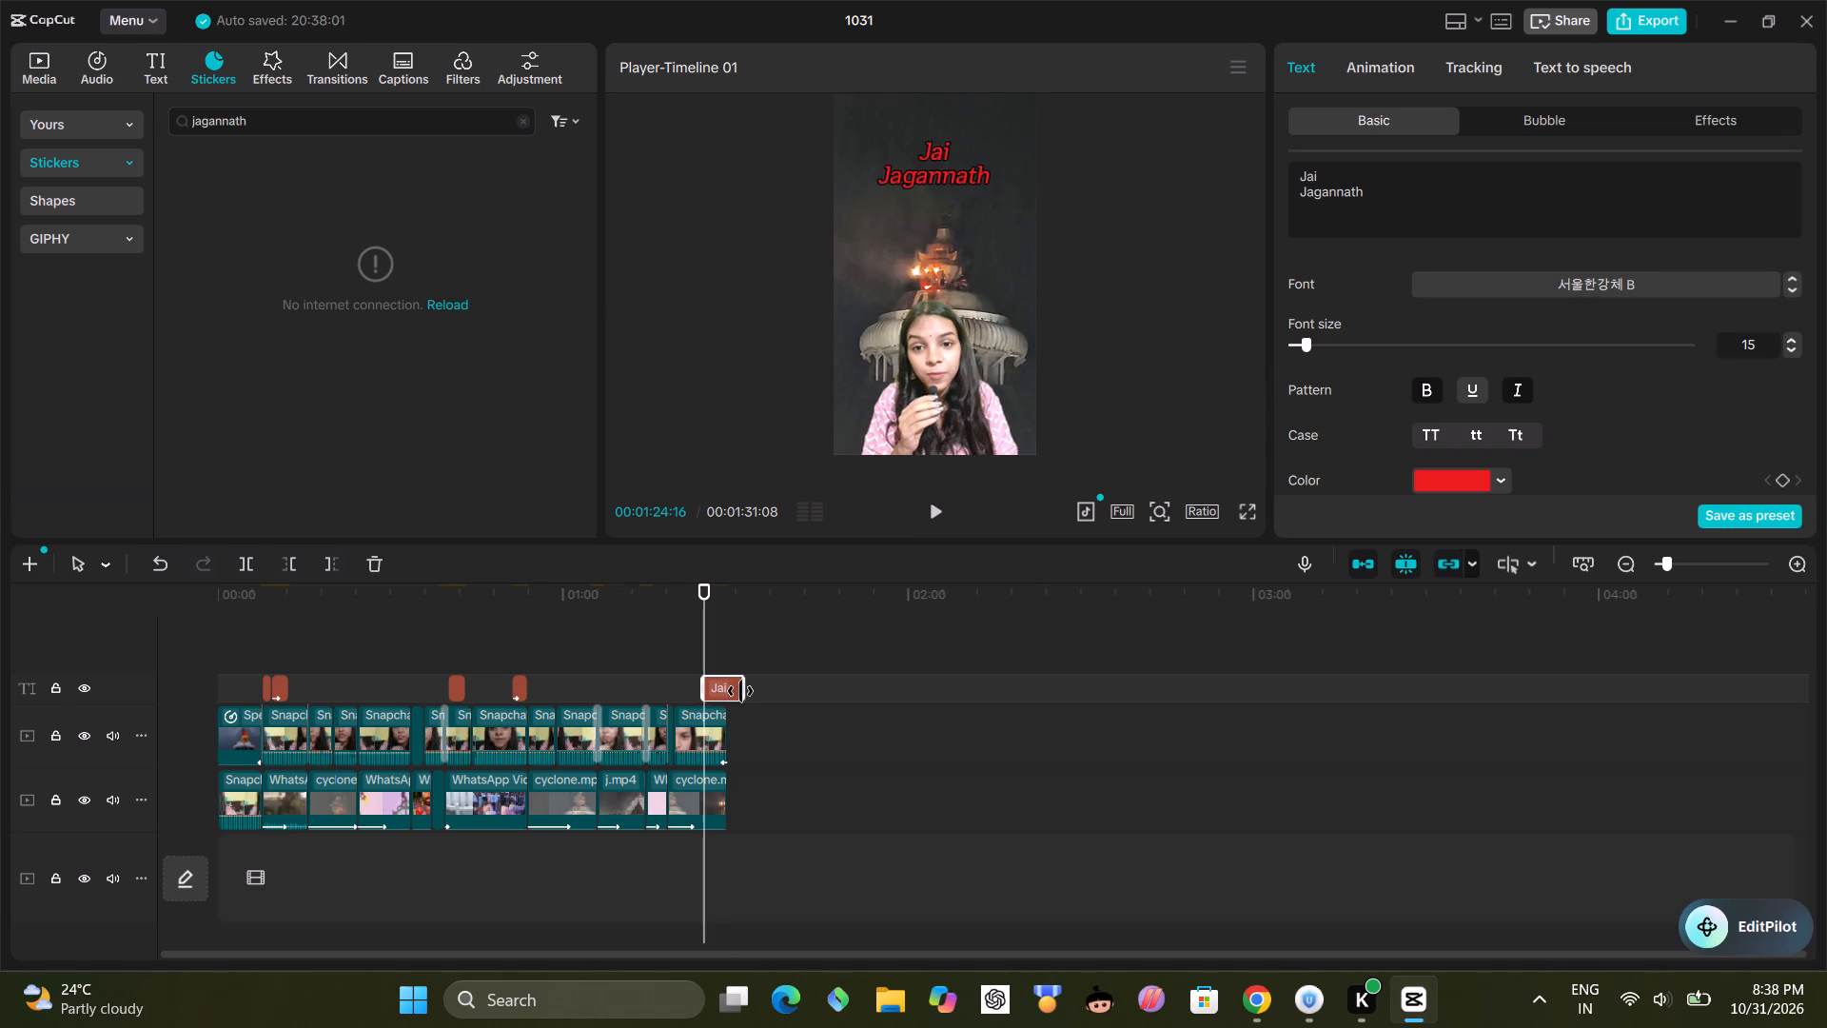
drag(740, 688, 723, 695)
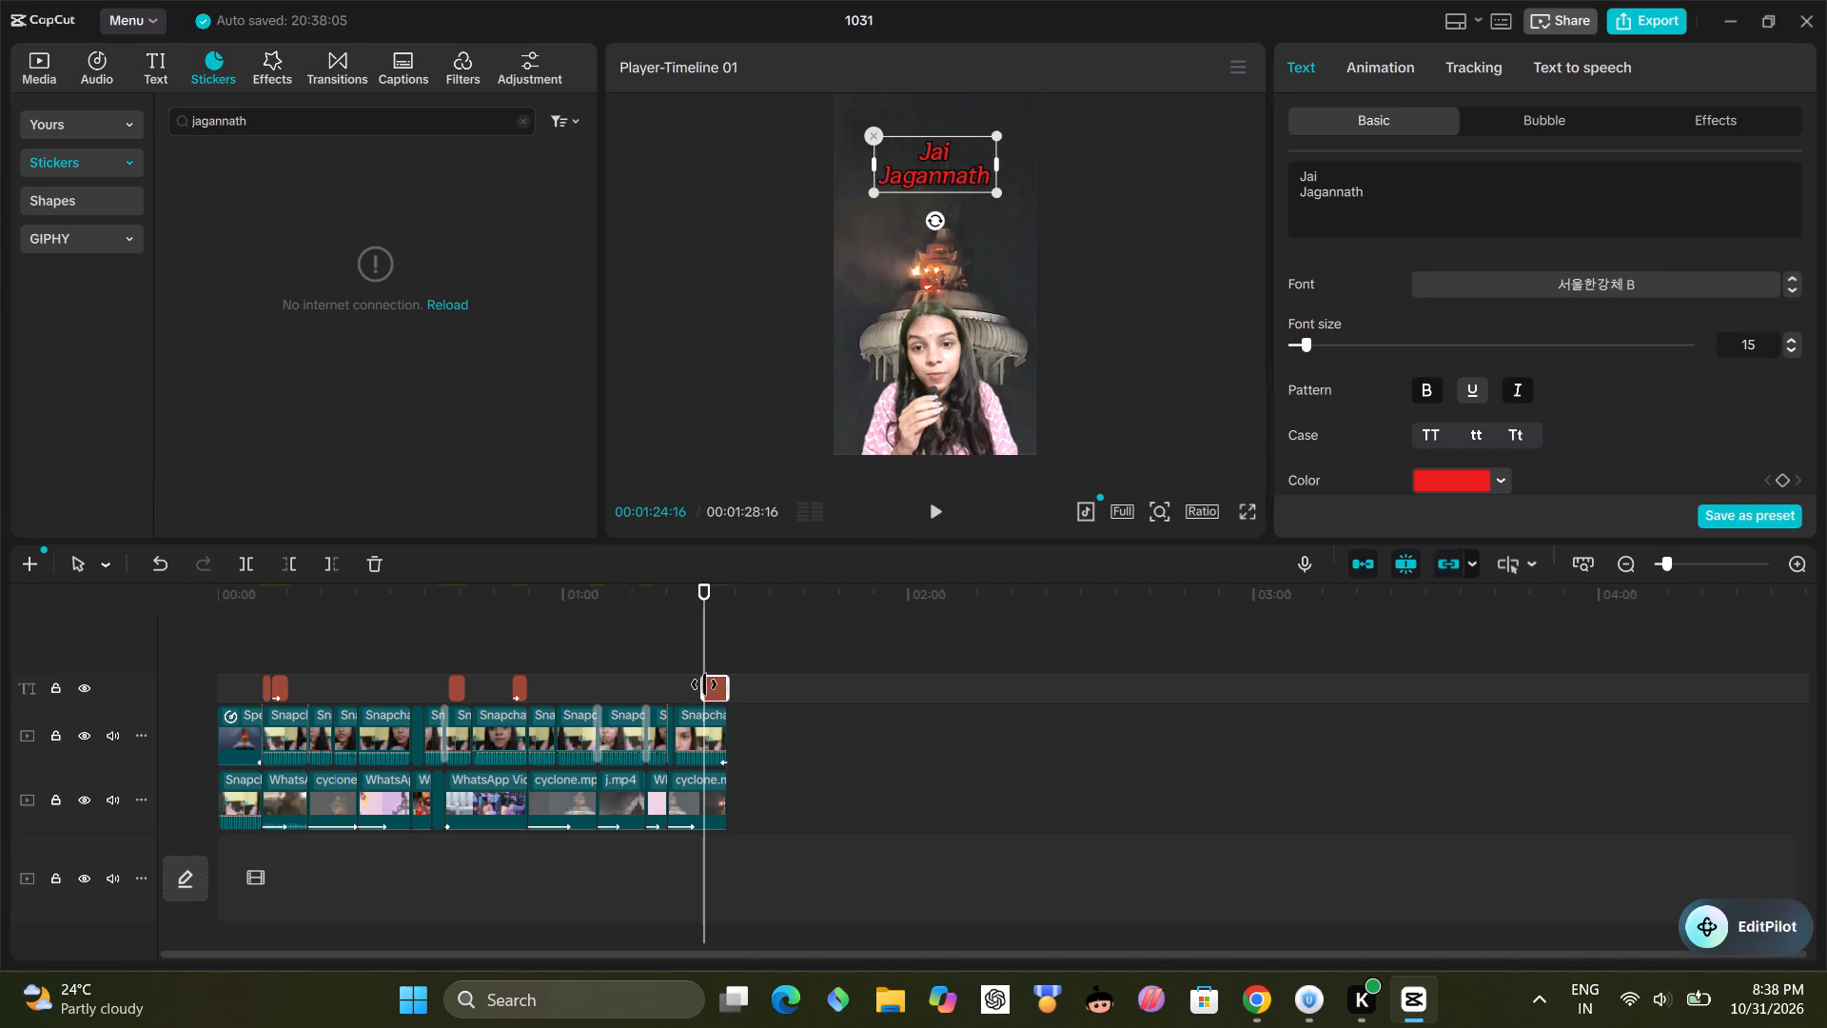
click(676, 670)
click(941, 512)
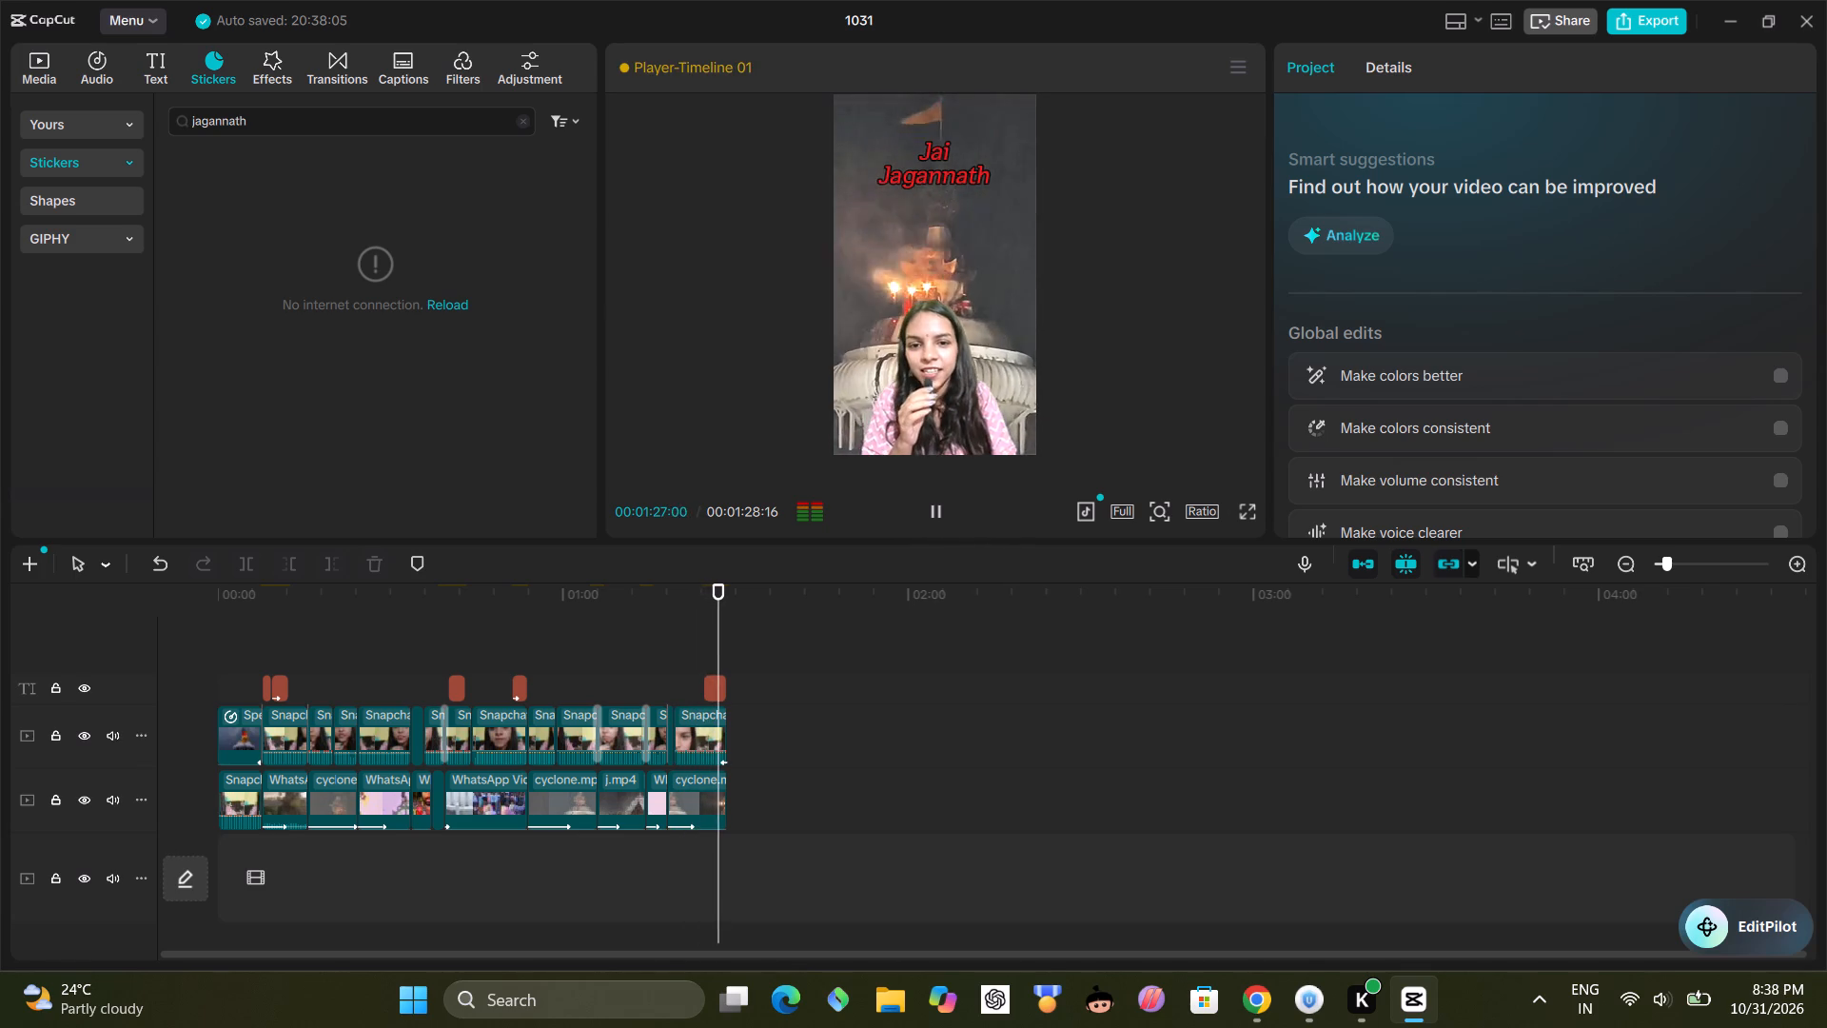
click(942, 514)
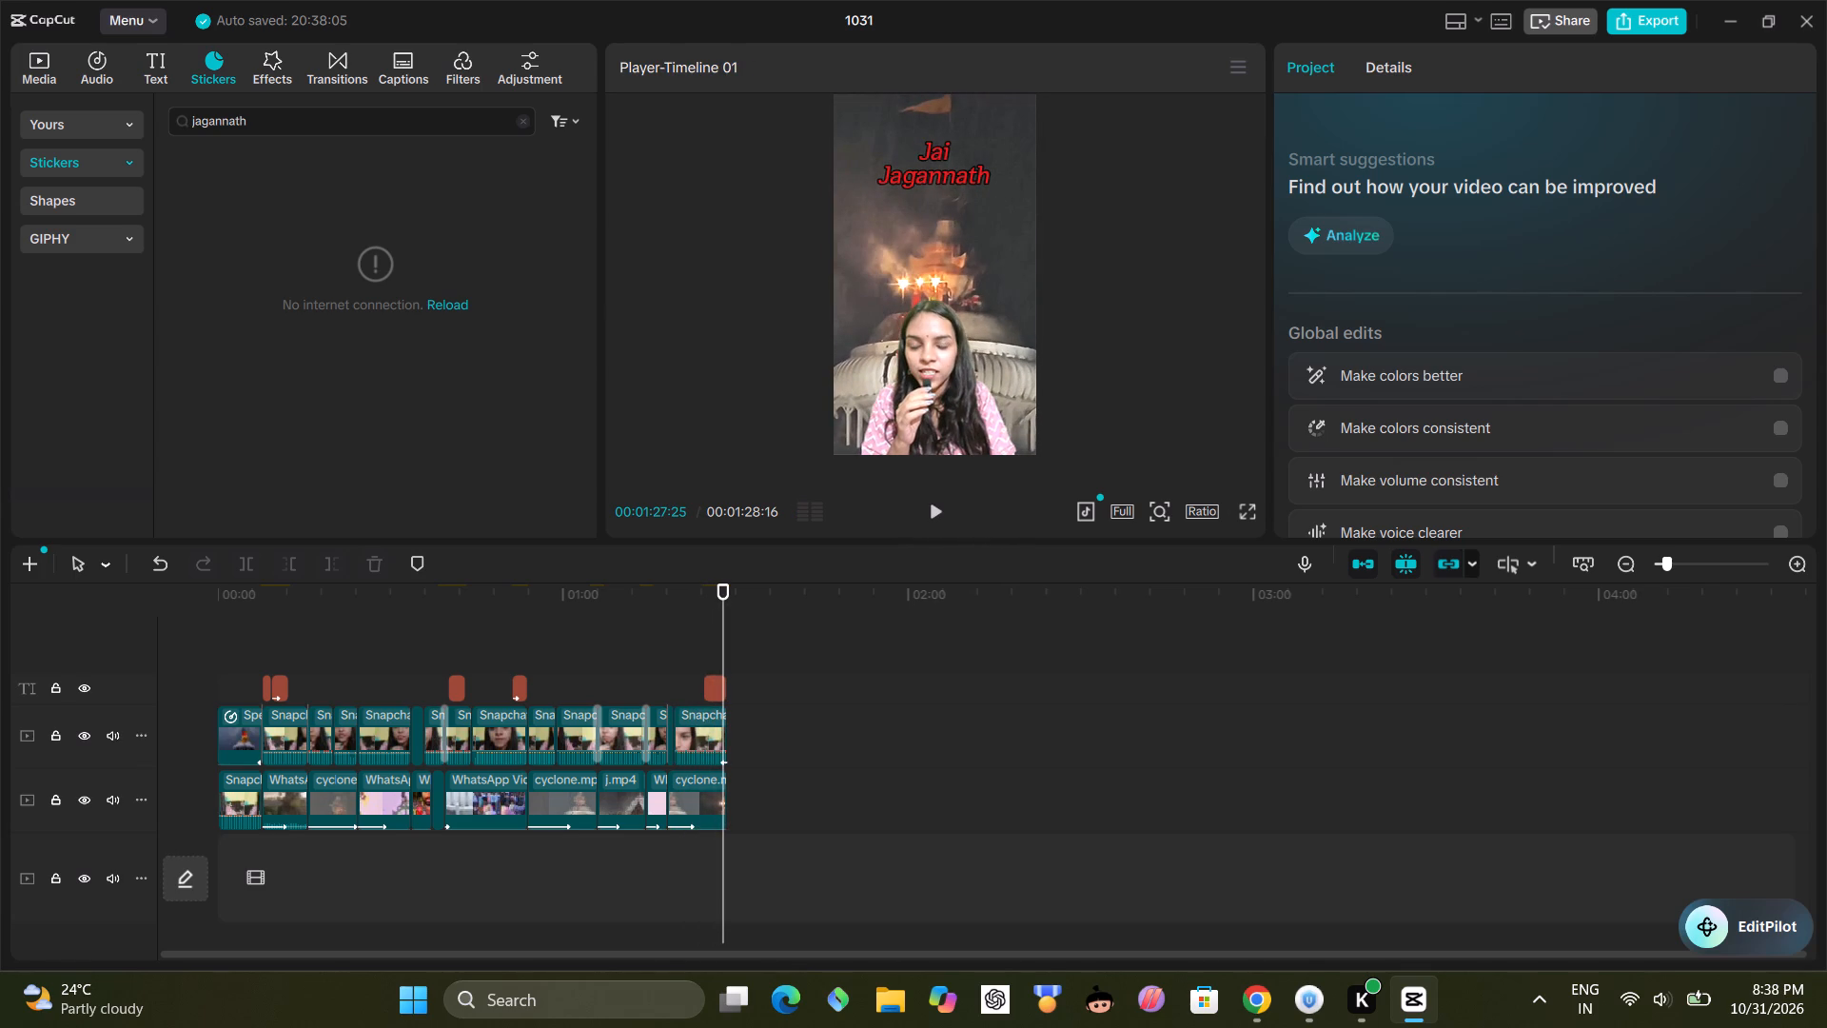
Trim the closing title's start slightly, apply the Wraith Shine entrance animation, and play the ending.
click(705, 688)
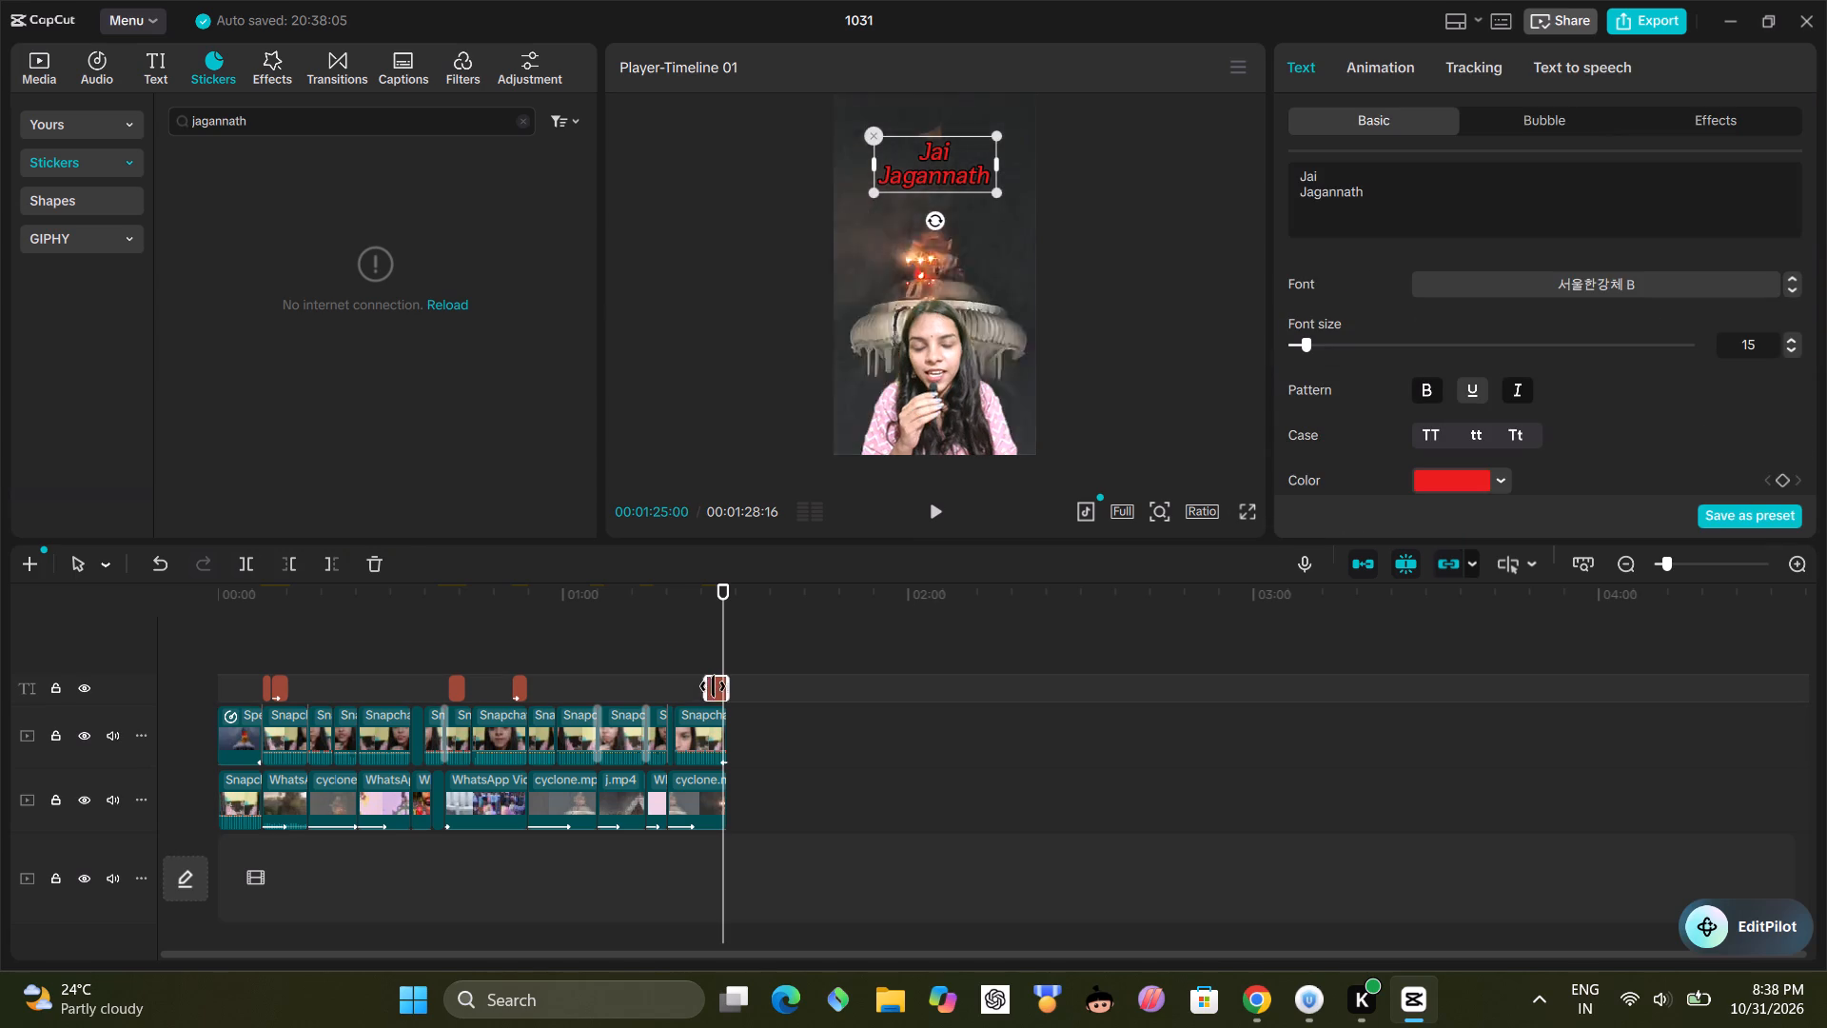
click(1366, 66)
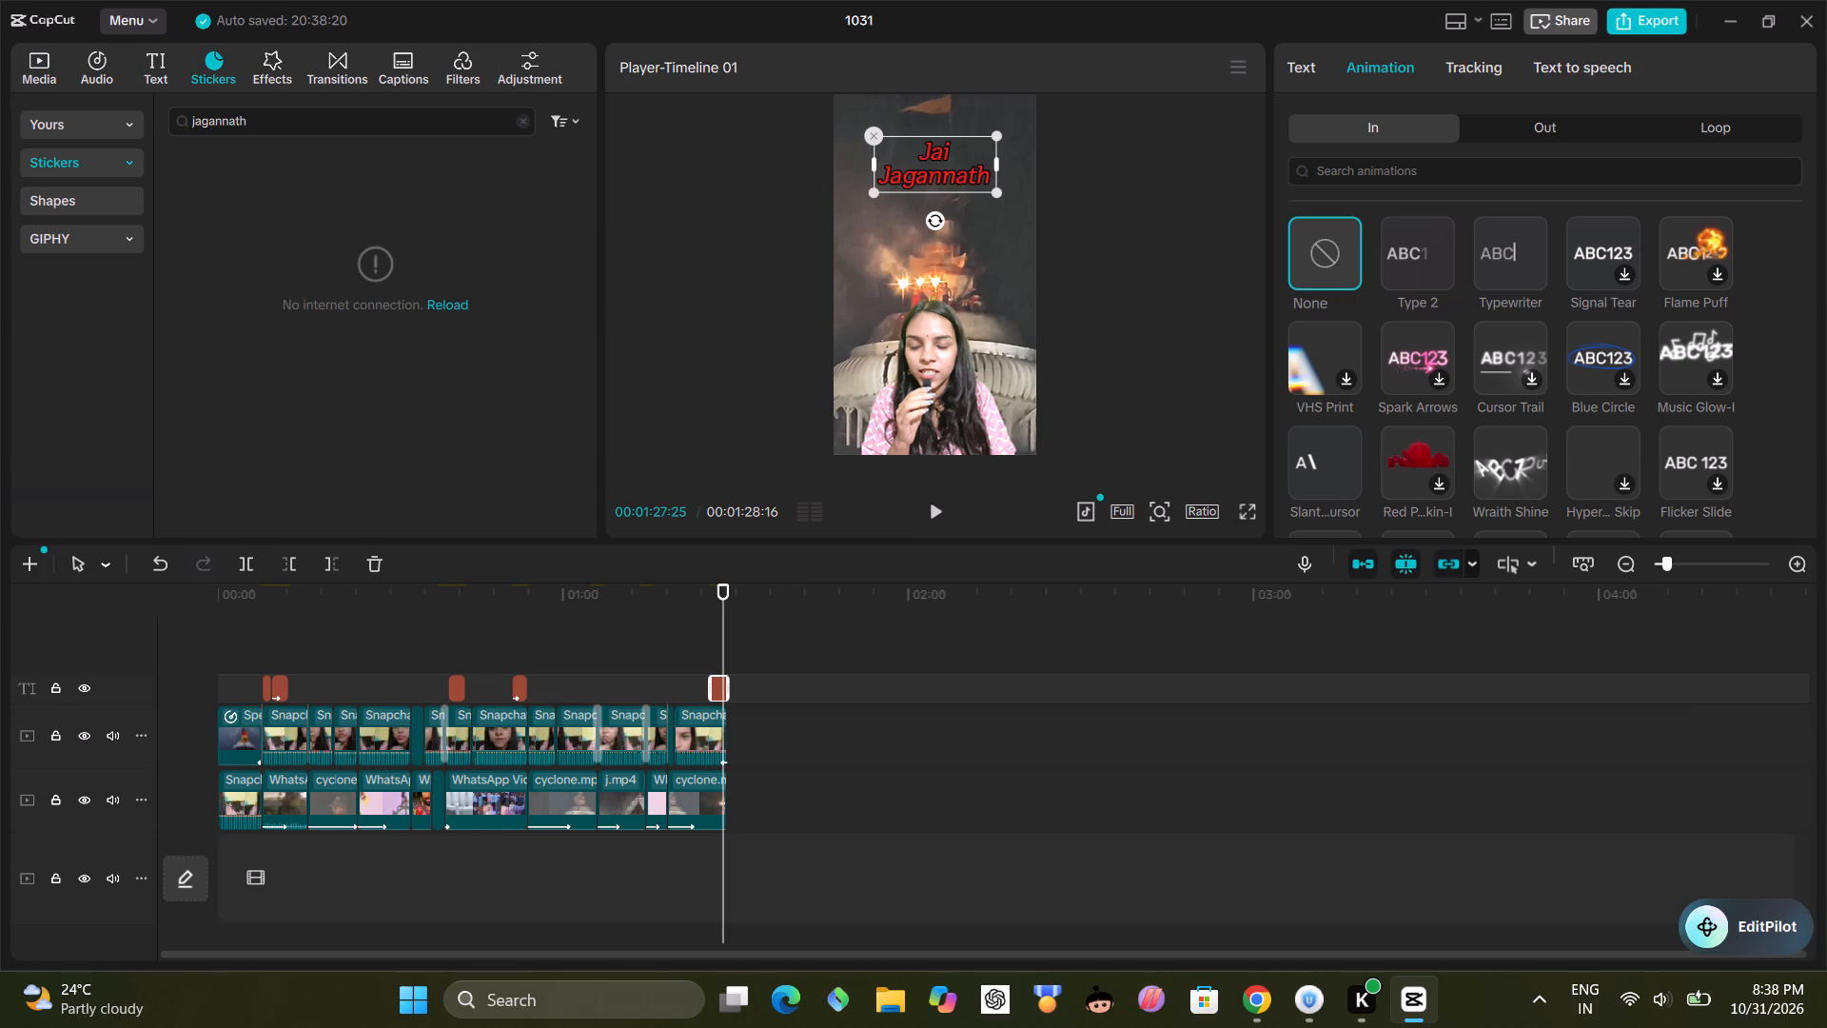
click(1495, 466)
click(1513, 449)
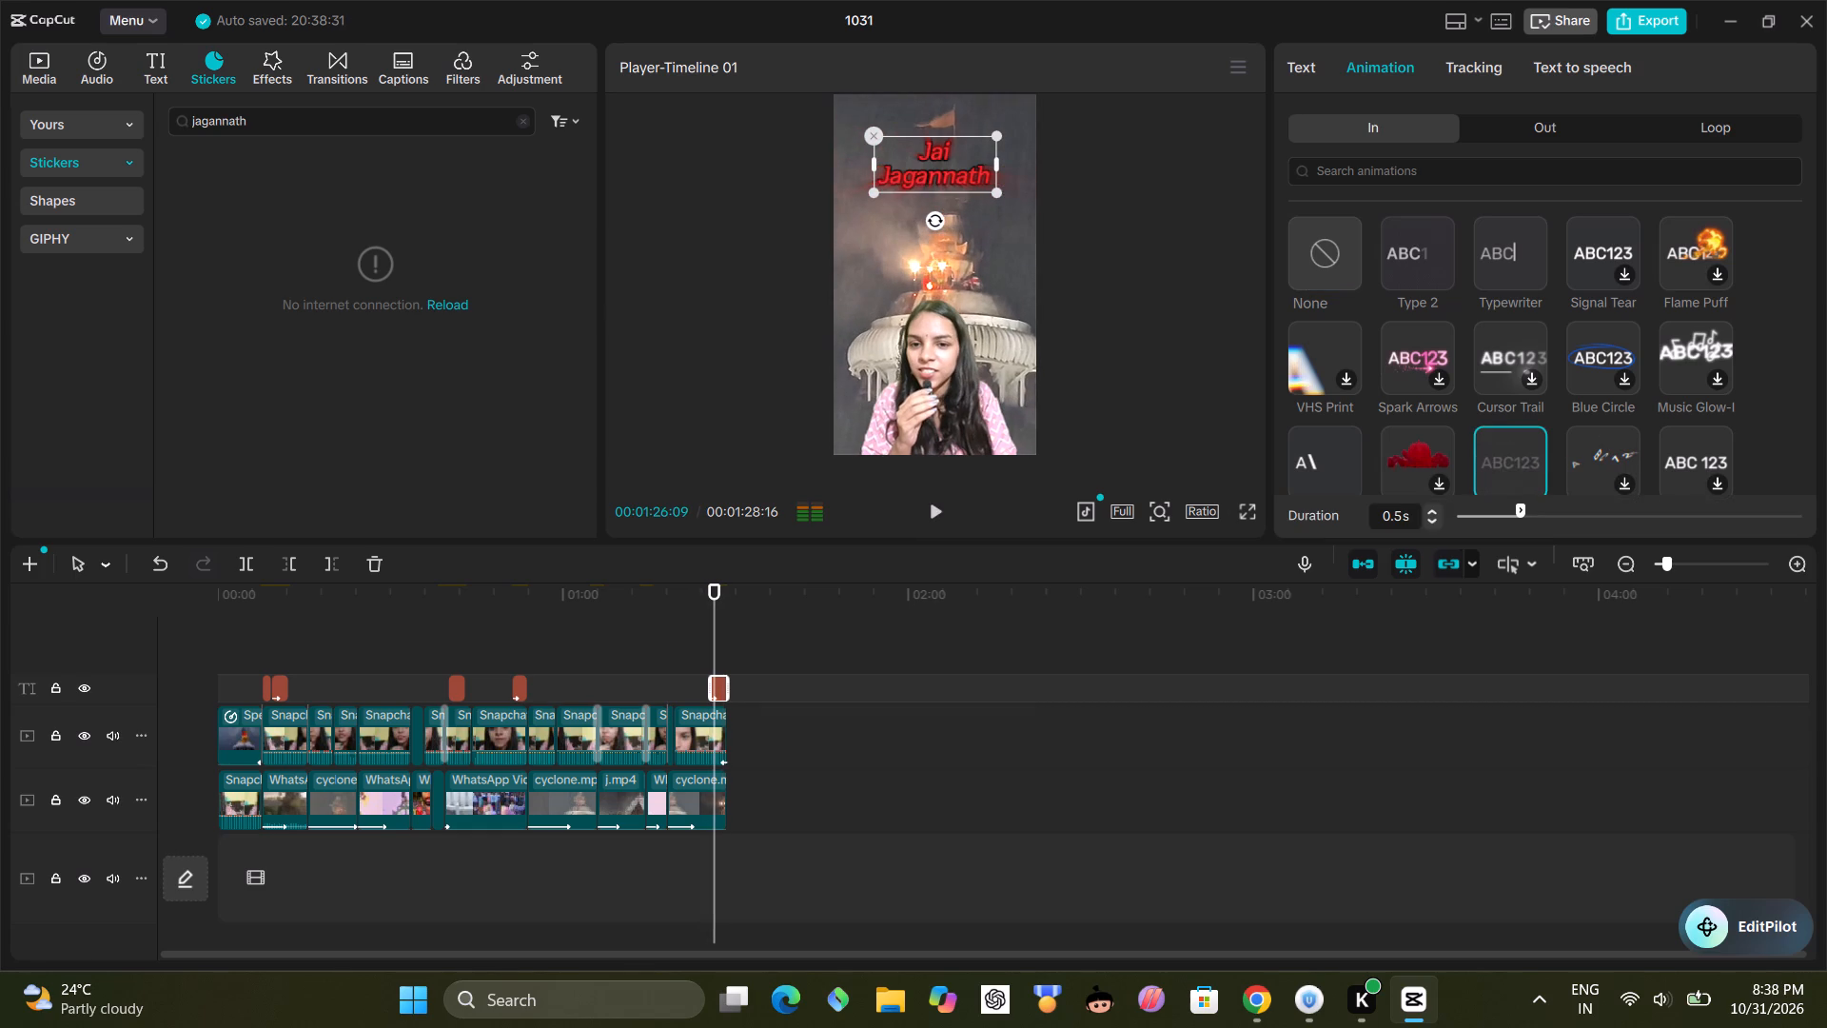
click(683, 673)
click(936, 515)
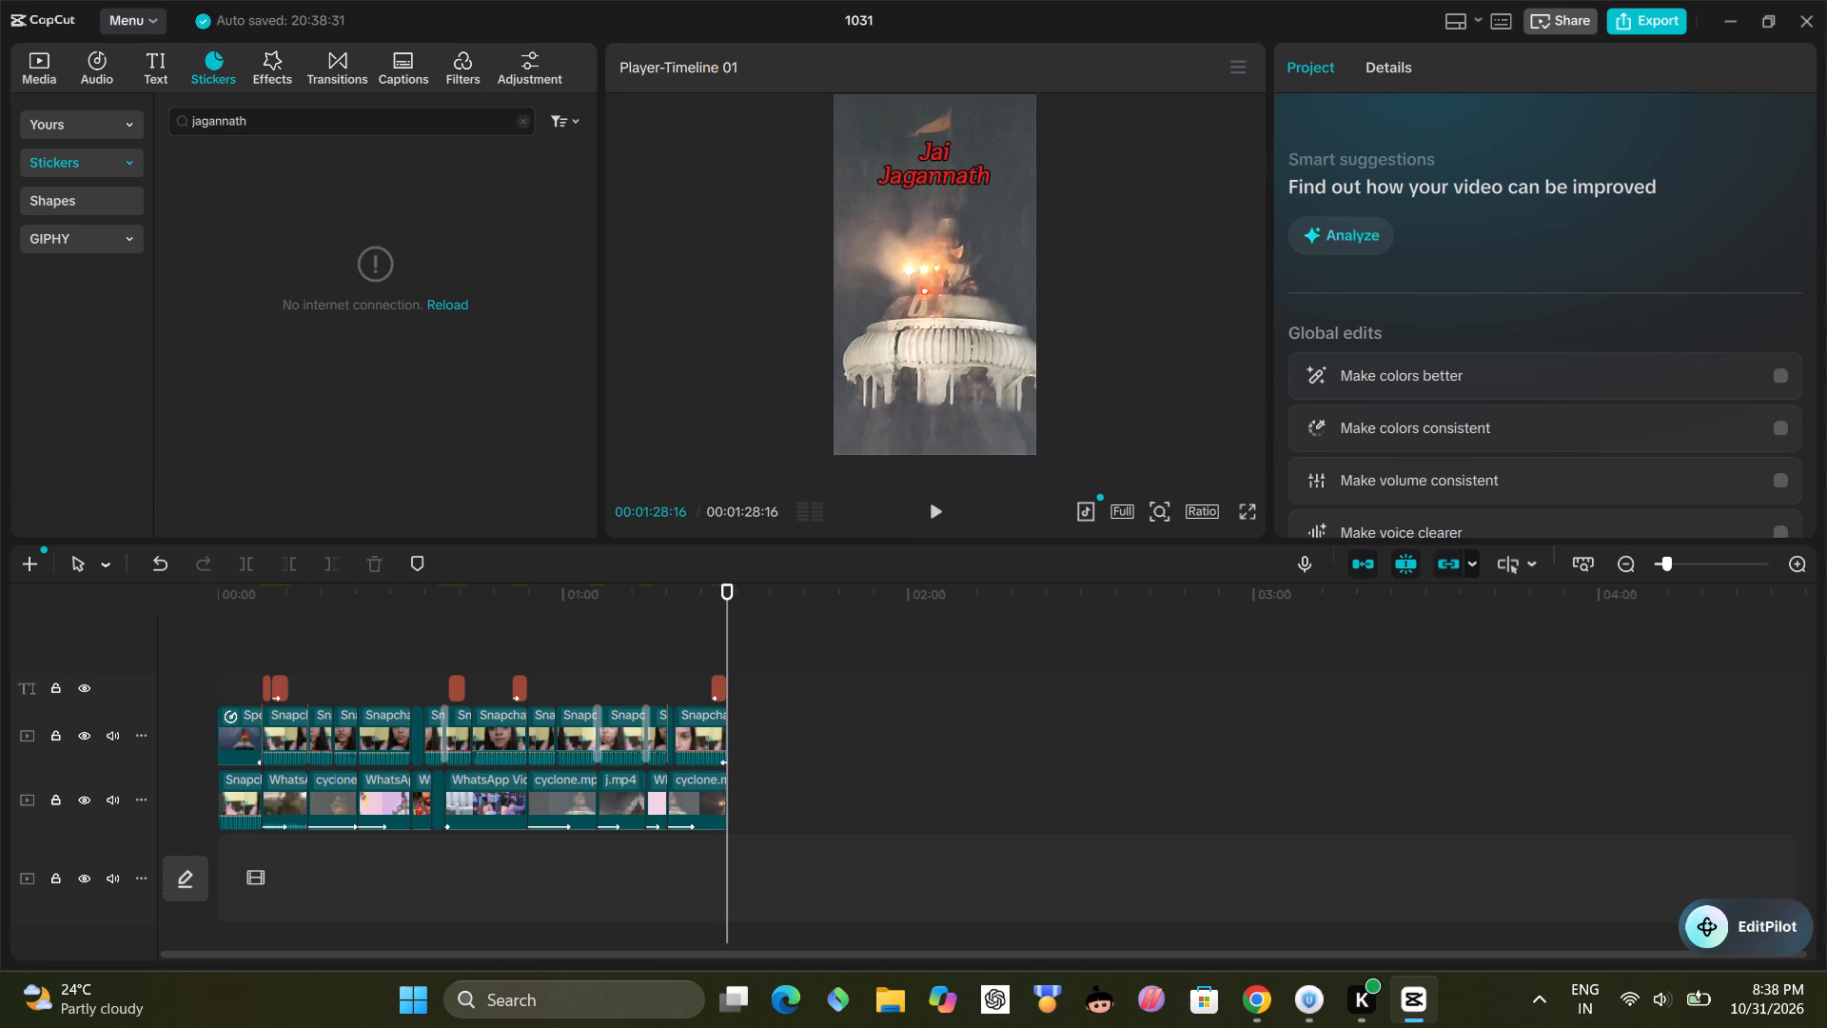
Add the black background image from the library's trending media and place it just after the last cyclone clip on that clip's track.
click(146, 67)
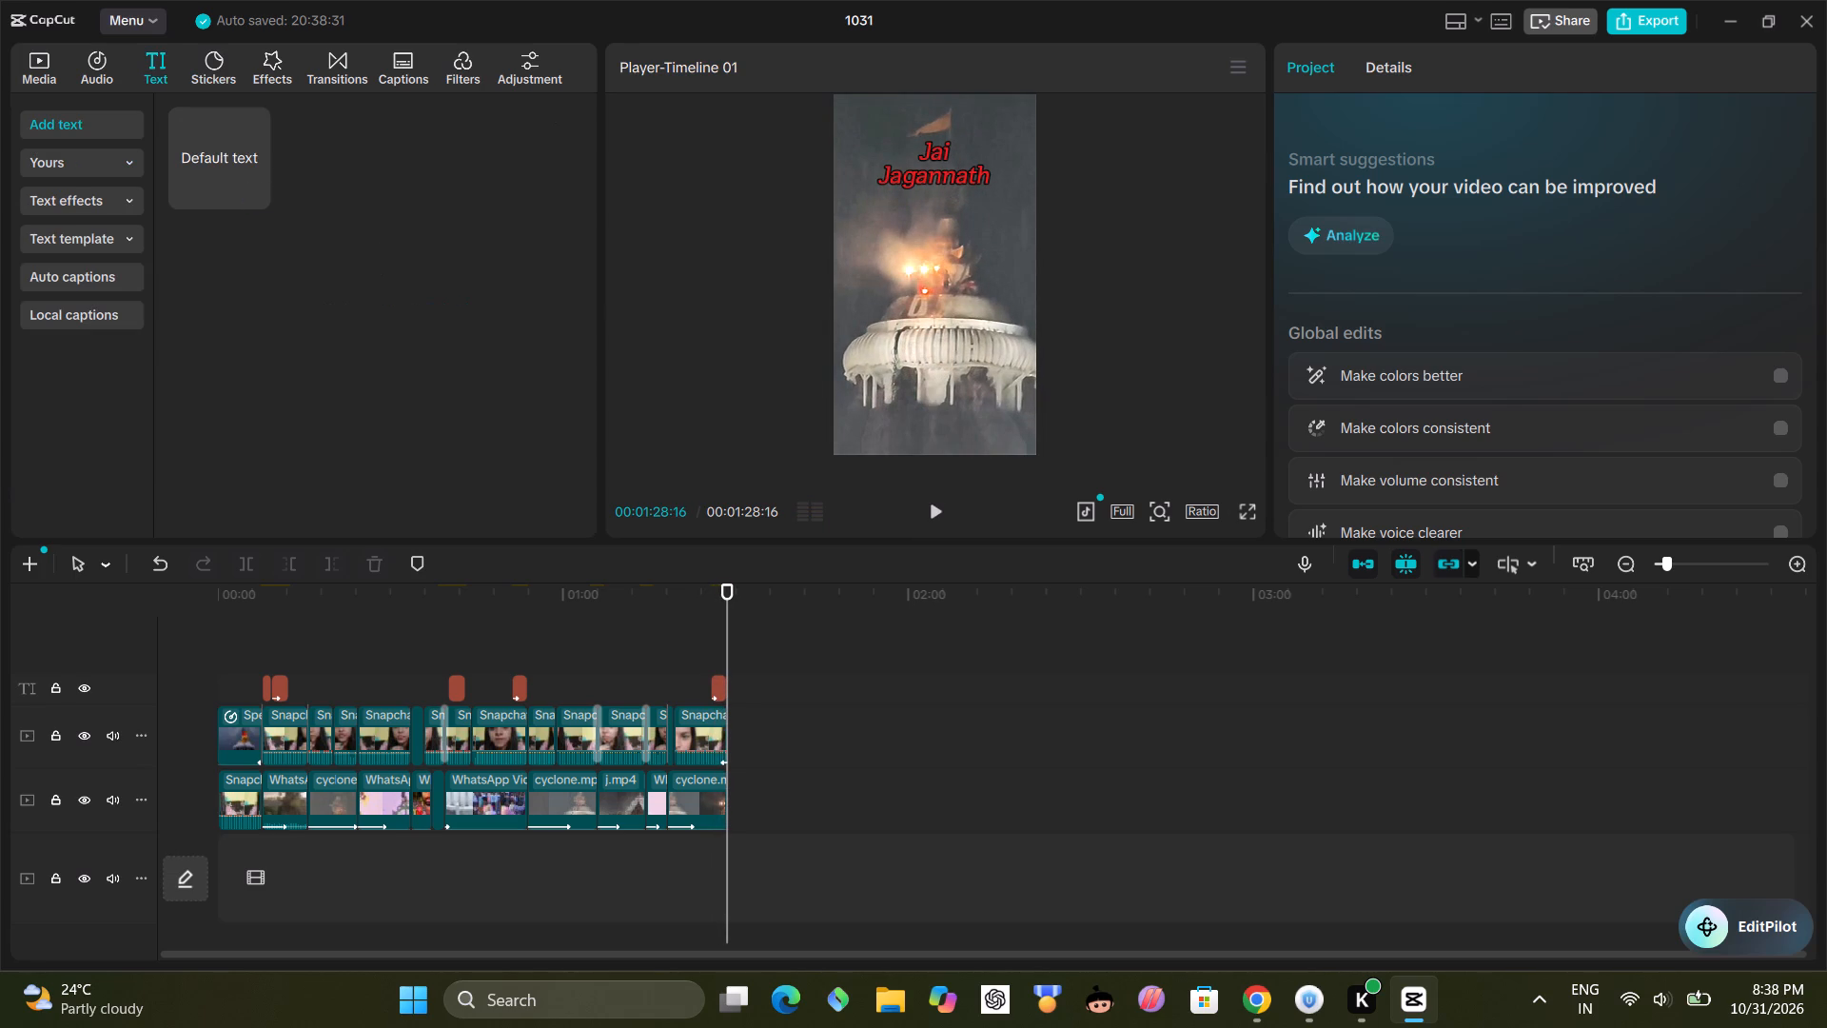
click(47, 60)
click(112, 348)
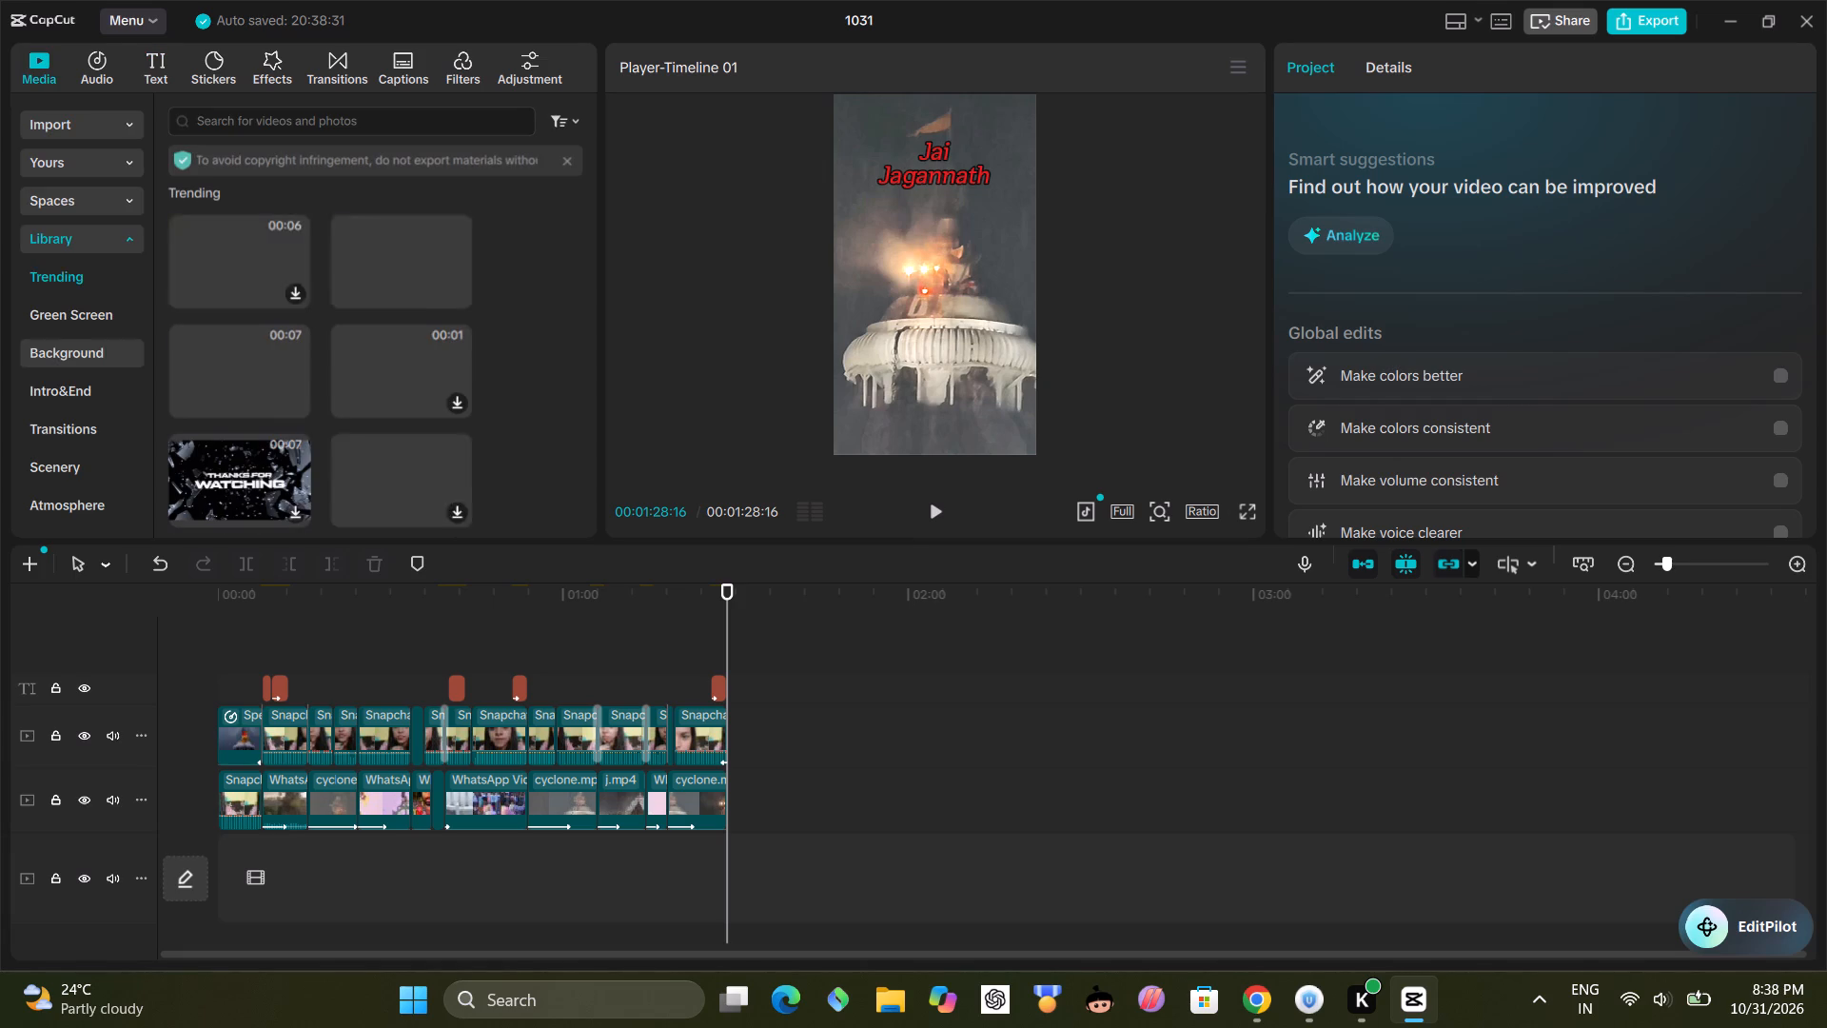
click(378, 282)
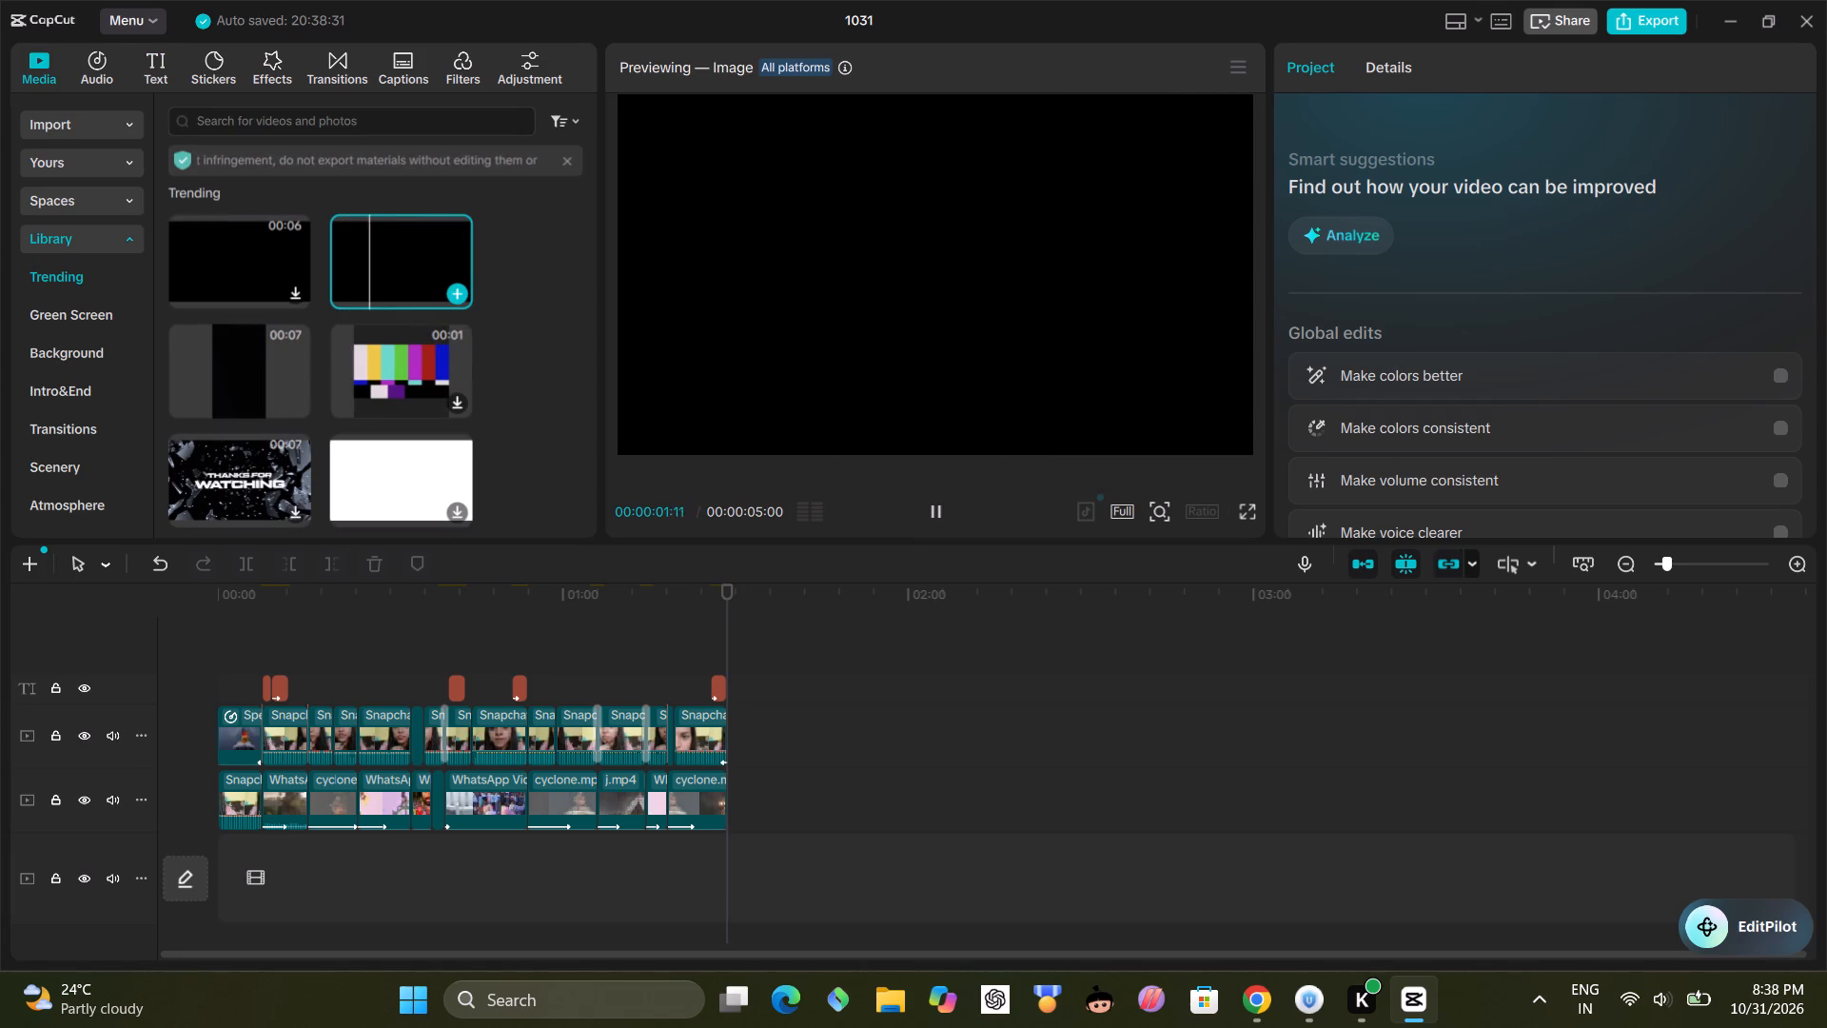
click(452, 289)
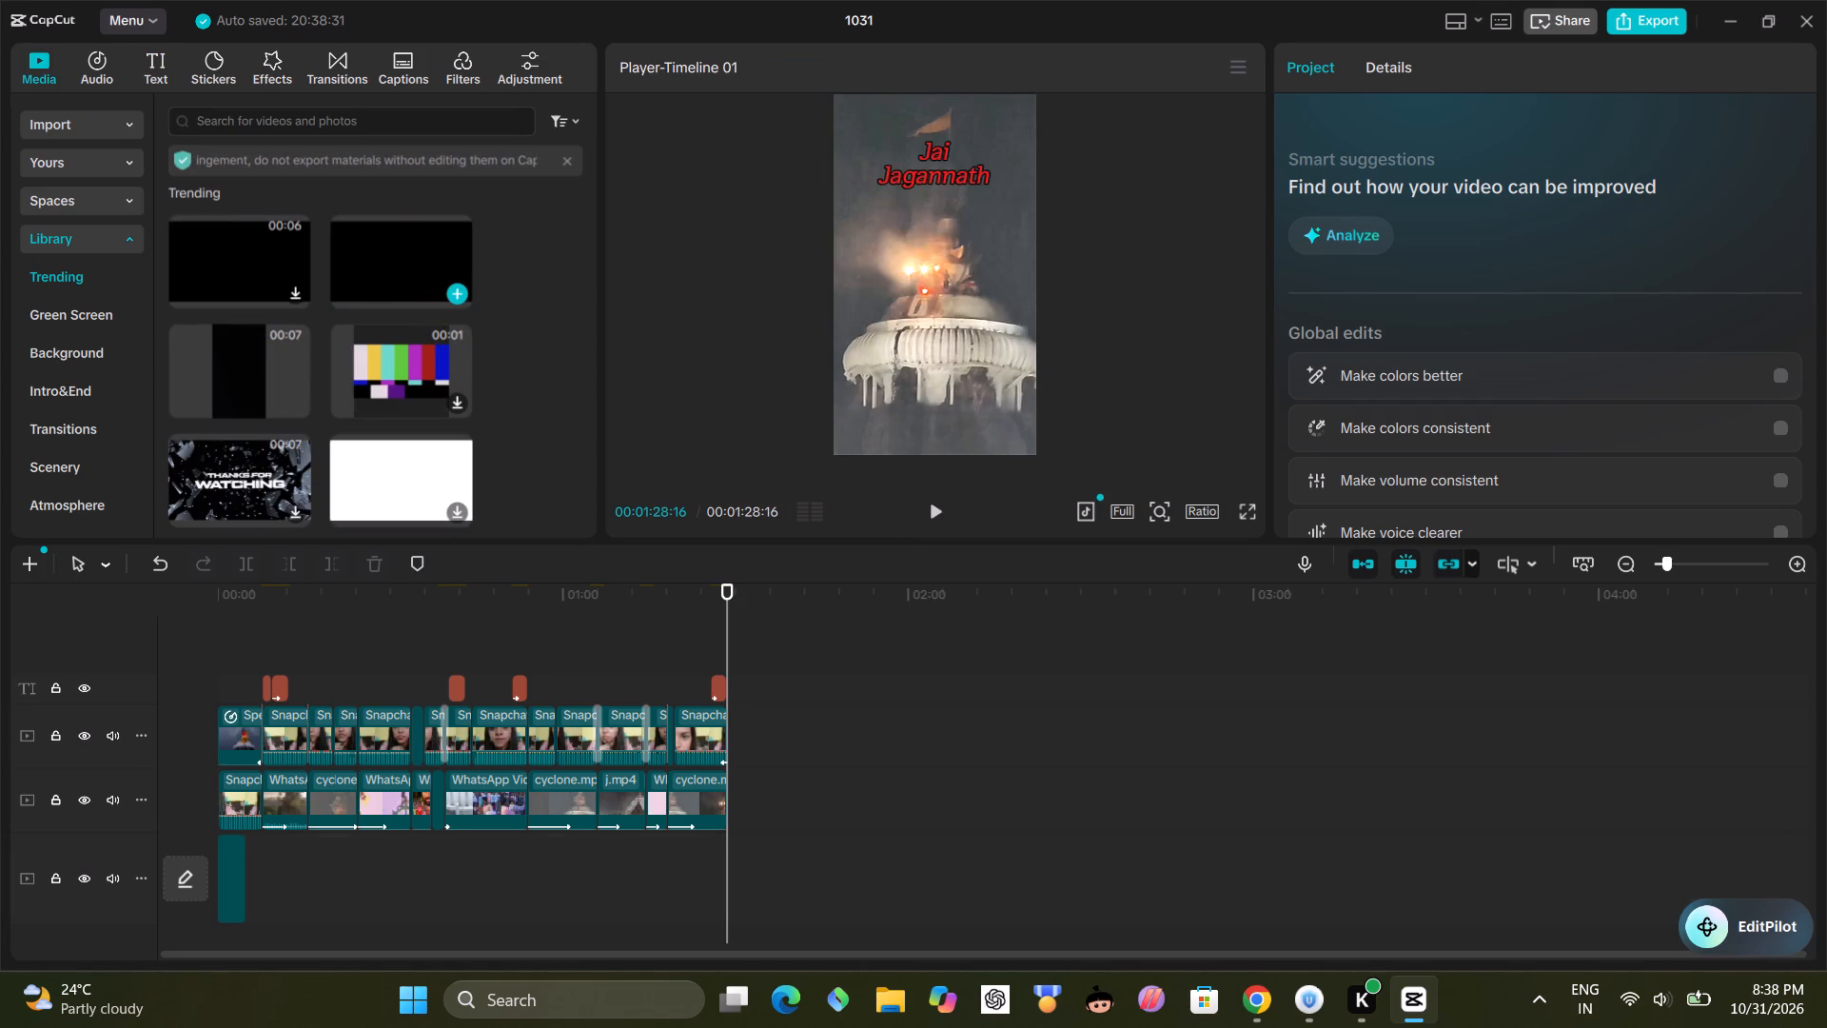
drag(234, 886, 785, 792)
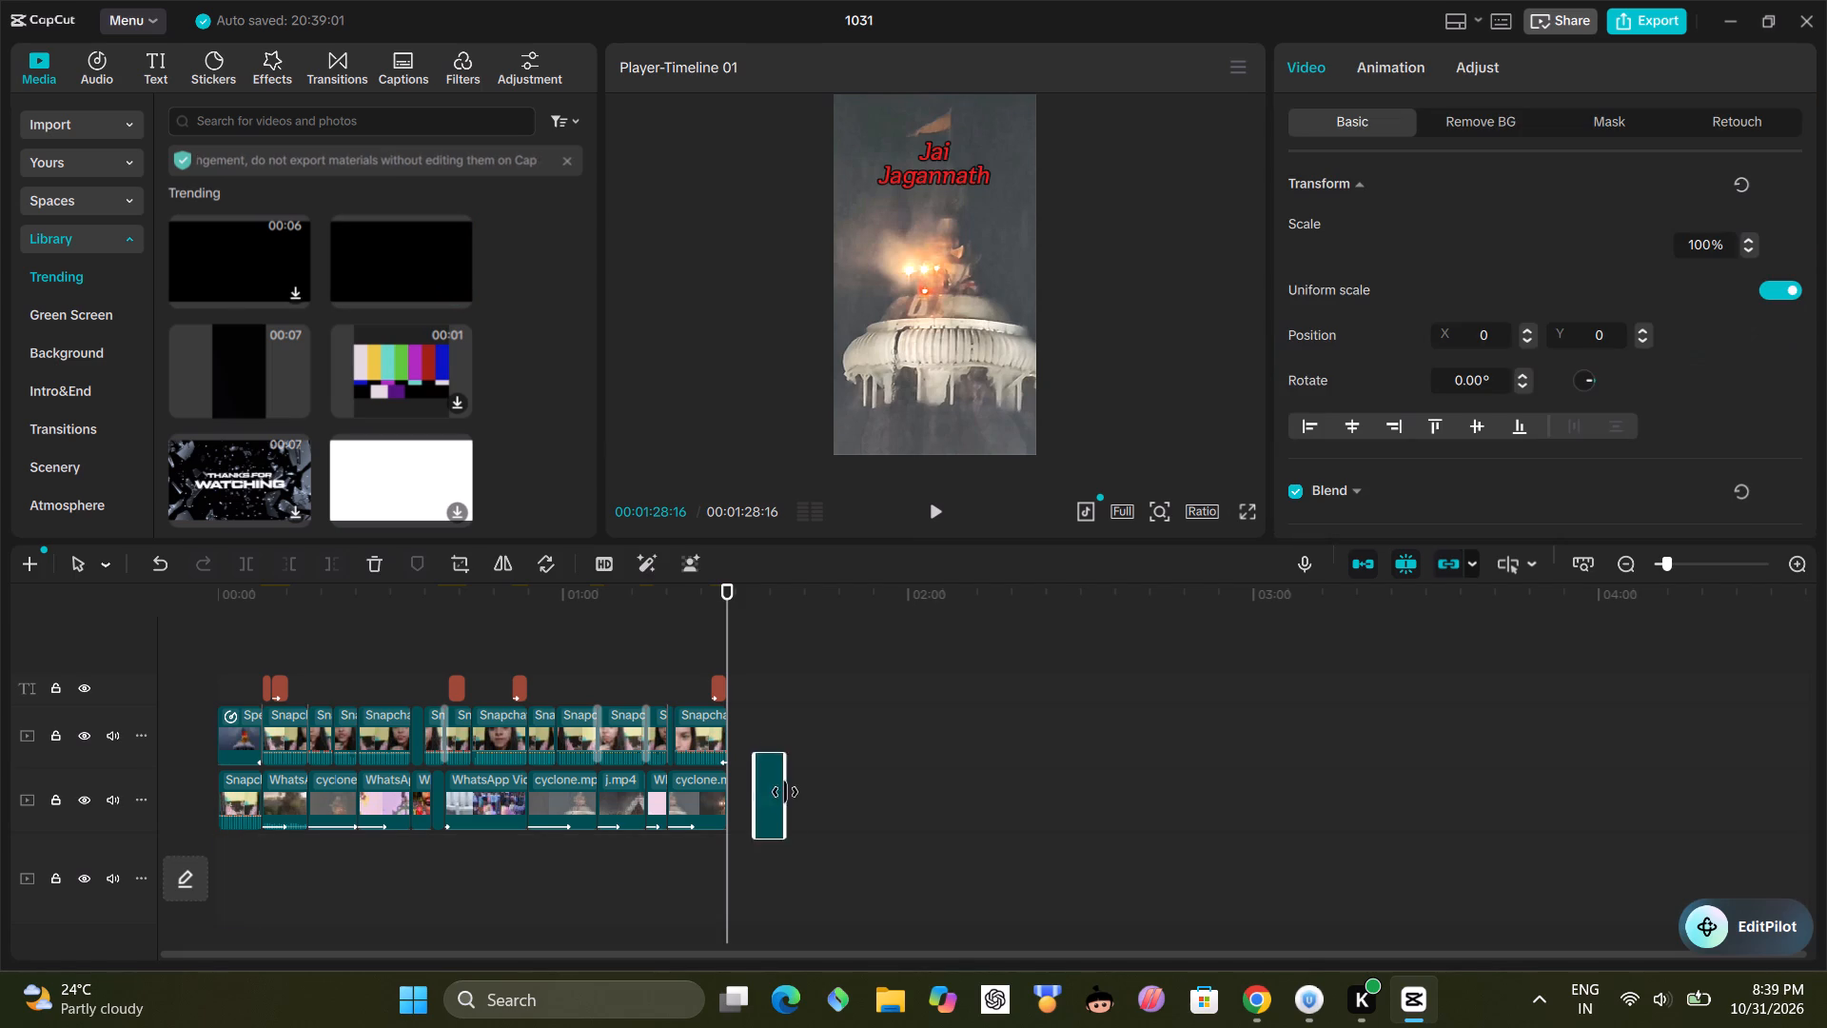
drag(785, 792, 752, 820)
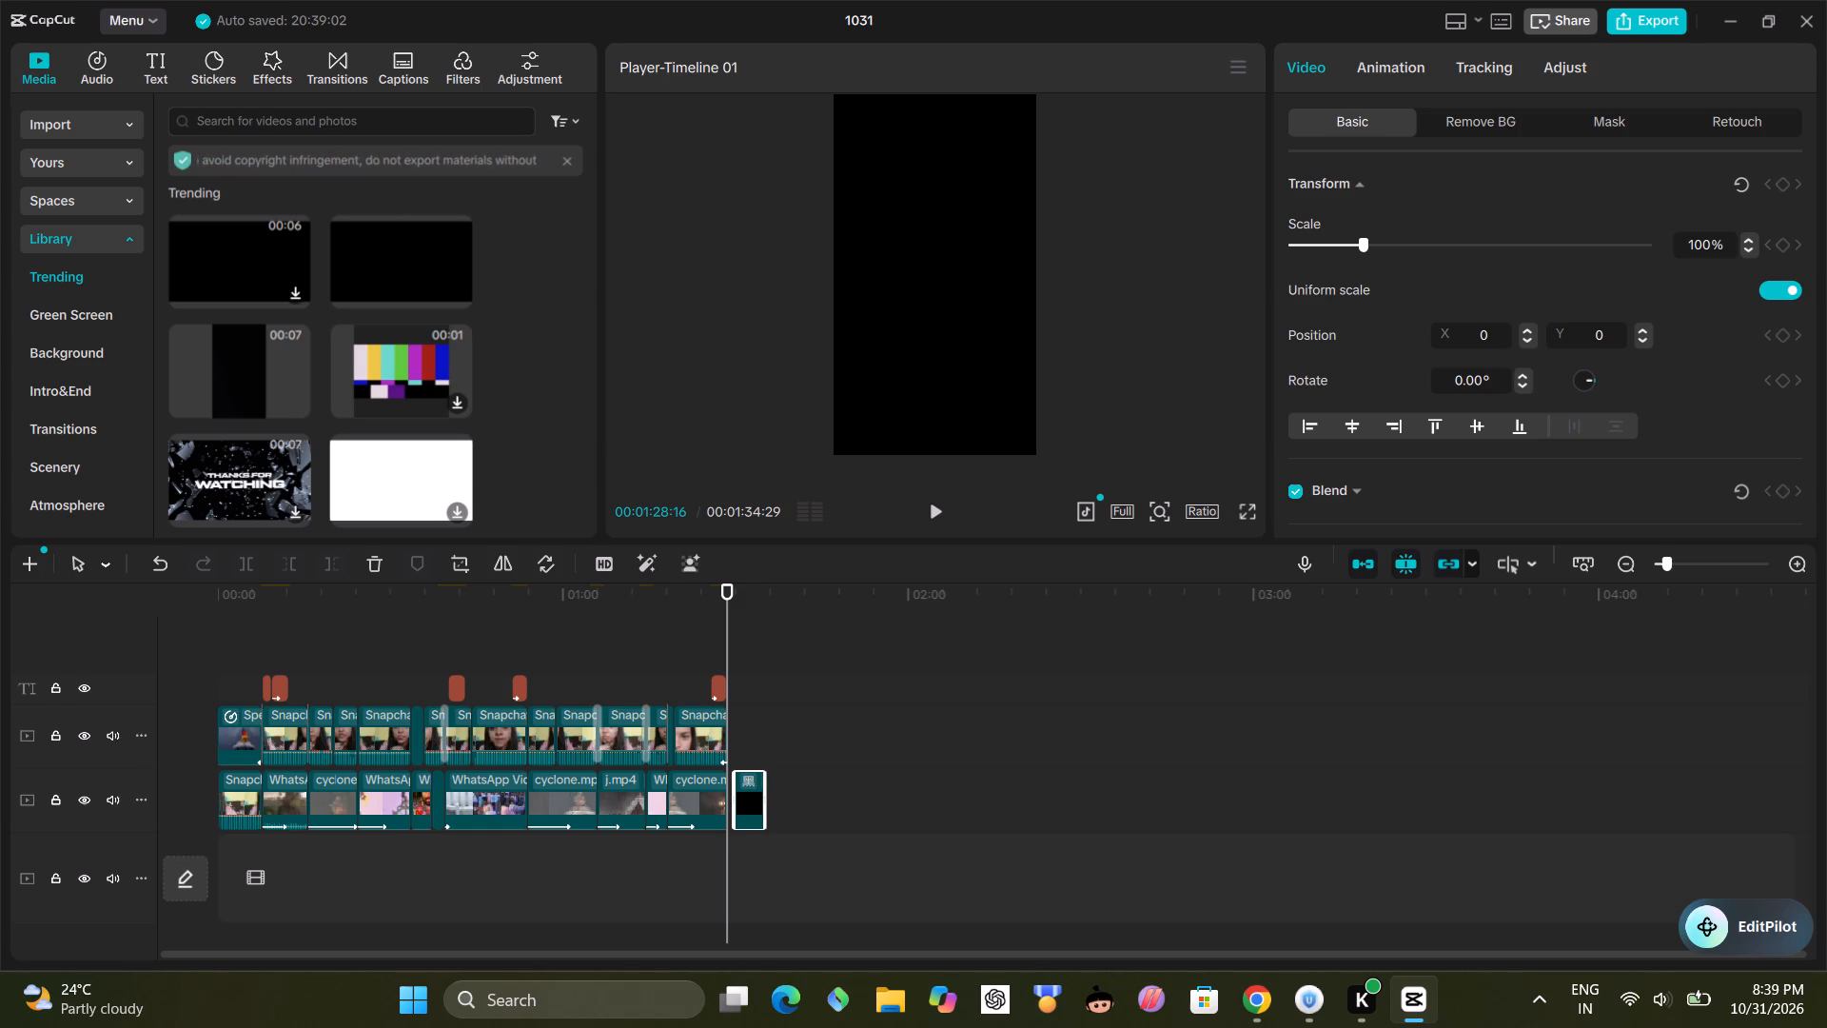
Add a default text at 00:01:28:16 on the text track and change its wording to "DIVINE DIARIES".
click(175, 66)
click(254, 192)
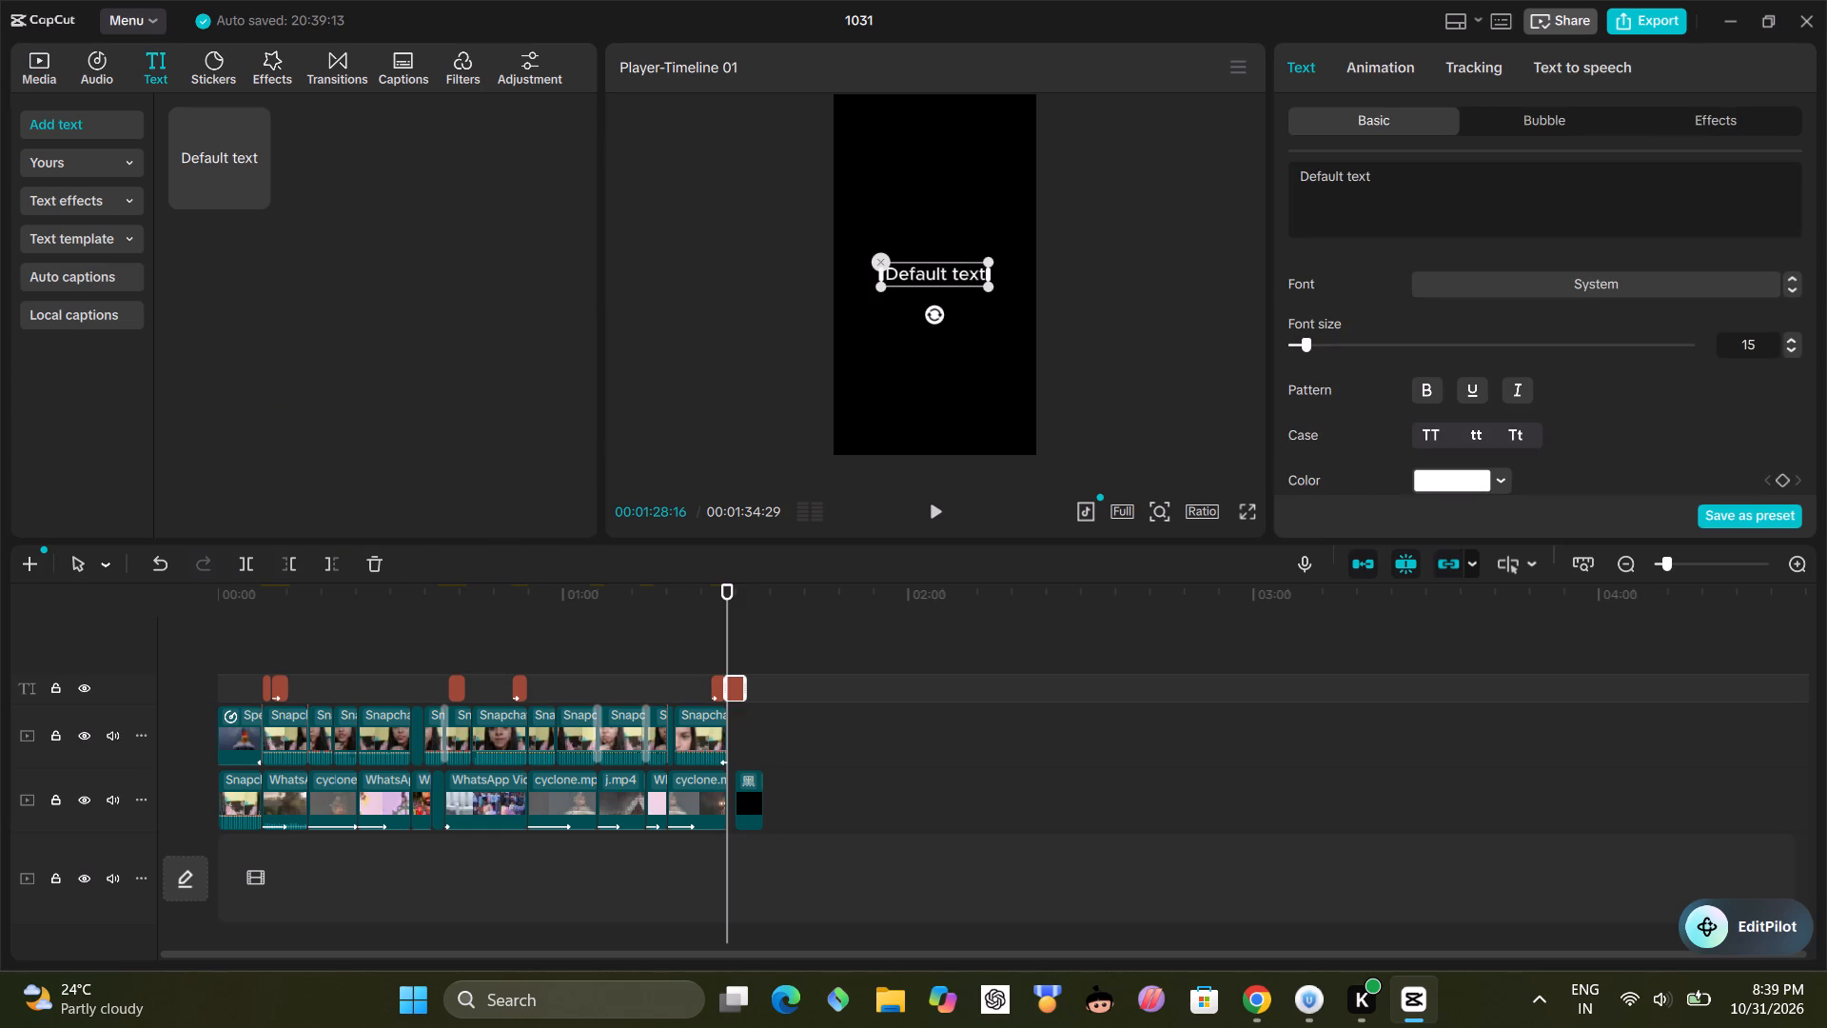
drag(1453, 179, 1309, 179)
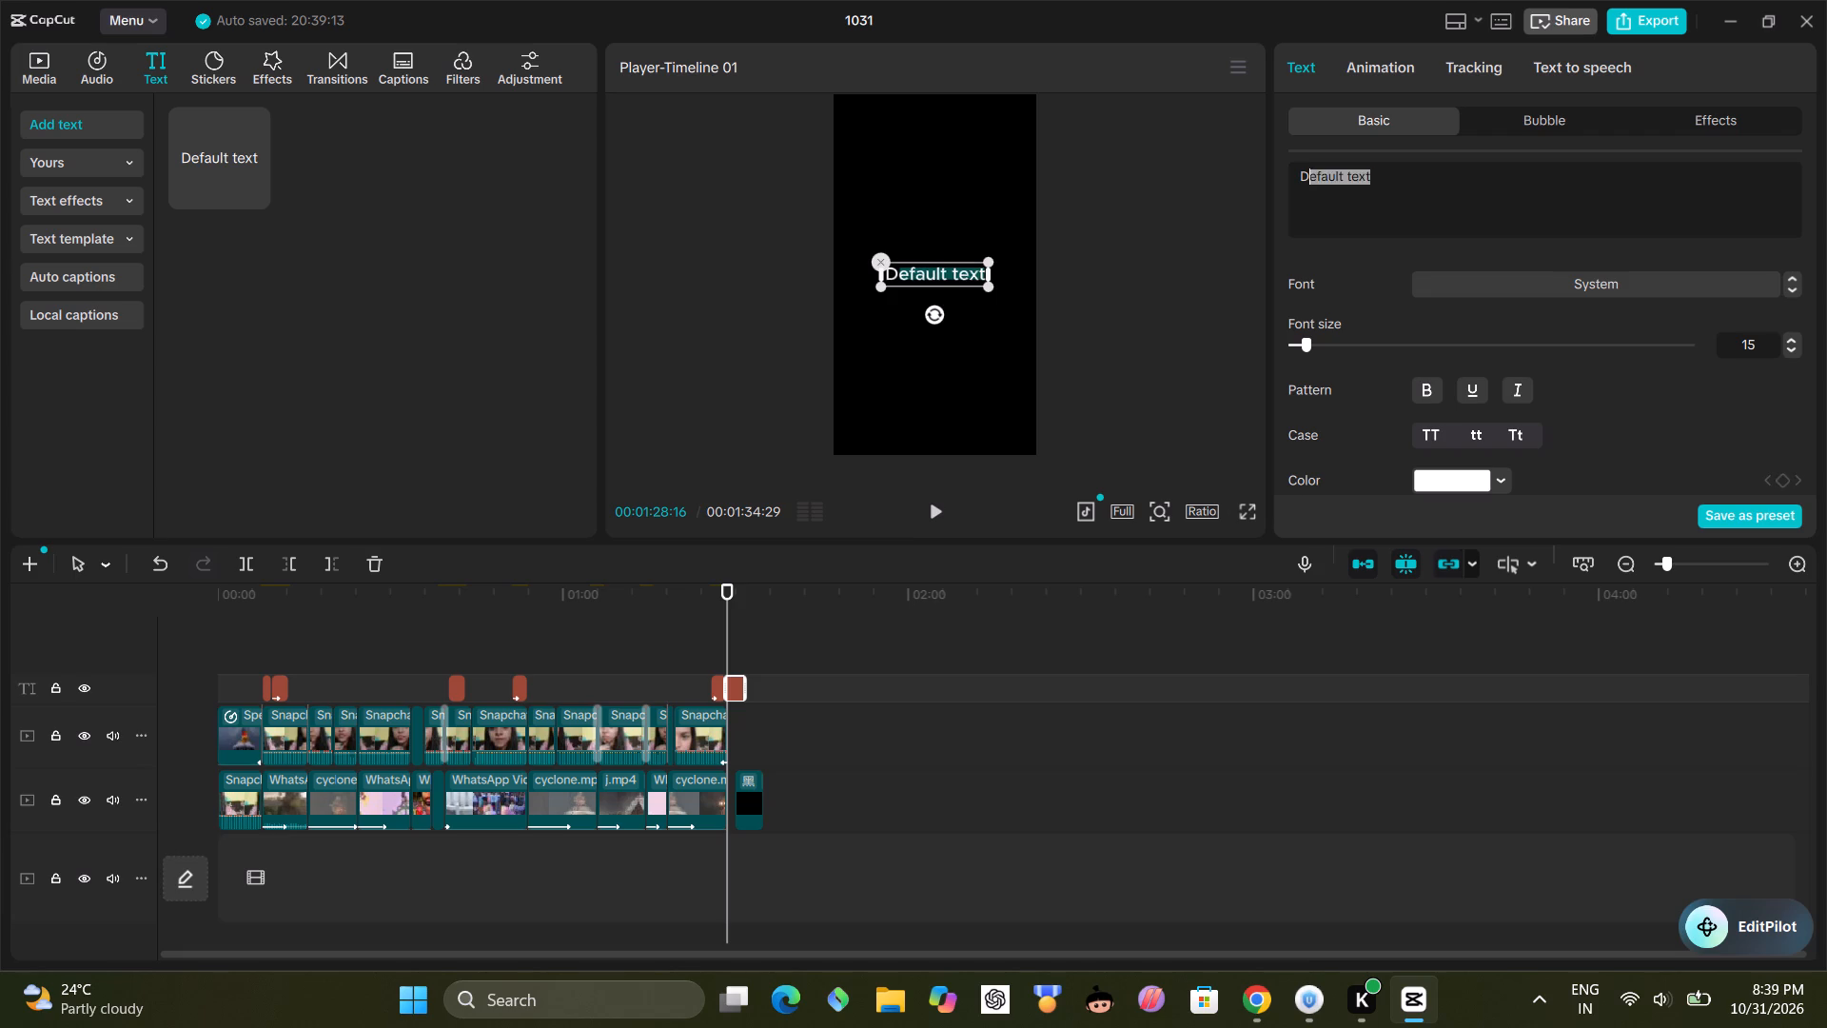
drag(1309, 179, 1302, 181)
key(shift+d)
text(IVINE DIARIES)
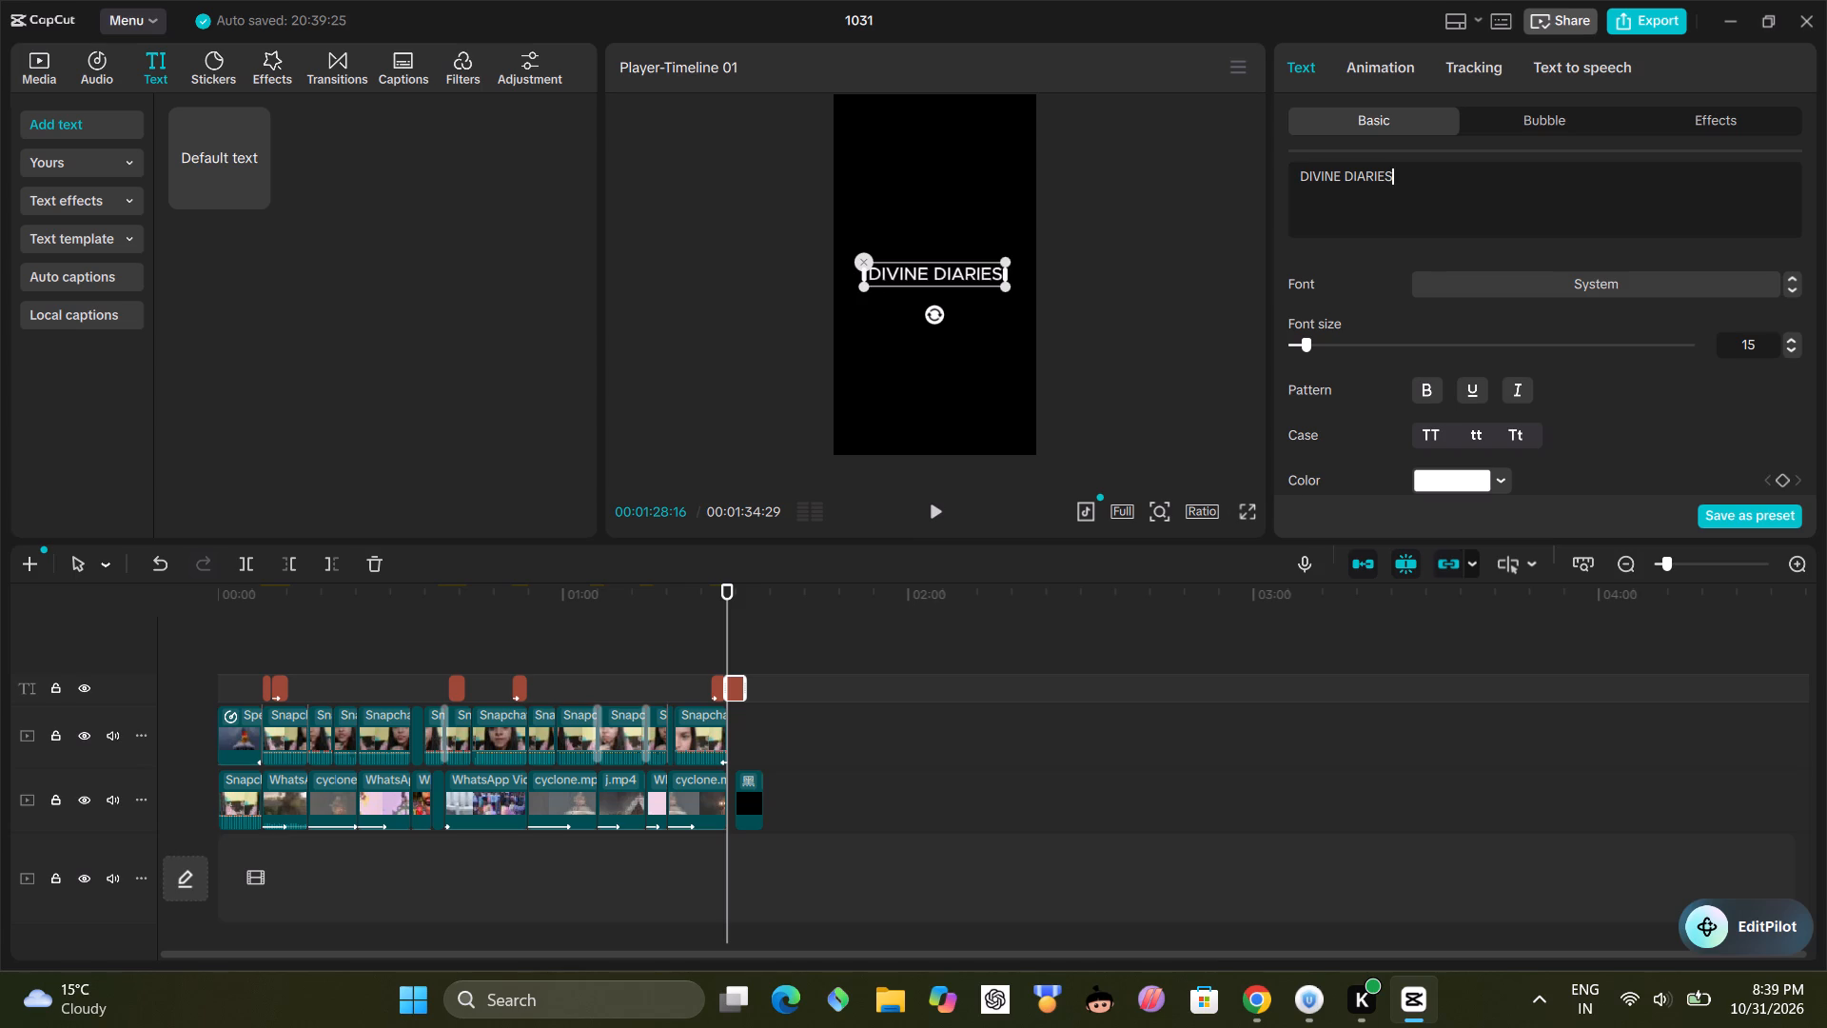
Set the DIVINE DIARIES text's font to 서울한강체 B and make it bold.
click(1794, 271)
triple_click(1791, 273)
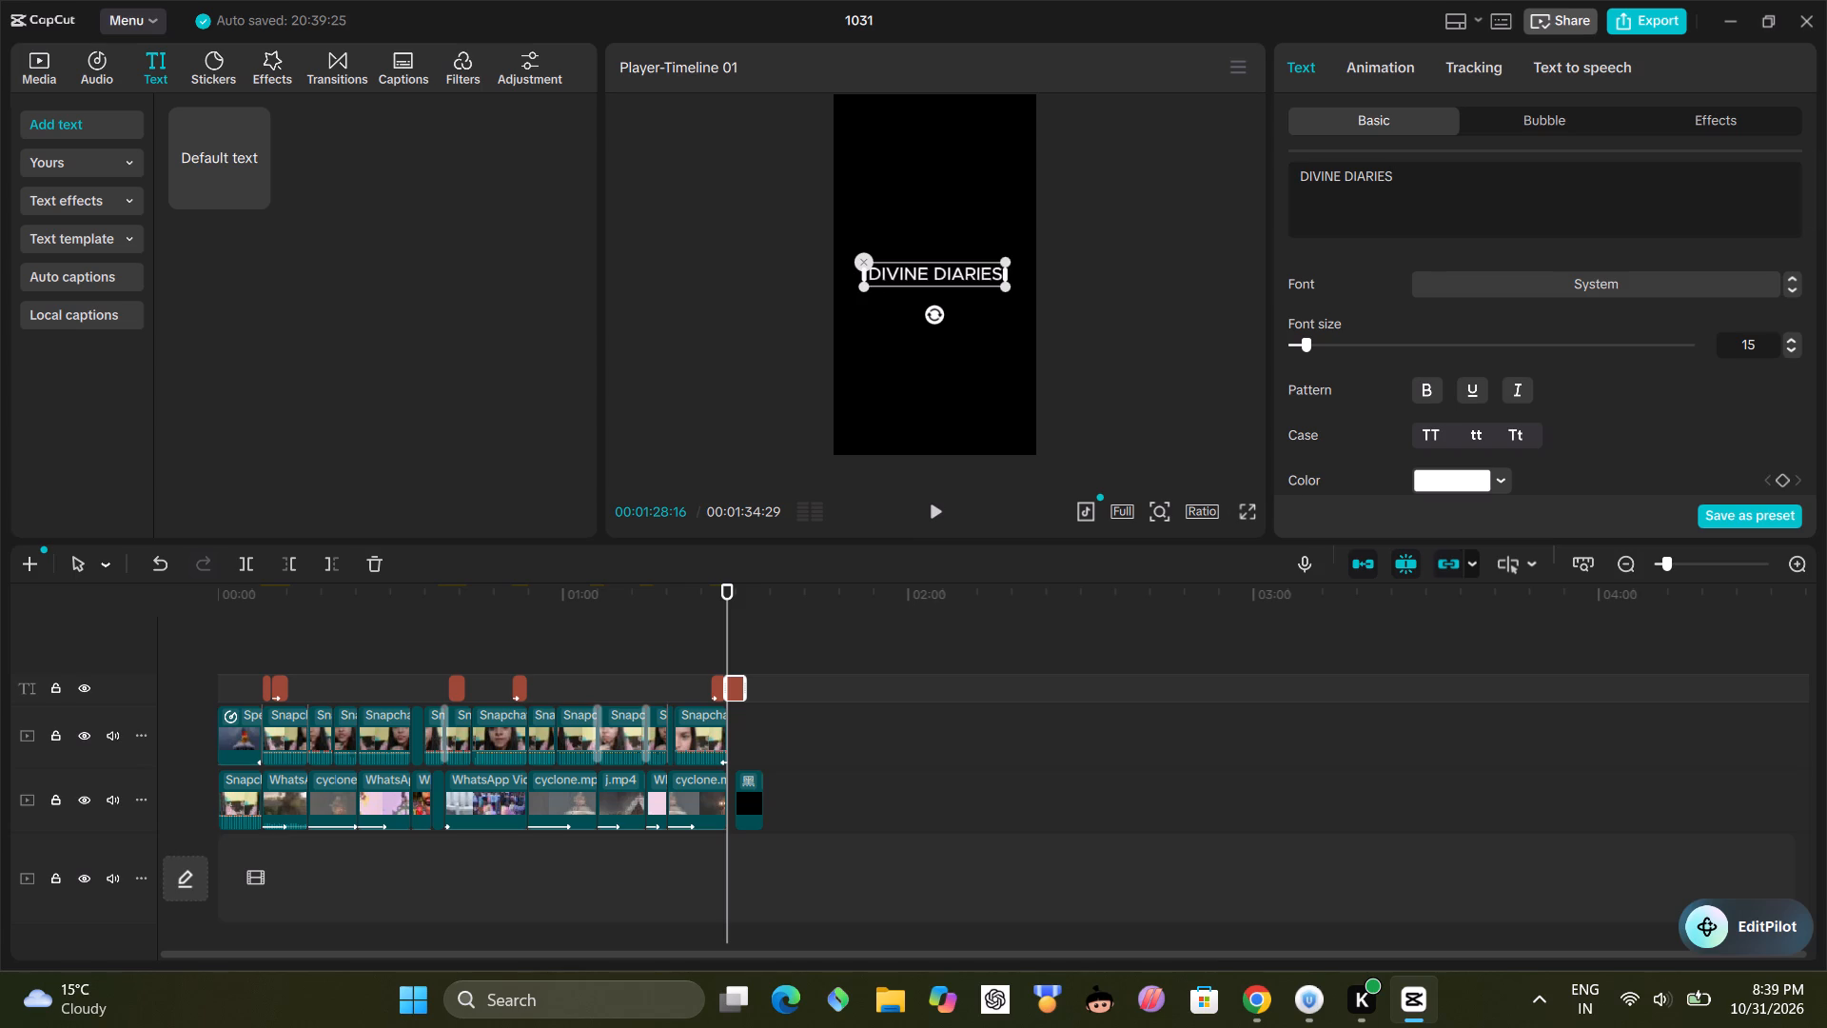
triple_click(1791, 276)
triple_click(1790, 290)
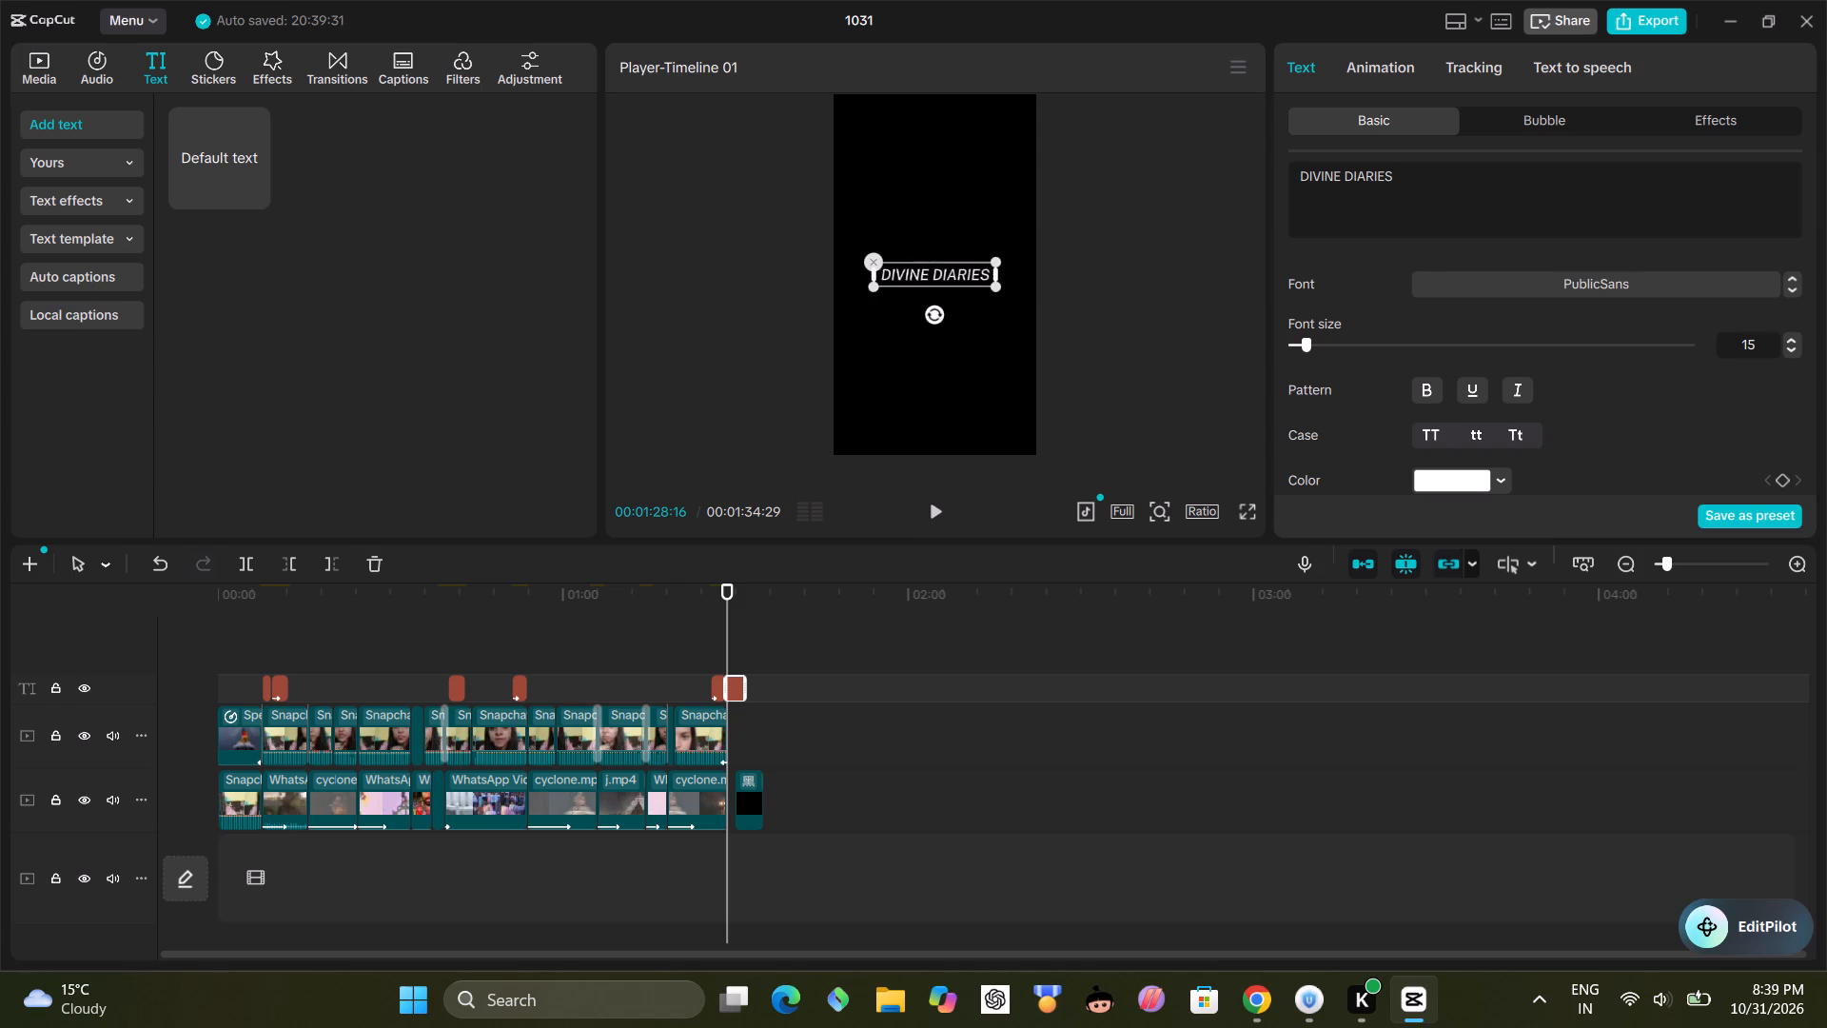
click(1790, 290)
click(1790, 290)
double_click(1790, 290)
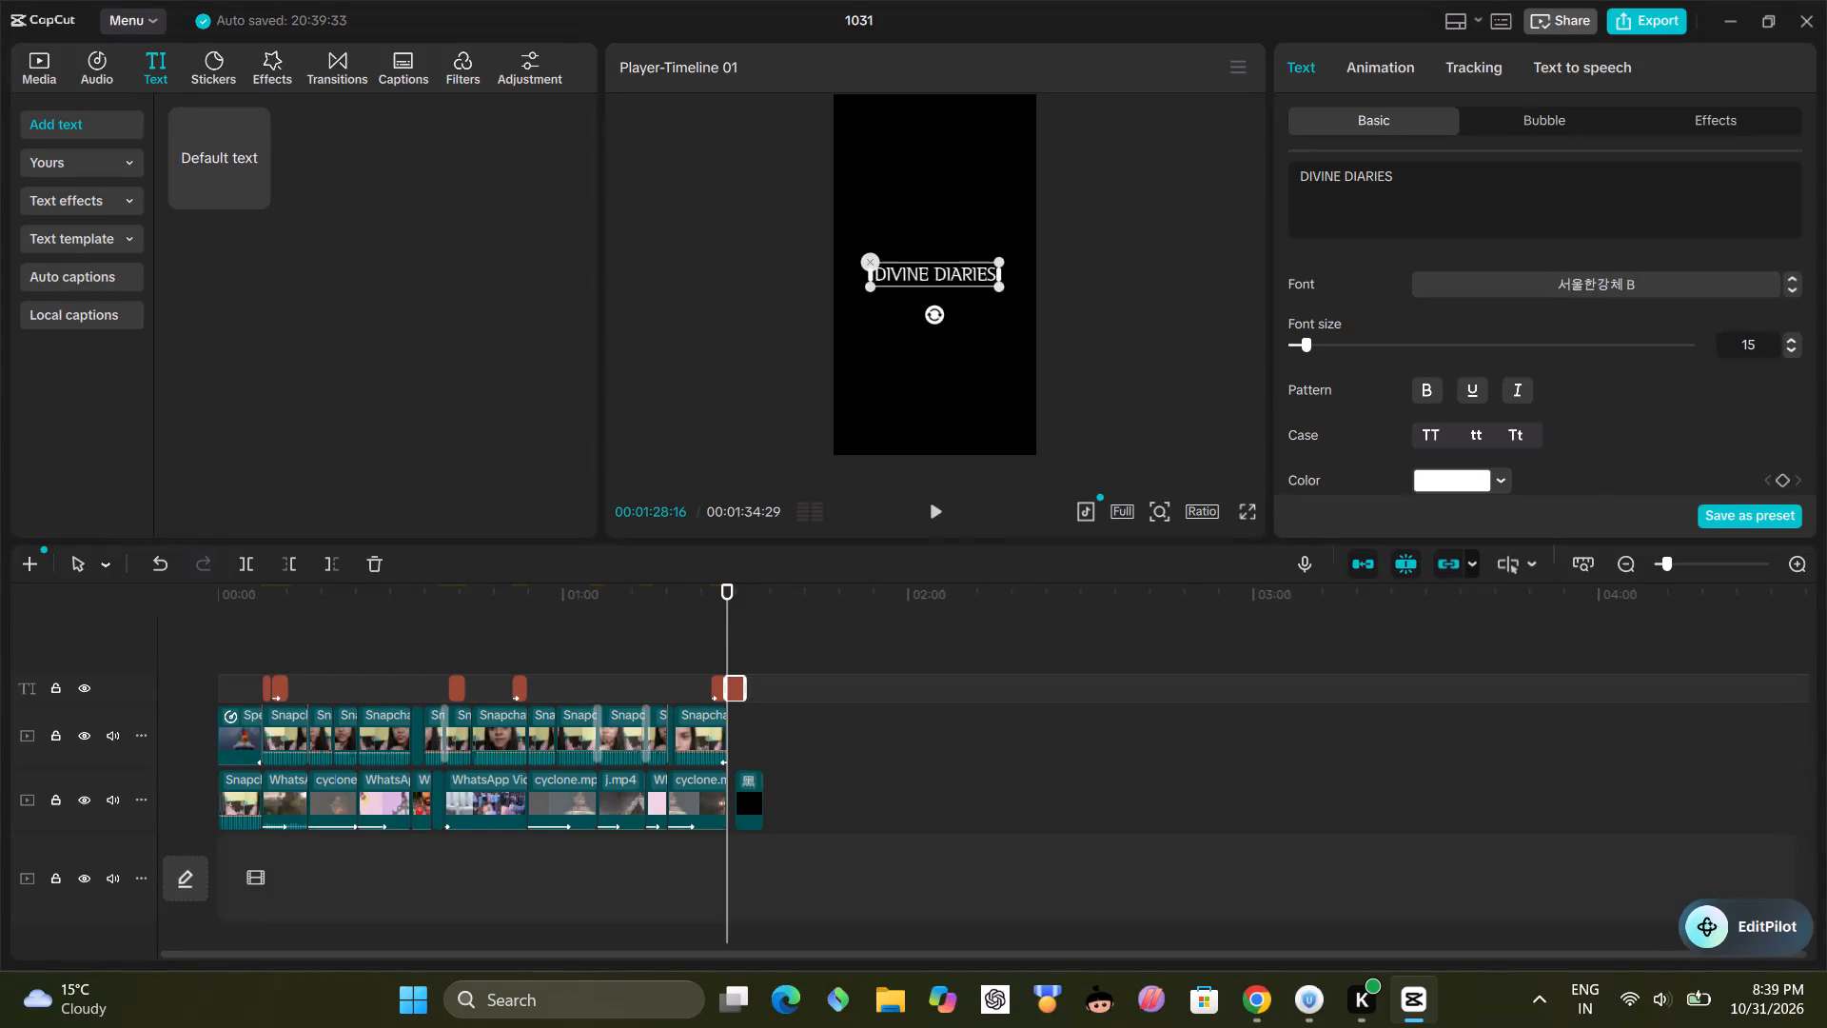
click(1797, 282)
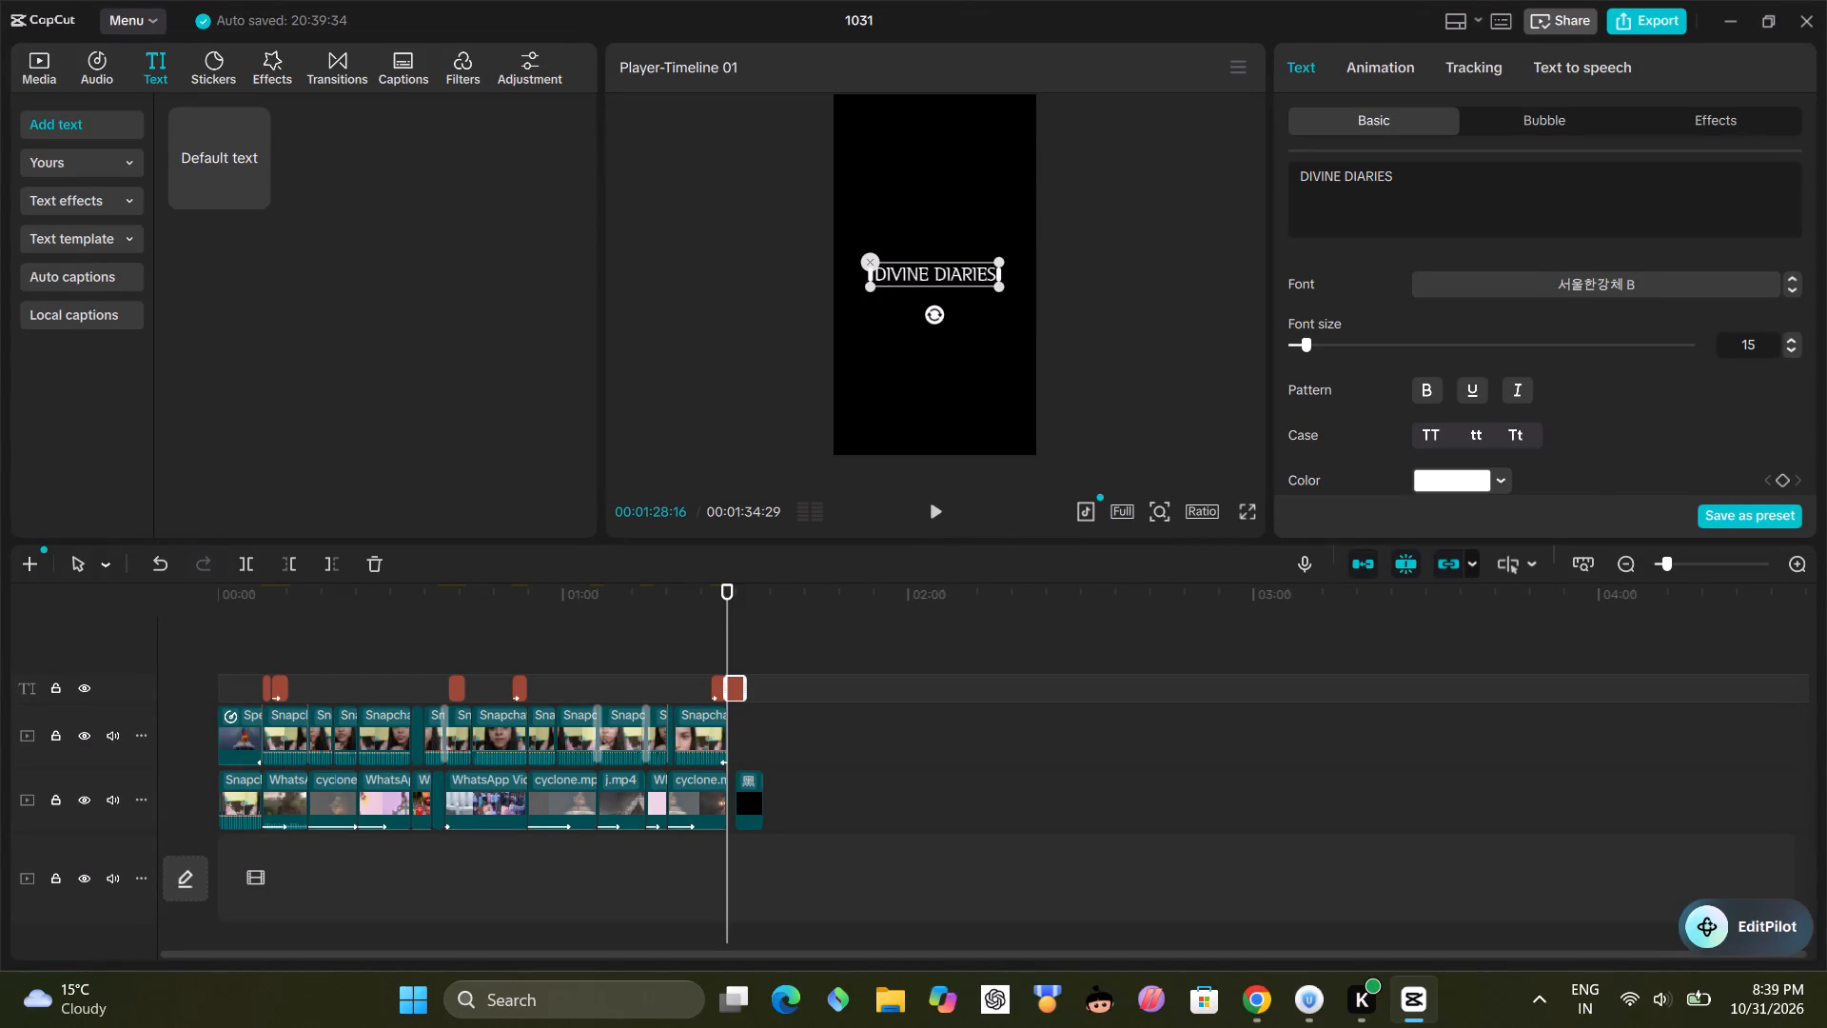
click(1421, 391)
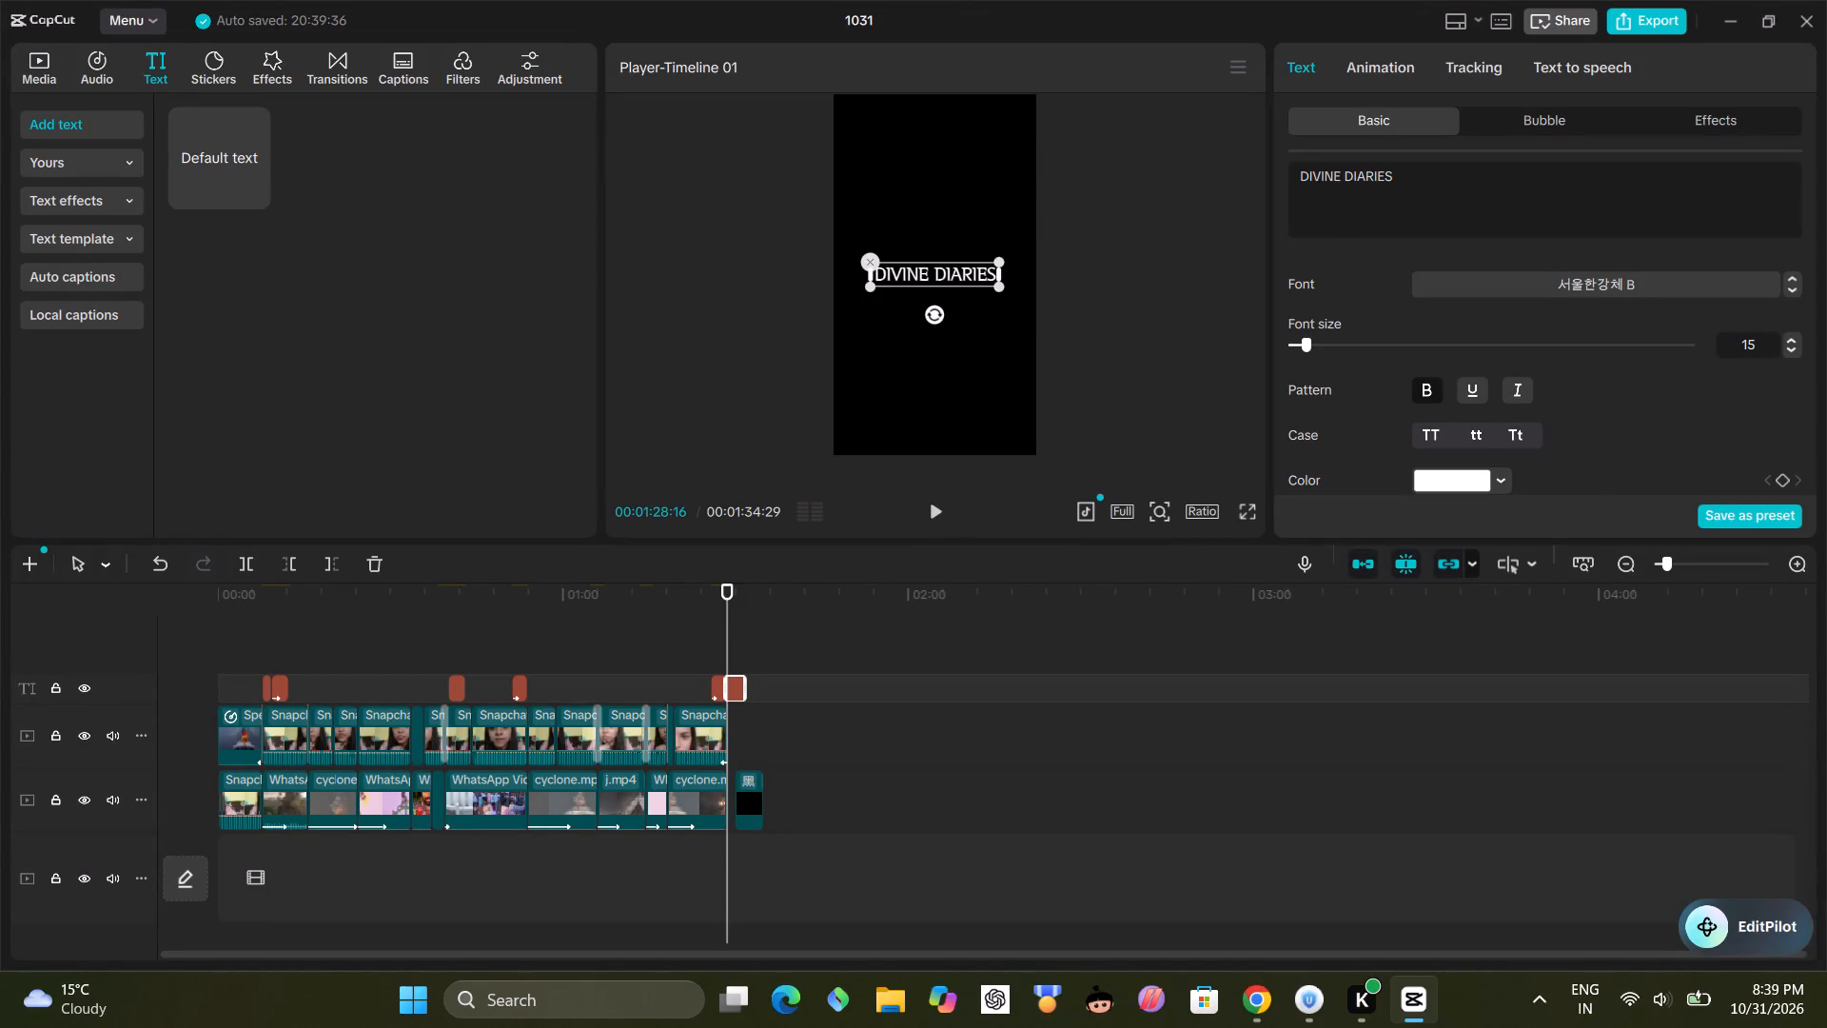
Apply the white preset style with a black shadow to the DIVINE DIARIES text.
scroll(1465, 354, down, 2)
click(1444, 473)
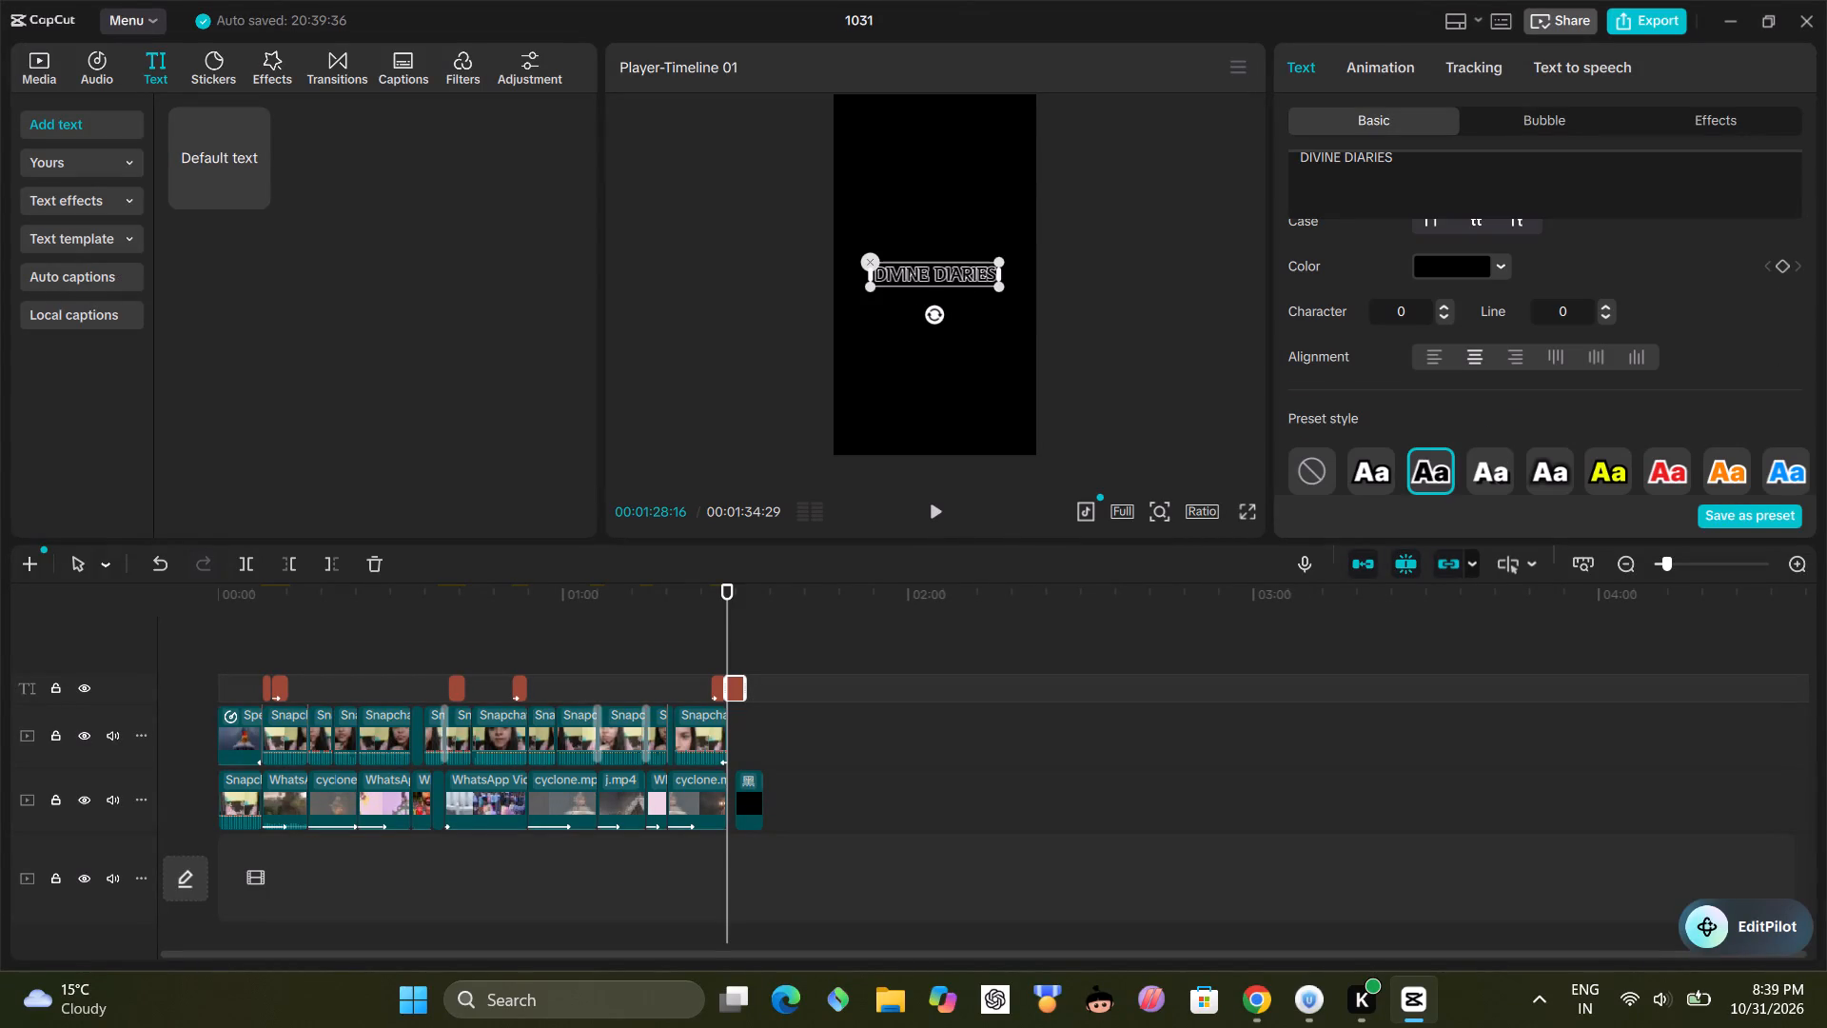
click(1496, 465)
click(1534, 461)
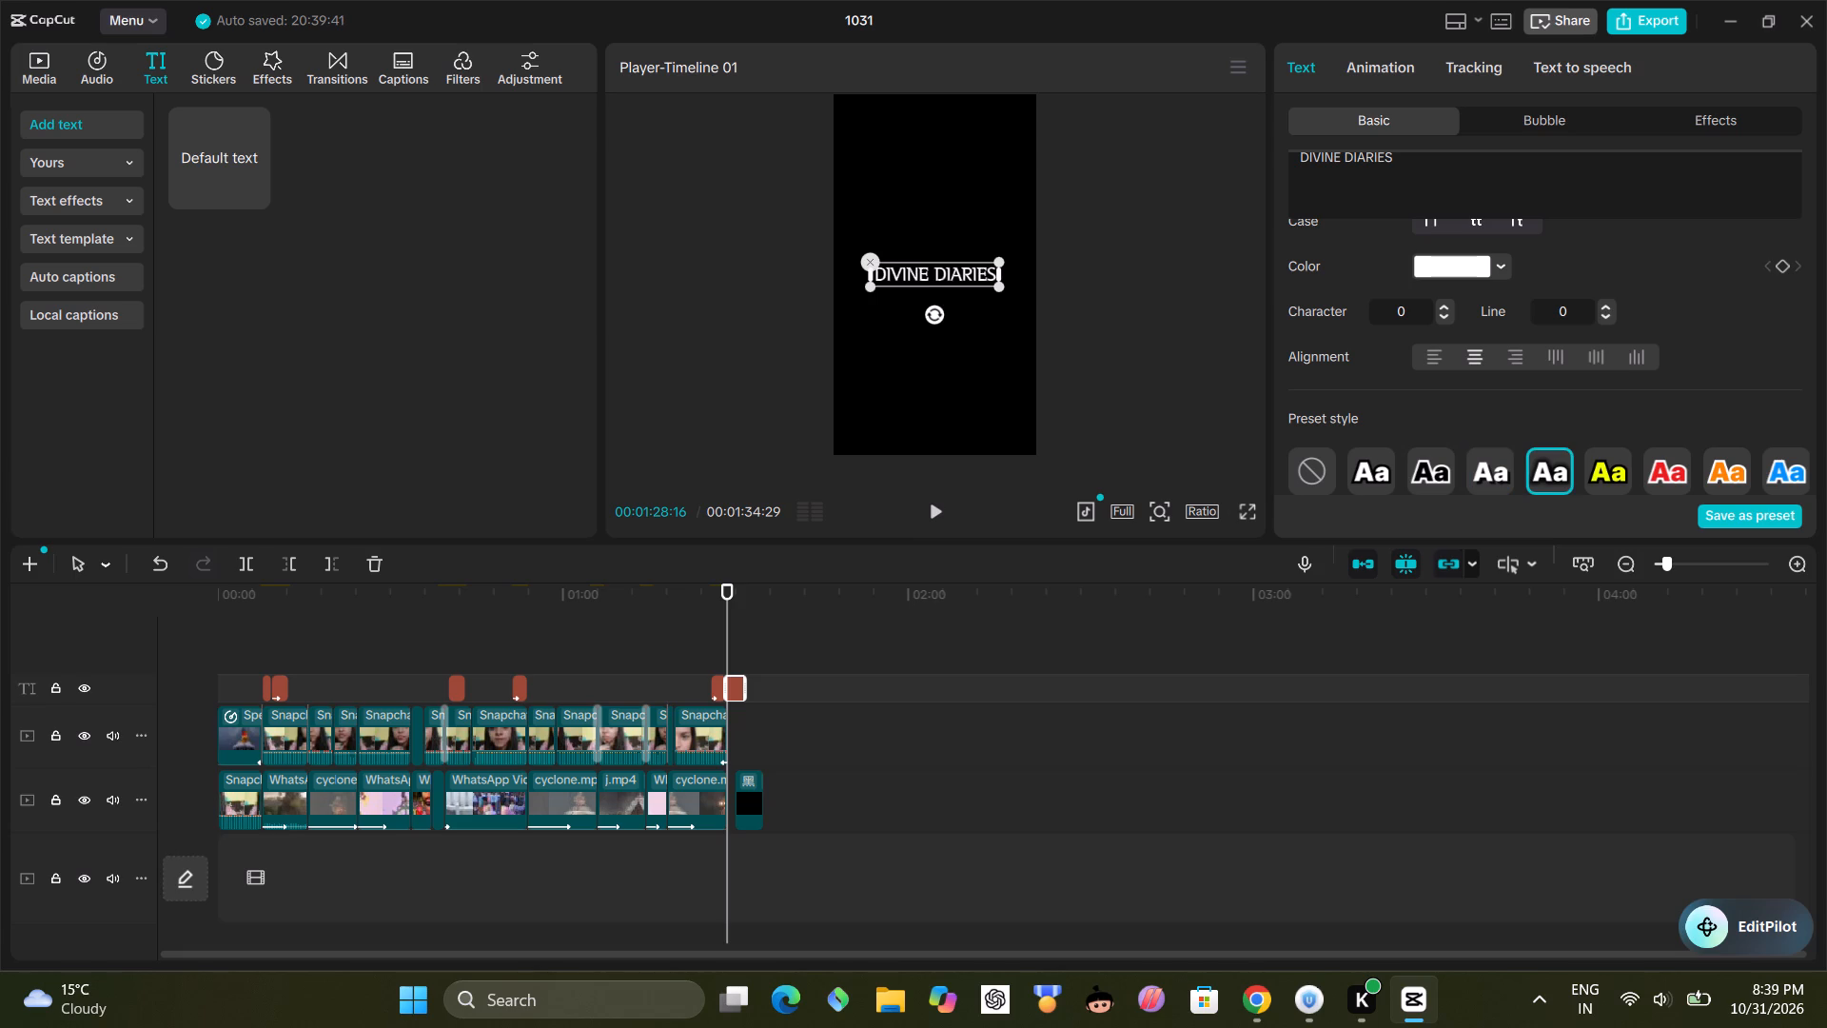
Look through the DIVINE DIARIES text's transform, background, glow, shadow and curve settings.
scroll(1537, 254, down, 3)
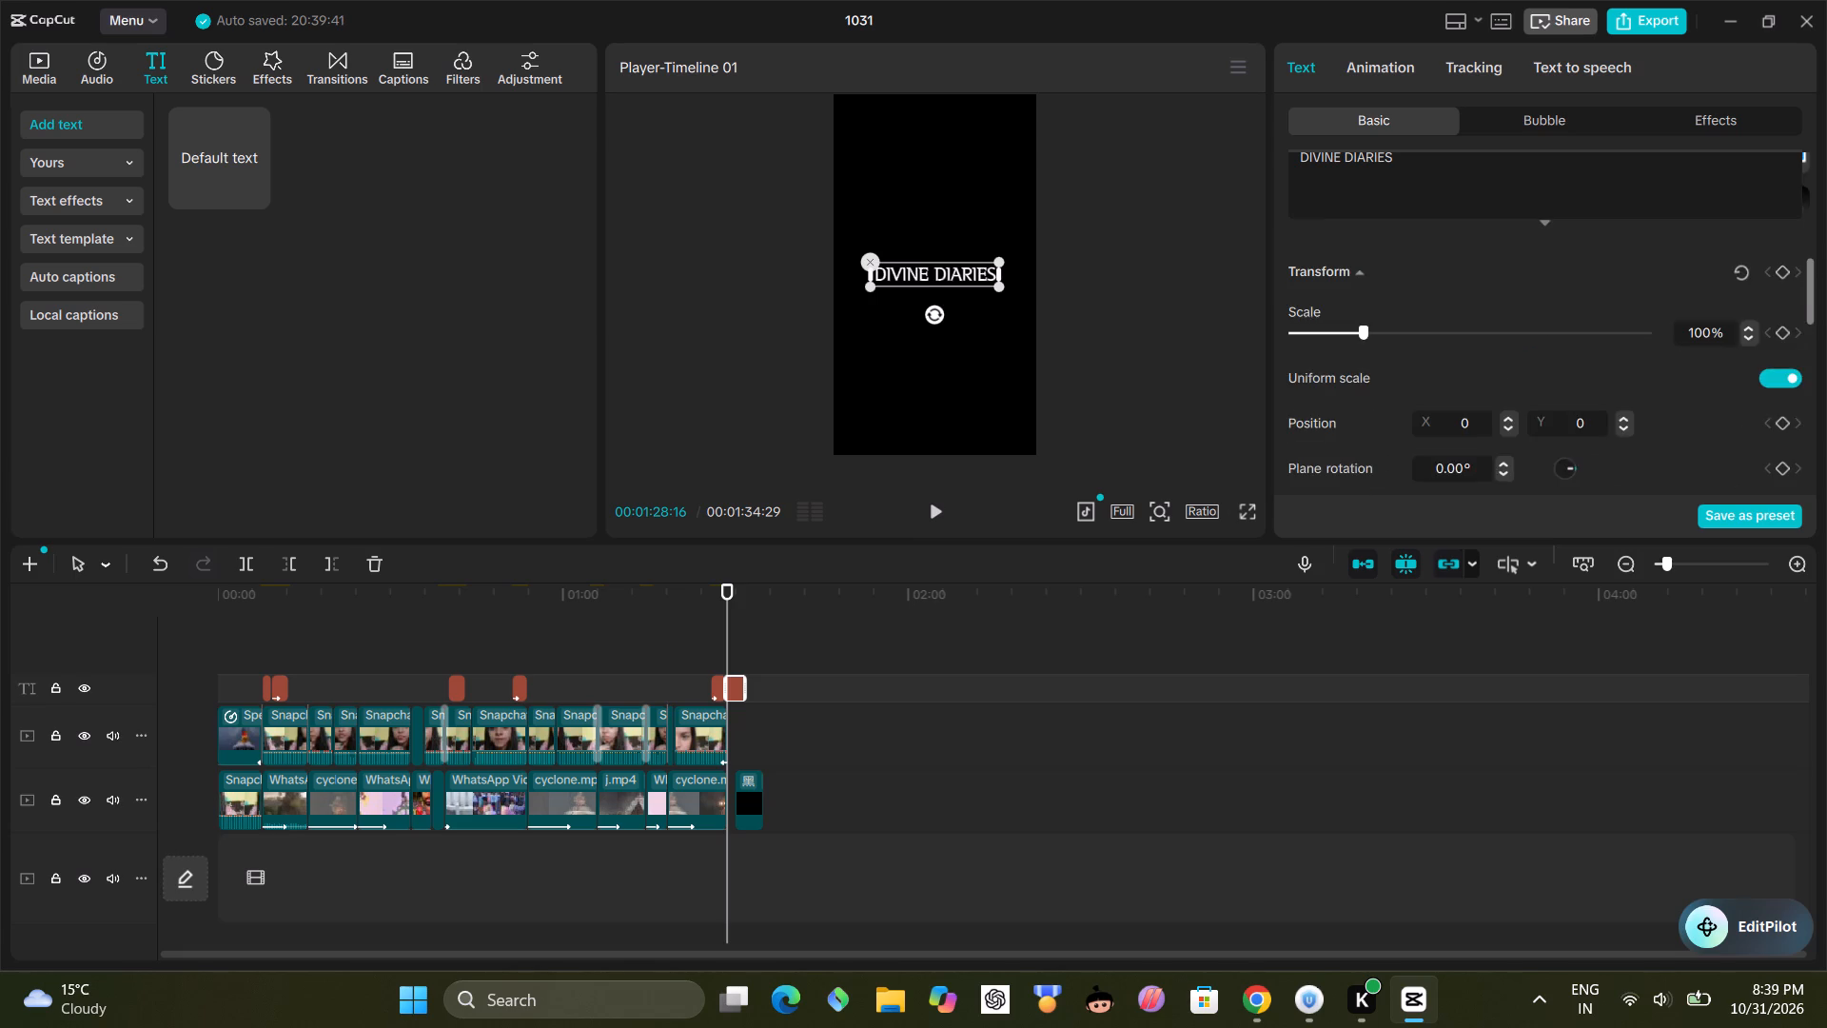
scroll(1530, 289, down, 6)
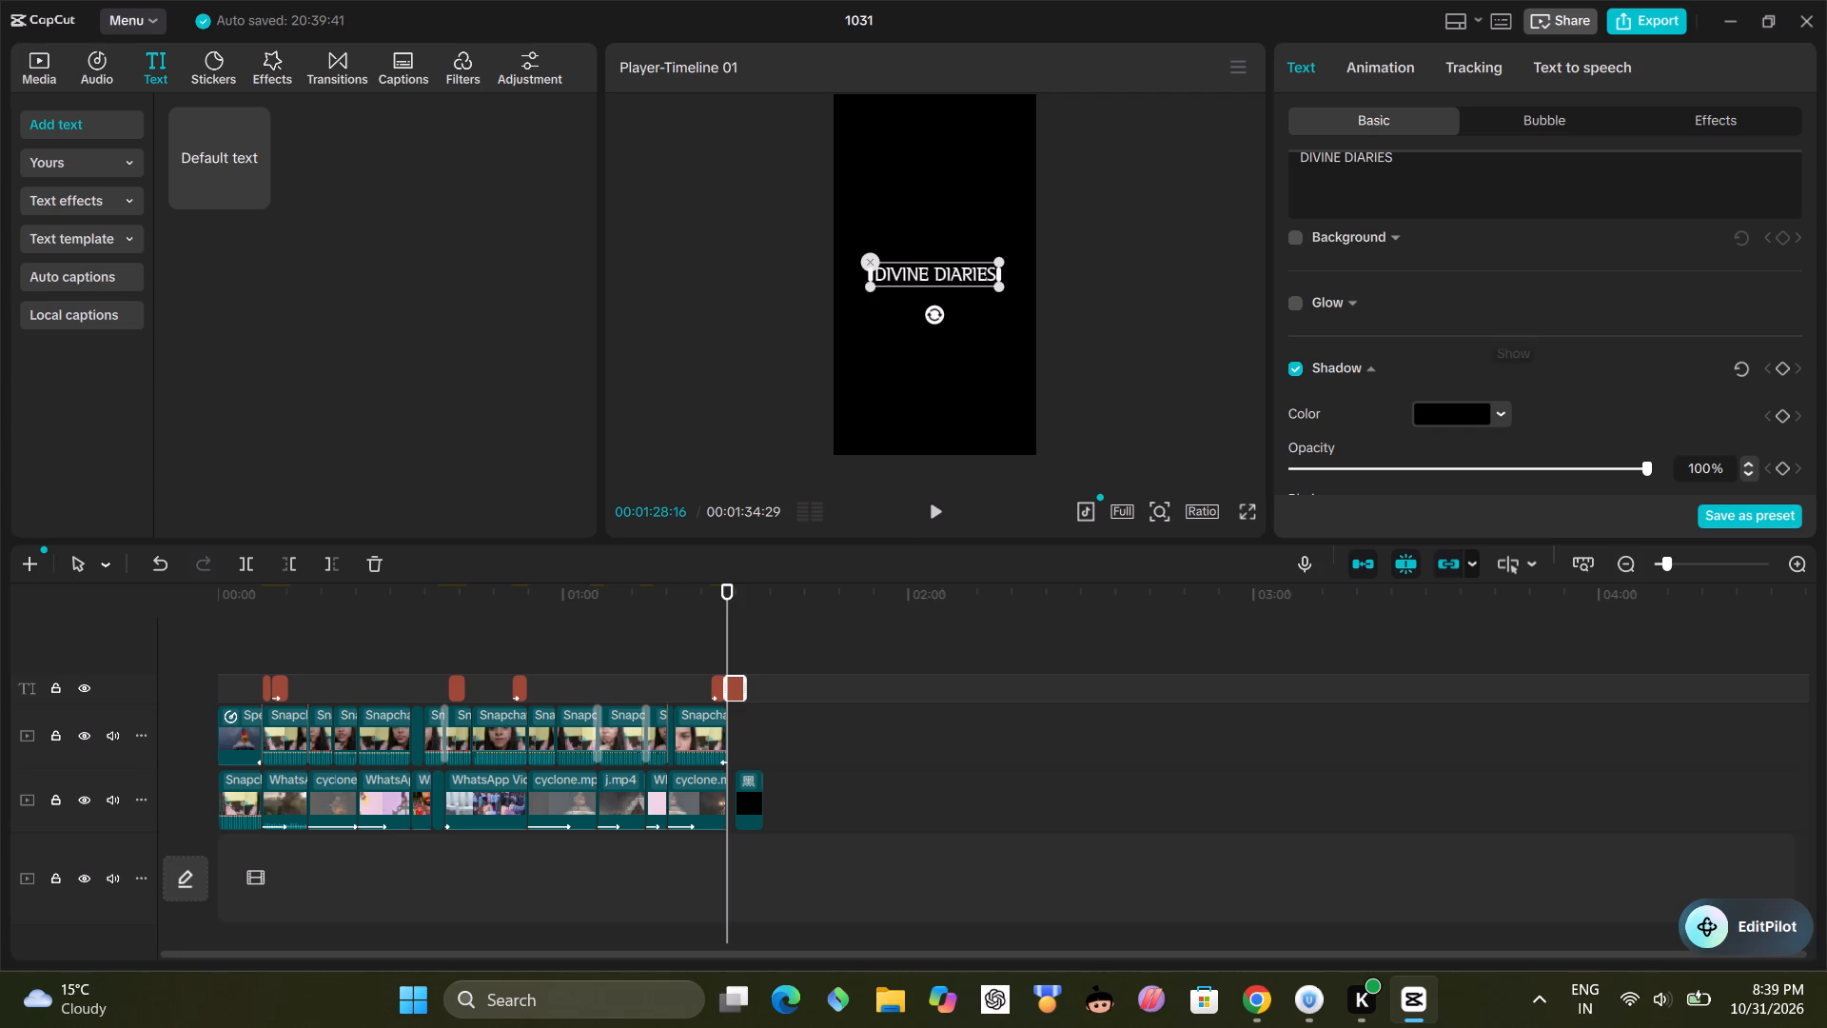
scroll(1444, 287, up, 1)
scroll(1420, 325, down, 6)
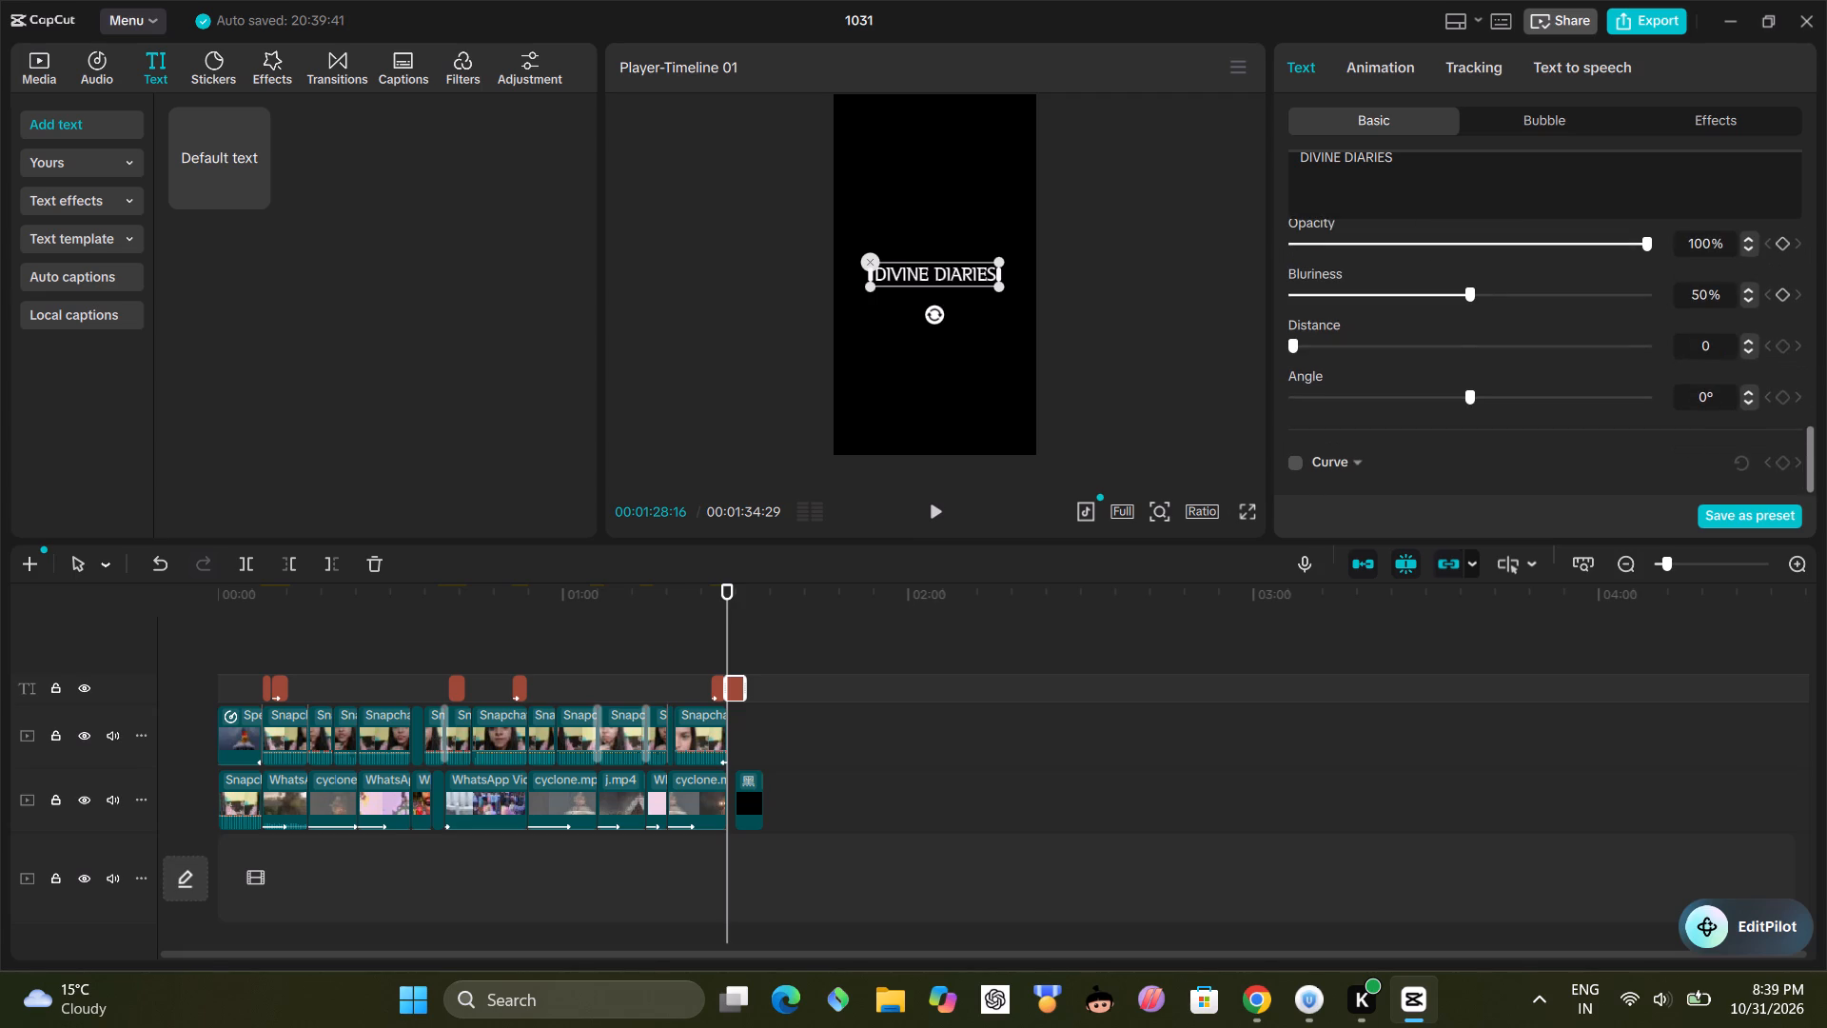
scroll(1417, 339, down, 3)
scroll(1414, 342, up, 12)
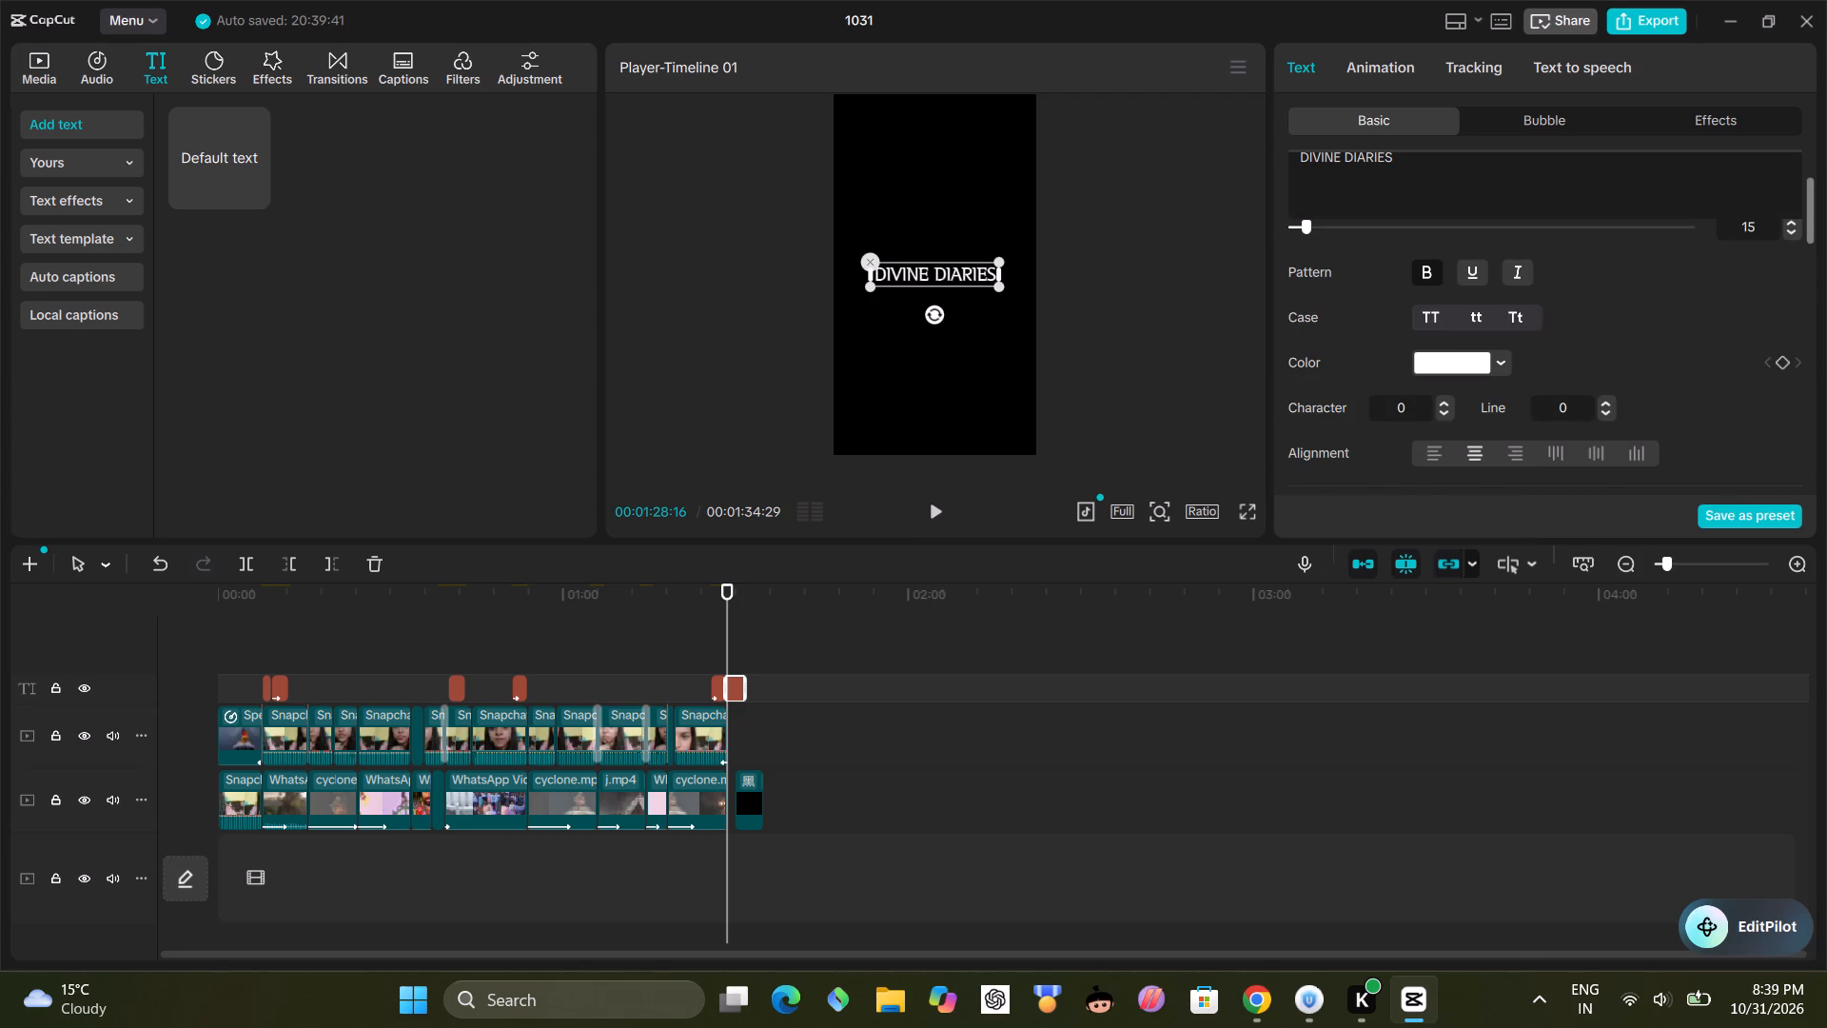
Apply the Type 2 entrance animation to the DIVINE DIARIES text with a duration of 0.8 s.
click(1370, 56)
click(1426, 260)
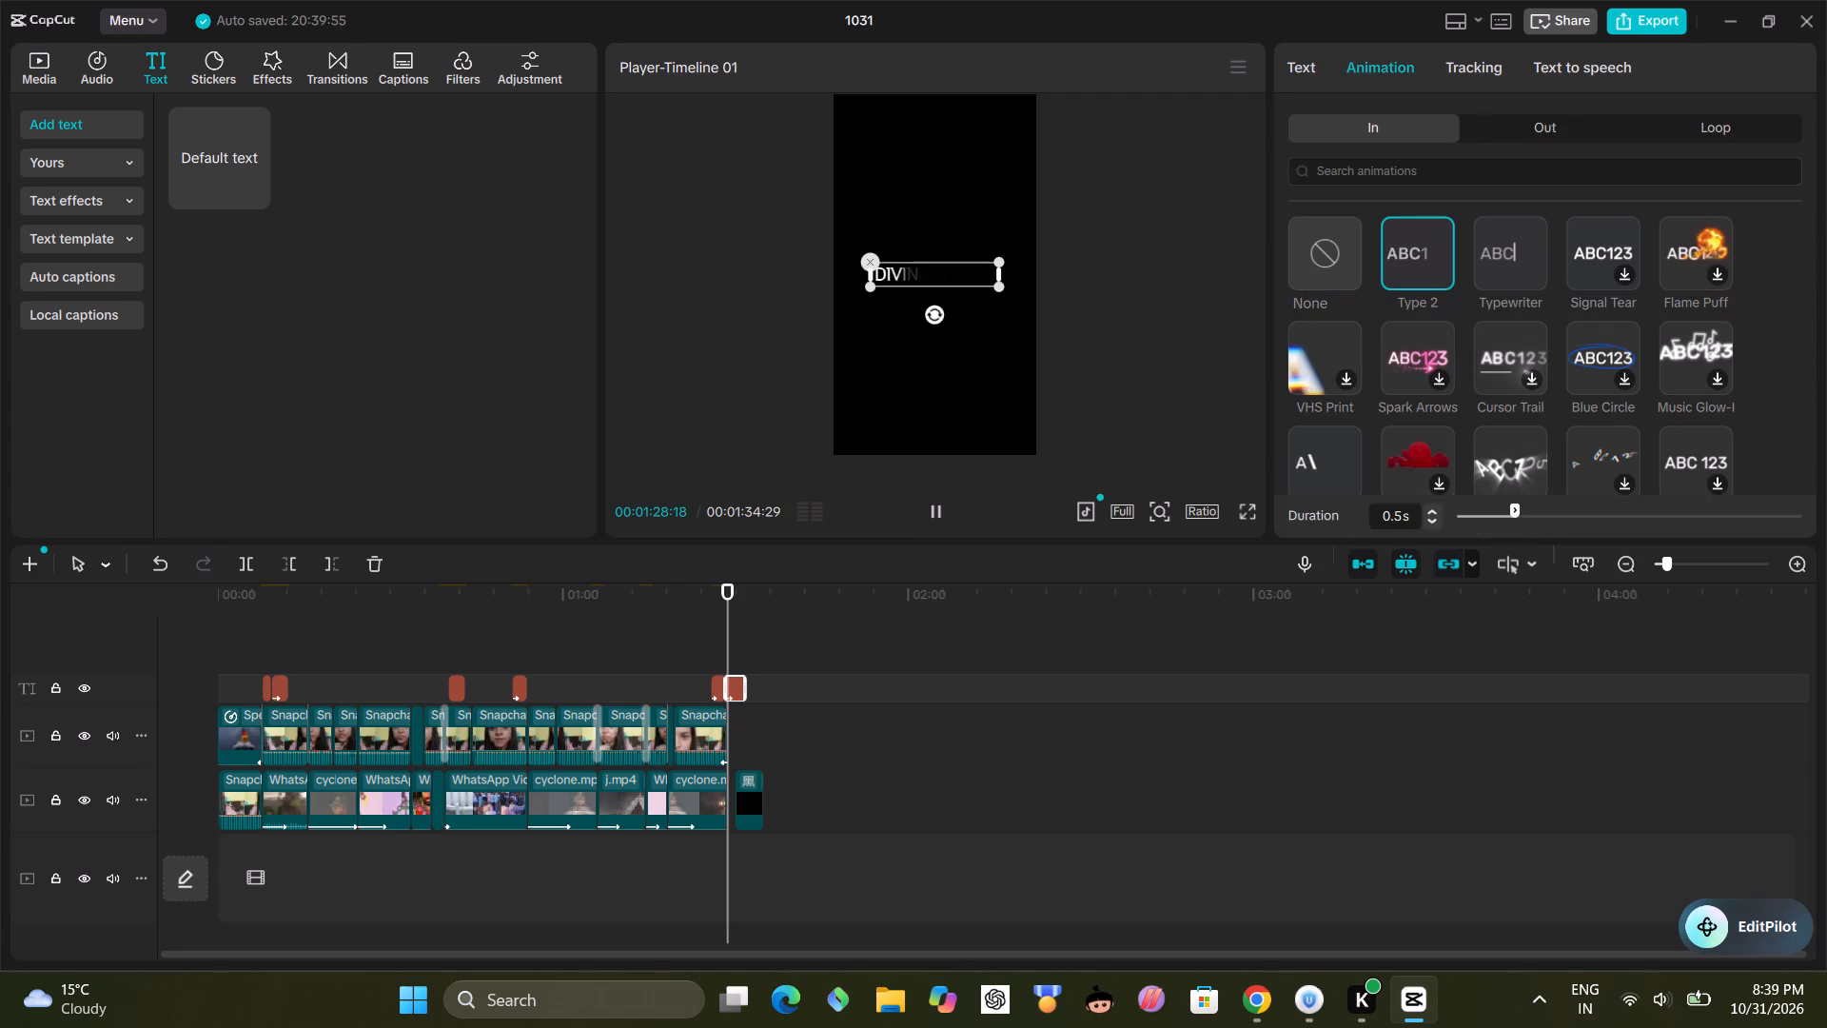
click(1546, 513)
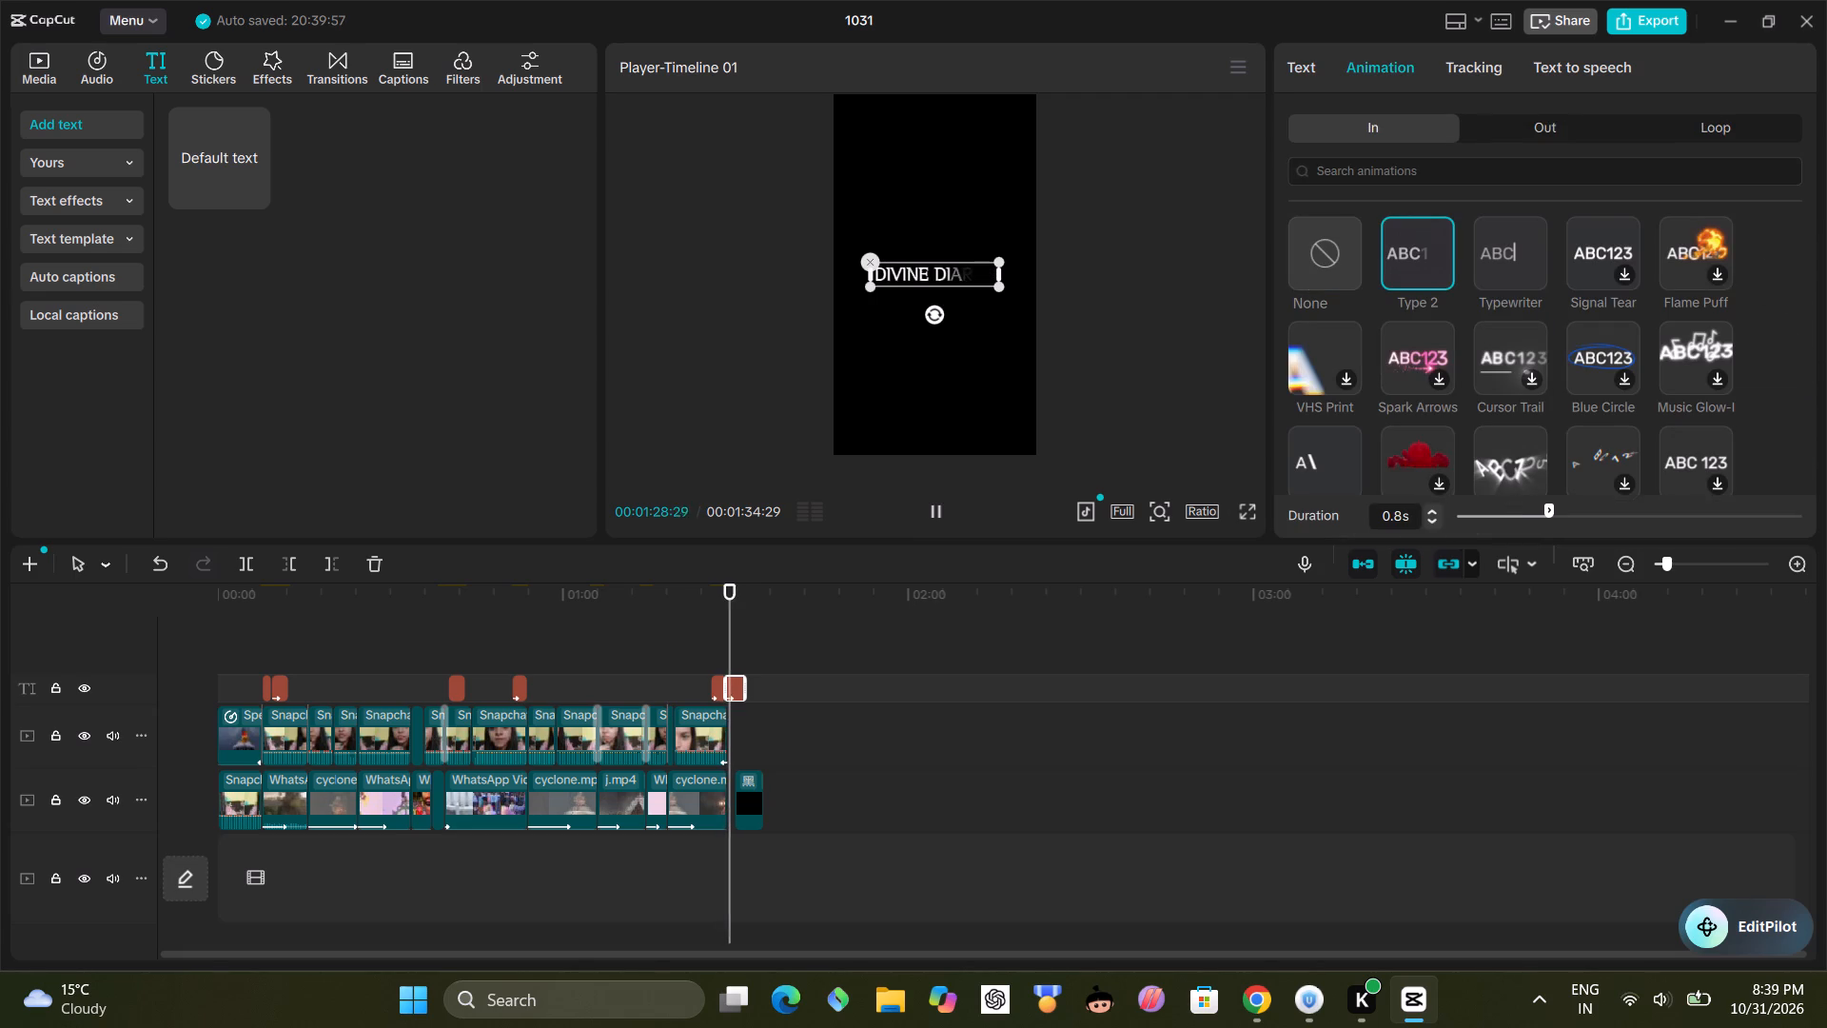
click(930, 270)
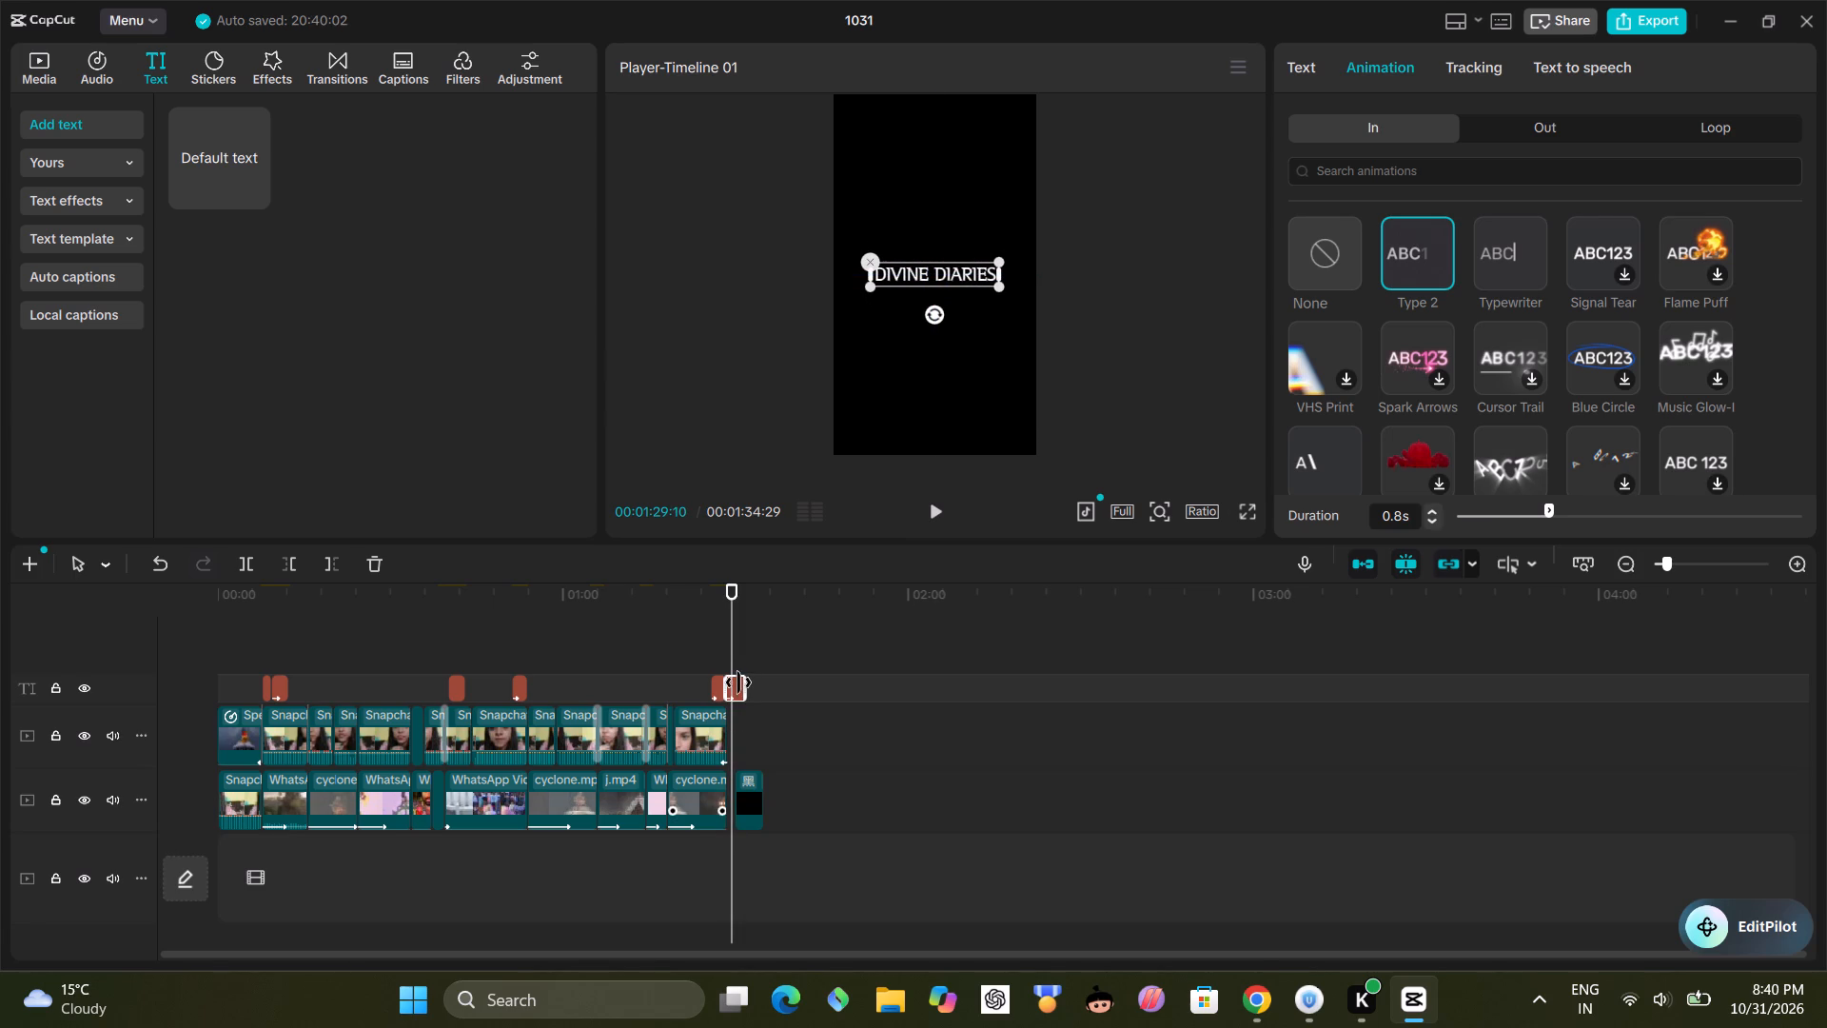
Move the black background clip flush against the last cyclone clip and trim its end to 00:01:31:16.
click(757, 799)
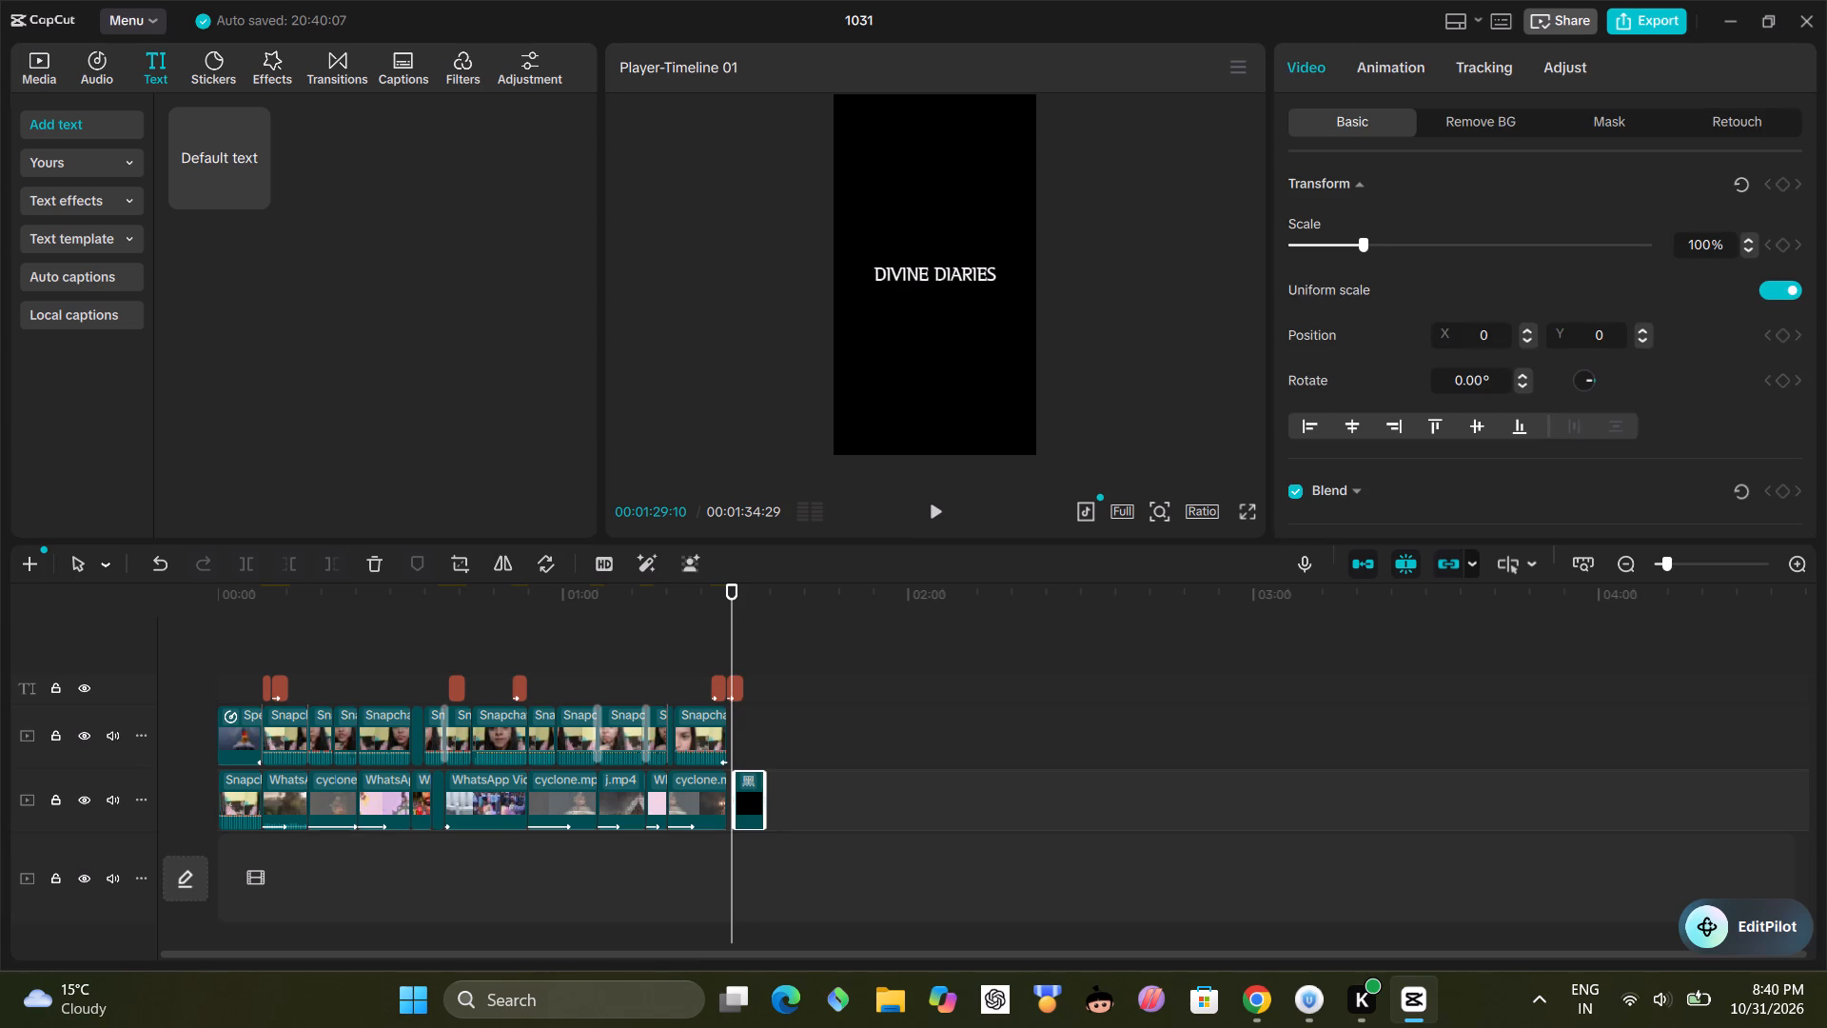
drag(743, 809, 730, 820)
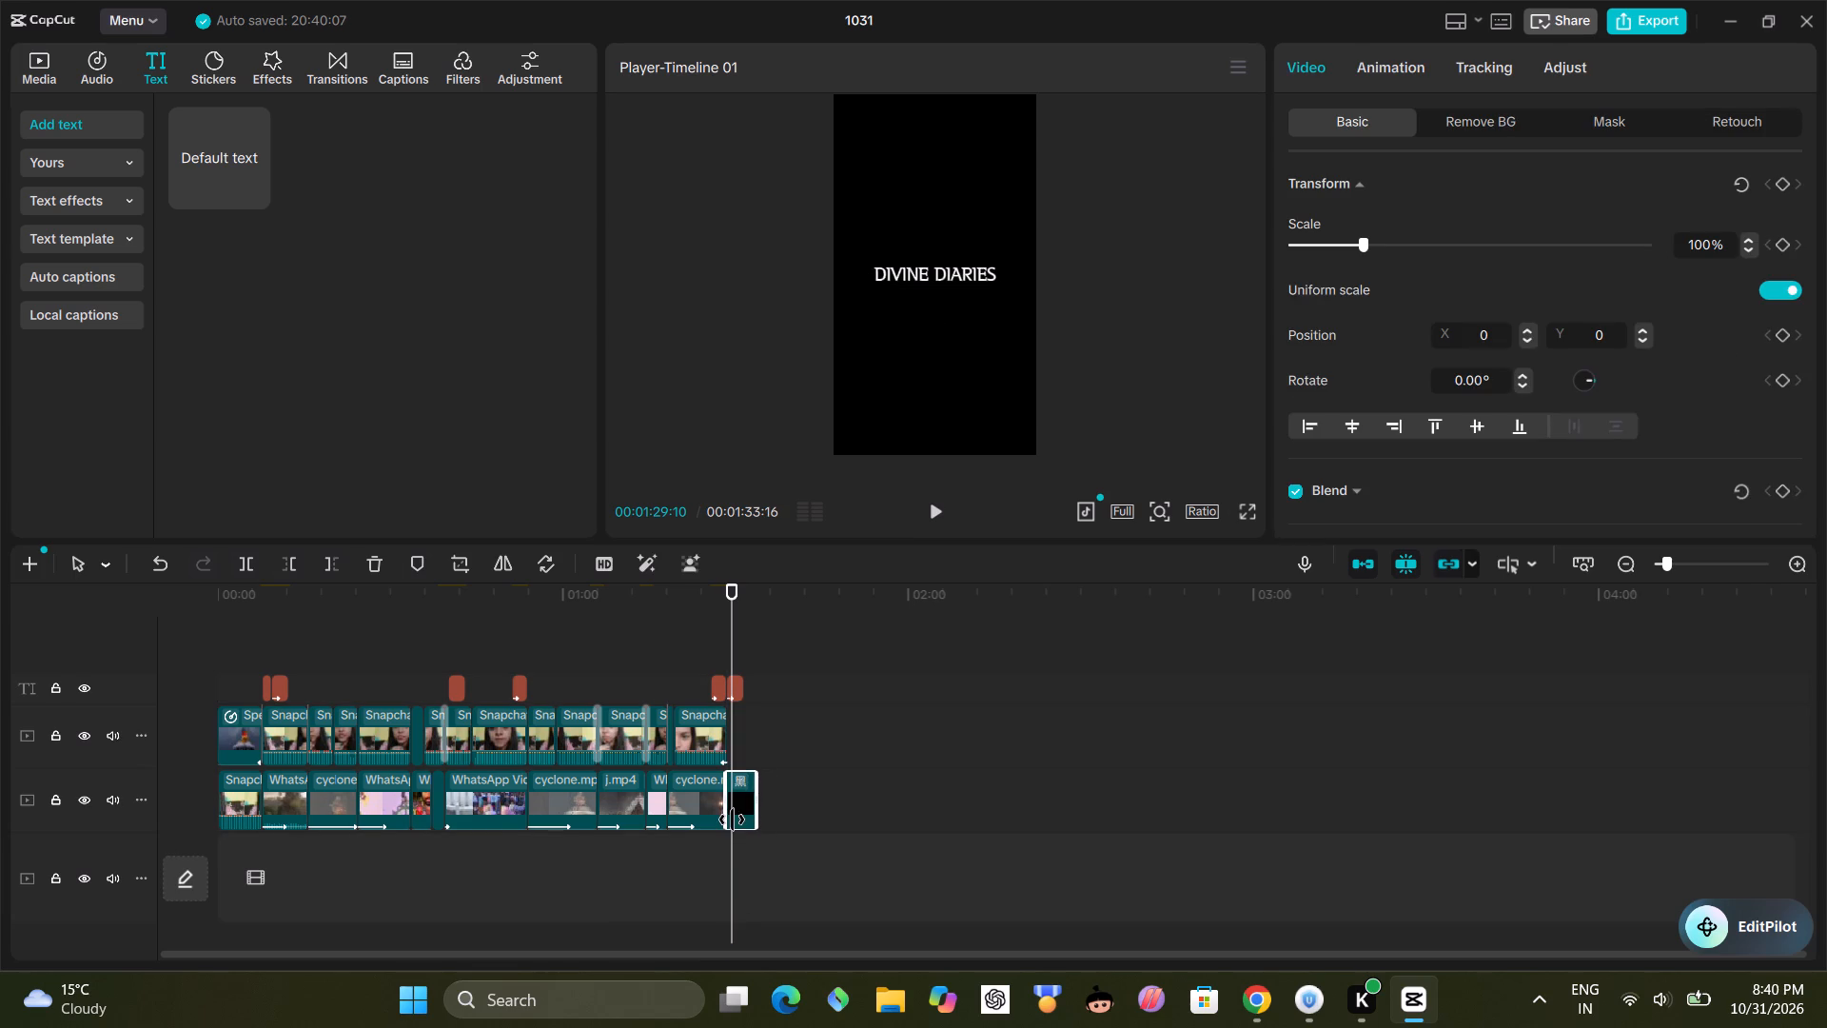
drag(757, 800, 744, 802)
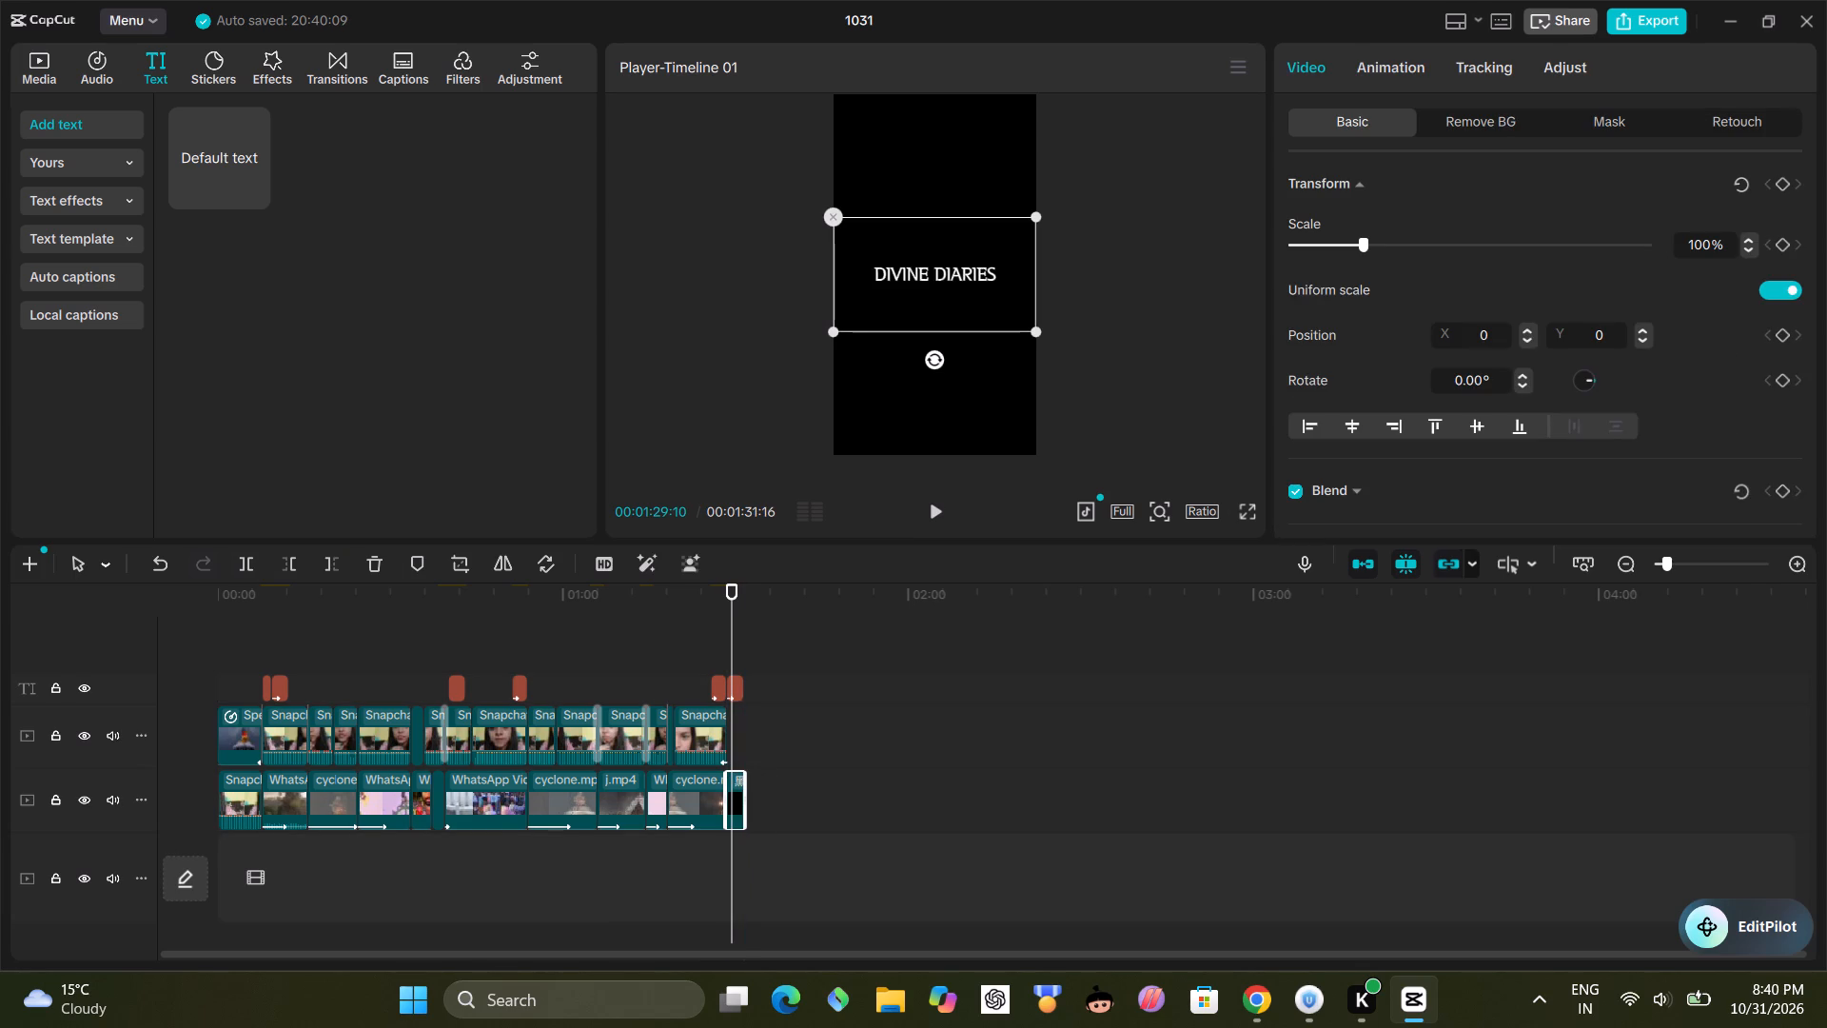
Browse the Halloween and Trending music in the audio library.
click(101, 68)
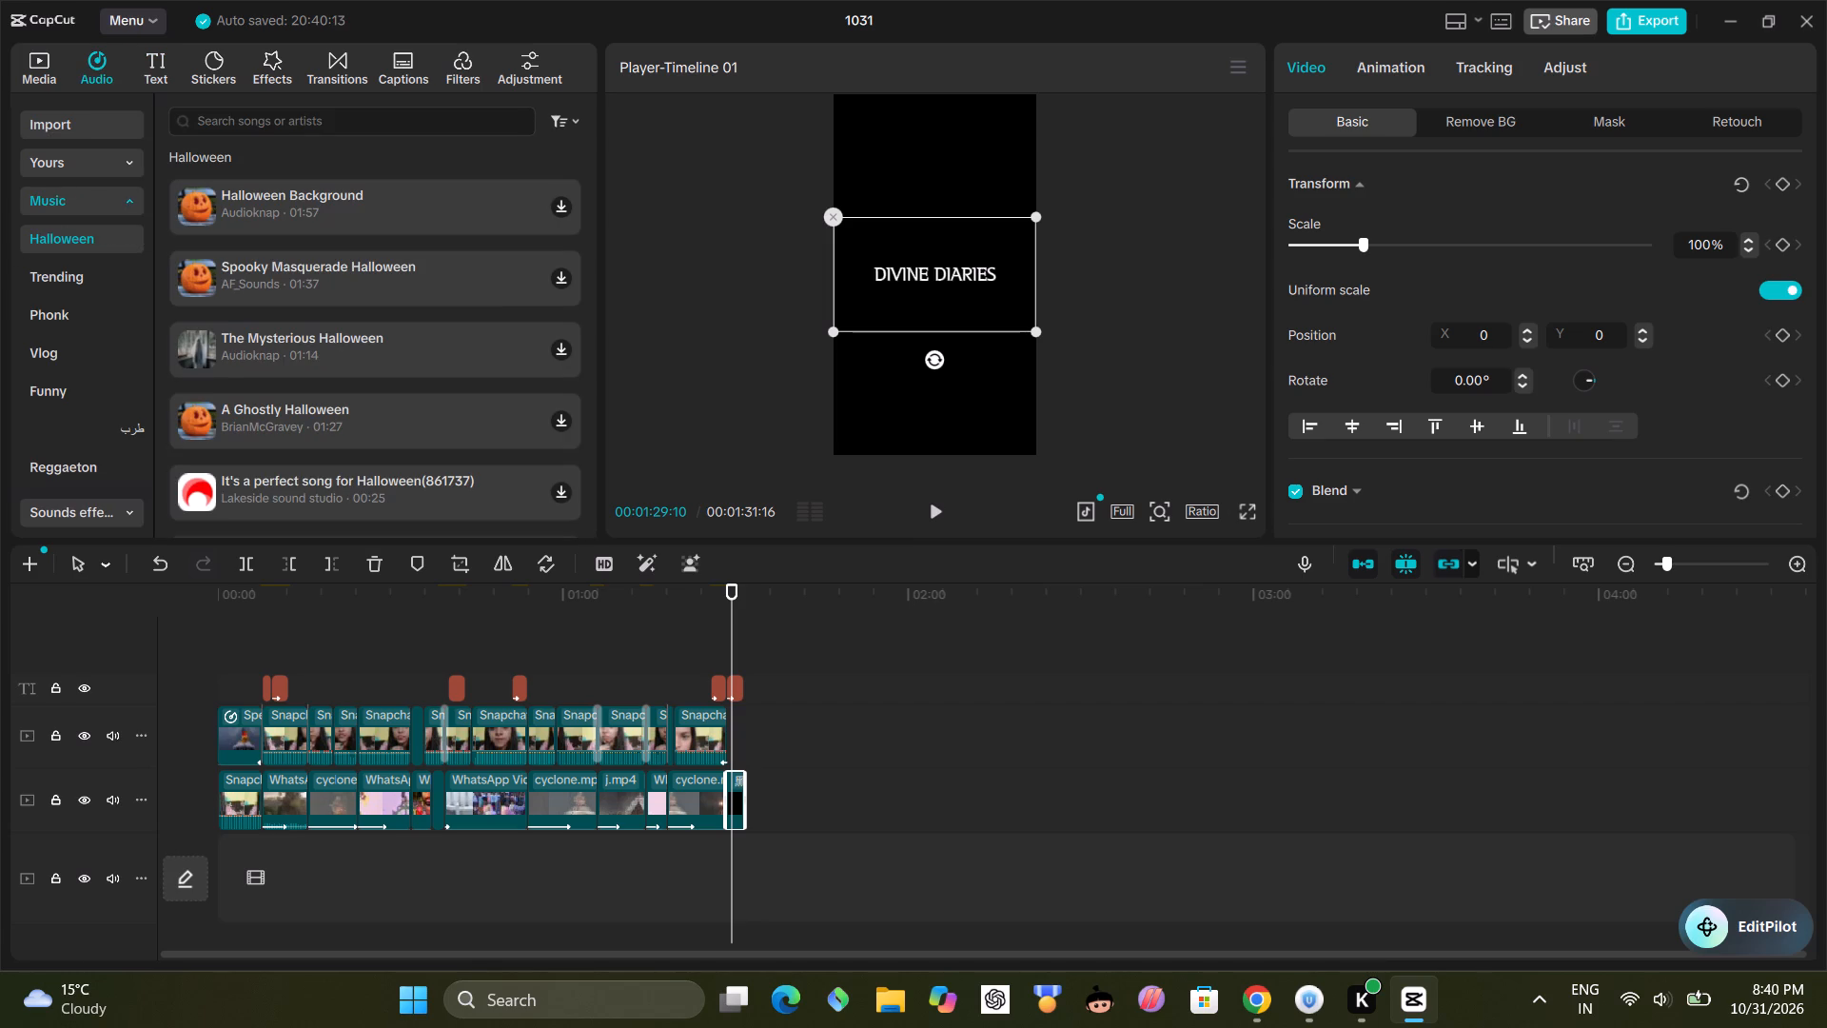
scroll(265, 328, down, 2)
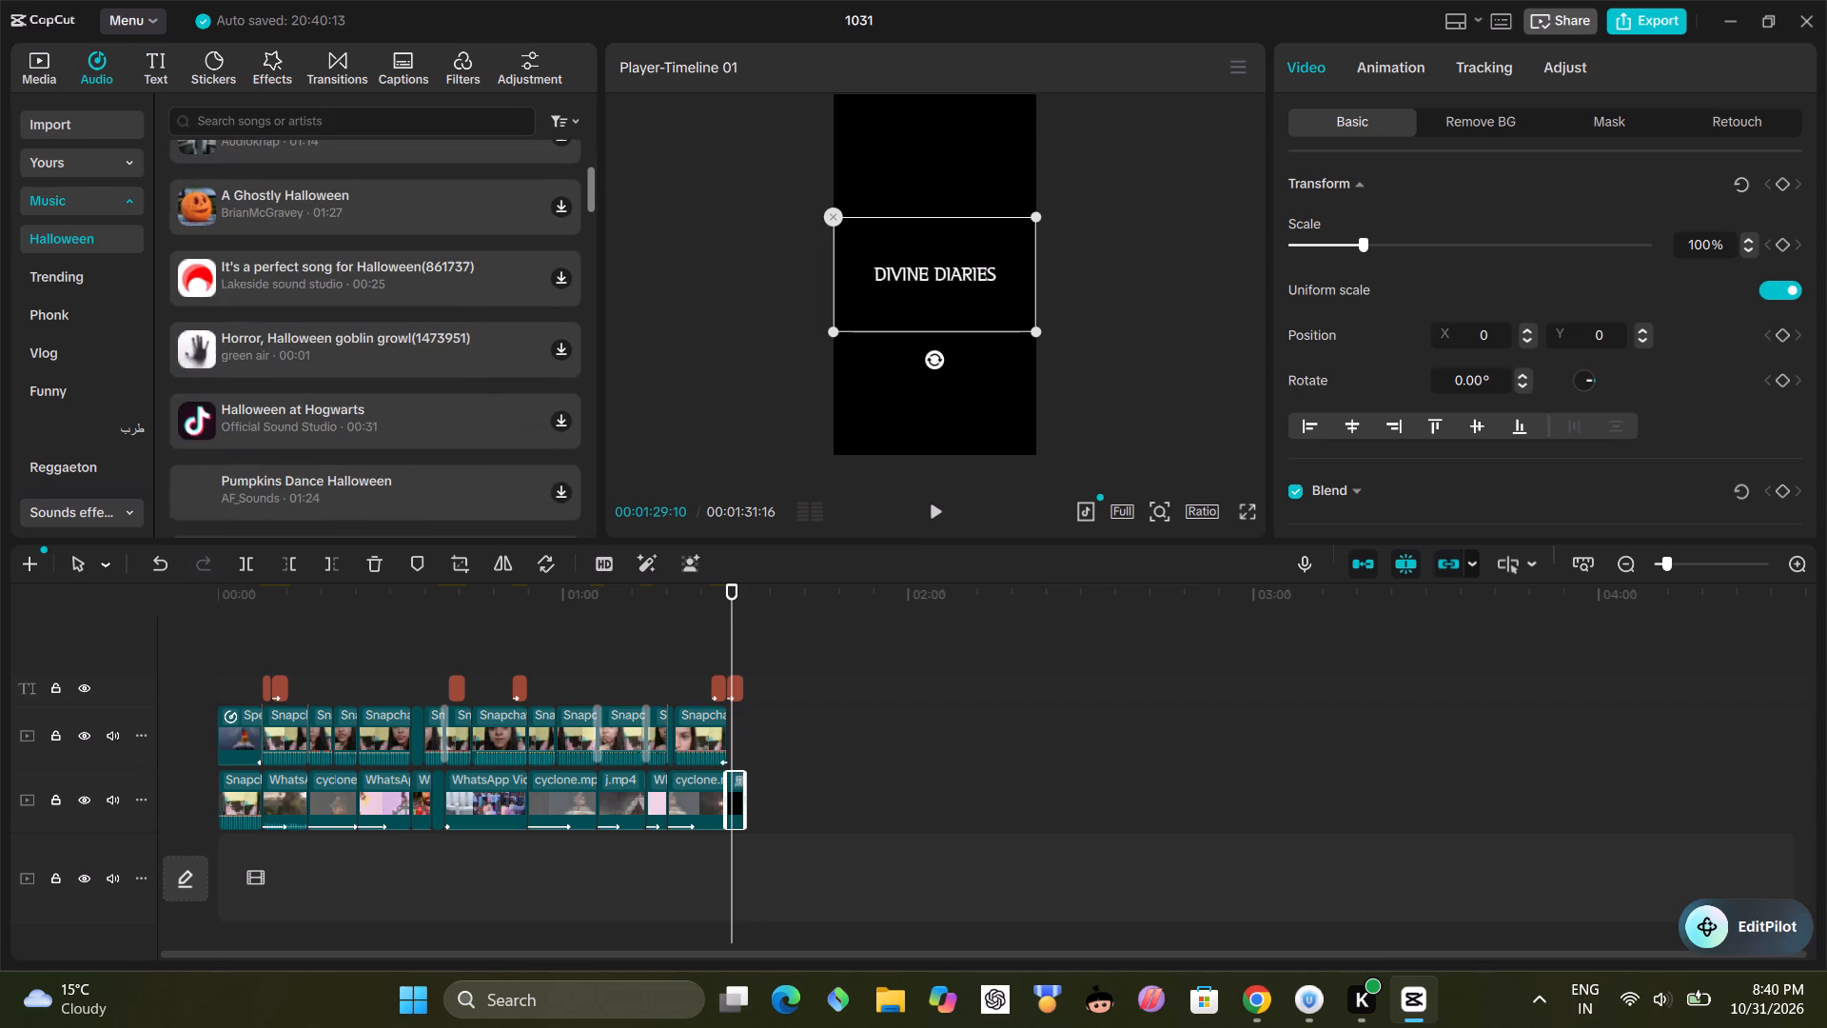
scroll(265, 328, down, 6)
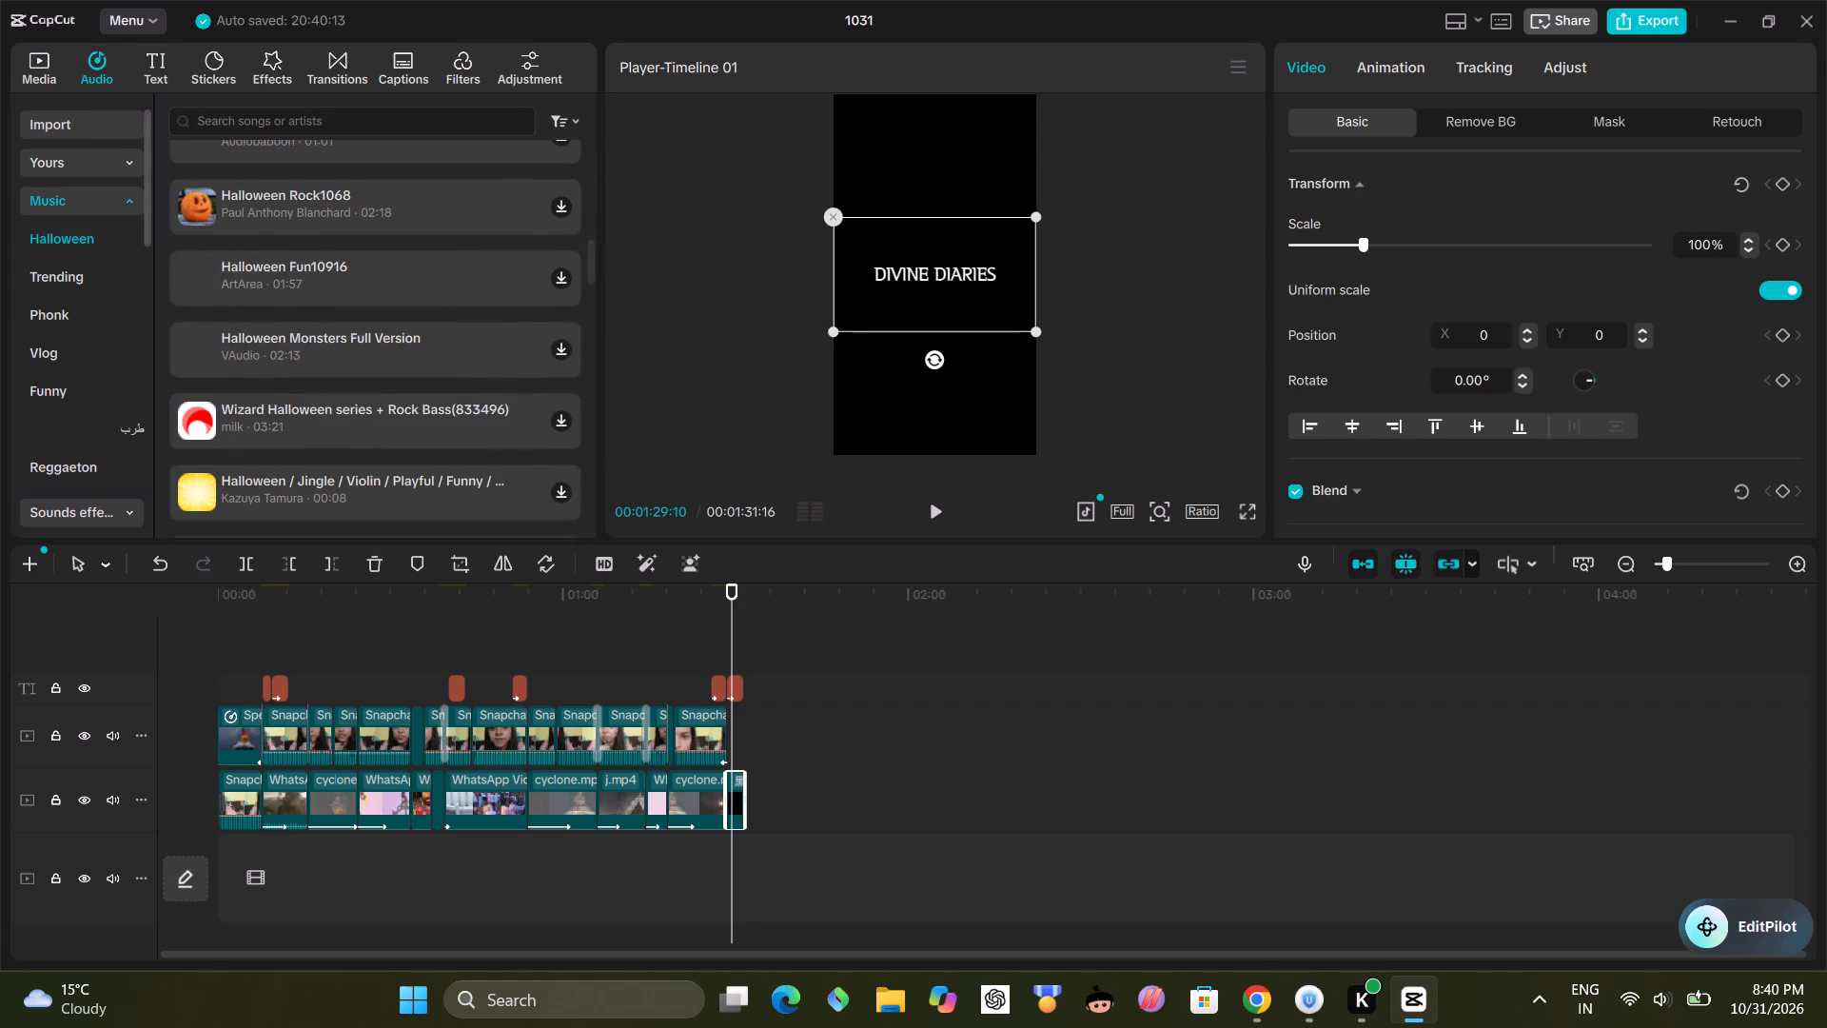
click(39, 289)
scroll(272, 228, down, 2)
scroll(272, 228, up, 3)
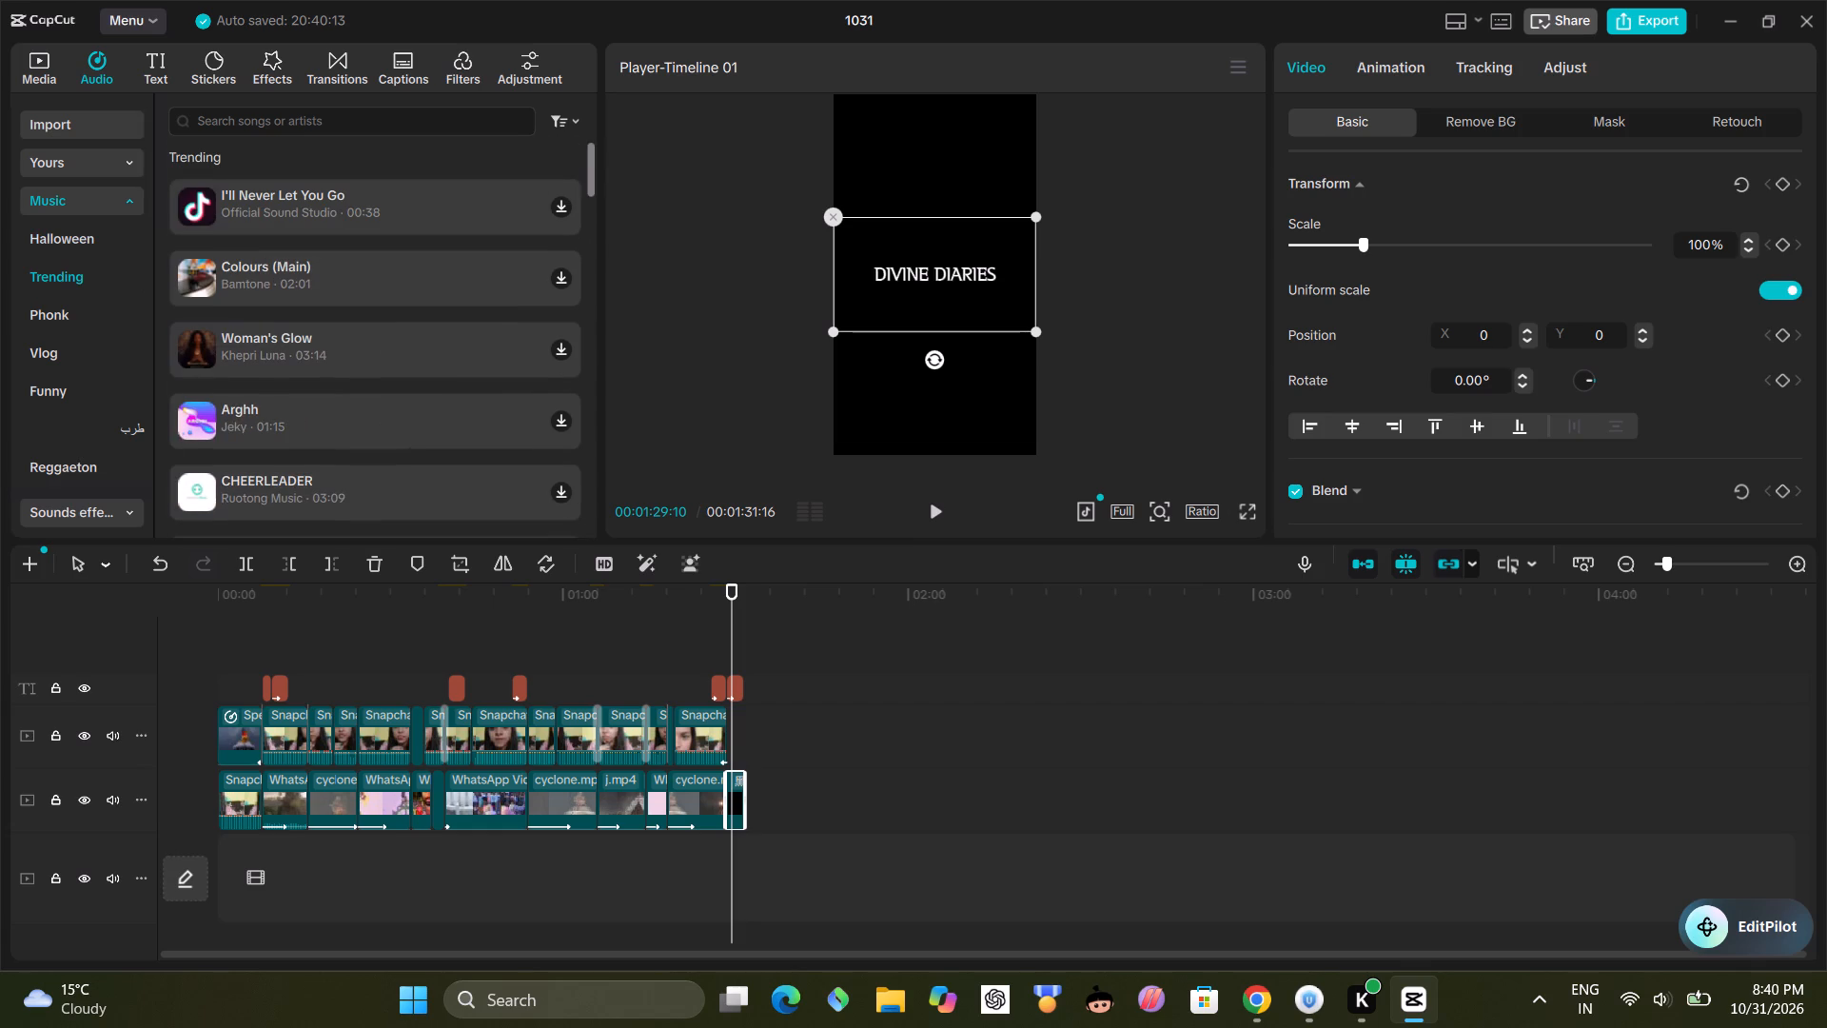
Search the audio library for "whoosh", then clear the search.
click(264, 113)
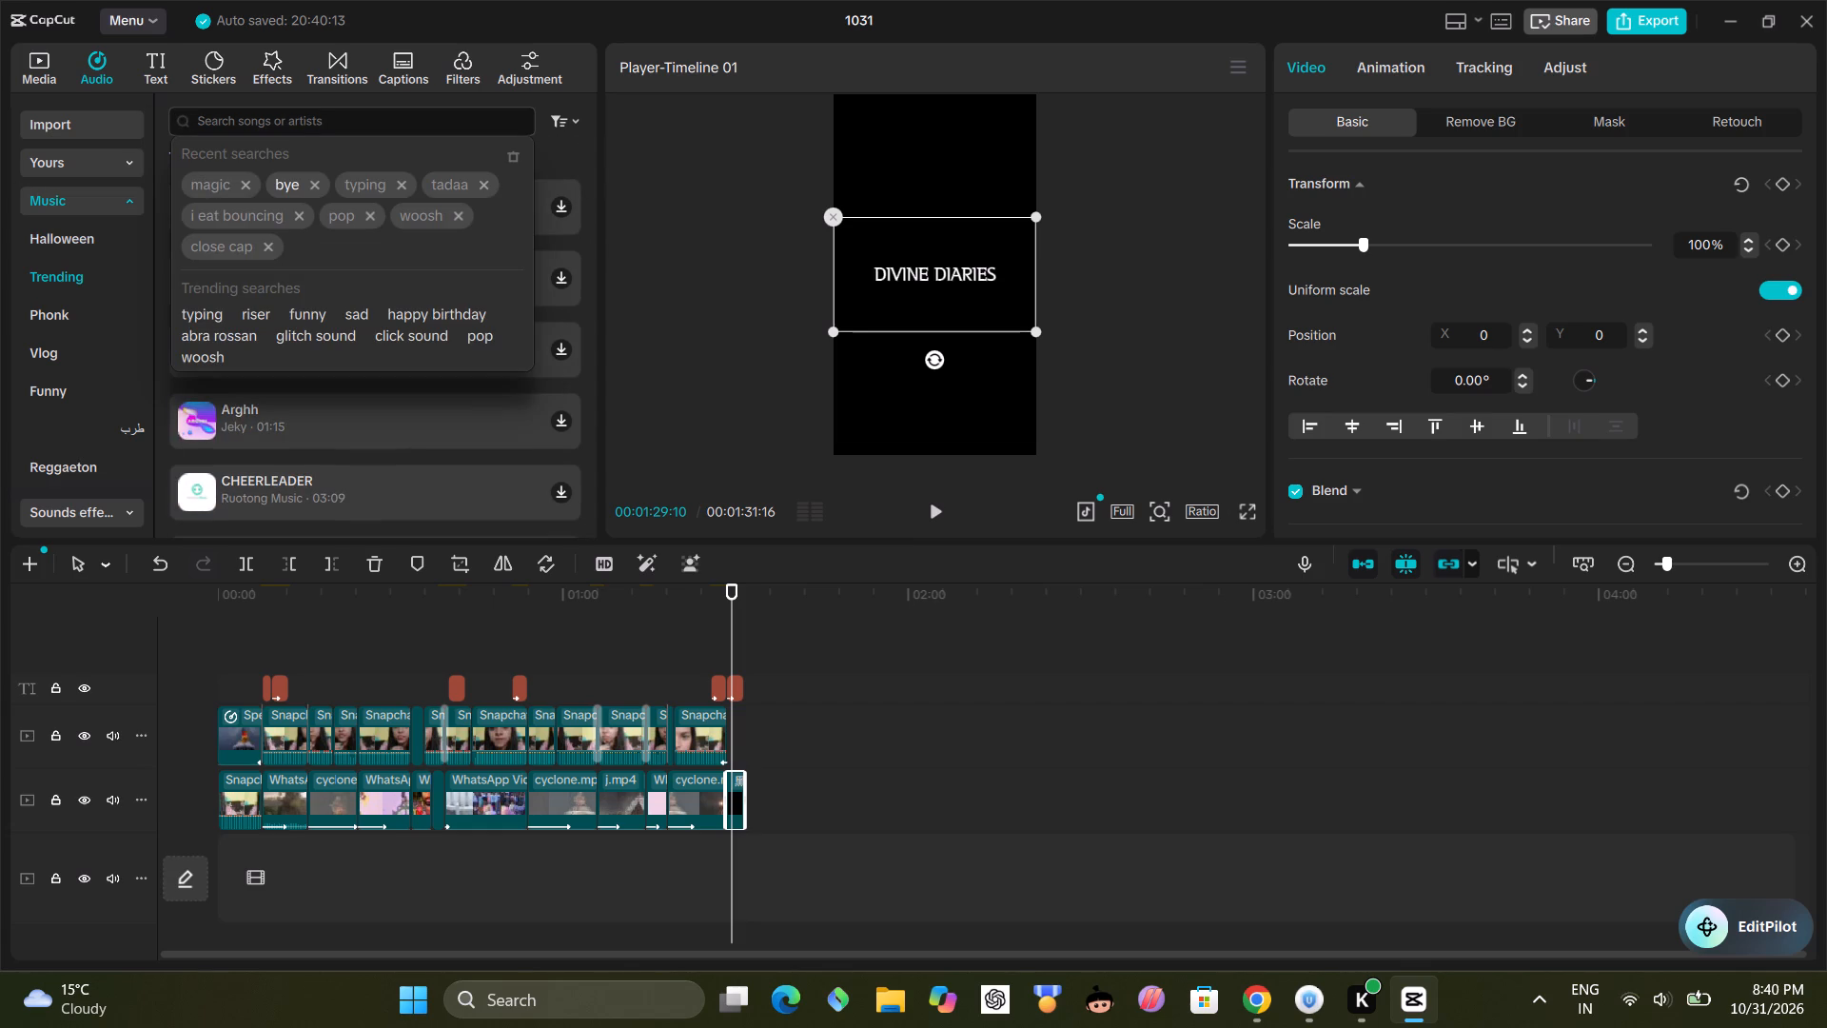
text(wh)
text(oos)
key(h)
key(Return)
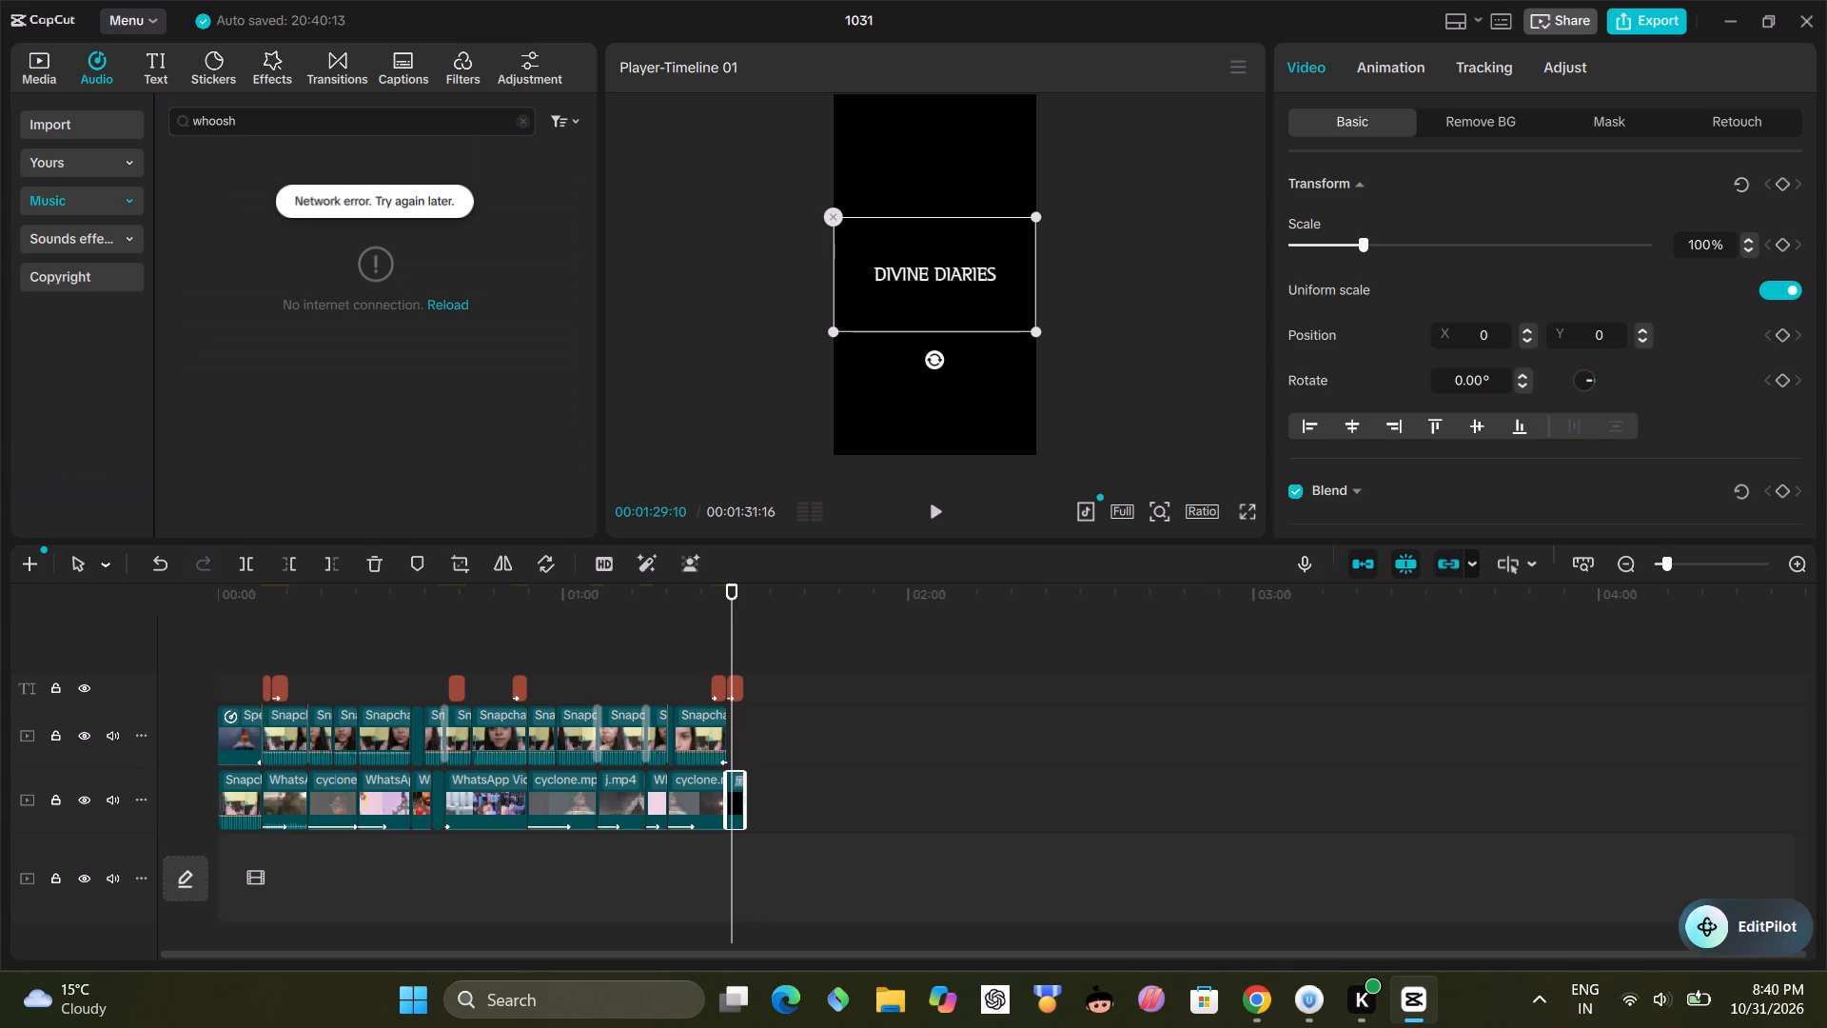
click(524, 127)
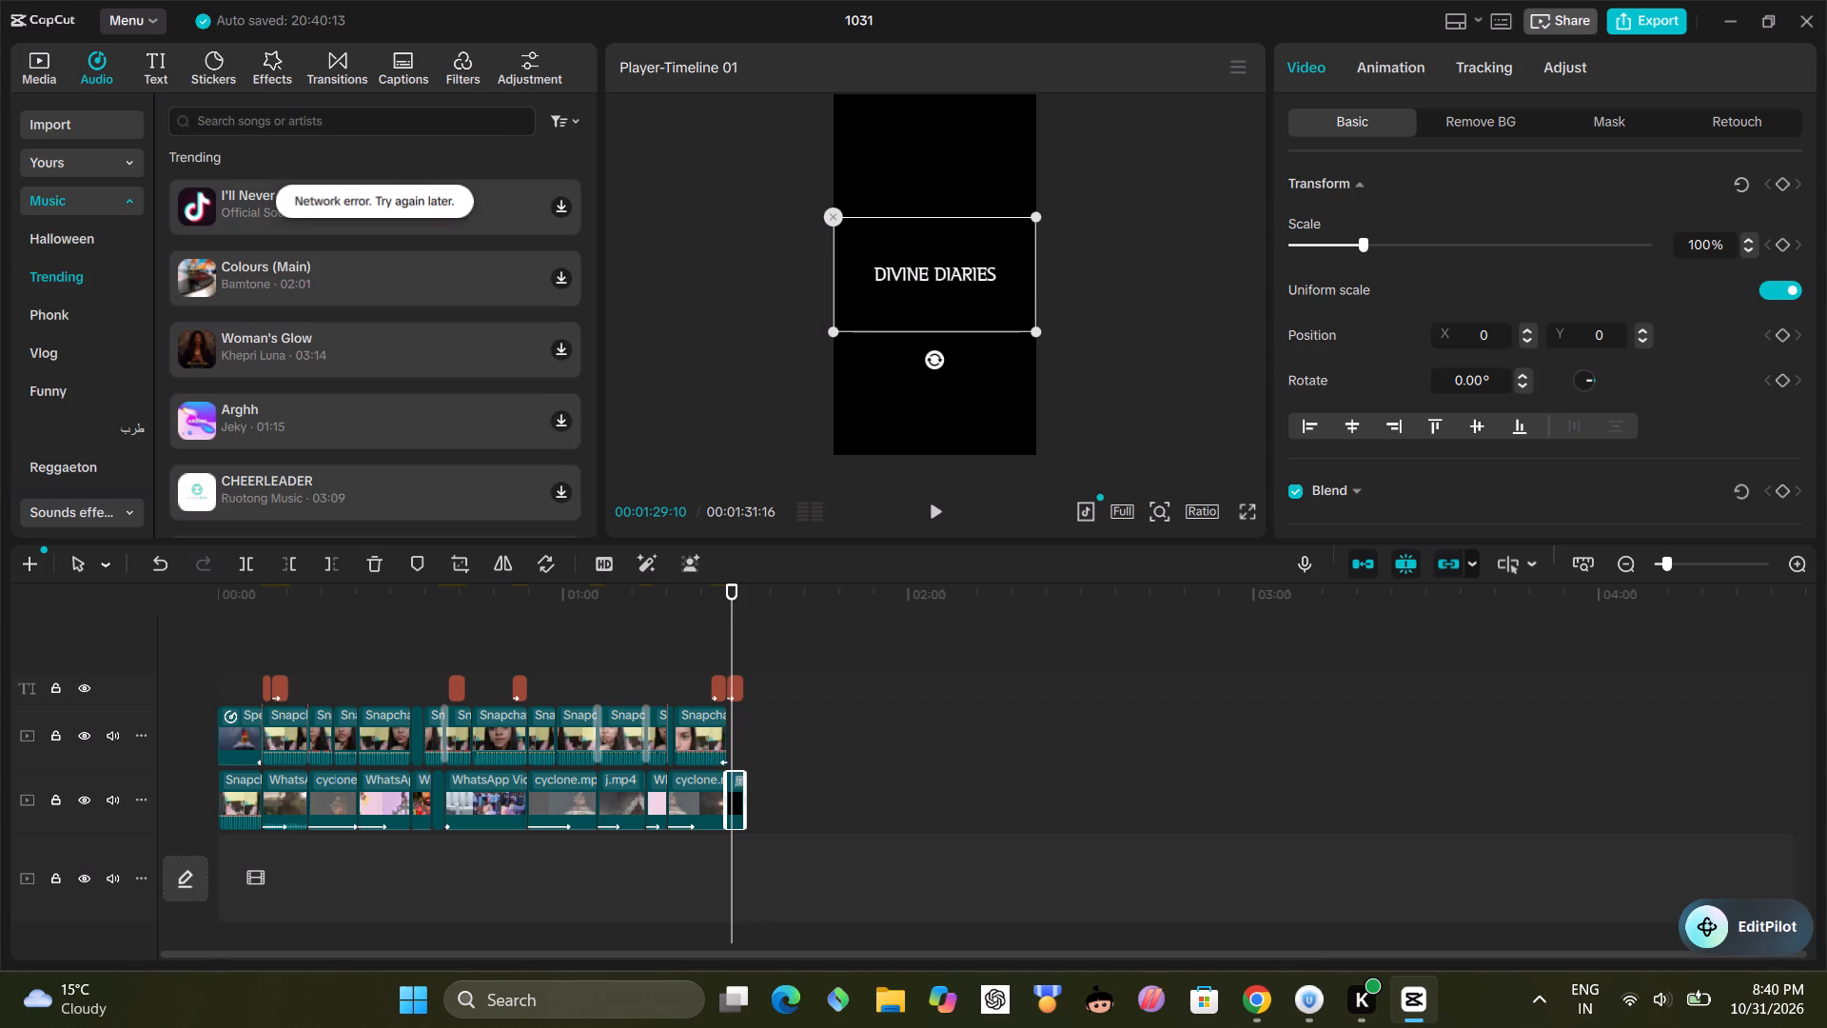
Browse the audio library's music categories, including Halloween, Vlog and Phonk.
click(91, 231)
scroll(66, 329, down, 2)
scroll(63, 321, up, 3)
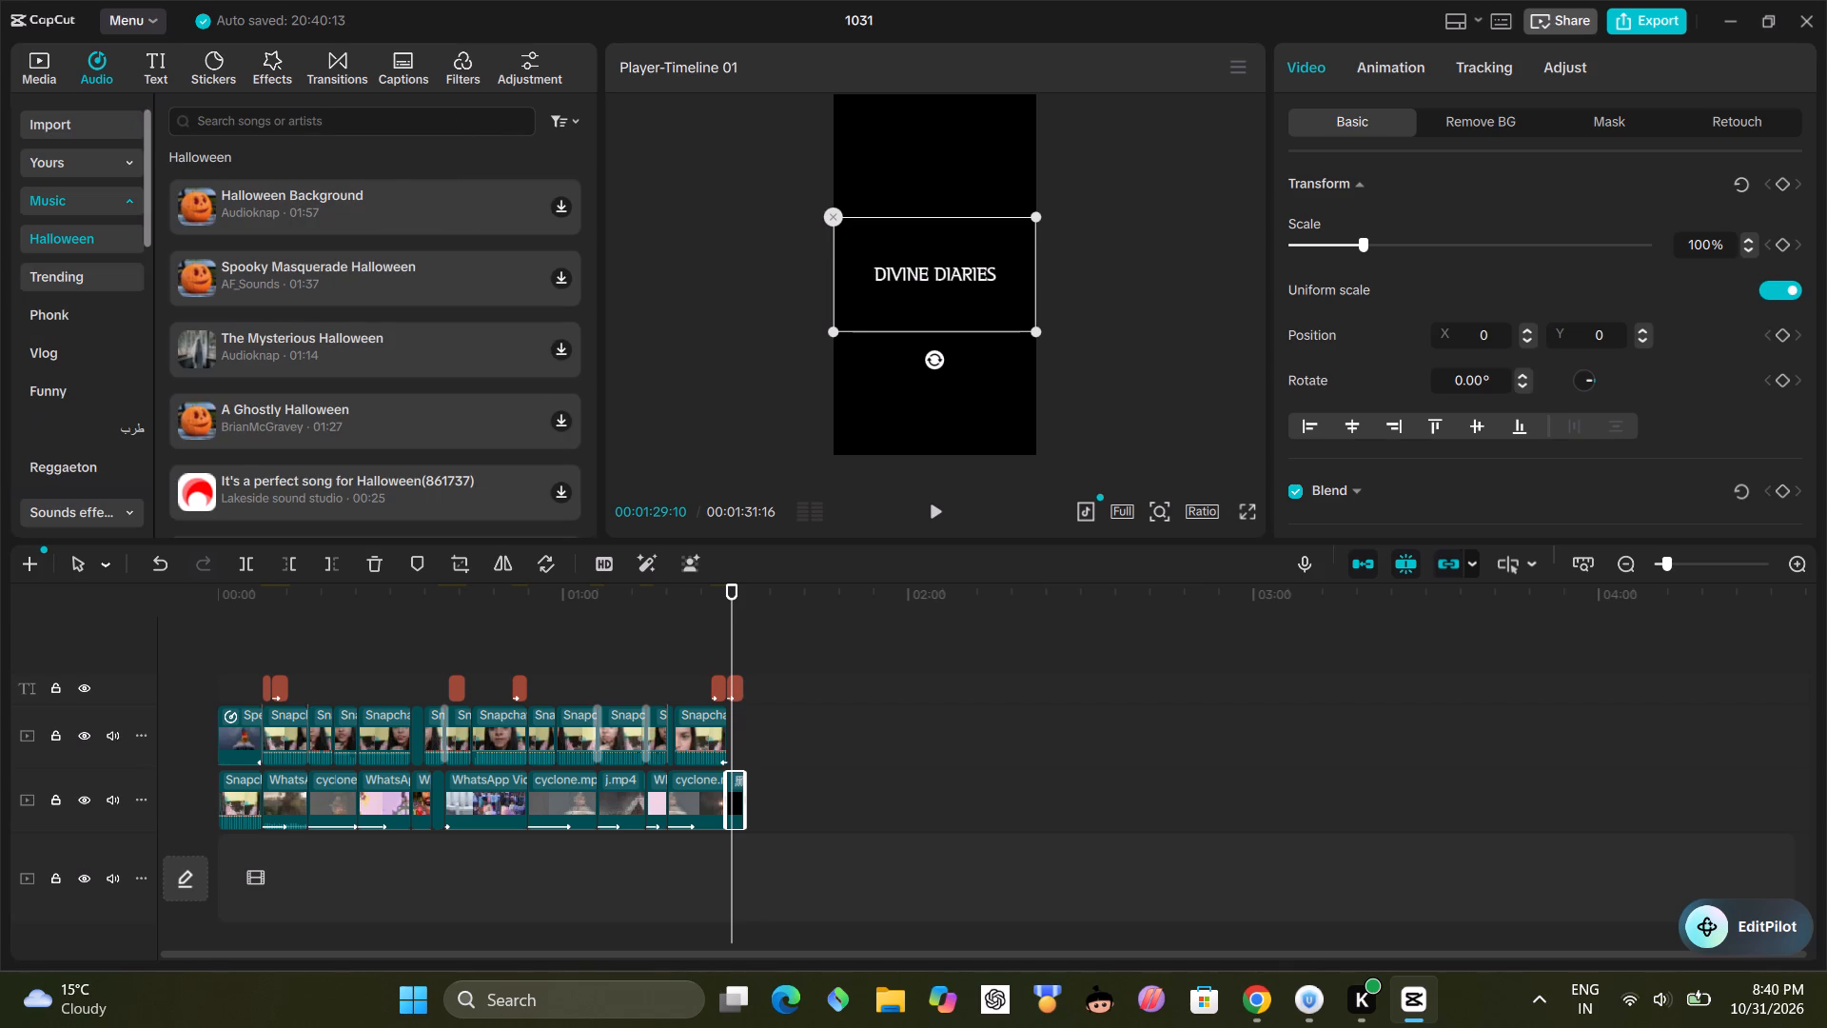
scroll(43, 323, down, 4)
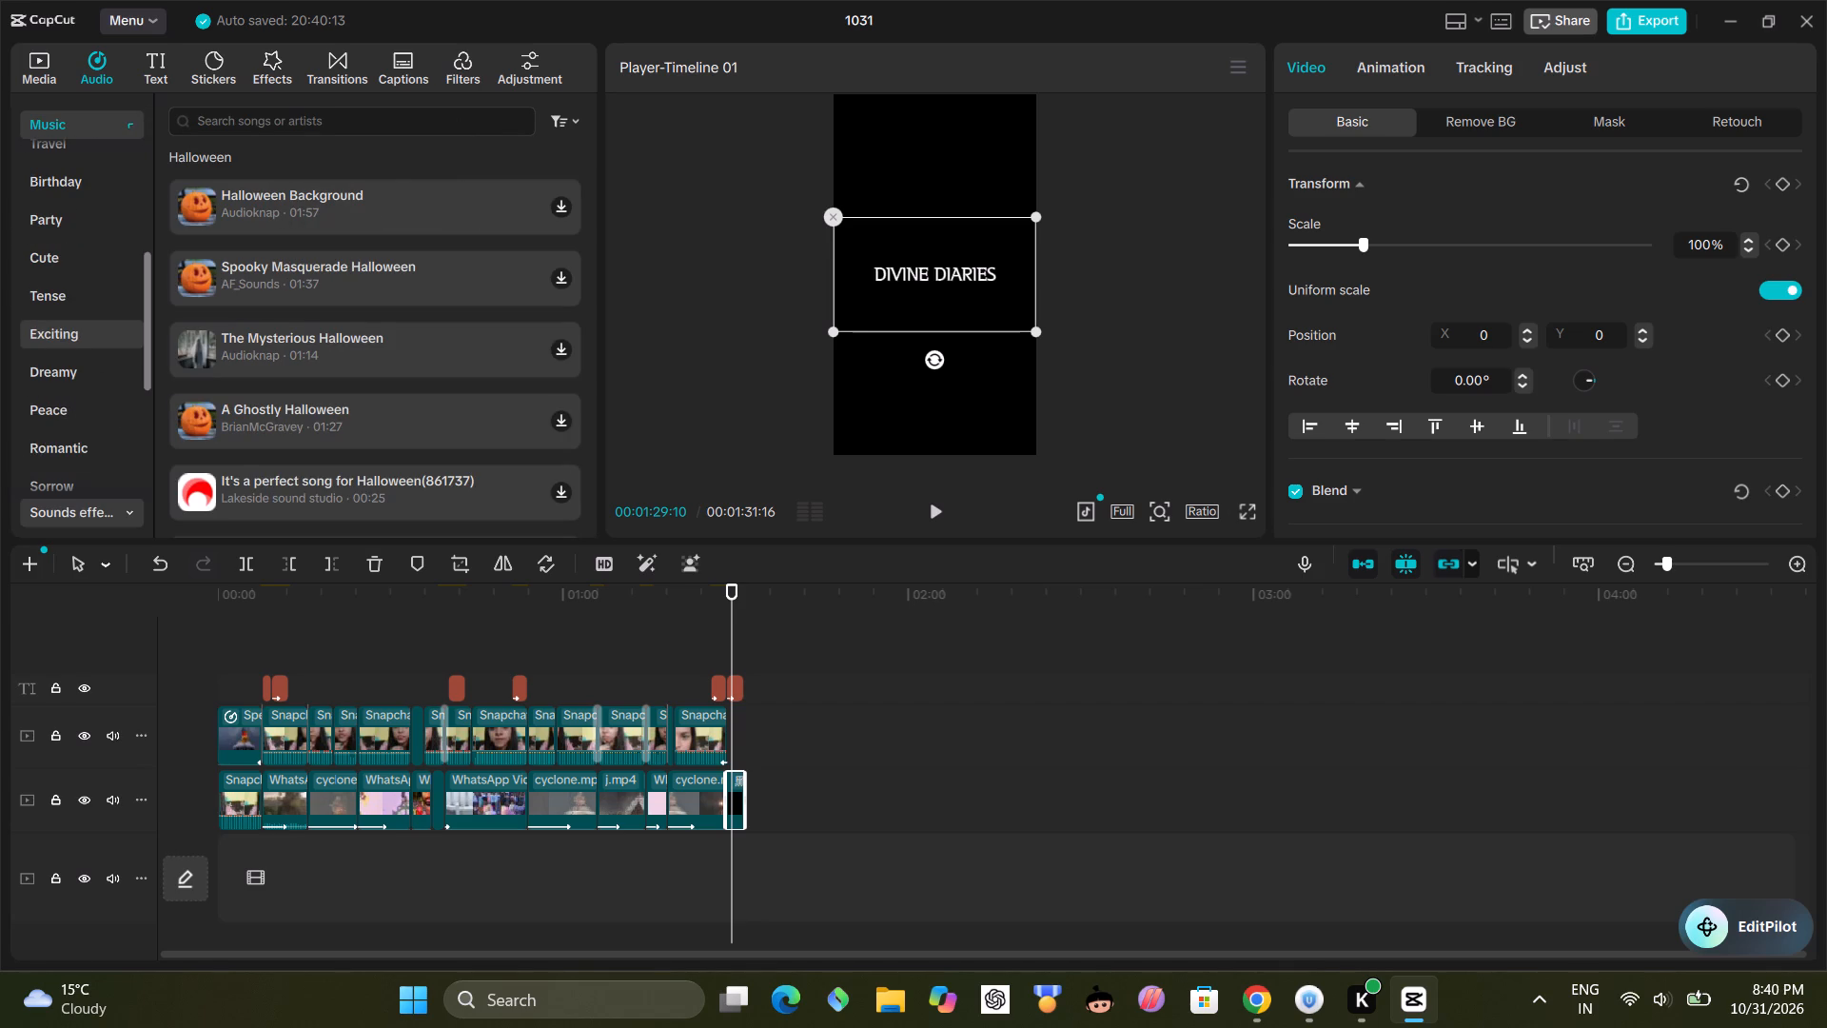
scroll(43, 323, up, 3)
scroll(63, 231, up, 2)
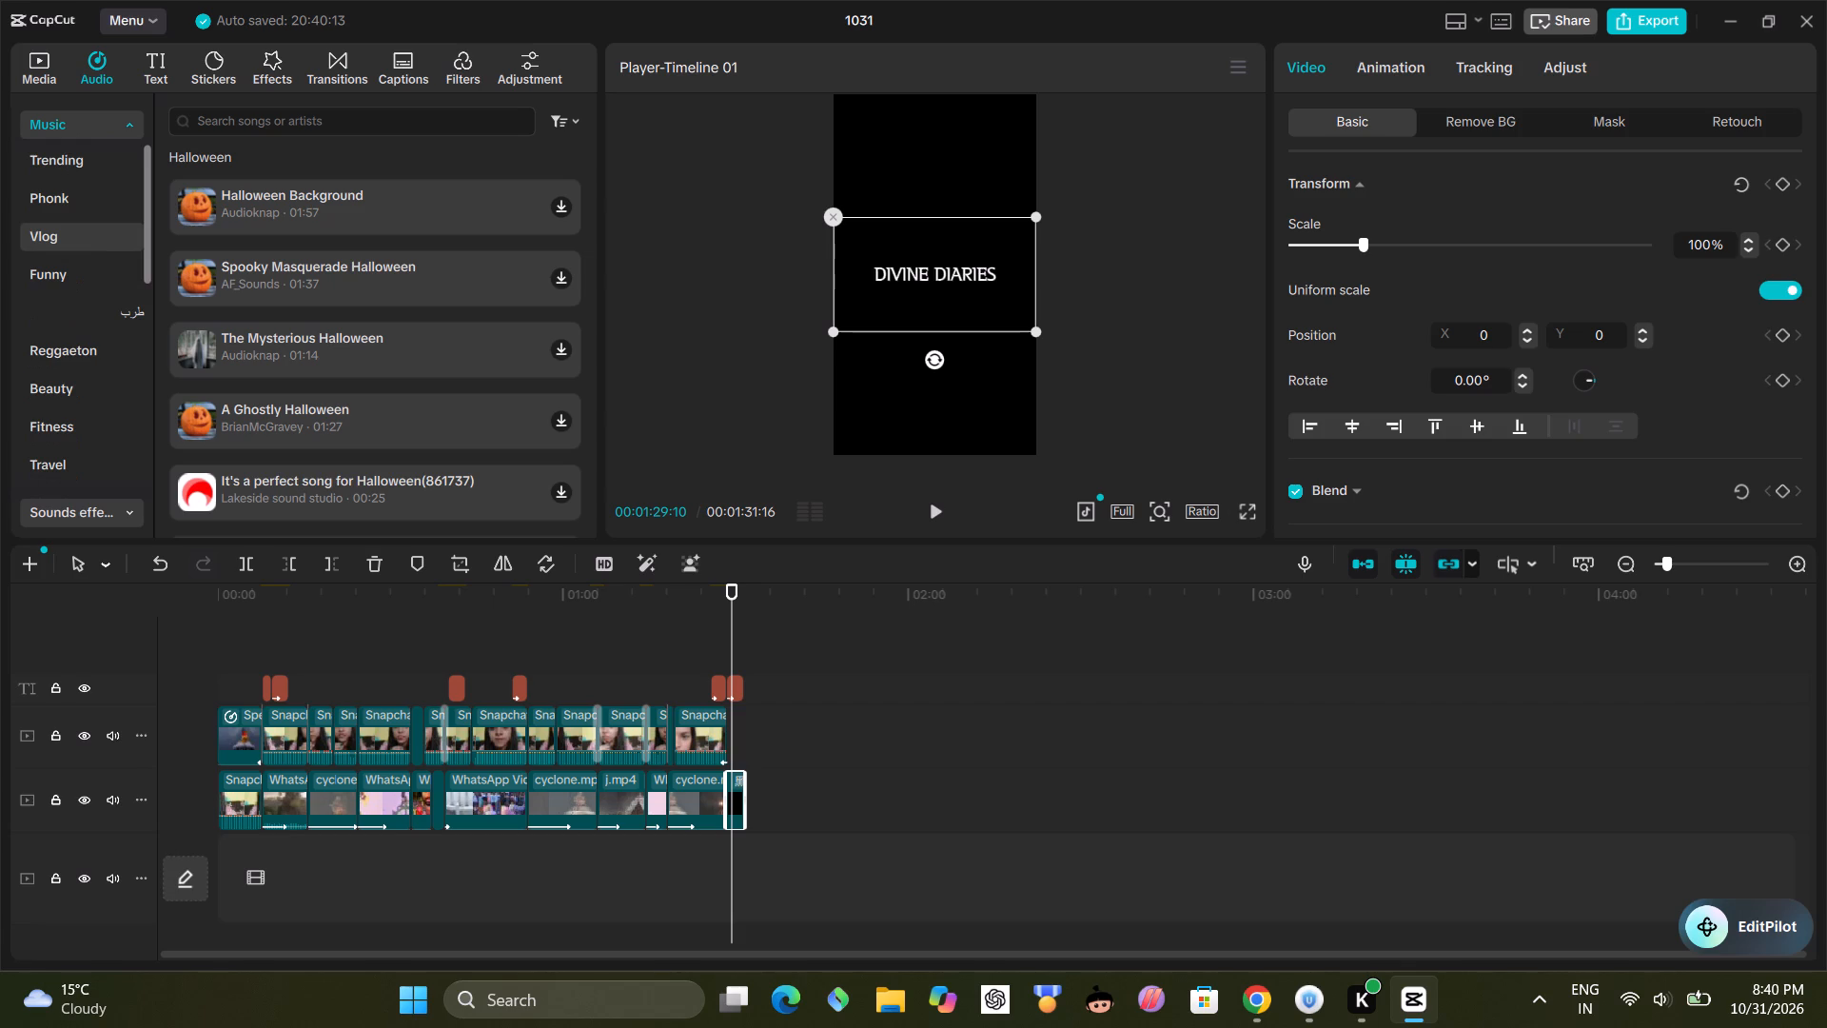
click(62, 234)
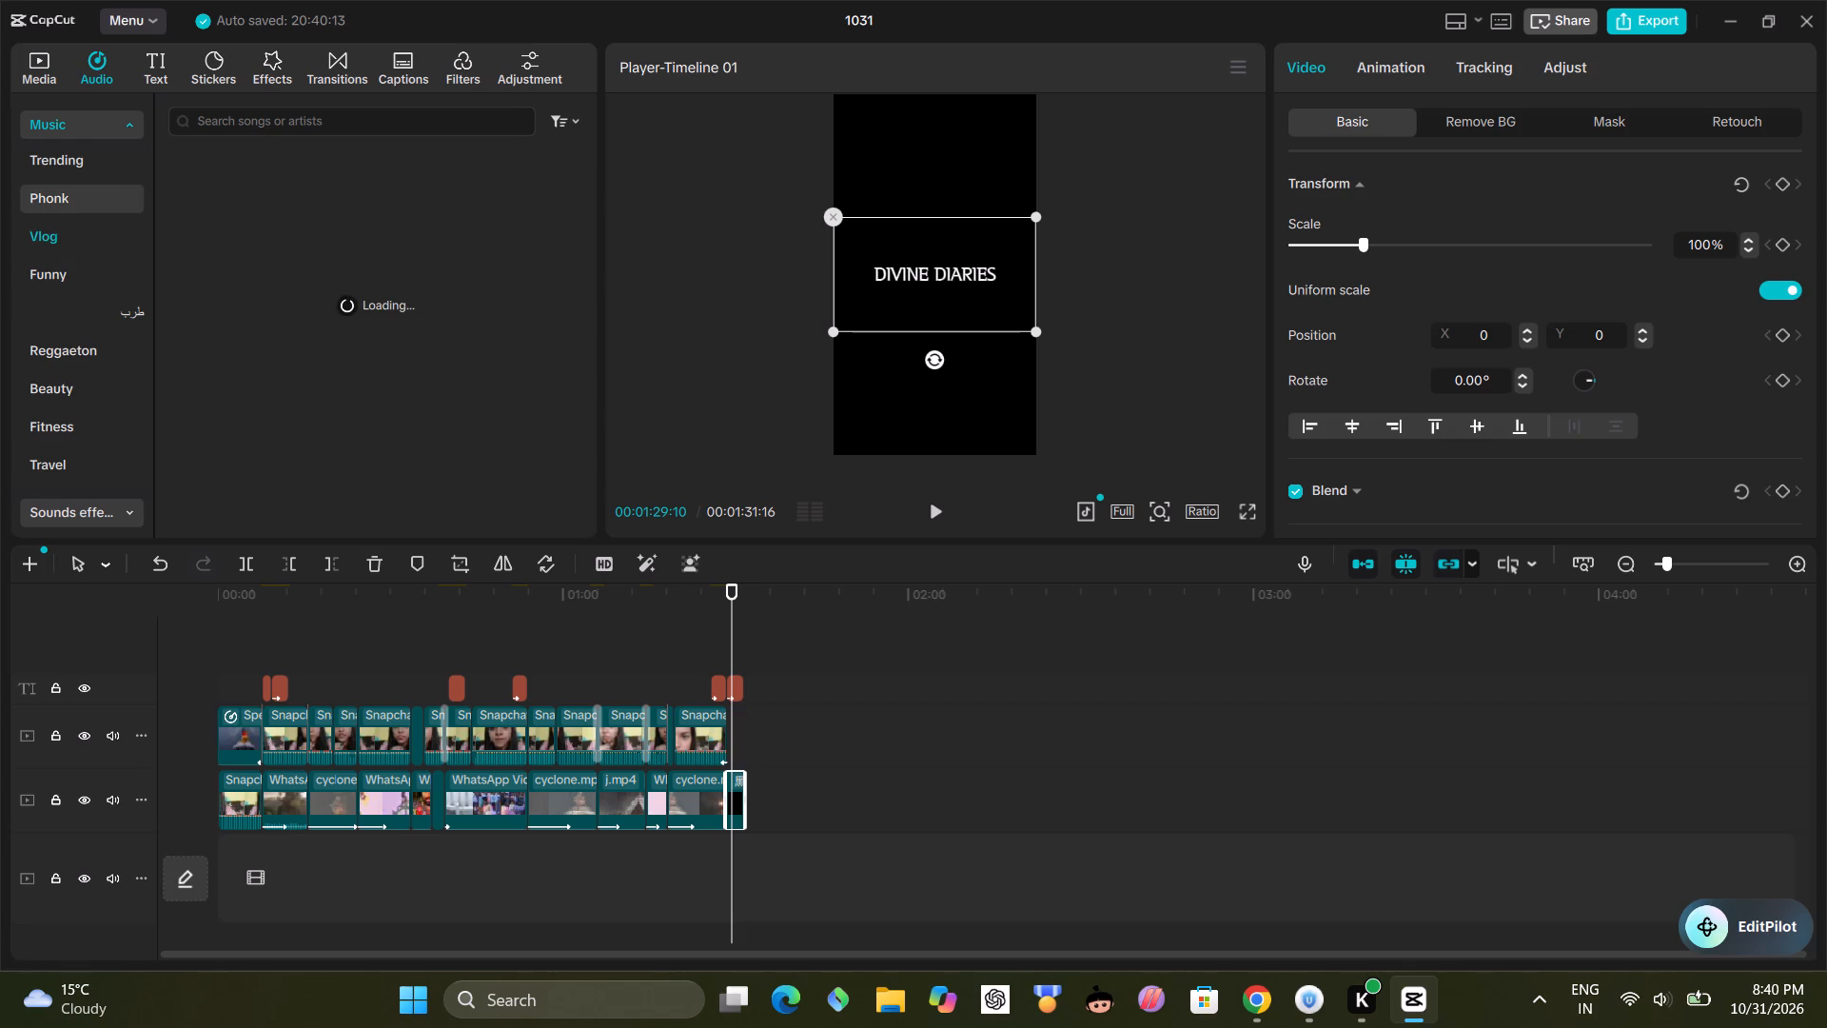
click(86, 203)
Switch to Urban VPN to check the connection, and return to the CapCut project.
click(1325, 1025)
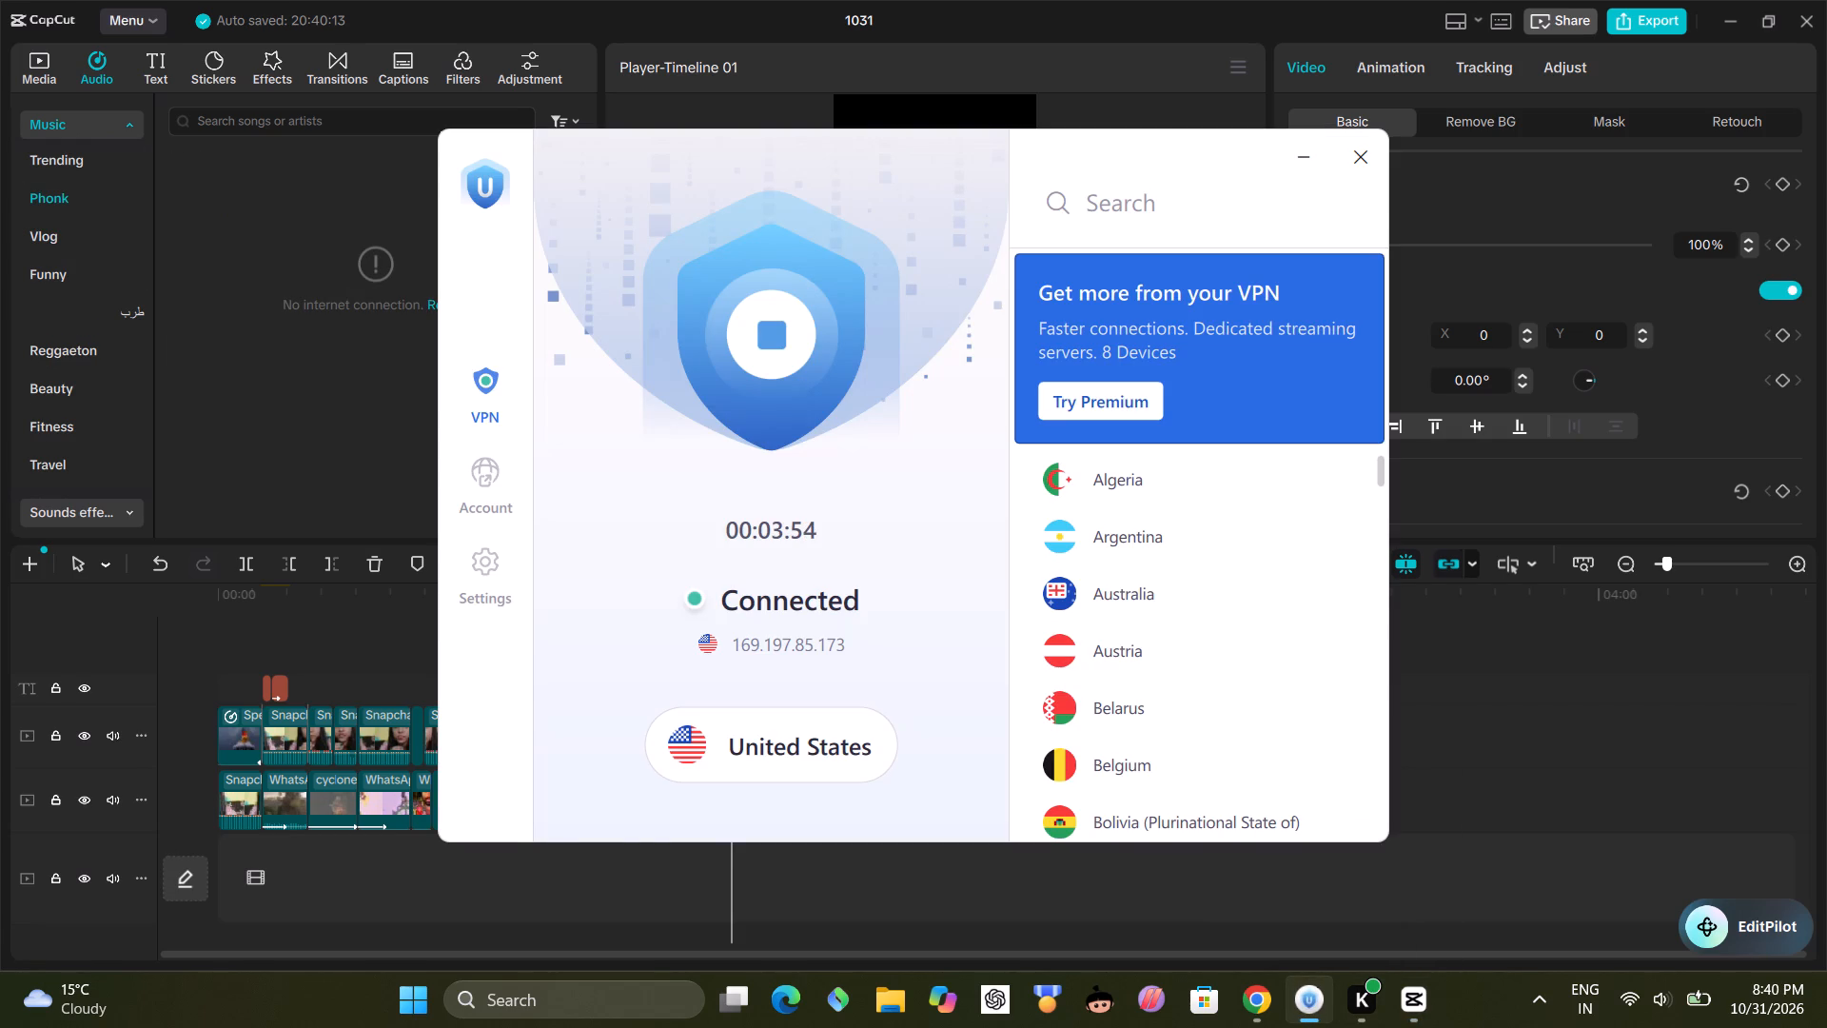
click(1581, 647)
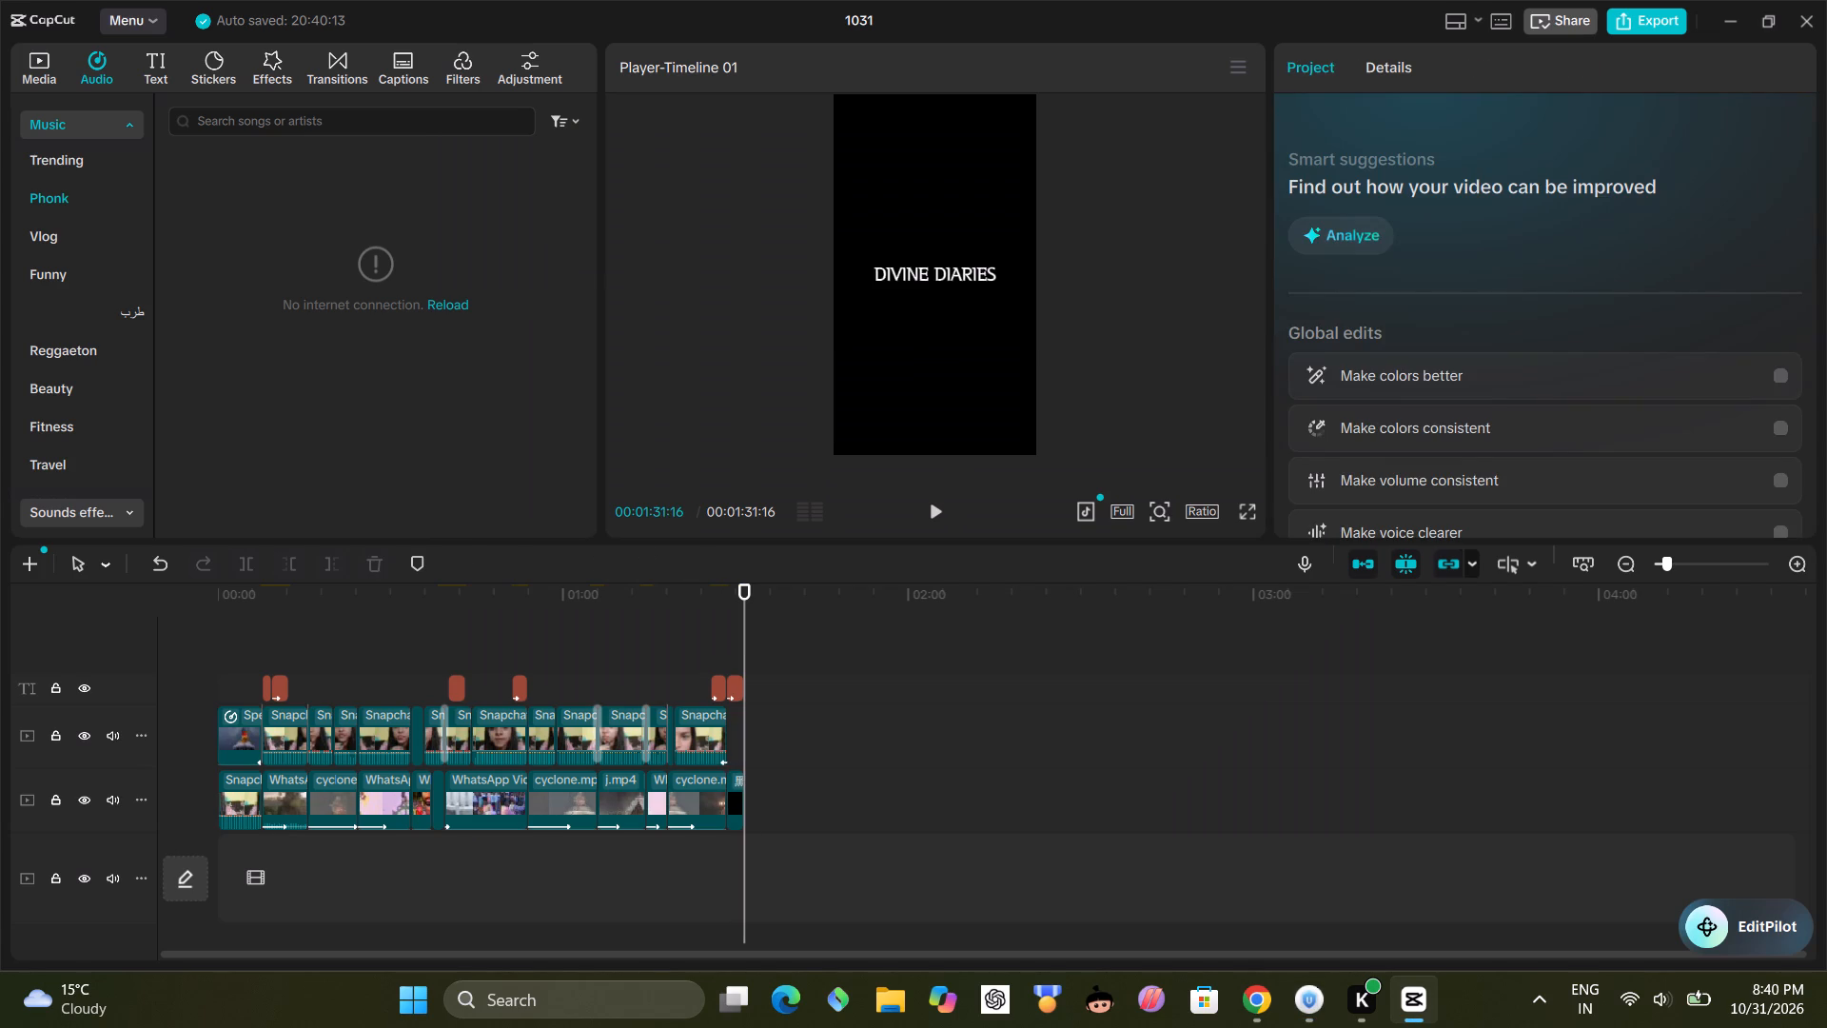
Close the project, restart CapCut, and reopen project 1031.
click(695, 650)
drag(695, 650, 144, 660)
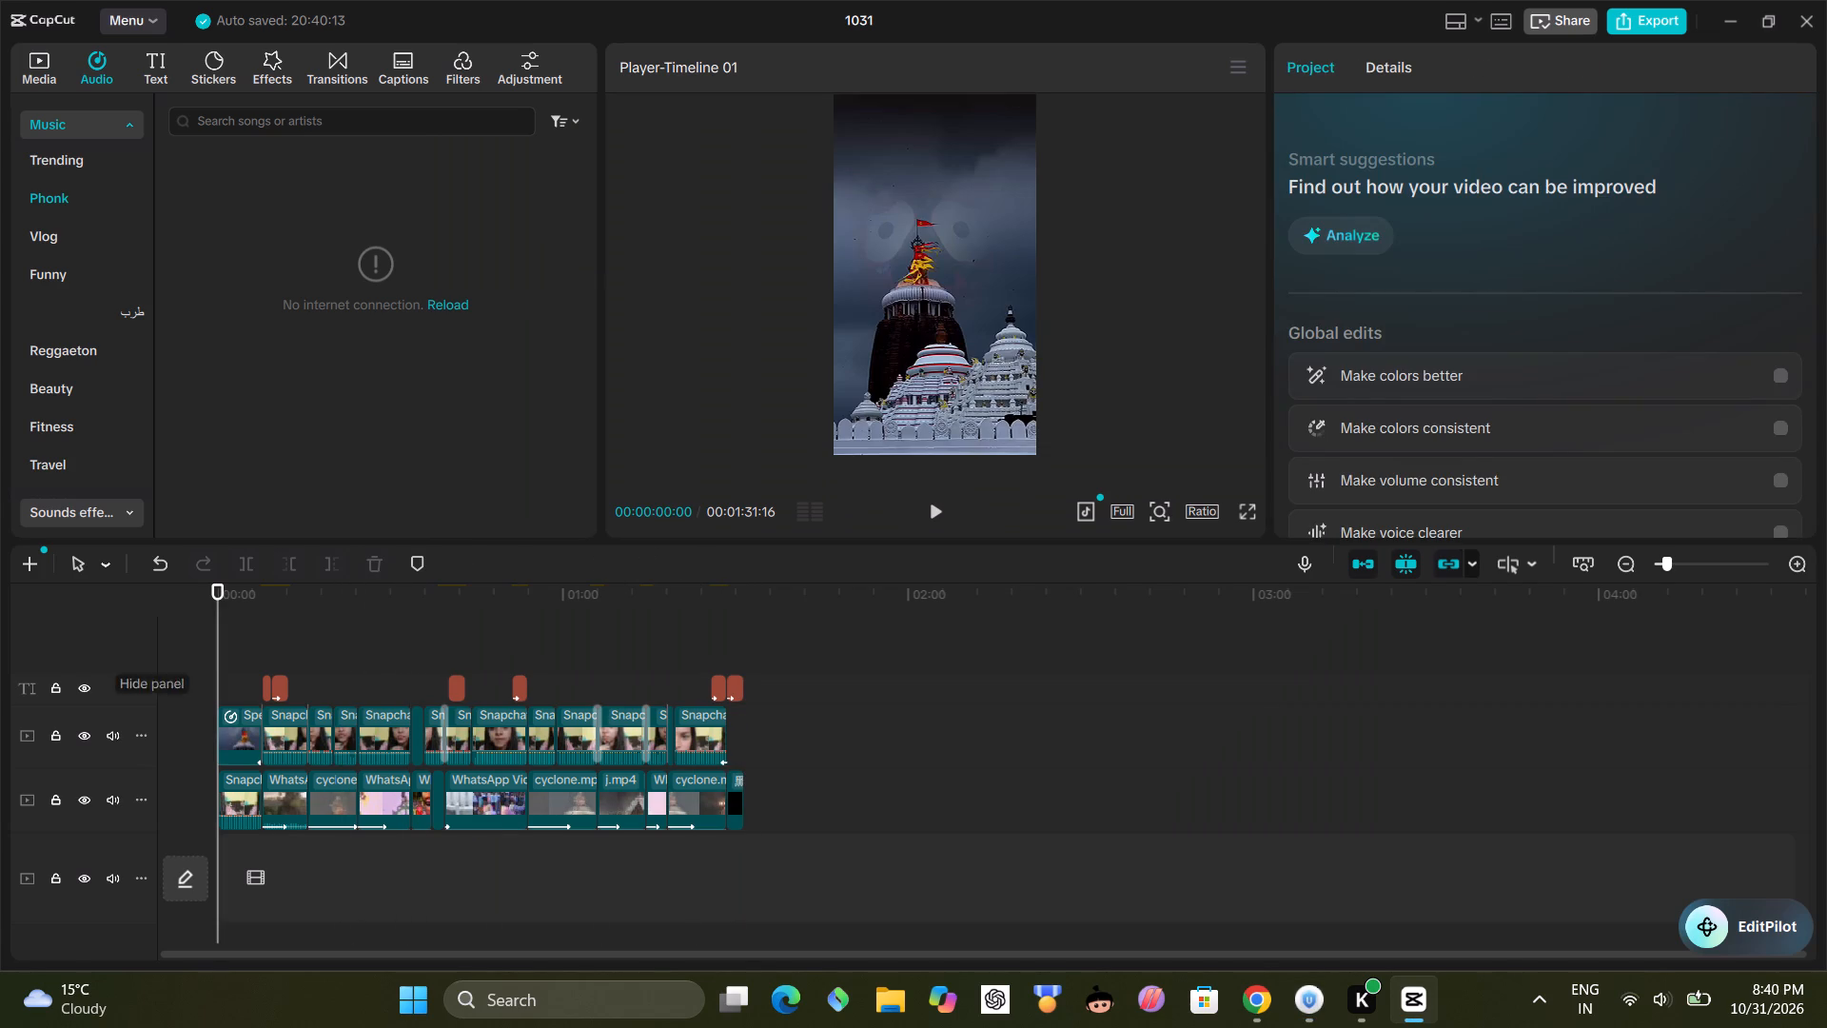
click(1818, 19)
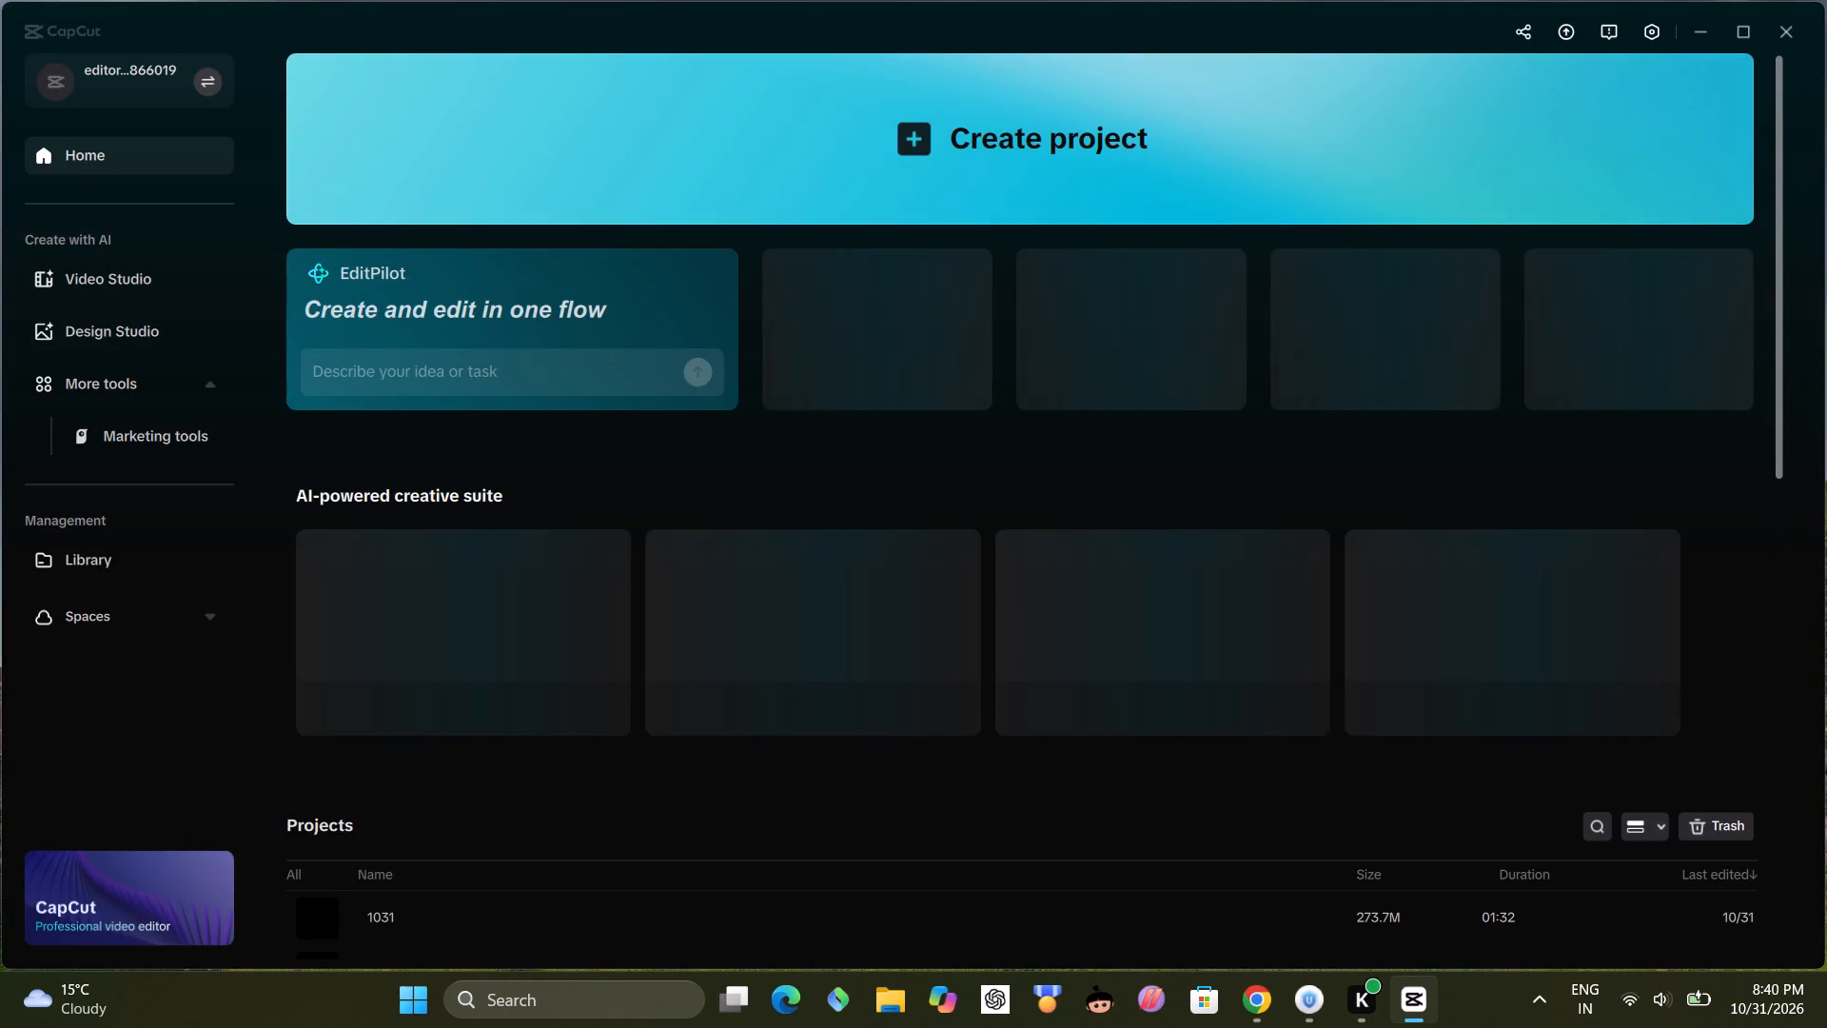
click(1791, 30)
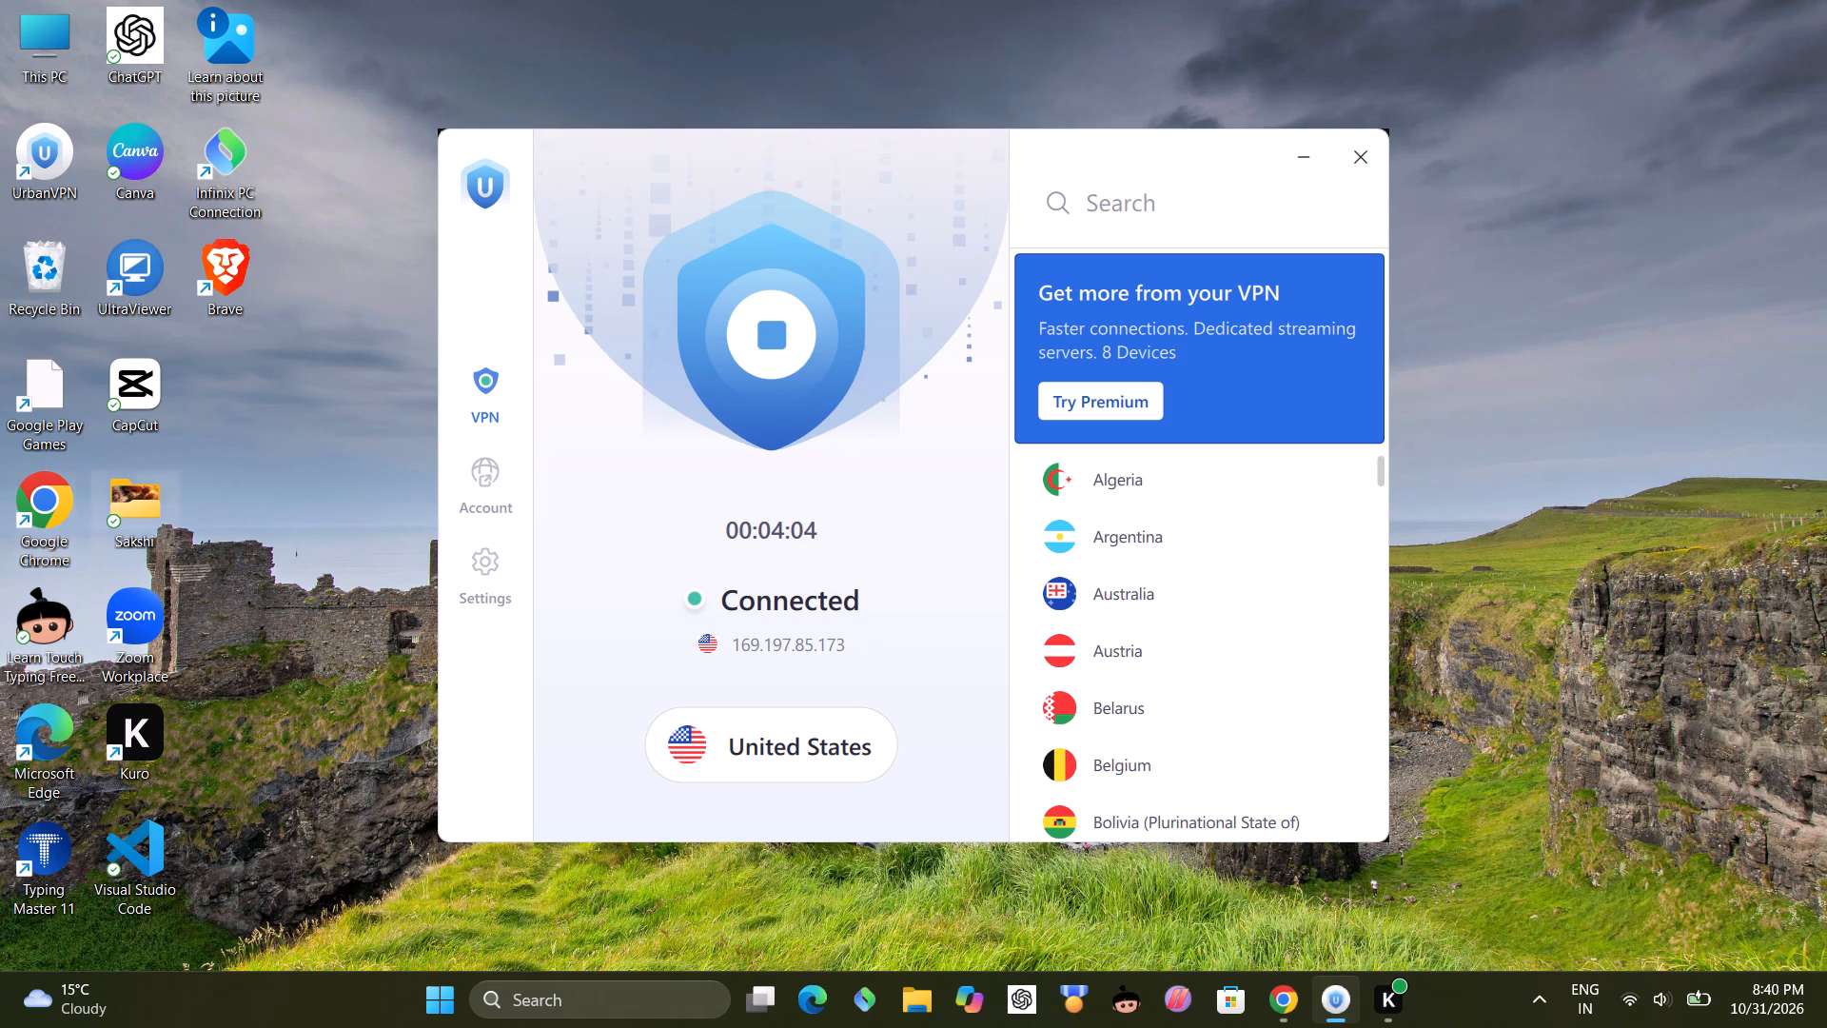
triple_click(128, 391)
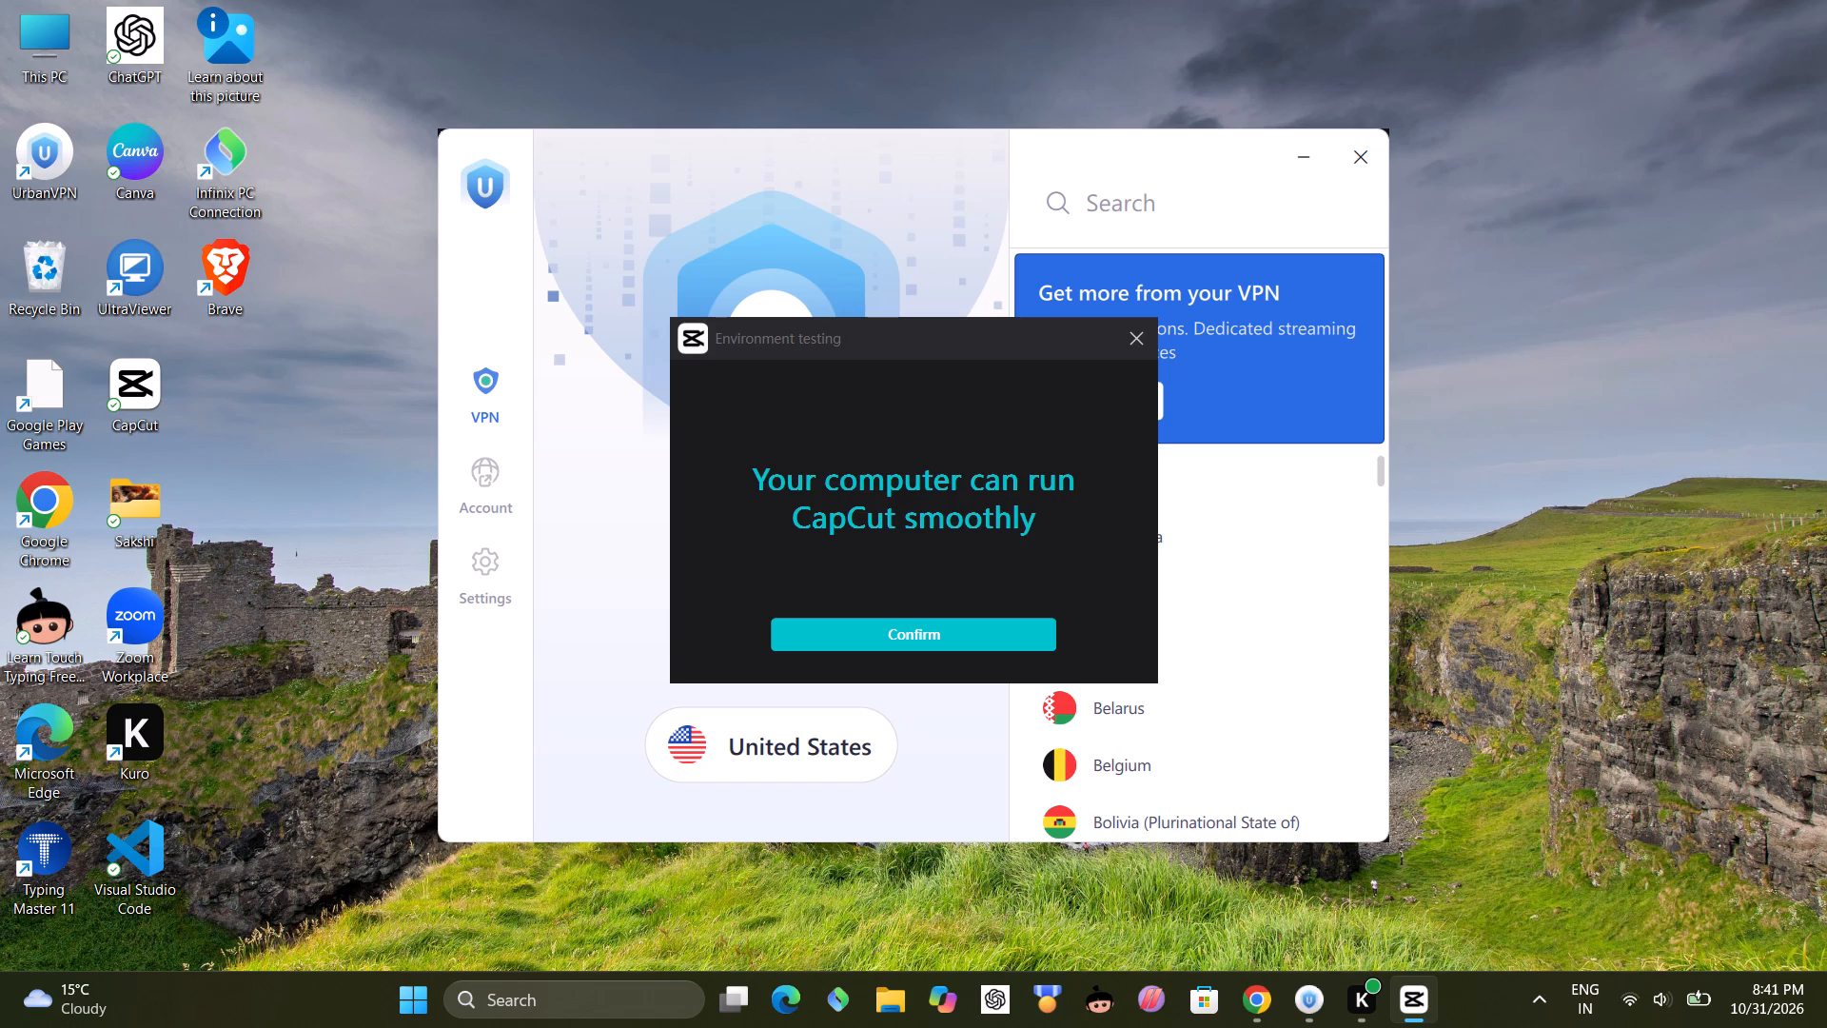
click(893, 639)
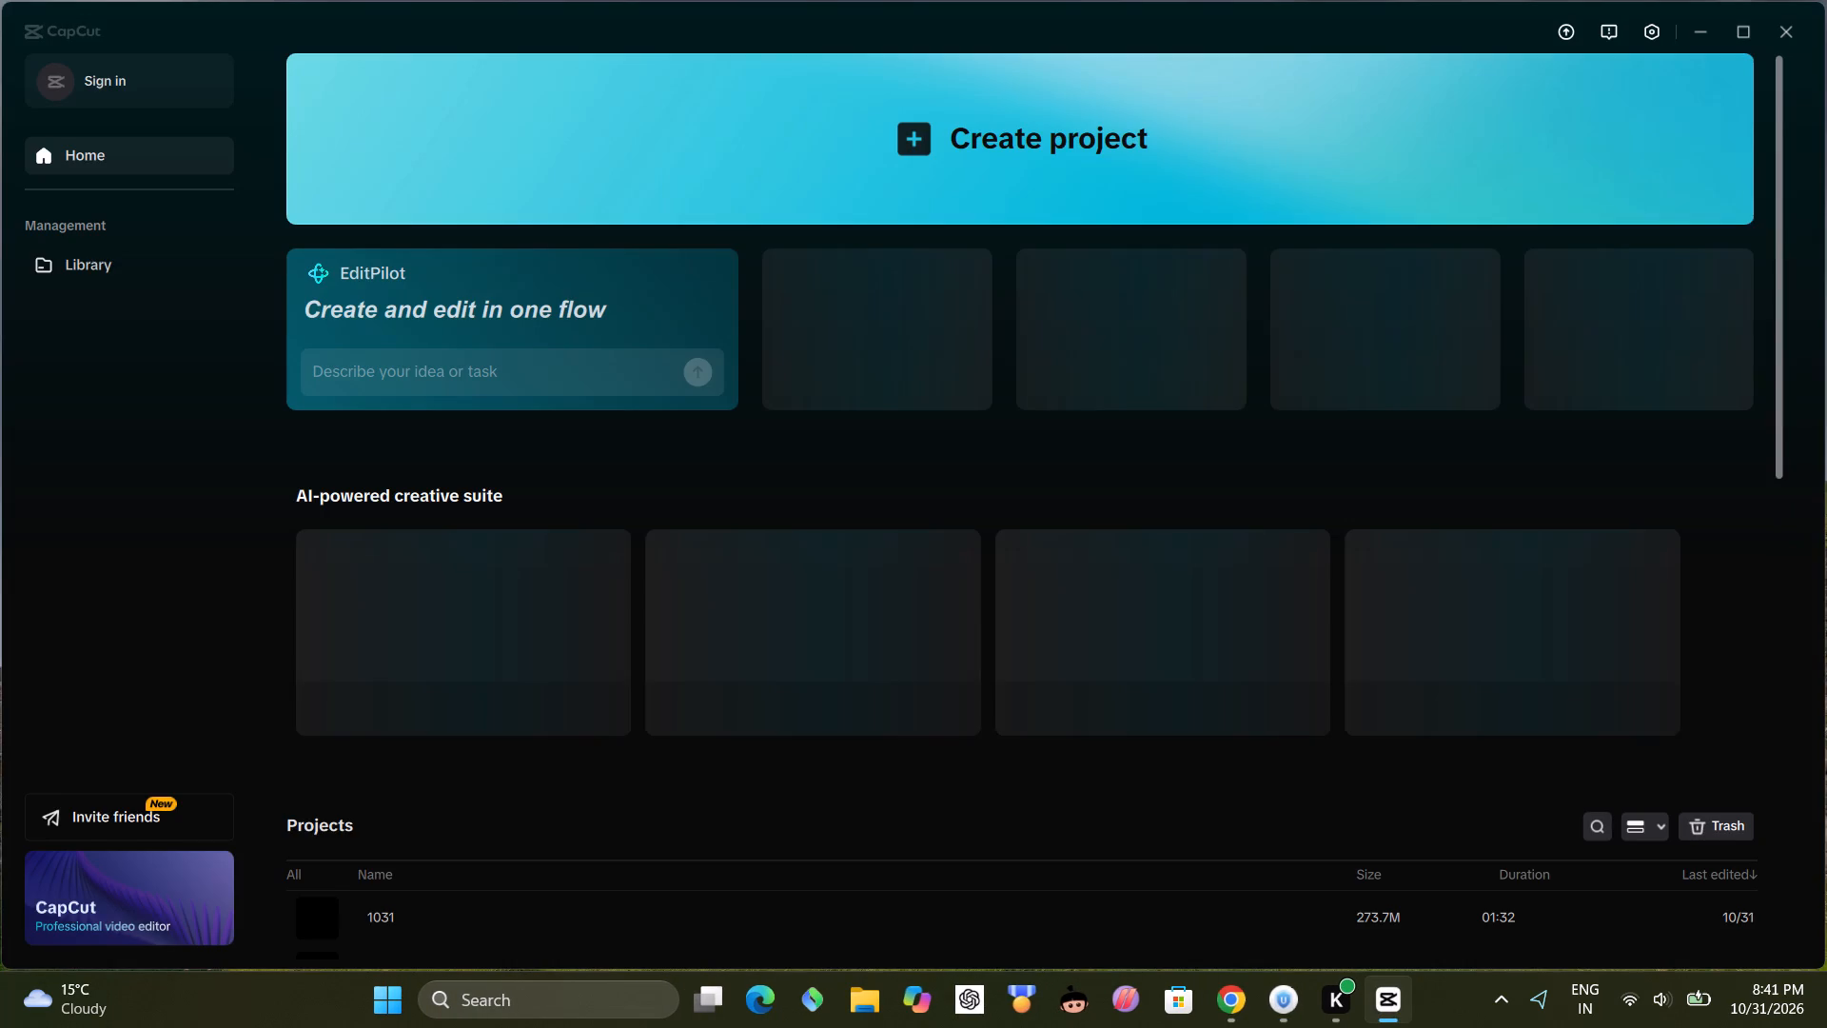
click(1051, 908)
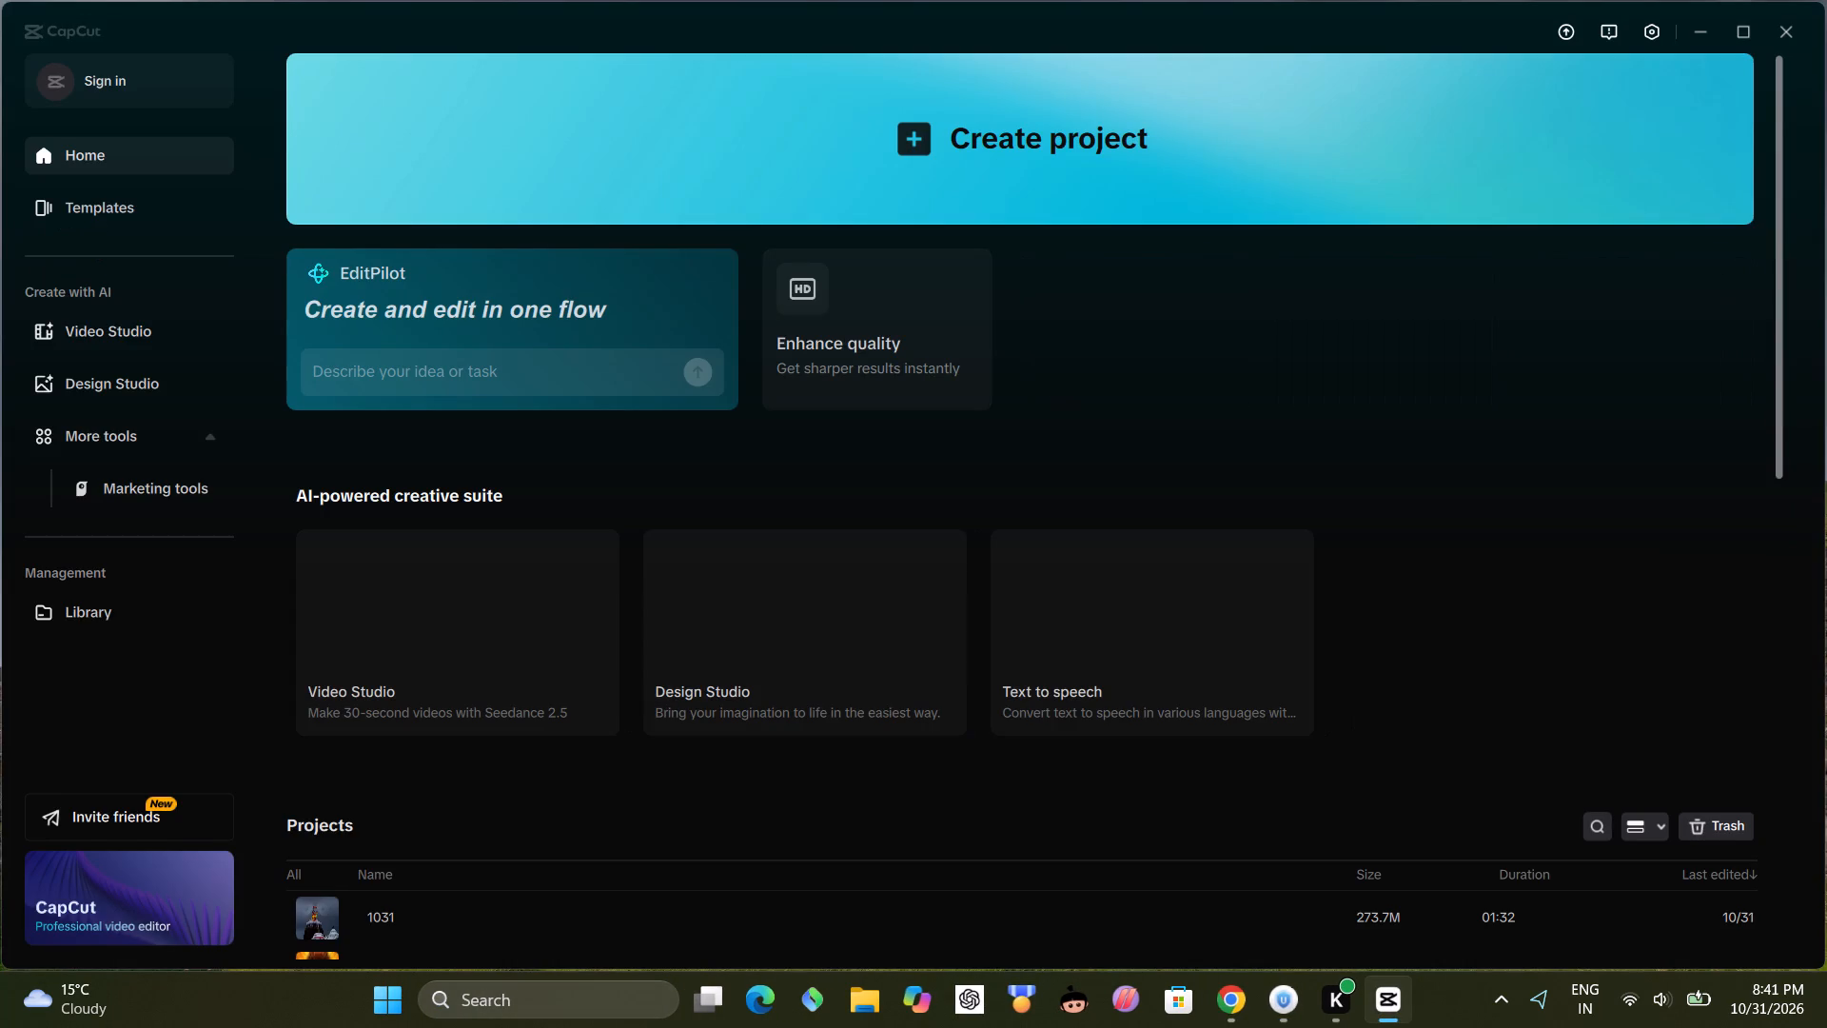